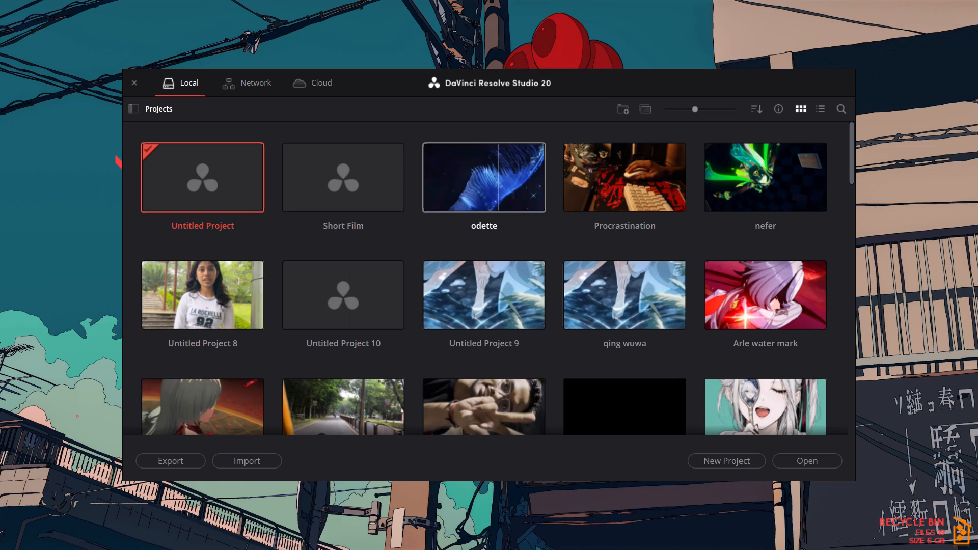
Open the Procrastination project and switch to the Edit page.
double_click(630, 186)
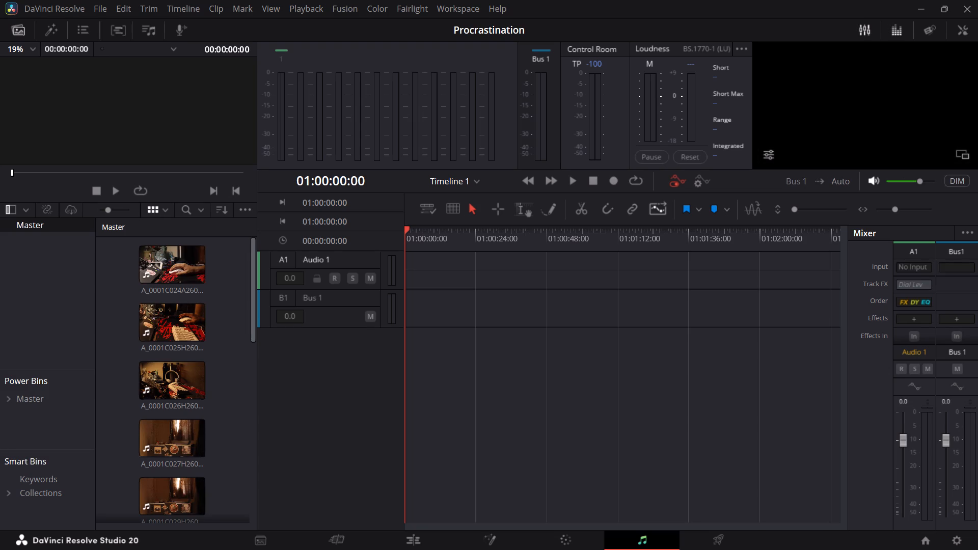
left_click(417, 539)
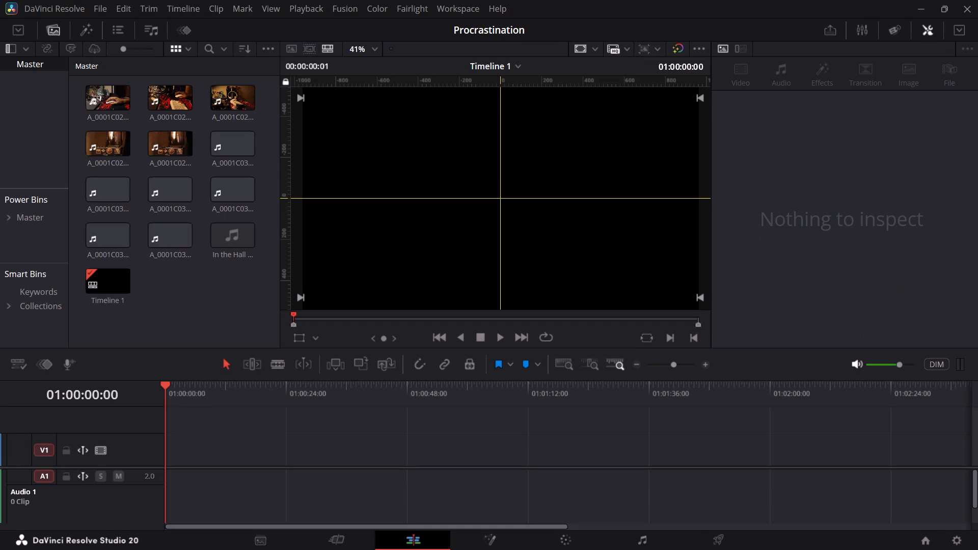
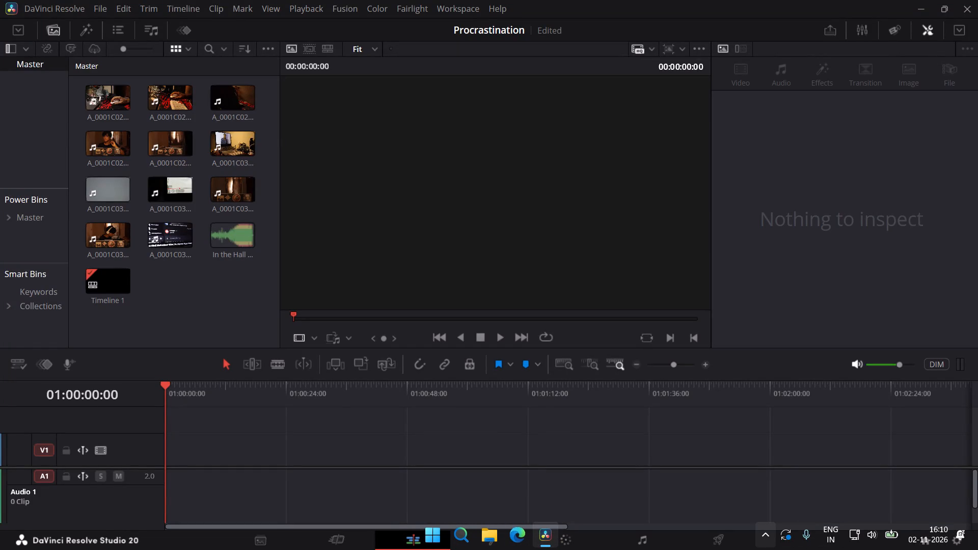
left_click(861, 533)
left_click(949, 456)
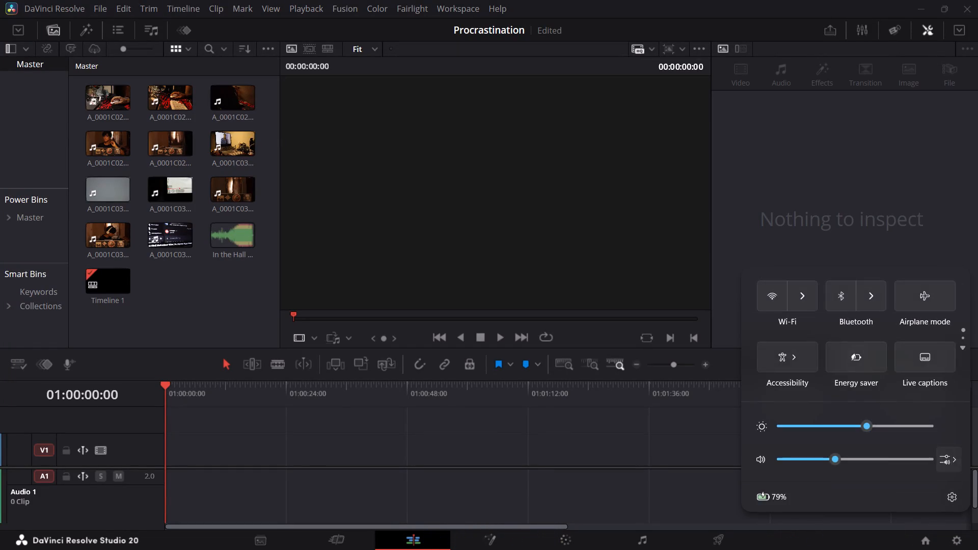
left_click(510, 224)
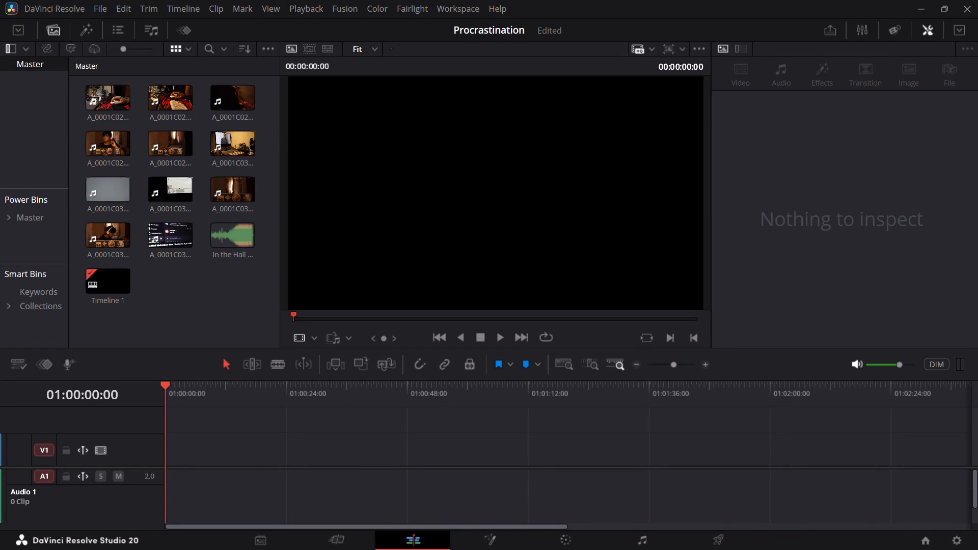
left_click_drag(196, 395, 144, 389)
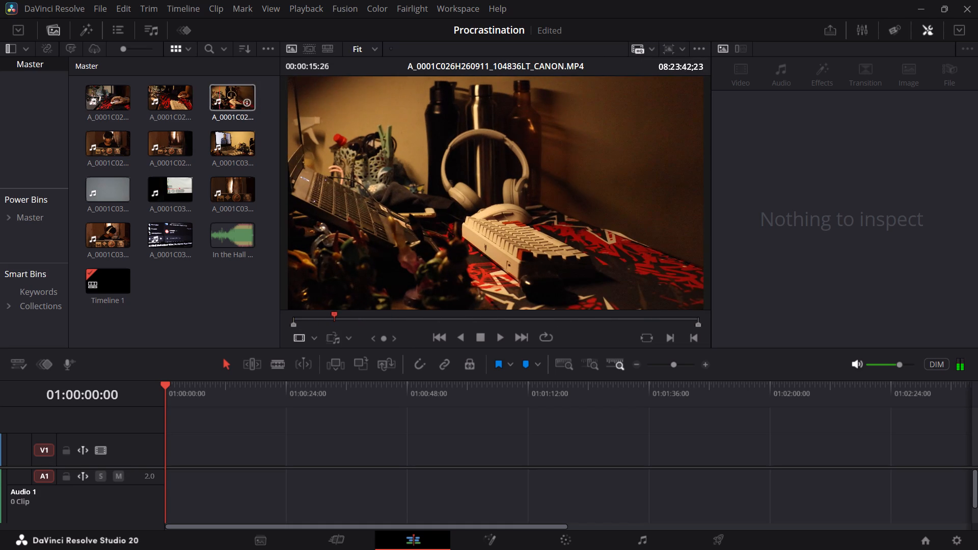
Place clip A_0001C026H260911_104836LT_CANON.MP4 at the start of the timeline, align its video and audio at 01:00:00:00, and play its opening.
left_click_drag(224, 98, 189, 446)
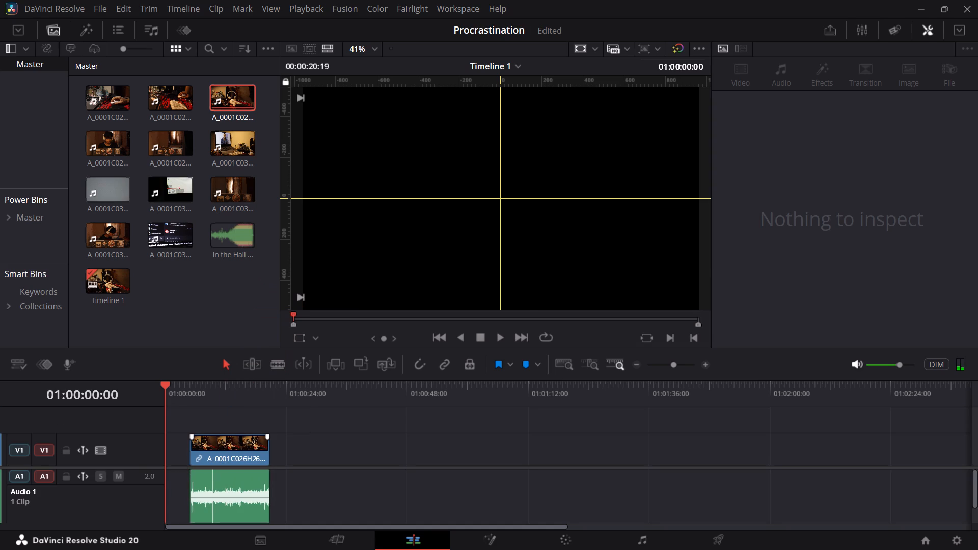
left_click_drag(212, 446, 181, 447)
left_click(205, 473)
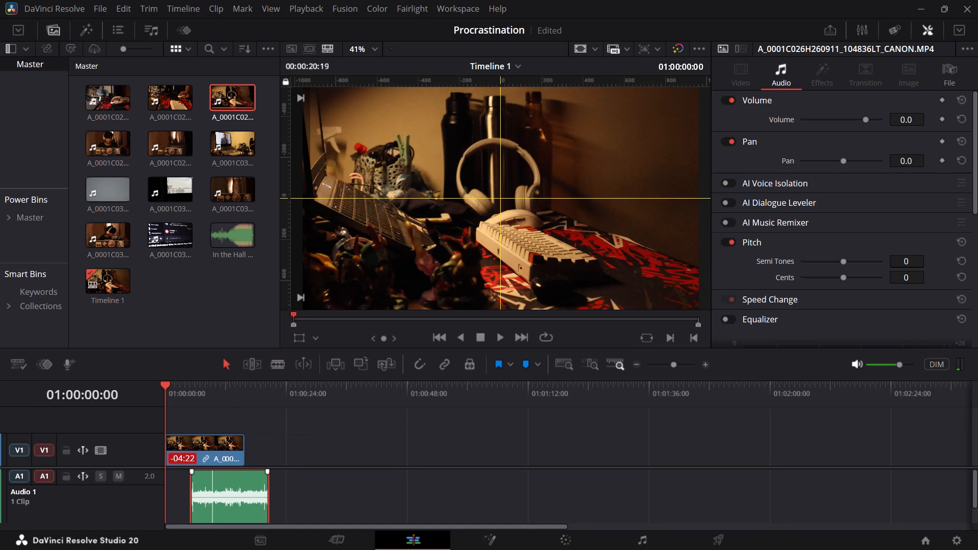
left_click_drag(237, 477, 201, 477)
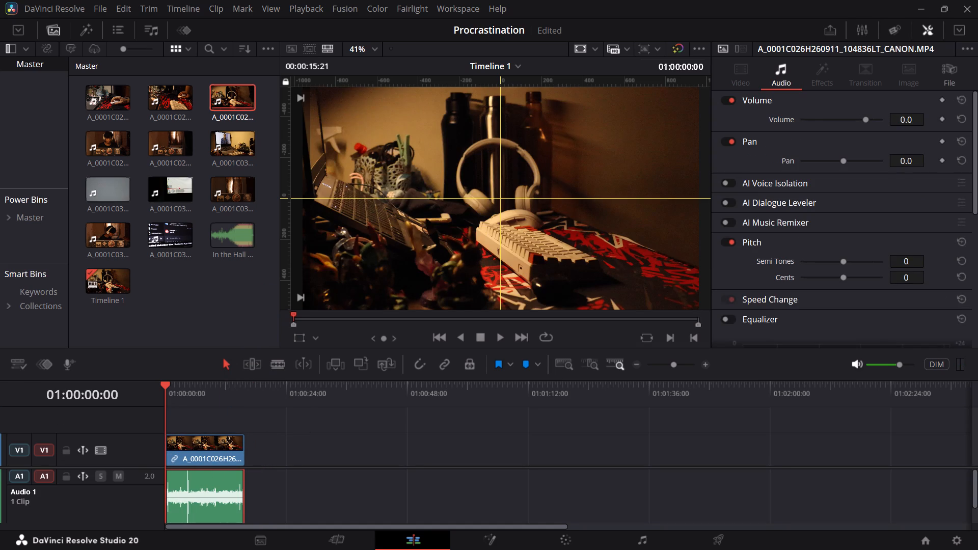
key("space")
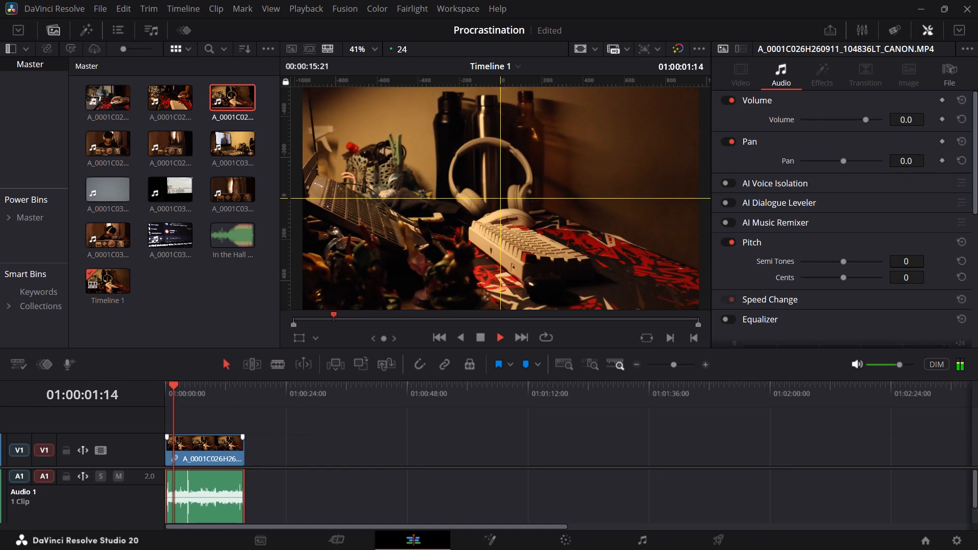
key("space")
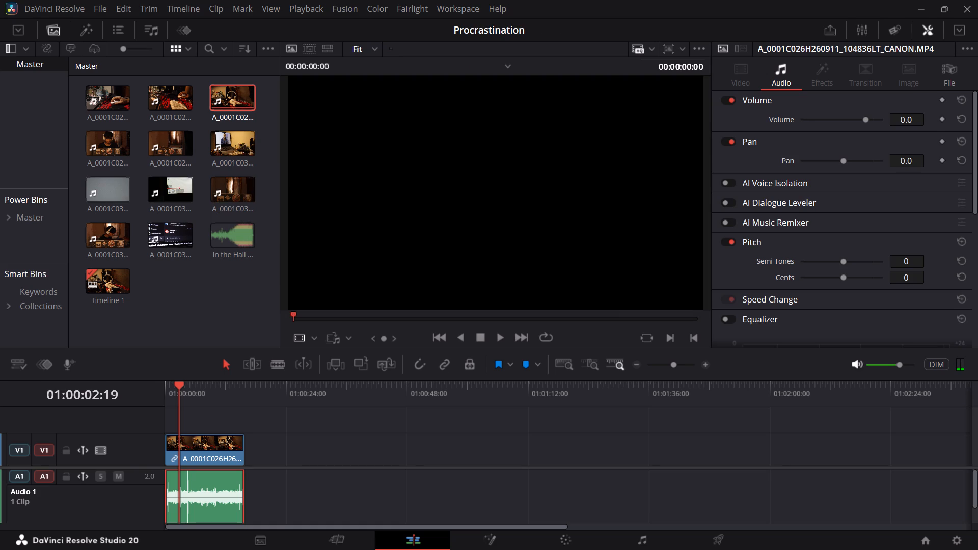
Turn on linked selection for the timeline's video and audio.
left_click(446, 365)
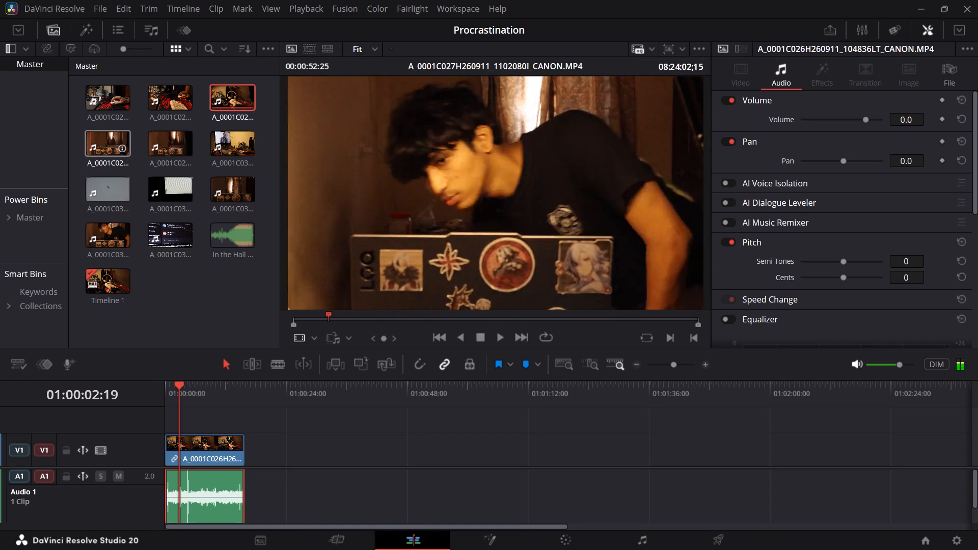
Add clip A_0001C027H260911_1102080I_CANON.MP4 to V1 and A1 after the first clip, leaving a gap between them.
key("space")
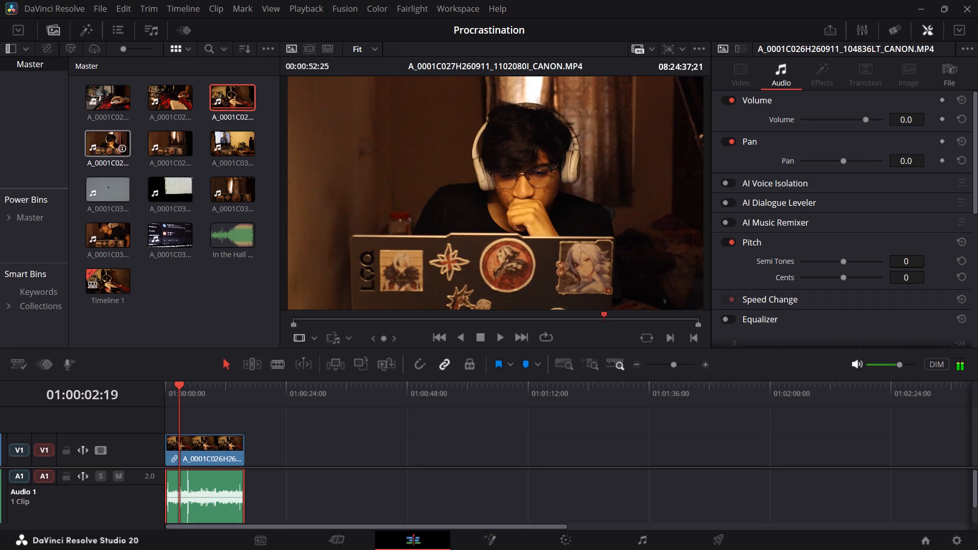
left_click_drag(120, 141, 297, 441)
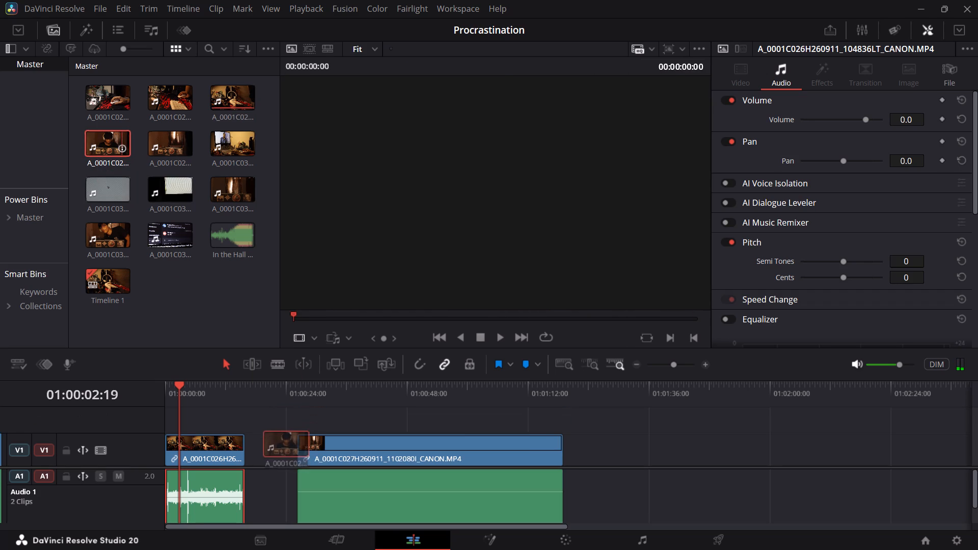
left_click_drag(297, 441, 298, 446)
left_click(336, 441)
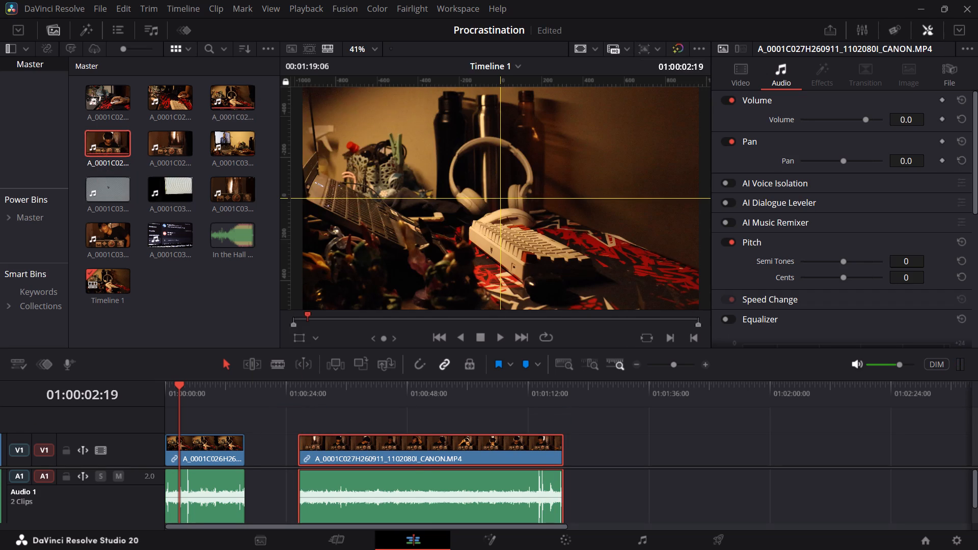
Split the A_0001C027 clip at 01:01:04:22 and delete the portion before the cut.
left_click_drag(428, 386, 481, 389)
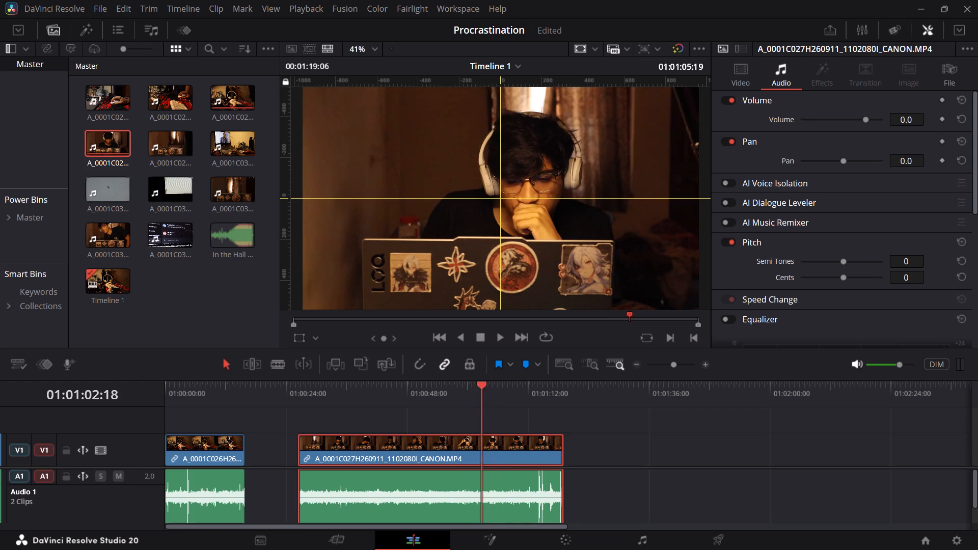
left_click_drag(481, 389, 450, 387)
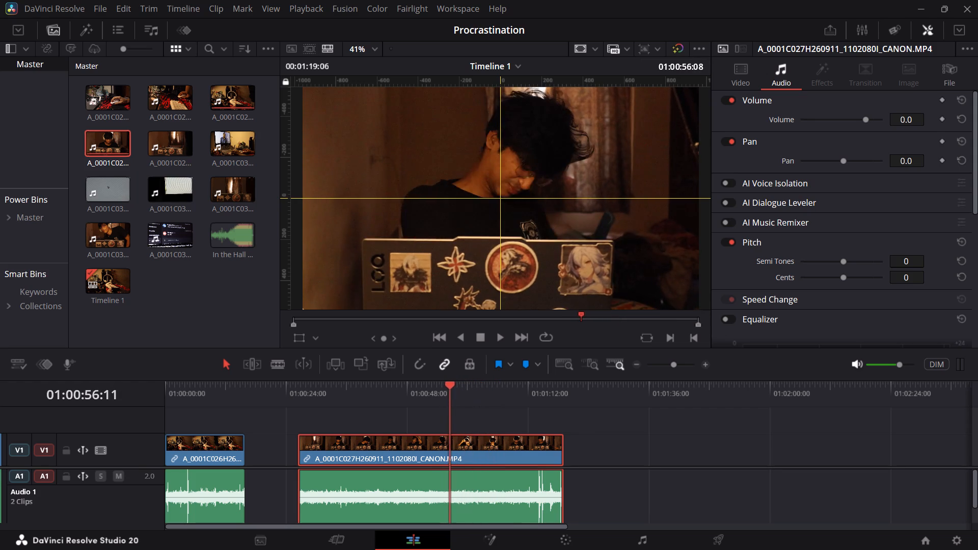
left_click_drag(450, 387, 470, 394)
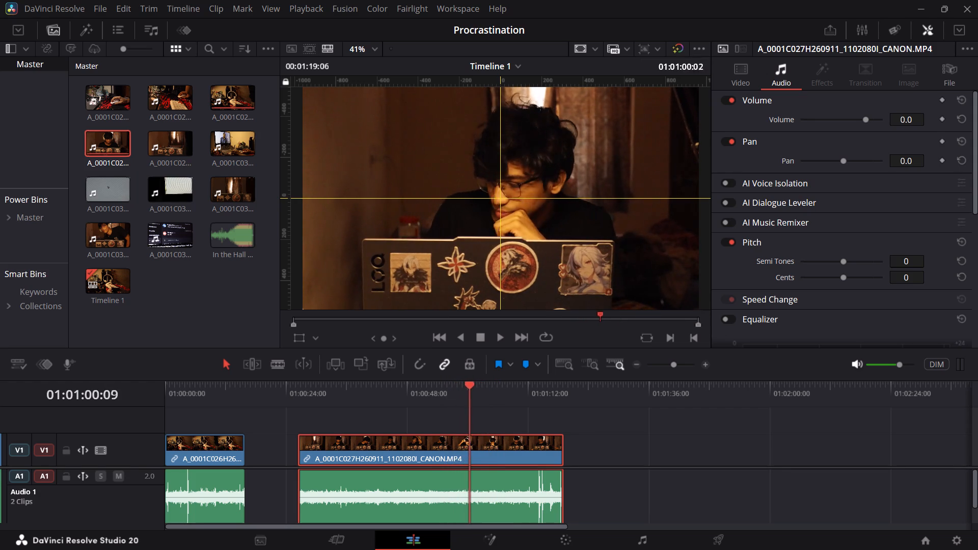
left_click_drag(470, 394, 493, 396)
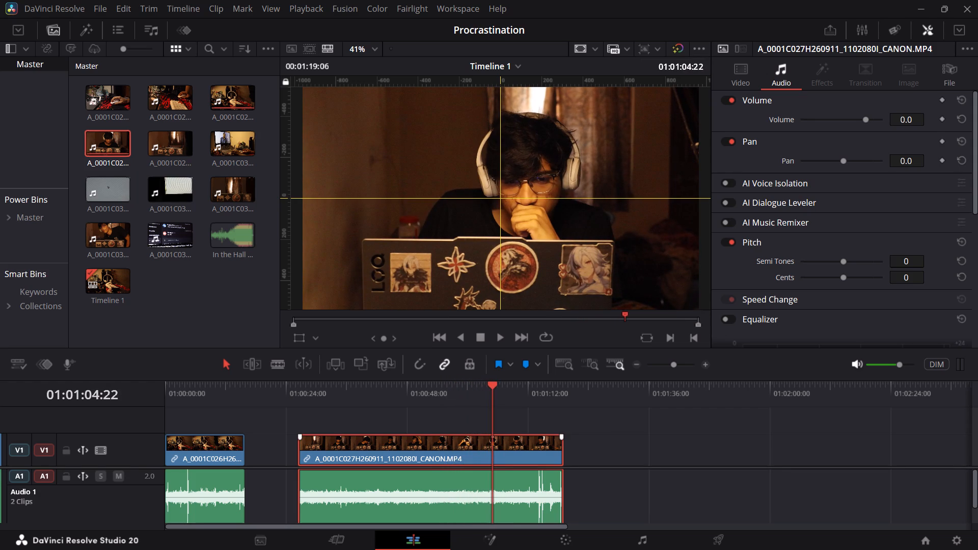
left_click(498, 456)
key("ctrl+b")
left_click(452, 450)
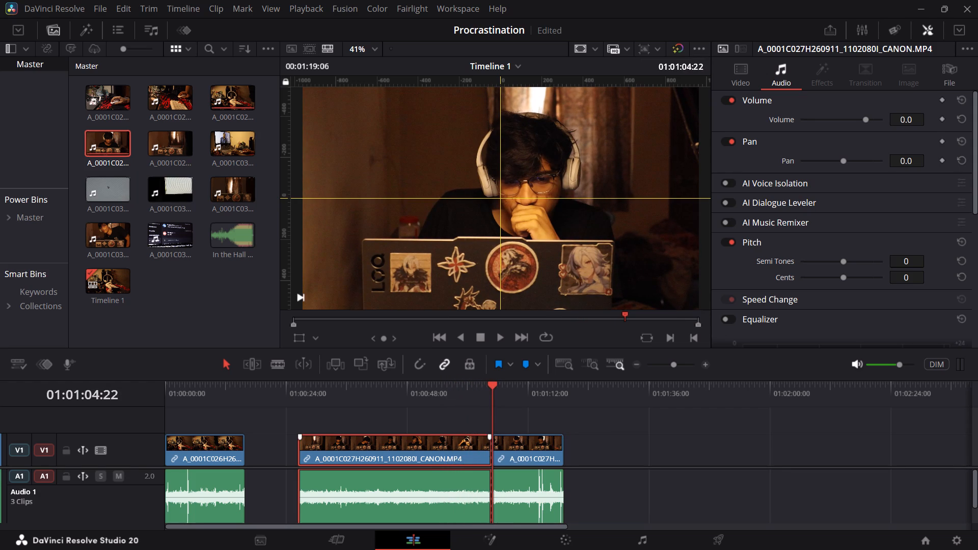
key("BackSpace")
Move the remaining A_0001C027 segment directly against the end of the first clip, with snapping turned on.
left_click_drag(530, 453, 321, 451)
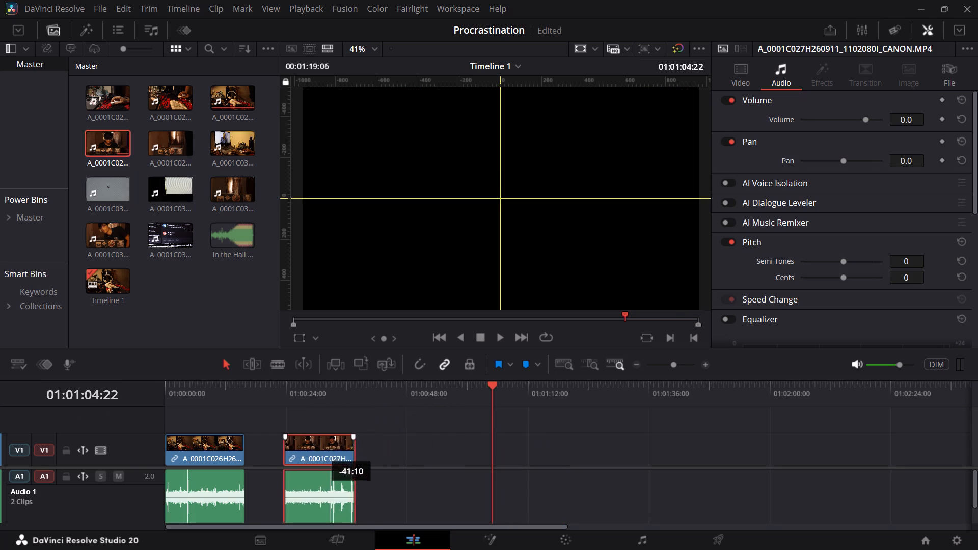
left_click_drag(321, 451, 289, 448)
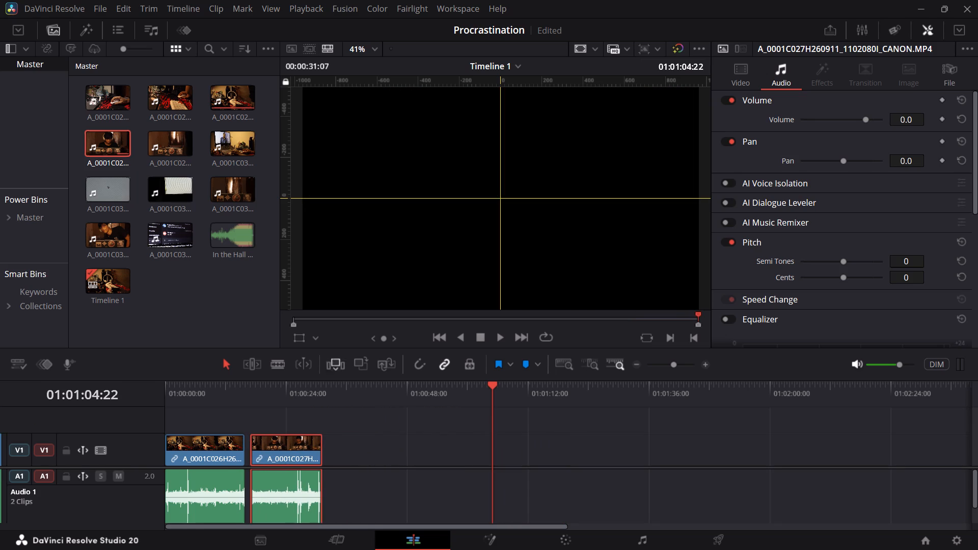
left_click(419, 367)
left_click_drag(273, 441, 263, 441)
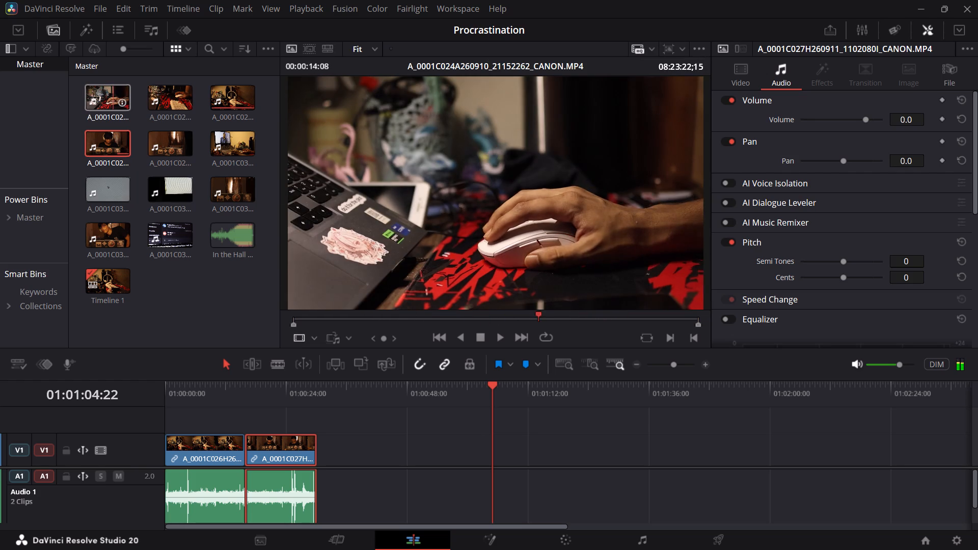
Add clip A_0001C024A260910_21152262_CANON.MP4 to the timeline directly against the end of the A_0001C027 segment.
left_click_drag(113, 101, 363, 458)
left_click_drag(383, 451, 345, 443)
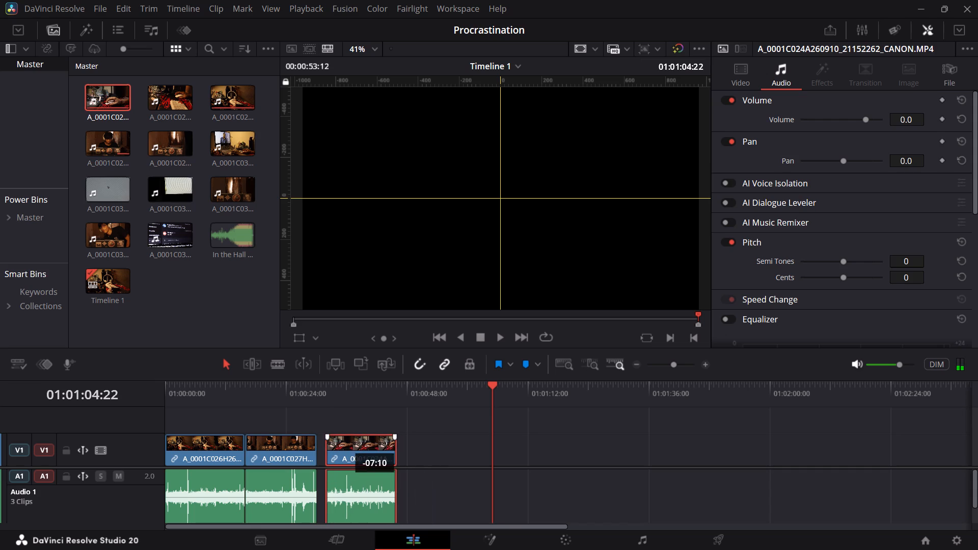
left_click_drag(345, 443, 338, 442)
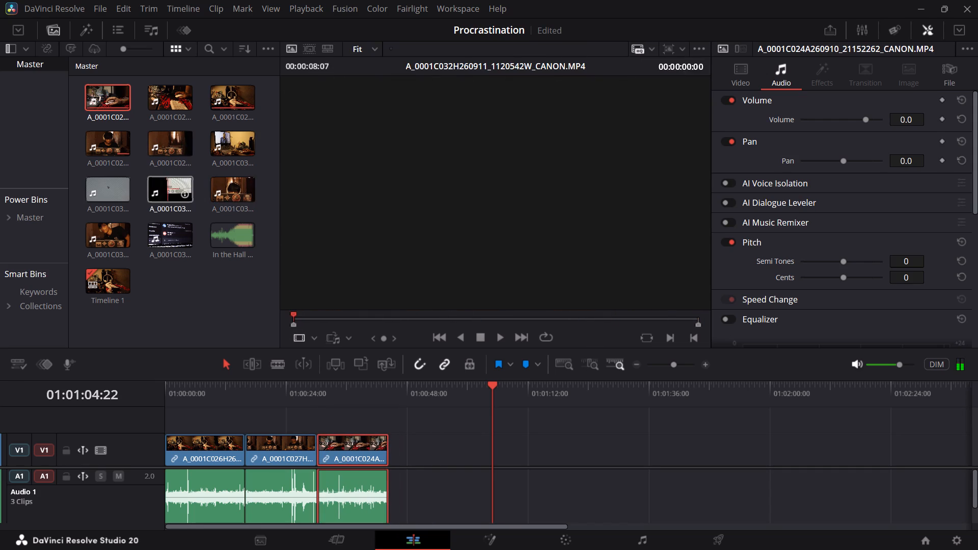
Add clip A_0001C030H260911_111713M8_CANON.MP4 to the timeline after the A_0001C024 clip, starting at about 01:00:52.
left_click_drag(228, 149, 232, 153)
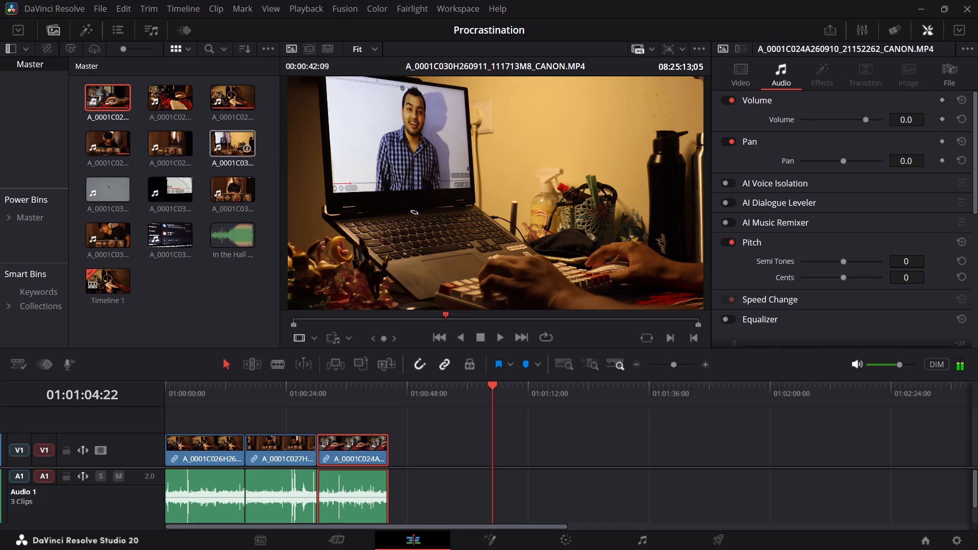
left_click_drag(232, 153, 427, 449)
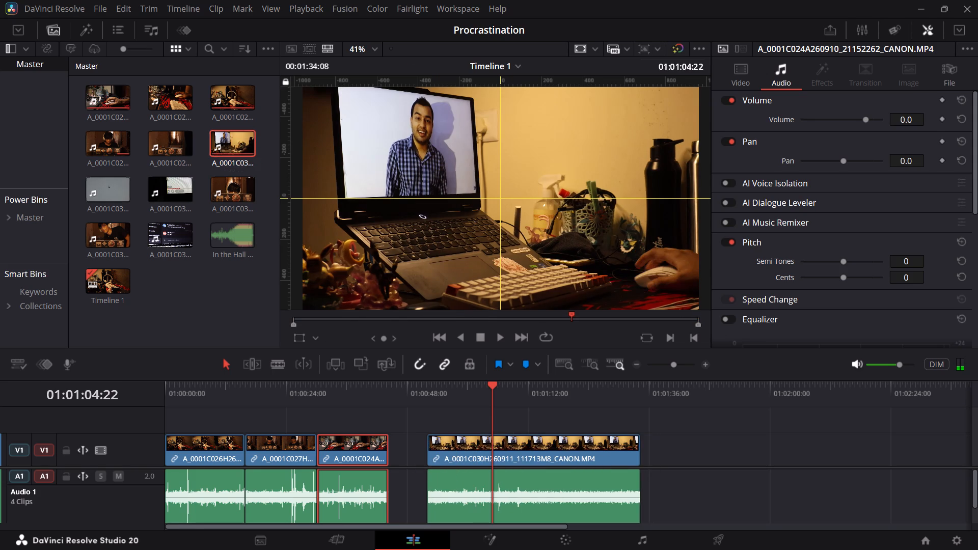
Skim the A_0001C030 clip on the timeline through to its end and back towards its beginning to review the footage.
left_click_drag(484, 383, 445, 388)
key("space")
left_click(497, 390)
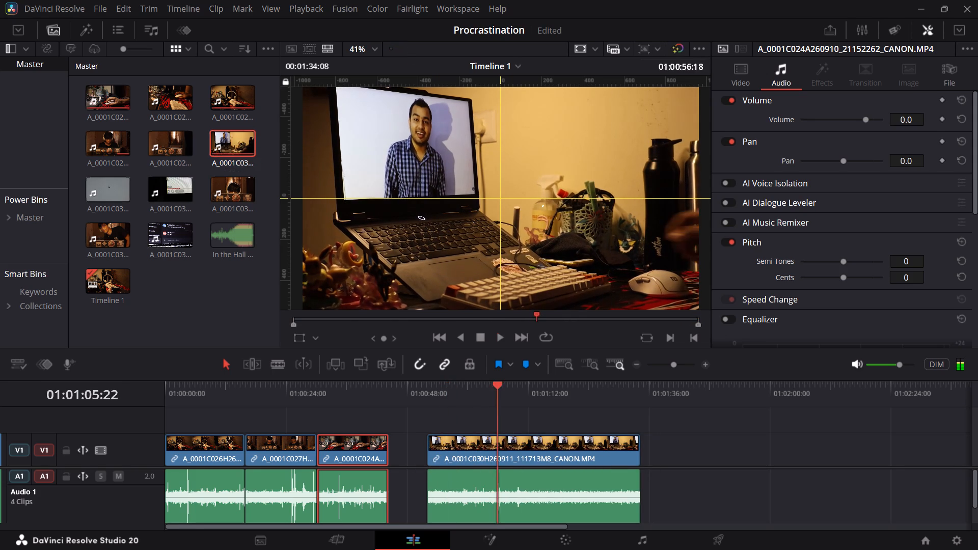
left_click(540, 390)
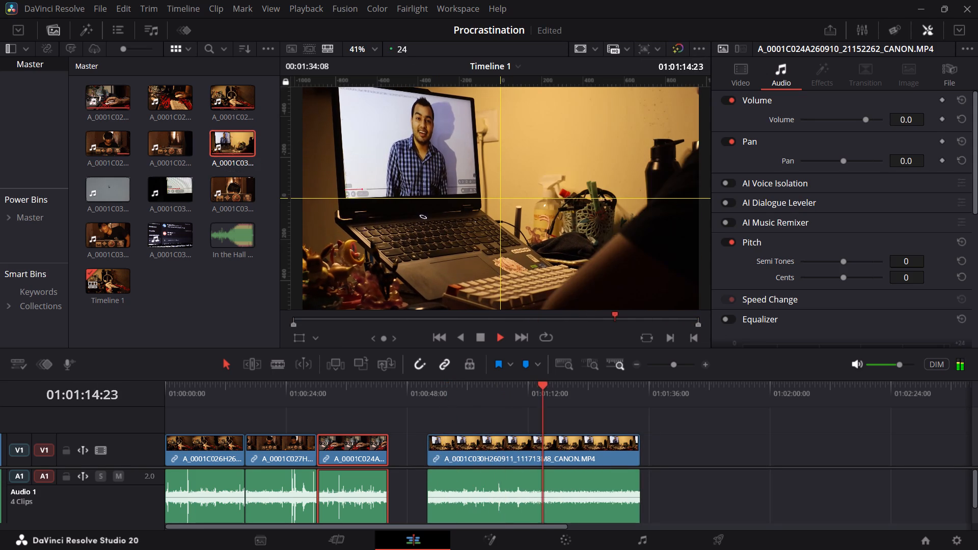
left_click(573, 392)
left_click(608, 394)
left_click(624, 395)
left_click(639, 395)
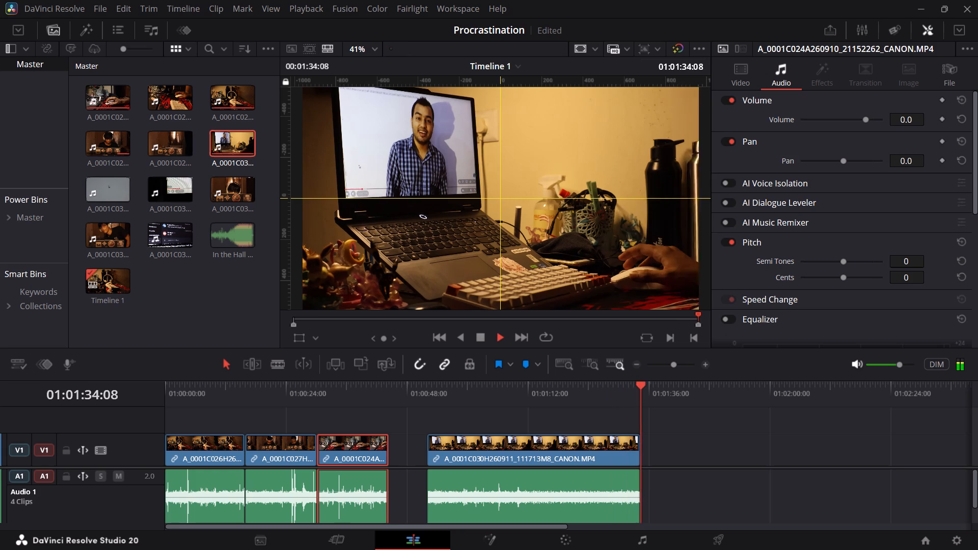
left_click(629, 393)
left_click(593, 394)
left_click(554, 391)
left_click(505, 388)
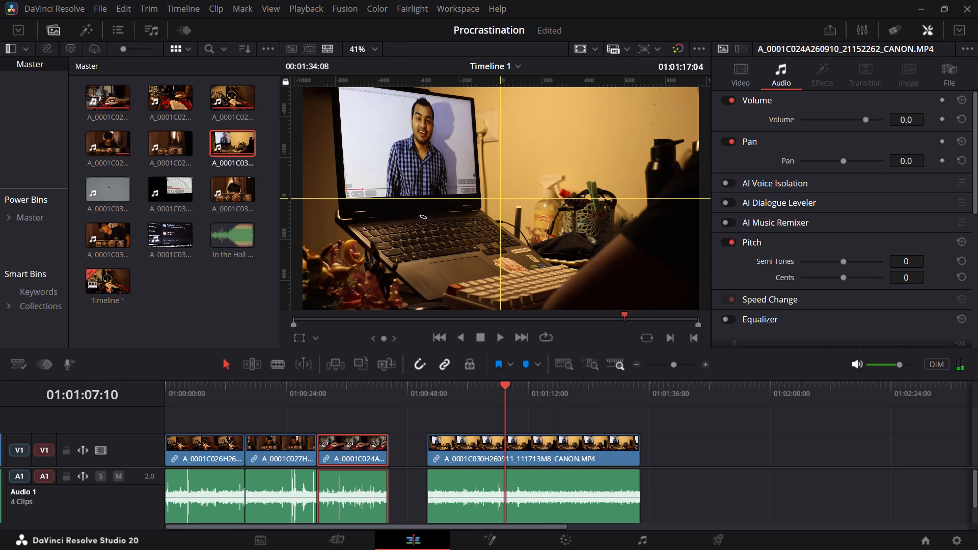
left_click(483, 387)
left_click(470, 387)
left_click(452, 387)
left_click(436, 389)
Play through sections of the A_0001C030 clip from its beginning, stopping at 01:01:14:05.
key("space")
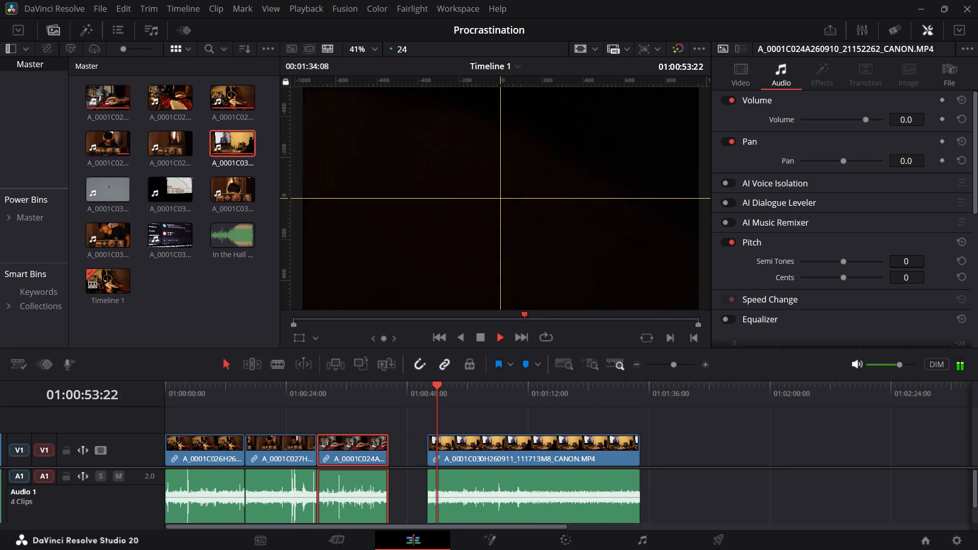
left_click_drag(437, 392, 424, 389)
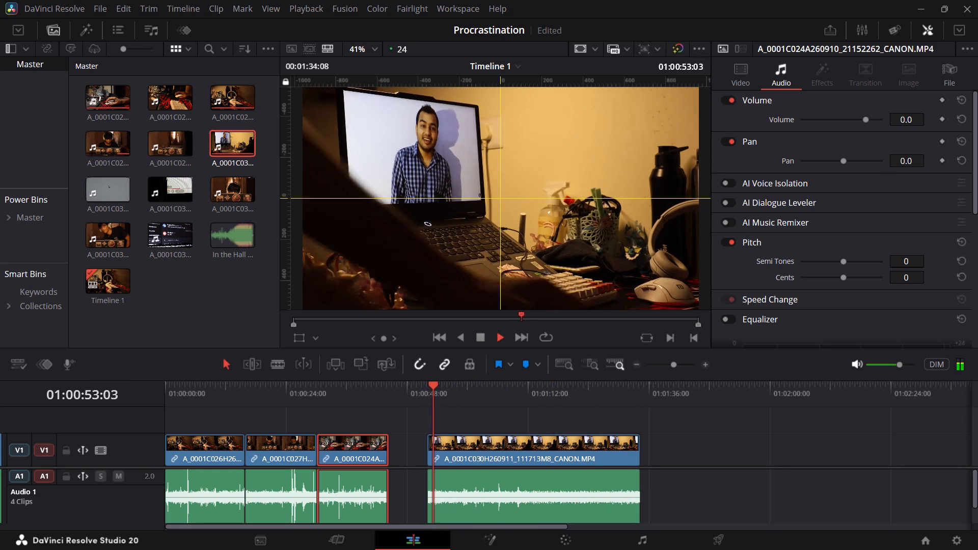
left_click(459, 393)
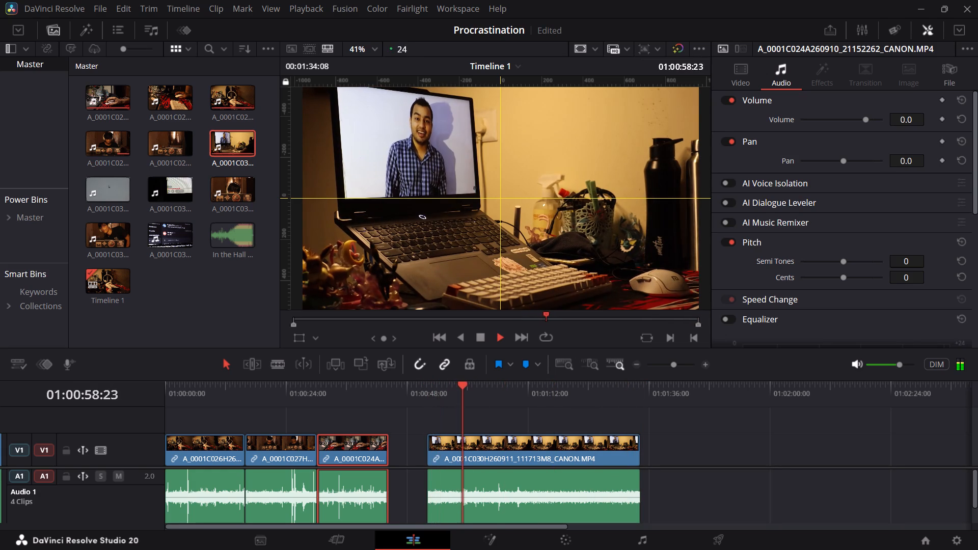
left_click(497, 393)
left_click(532, 396)
left_click(521, 395)
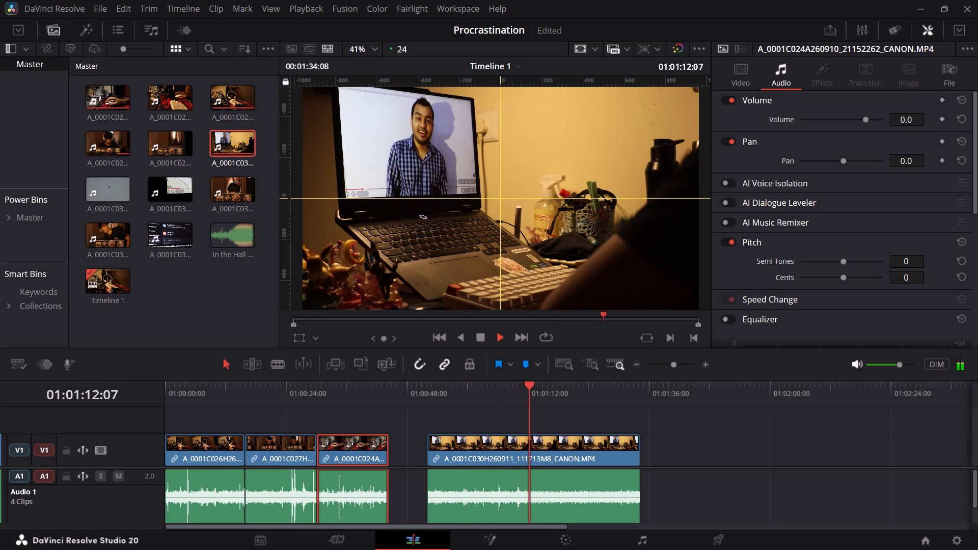
key("space")
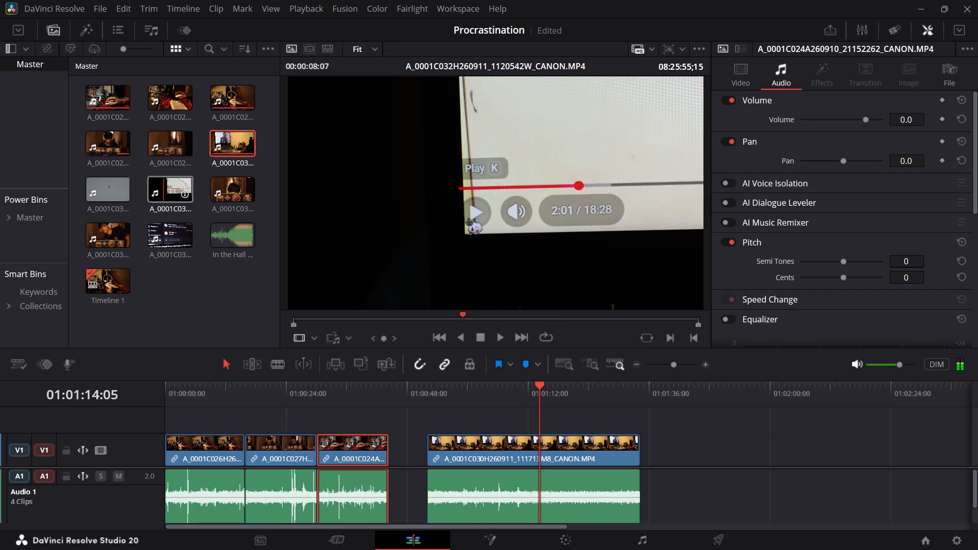
Add clip A_0001C032H260911_1120542W_CANON.MP4 to the timeline after the A_0001C030 clip, leaving a gap between them.
left_click_drag(159, 192, 684, 457)
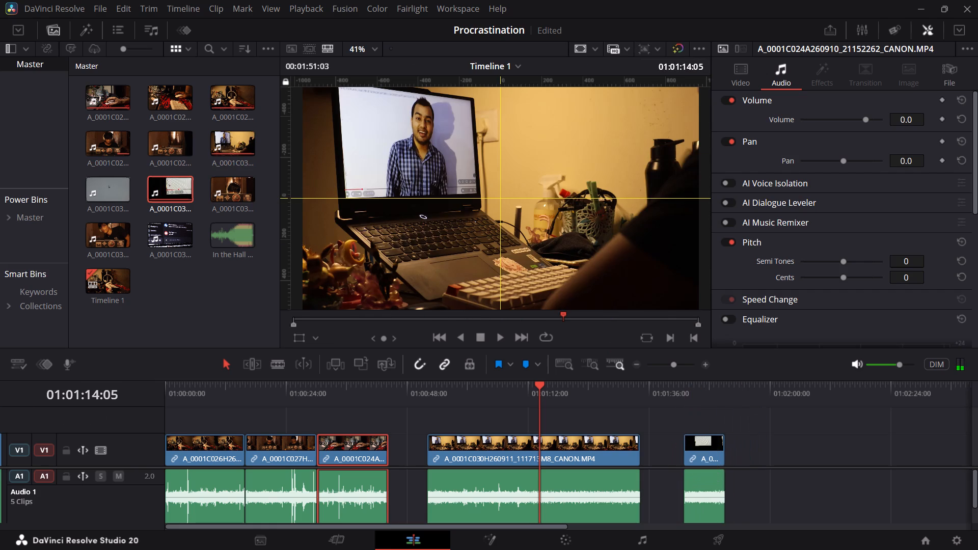
Play the A_0001C032 clip from near its start to its end, and replay its beginning, stopping at 01:01:45:21.
left_click(691, 391)
key("space")
left_click(727, 411)
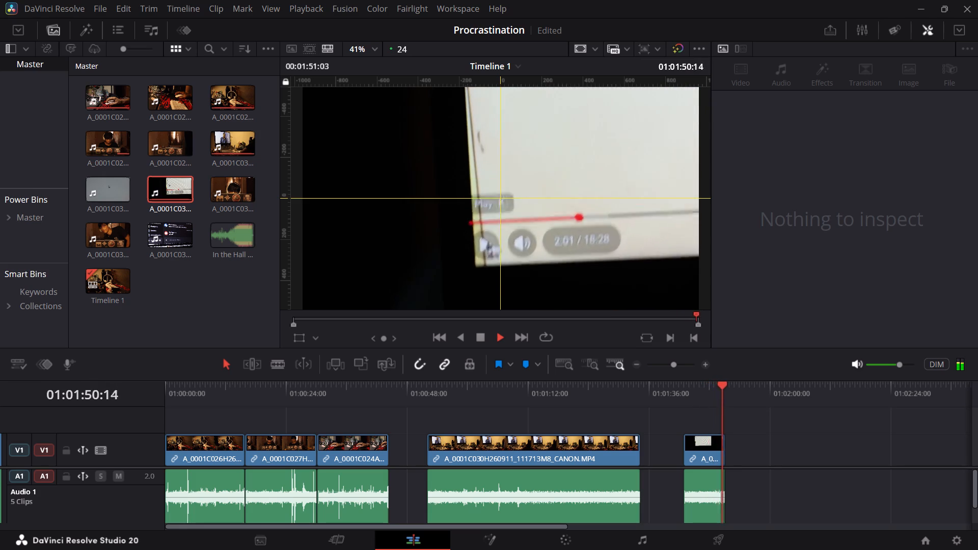
key("space")
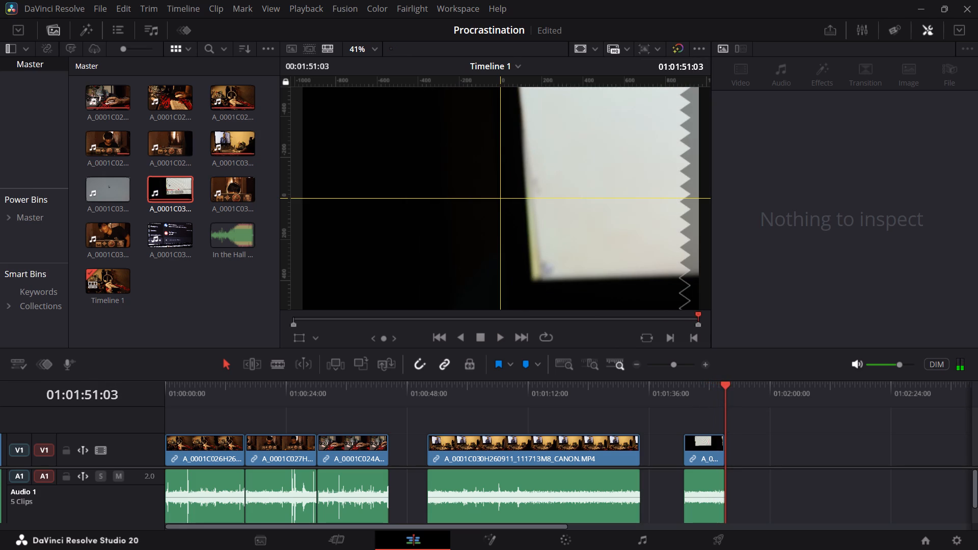
left_click_drag(709, 404, 693, 399)
key("space")
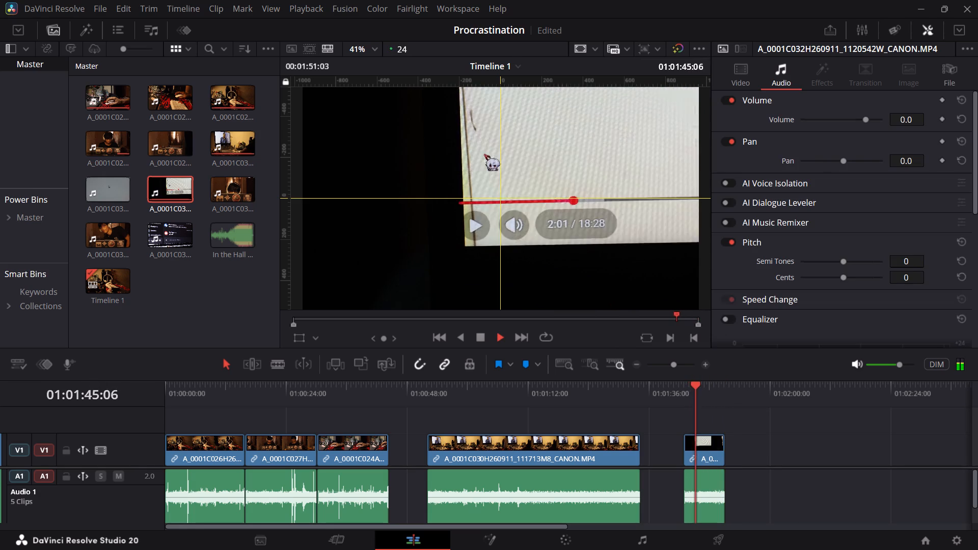
key("space")
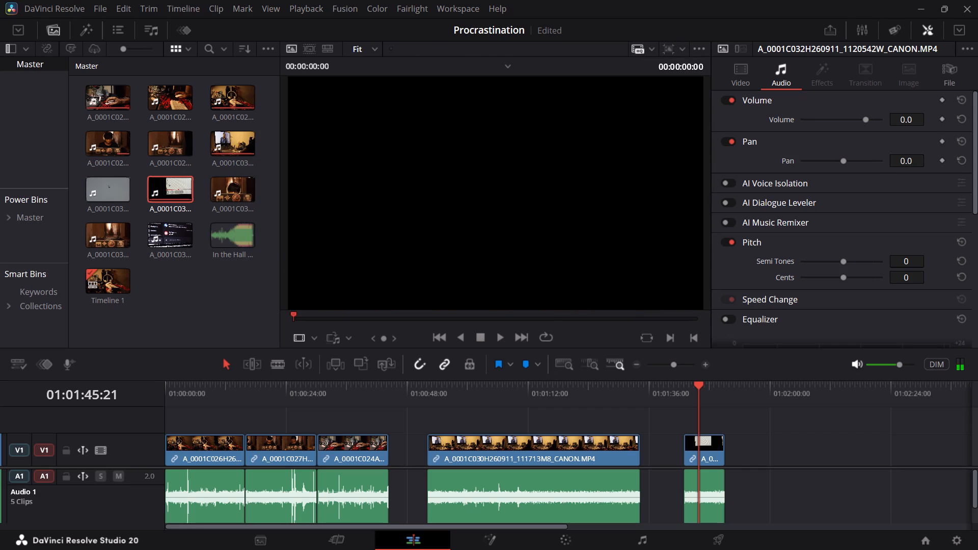
Save the Procrastination project.
left_click(209, 297)
key("ctrl+s")
key("ctrl+s")
key("ctrl+s")
key("ctrl+s")
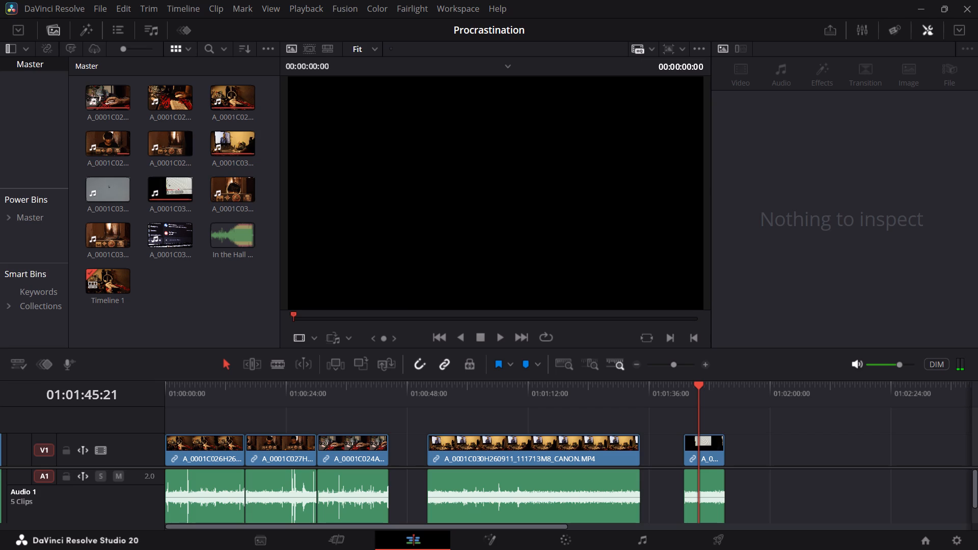
key("ctrl+s")
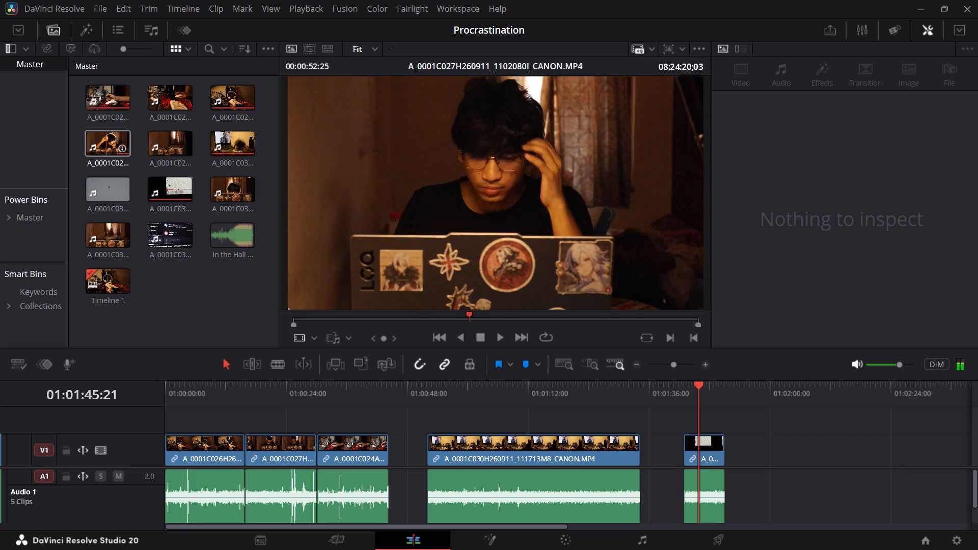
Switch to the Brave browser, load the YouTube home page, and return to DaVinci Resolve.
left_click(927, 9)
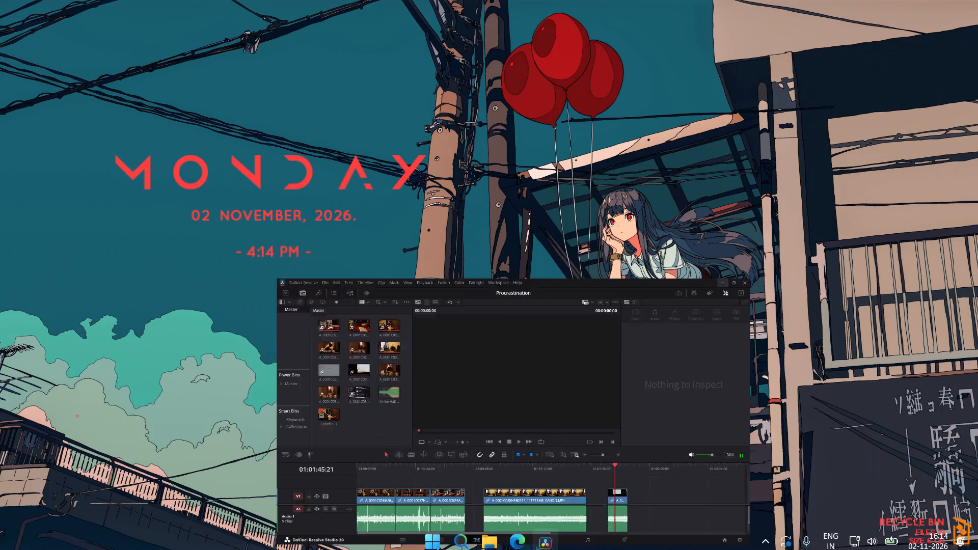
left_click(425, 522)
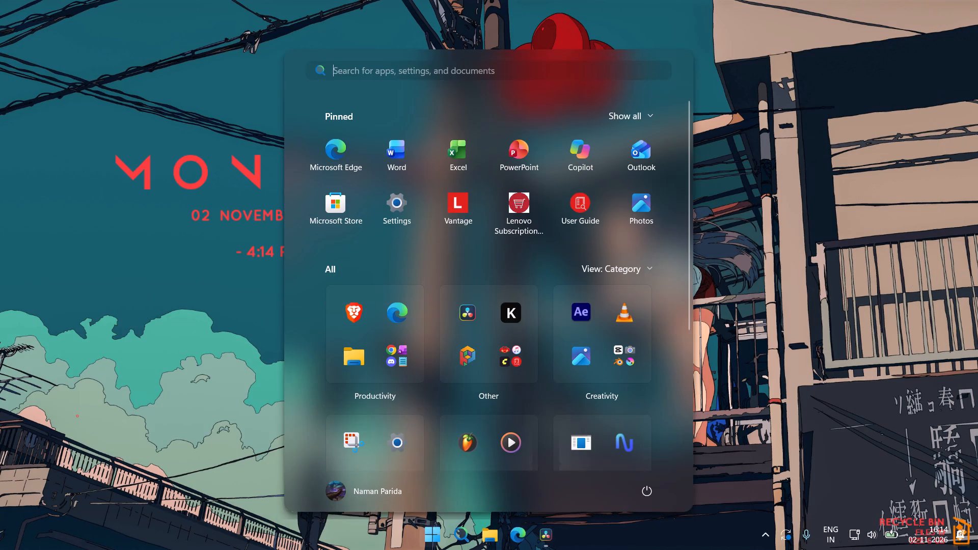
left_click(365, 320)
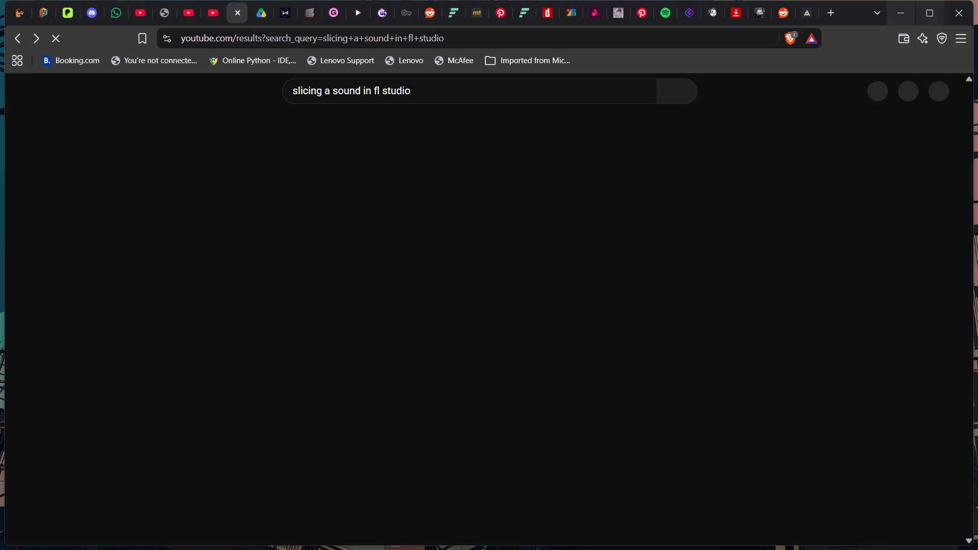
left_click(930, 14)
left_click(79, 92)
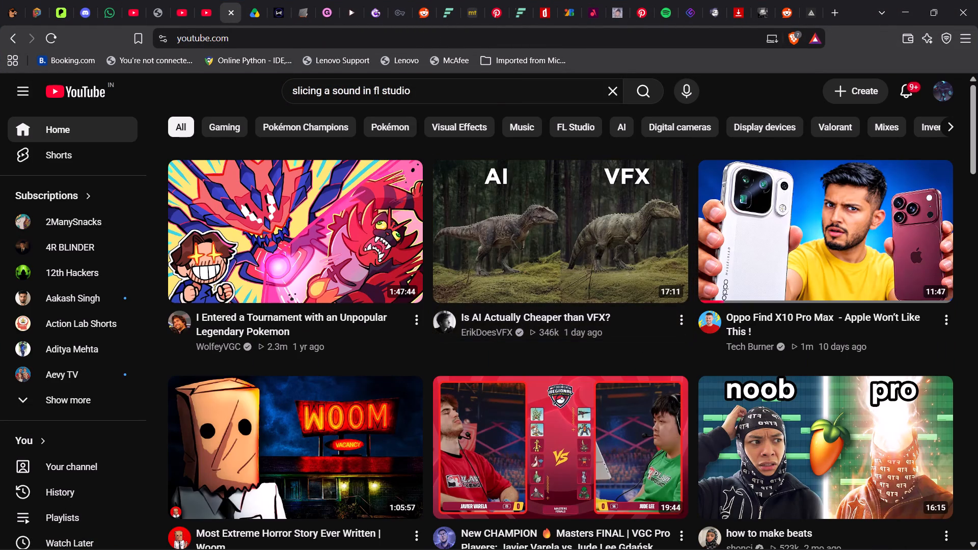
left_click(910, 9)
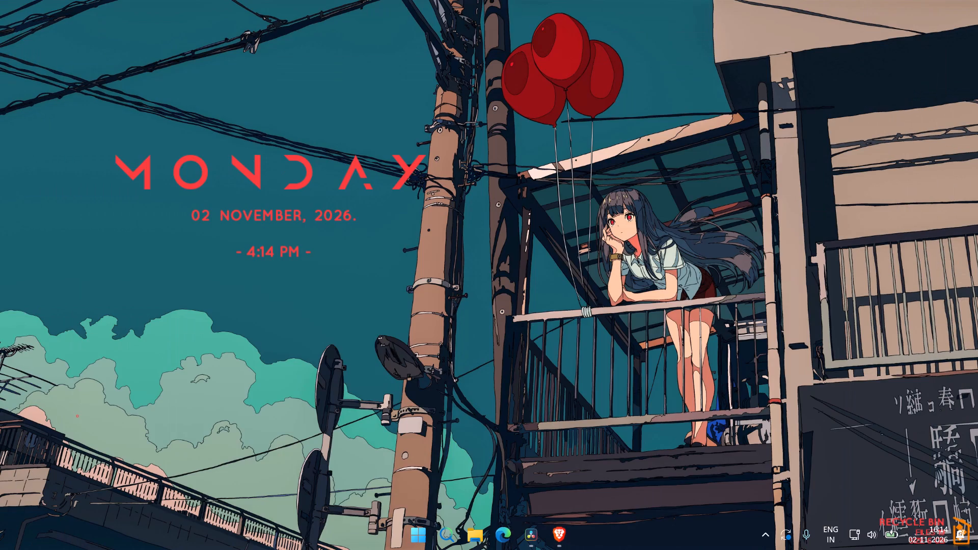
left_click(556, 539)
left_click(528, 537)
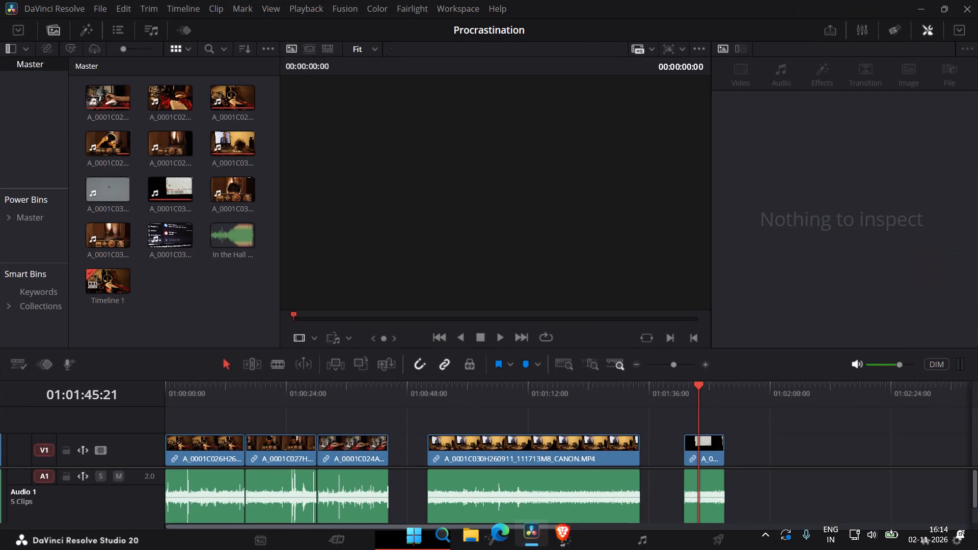
Move the A_0001C032 clip earlier on the timeline so it sits directly against the end of the A_0001C030 clip.
left_click_drag(684, 390, 678, 390)
left_click_drag(702, 451, 674, 450)
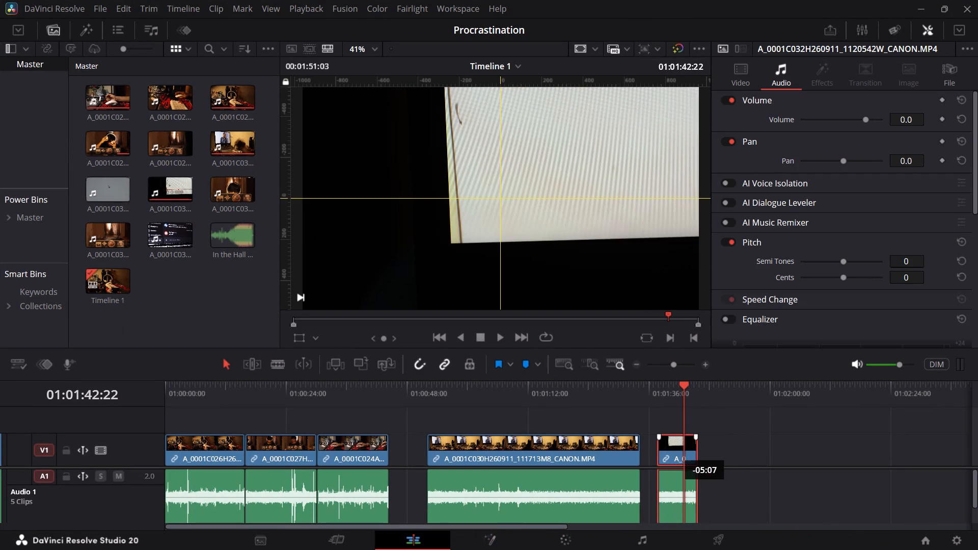
left_click_drag(674, 450, 659, 448)
left_click_drag(657, 452, 660, 447)
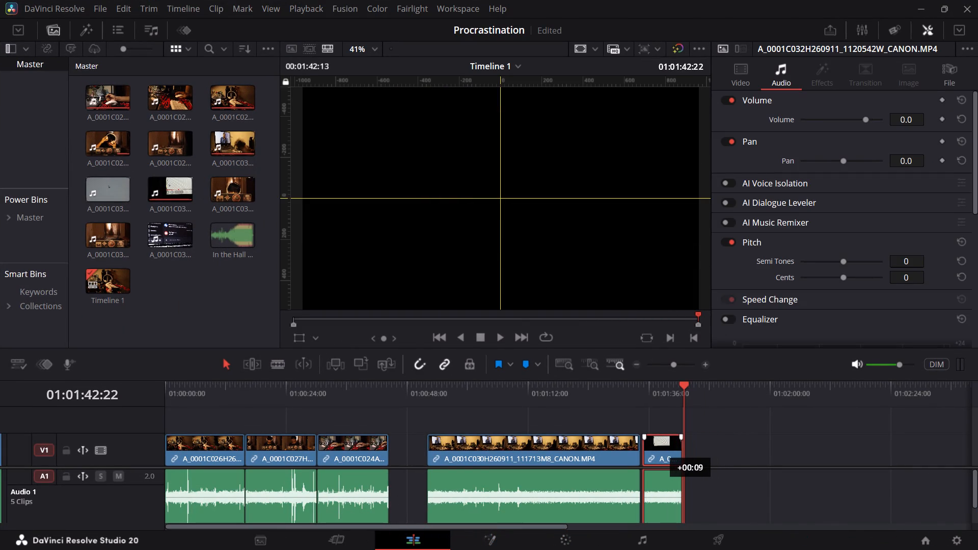
left_click_drag(660, 447, 656, 446)
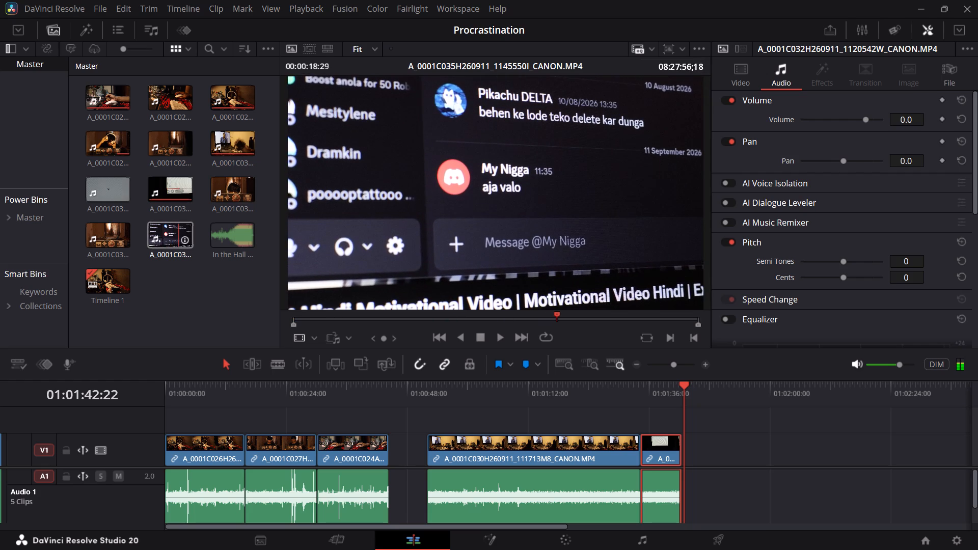
Add clip A_0001C035H260911_1145550I_CANON.MP4 to the timeline after the A_0001C032 clip, leaving a small gap, with the playhead at 01:01:47:02.
left_click_drag(180, 231, 730, 447)
left_click_drag(769, 454, 735, 451)
left_click(705, 386)
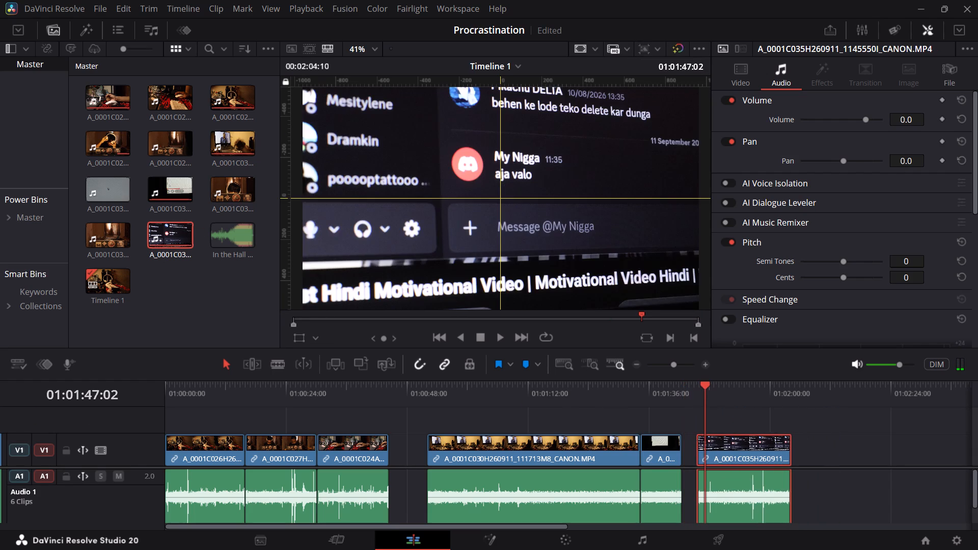
Mute the Audio 1 track.
left_click(117, 471)
Skim the A_0001C035 clip up to 01:01:56:04 and look through its audio properties.
left_click_drag(710, 390, 741, 394)
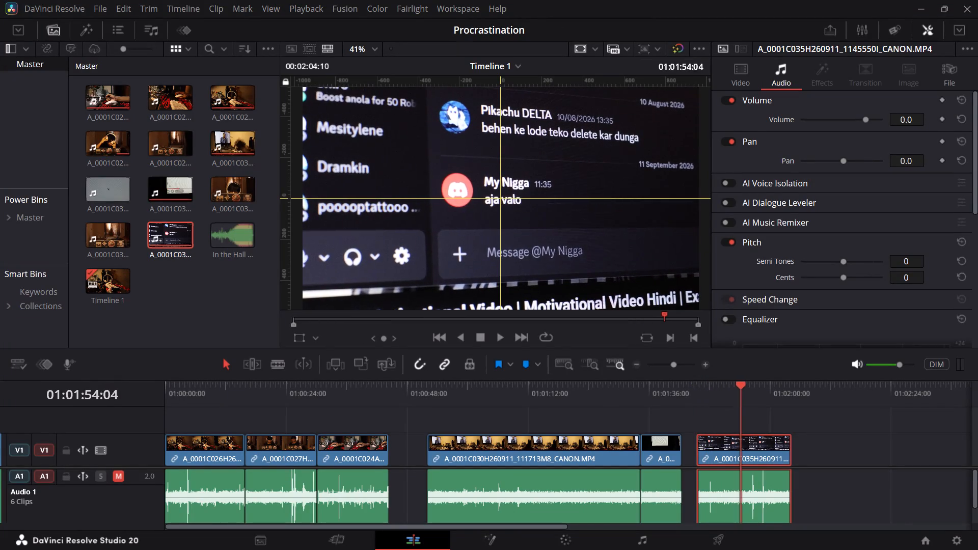
left_click_drag(741, 394, 751, 394)
left_click(742, 446)
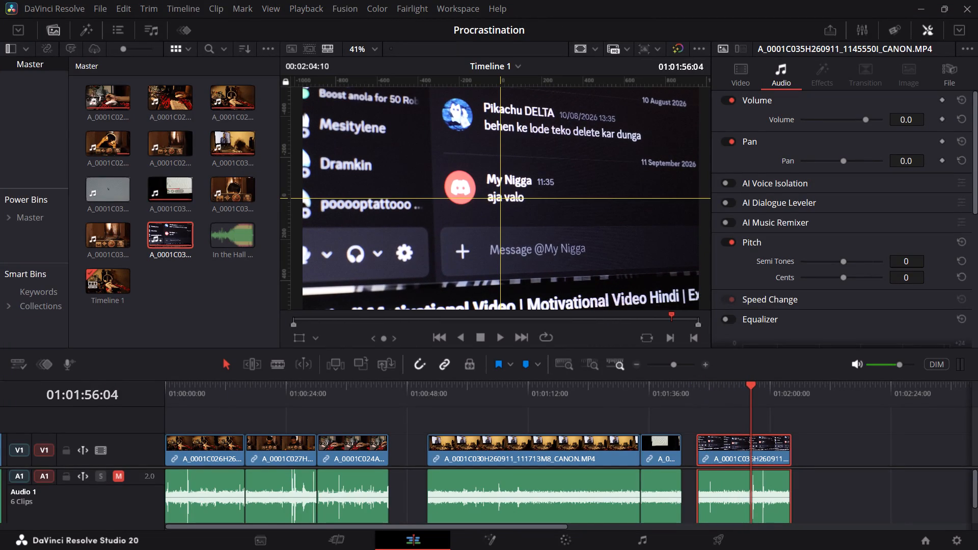
scroll(751, 232, "down", 5)
scroll(751, 232, "up", 14)
scroll(755, 206, "down", 10)
scroll(753, 210, "up", 5)
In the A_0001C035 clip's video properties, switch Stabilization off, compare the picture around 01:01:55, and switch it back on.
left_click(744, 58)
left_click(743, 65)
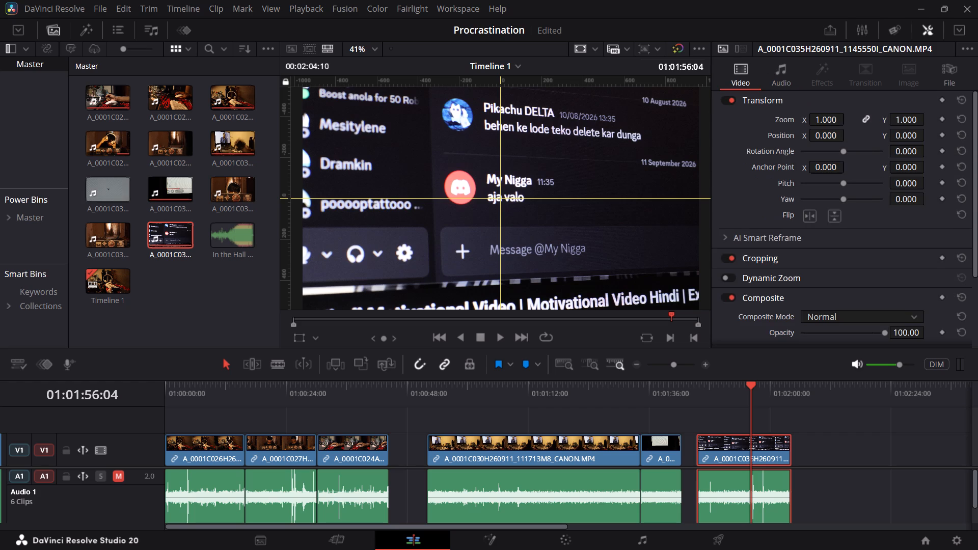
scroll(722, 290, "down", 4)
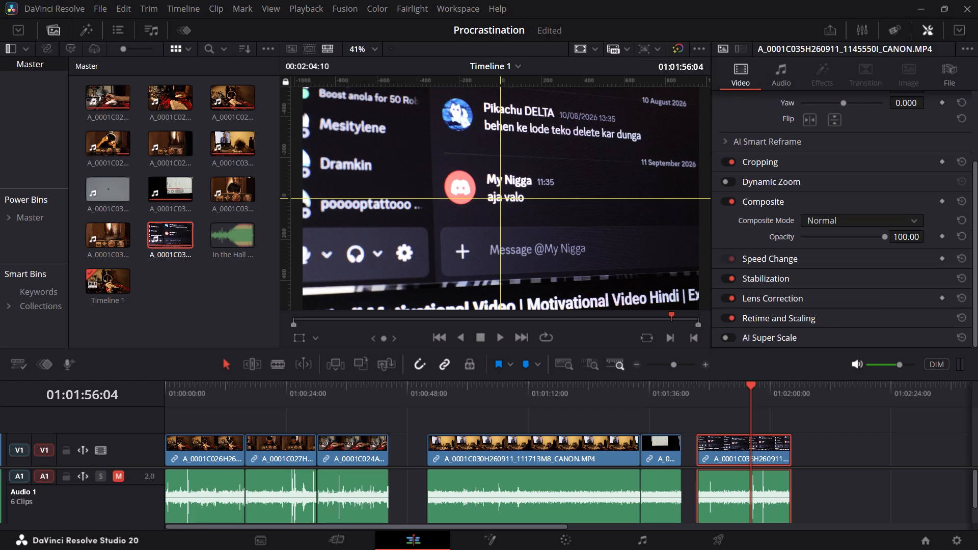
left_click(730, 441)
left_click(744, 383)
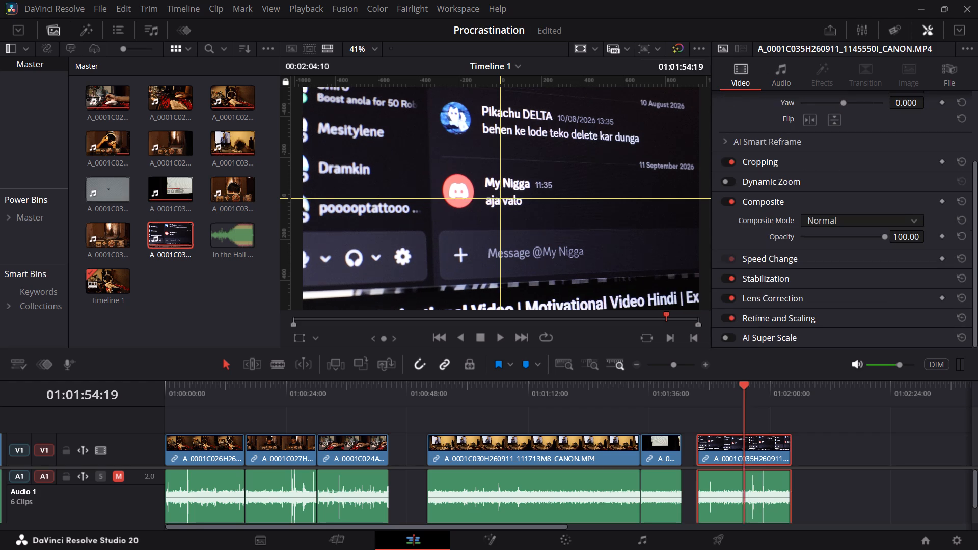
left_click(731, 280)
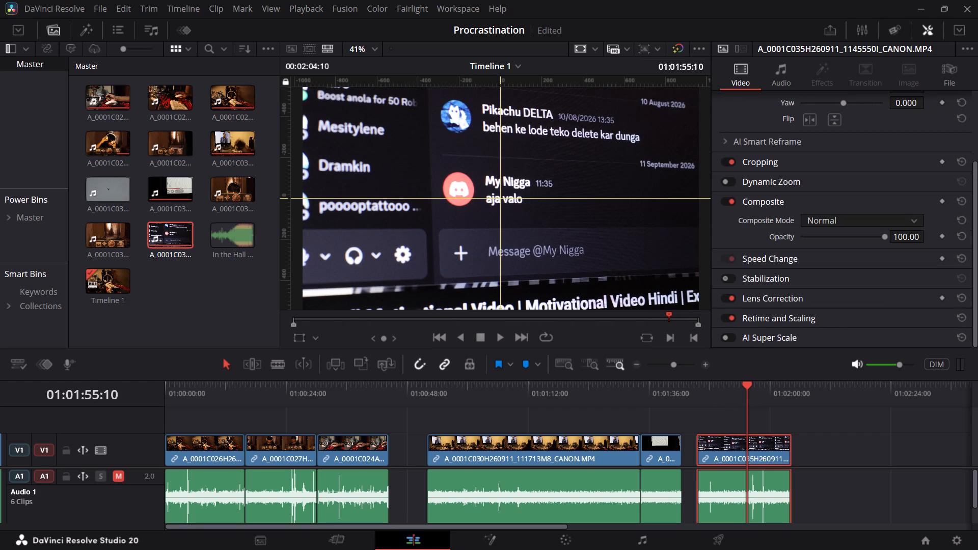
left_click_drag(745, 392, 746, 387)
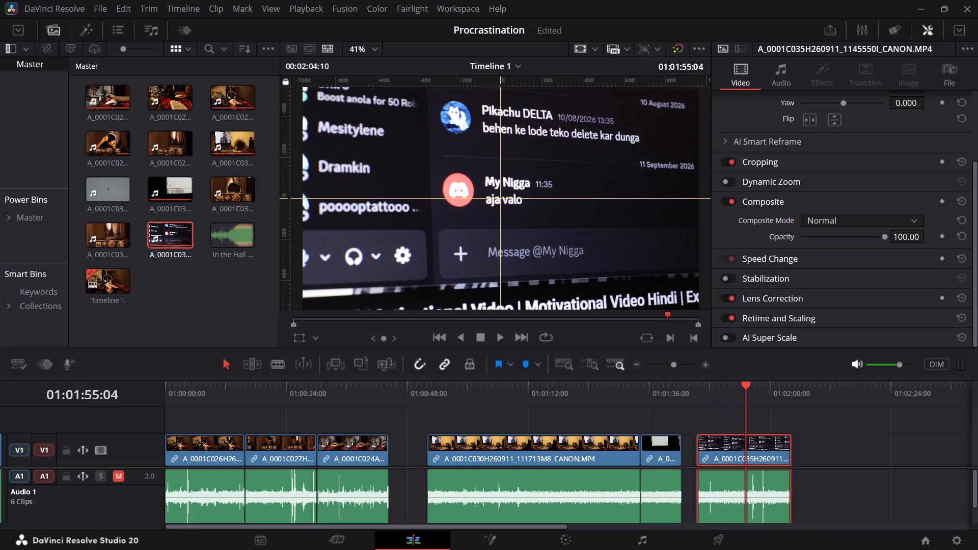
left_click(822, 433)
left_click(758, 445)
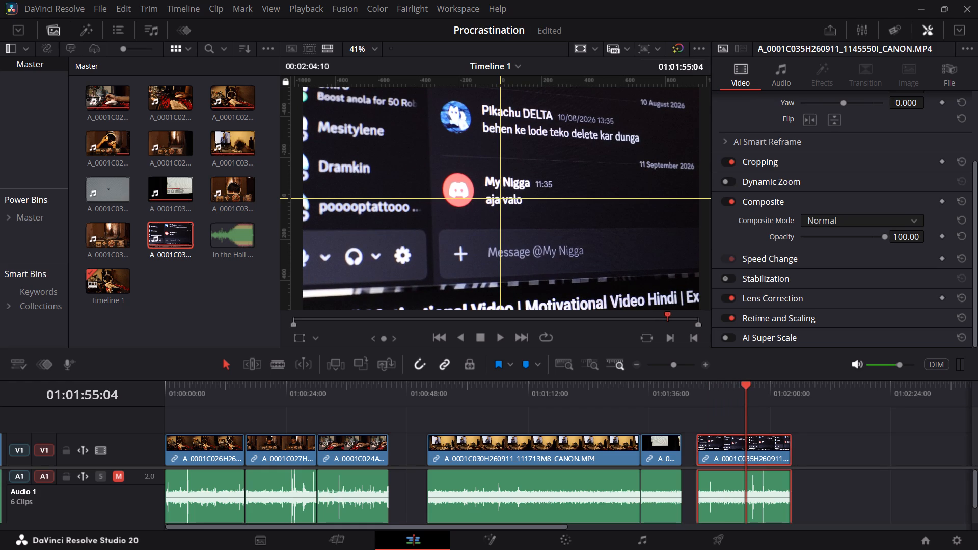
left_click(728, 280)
Scrub the A_0001C035 clip forward to 01:01:58:17 and look over its video properties.
left_click_drag(757, 410, 728, 406)
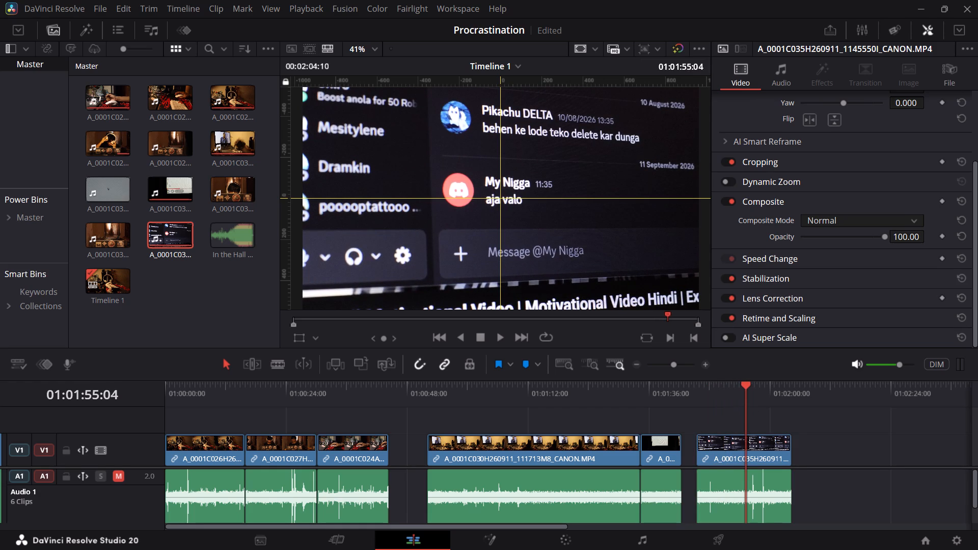
left_click_drag(731, 397, 762, 397)
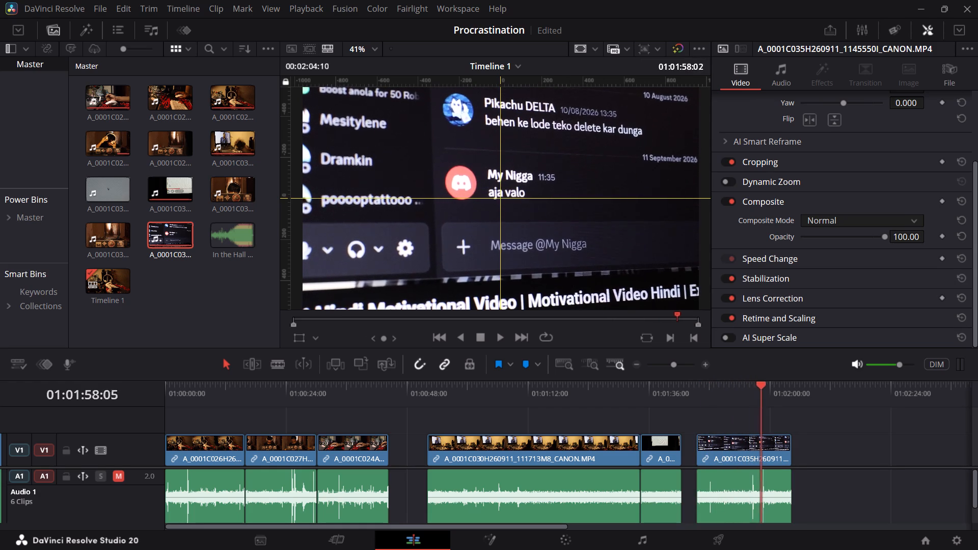
left_click_drag(762, 397, 764, 397)
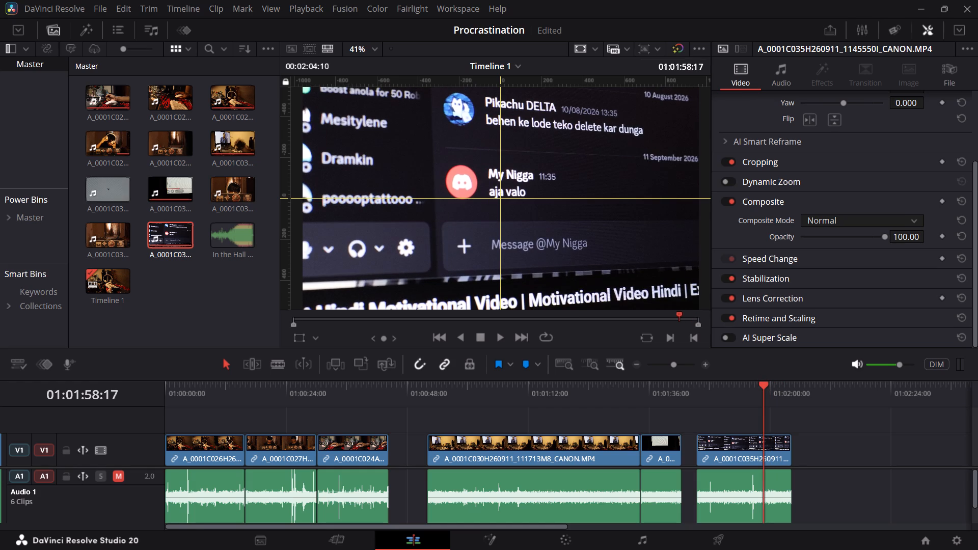
scroll(784, 279, "down", 6)
scroll(785, 279, "up", 5)
scroll(785, 287, "down", 1)
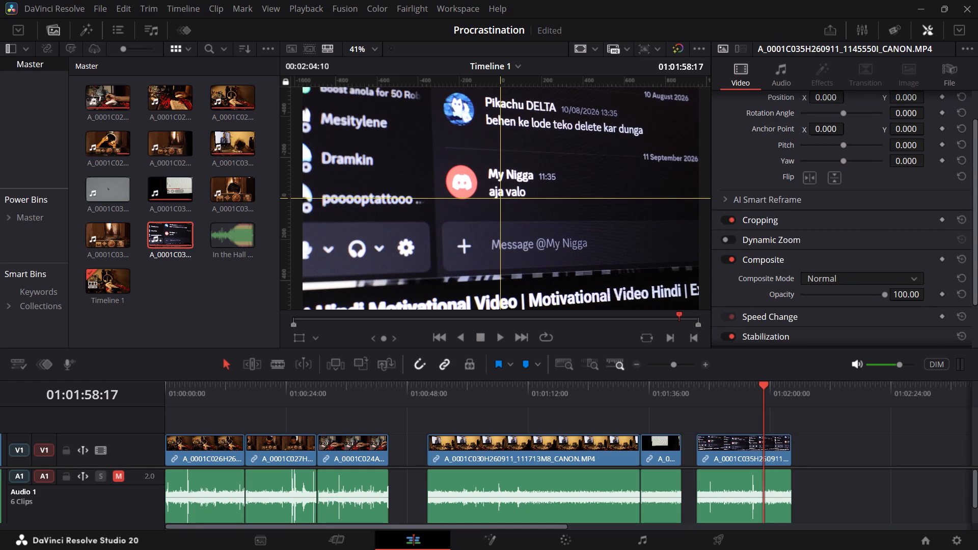
Play the A_0001C035 clip from its early part to 01:01:56:23, split it there and delete the portion before the cut.
left_click_drag(738, 405, 718, 406)
key("space")
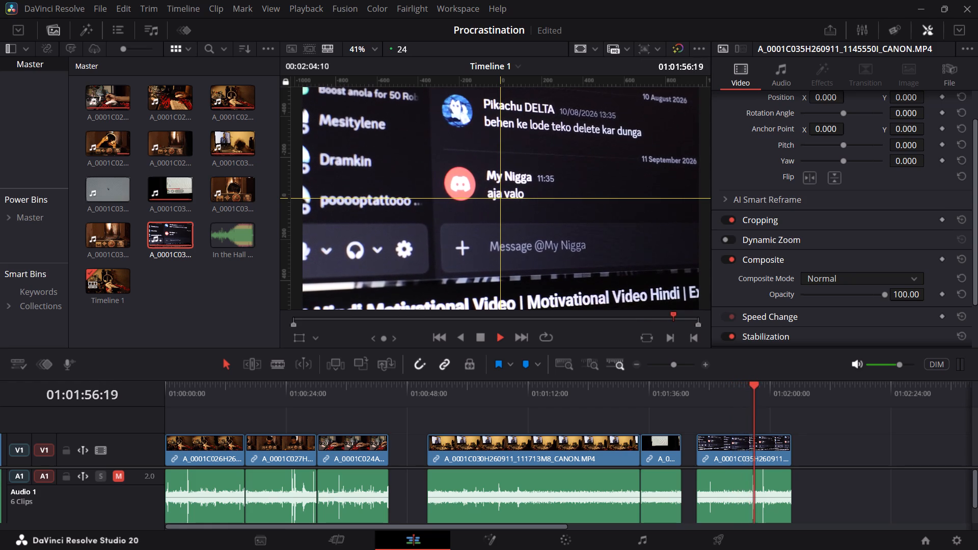
key("space")
left_click(717, 439)
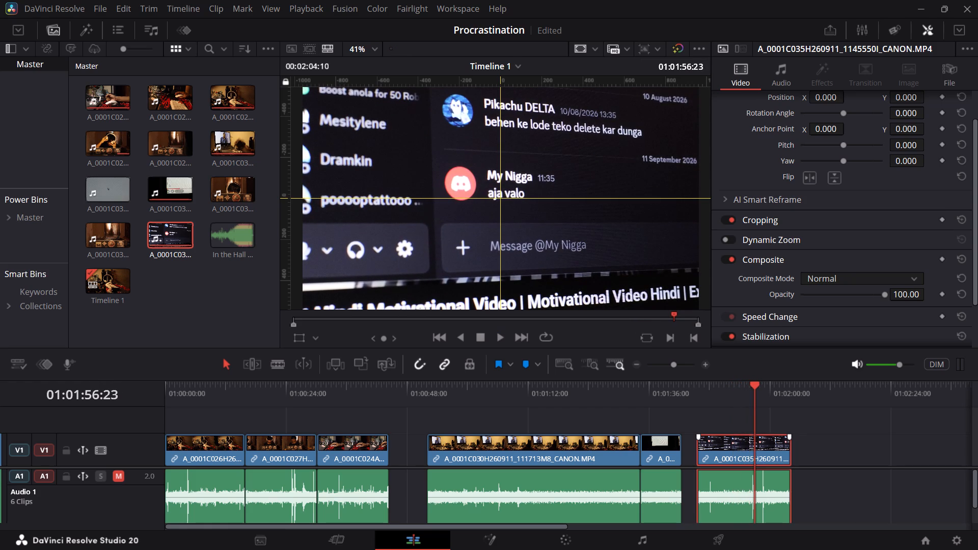
key("ctrl+b")
left_click(723, 453)
key("BackSpace")
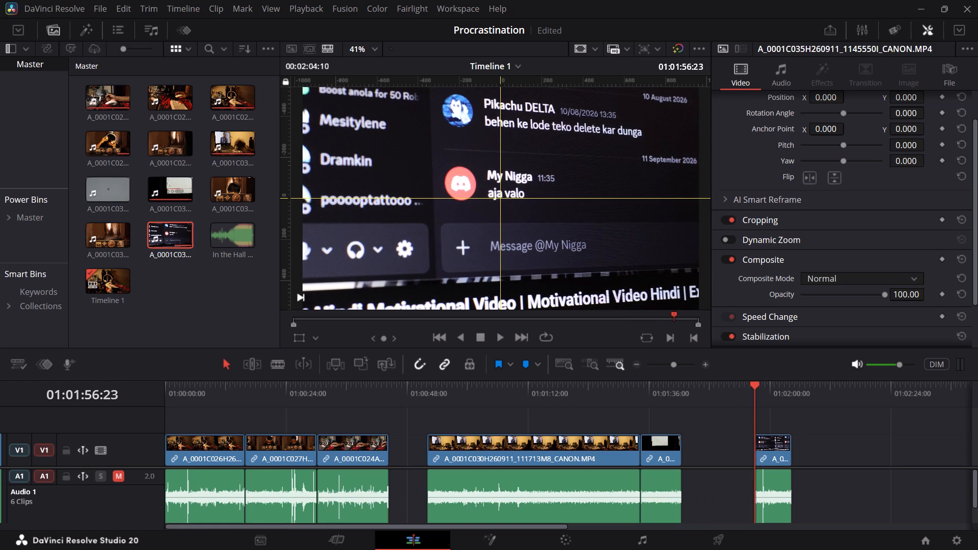
Play the A_0001C035 clip, split it at 01:02:01:12 and delete the portion after the cut.
key("space")
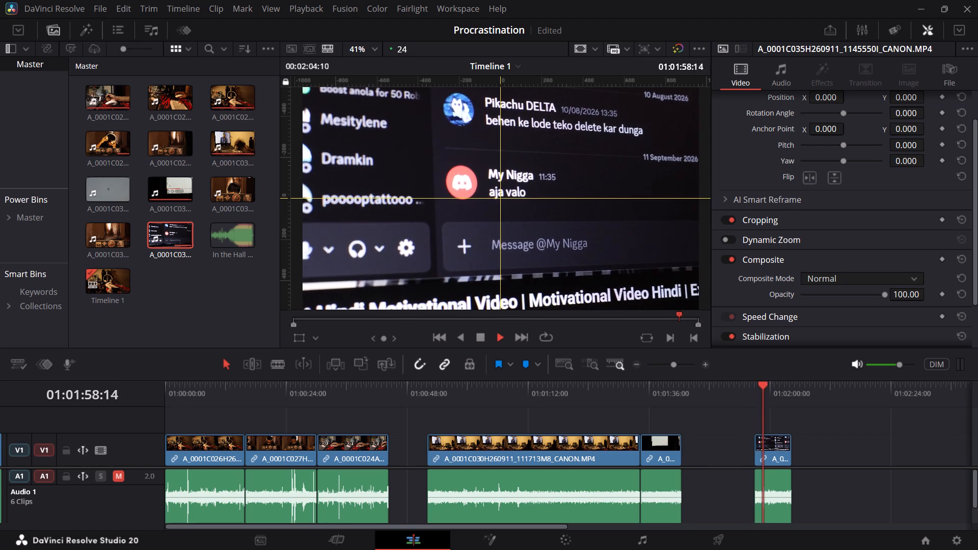
left_click(776, 393)
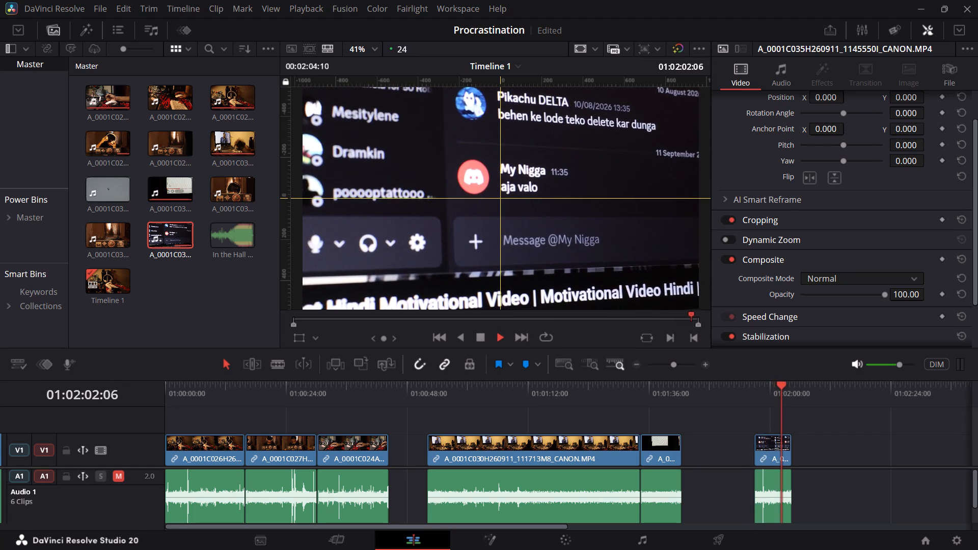
key("space")
left_click(782, 389)
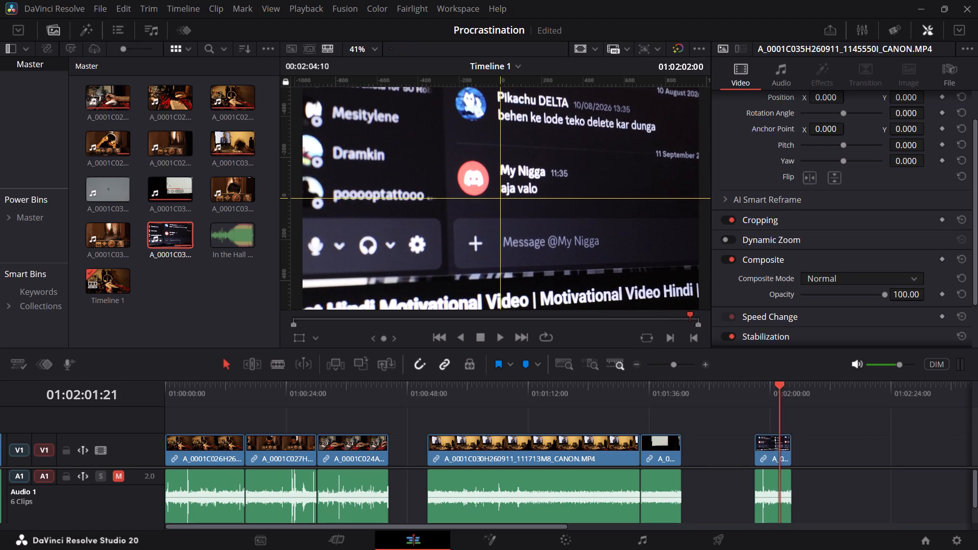
left_click(776, 450)
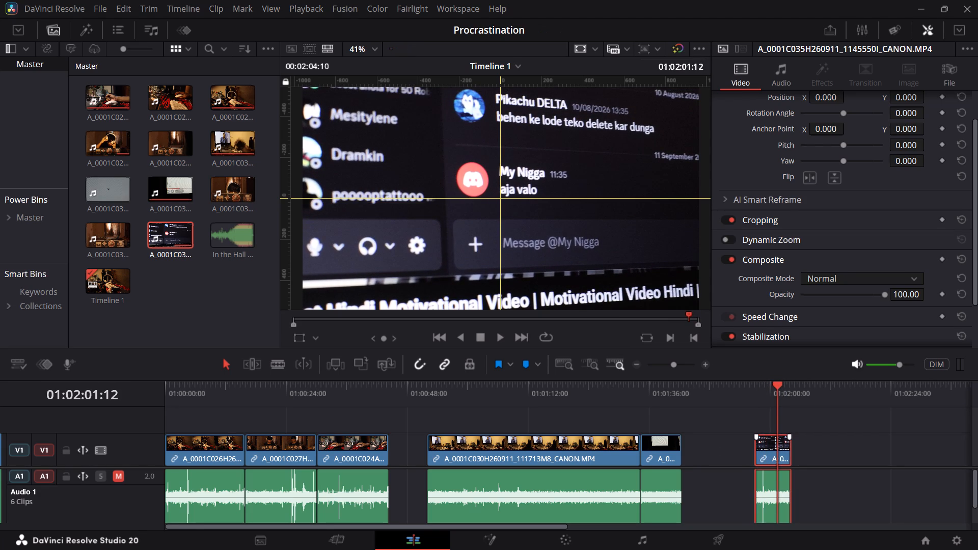
key("ctrl+b")
left_click(781, 452)
key("BackSpace")
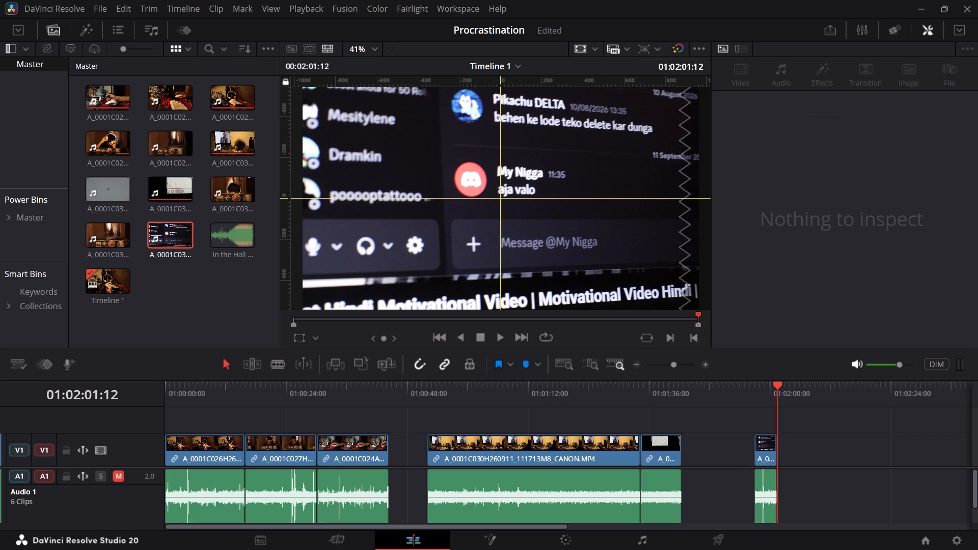
Close the timeline gaps by moving the A_0001C030 clip and its follower against A_0001C024, and A_0001C035 directly behind them.
left_click_drag(509, 409, 714, 494)
left_click_drag(666, 446, 630, 447)
left_click_drag(770, 450, 658, 450)
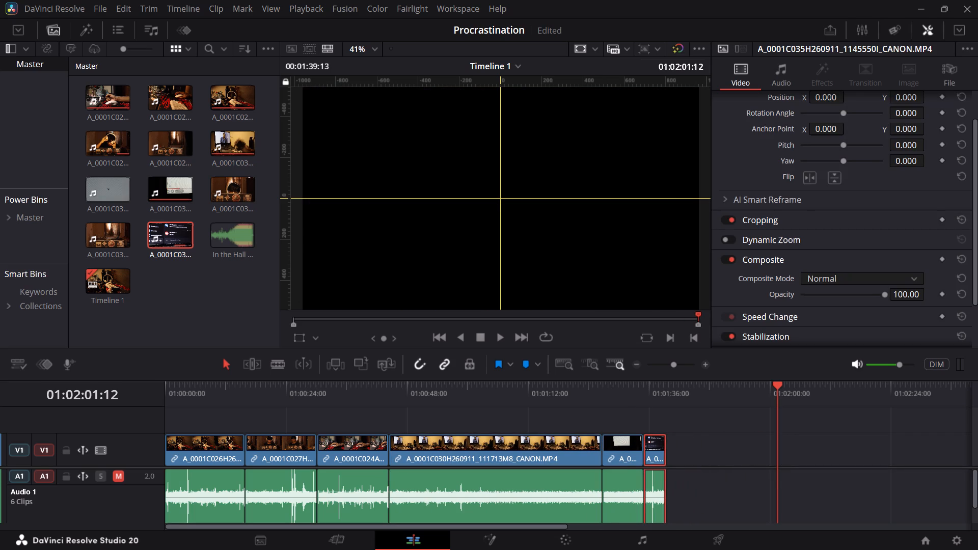
Review the moved A_0001C035 clip from its start, split it at 01:01:37:14 and delete the portion after the cut.
left_click(646, 388)
key("space")
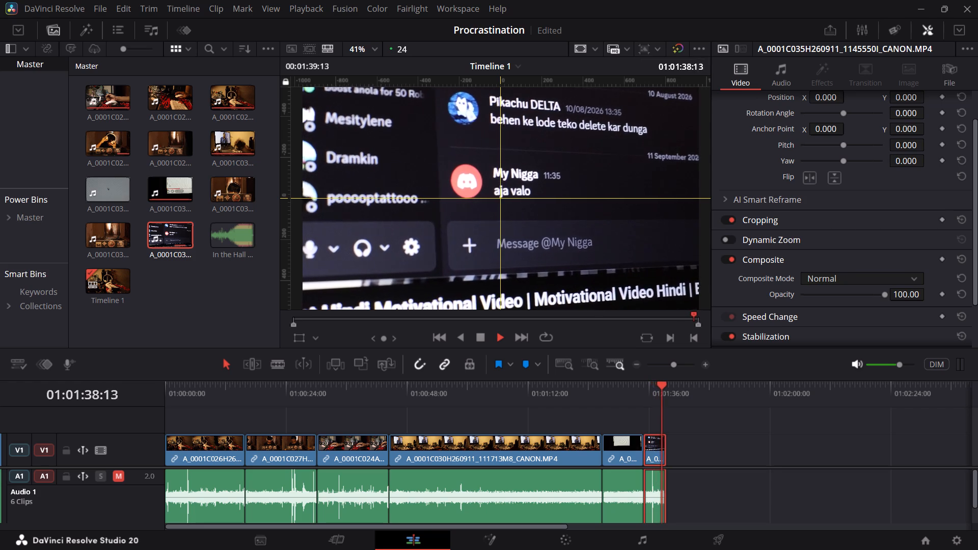
key("space")
left_click_drag(659, 393, 651, 390)
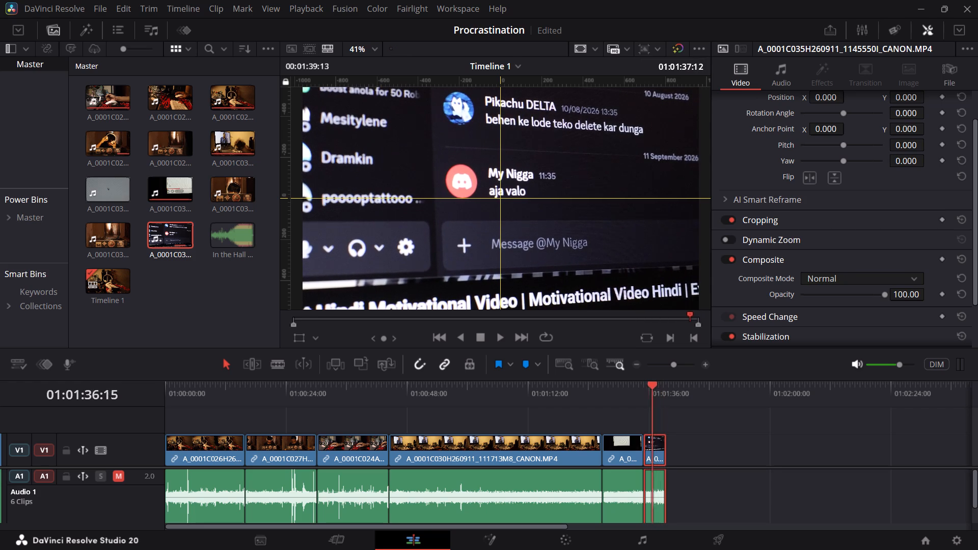
left_click_drag(651, 390, 648, 390)
key("space")
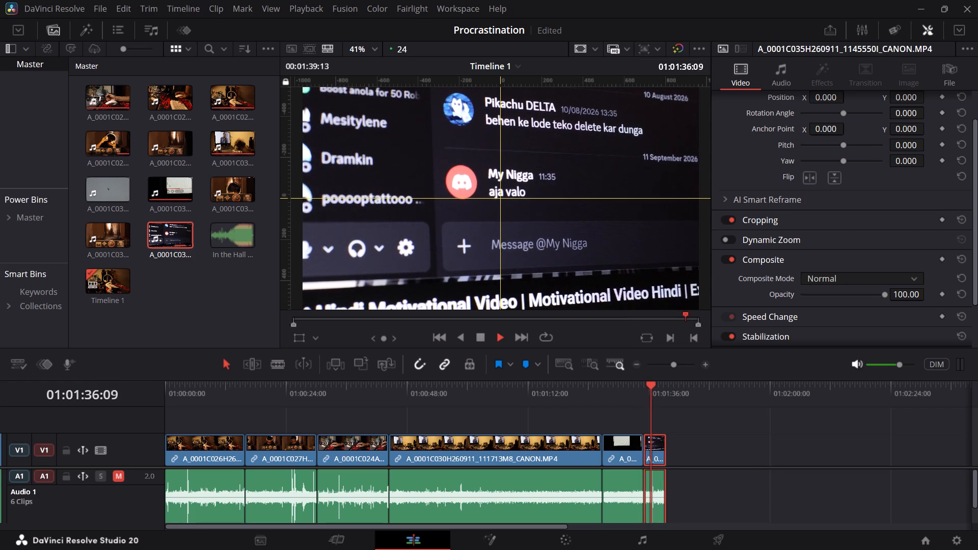
key("space")
key("space")
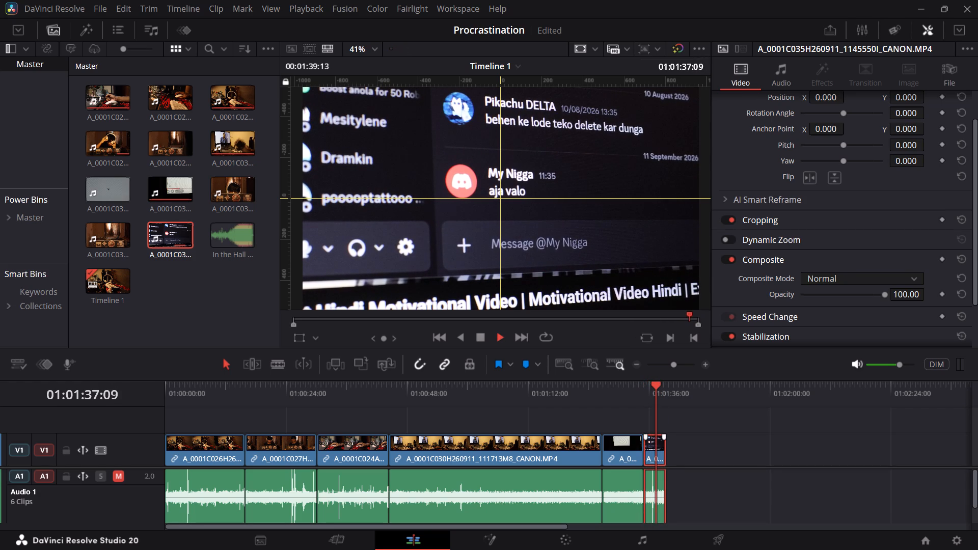
key("space")
key("ctrl+b")
left_click(664, 448)
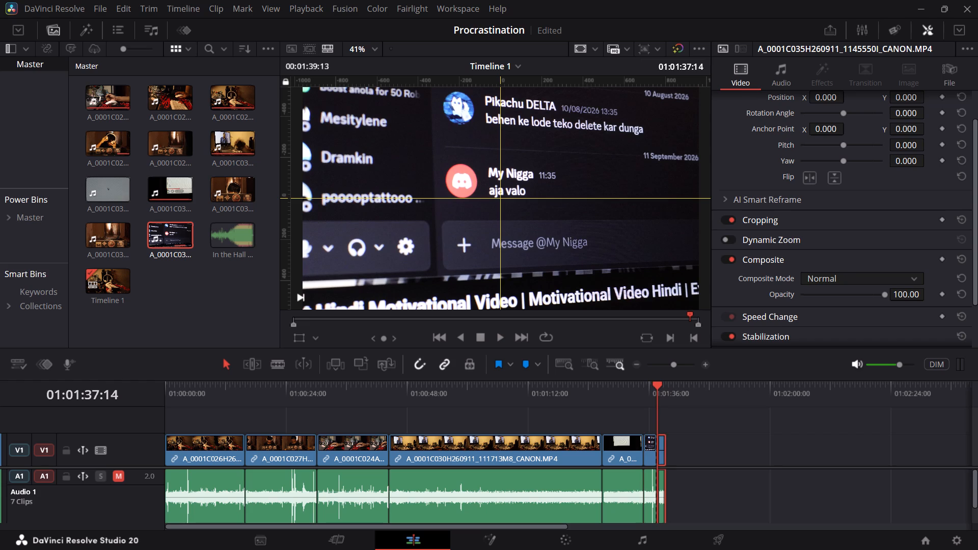
key("BackSpace")
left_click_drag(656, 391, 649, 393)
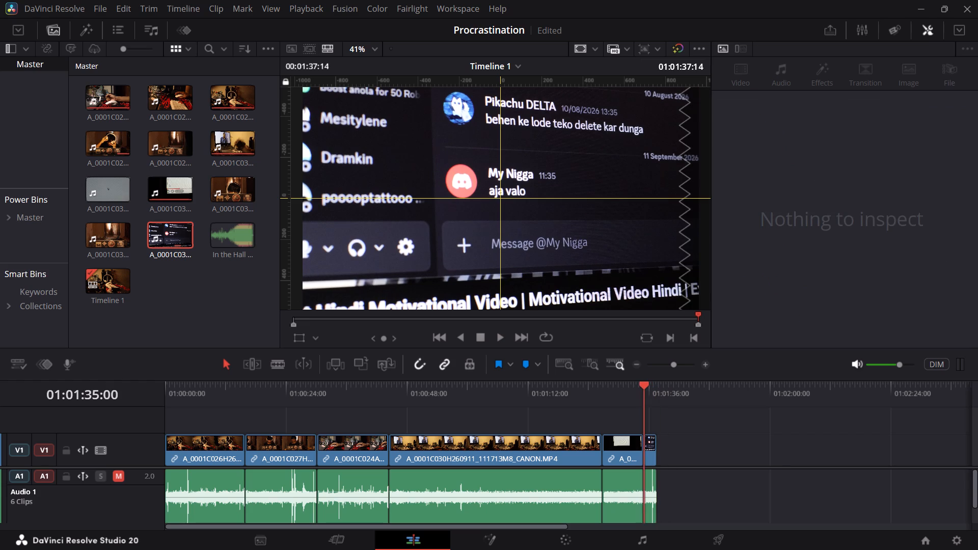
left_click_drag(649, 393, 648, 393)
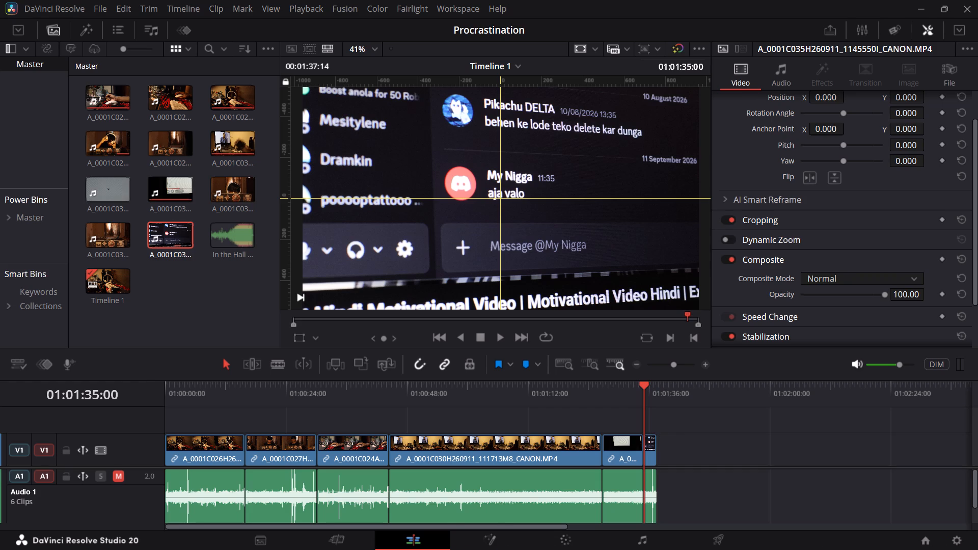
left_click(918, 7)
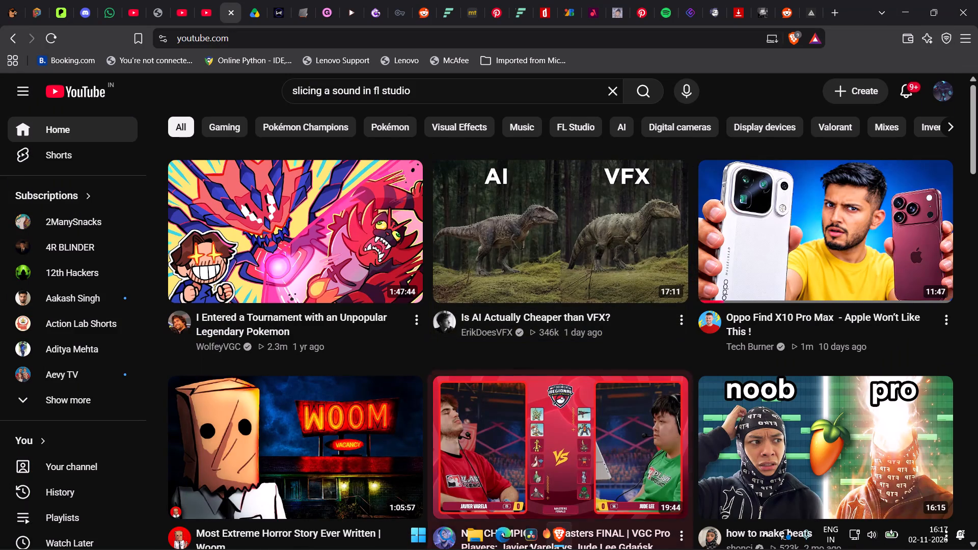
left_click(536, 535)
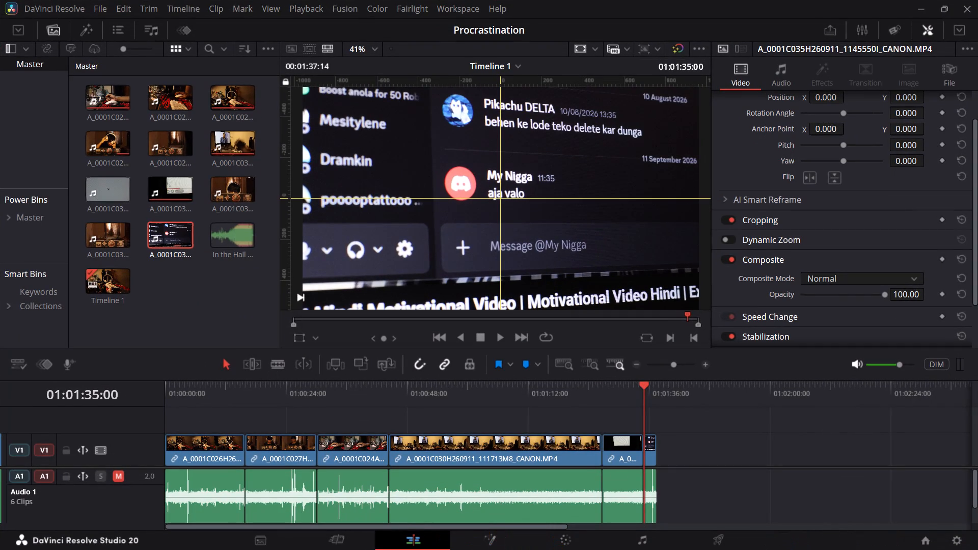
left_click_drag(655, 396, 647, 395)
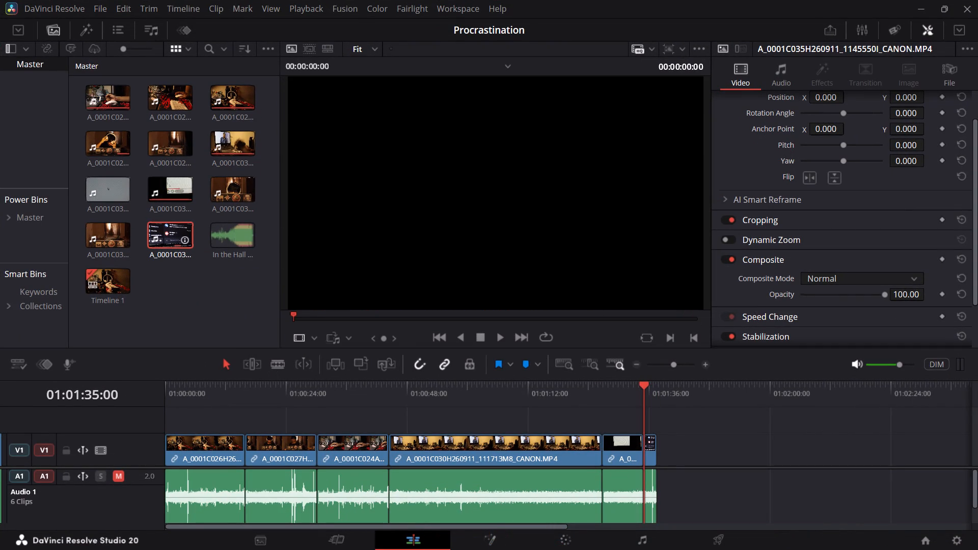
Save the Procrastination project.
key("ctrl+s")
left_click(228, 304)
key("ctrl+s")
key("ctrl+s")
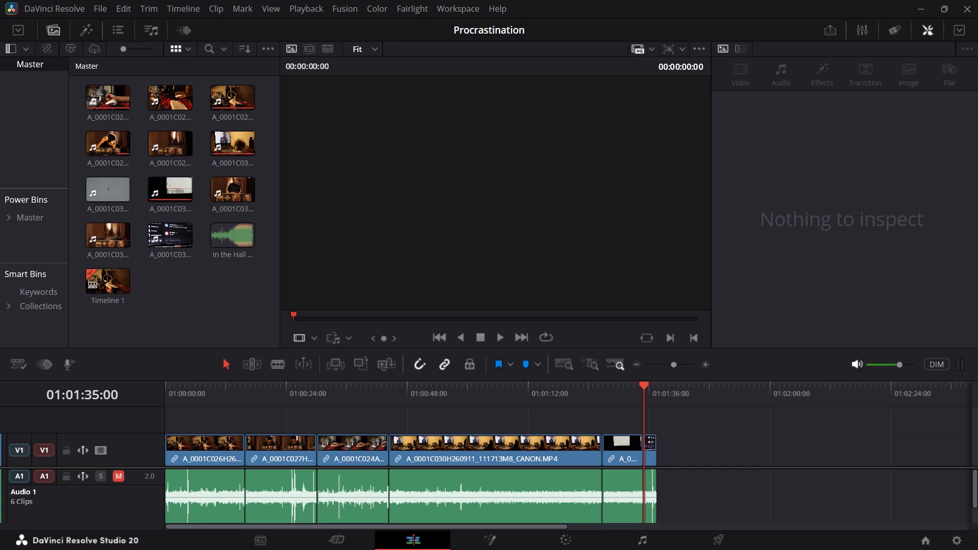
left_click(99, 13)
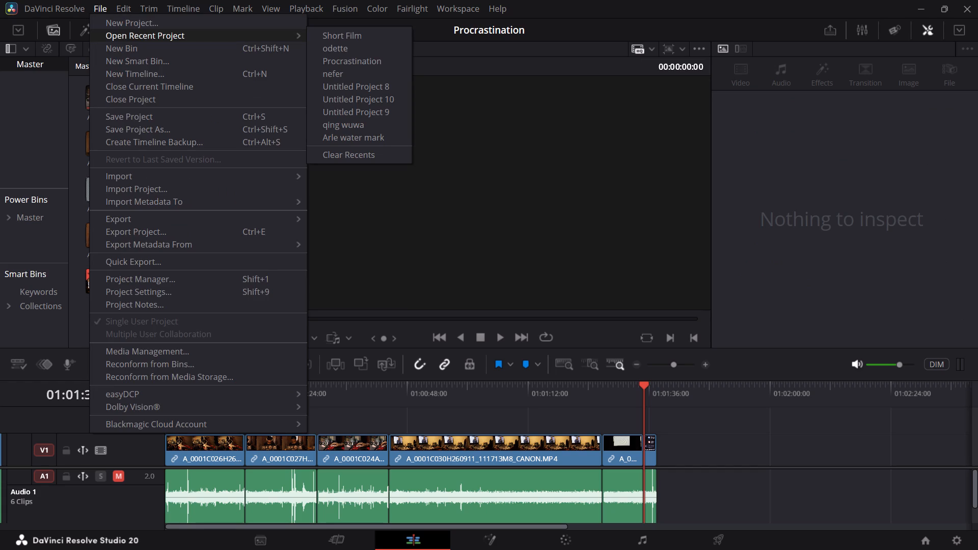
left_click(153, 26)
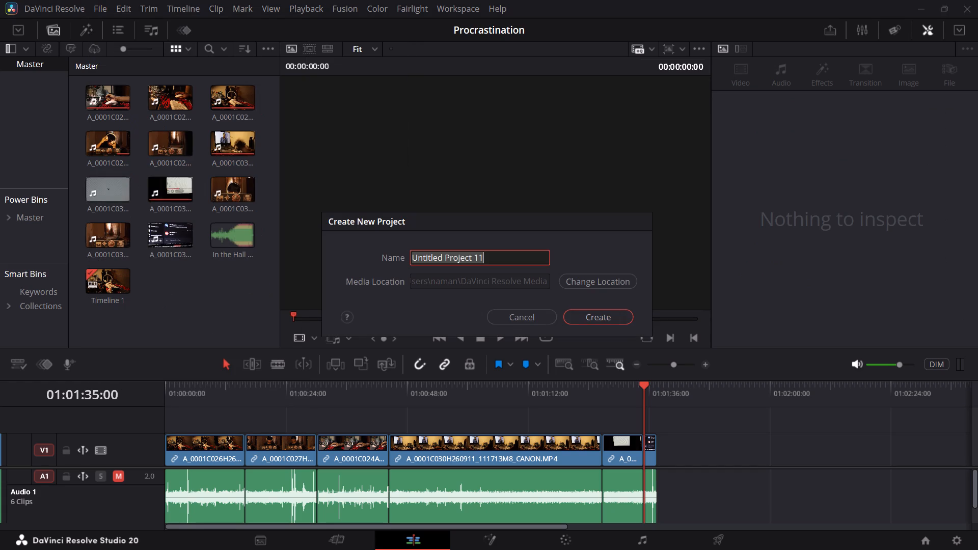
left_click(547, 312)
Close the Procrastination project.
left_click(101, 13)
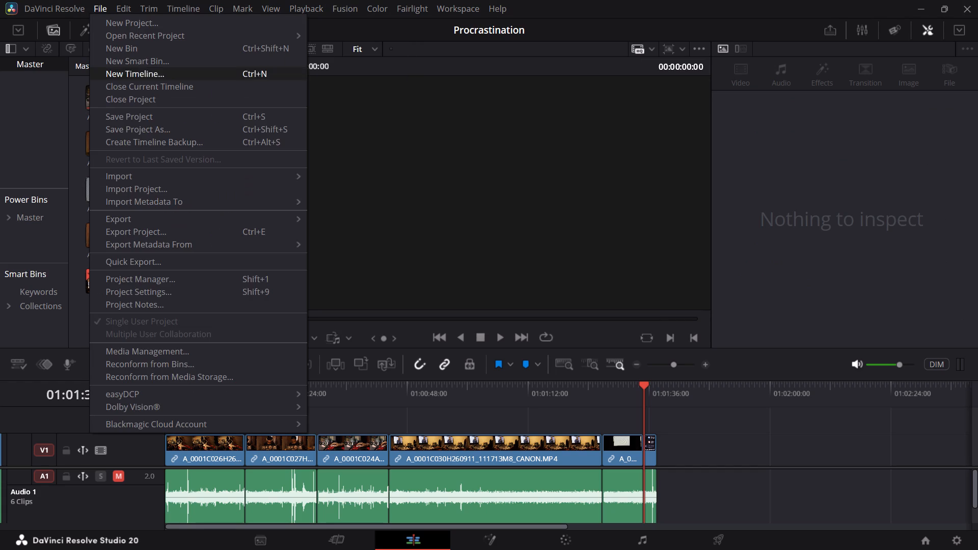
left_click(151, 101)
Find the valorant edit project among the local projects and open it.
scroll(552, 295, "down", 2)
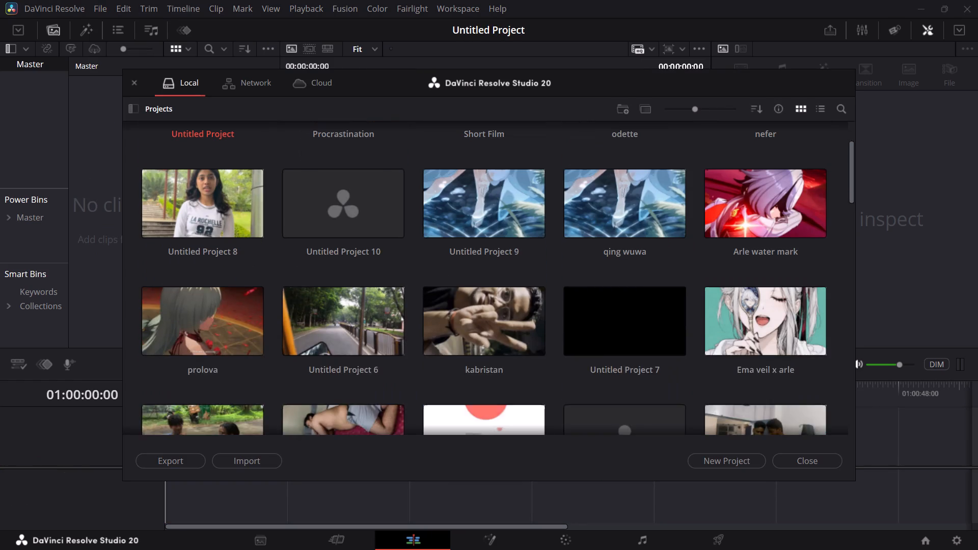
scroll(552, 295, "up", 3)
scroll(552, 295, "down", 6)
scroll(552, 295, "up", 6)
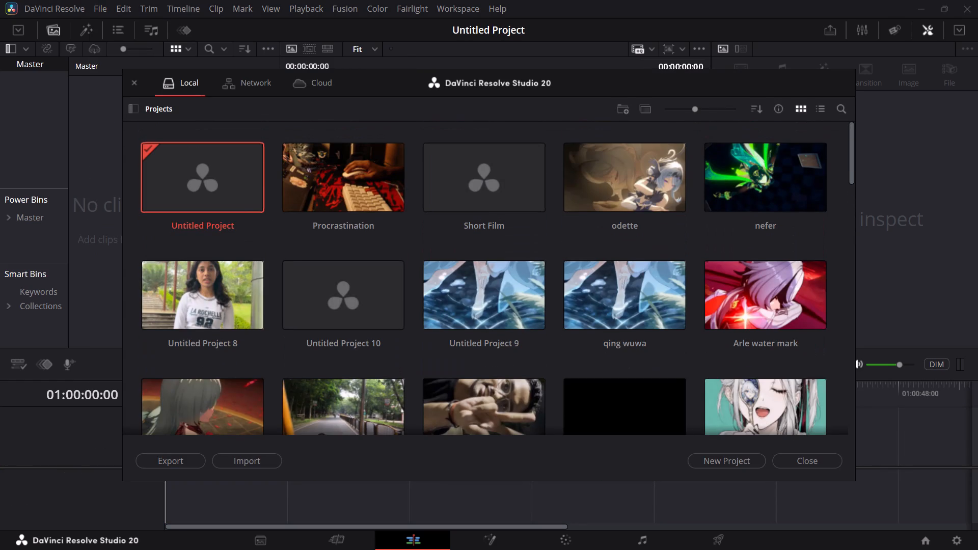
scroll(555, 277, "up", 4)
scroll(766, 337, "down", 3)
scroll(766, 337, "up", 4)
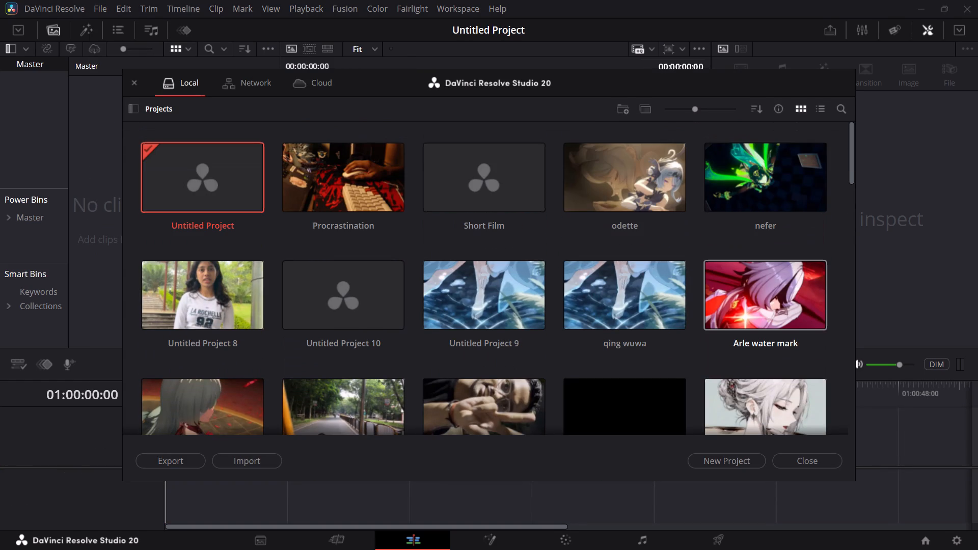
scroll(766, 337, "up", 3)
scroll(436, 406, "down", 1)
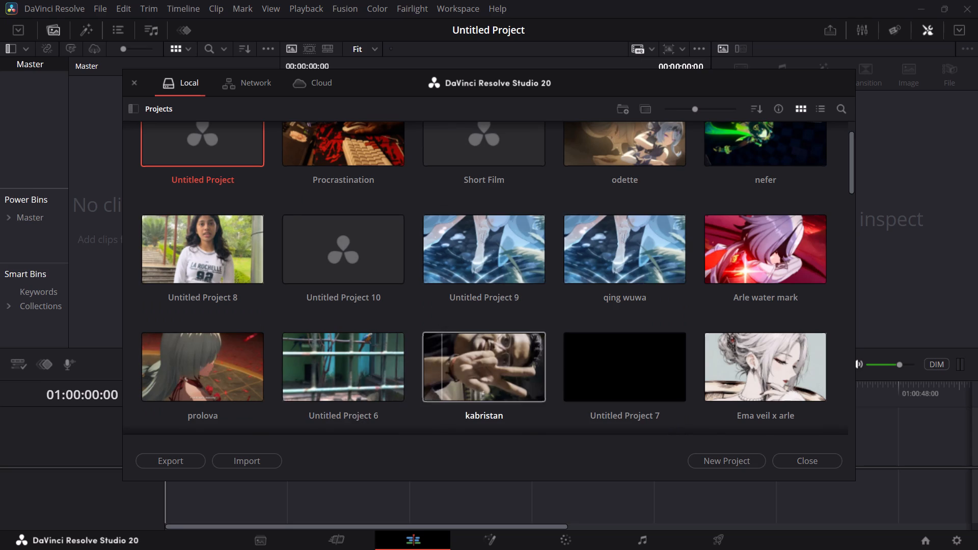
scroll(443, 369, "down", 3)
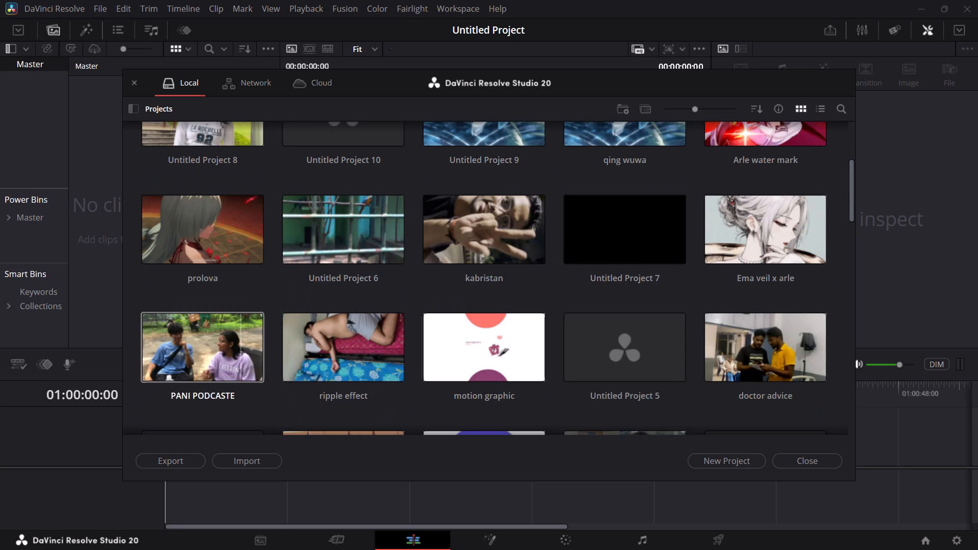
scroll(757, 366, "down", 3)
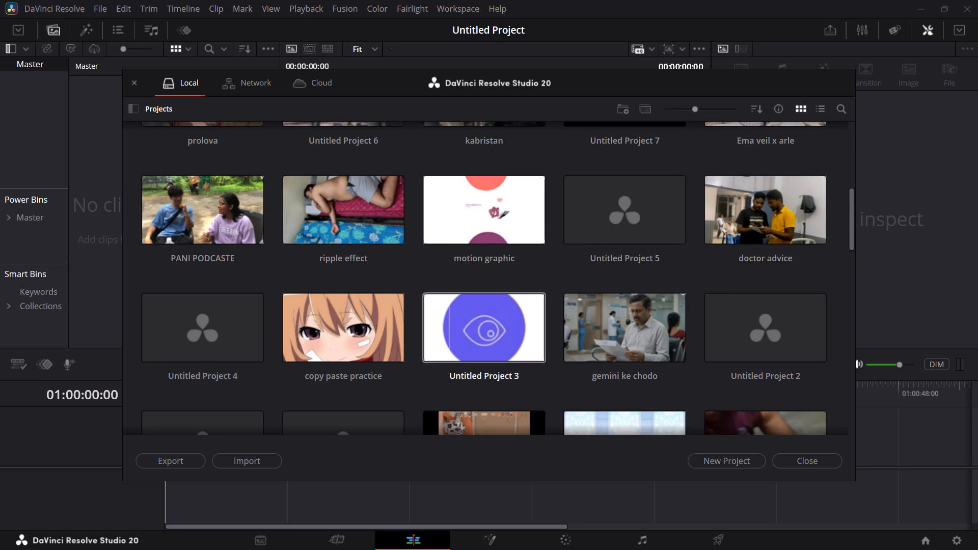
scroll(805, 341, "down", 2)
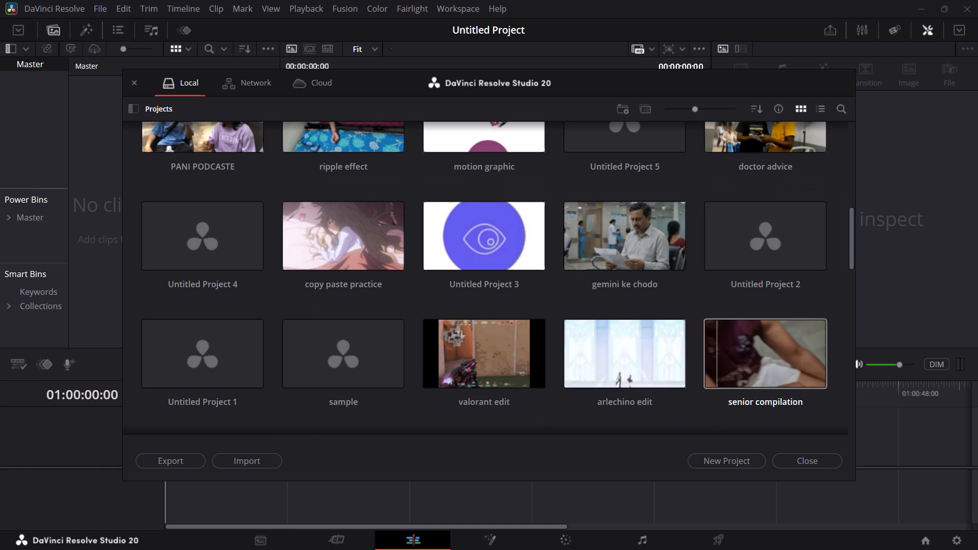
double_click(498, 359)
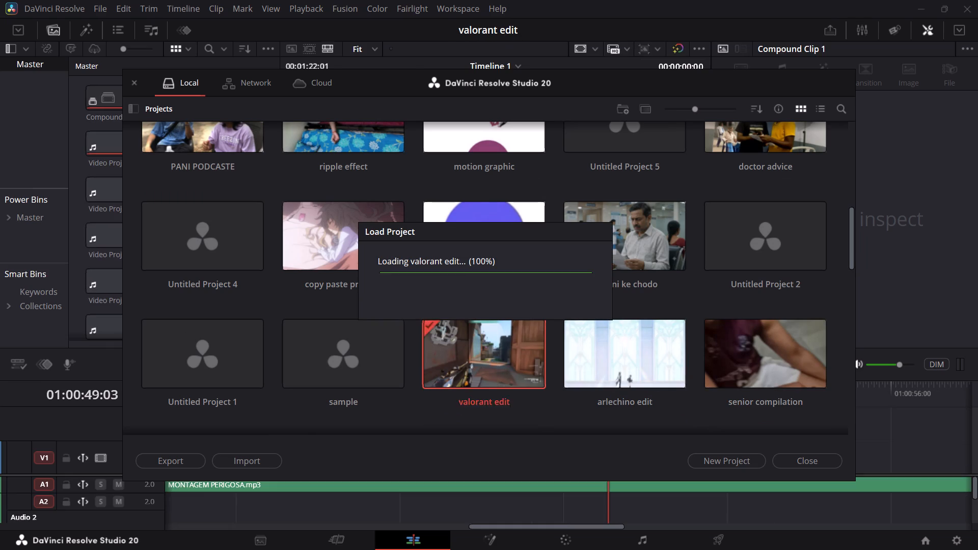
Play Timeline 1 of the valorant edit from 01:00:39:27 and delete the MONTAGEM PERIGOSA.mp3 clip from the first audio track.
left_click_drag(617, 396, 599, 396)
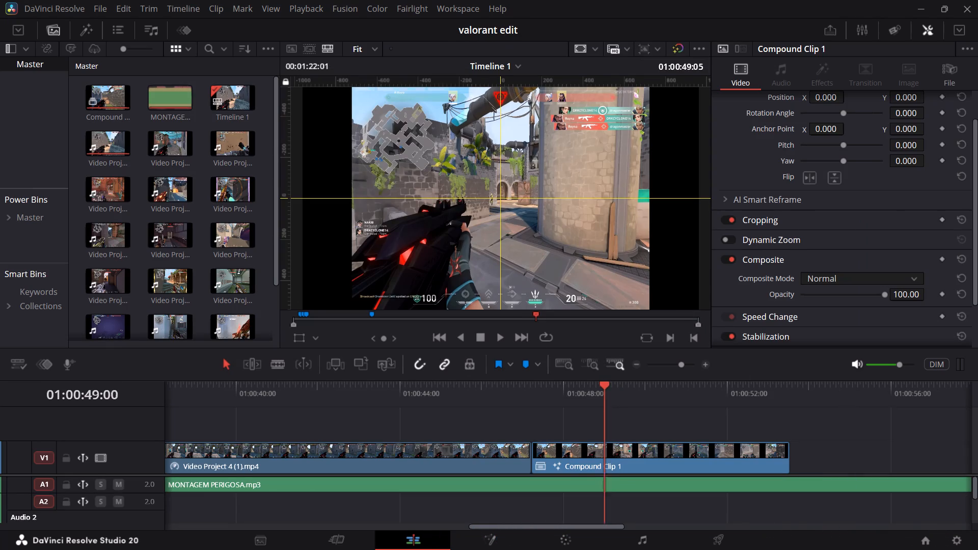
left_click_drag(599, 396, 232, 388)
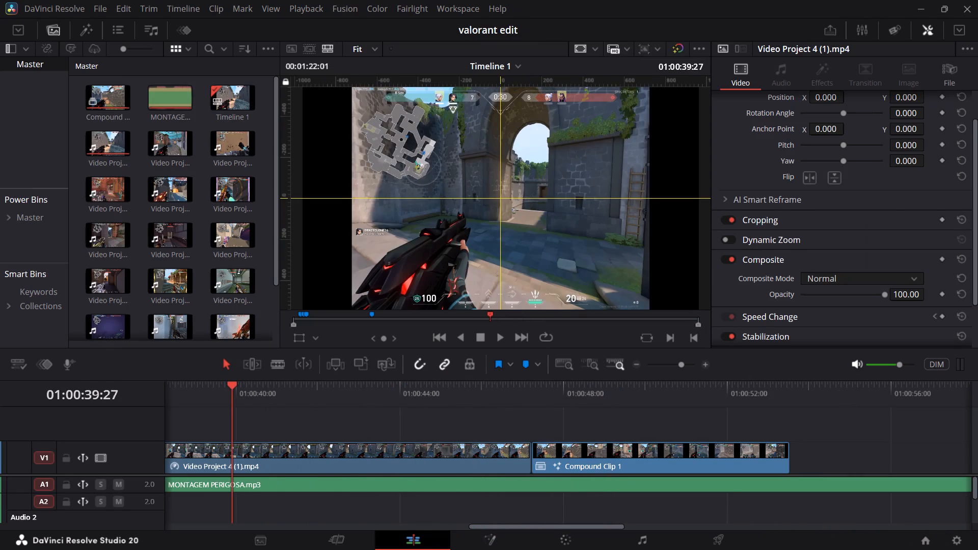
key("space")
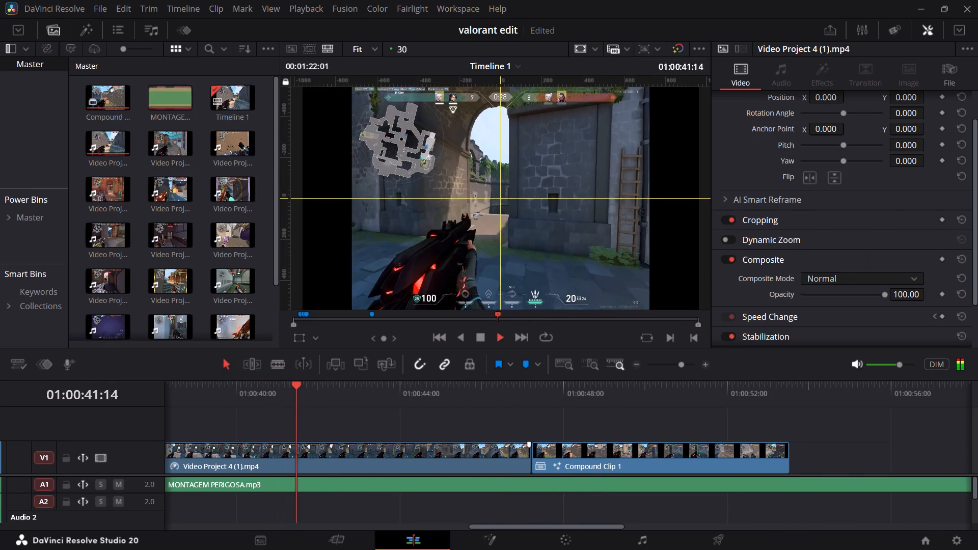
key("space")
left_click(406, 487)
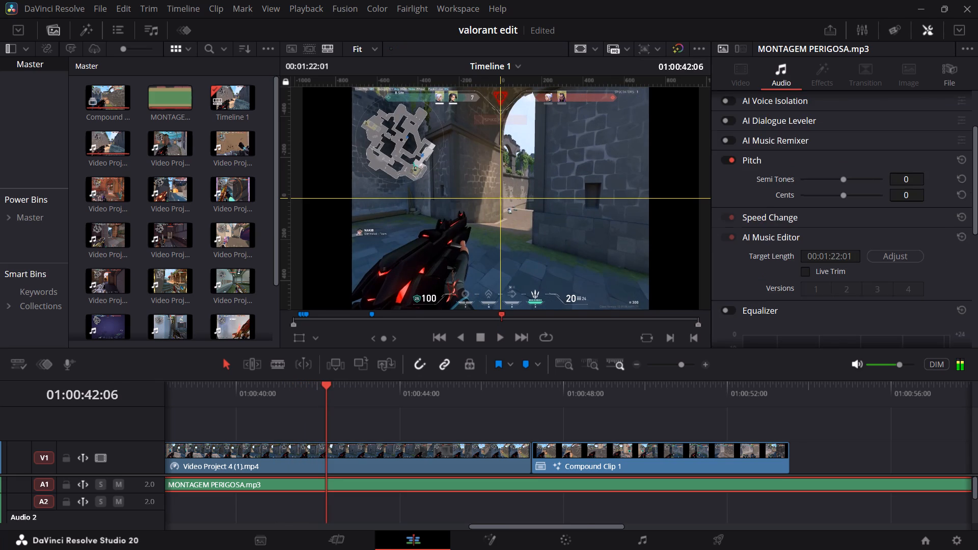
key("BackSpace")
Switch to the Brave browser and search audio.com for "beggin" in place of the existing search text.
left_click(555, 534)
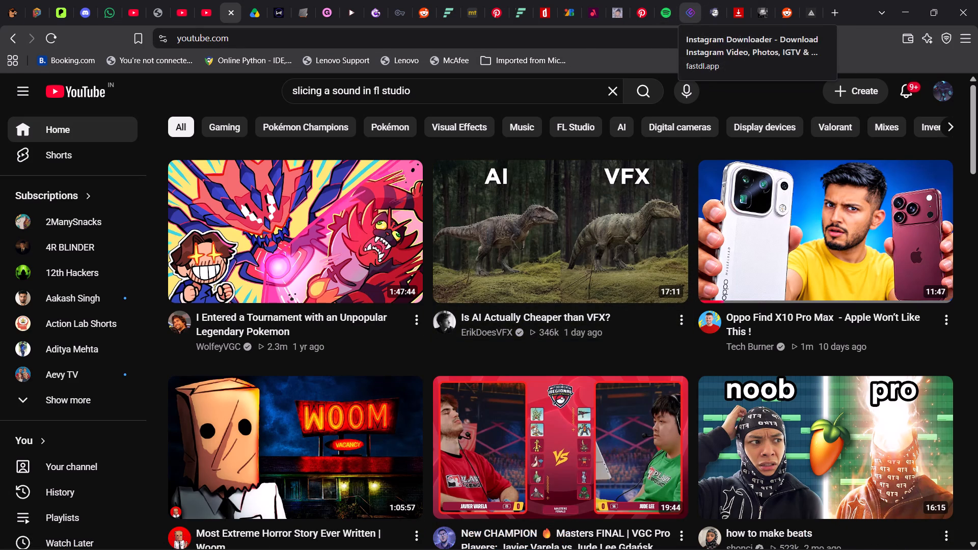
left_click(585, 18)
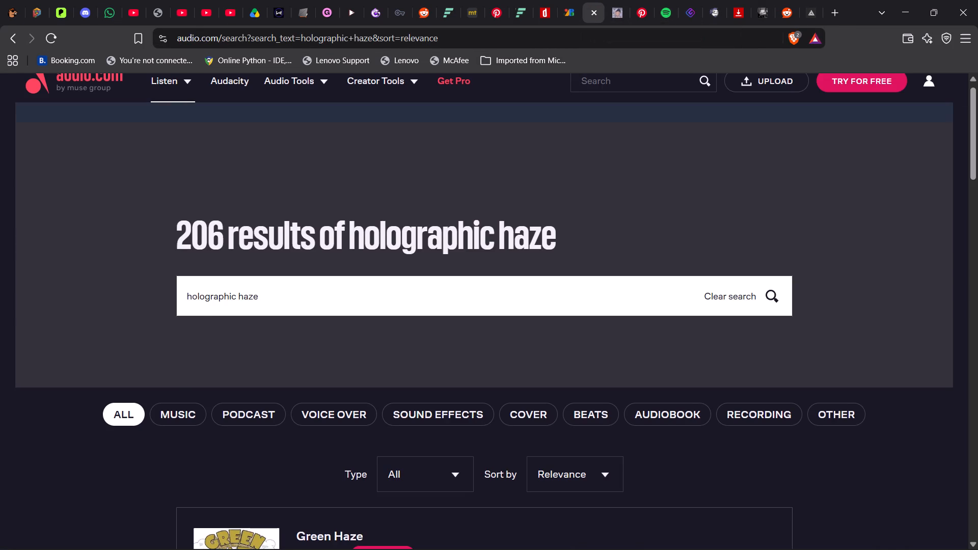
left_click_drag(341, 298, 185, 307)
type("beggin")
key("Return")
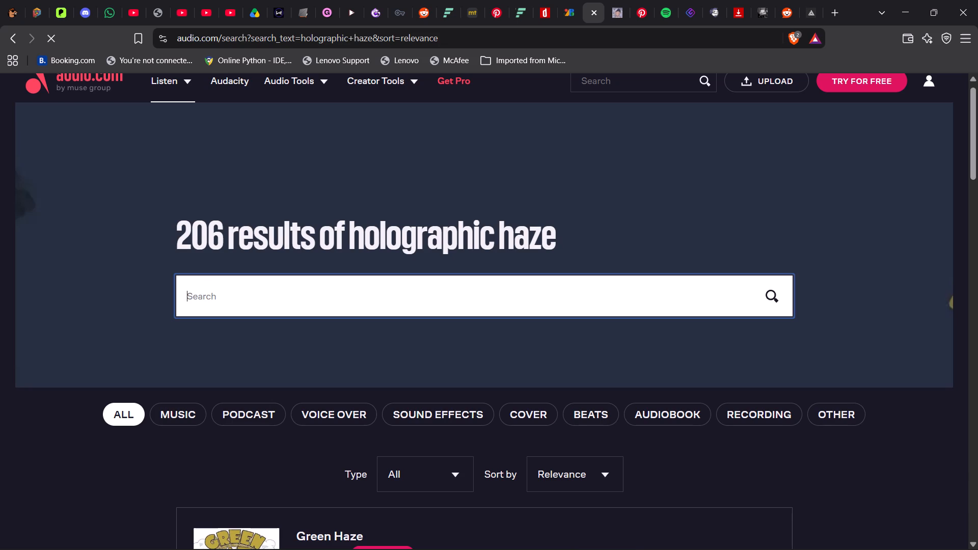
Download the 03:30 track Beggin' from the search results.
scroll(418, 353, "down", 4)
scroll(415, 432, "down", 3)
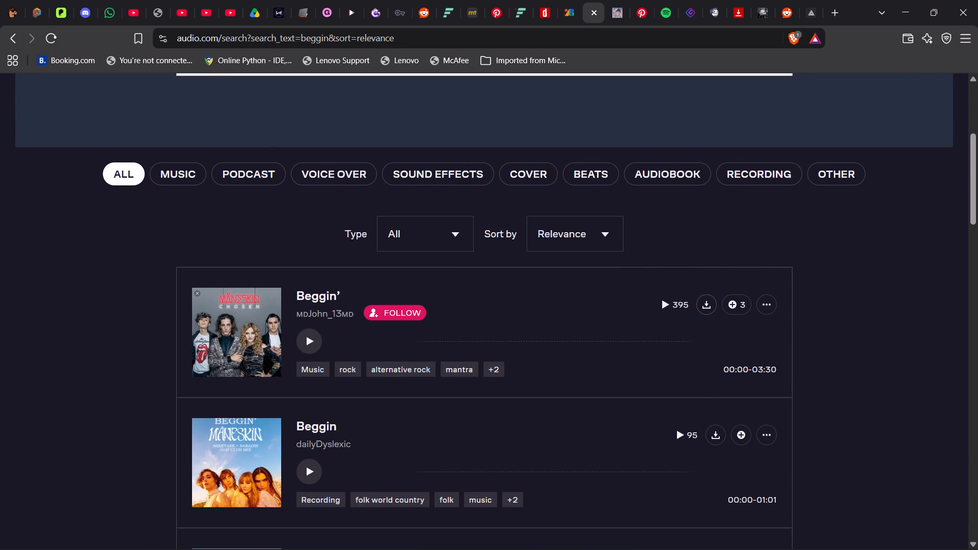
left_click(709, 309)
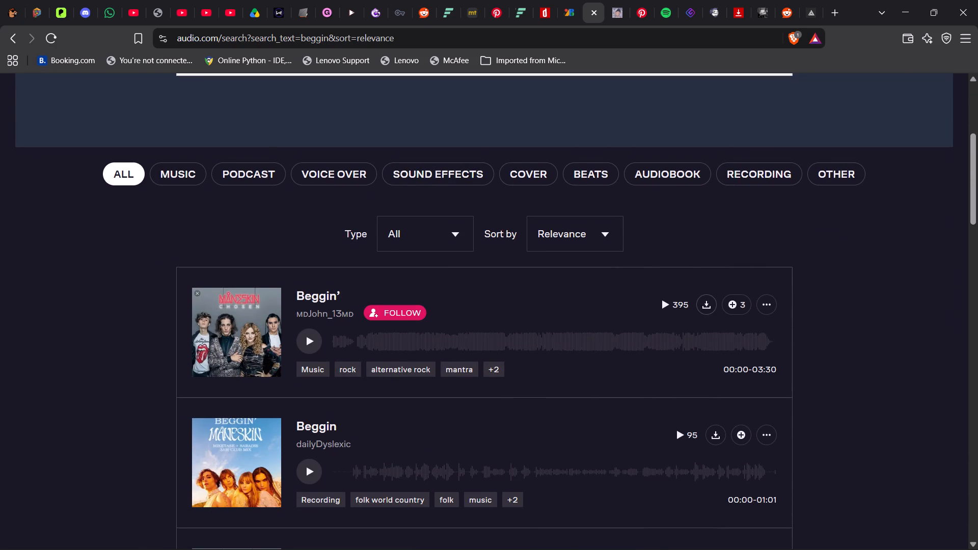
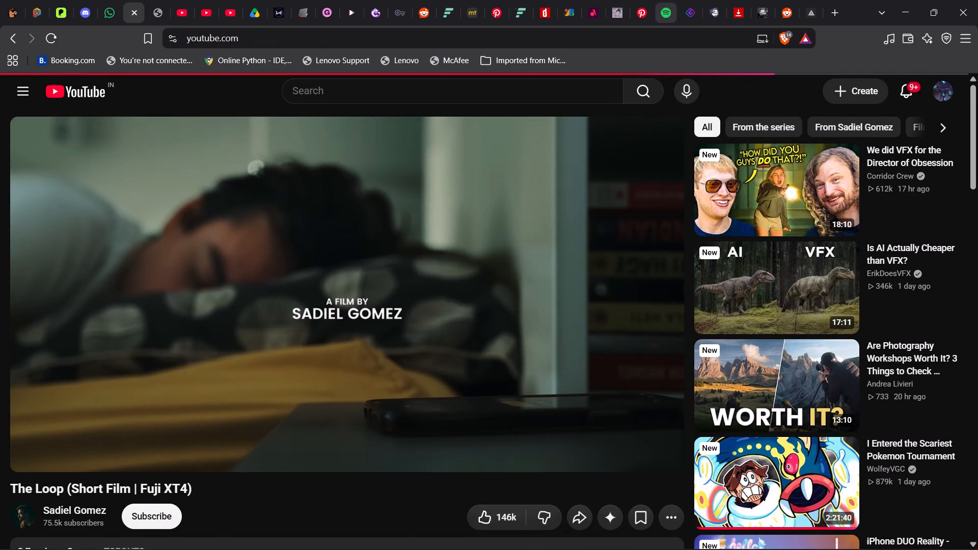
Download the Beggin' track in MP3 format and save it to the "valorant shaurya edit" folder inside "Videos to edit" on the C: drive.
left_click(596, 19)
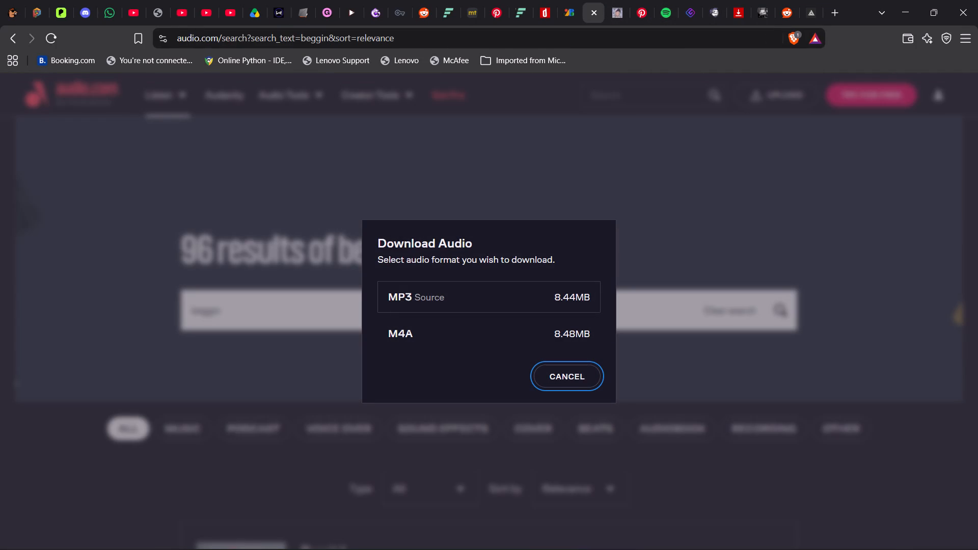
left_click(420, 295)
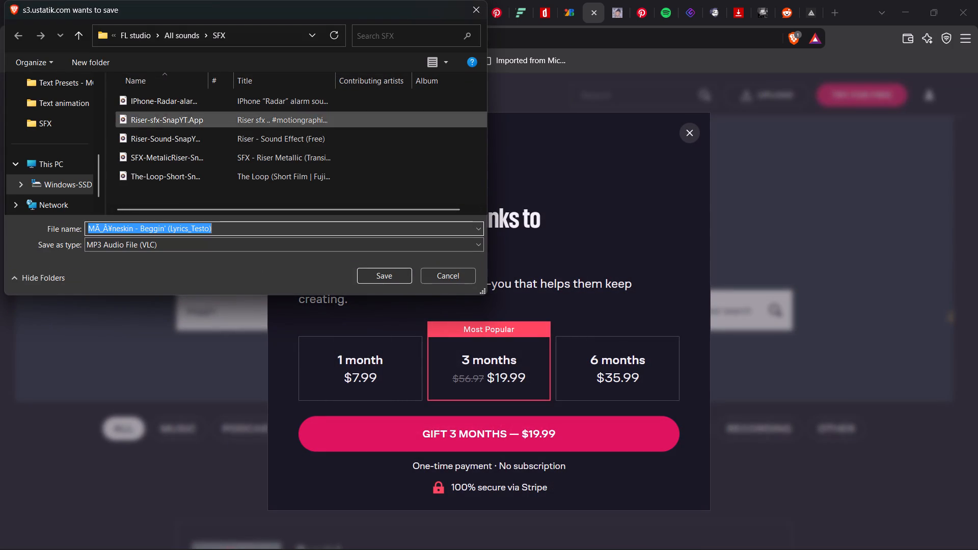
scroll(230, 94, "up", 2)
left_click(48, 165)
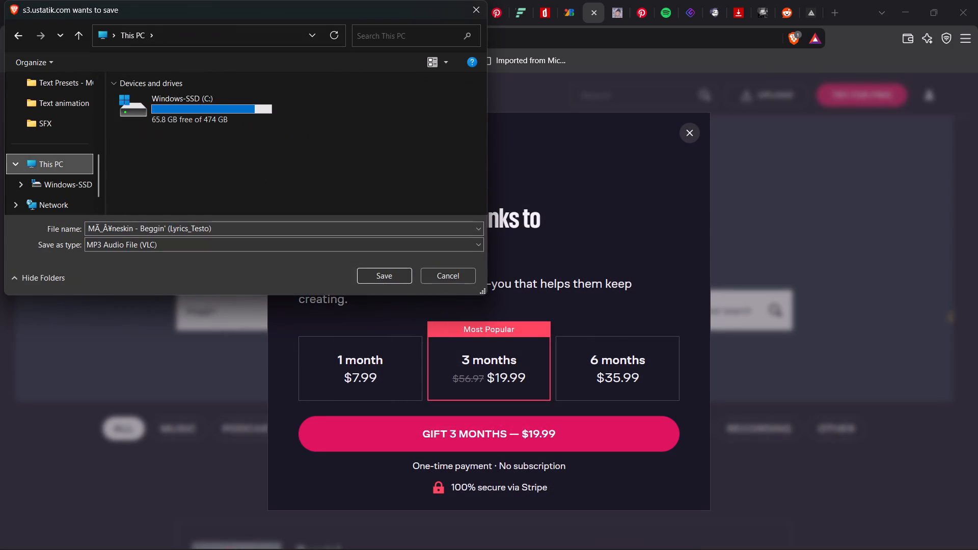
double_click(193, 117)
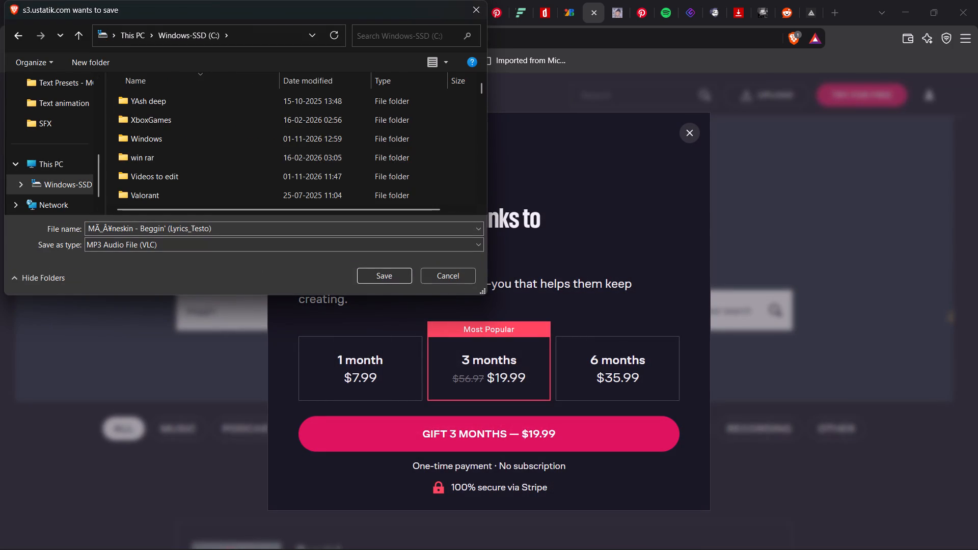
double_click(161, 181)
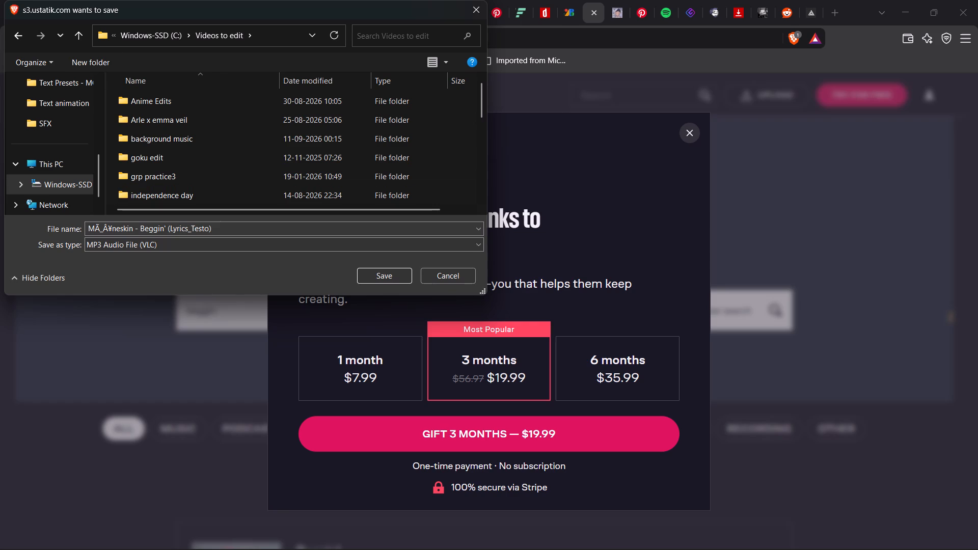
scroll(182, 157, "down", 1)
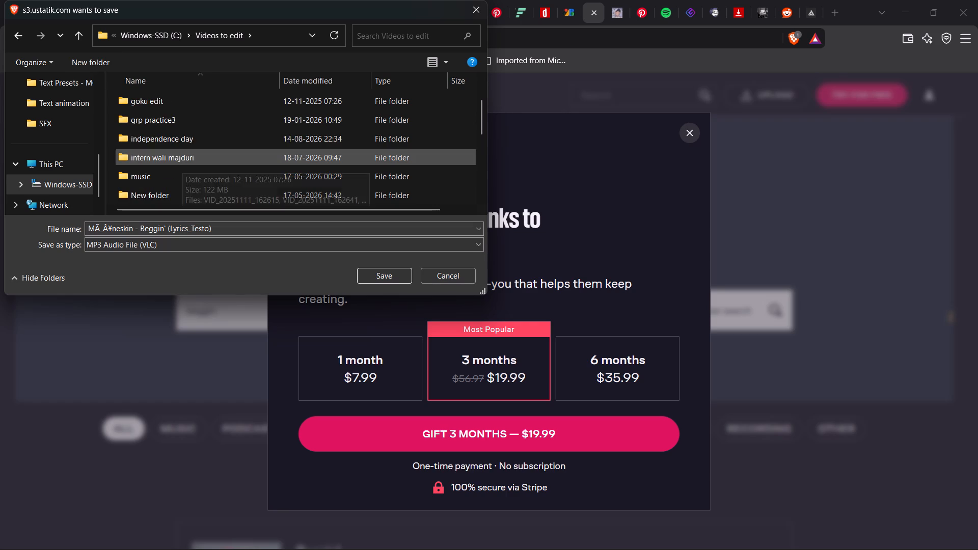
scroll(182, 157, "down", 2)
scroll(182, 157, "up", 2)
scroll(182, 157, "down", 1)
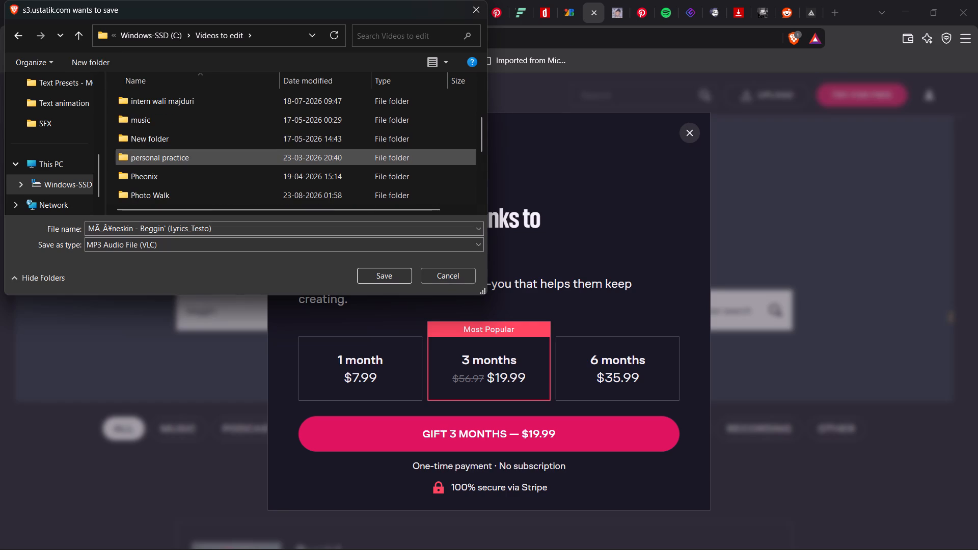
scroll(182, 157, "down", 4)
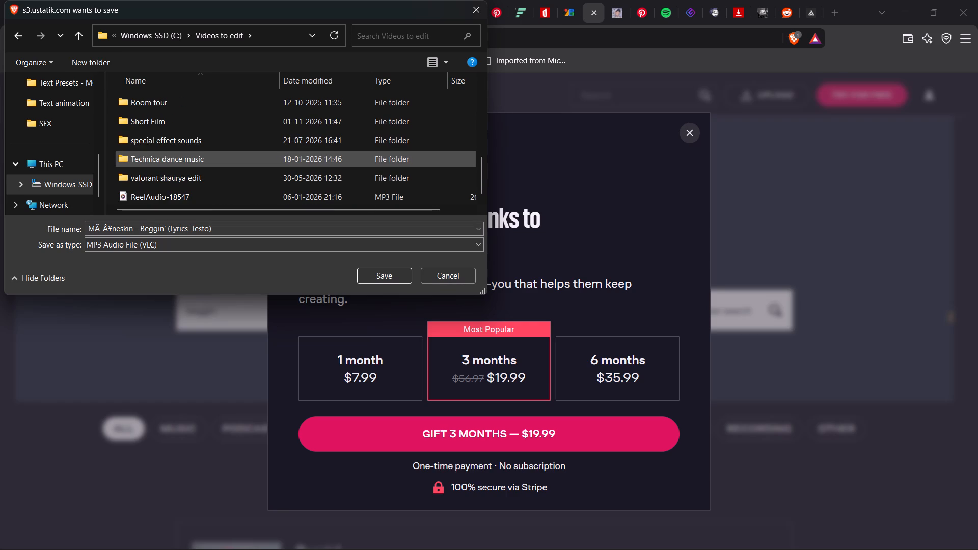
scroll(182, 157, "down", 5)
double_click(187, 182)
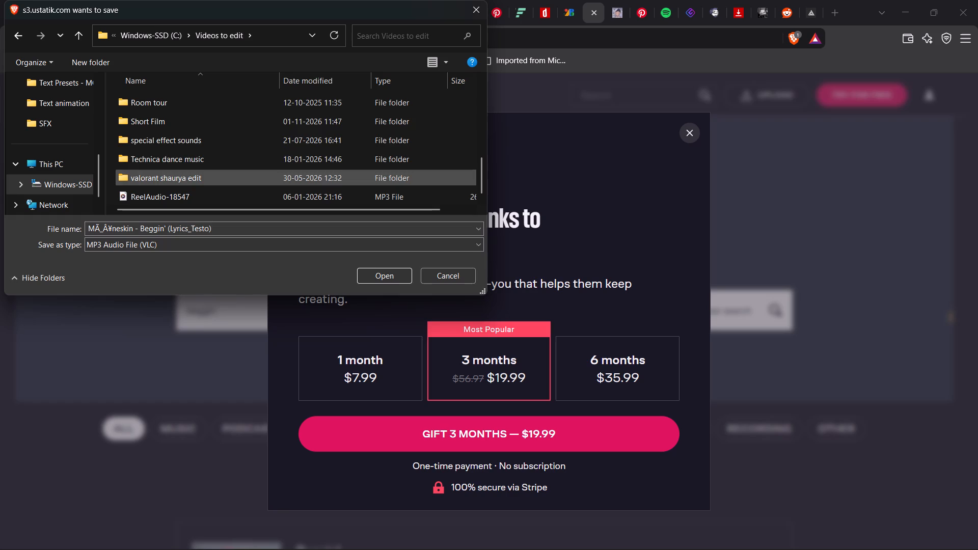
scroll(222, 172, "down", 3)
scroll(329, 210, "up", 4)
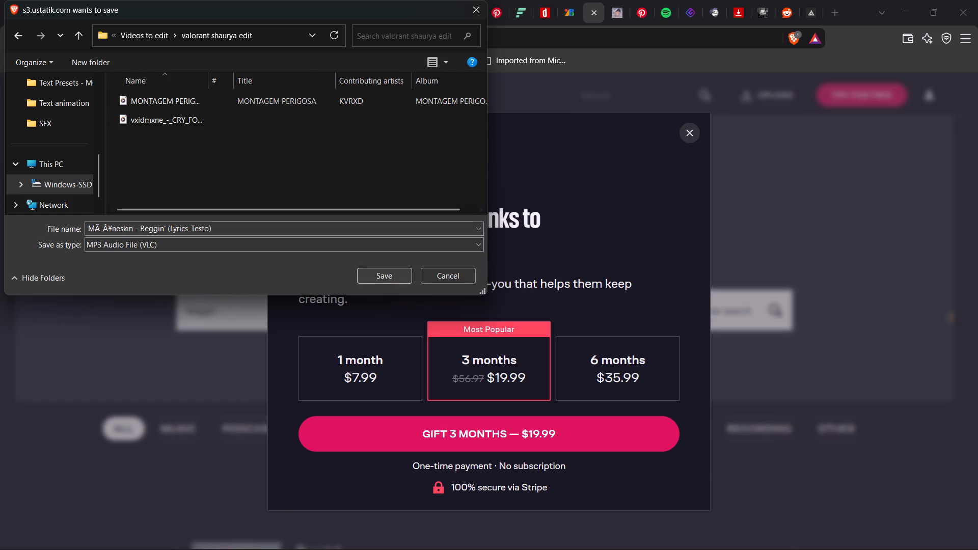
left_click(369, 277)
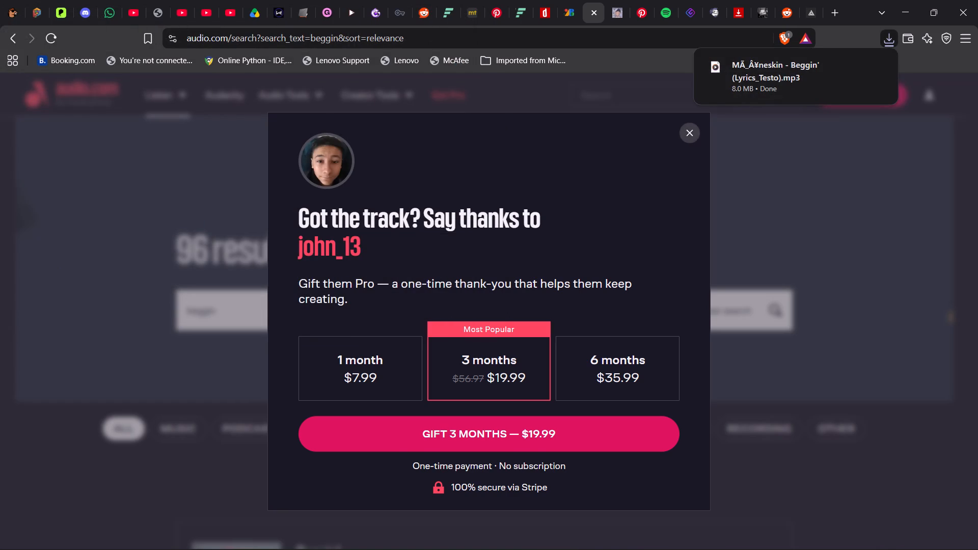
left_click(696, 134)
Switch to DaVinci Resolve and import the Beggin' MP3 from the "valorant shaurya edit" folder into the Master bin.
left_click(544, 537)
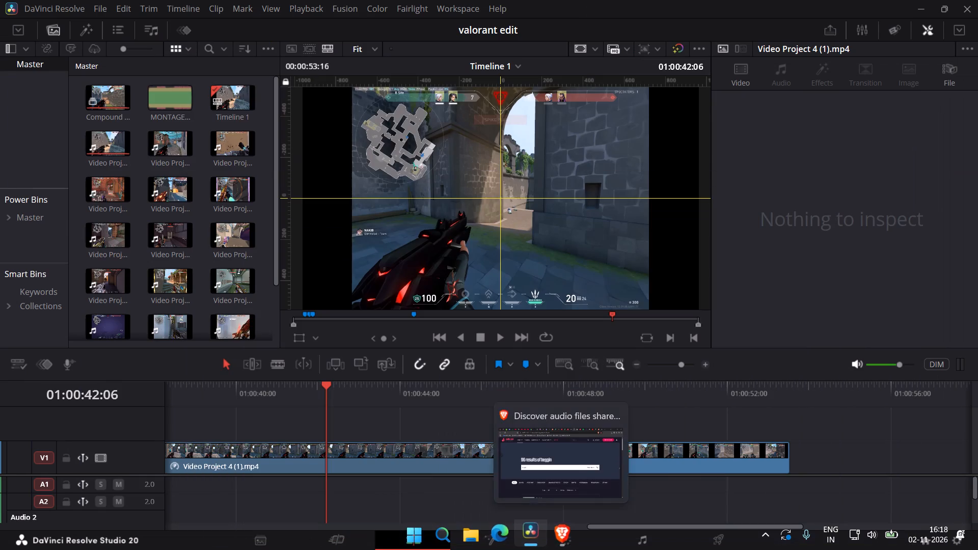
key("ctrl+i")
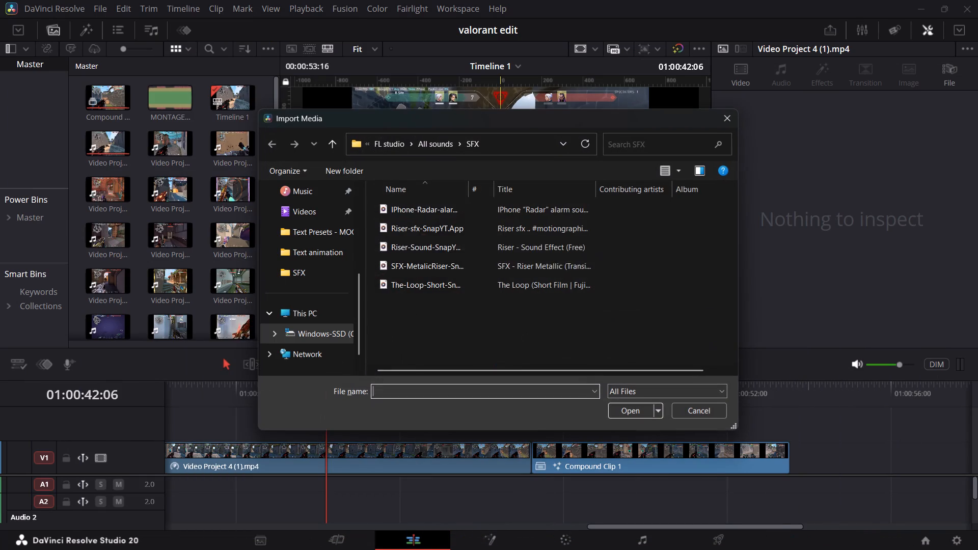
scroll(333, 305, "down", 1)
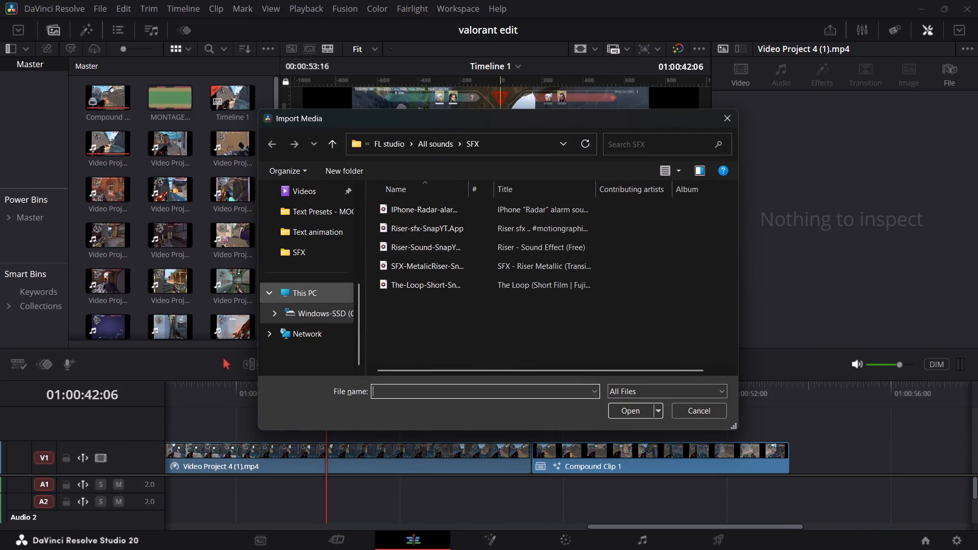
left_click(303, 285)
left_click(444, 196)
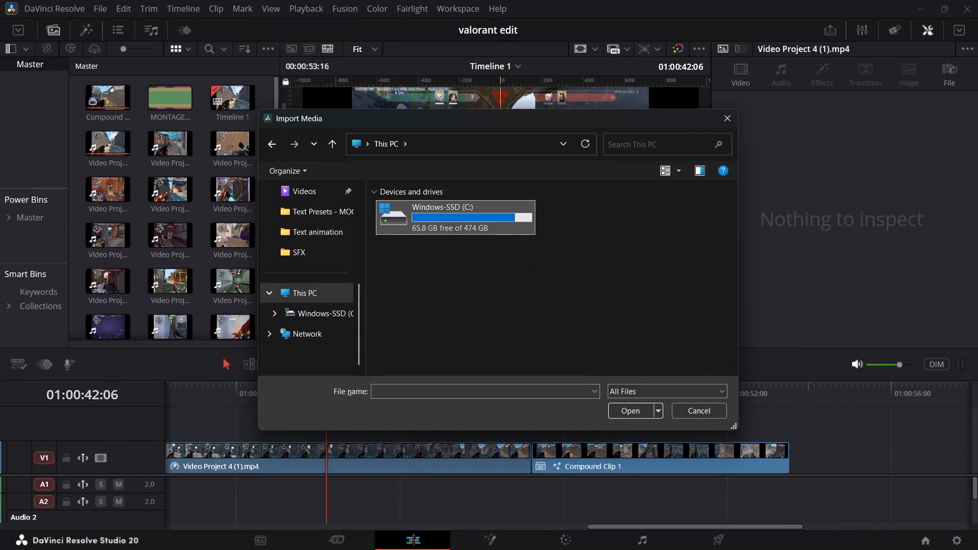
double_click(419, 221)
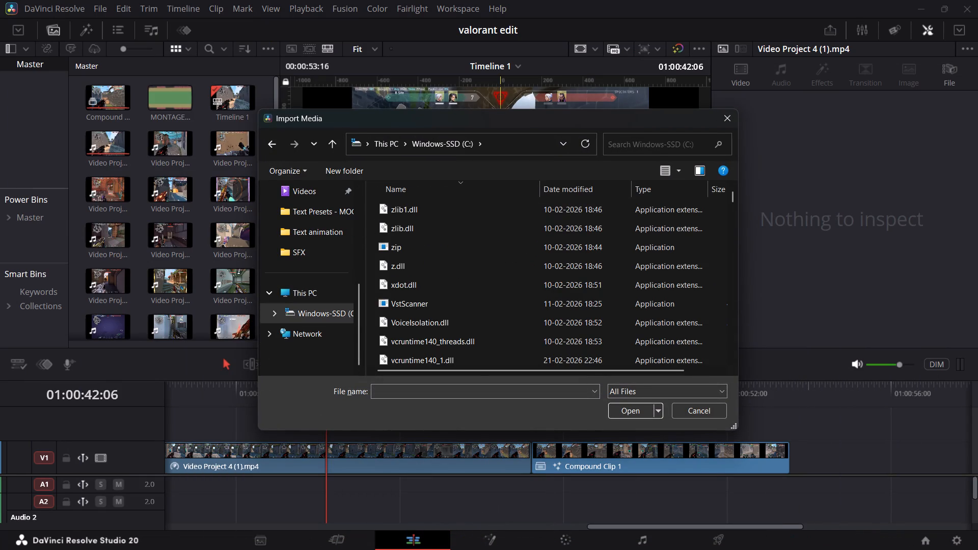
left_click(413, 238)
type("vvvvvvv")
double_click(423, 210)
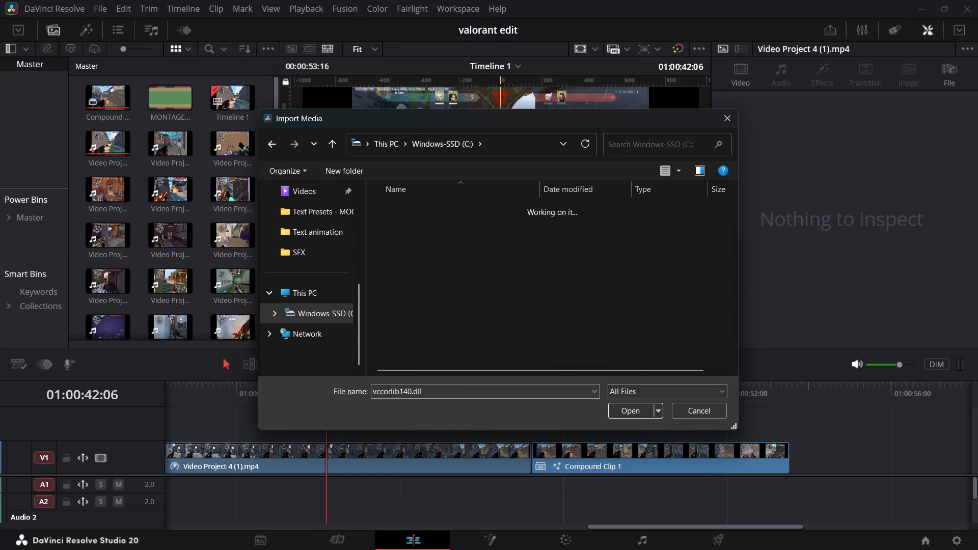
key("v")
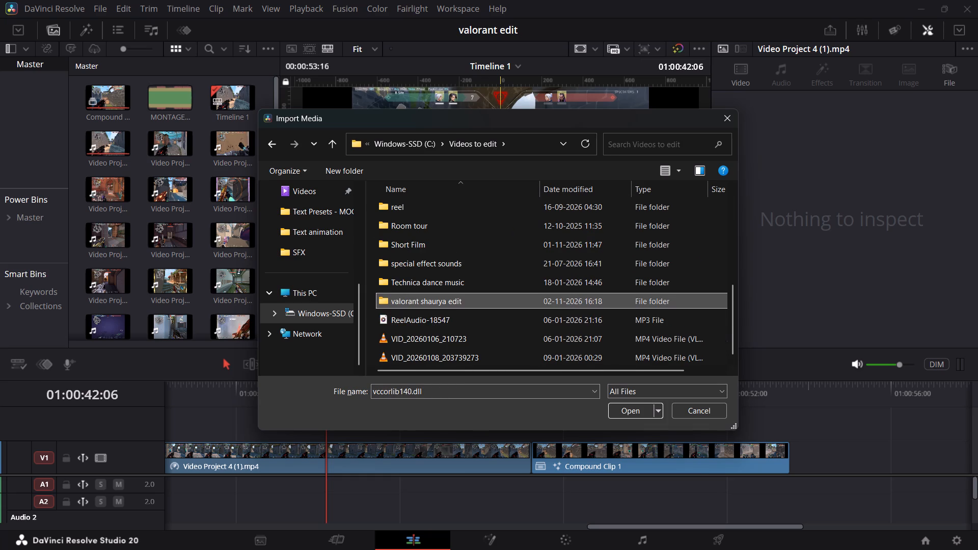
double_click(406, 298)
scroll(586, 339, "down", 3)
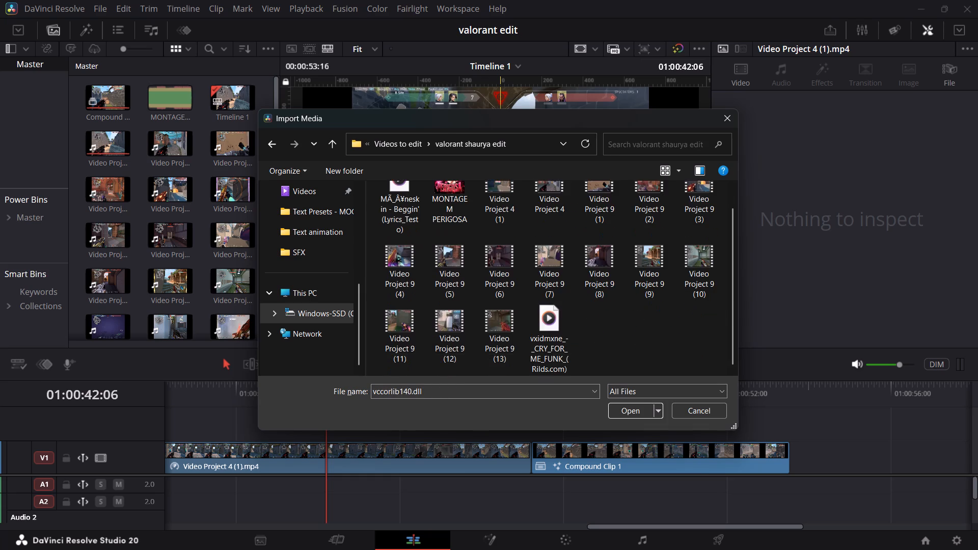
scroll(579, 332, "up", 3)
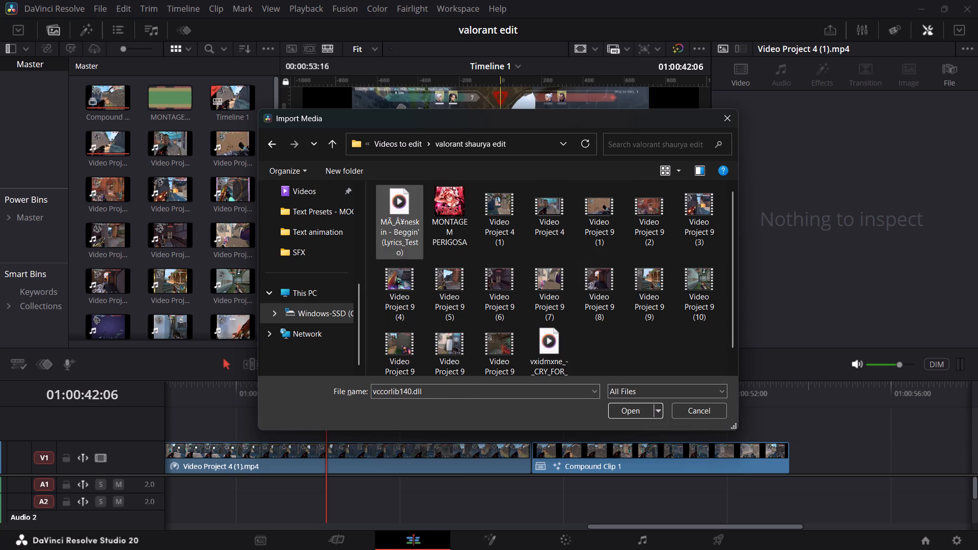
double_click(393, 221)
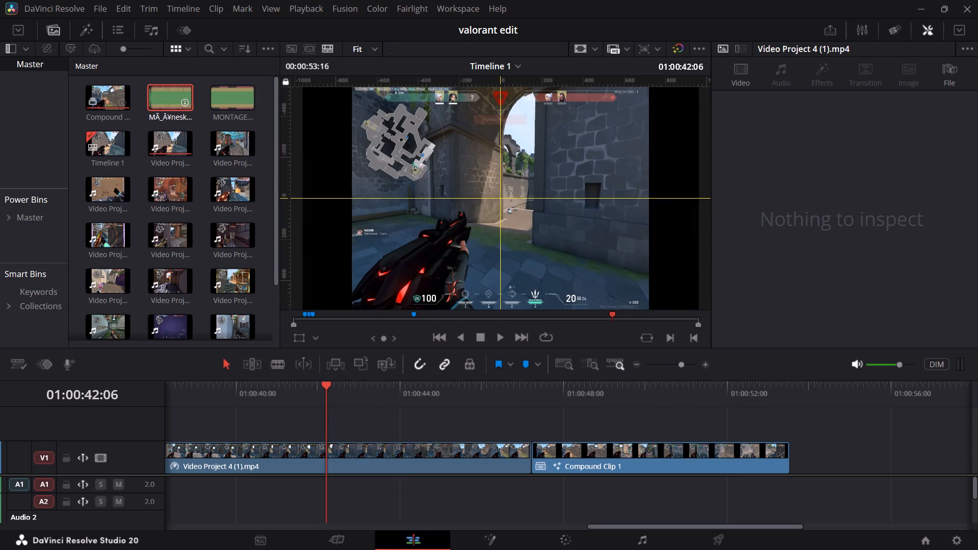
Place the Beggin' audio on track A1 of Timeline 1 and align its start with the timeline's beginning at 01:00:00:00.
left_click_drag(183, 95, 167, 482)
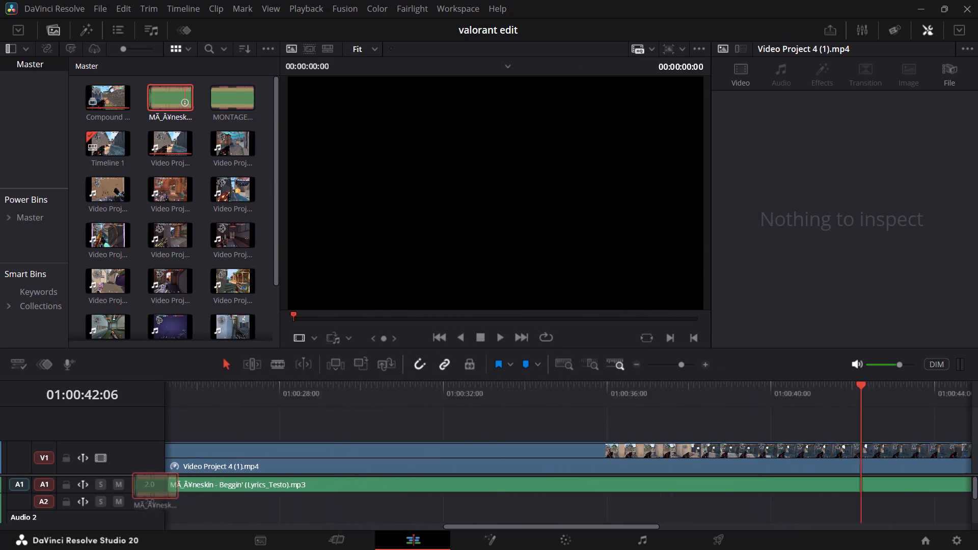
left_click_drag(167, 482, 148, 482)
left_click_drag(206, 392, 135, 401)
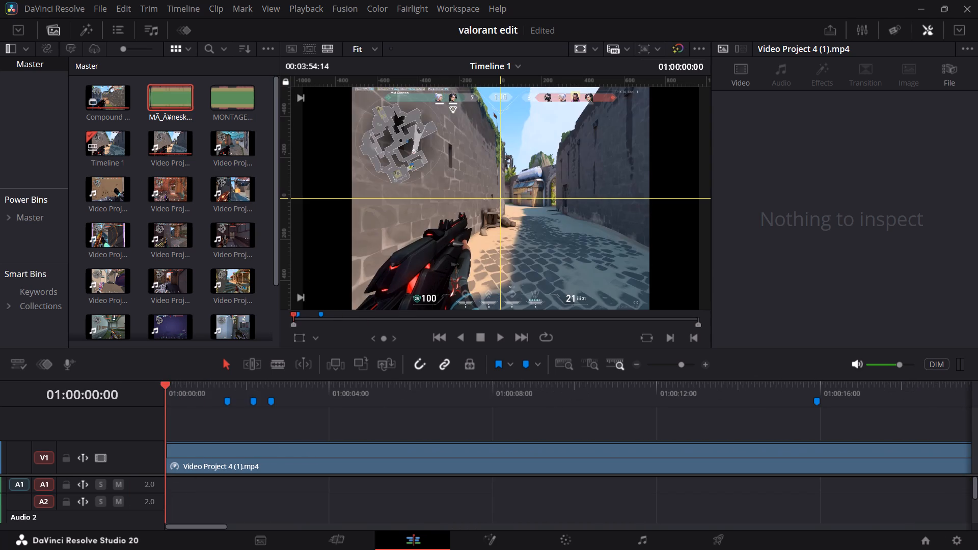
left_click_drag(135, 401, 342, 402)
left_click_drag(682, 365, 670, 368)
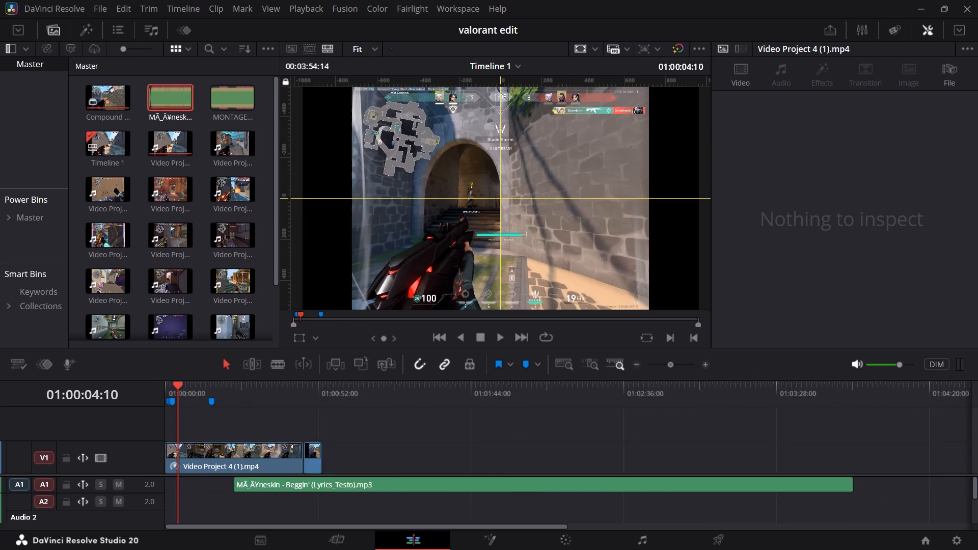
left_click_drag(670, 368, 670, 368)
left_click_drag(345, 486, 254, 486)
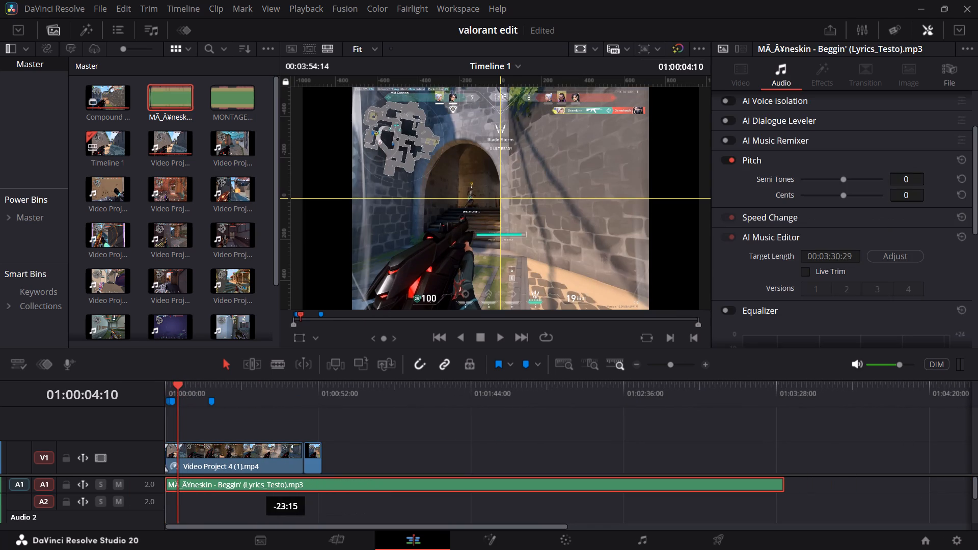
left_click_drag(254, 486, 240, 486)
Play Timeline 1 from the beginning with the new music and enlarge the Audio 1 track to show its waveform.
left_click_drag(179, 389, 154, 384)
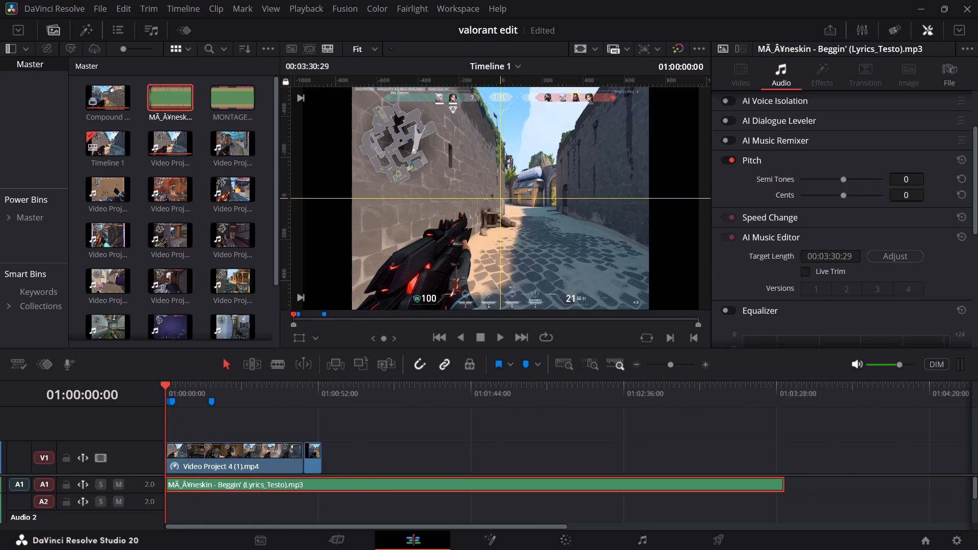
left_click_drag(671, 365, 674, 363)
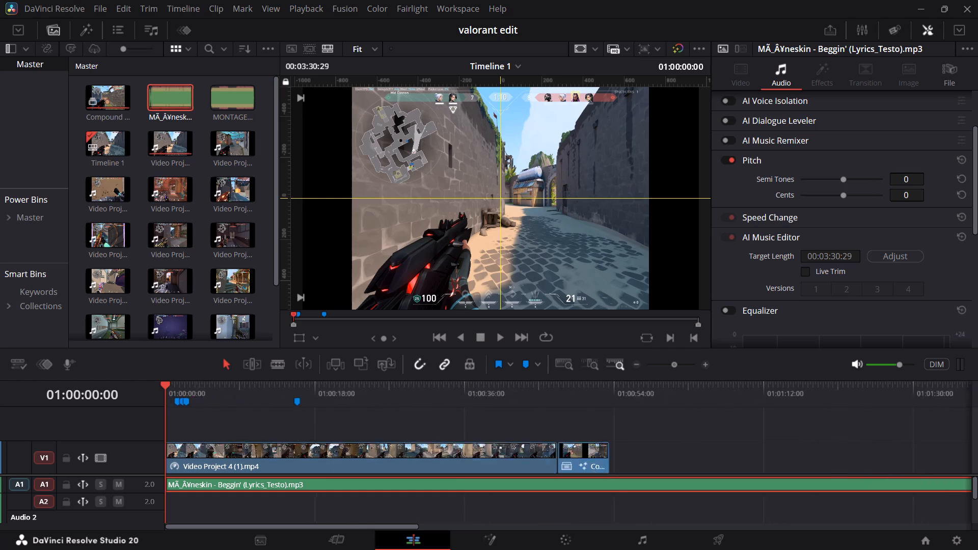
left_click_drag(674, 363, 678, 363)
key("space")
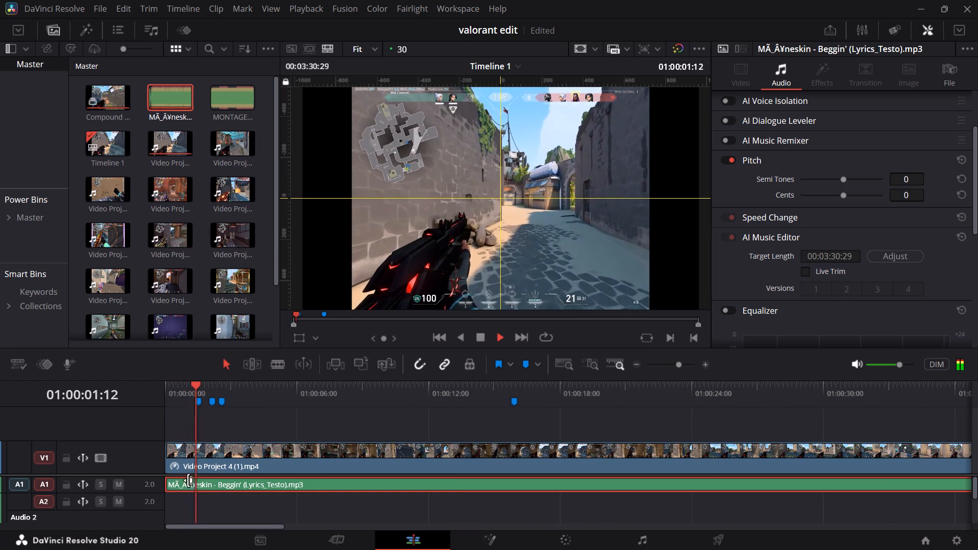
left_click_drag(153, 491, 151, 521)
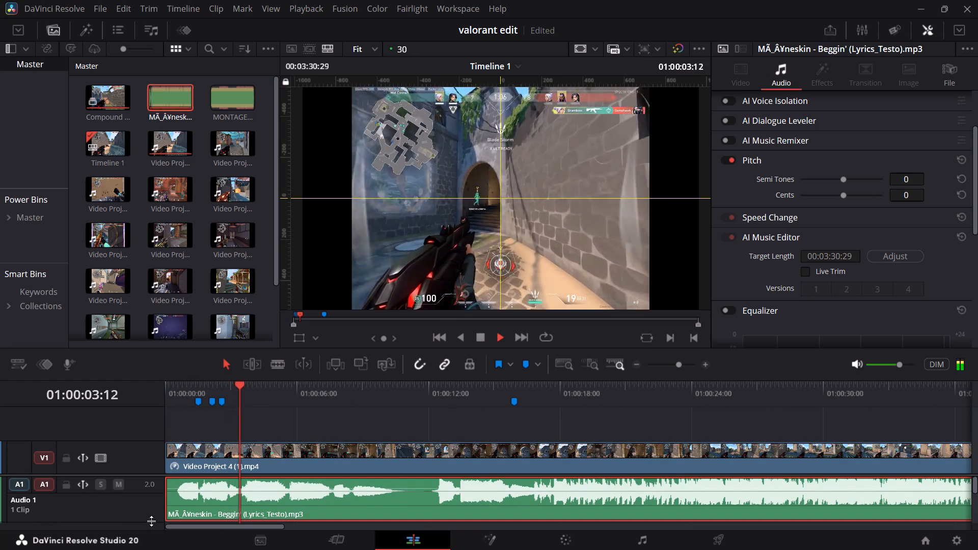
left_click_drag(151, 521, 151, 514)
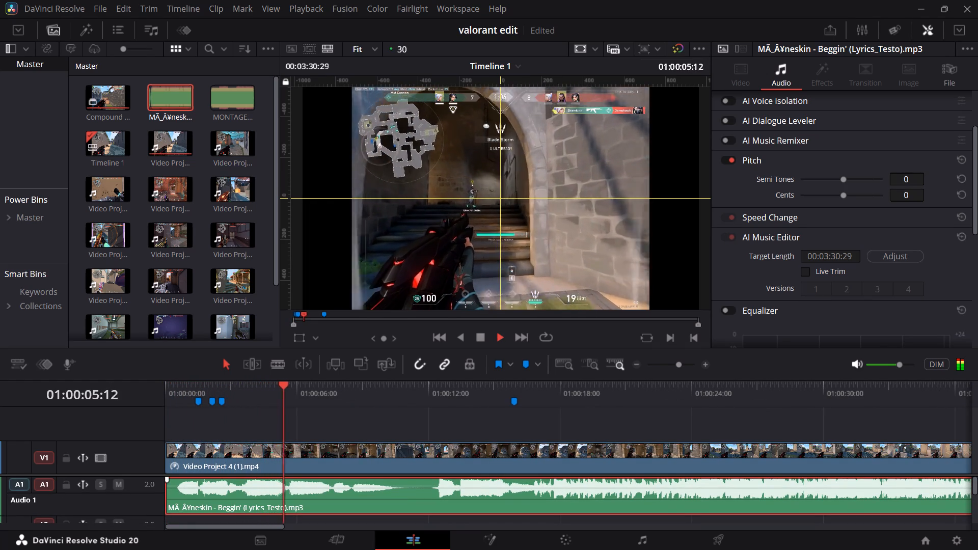
Audition the Beggin' clip beyond its intro and trim the clip's start to about 01:00:17 on Audio 1.
left_click_drag(166, 494, 305, 493)
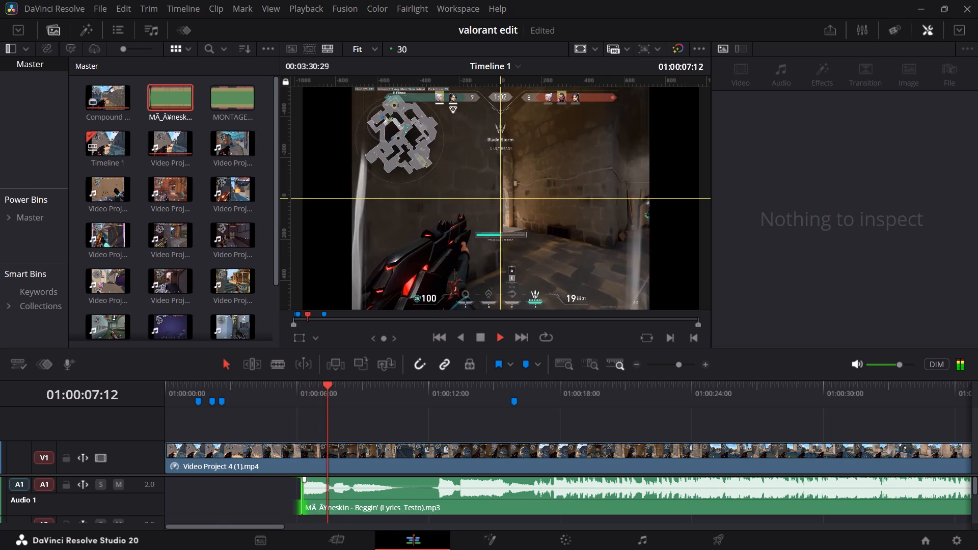
left_click(379, 381)
left_click_drag(401, 388, 445, 387)
left_click(505, 390)
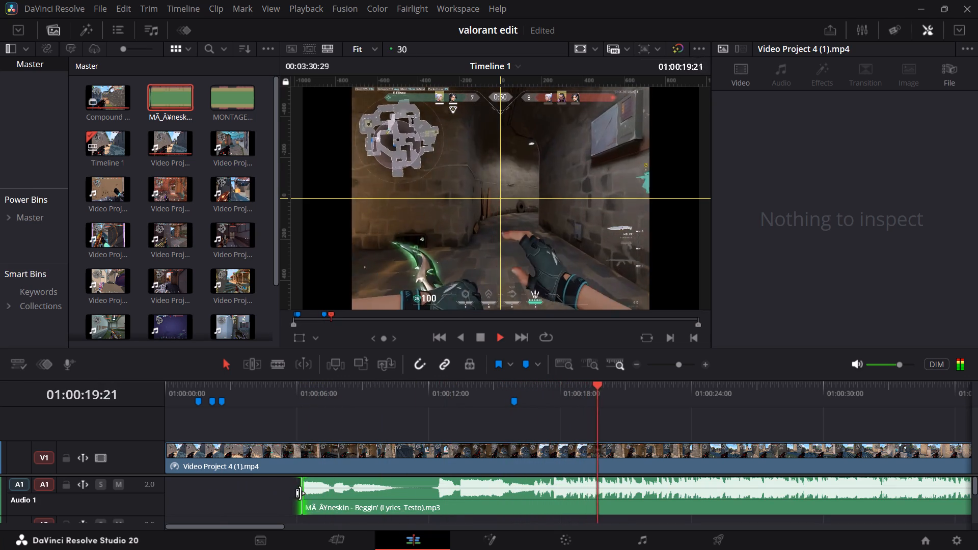
left_click_drag(300, 493, 536, 504)
Play Timeline 1 from the trimmed start of the Beggin' clip and trim its head a few frames further.
left_click_drag(577, 395, 568, 392)
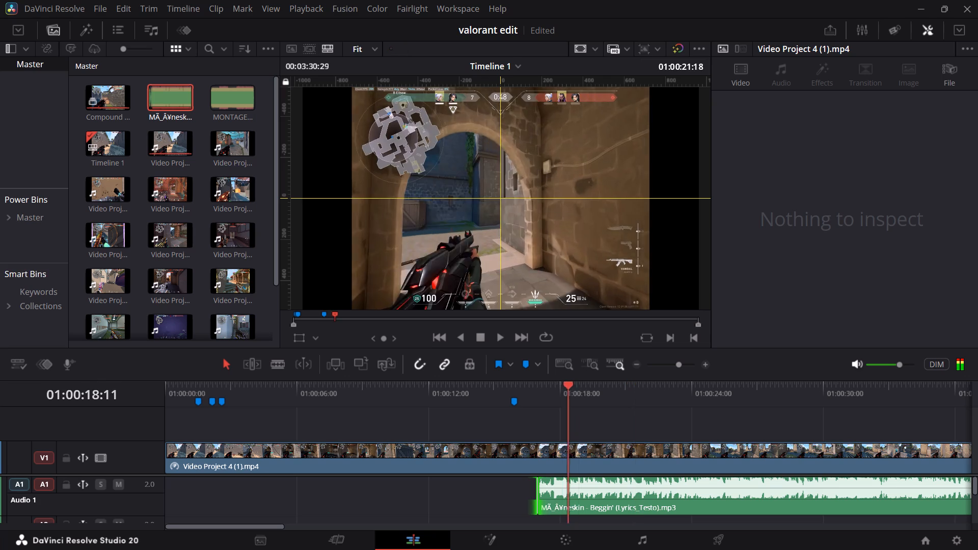
left_click_drag(568, 392, 538, 402)
key("space")
key("space")
key("space")
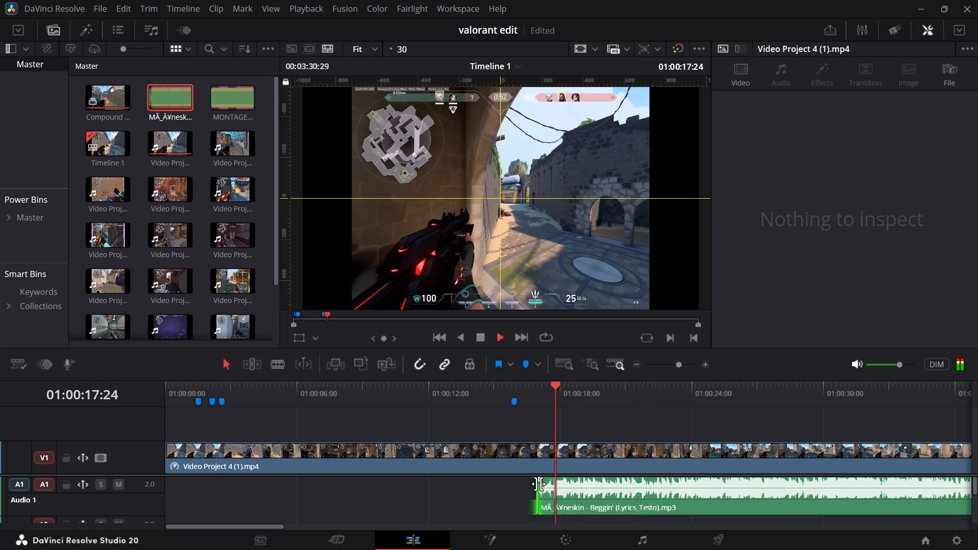
left_click(538, 488)
left_click_drag(537, 489, 542, 488)
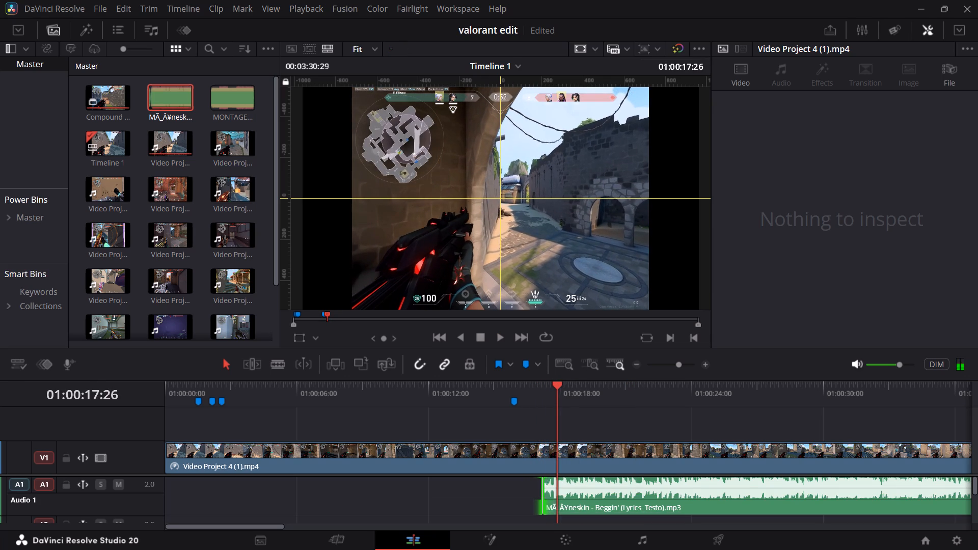
Play the Beggin' clip from its trimmed start and trim its head slightly further, to about 01:00:17:07.
left_click_drag(555, 406, 545, 408)
key("space")
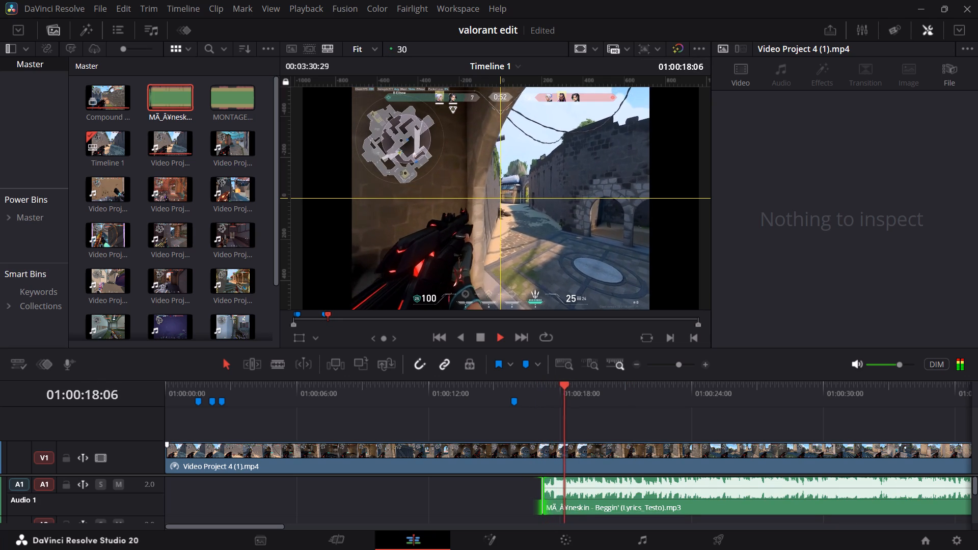
key("space")
left_click_drag(545, 480, 546, 479)
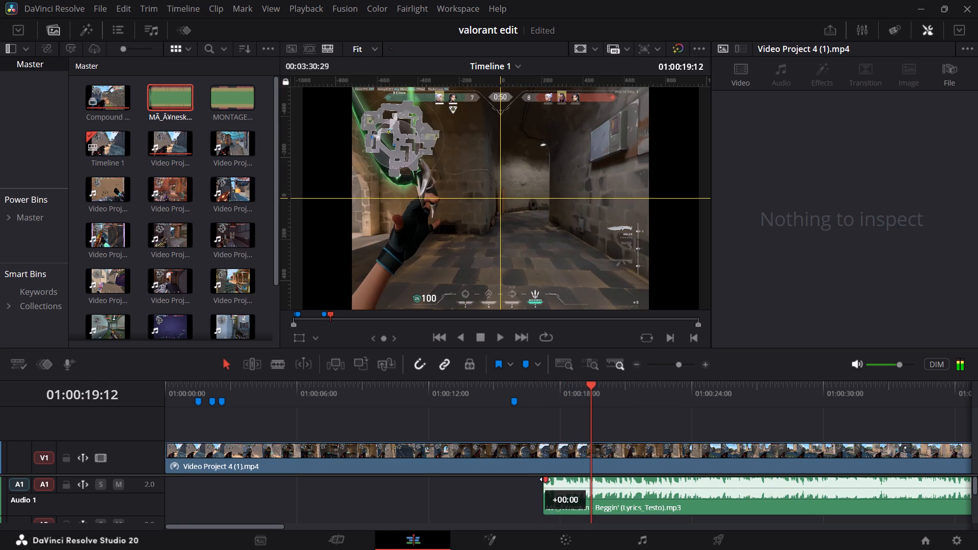
Add a short fade-in to the Beggin' clip's head, adjust the fade curve, and audition it from the clip's start.
left_click_drag(546, 479, 560, 476)
left_click_drag(580, 397, 539, 407)
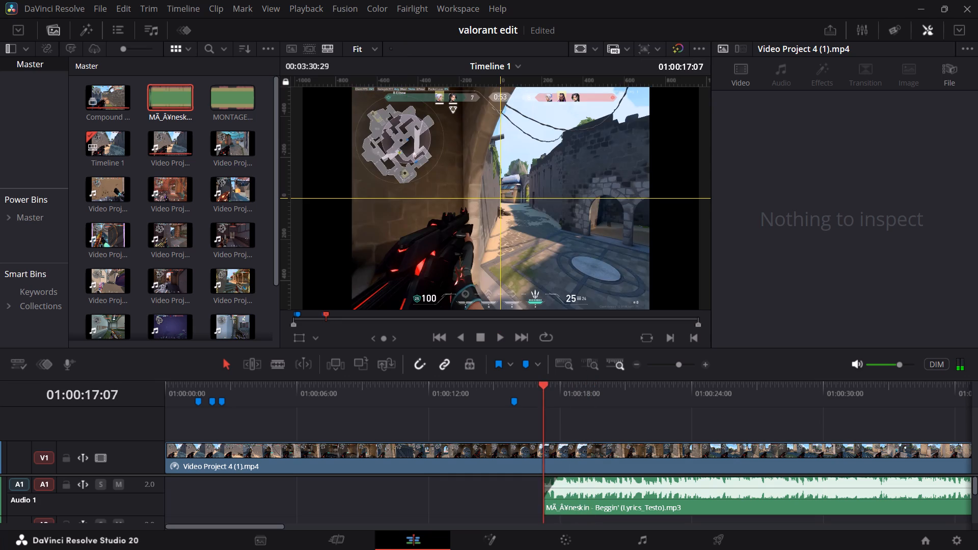
key("space")
key("space")
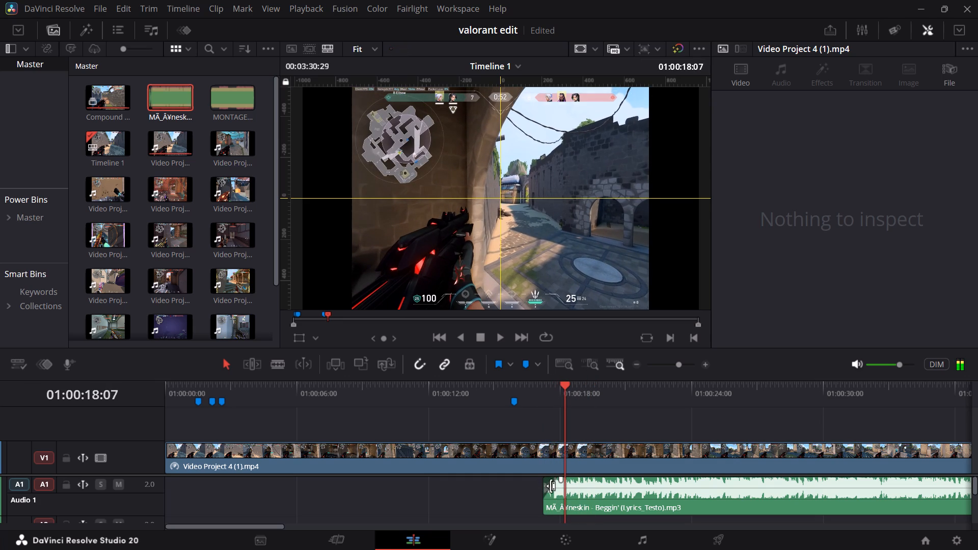
left_click(551, 488)
left_click_drag(563, 381, 543, 395)
key("space")
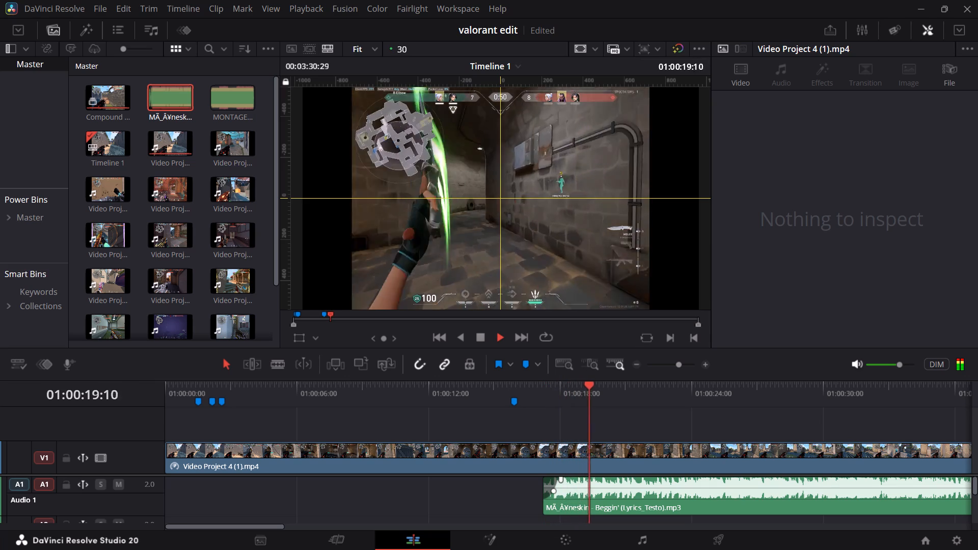
Lengthen the Beggin' clip's fade-in to about 1.5 seconds and play the timeline from the clip's start.
left_click_drag(559, 480, 577, 479)
left_click_drag(576, 391, 538, 410)
key("space")
key("space")
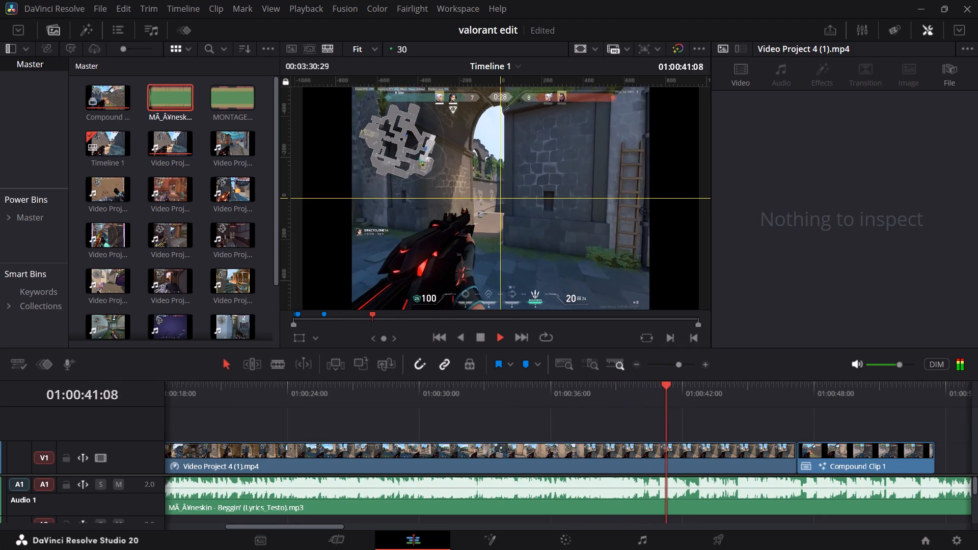
key("space")
Move the Beggin' clip on Audio 1 so it starts at the beginning of Timeline 1.
left_click_drag(680, 364, 673, 365)
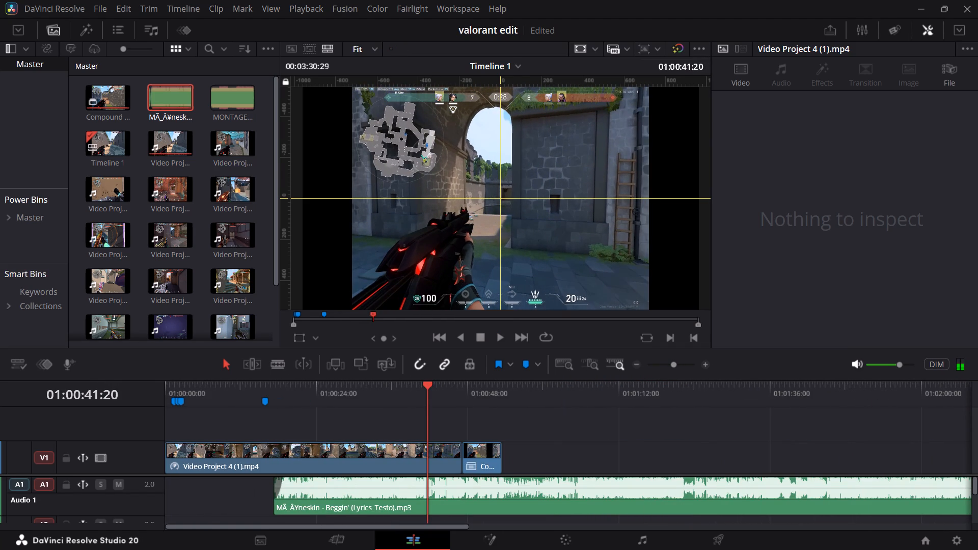
left_click_drag(495, 507, 352, 509)
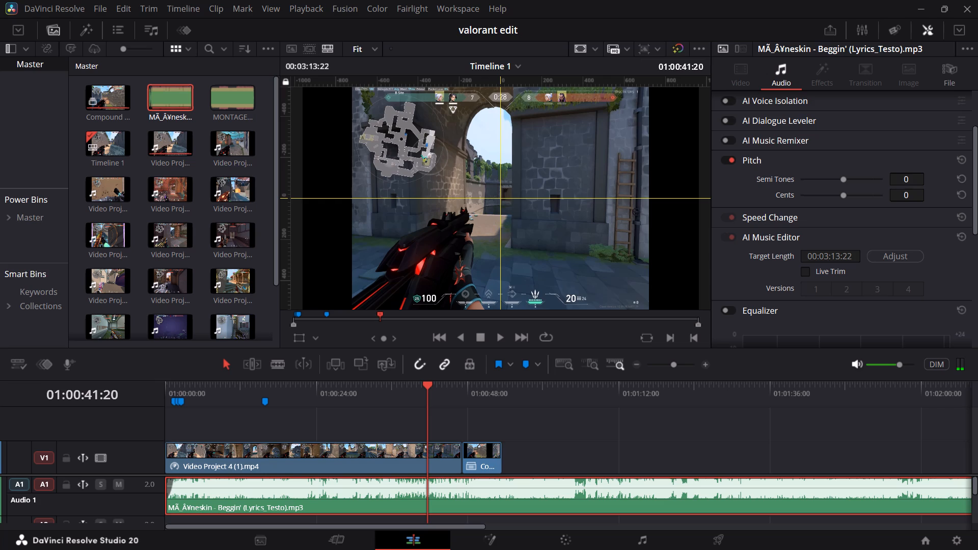
Scrub Timeline 1 from about 01:00:24 to 01:00:48 and examine where the Beggin' waveform could end against the video.
left_click_drag(428, 392, 317, 392)
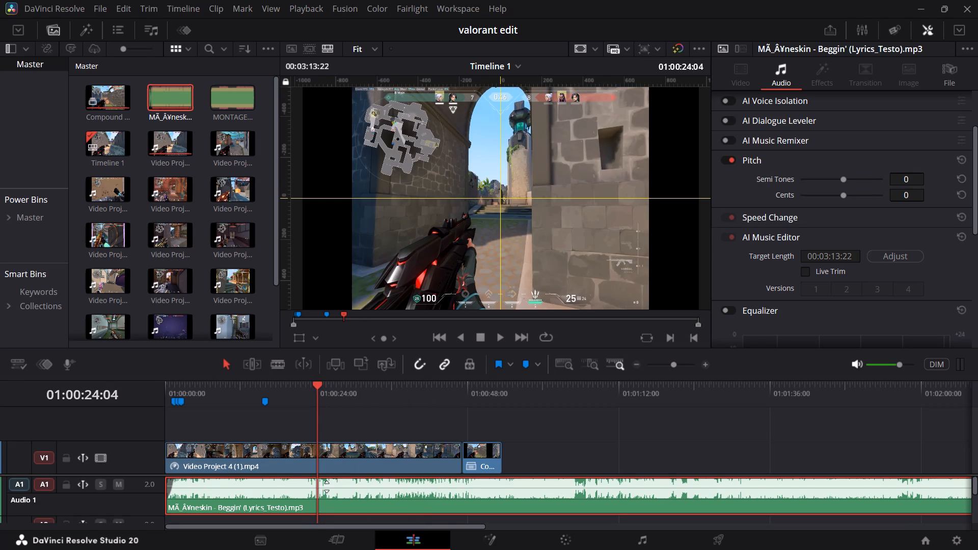
left_click(677, 367)
middle_click_drag(439, 417, 817, 422)
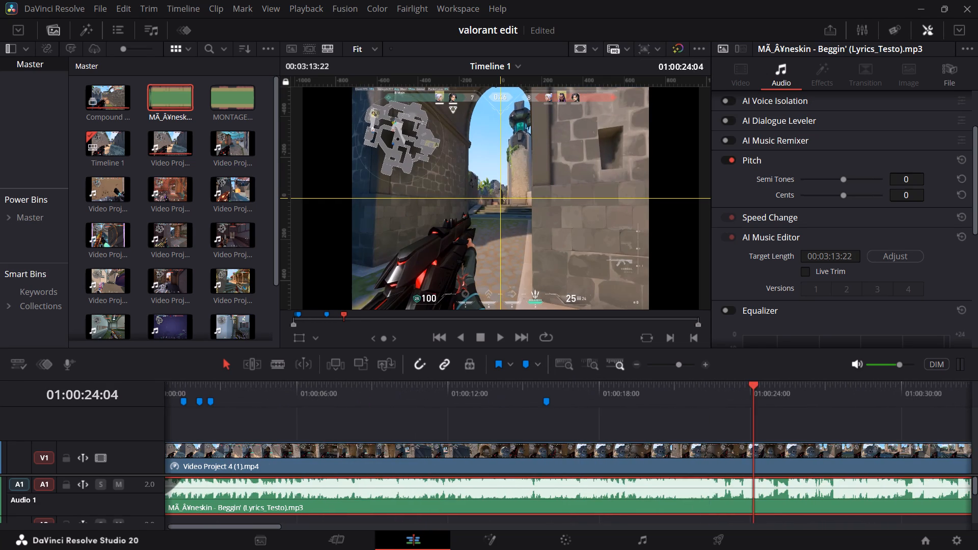
middle_click_drag(817, 422, 908, 422)
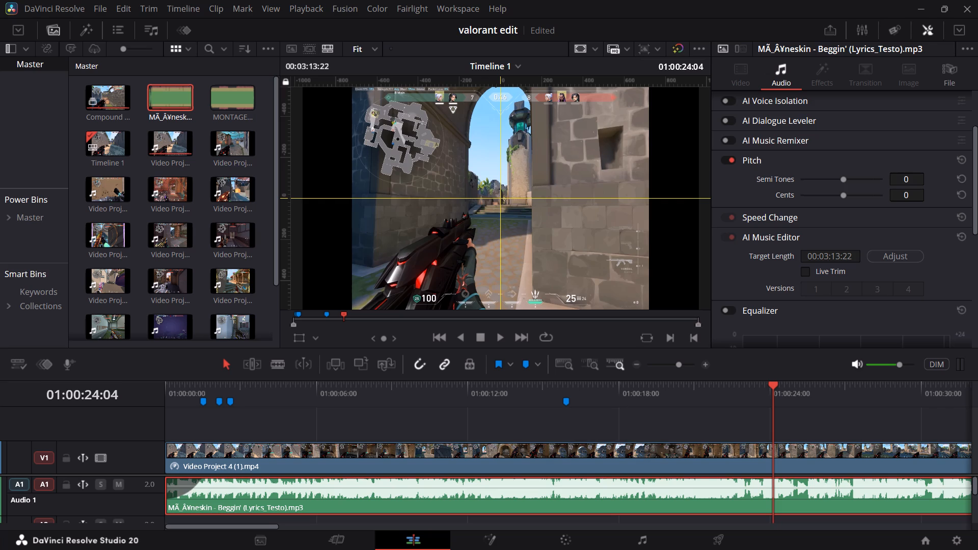
left_click_drag(834, 388, 920, 388)
middle_click_drag(899, 414, 899, 415)
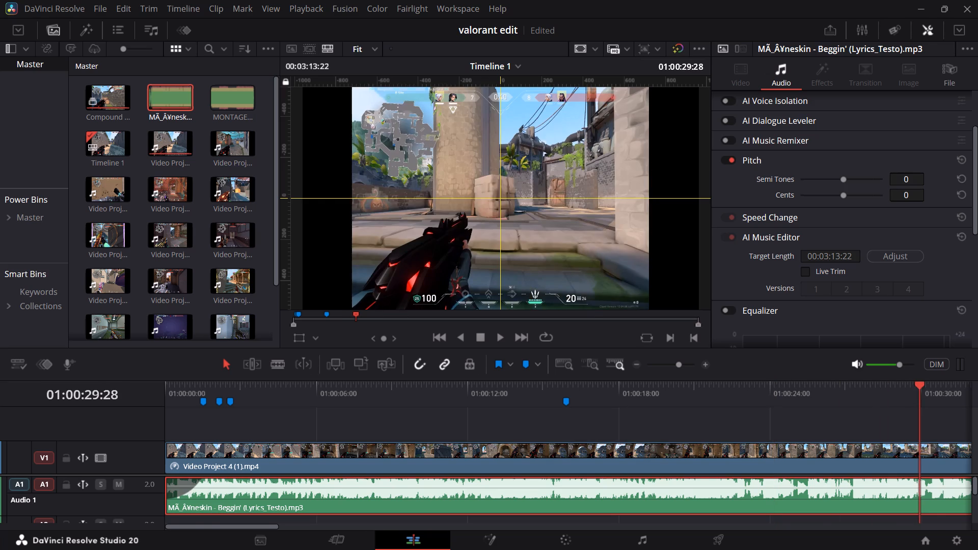
middle_click_drag(899, 415, 554, 414)
left_click_drag(697, 389, 920, 404)
middle_click_drag(923, 408, 669, 422)
left_click_drag(763, 386, 776, 387)
scroll(820, 427, "down", 5, "ctrl")
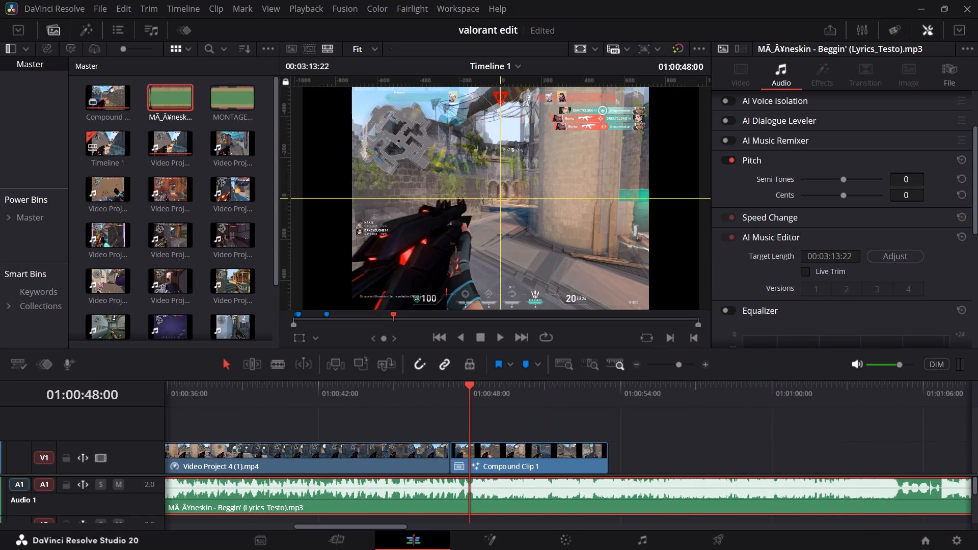
scroll(819, 425, "down", 1, "ctrl")
scroll(819, 425, "up", 5, "ctrl")
scroll(819, 425, "down", 3, "ctrl")
middle_click_drag(739, 432, 736, 432)
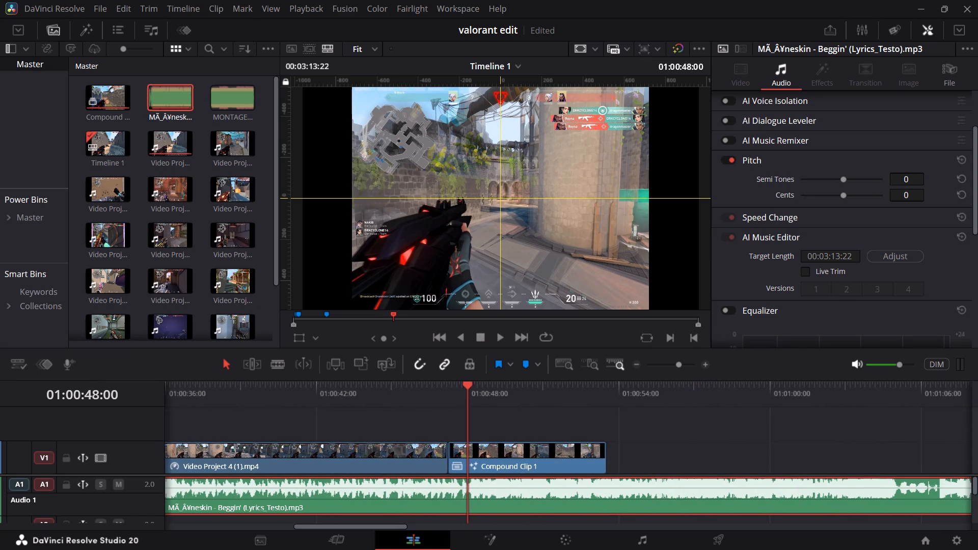
middle_click_drag(736, 432, 871, 443)
scroll(857, 441, "down", 2, "ctrl")
scroll(857, 441, "up", 1, "ctrl")
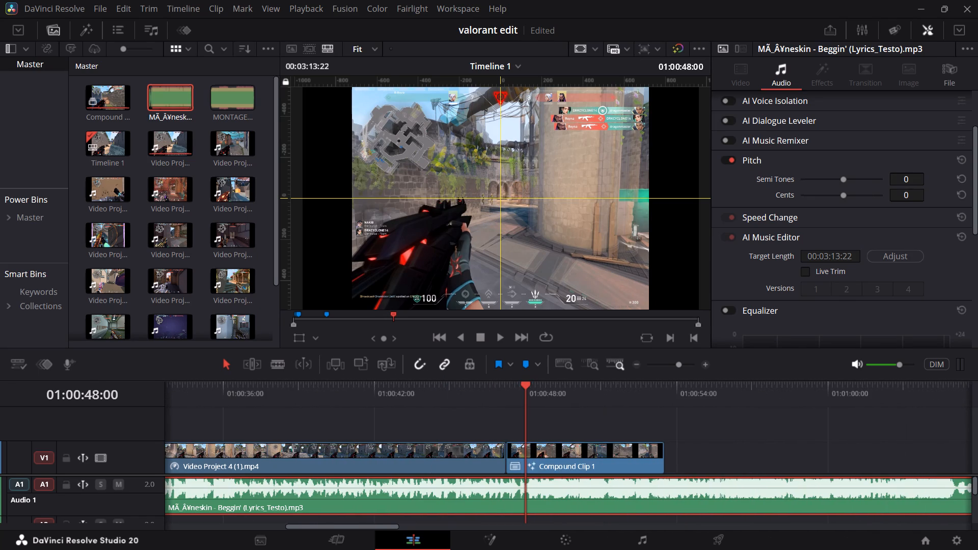
middle_click_drag(733, 444, 786, 437)
scroll(756, 433, "down", 2)
scroll(756, 433, "up", 3)
scroll(756, 433, "down", 4)
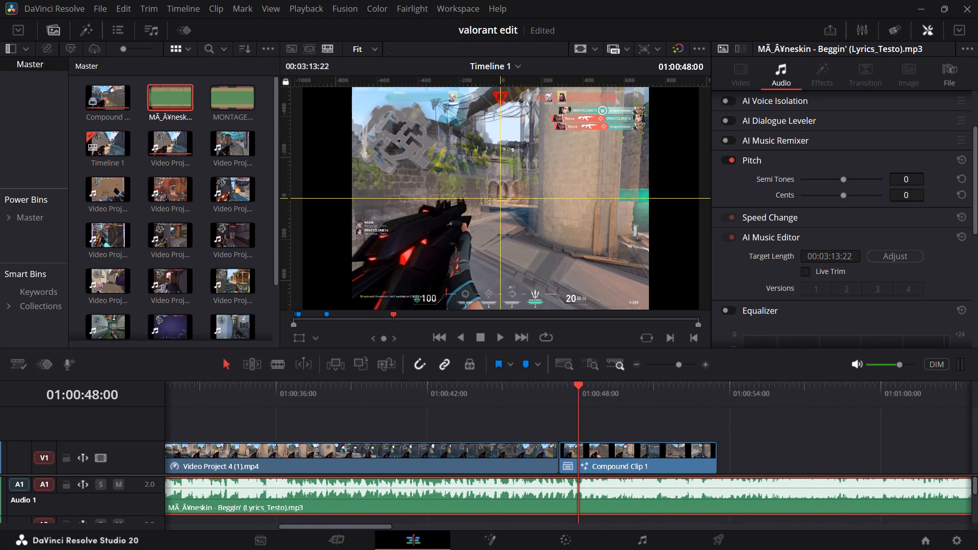
middle_click_drag(756, 433, 685, 415)
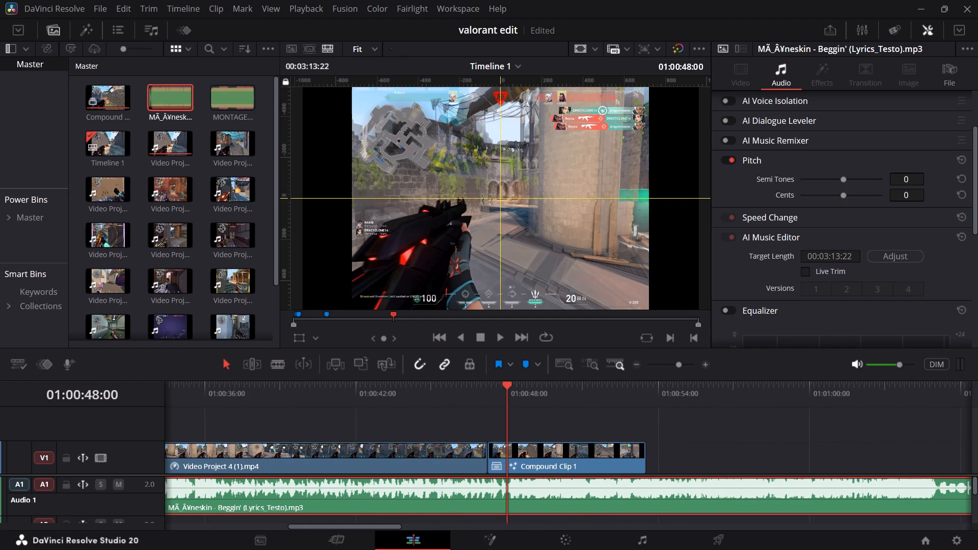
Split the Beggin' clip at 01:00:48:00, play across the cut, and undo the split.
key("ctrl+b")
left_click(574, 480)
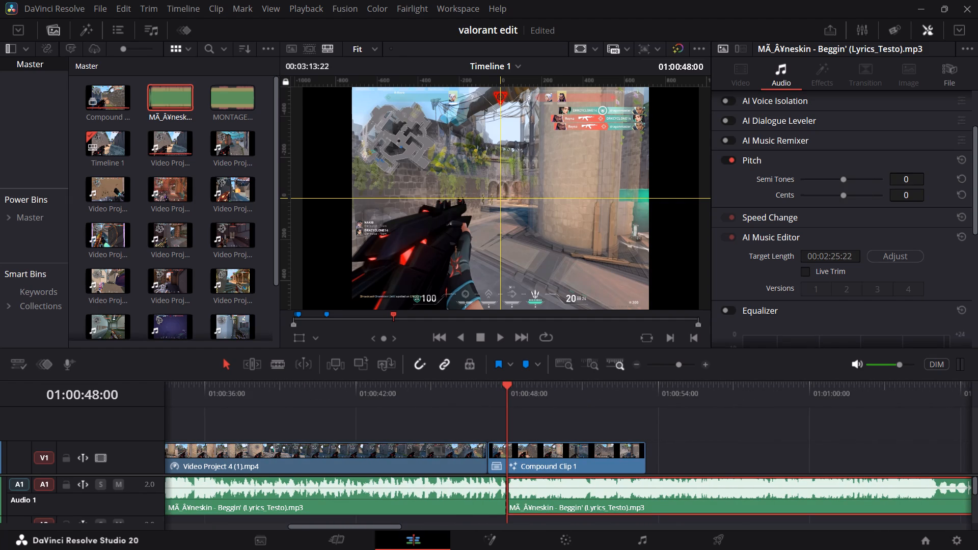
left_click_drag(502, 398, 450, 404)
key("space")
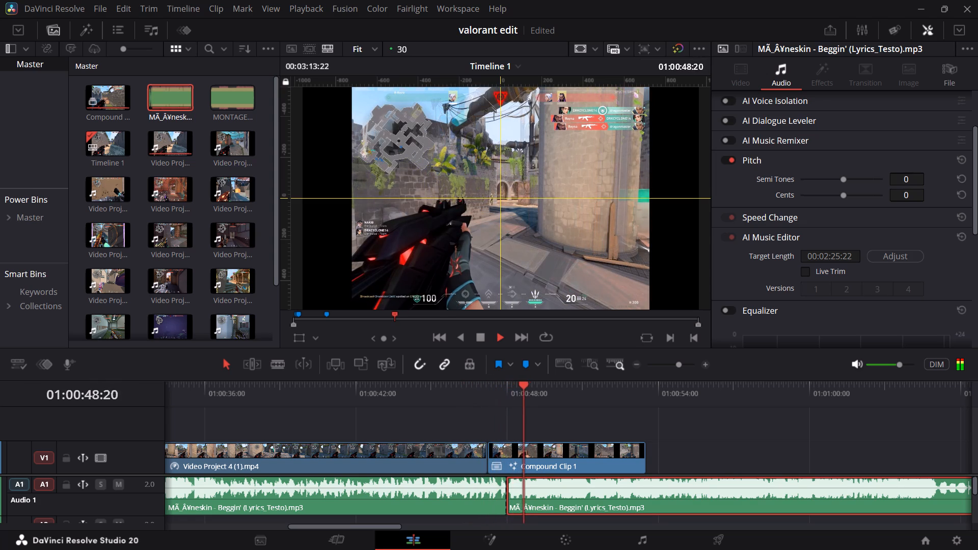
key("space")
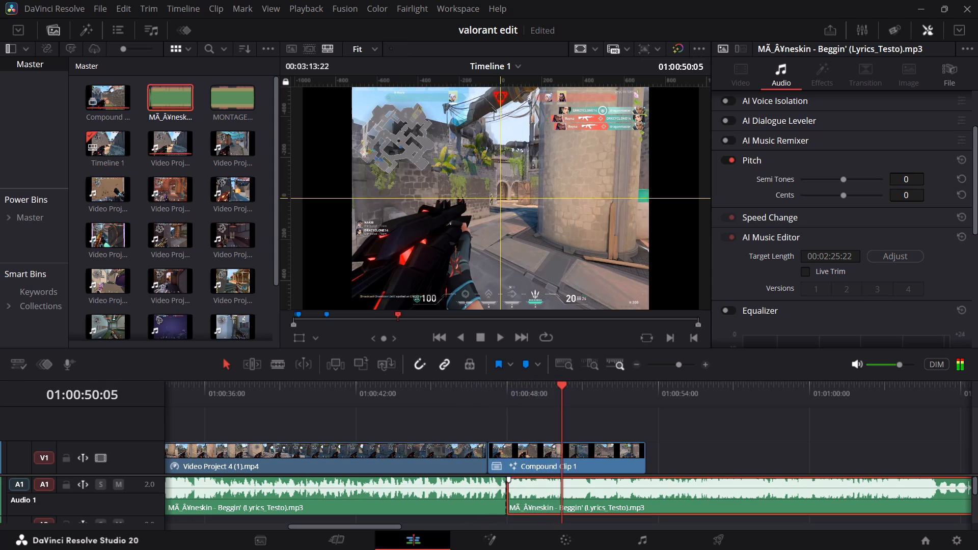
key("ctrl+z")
Audition the music from around 01:00:47 past the end of Compound Clip 1 to judge where it should stop.
left_click_drag(548, 384, 478, 405)
key("space")
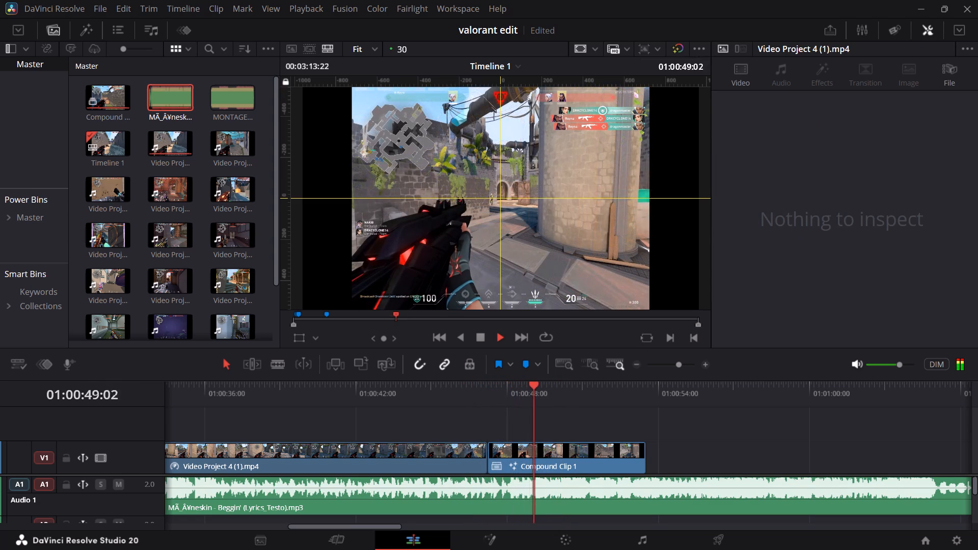
left_click(583, 489)
key("space")
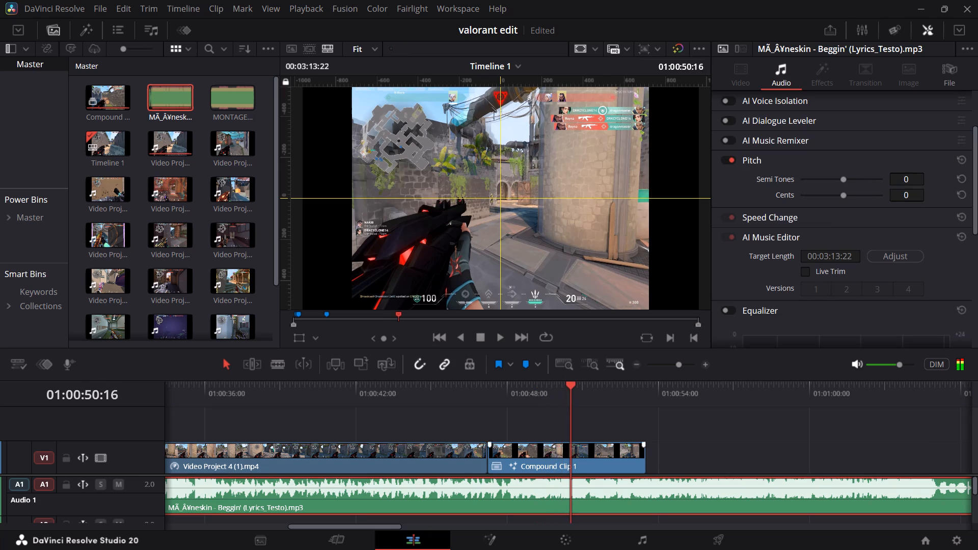
key("space")
key("space")
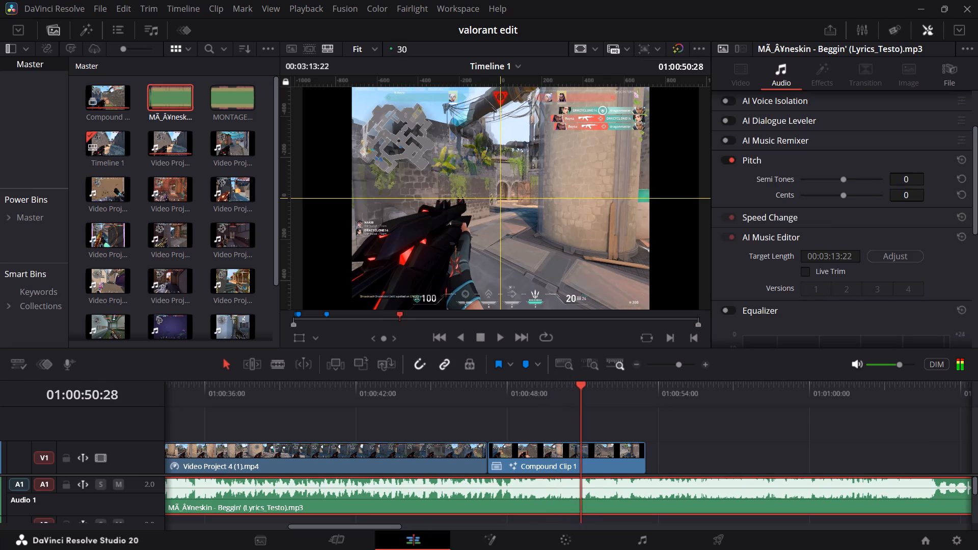
key("space")
key("space")
left_click_drag(584, 399, 556, 400)
key("space")
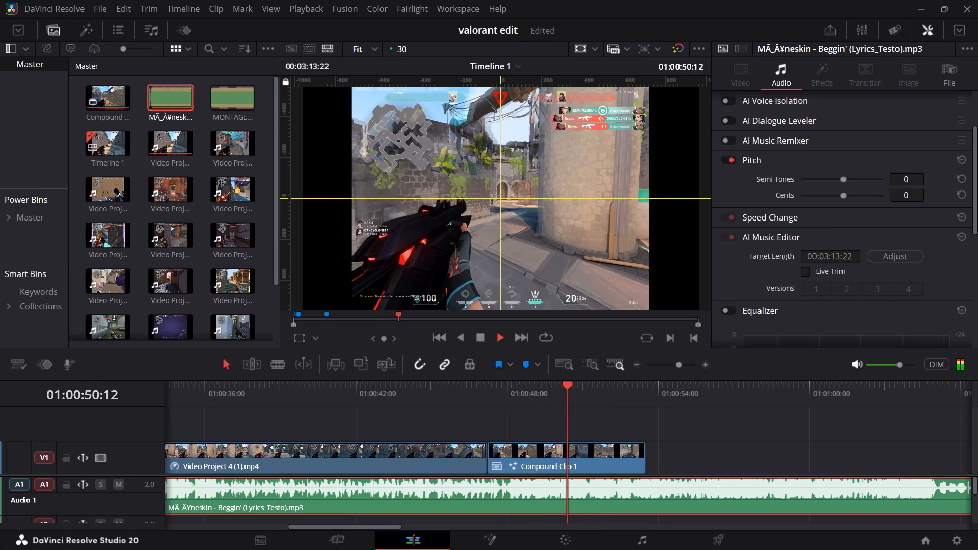
key("space")
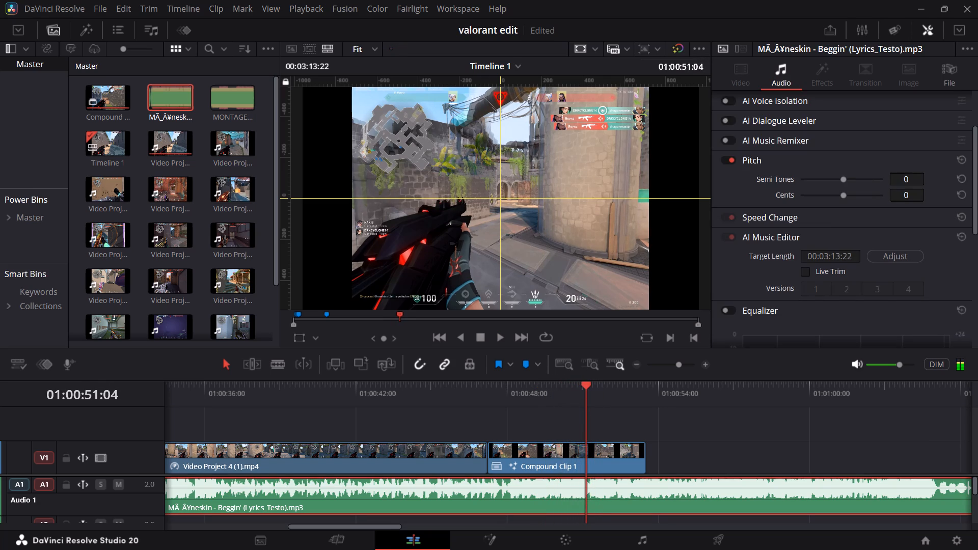
key("space")
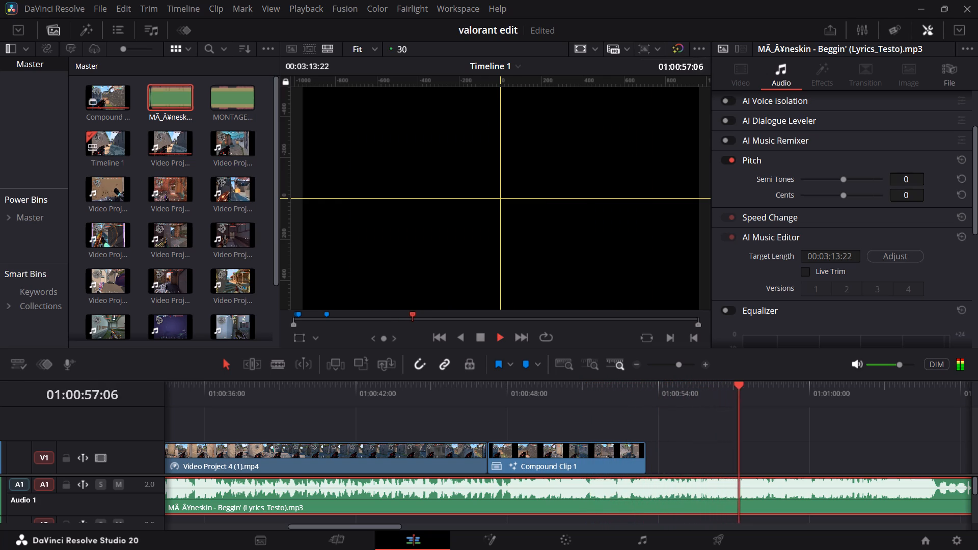
key("space")
key("space")
key("space")
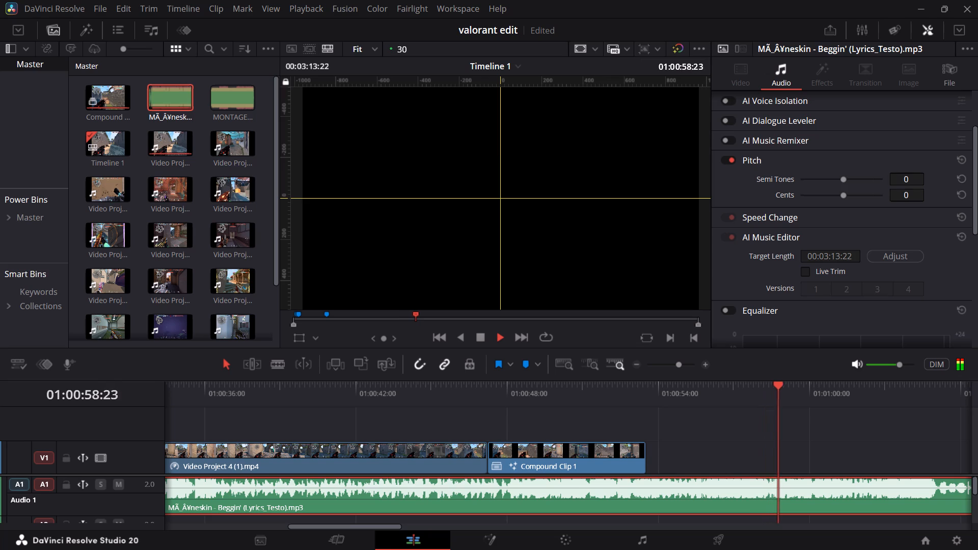
Split the Beggin' clip at 01:00:47:29 on Audio 1 and delete the part after the cut.
middle_click_drag(662, 423, 719, 420)
left_click_drag(656, 394, 567, 390)
scroll(580, 393, "up", 1)
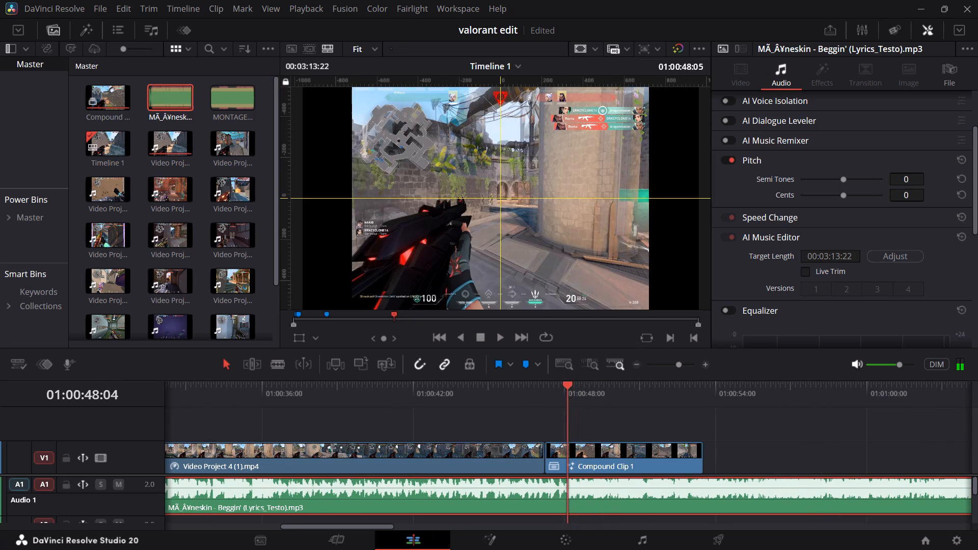
left_click_drag(567, 390, 563, 388)
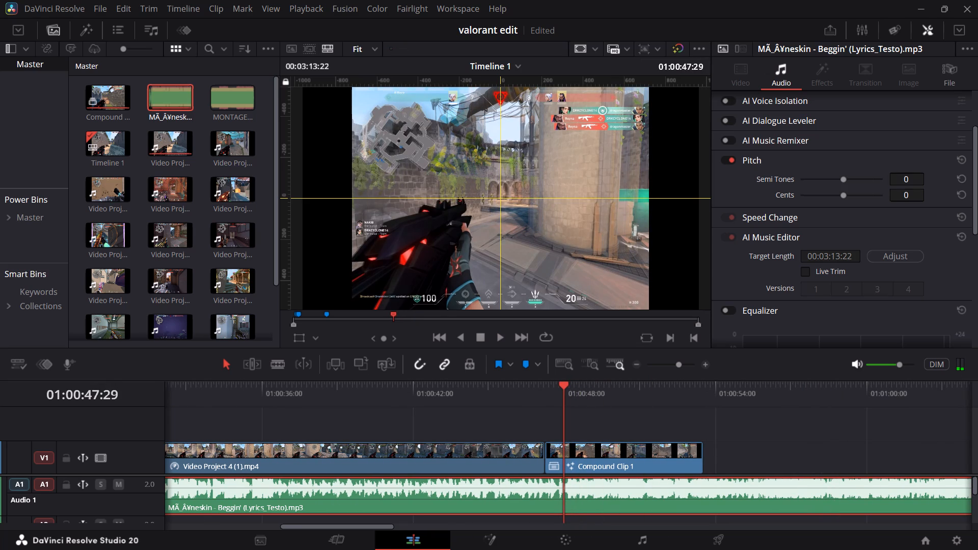
key("ctrl+b")
left_click(597, 493)
key("BackSpace")
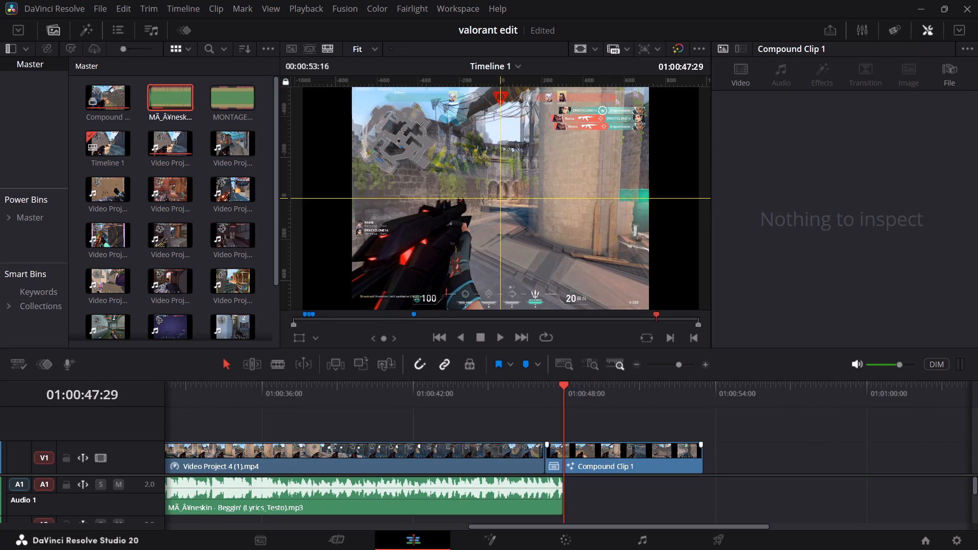
Return to the start of Timeline 1, play it briefly, and show the music beats on the Beggin' clip.
left_click_drag(565, 383, 78, 374)
key("space")
key("space")
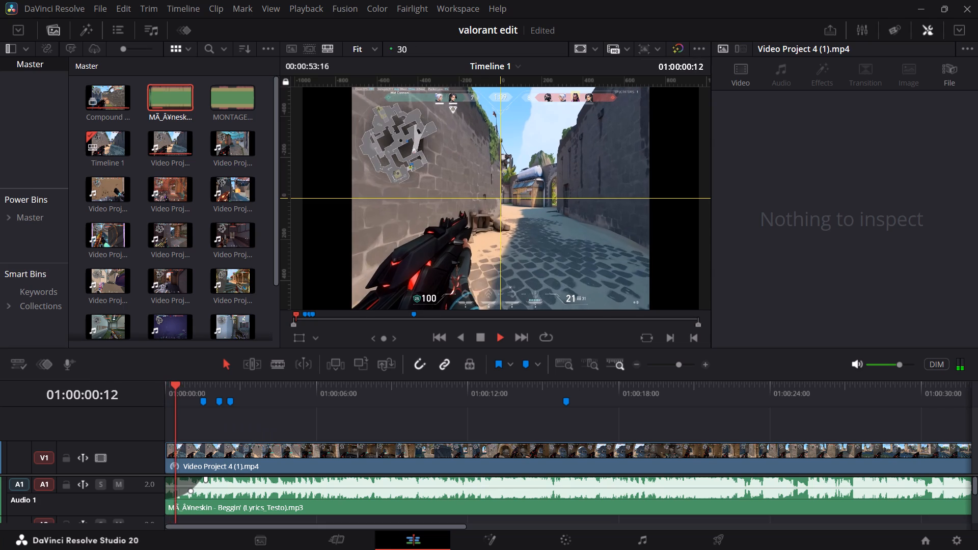
left_click(250, 490)
right_click(253, 490)
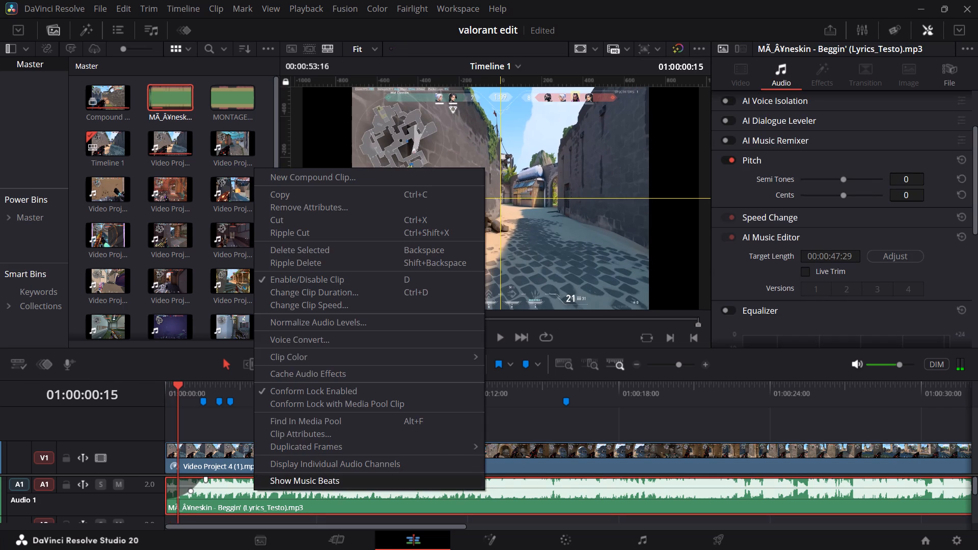
left_click(305, 479)
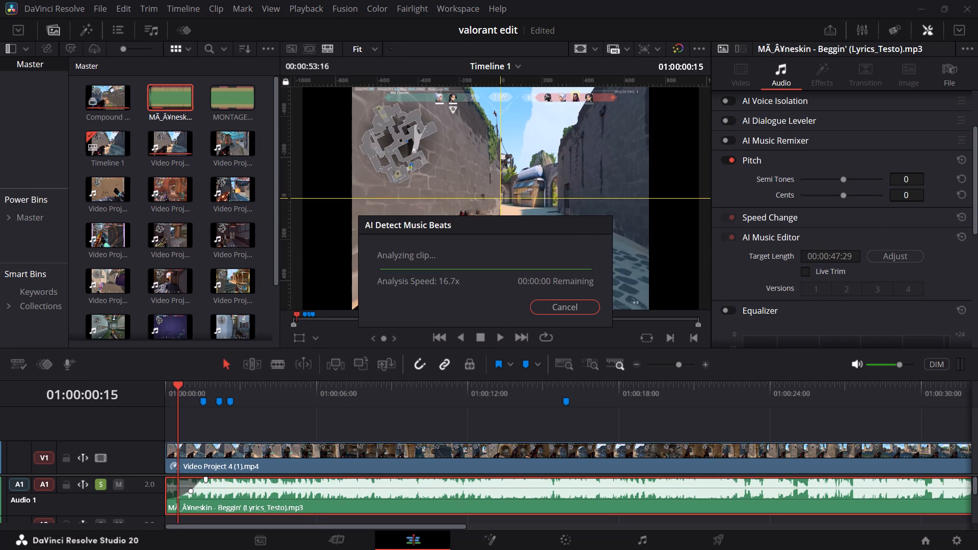
Replay the opening of Timeline 1 several times to check the Beggin' music against Video Project 4 (1) around the first three markers.
left_click(247, 458)
key("space")
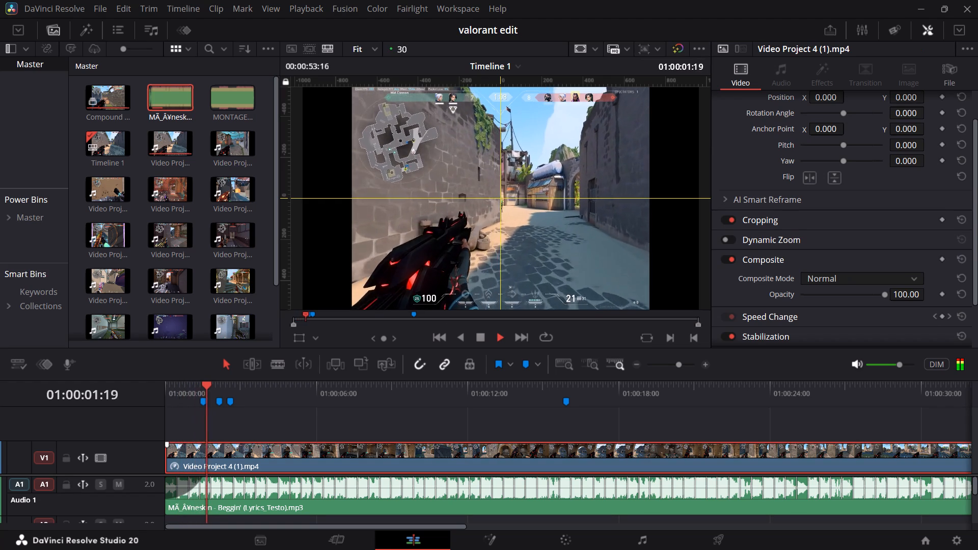
key("space")
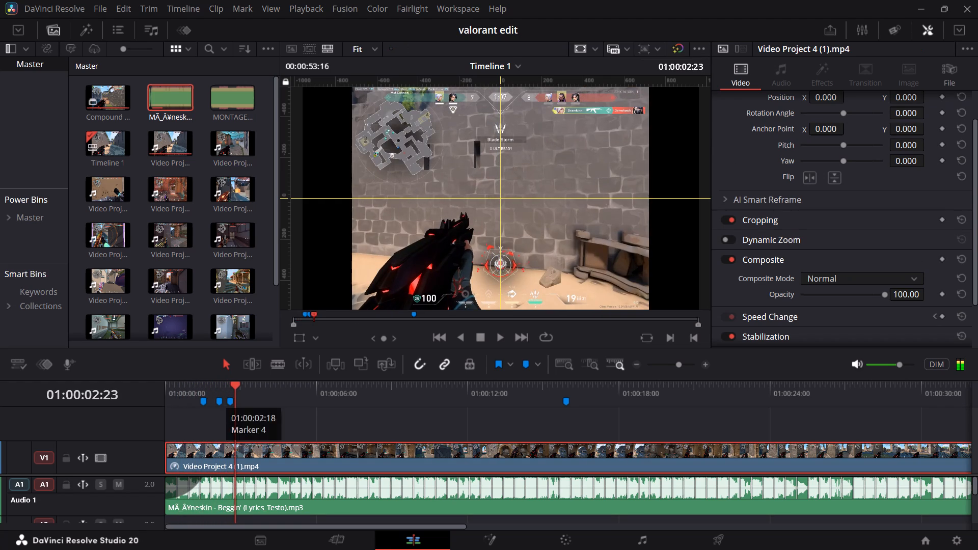
left_click_drag(230, 387, 154, 385)
key("space")
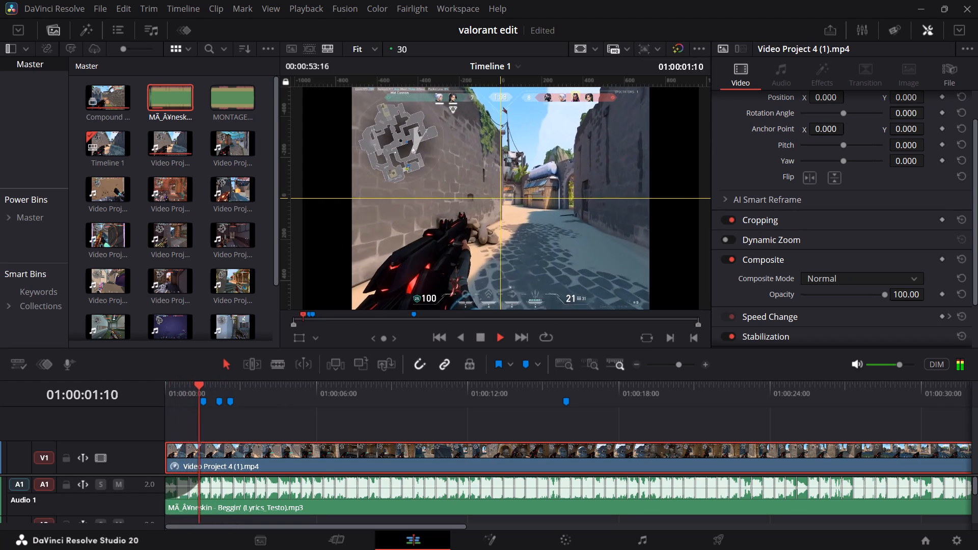
key("space")
key("space")
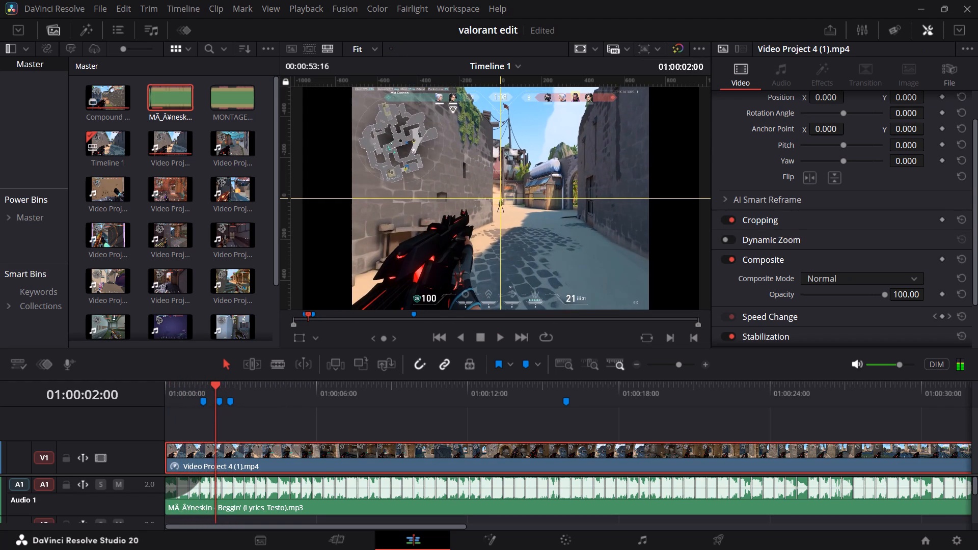
key("space")
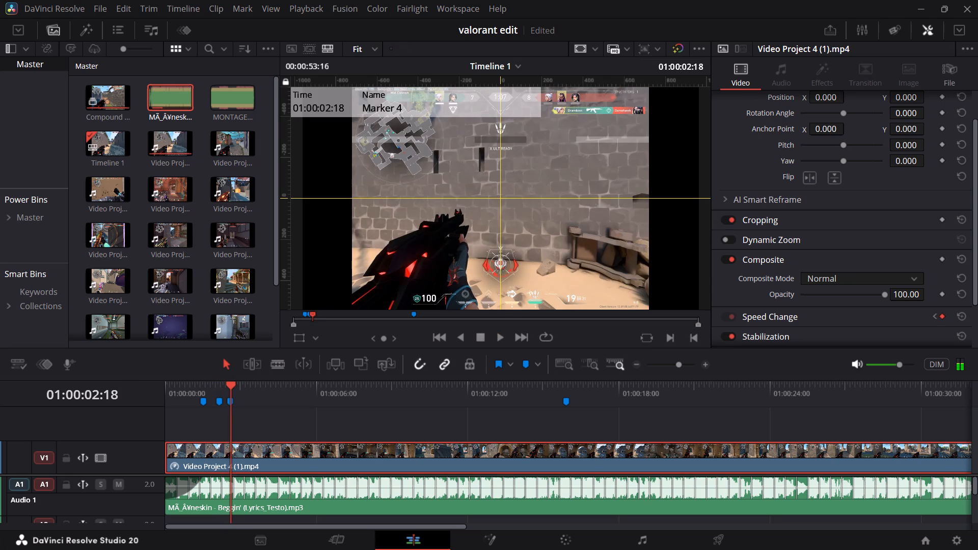
left_click_drag(225, 390, 158, 390)
key("space")
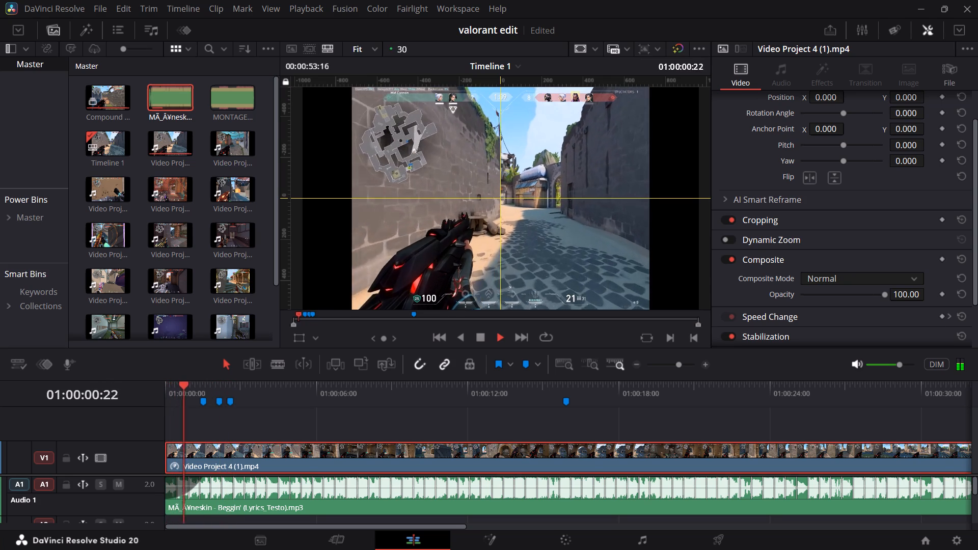
key("space")
key("space")
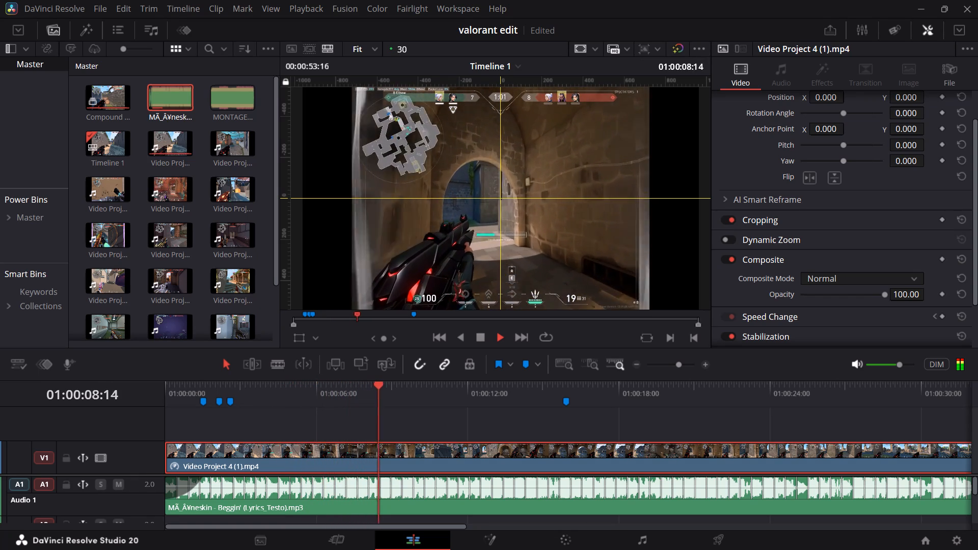
key("space")
left_click_drag(325, 399, 107, 394)
key("space")
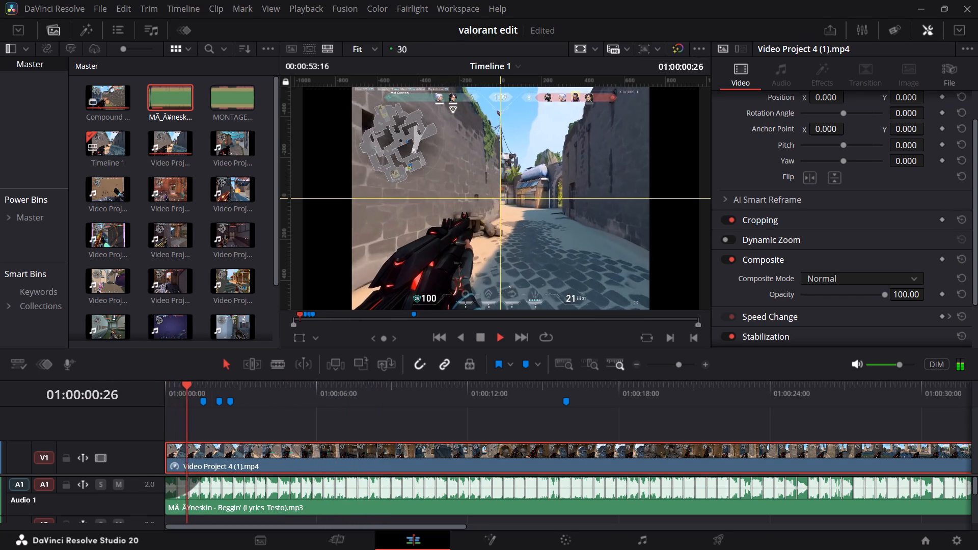
key("space")
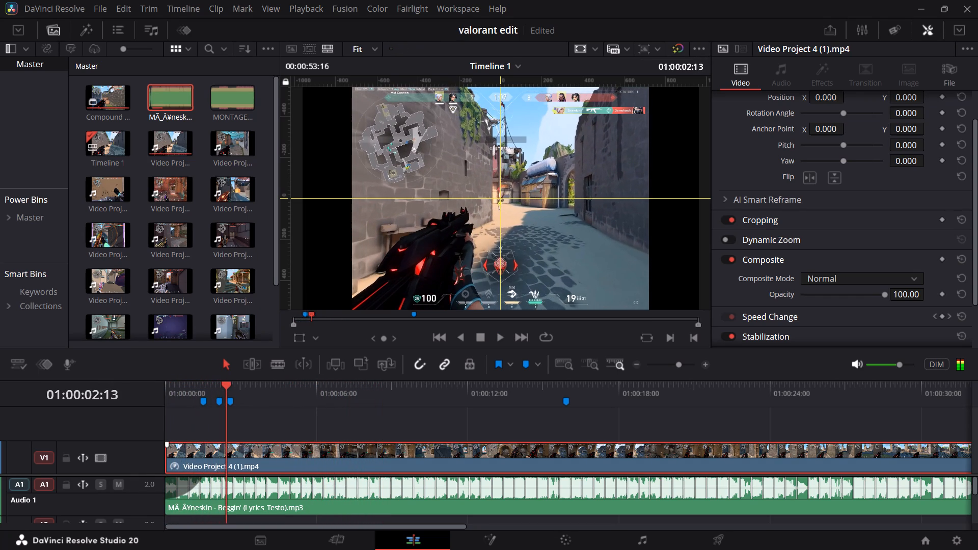
Step back frame by frame to 01:00:01:25 and play on to about 01:00:04:06 to check the sync at the kill.
key("Left")
key("Left")
key("Left")
key("Left")
key("Left")
key("Left")
key("Left")
key("Left")
key("Left")
key("Left")
key("Left")
key("Left")
key("Left")
key("Left")
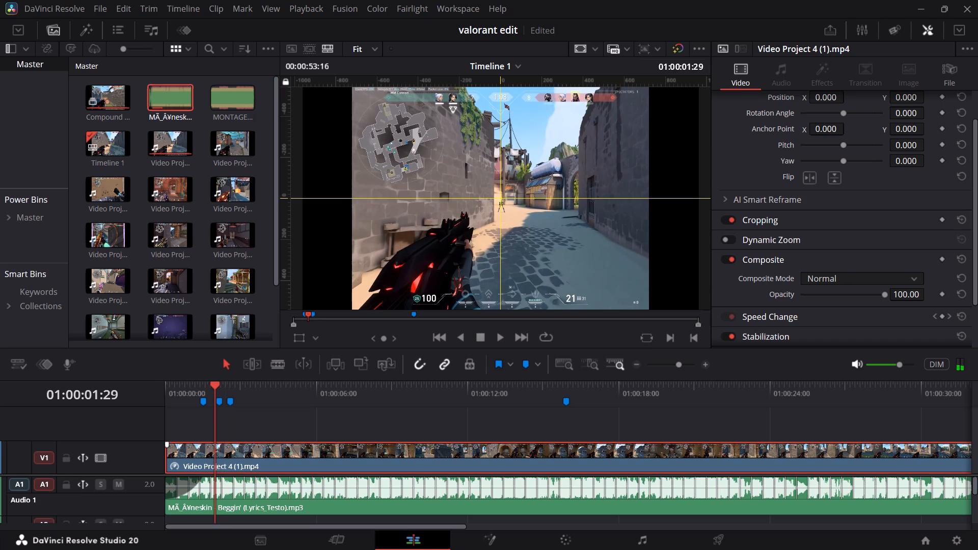
key("Left")
key("Left")
key("Left")
key("Left")
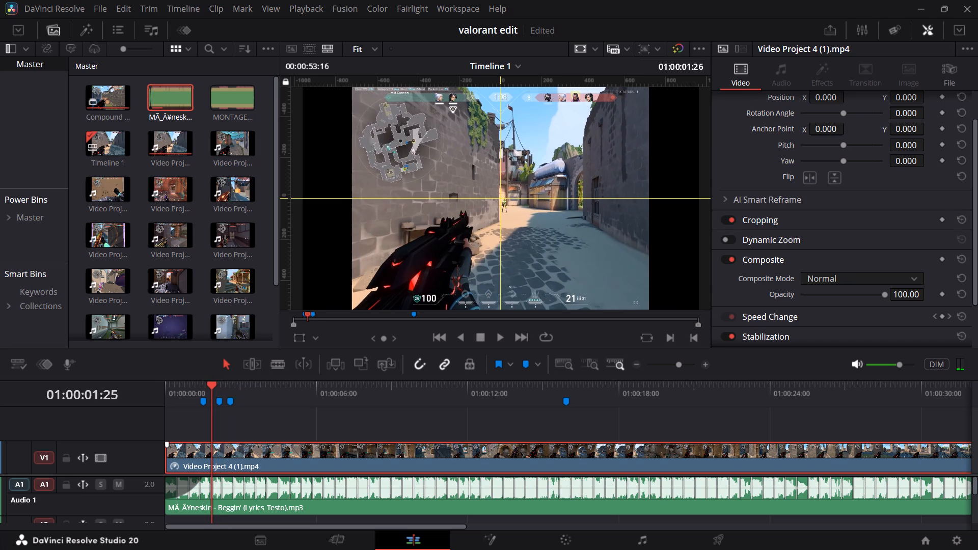
key("space")
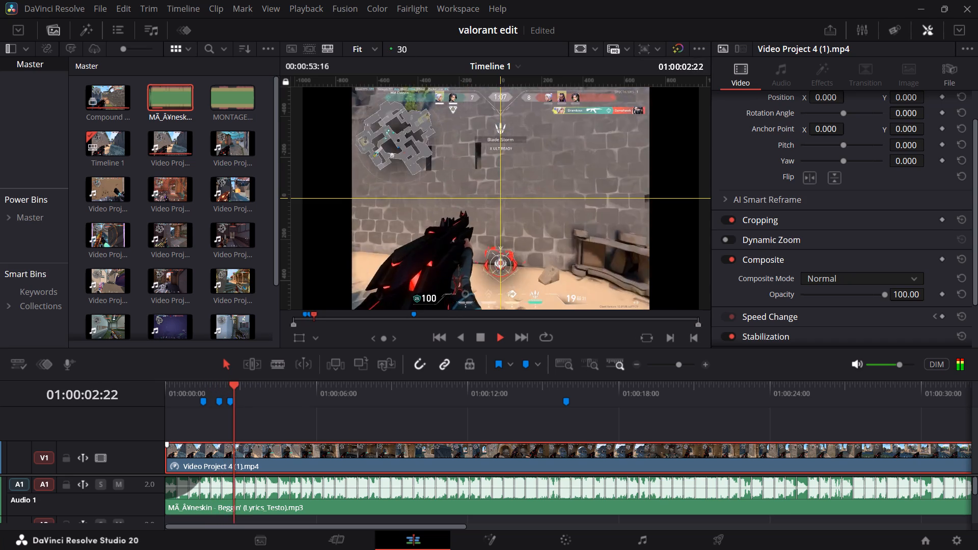
key("space")
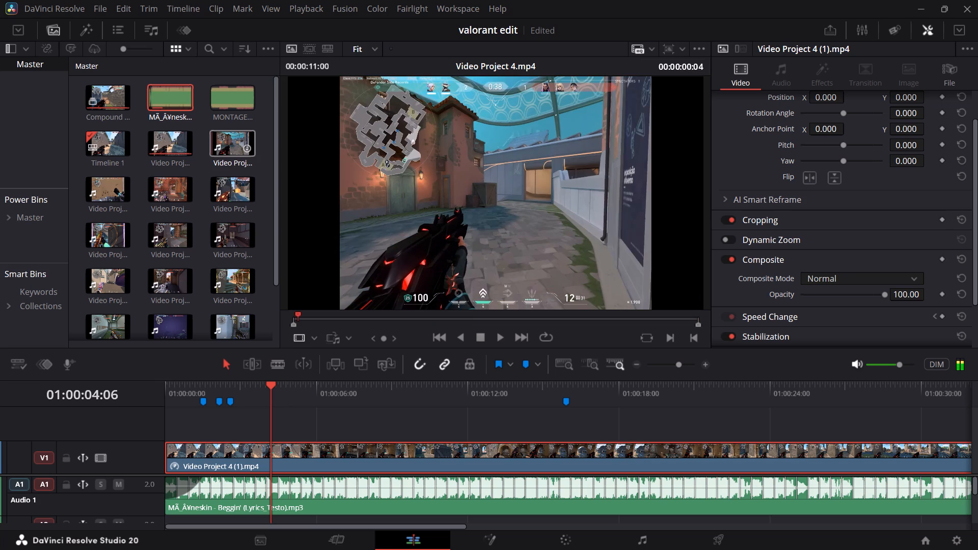
Preview the gameplay clips in the Master bin from Video Project 4 through Video Project 9 (5).
key("space")
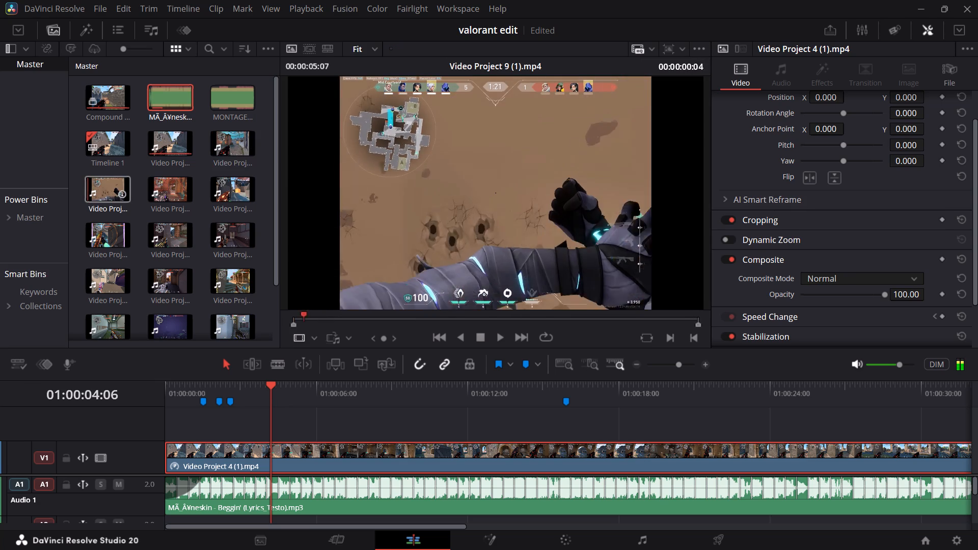
key("space")
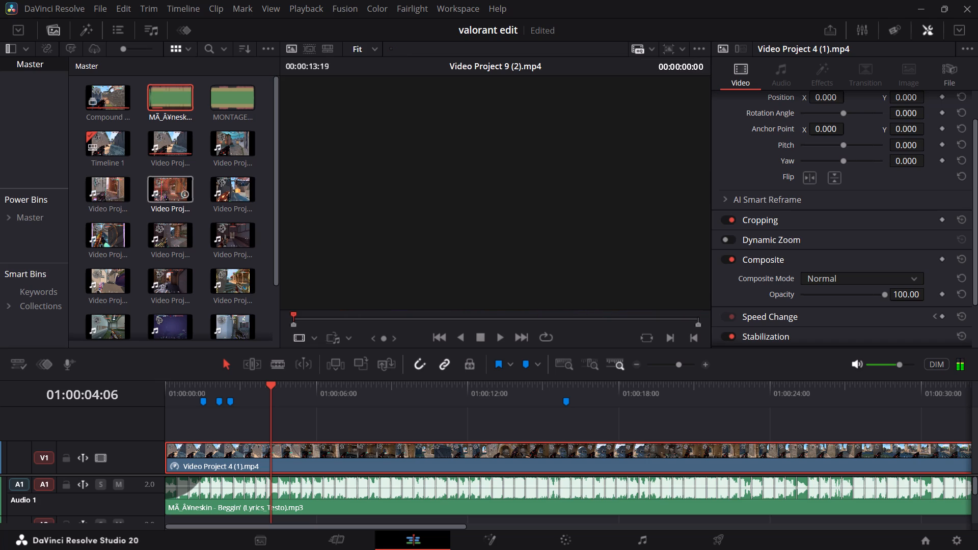
key("space")
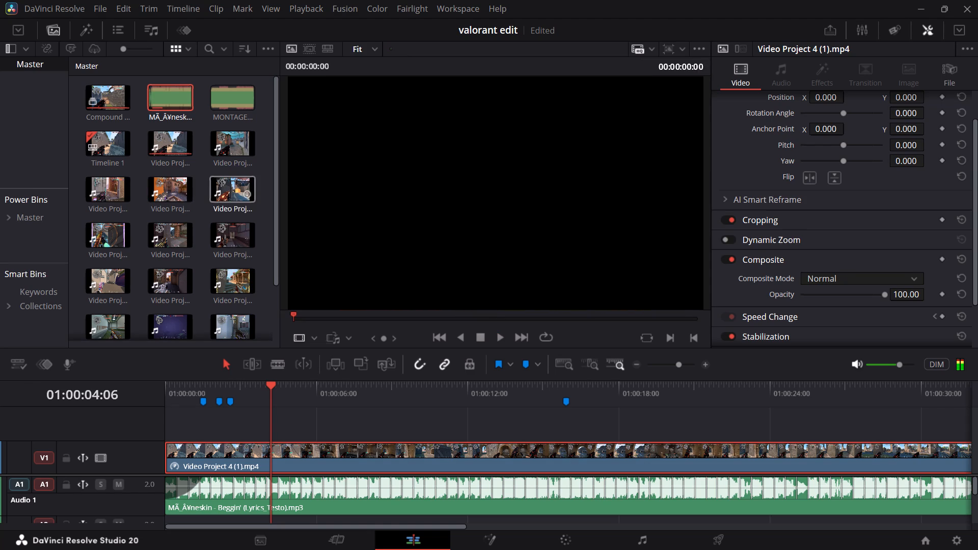
key("space")
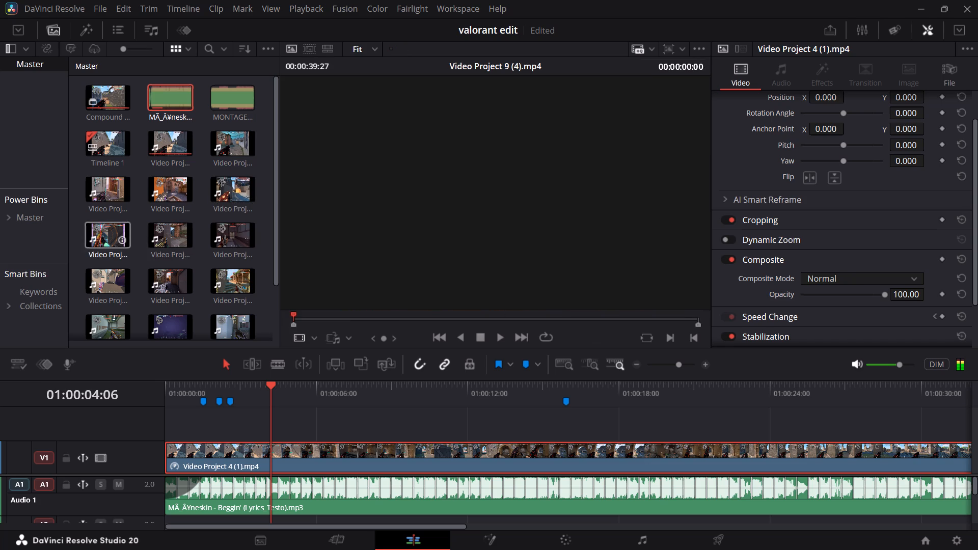
key("space")
key("space")
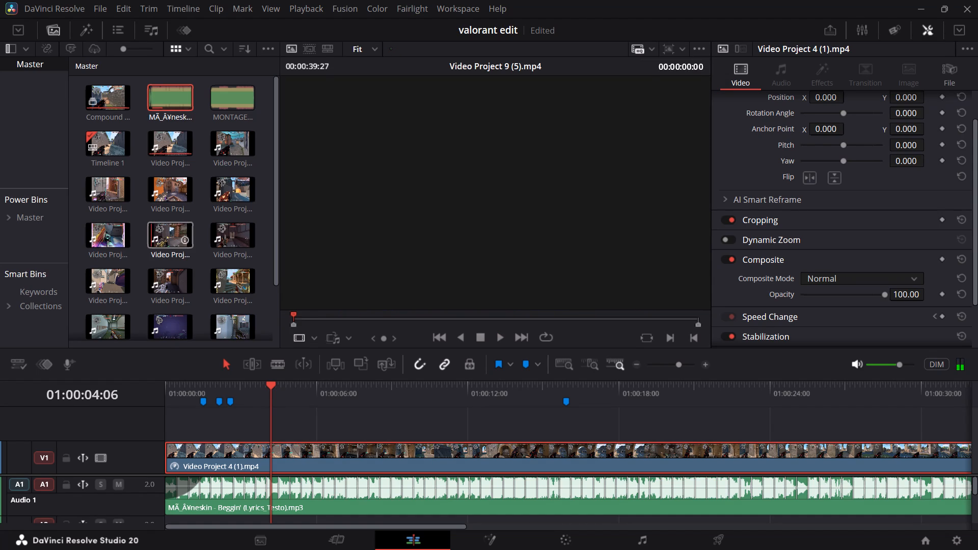
key("space")
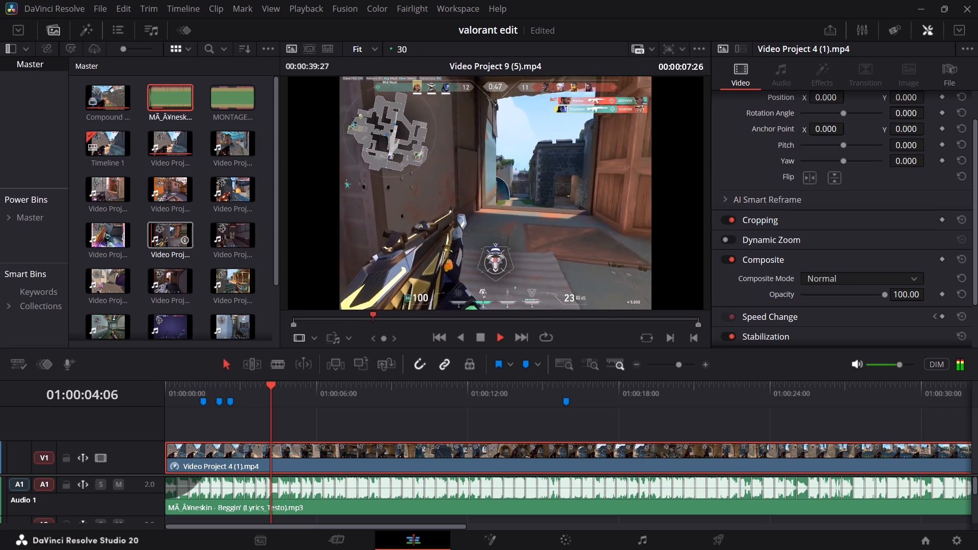
Return to the start of Timeline 1 and play its opening past 01:00:06:00 to review the video with the music.
left_click_drag(262, 396, 184, 395)
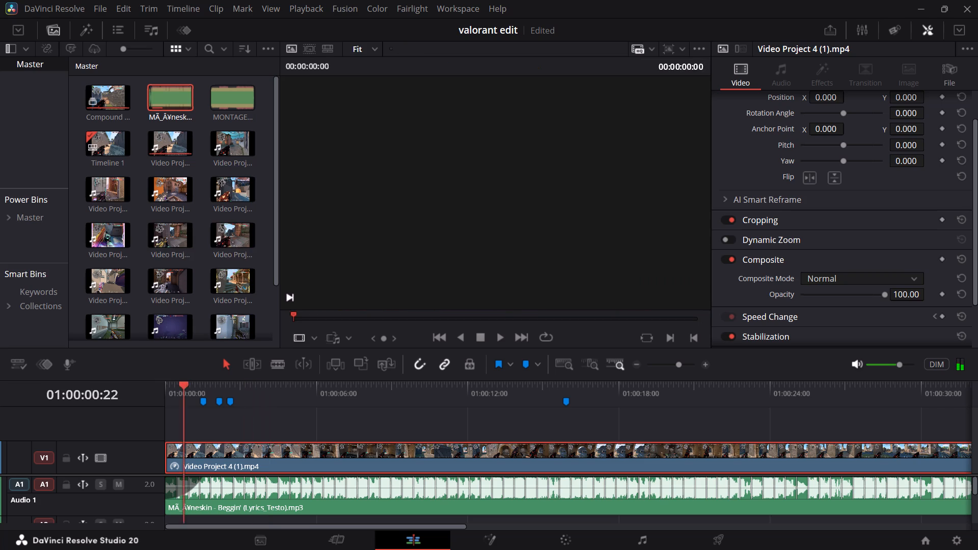
left_click_drag(184, 395, 151, 395)
key("space")
key("space")
key("space")
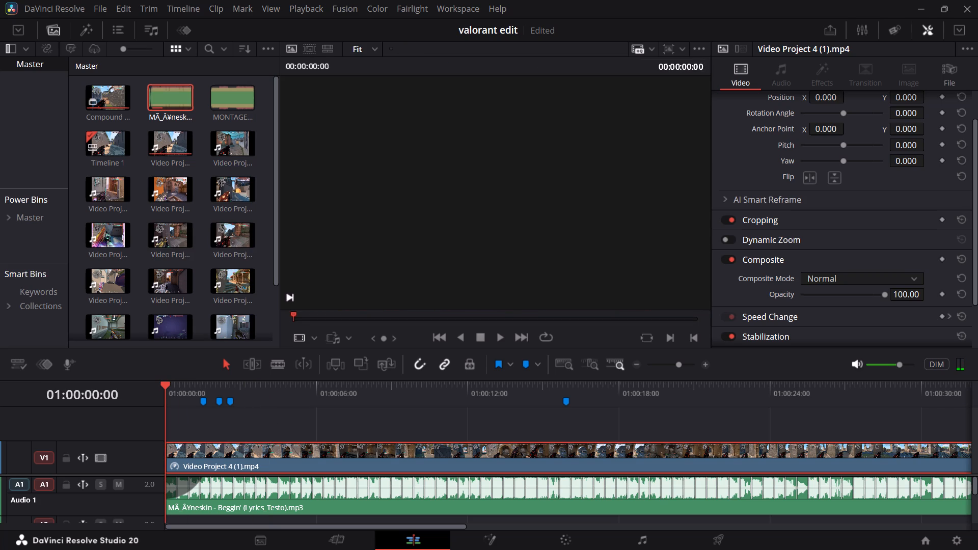
left_click_drag(200, 395, 171, 388)
key("space")
left_click_drag(198, 391, 183, 388)
key("space")
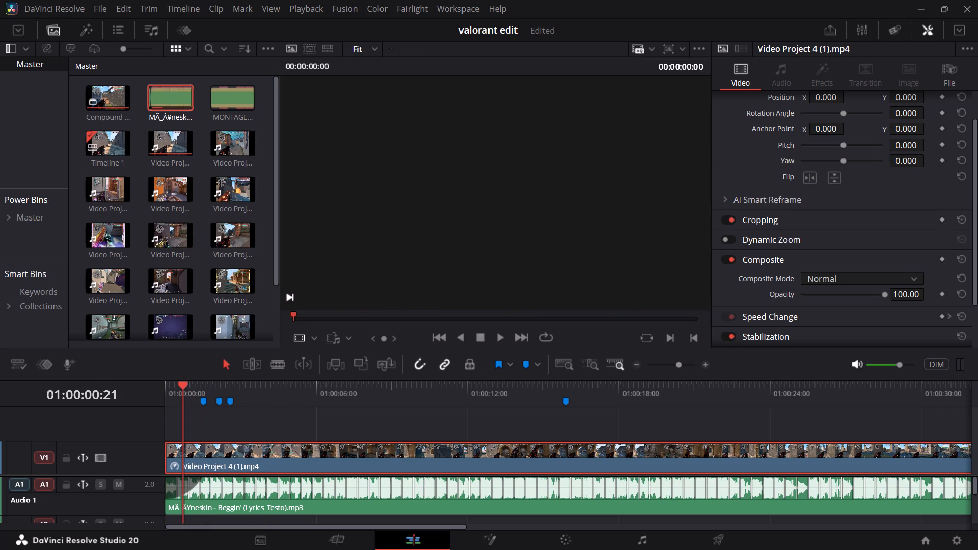
key("space")
key("space")
left_click(269, 413)
key("space")
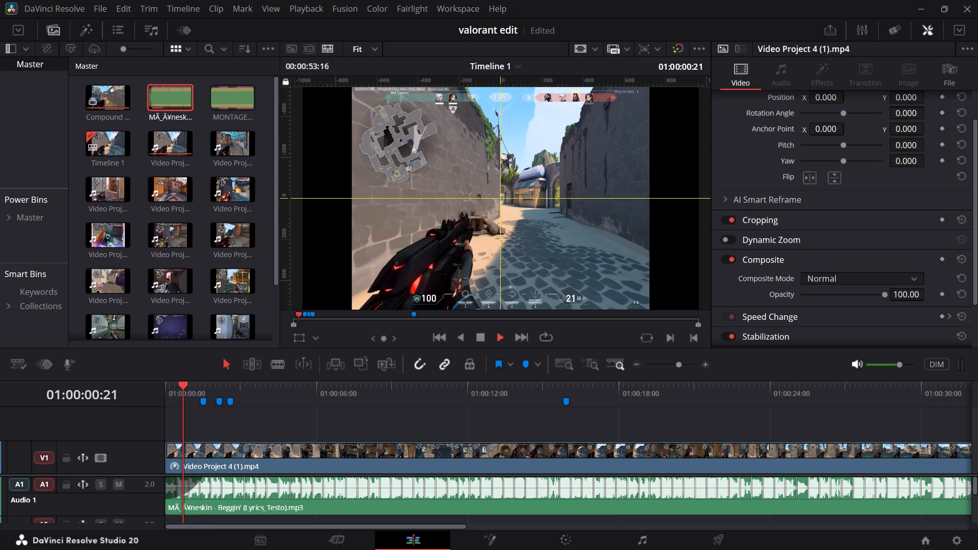
left_click_drag(205, 386, 154, 380)
key("space")
key("space")
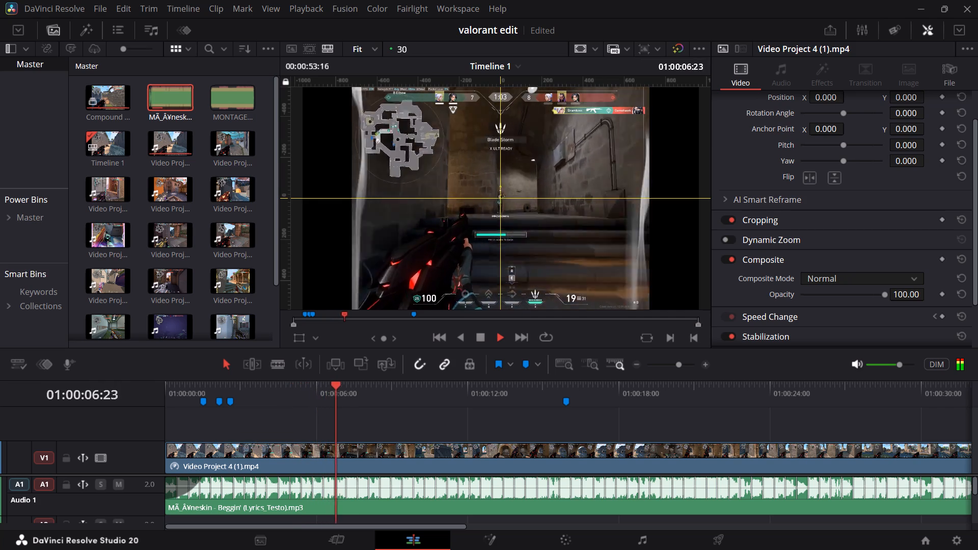
key("space")
Replay the first three seconds of Timeline 1 repeatedly to examine the Beggin' fade-in and the beat timing near the first markers.
left_click_drag(344, 394, 125, 394)
key("space")
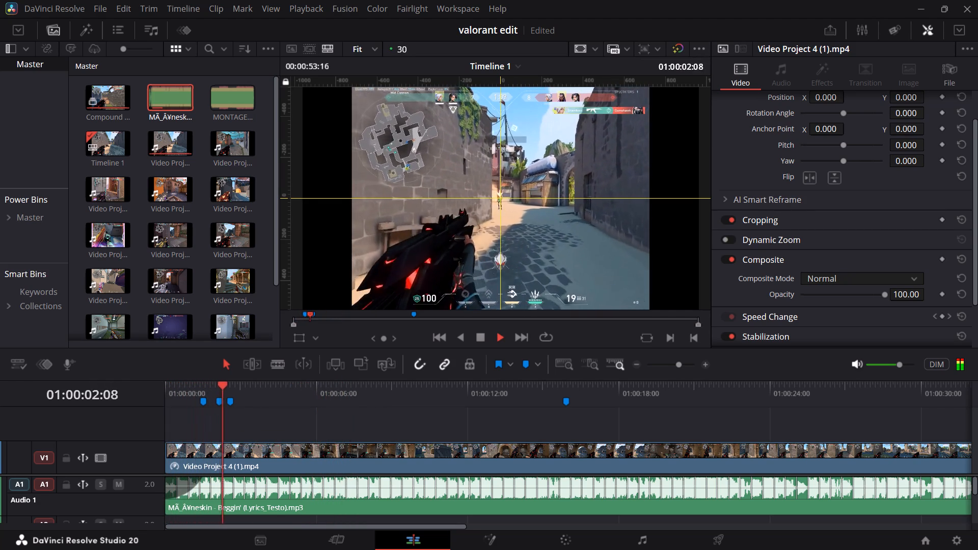
key("space")
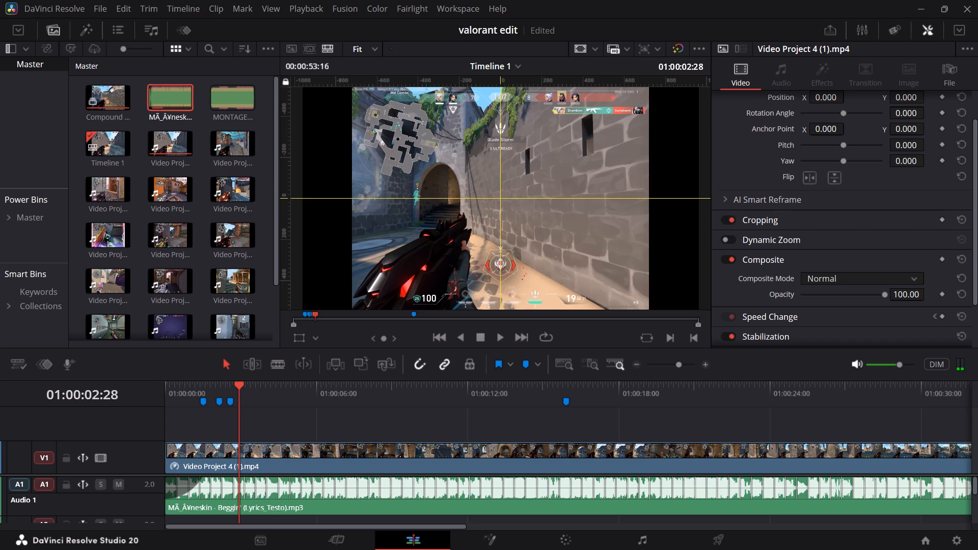
left_click_drag(181, 390, 132, 398)
key("space")
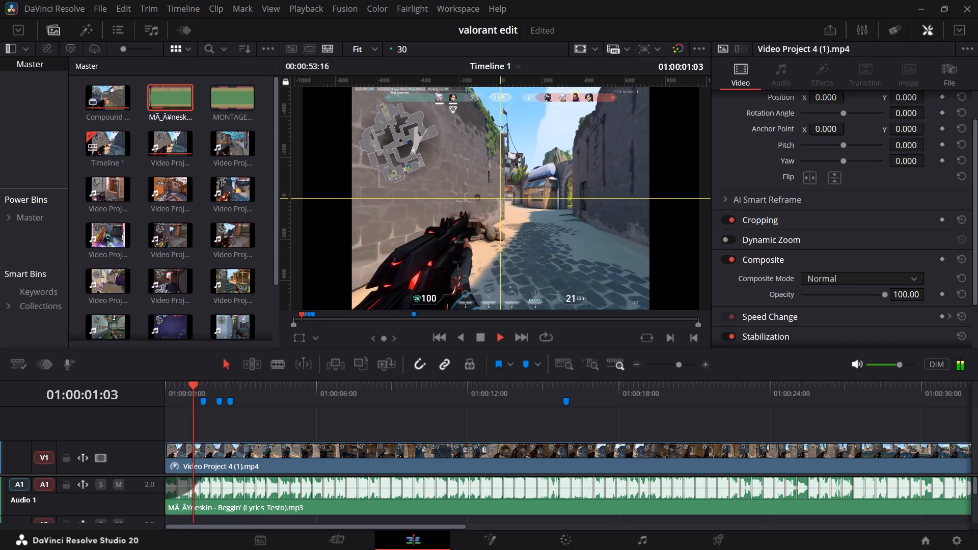
key("space")
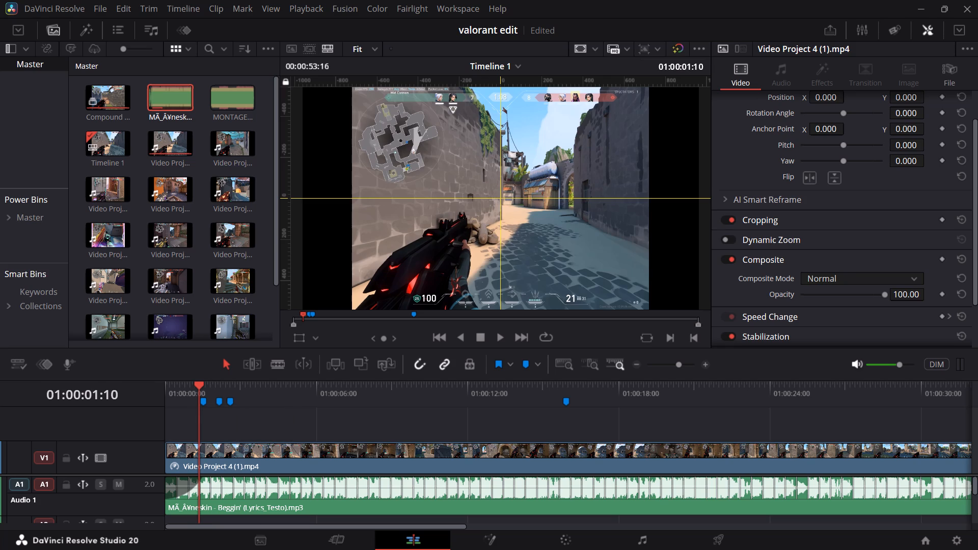
left_click_drag(195, 395, 188, 397)
key("space")
key("space")
left_click_drag(206, 389, 191, 399)
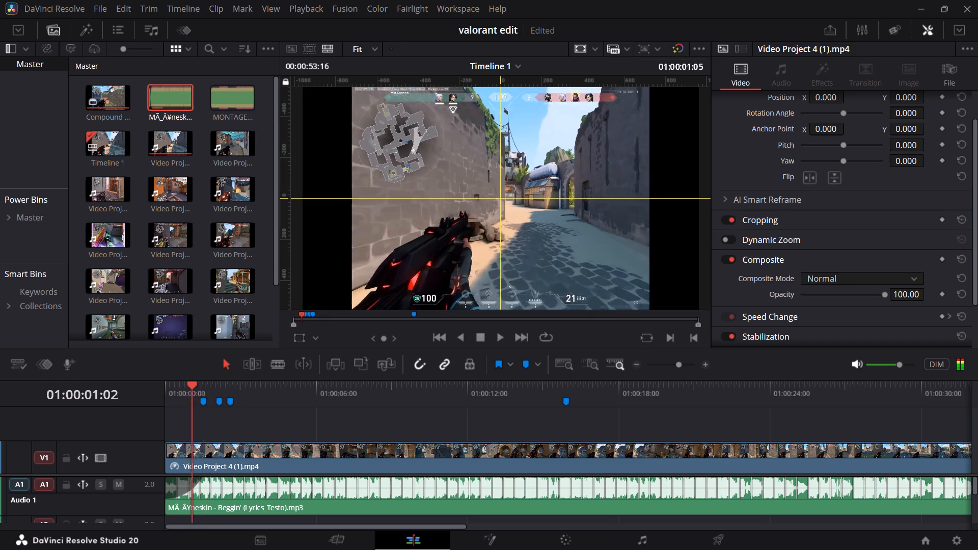
left_click_drag(191, 399, 164, 407)
key("space")
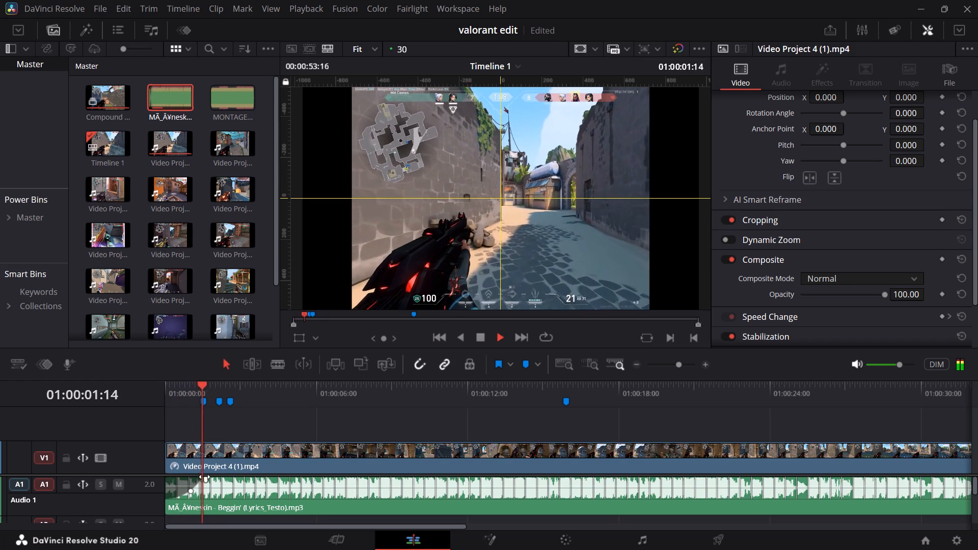
key("space")
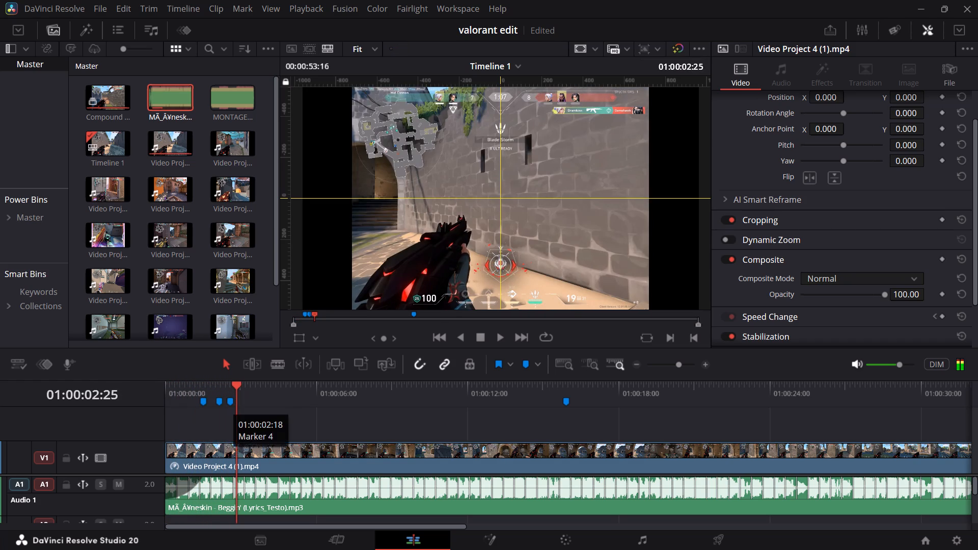
left_click_drag(231, 388, 126, 399)
key("space")
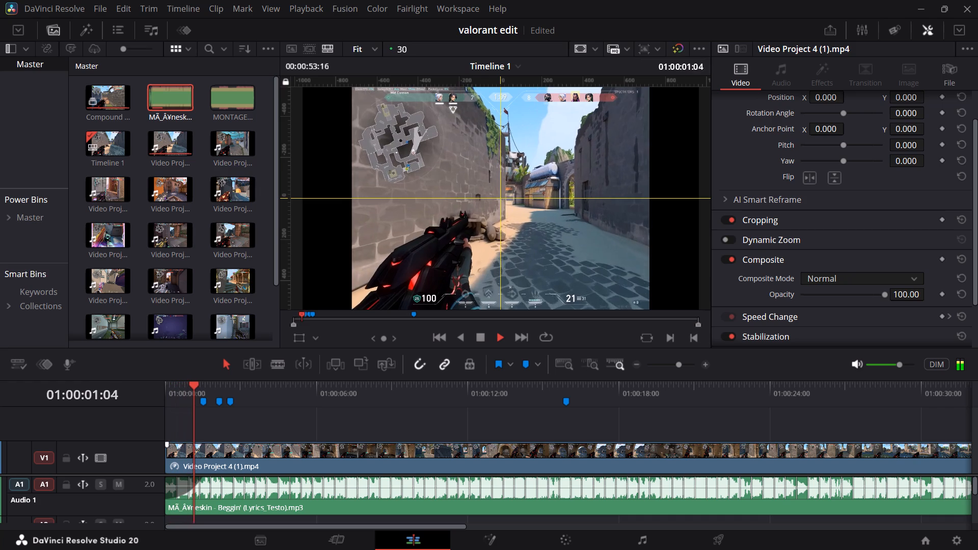
key("space")
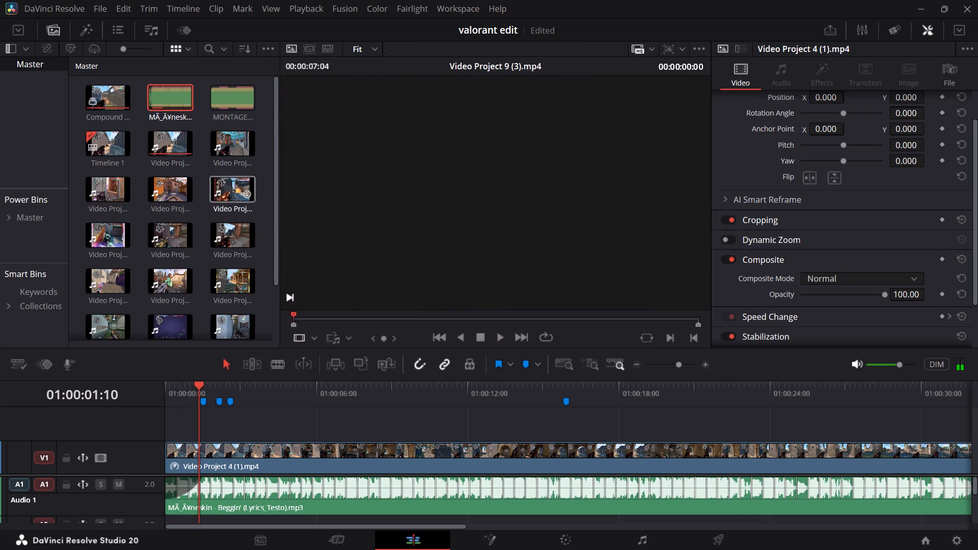
Replay Timeline 1 from its start to about 01:00:03:02 to check the opening kill against the music.
scroll(220, 248, "down", 5)
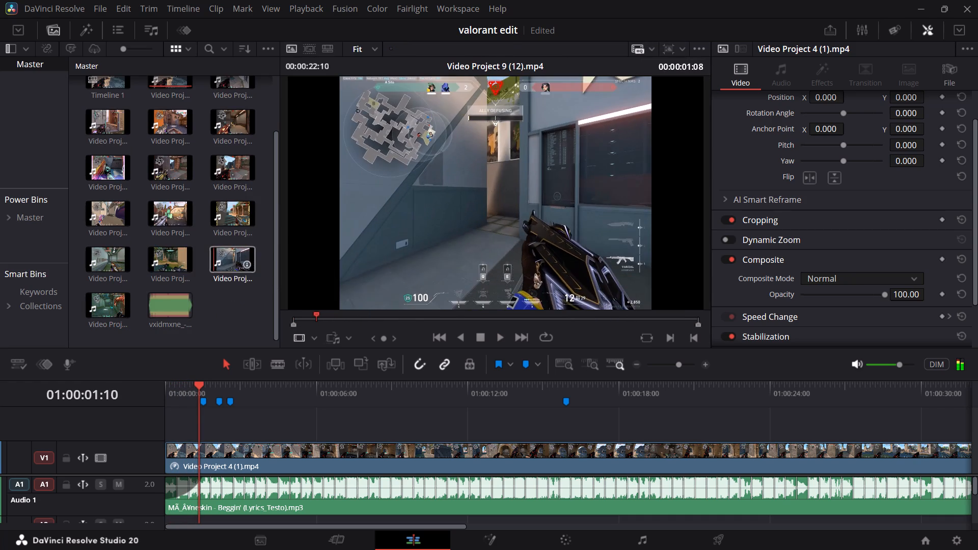
key("space")
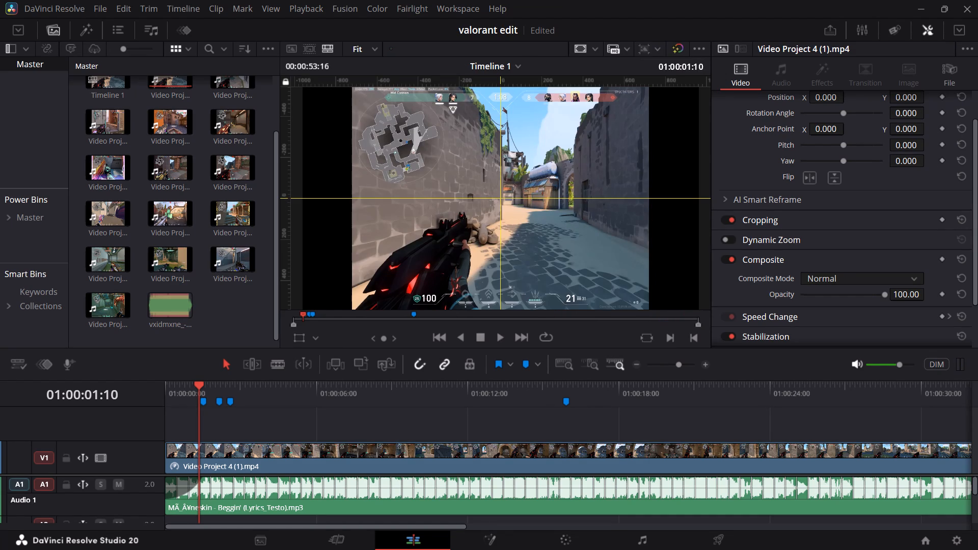
left_click_drag(203, 395, 168, 397)
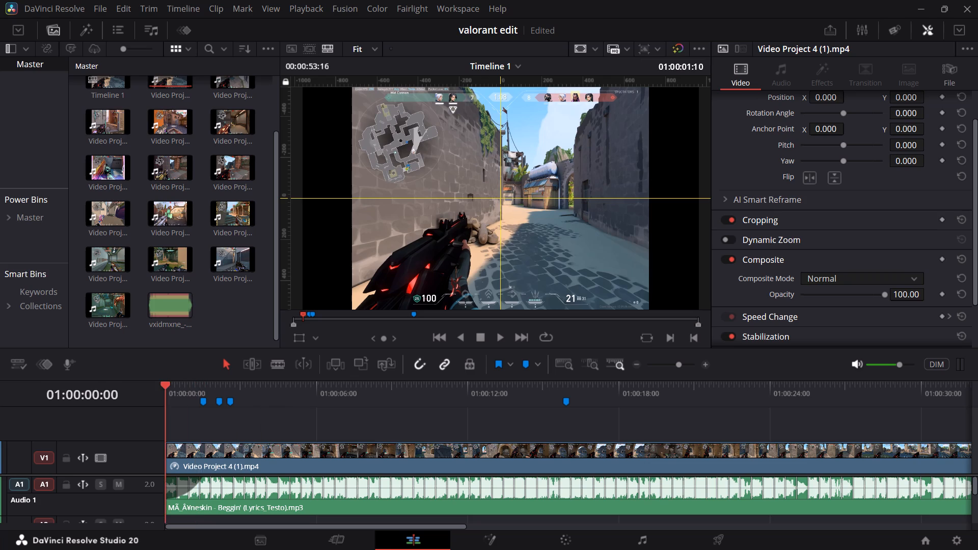
left_click_drag(168, 397, 164, 397)
key("space")
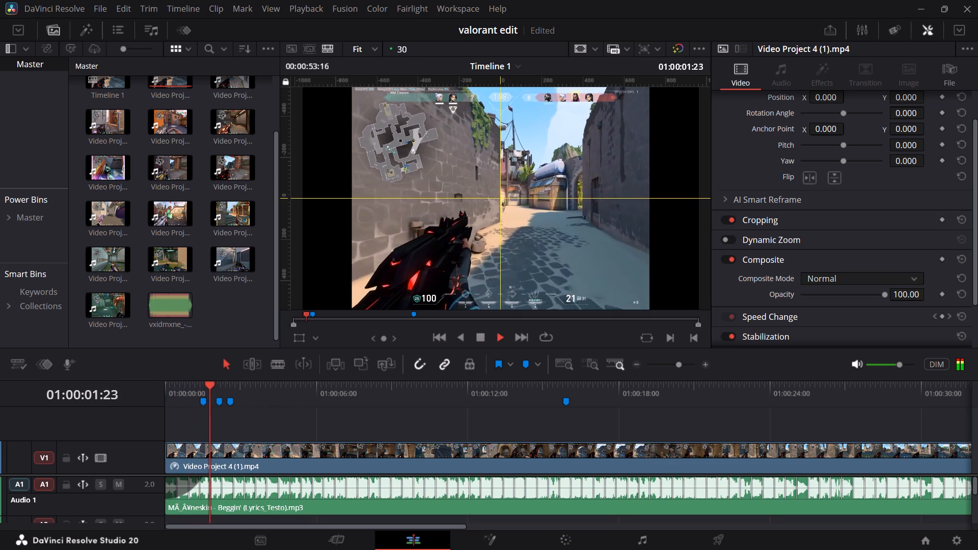
key("space")
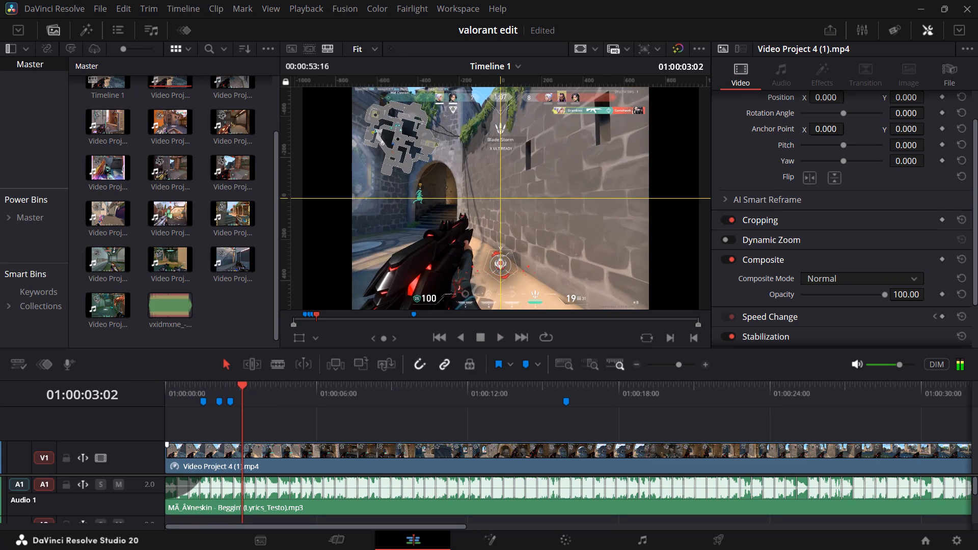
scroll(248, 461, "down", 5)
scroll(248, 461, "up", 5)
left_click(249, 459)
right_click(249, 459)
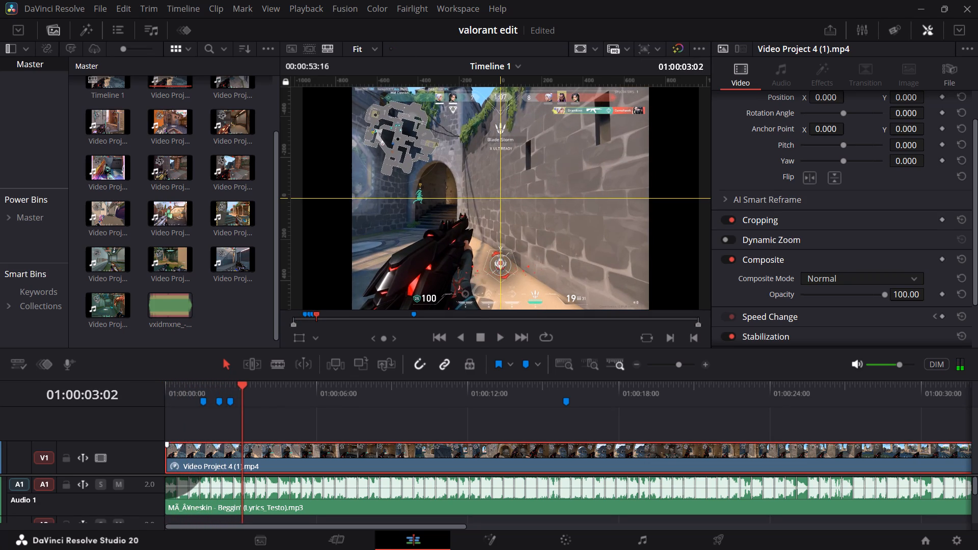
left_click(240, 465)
Shrink the Audio 1 track and move the Beggin' music clip down to Audio 2, still starting at the timeline's beginning.
left_click_drag(139, 514, 140, 473)
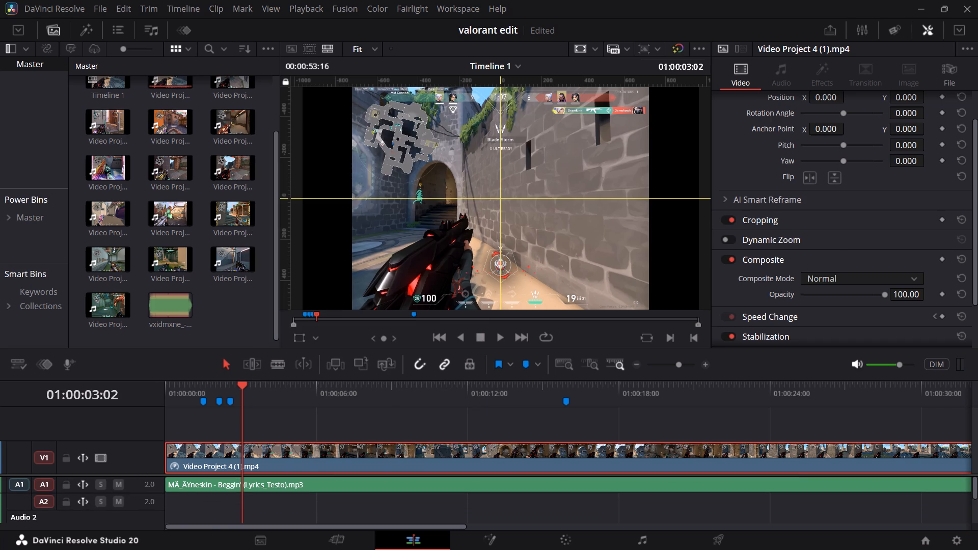
left_click_drag(202, 486, 193, 505)
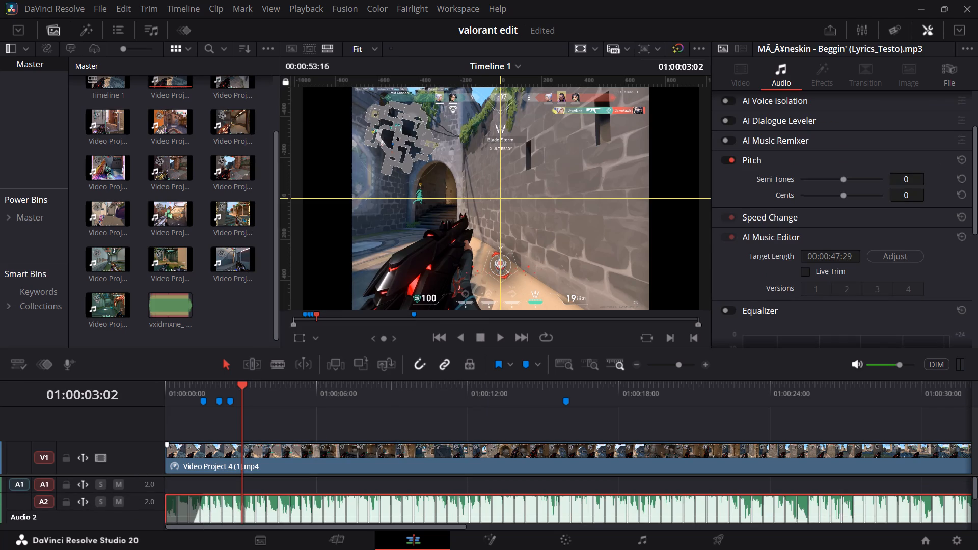
key("ctrl+z")
key("ctrl+z")
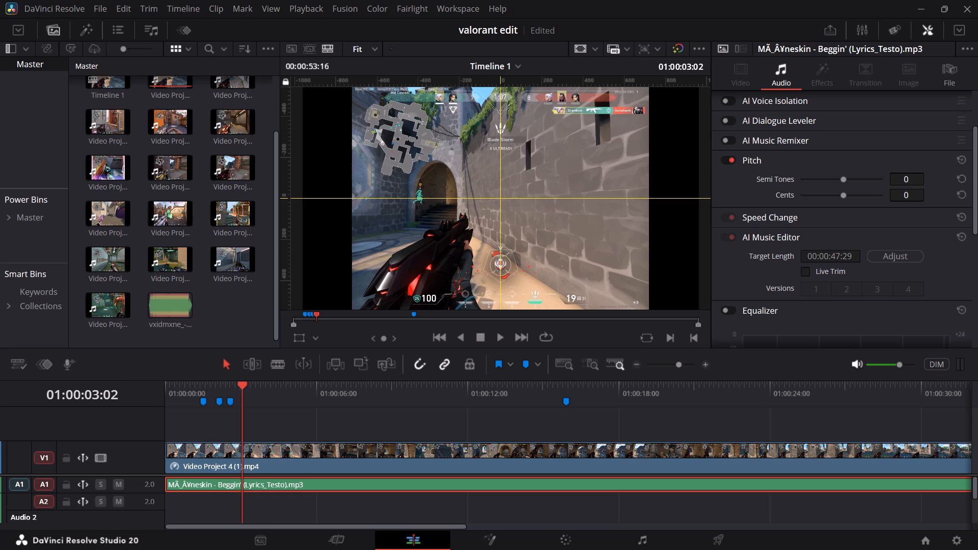
left_click_drag(230, 483, 224, 507)
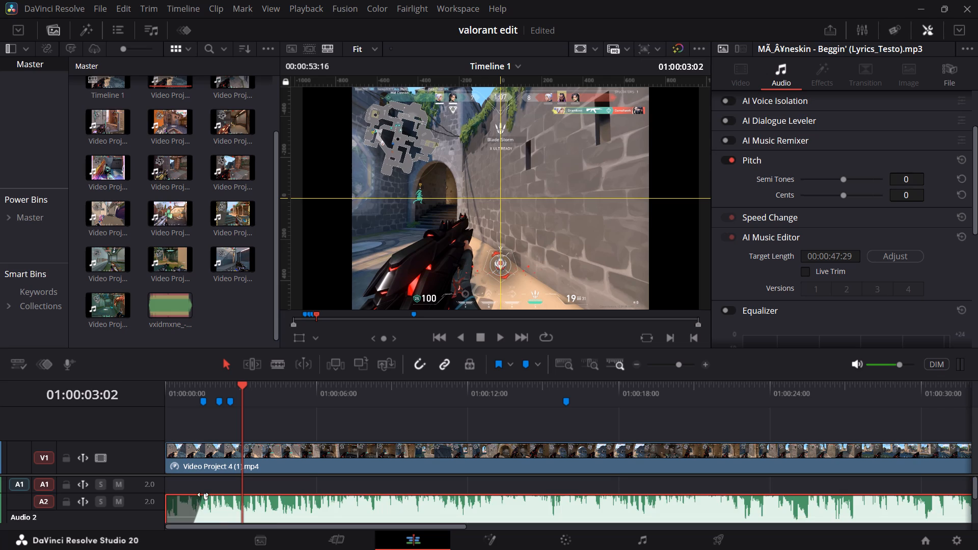
Overwrite the Video 1 clip with Video Project 4 (1).mp4 from the Master bin, placing it with its linked audio at the timeline's start.
left_click(226, 459)
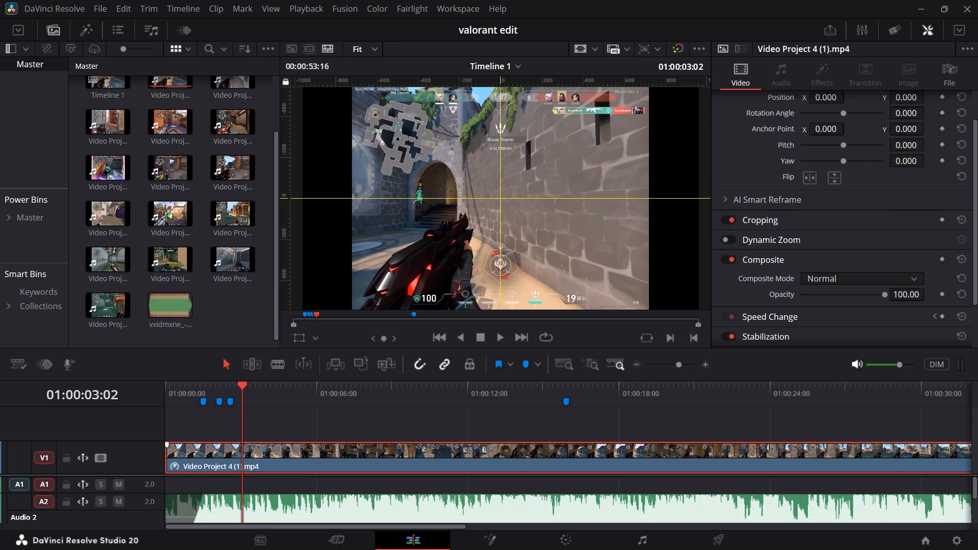
scroll(208, 234, "up", 4)
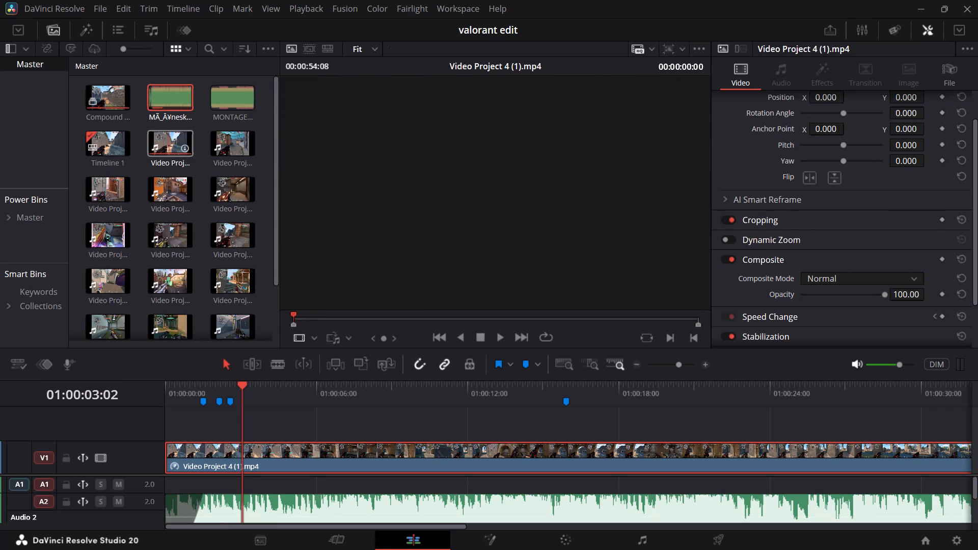
left_click_drag(163, 146, 201, 468)
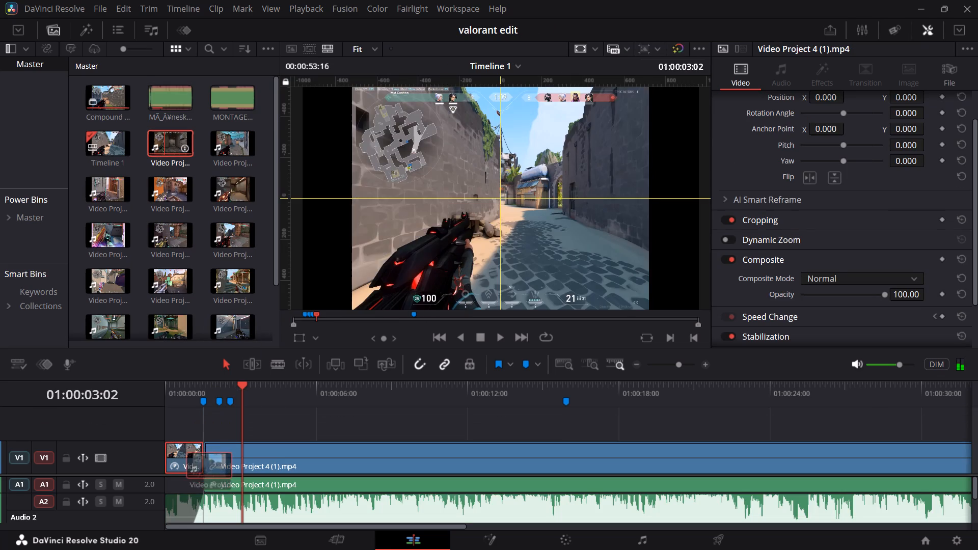
left_click_drag(201, 468, 160, 461)
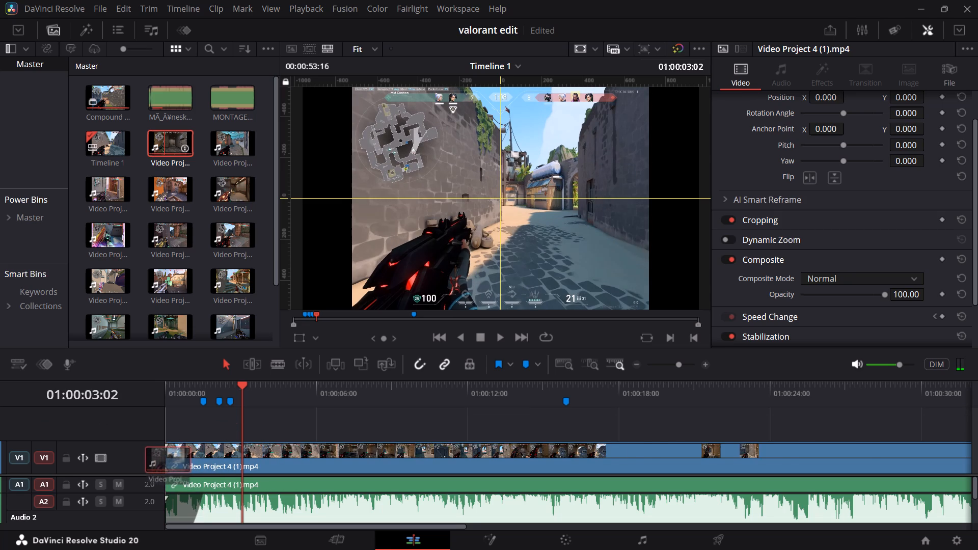
left_click_drag(160, 461, 159, 461)
Delete the middle of the three blue timeline markers near 01:00:02:00.
left_click_drag(220, 396, 189, 403)
key("BackSpace")
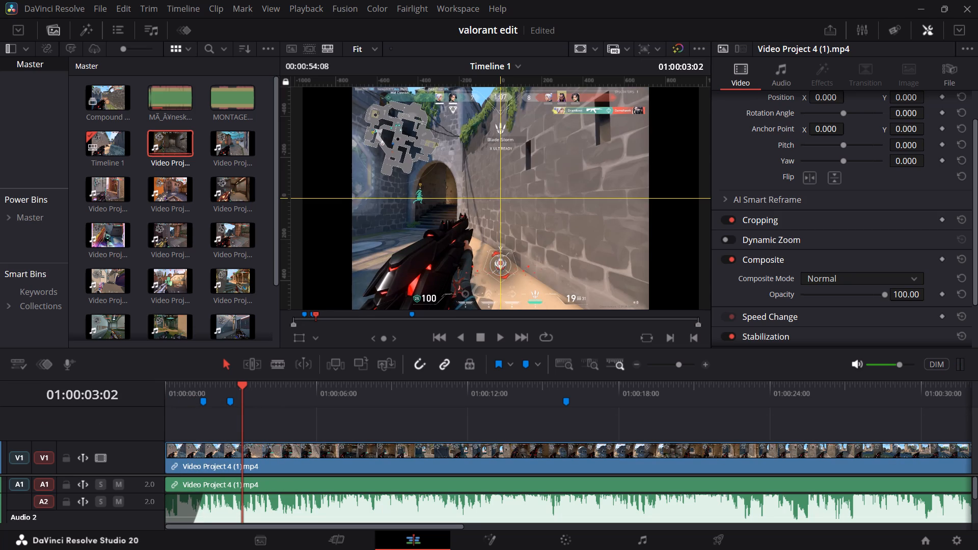
Play Timeline 1 from the start to about 01:00:05:04 to hear the game audio together with the Beggin' track.
left_click_drag(215, 391, 127, 387)
key("space")
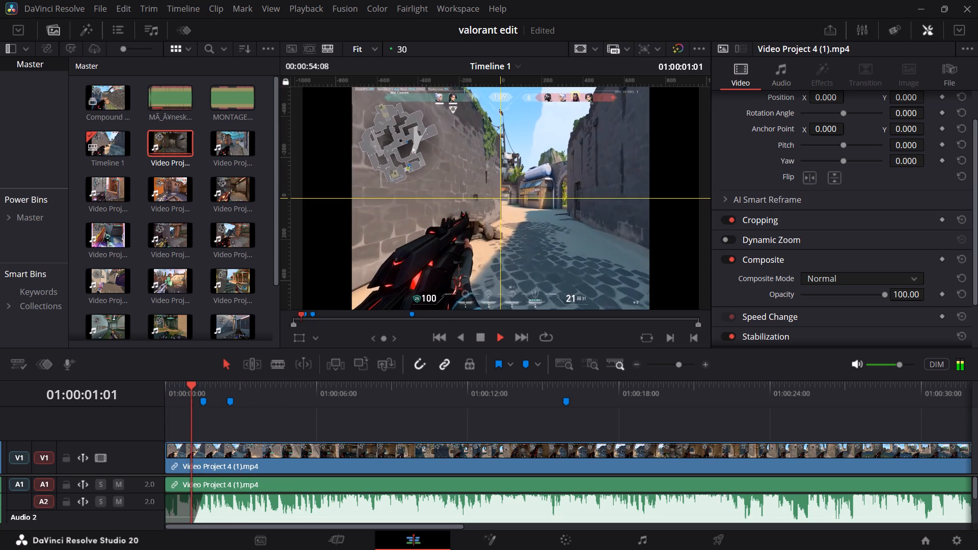
key("space")
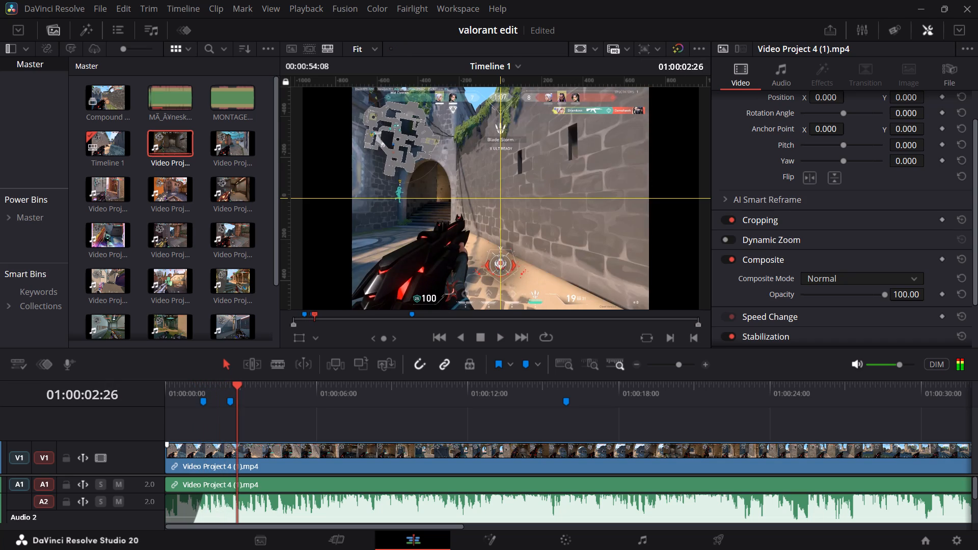
key("space")
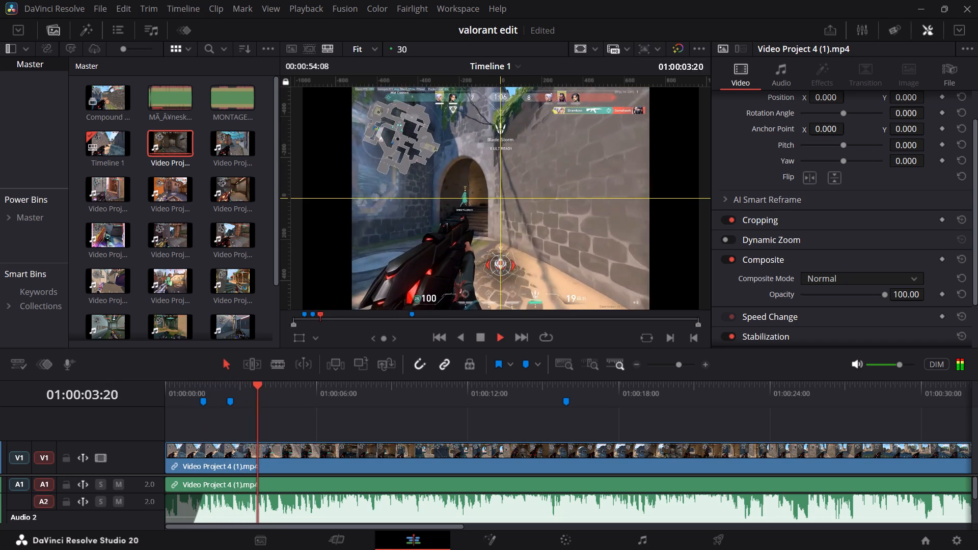
key("space")
Increase the height of the Audio 1 track to show the waveform of the gameplay audio.
scroll(278, 424, "down", 4)
left_click_drag(139, 475, 139, 459)
left_click_drag(139, 477, 131, 490)
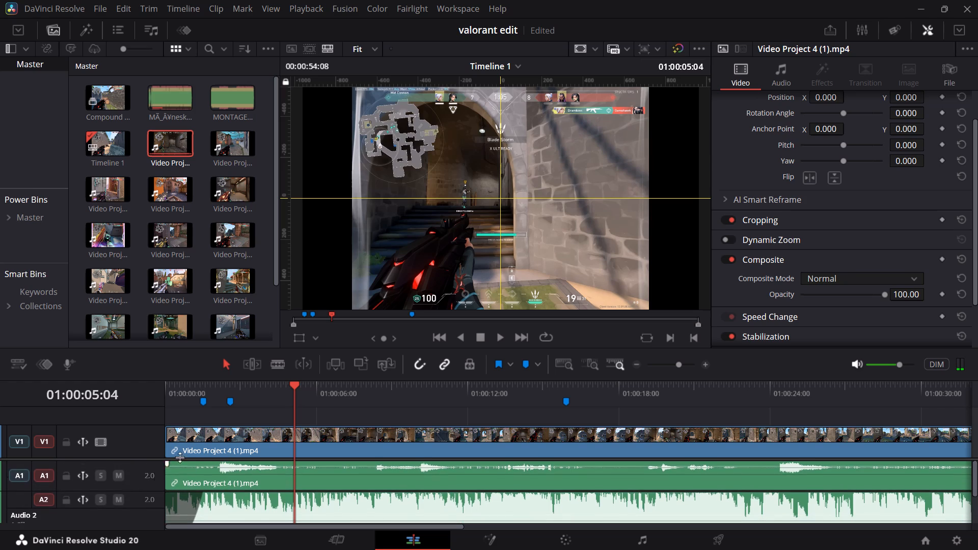
Replay the first two seconds of Timeline 1 repeatedly to compare the gunshot audio with the music beats and markers.
left_click_drag(239, 387, 154, 384)
key("space")
key("space")
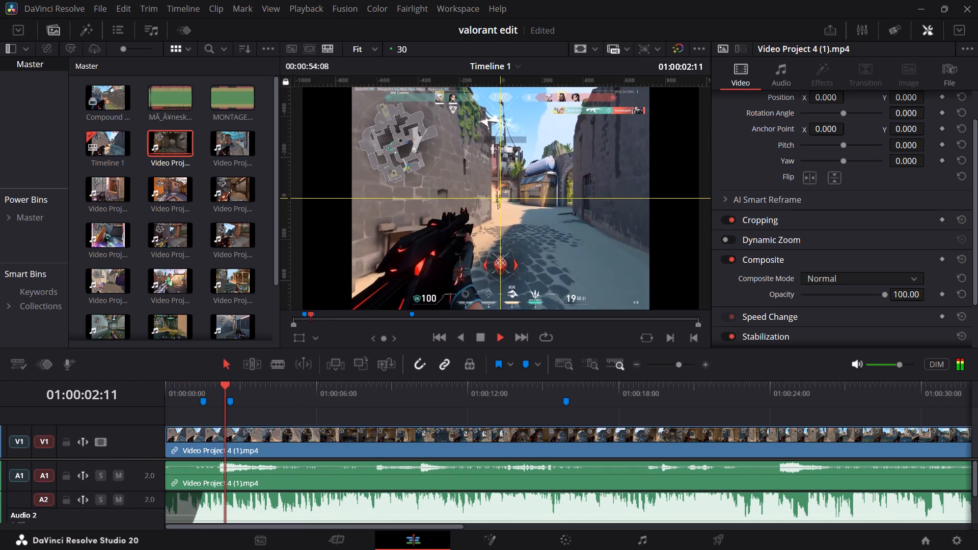
key("space")
left_click_drag(224, 391, 215, 390)
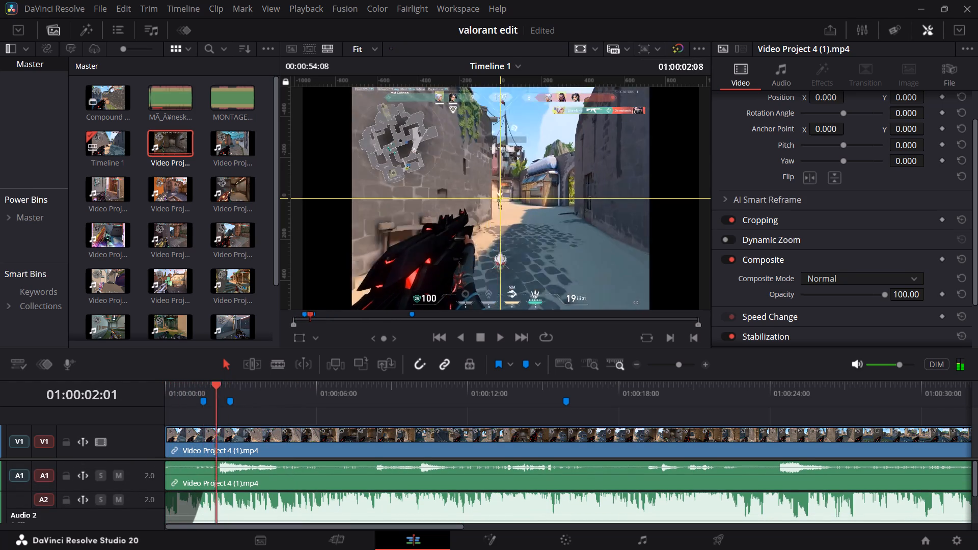
left_click_drag(215, 390, 158, 390)
key("space")
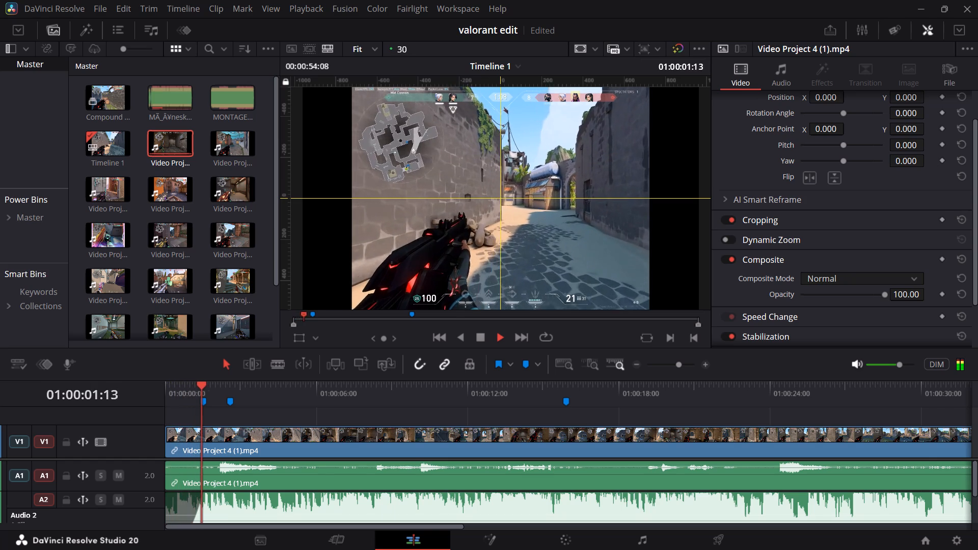
key("space")
Trim the end of Video Project 4 (1).mp4 and its linked audio back to about 01:00:21 on Timeline 1.
left_click(234, 444)
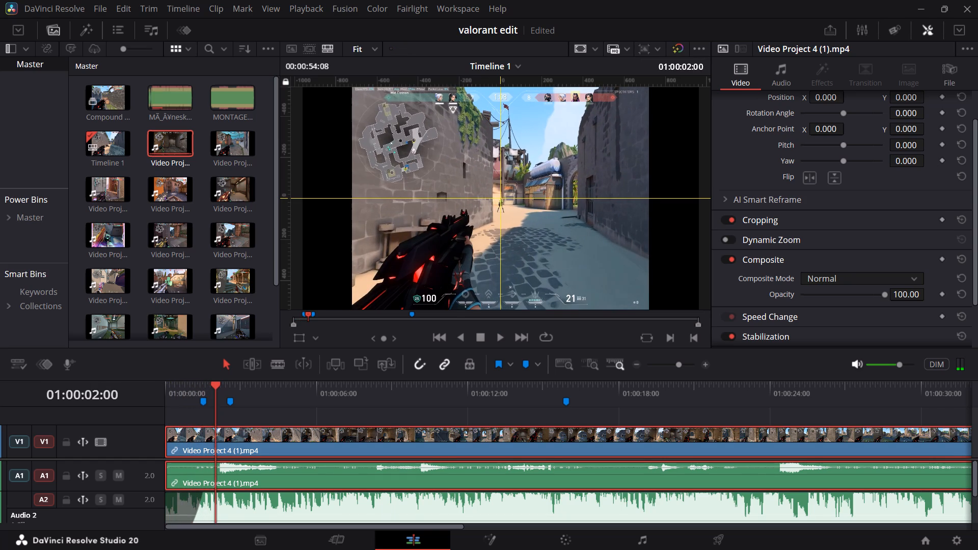
left_click(676, 362)
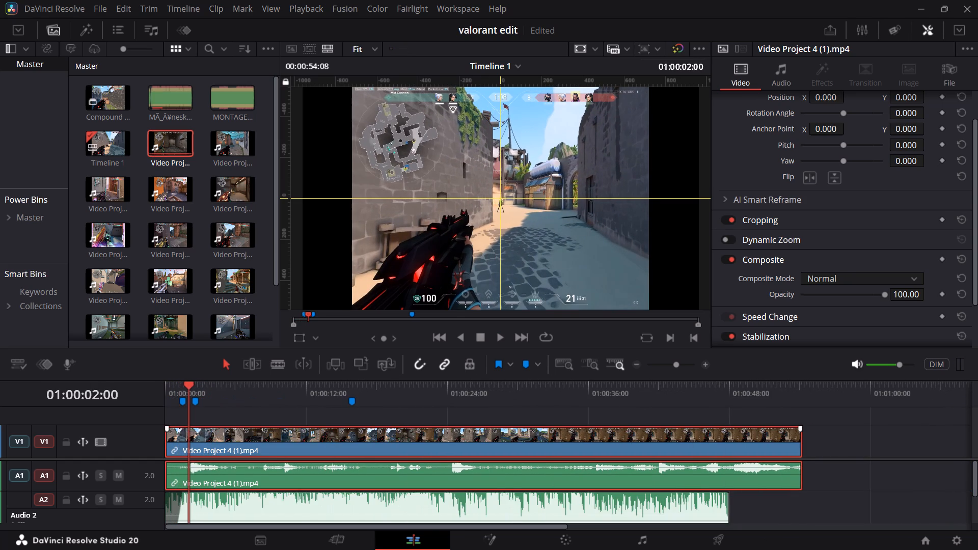
left_click_drag(797, 436, 404, 437)
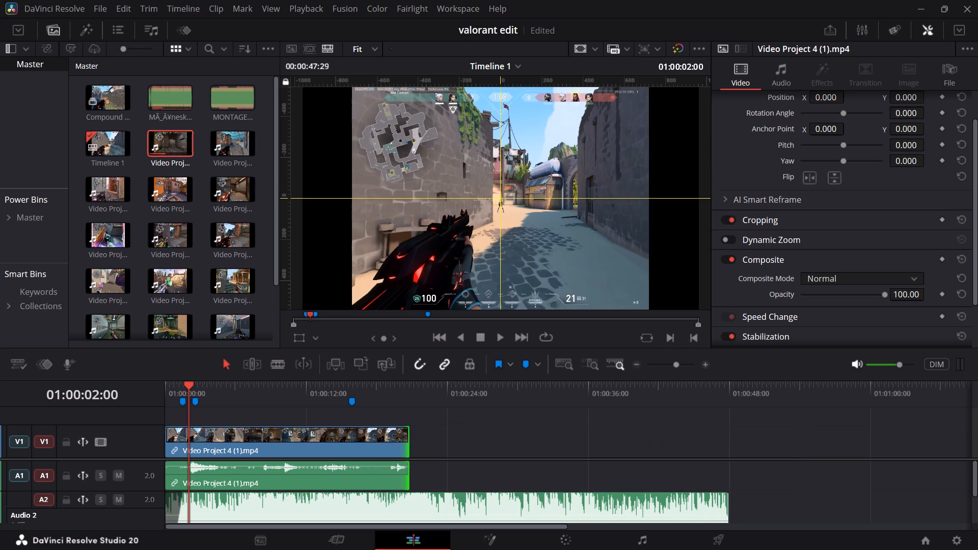
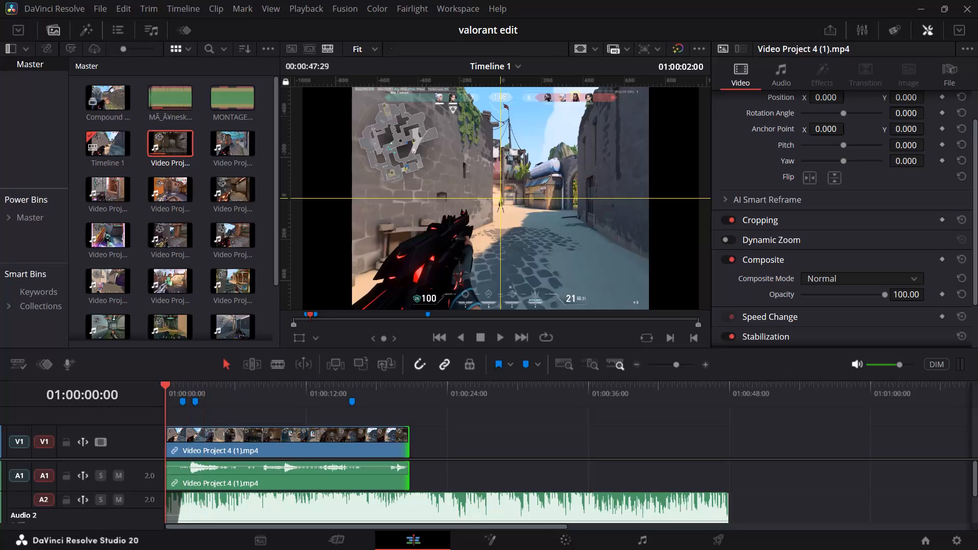
Turn on the music beat display on the Beggin' clip on the Audio 2 track.
key("space")
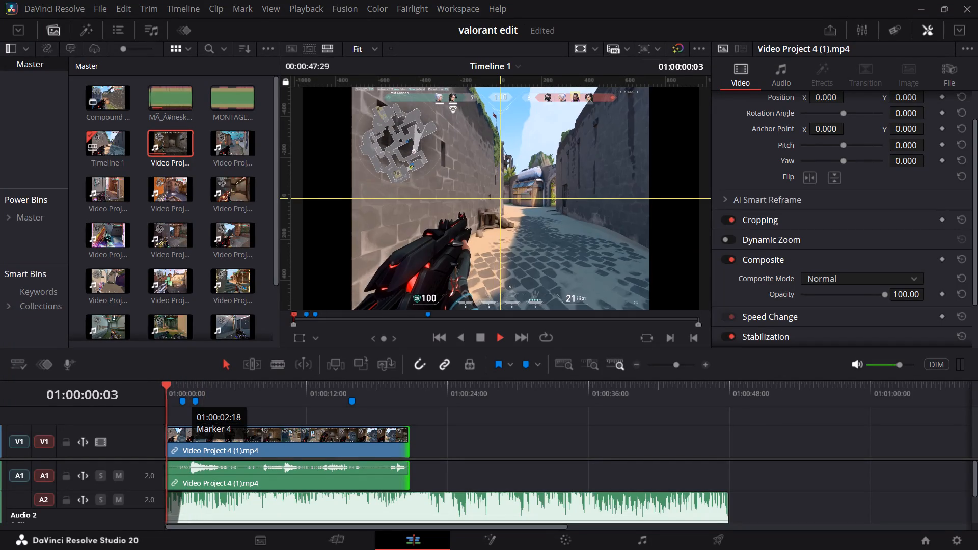
scroll(278, 466, "down", 2)
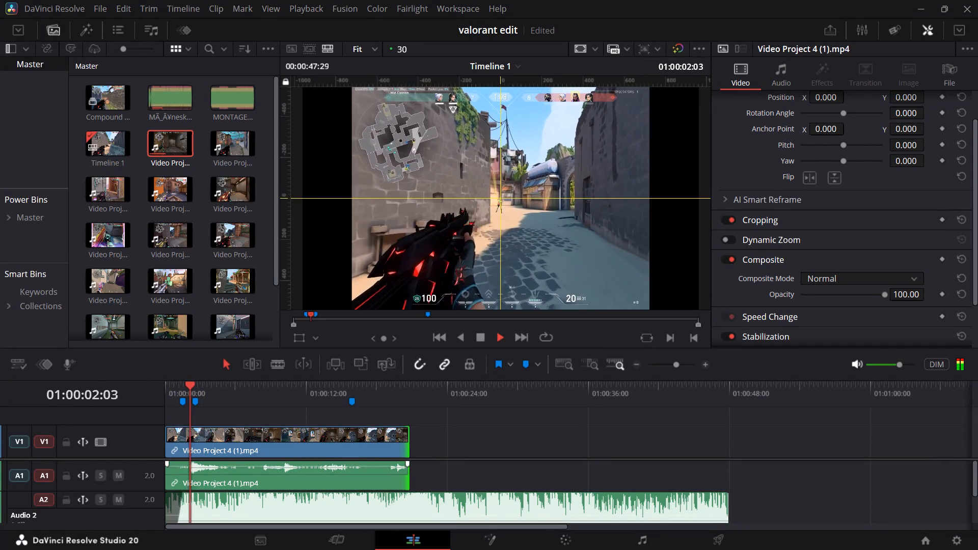
scroll(278, 466, "down", 2)
scroll(269, 471, "up", 4)
scroll(269, 471, "down", 4)
key("space")
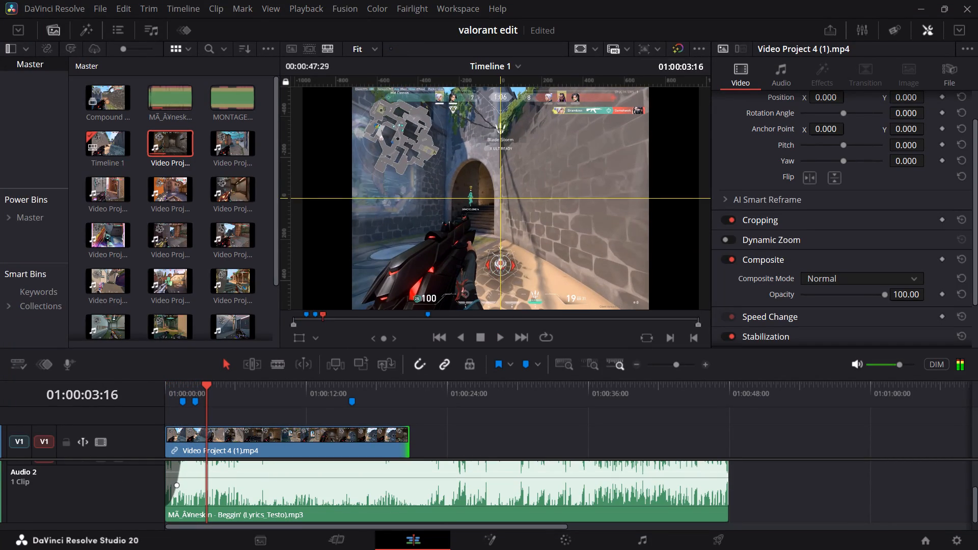
left_click(312, 485)
scroll(317, 501, "up", 2)
right_click(301, 506)
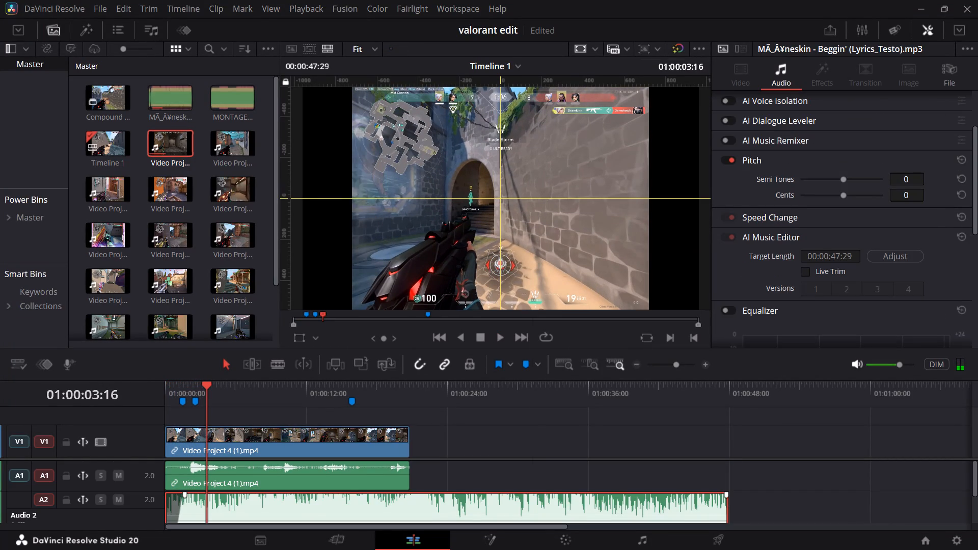
left_click(364, 494)
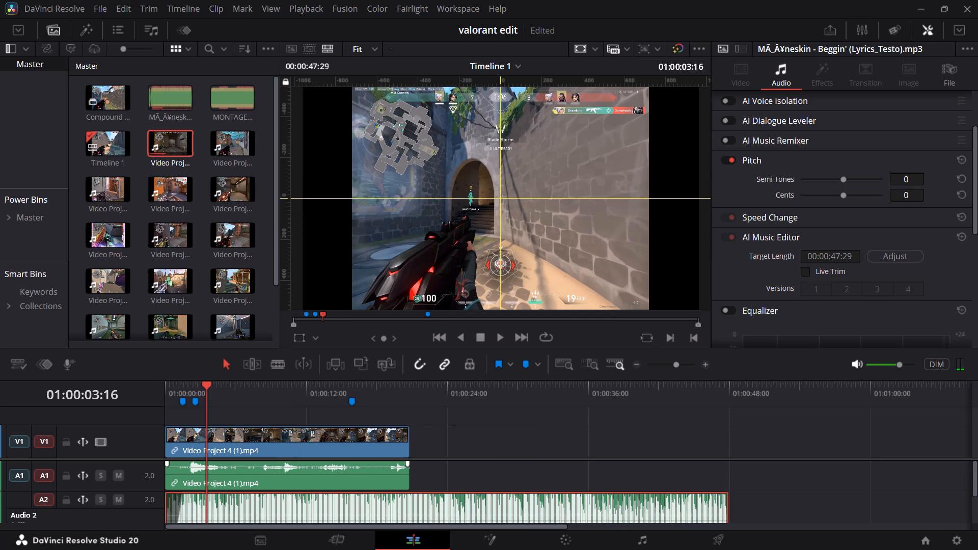
Replay Timeline 1 from about 01:00:01 to 01:00:02:19 to compare the gunshots with the beat lines and markers.
left_click_drag(202, 382, 176, 385)
key("space")
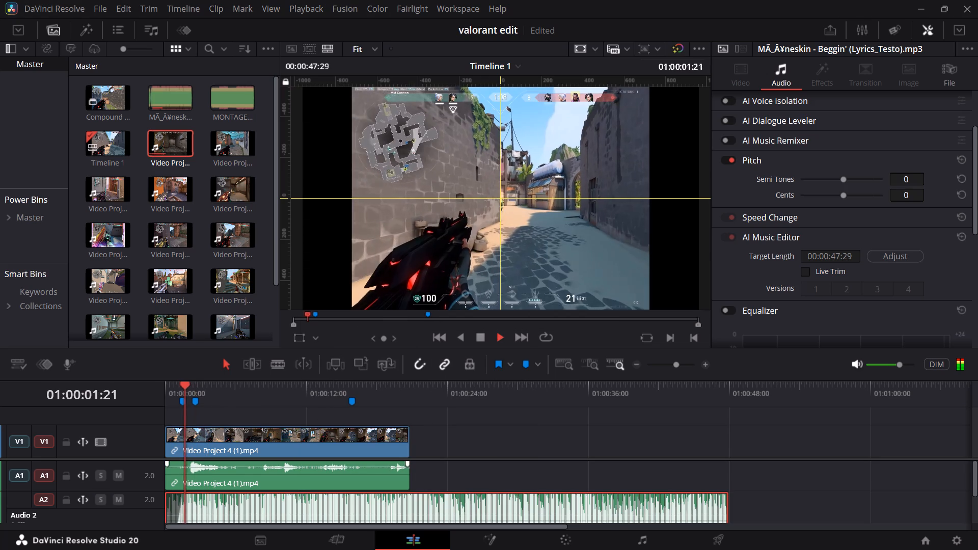
key("space")
key("space")
key("space")
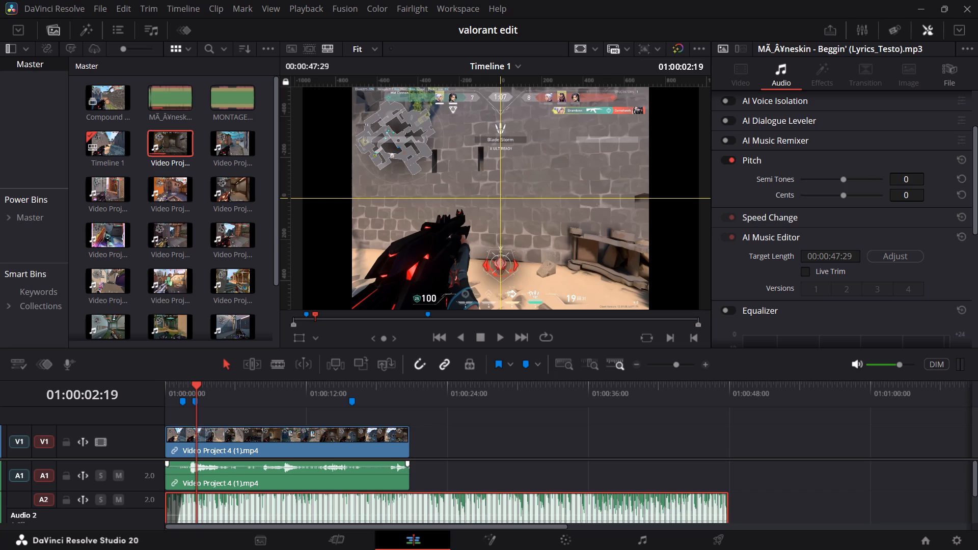
Turn off linked selection so the gameplay video can be selected separately from its audio.
left_click(236, 476)
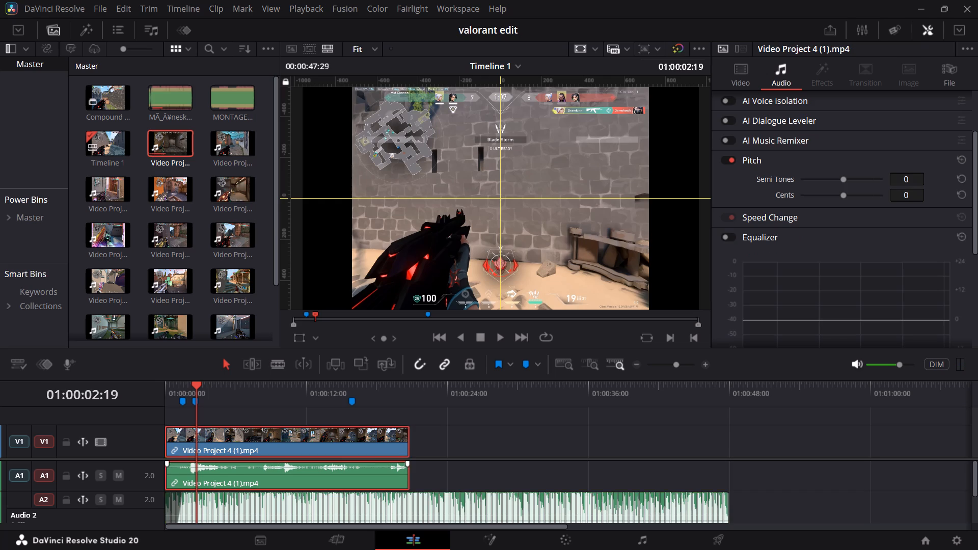
left_click(445, 370)
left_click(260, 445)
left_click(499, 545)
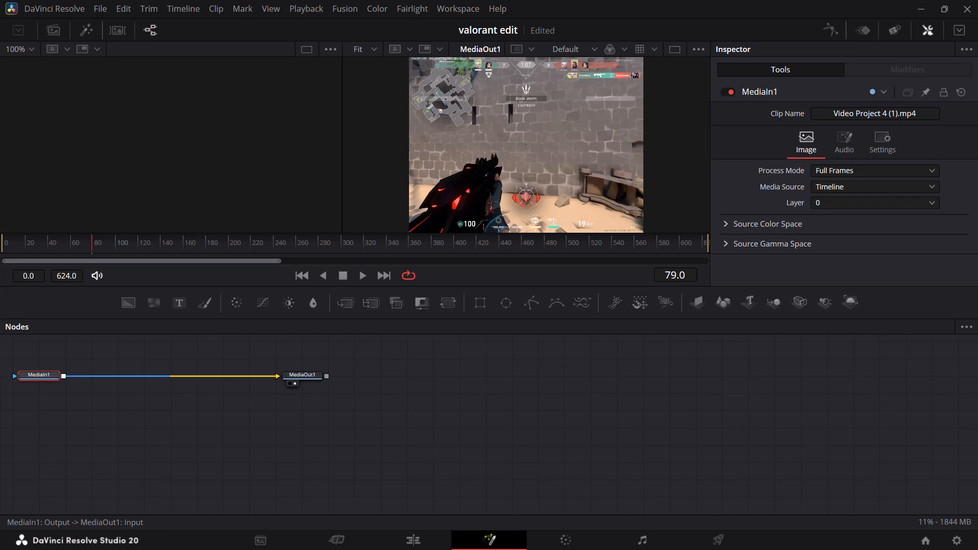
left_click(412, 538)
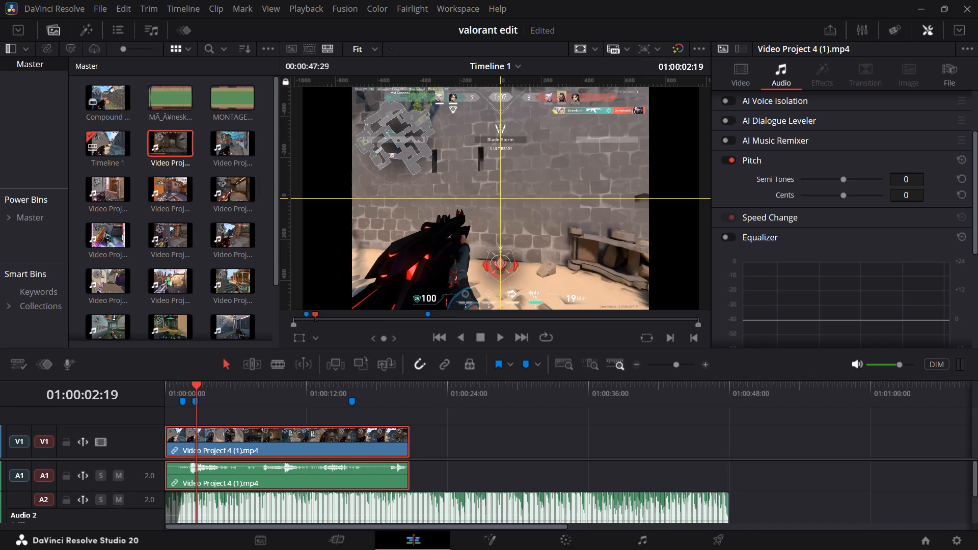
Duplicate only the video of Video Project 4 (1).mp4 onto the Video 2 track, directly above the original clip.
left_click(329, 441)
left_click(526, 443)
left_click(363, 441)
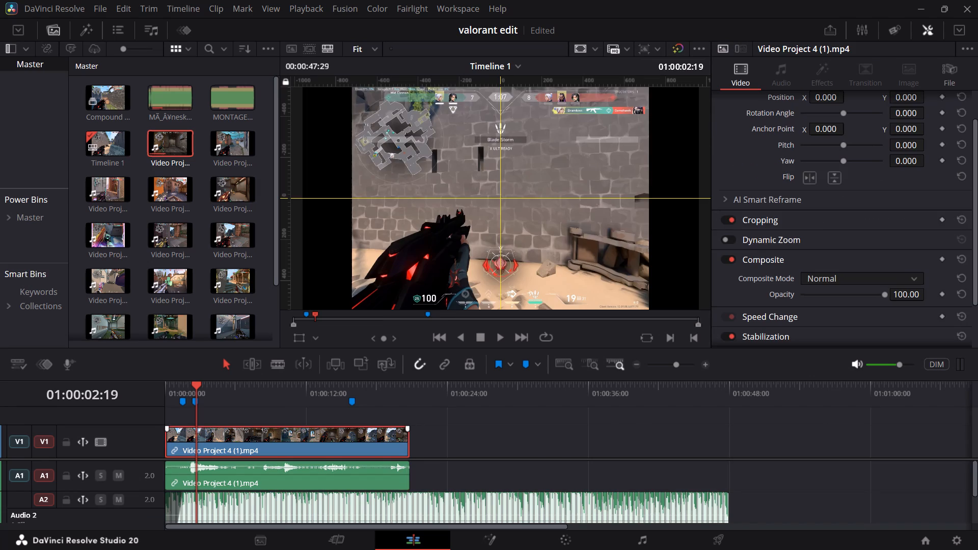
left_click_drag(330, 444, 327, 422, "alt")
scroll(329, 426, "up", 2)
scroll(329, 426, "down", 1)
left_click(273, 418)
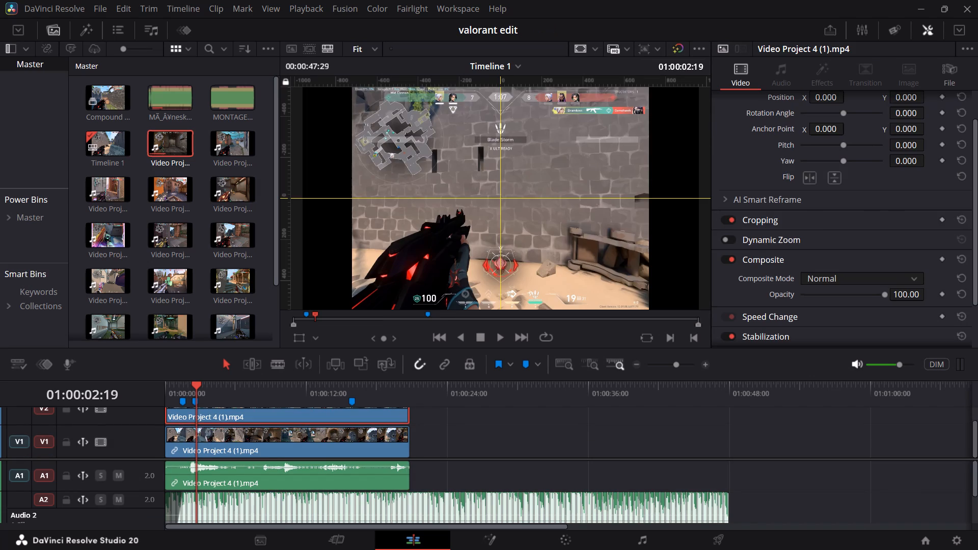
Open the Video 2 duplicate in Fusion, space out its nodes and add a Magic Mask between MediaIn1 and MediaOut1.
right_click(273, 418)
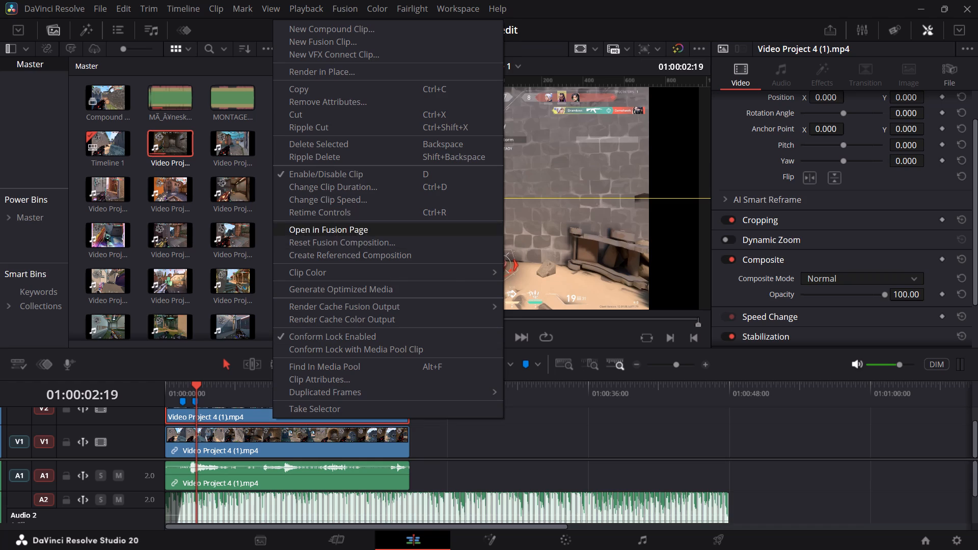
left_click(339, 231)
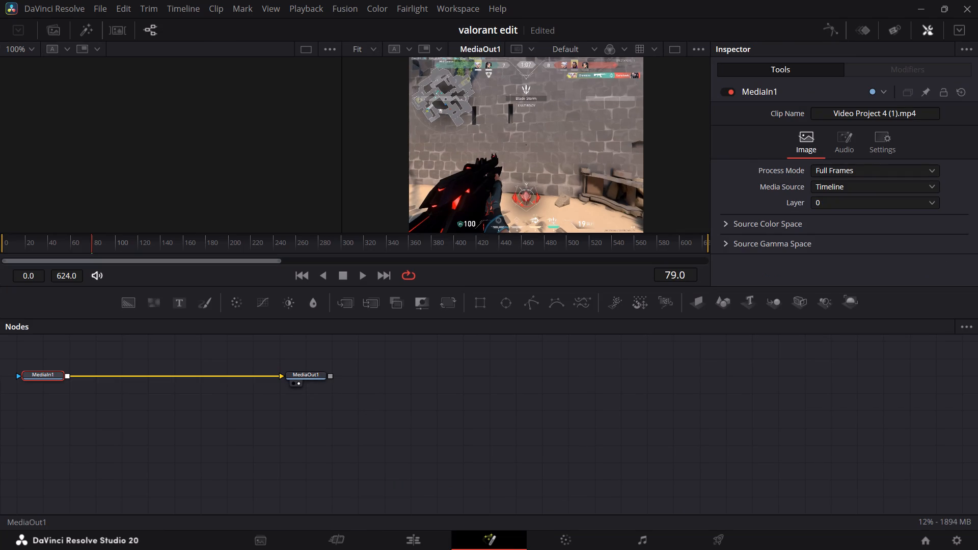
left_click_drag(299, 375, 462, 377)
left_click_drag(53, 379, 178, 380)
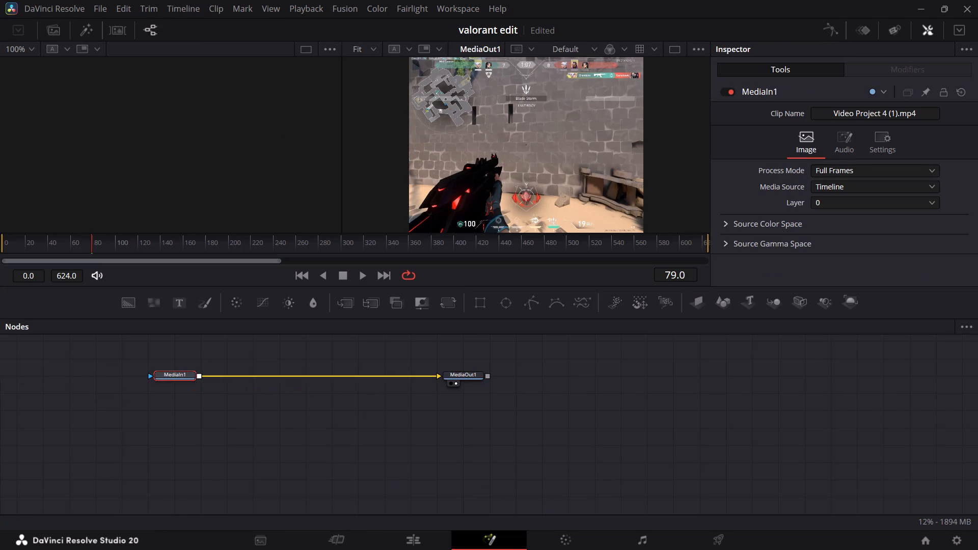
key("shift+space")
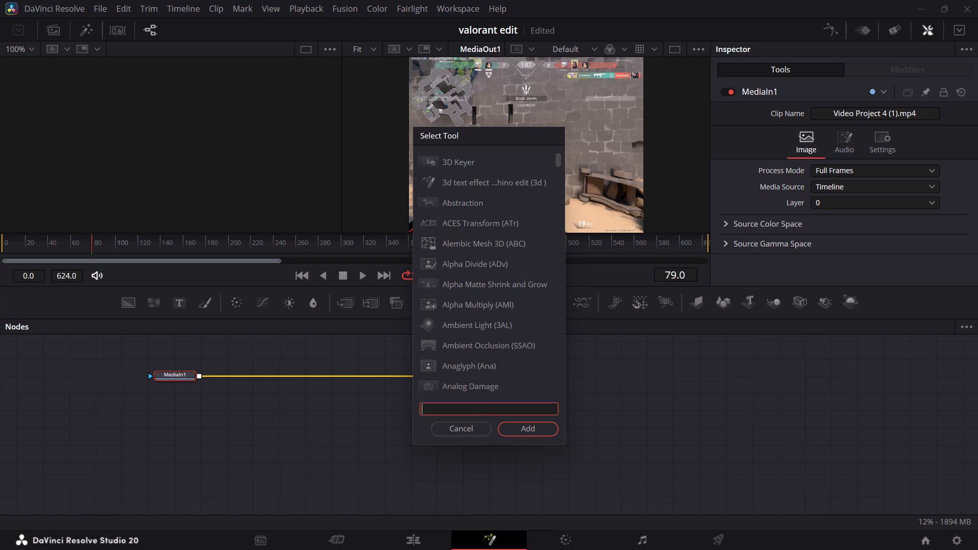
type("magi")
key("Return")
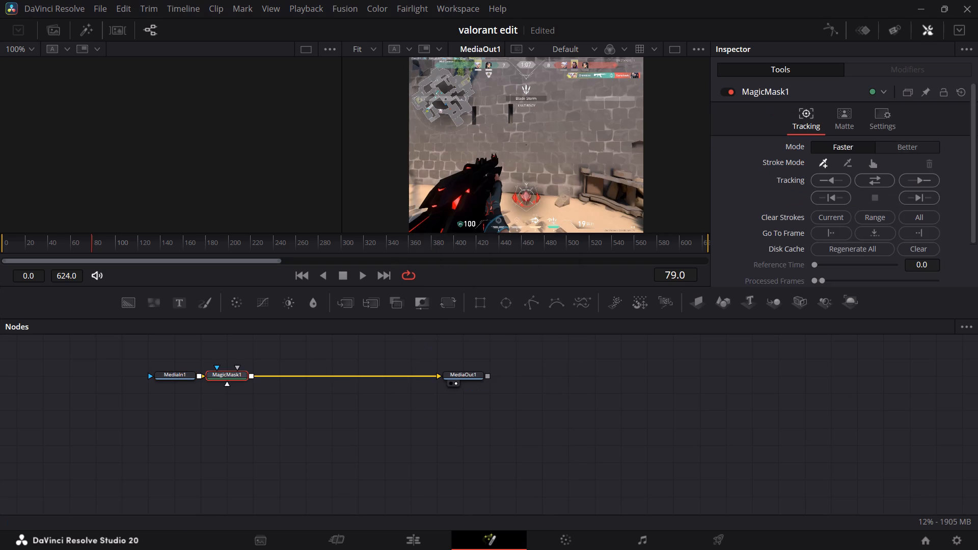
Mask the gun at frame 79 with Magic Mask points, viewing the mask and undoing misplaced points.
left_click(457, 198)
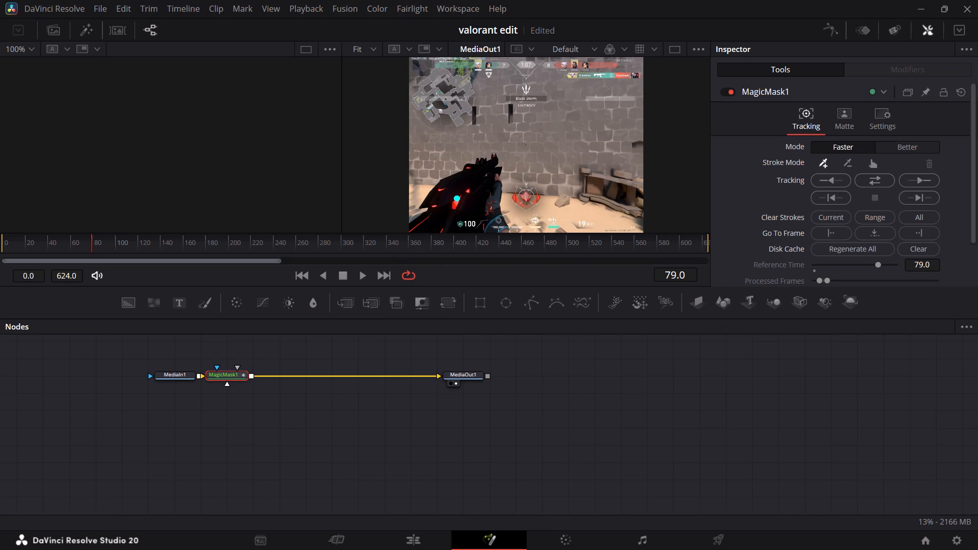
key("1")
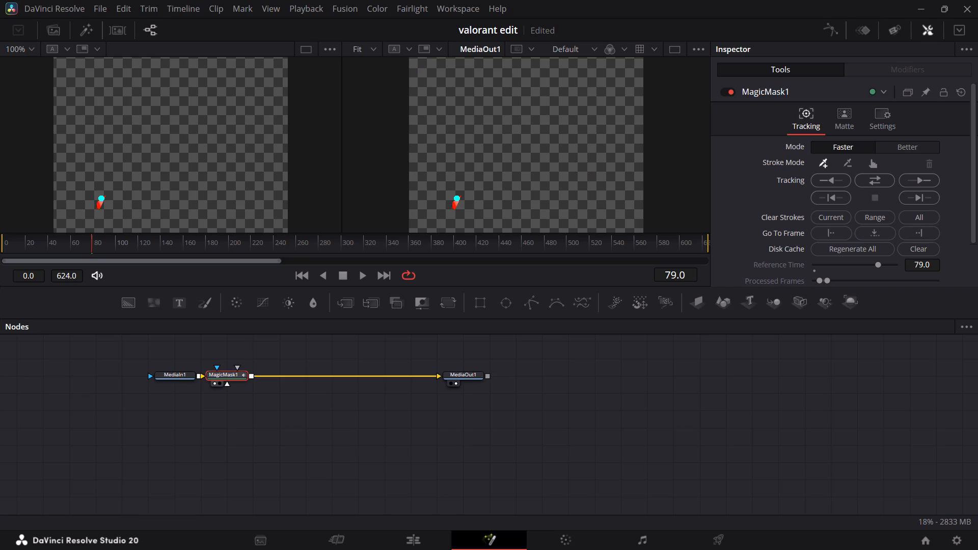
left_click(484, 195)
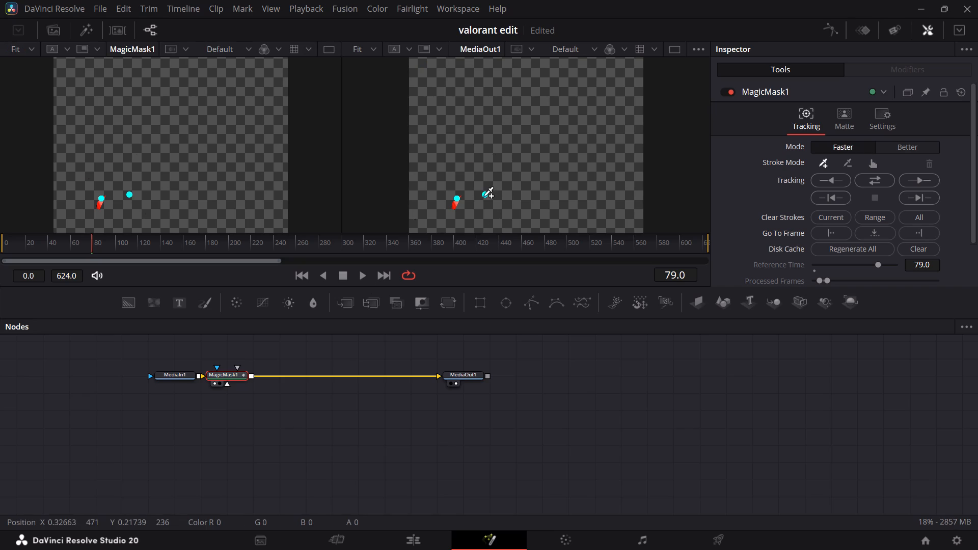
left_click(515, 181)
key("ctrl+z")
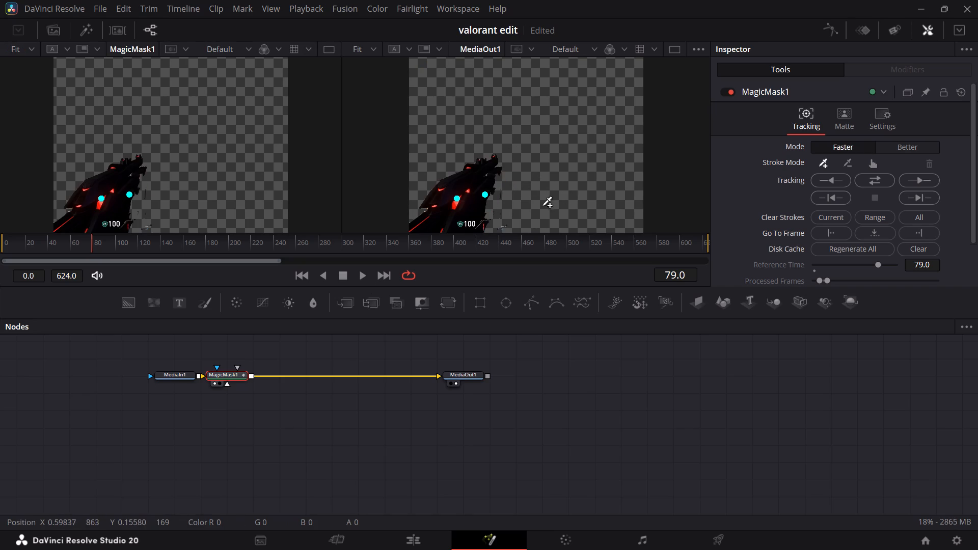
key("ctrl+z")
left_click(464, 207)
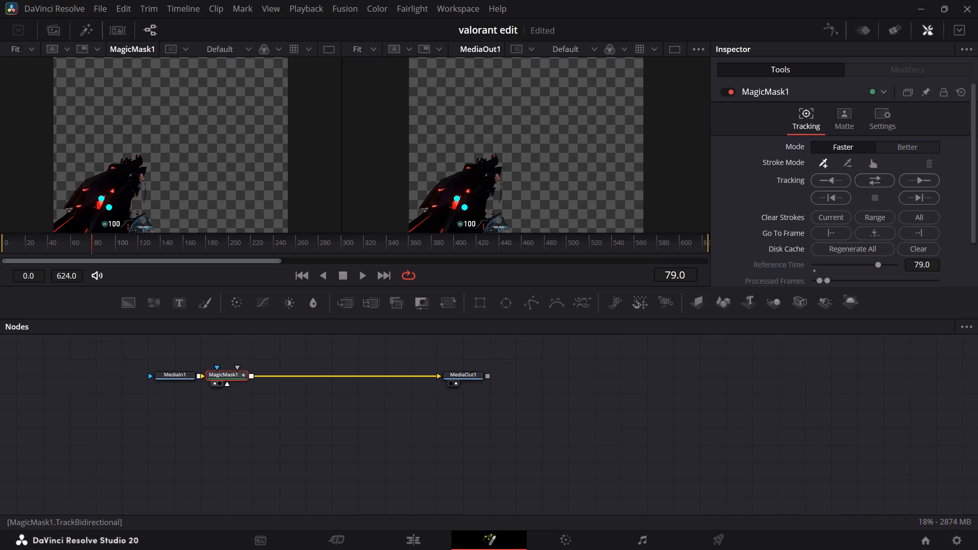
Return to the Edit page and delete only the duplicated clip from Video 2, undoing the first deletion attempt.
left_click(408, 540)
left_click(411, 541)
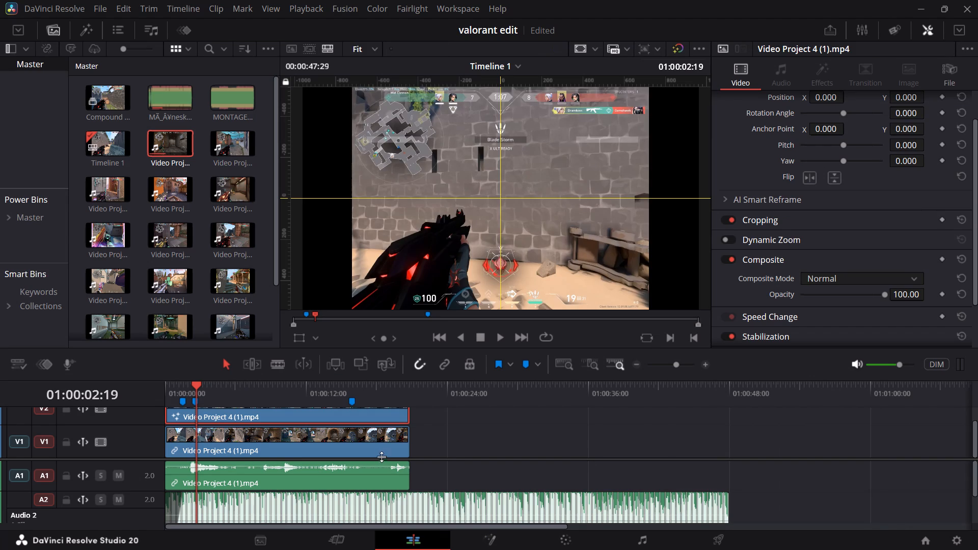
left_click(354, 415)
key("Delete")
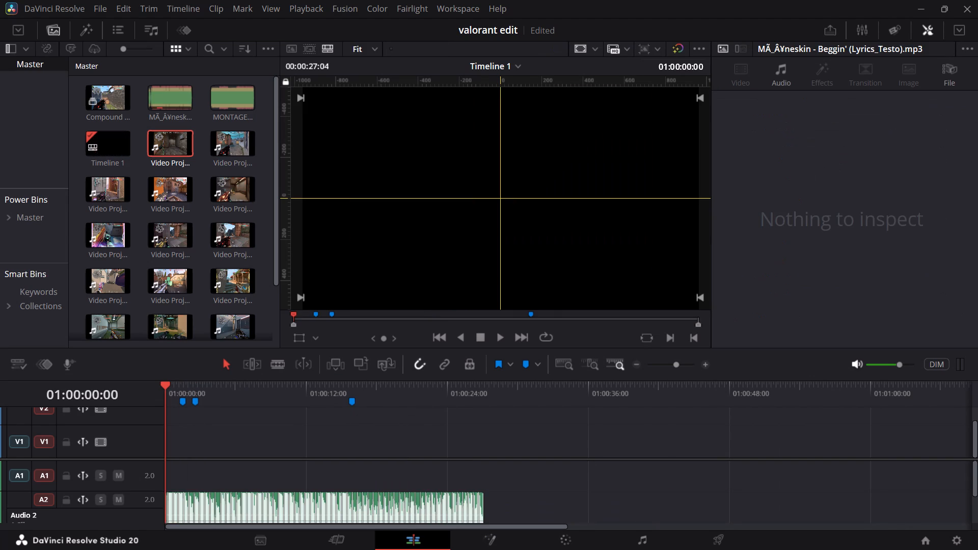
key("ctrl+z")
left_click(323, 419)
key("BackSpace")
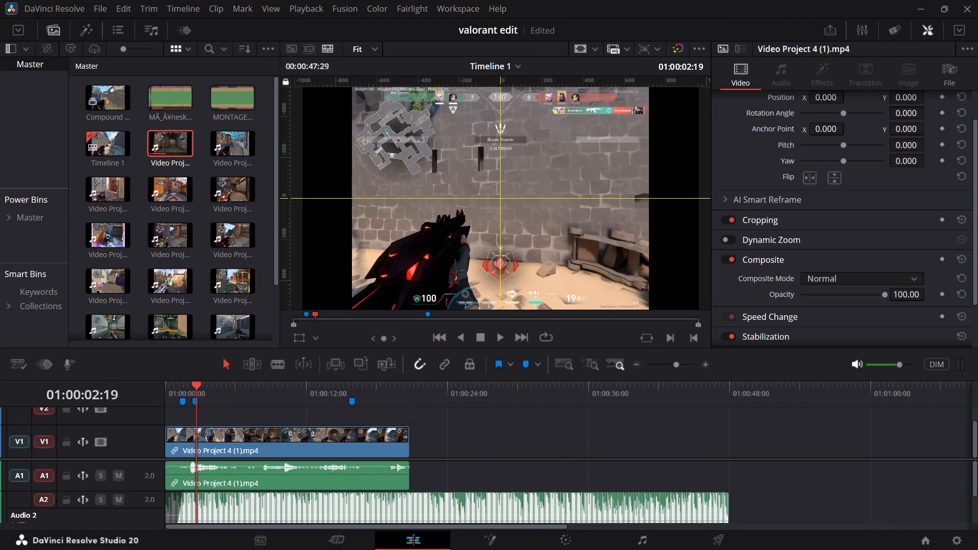
Replay and step frame by frame through the first gunshot between the first two markers, parking the playhead at 01:00:01:27.
left_click(303, 451)
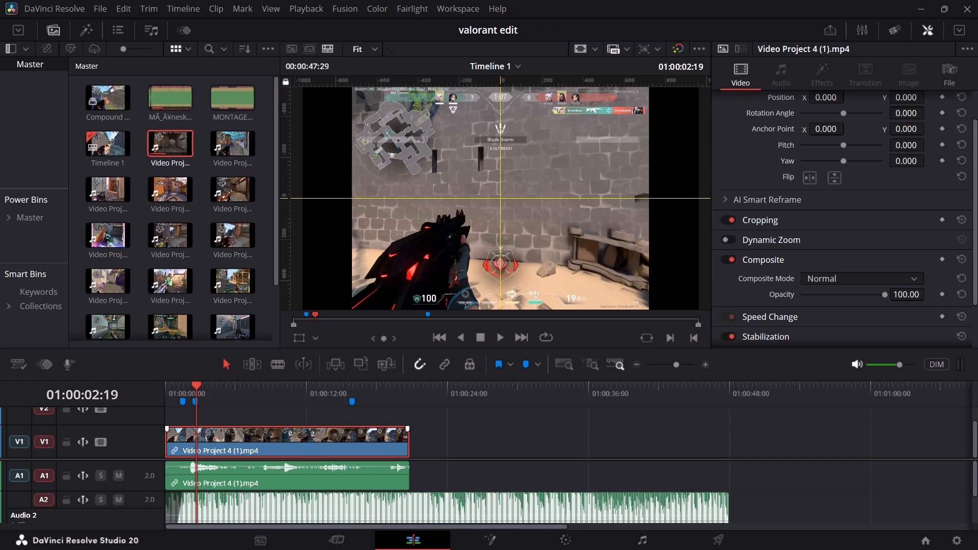
scroll(281, 443, "up", 2)
scroll(281, 443, "down", 2)
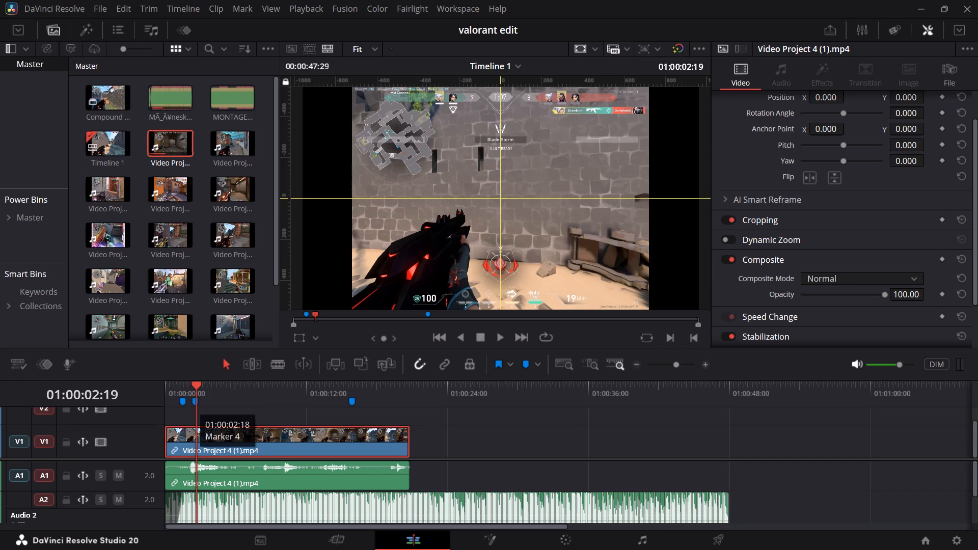
left_click_drag(193, 383, 184, 382)
key("Left")
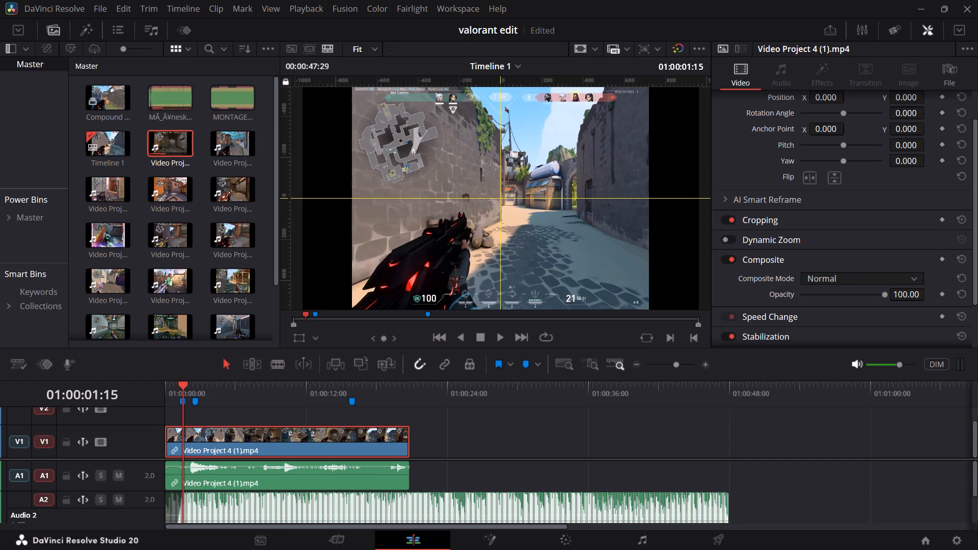
key("Right")
key("space")
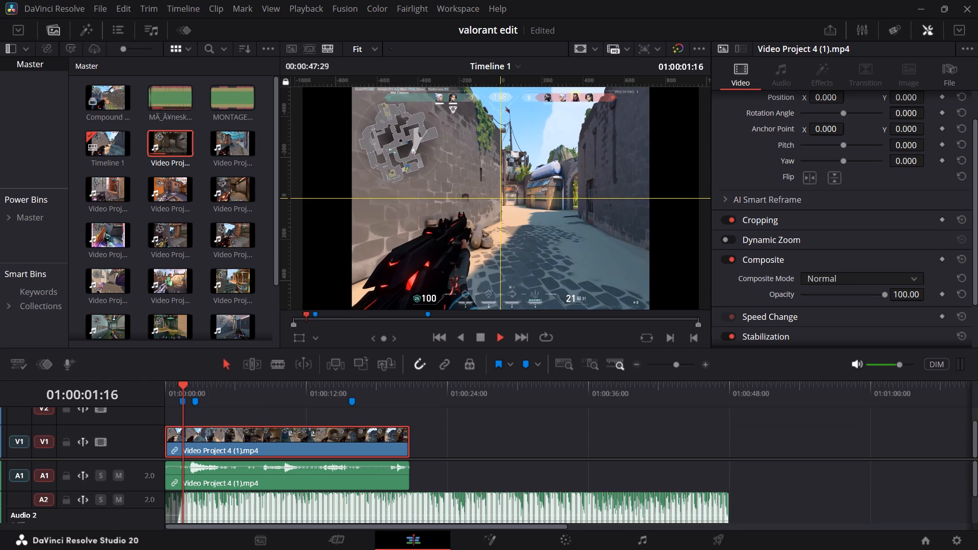
key("space")
key("space")
key("space")
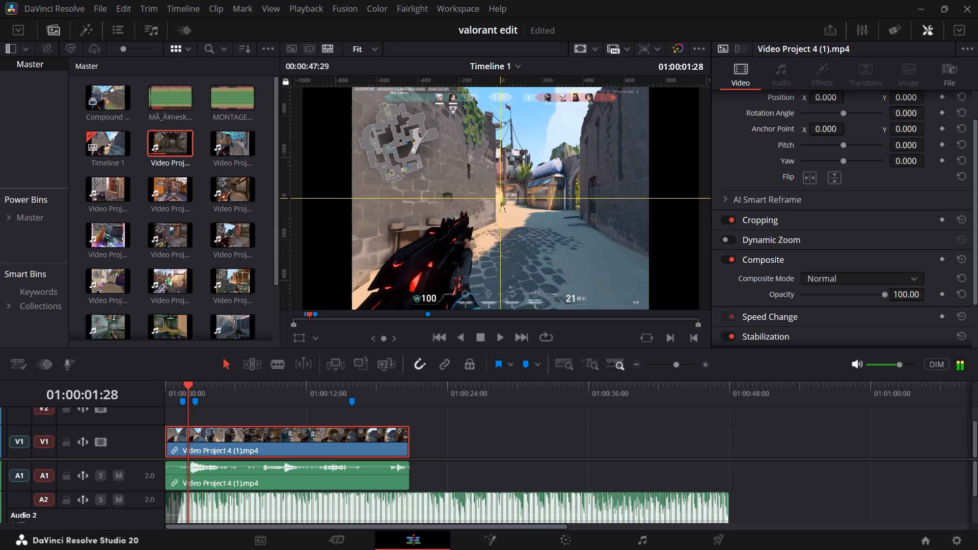
key("Left")
key("Left")
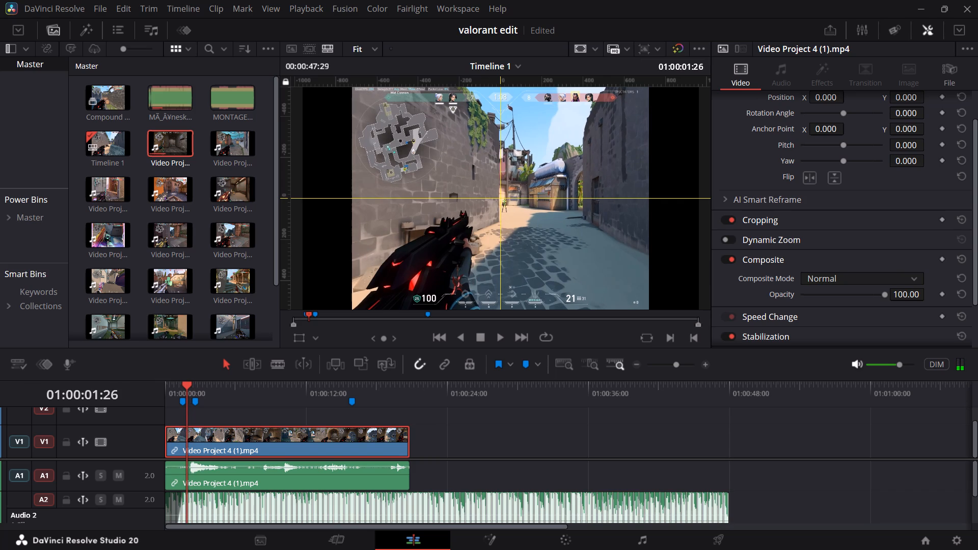
key("space")
key("space")
key("Left")
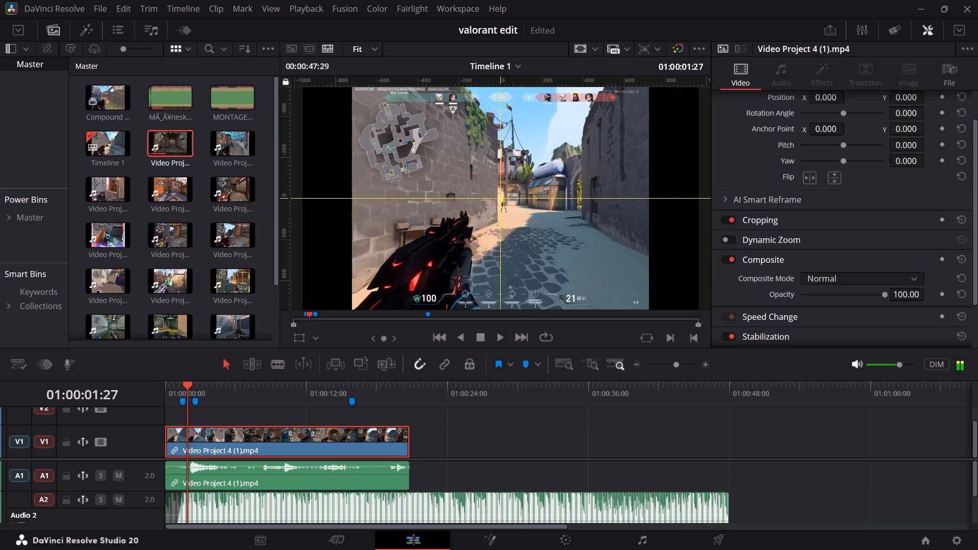
right_click(197, 438)
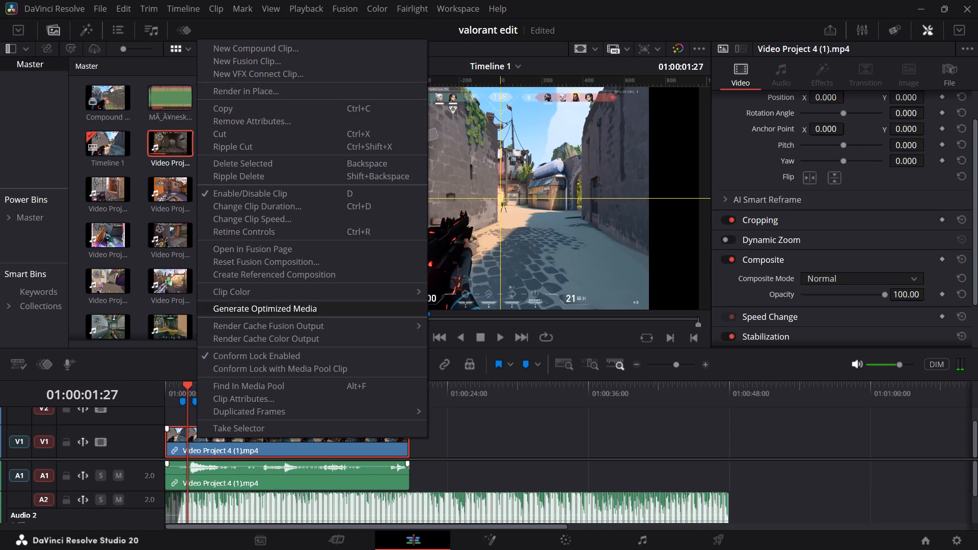
left_click(197, 441)
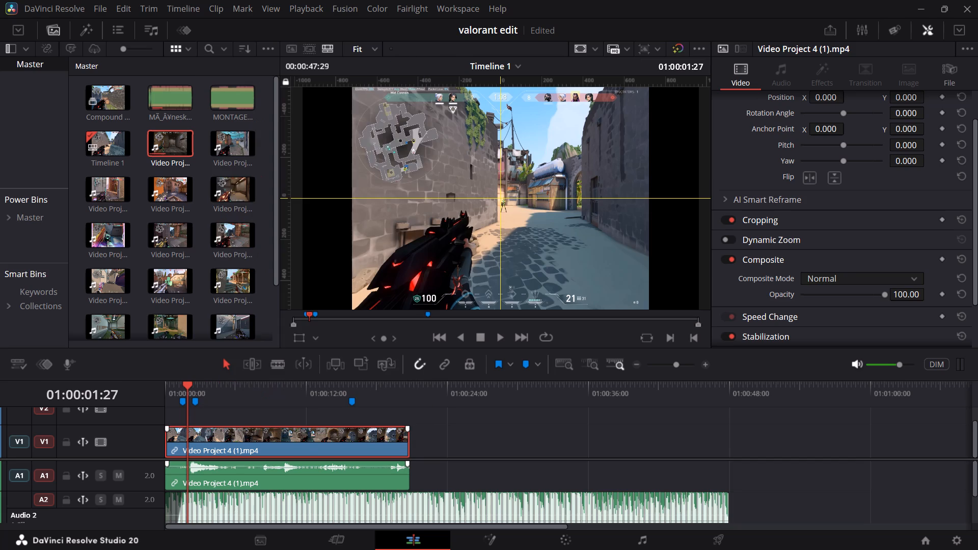
Show the retime controls on the Video 1 gameplay clip and insert a freeze frame at 01:00:01:27.
key("ctrl+r")
left_click(292, 450)
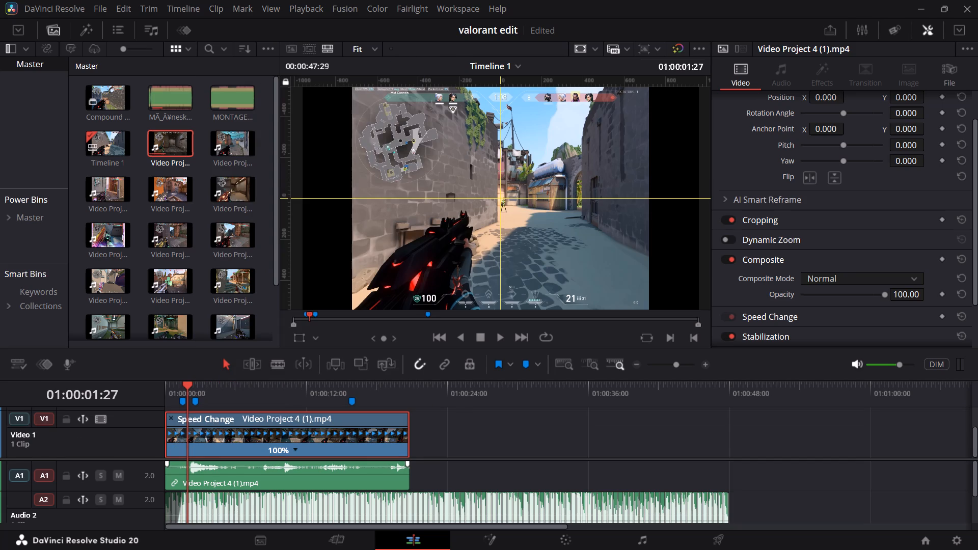
double_click(292, 450)
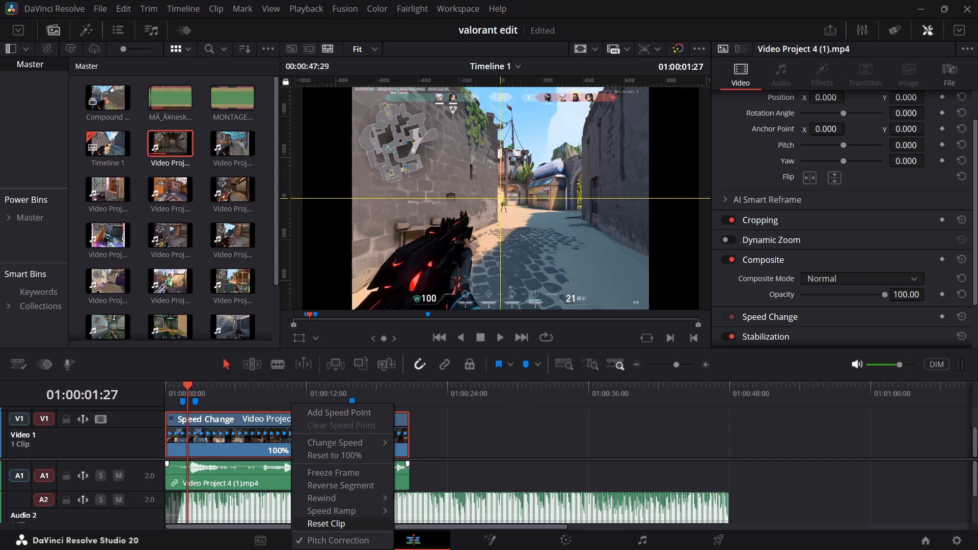
left_click(330, 475)
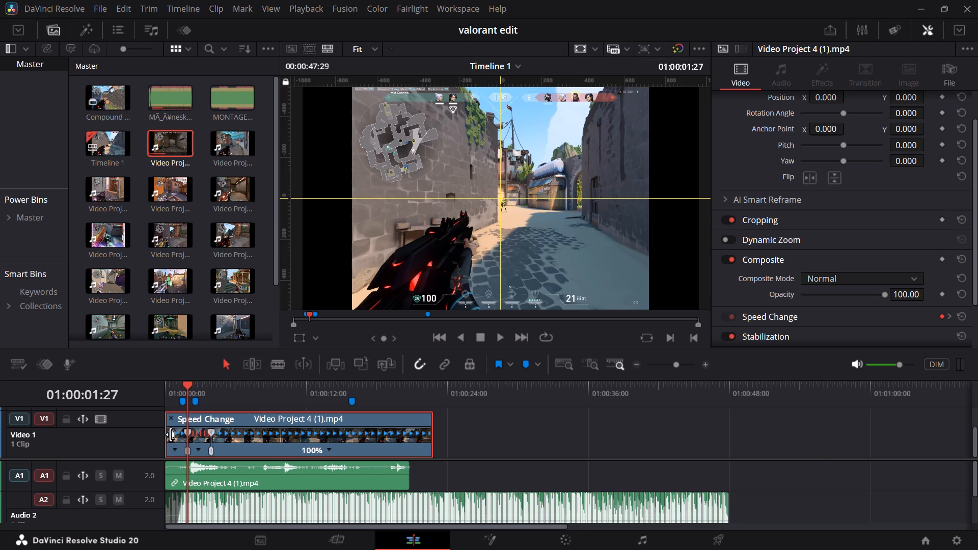
Trim the Video 1 clip's start to the beginning of the freeze frame and replay the passage.
left_click_drag(170, 434, 195, 433)
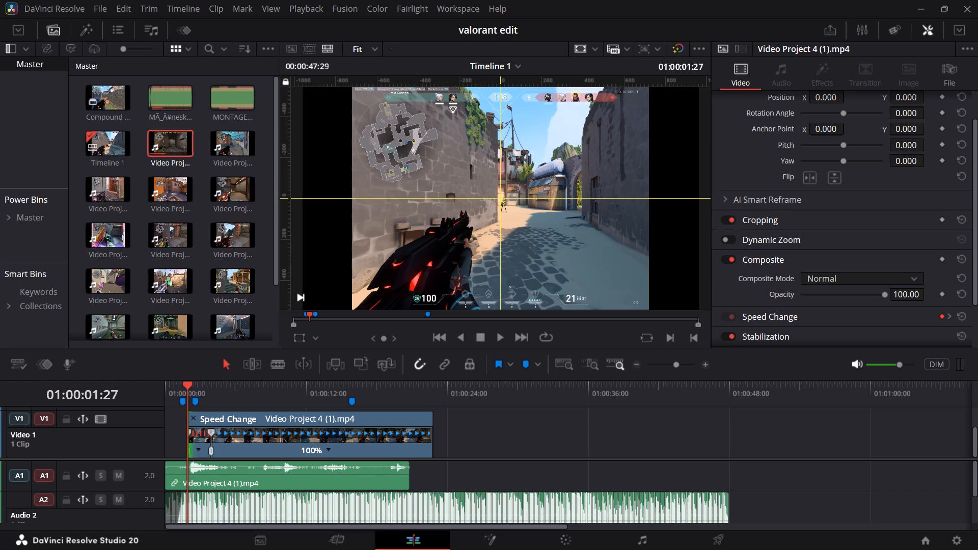
key("space")
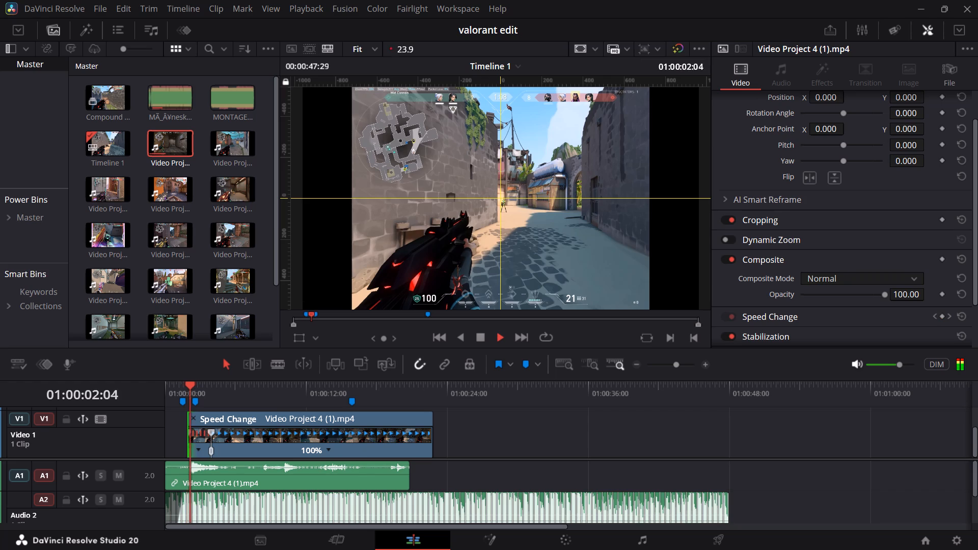
key("space")
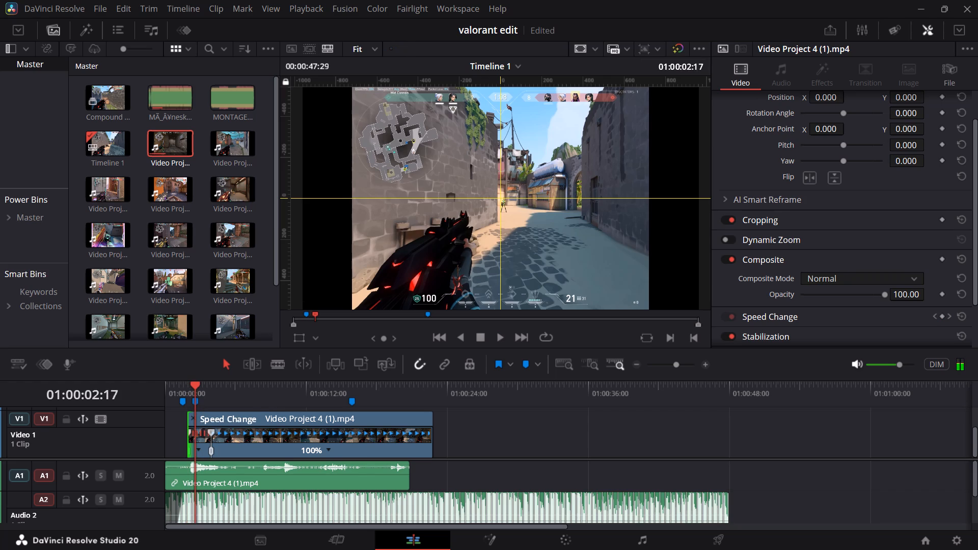
left_click_drag(201, 389, 212, 389)
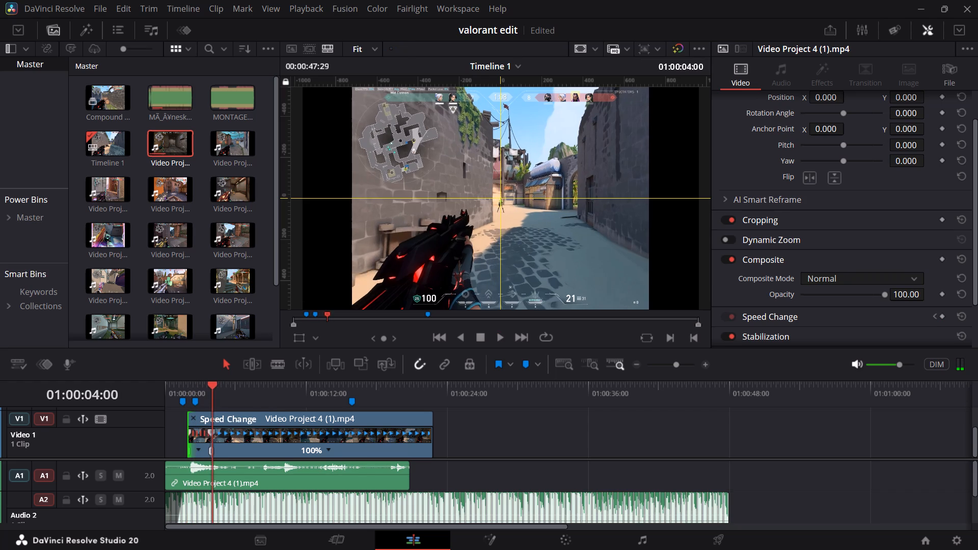
key("space")
key("space")
Slide the Video 1 clip about 01:25 earlier, near the timeline start, and replay it against the first markers.
left_click_drag(235, 429, 221, 429)
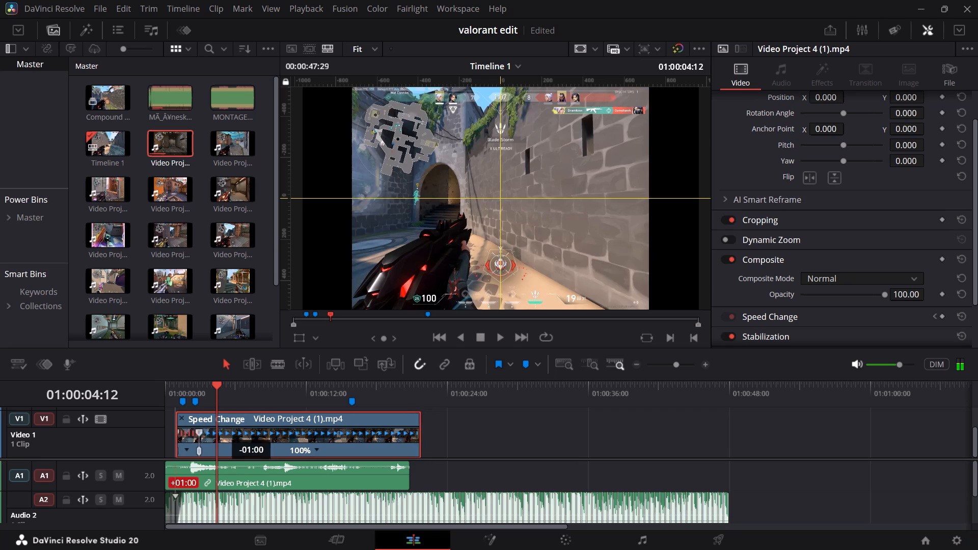
left_click_drag(221, 429, 213, 429)
key("space")
key("space")
left_click_drag(216, 384, 185, 394)
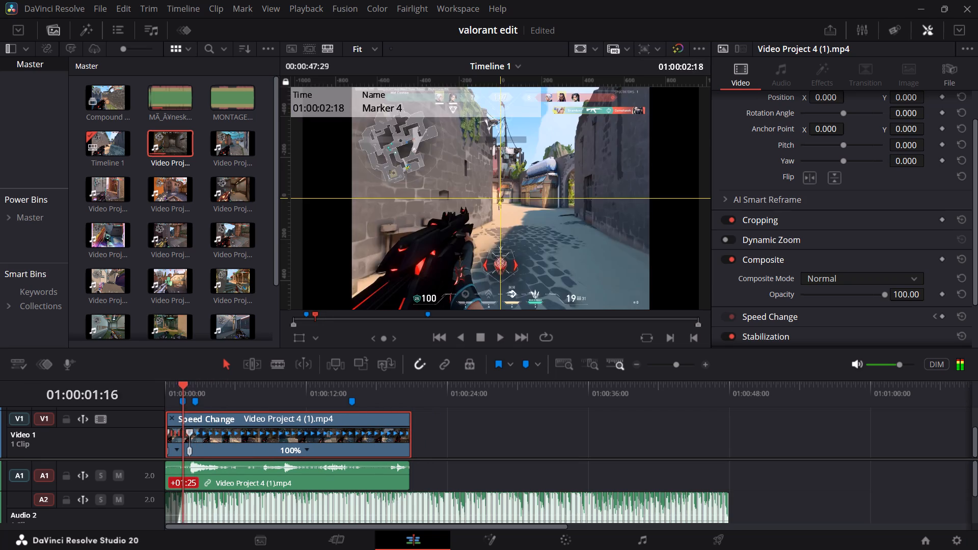
left_click_drag(185, 394, 165, 395)
key("space")
key("space")
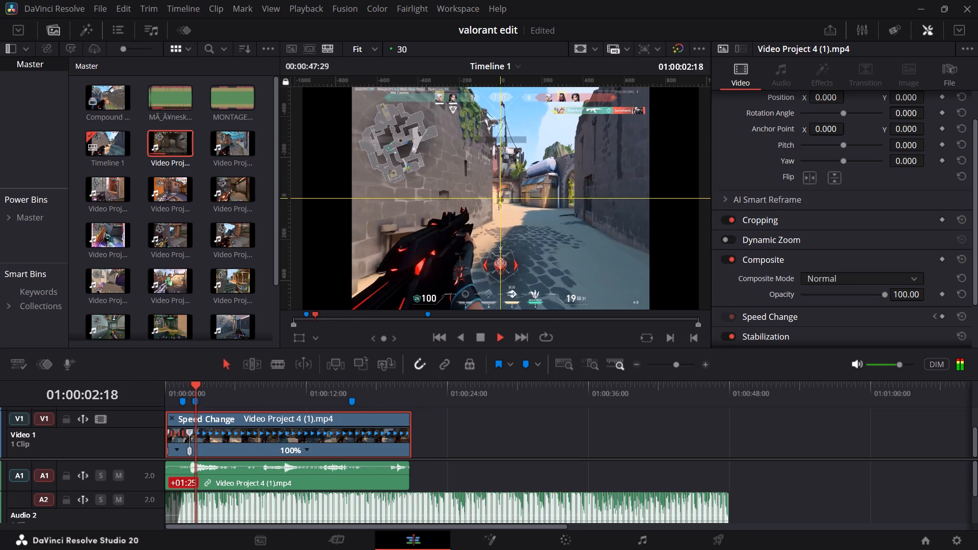
key("space")
left_click(197, 393)
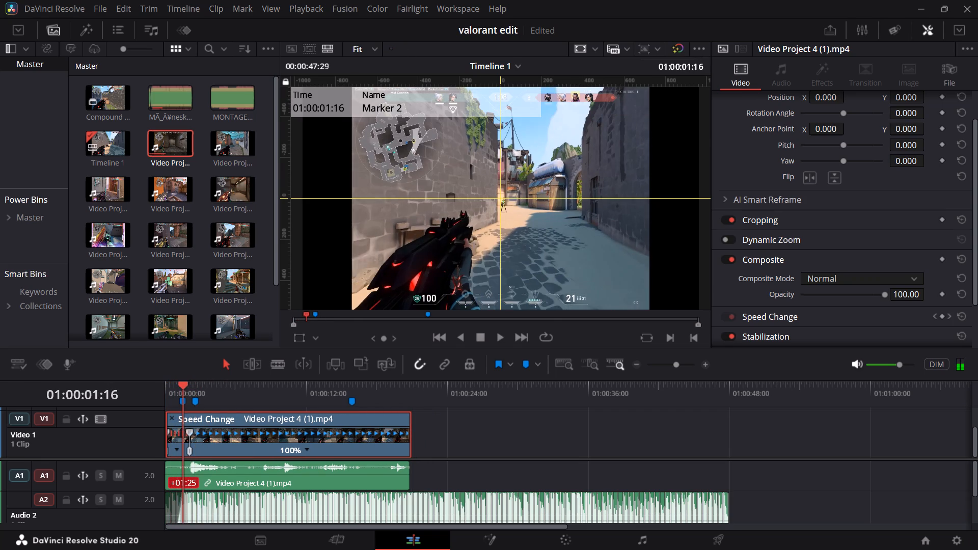
Shorten the freeze frame by trimming the Video 1 clip's start to about 01:00:01:18.
left_click(684, 368)
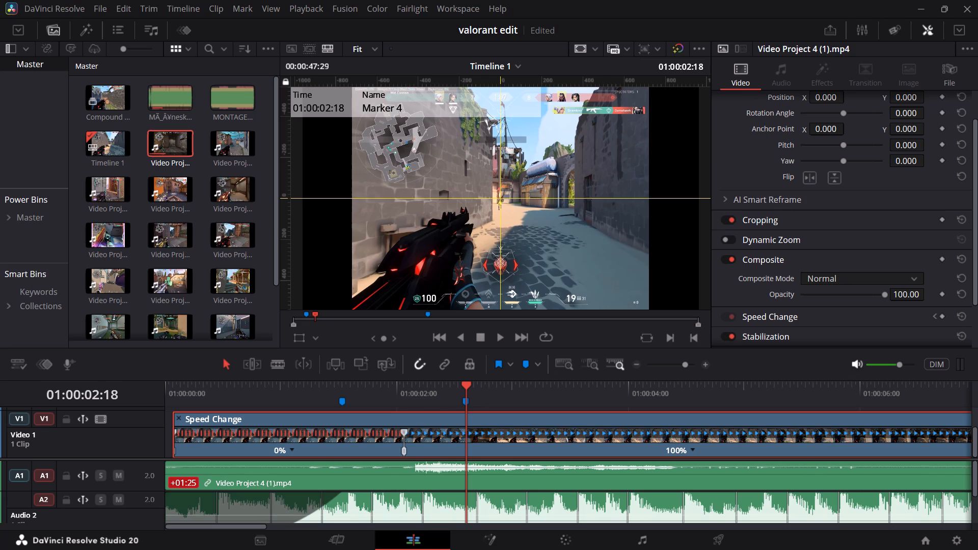
left_click_drag(174, 425, 353, 422)
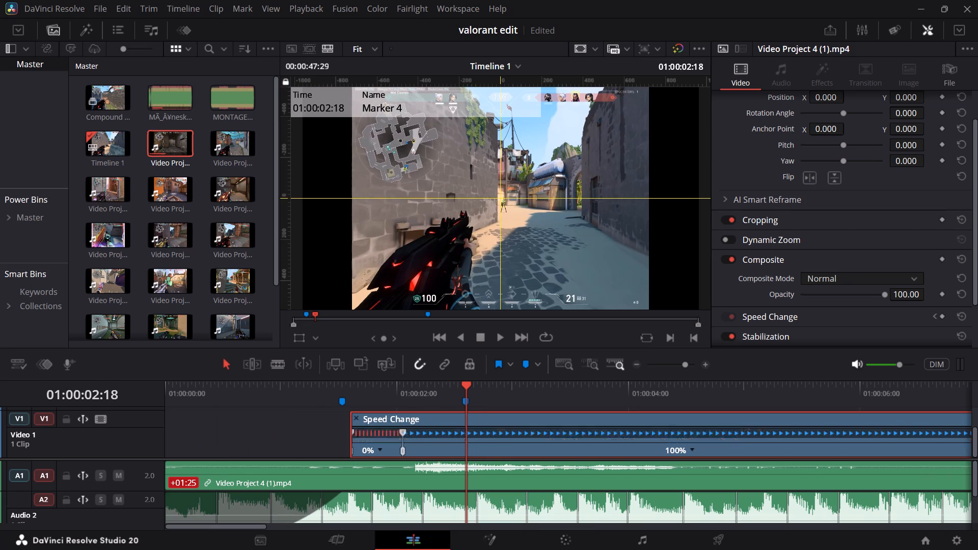
Slide the Video 1 clip three frames later toward the gunshot in the Audio 1 waveform and replay the shot.
left_click_drag(396, 419, 412, 421)
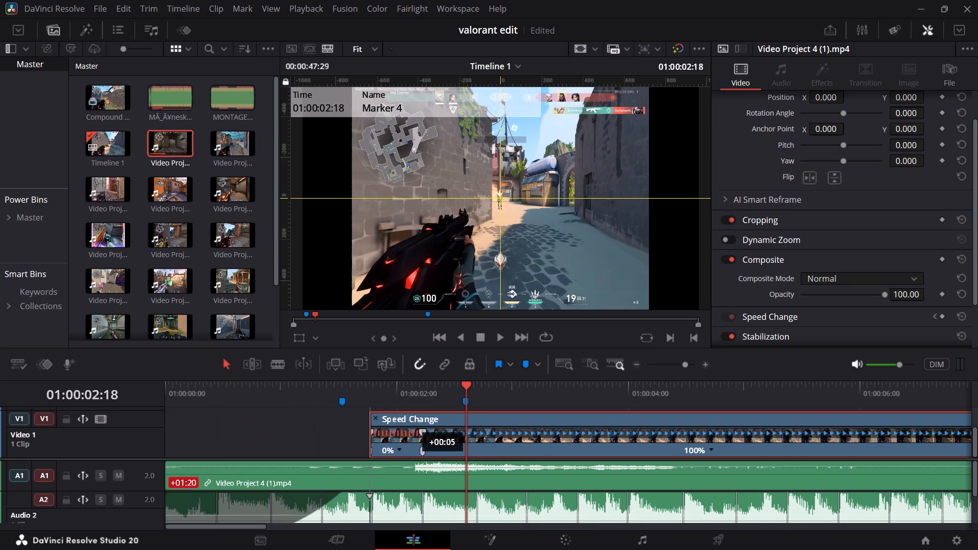
left_click_drag(412, 421, 410, 421)
left_click_drag(438, 393, 363, 400)
key("space")
key("space")
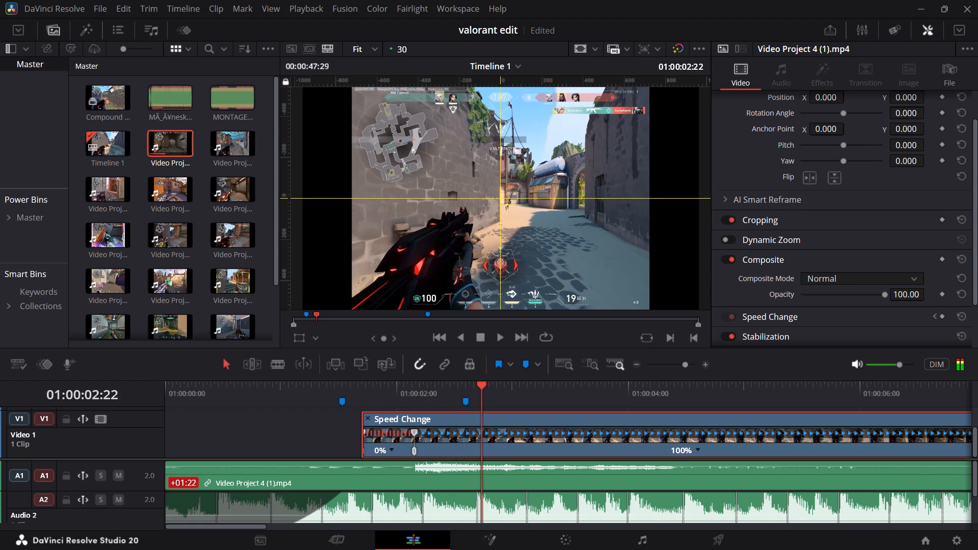
left_click_drag(457, 390, 415, 395)
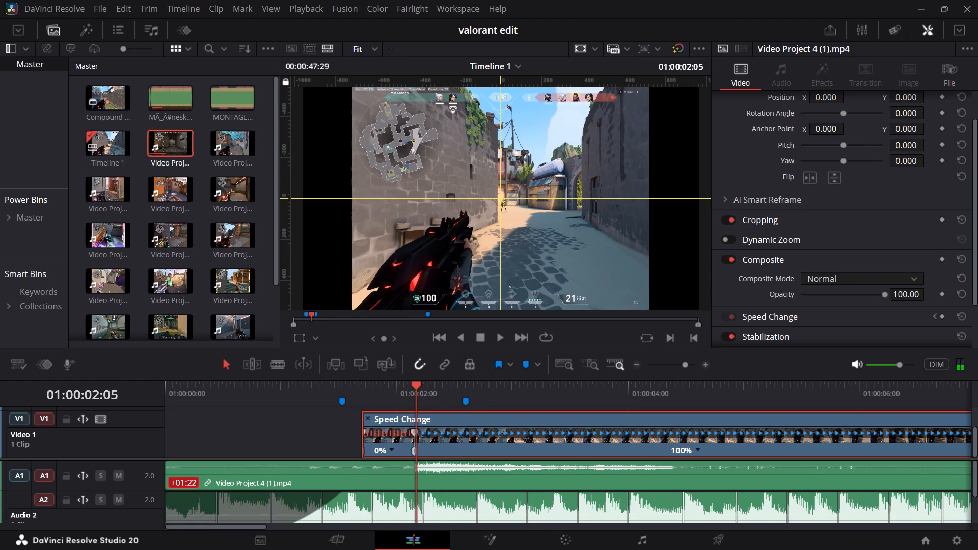
key("space")
key("space")
Move the gameplay audio on Audio 1 two frames later and park the playhead at 01:00:02:07.
left_click_drag(433, 473, 447, 471)
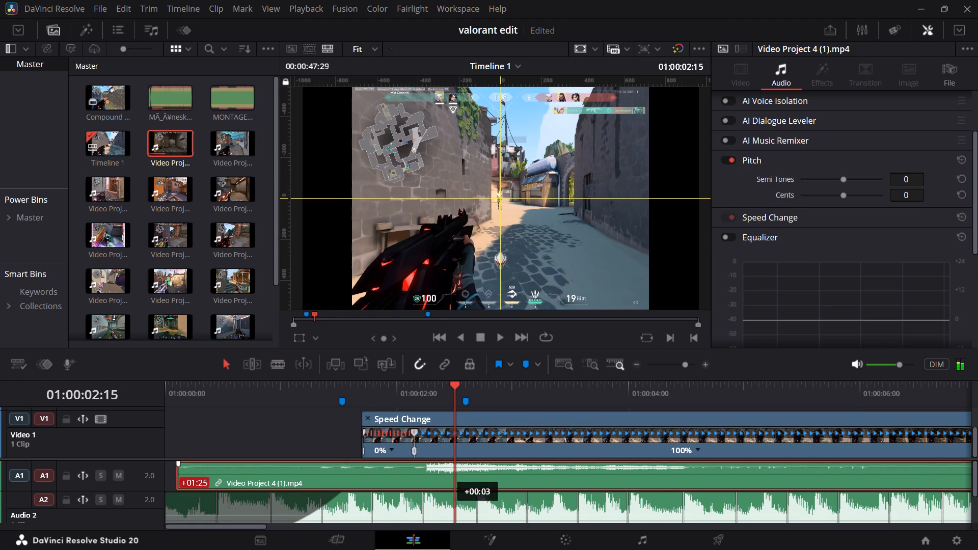
left_click_drag(447, 471, 445, 468)
left_click_drag(442, 392, 423, 398)
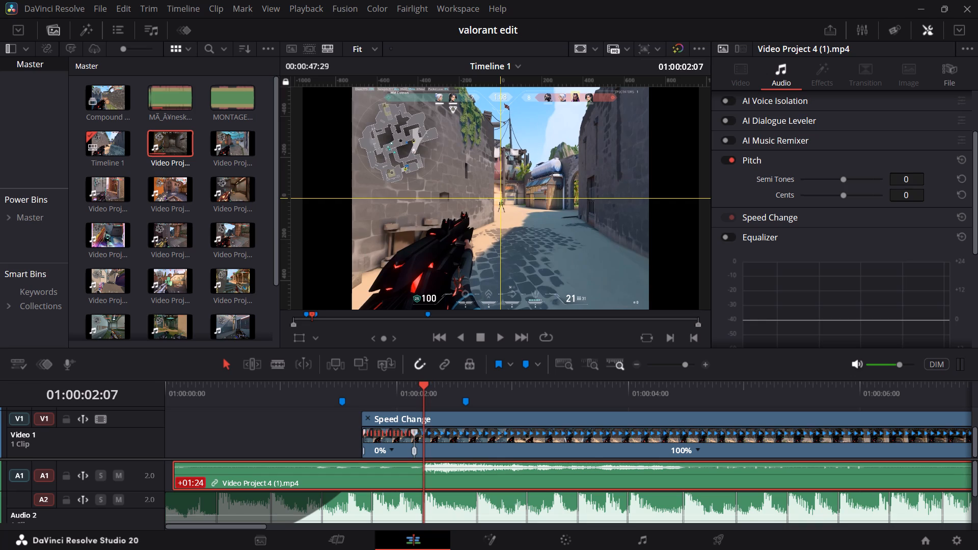
Move the Video 1 clip two frames later so the freeze ends at the audio gunshot, and replay the result.
left_click_drag(438, 426, 448, 424)
key("space")
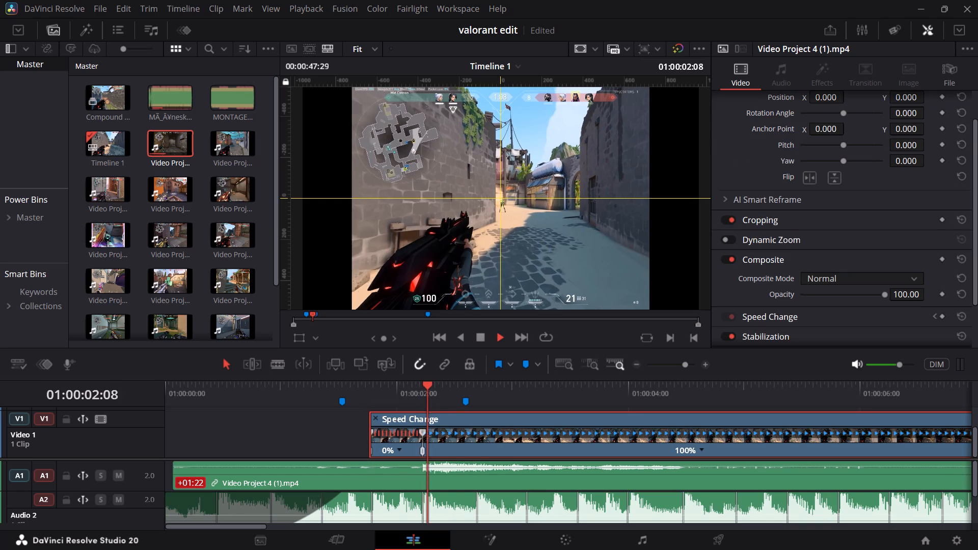
key("space")
key("space")
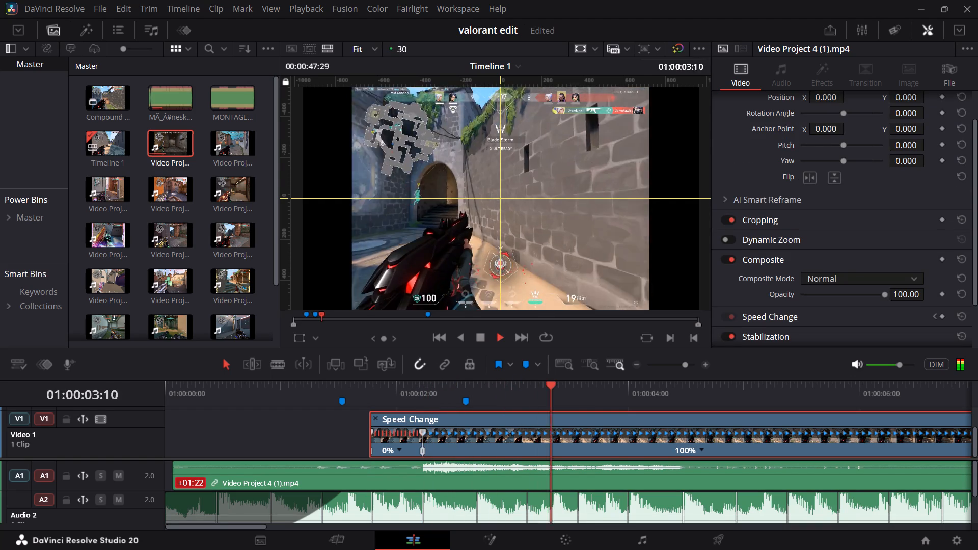
key("space")
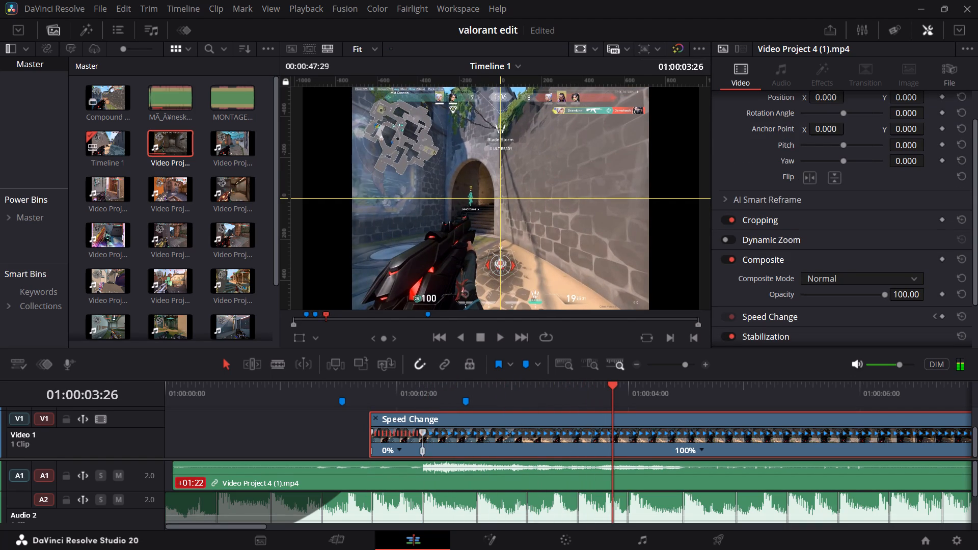
left_click(384, 433)
left_click_drag(451, 392, 422, 394)
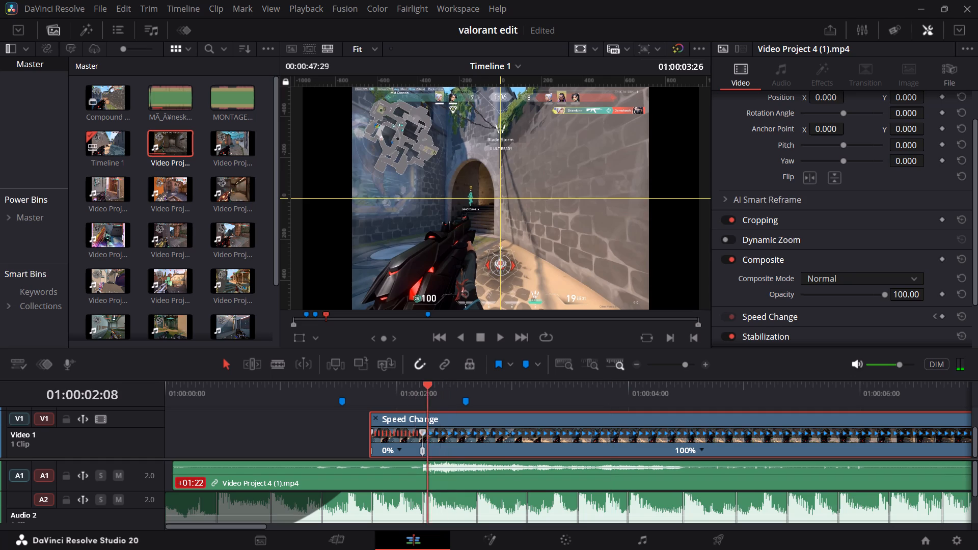
left_click_drag(422, 394, 424, 393)
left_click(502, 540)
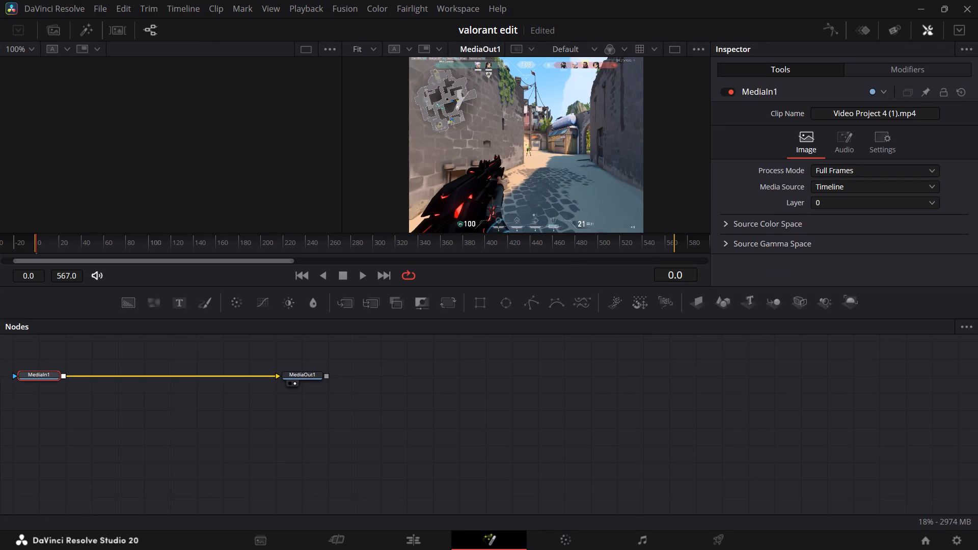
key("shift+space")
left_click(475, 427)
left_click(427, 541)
Open the retimed Video 1 clip in Fusion, inspect its opening frames, and return to the Edit page.
left_click_drag(395, 380, 417, 376)
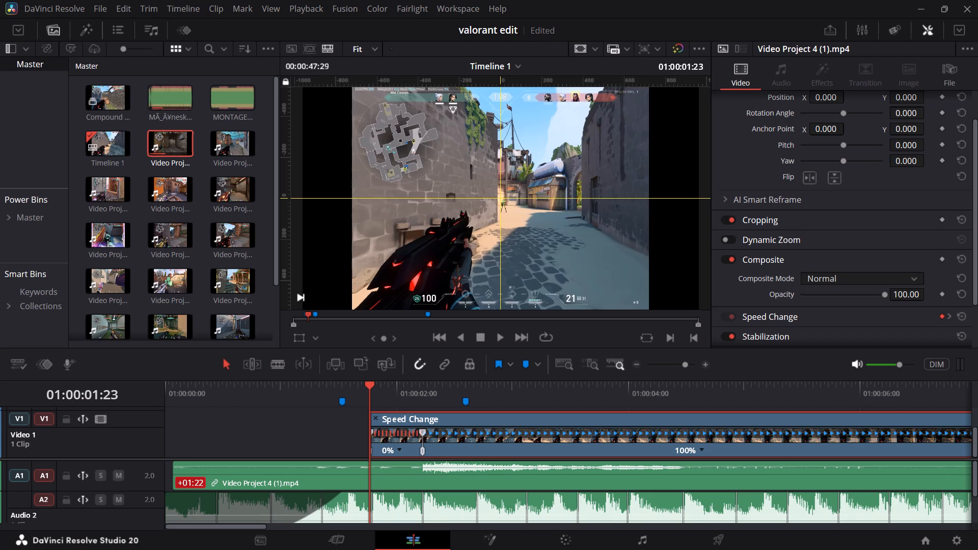
left_click_drag(417, 376, 419, 377)
left_click_drag(414, 391, 424, 390)
right_click(411, 422)
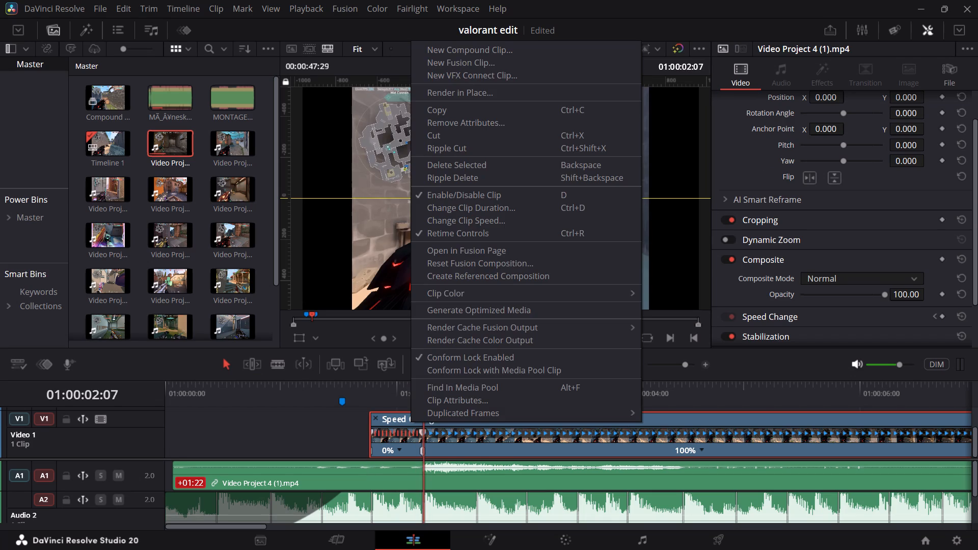
left_click(467, 249)
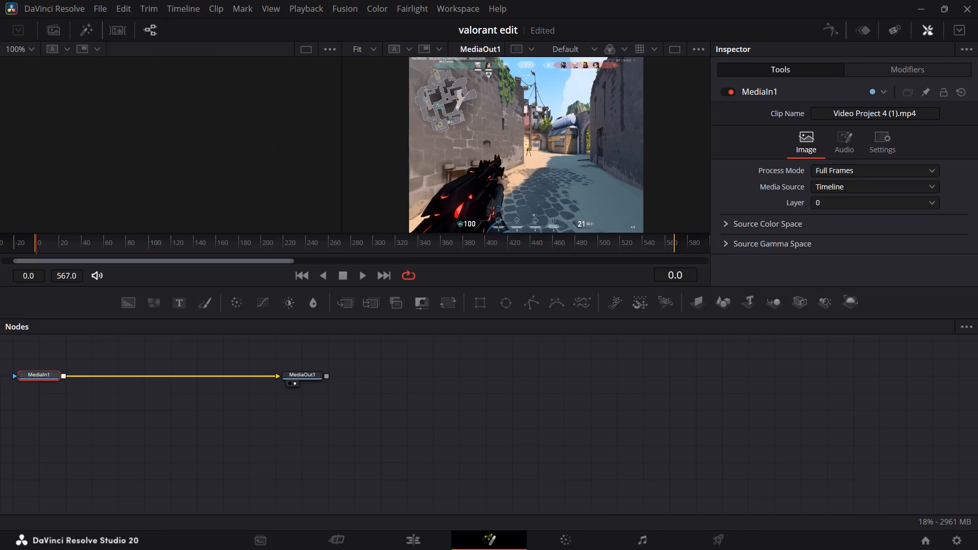
left_click_drag(45, 237, 58, 241)
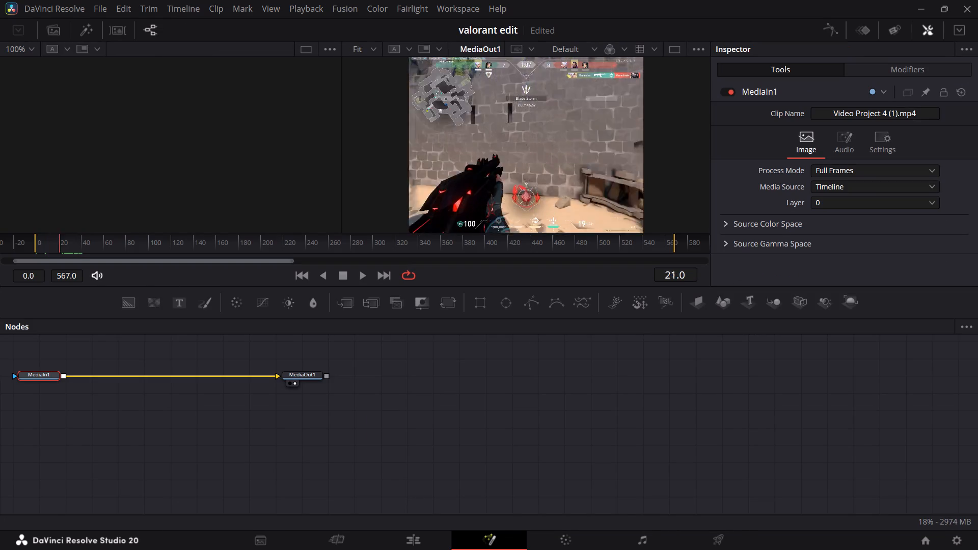
left_click_drag(58, 241, 36, 243)
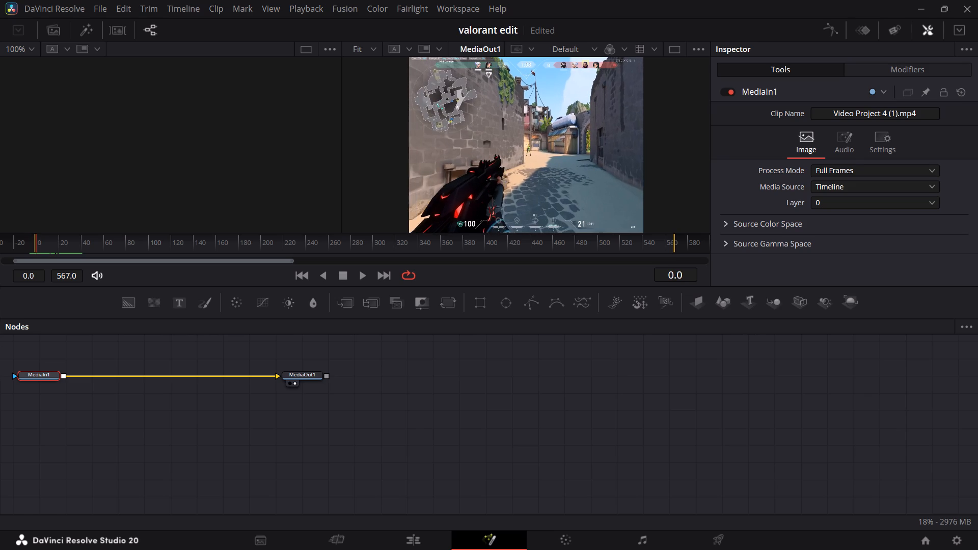
left_click(419, 534)
right_click(539, 427)
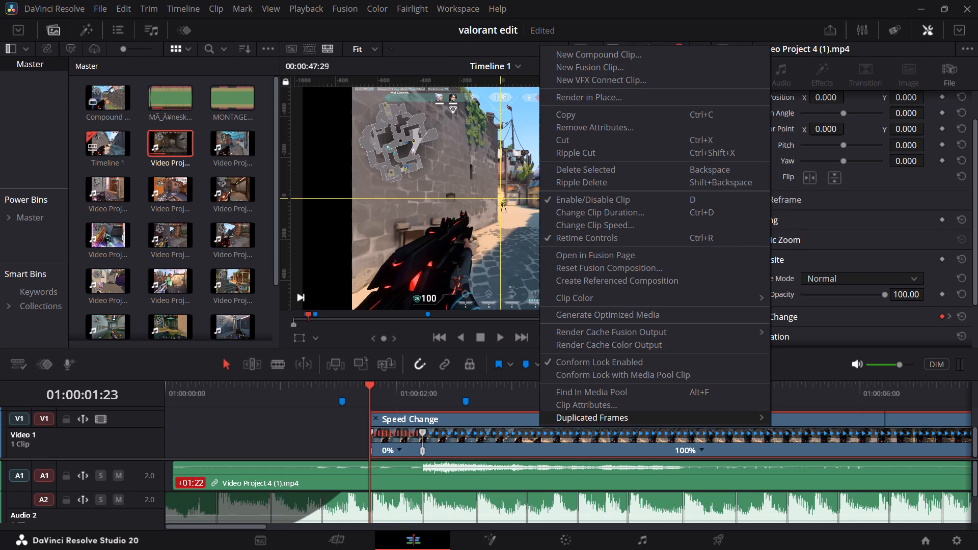
left_click(455, 426)
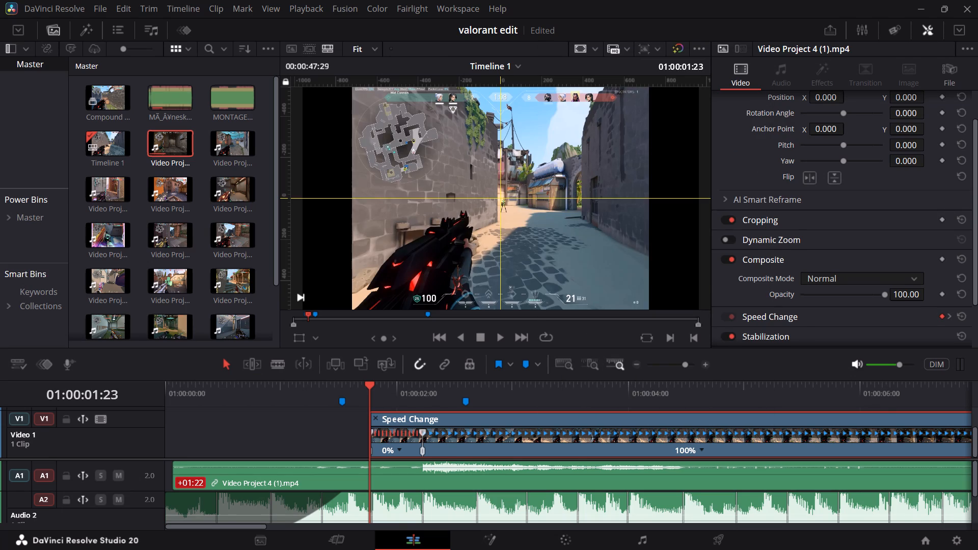
Hide the retime controls and split the Video 1 clip at 01:00:02:08, at the end of the freeze.
left_click(378, 418)
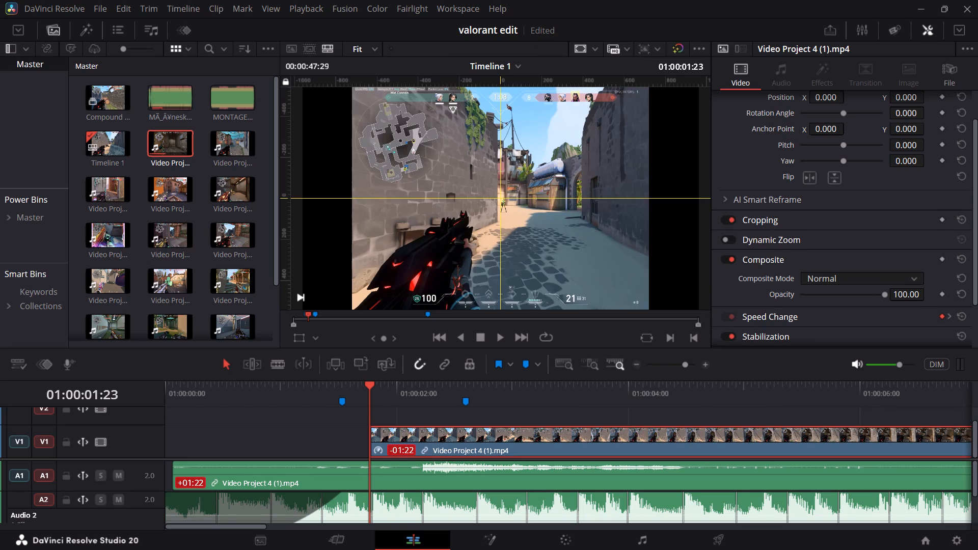
key("space")
key("space")
left_click(427, 389)
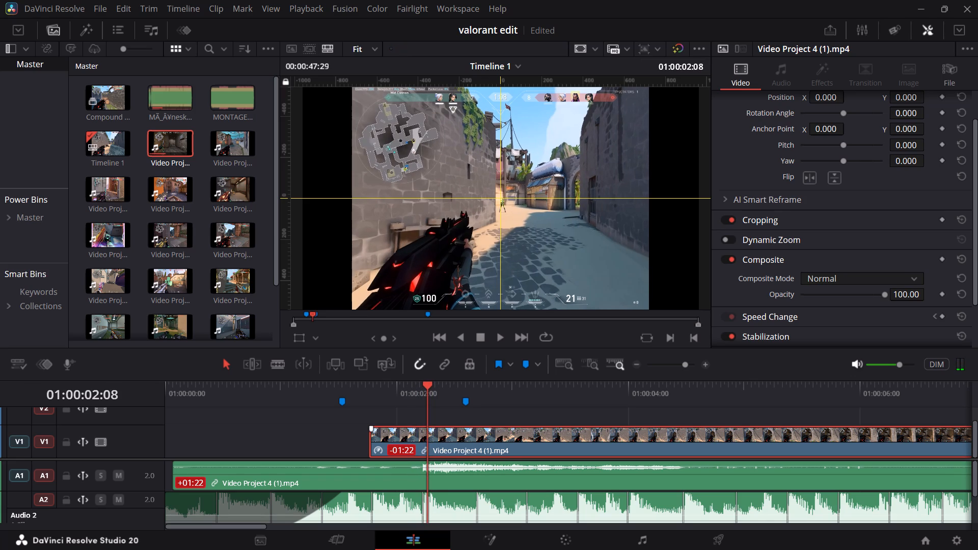
key("ctrl+b")
Open the short freeze-frame piece before the cut in the Fusion page.
left_click(411, 434)
right_click(410, 434)
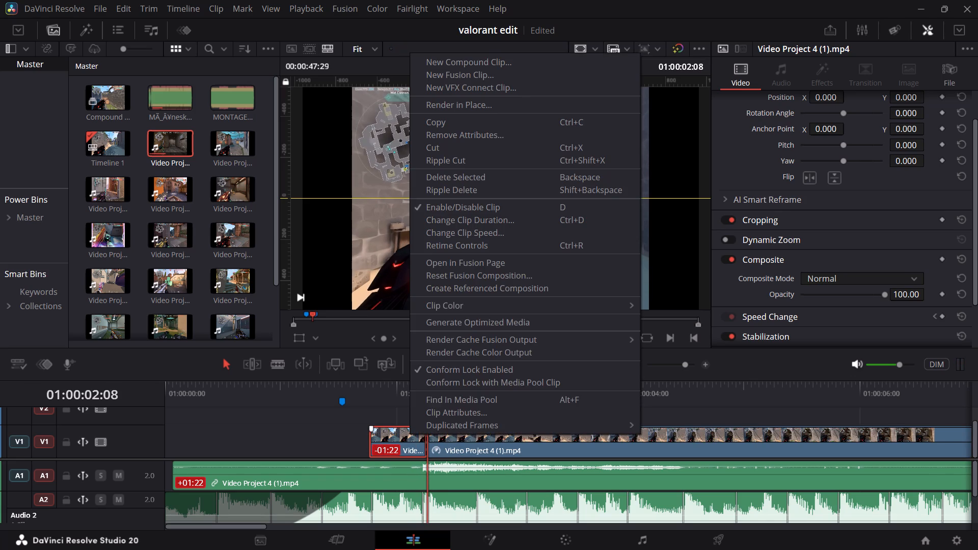
left_click(470, 263)
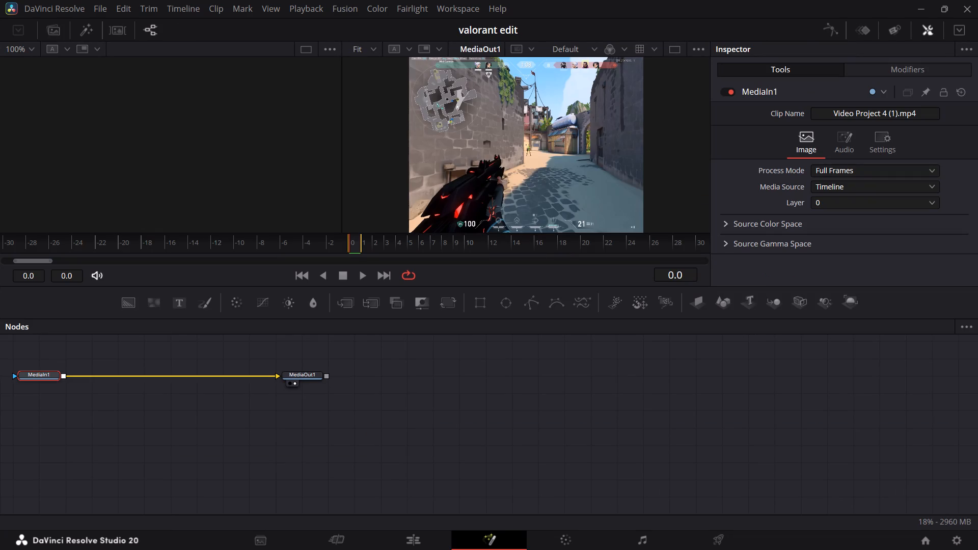
Return to the Edit page and turn the short freeze-frame piece on Video 1 into a new compound clip with the default name.
left_click_drag(355, 244, 350, 243)
left_click(424, 536)
right_click(401, 430)
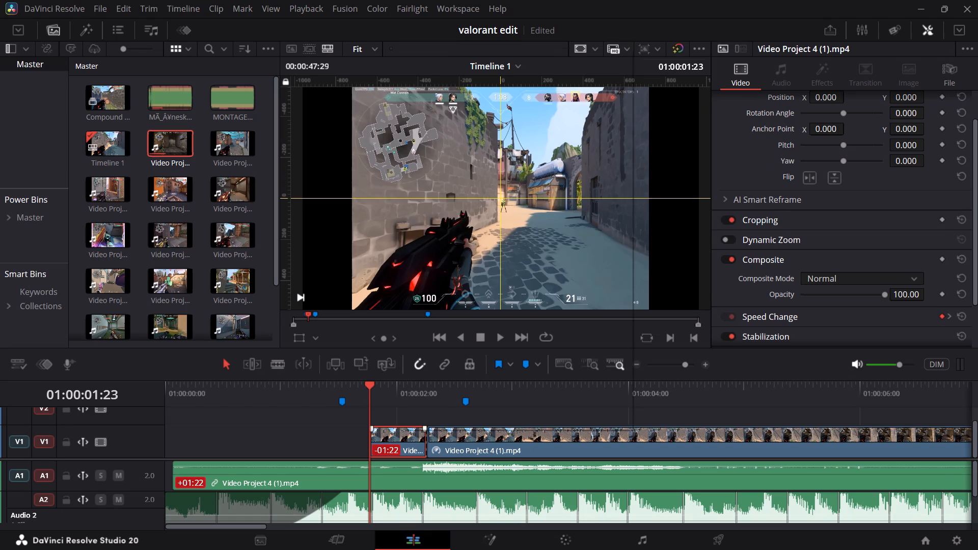
left_click(446, 59)
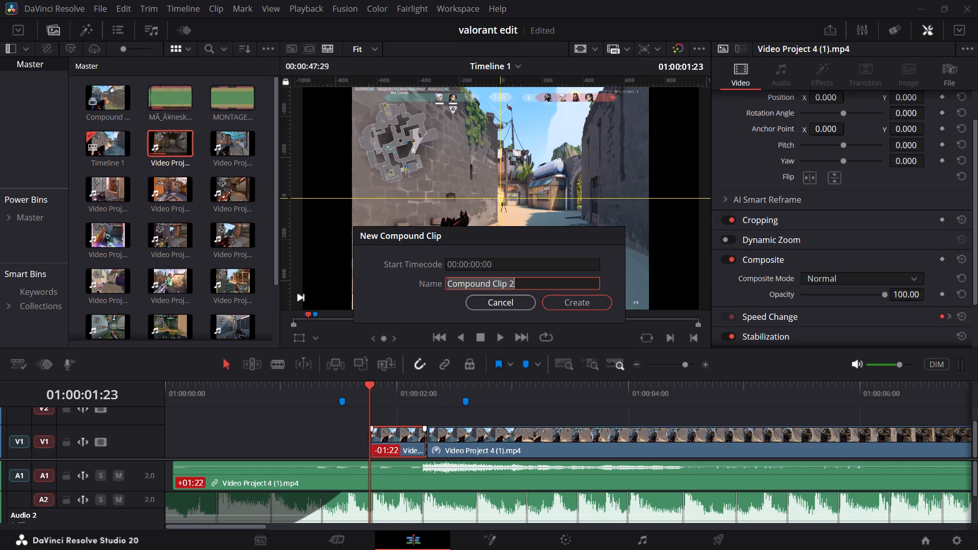
left_click(563, 304)
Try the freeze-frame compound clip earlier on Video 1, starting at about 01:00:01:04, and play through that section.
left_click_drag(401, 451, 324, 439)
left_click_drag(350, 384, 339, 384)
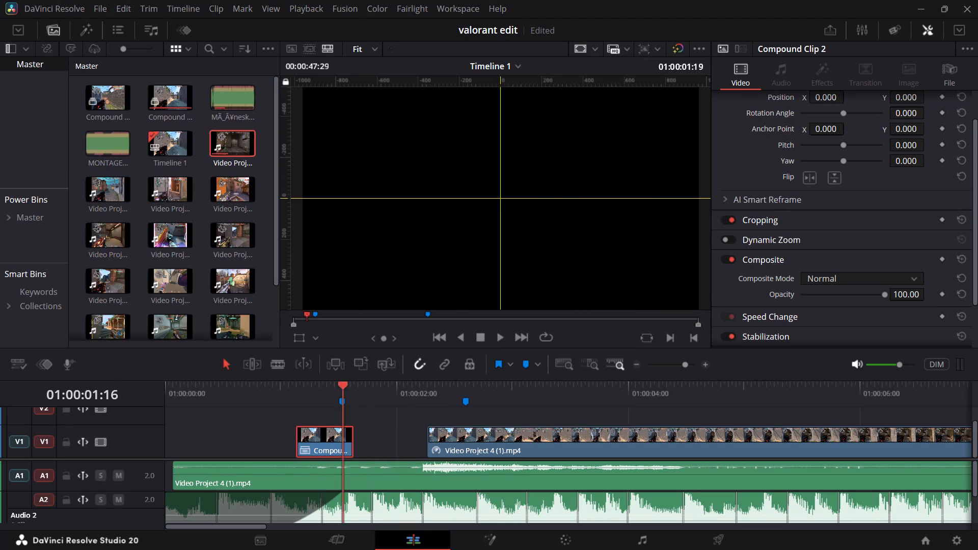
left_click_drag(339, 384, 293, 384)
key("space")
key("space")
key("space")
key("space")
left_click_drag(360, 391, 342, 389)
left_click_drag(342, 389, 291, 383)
Place the compound clip at about 01:00:01:22 on Video 1 and shift the following gameplay clip slightly earlier to butt against it.
left_click_drag(330, 432, 403, 437)
left_click_drag(506, 435, 501, 433)
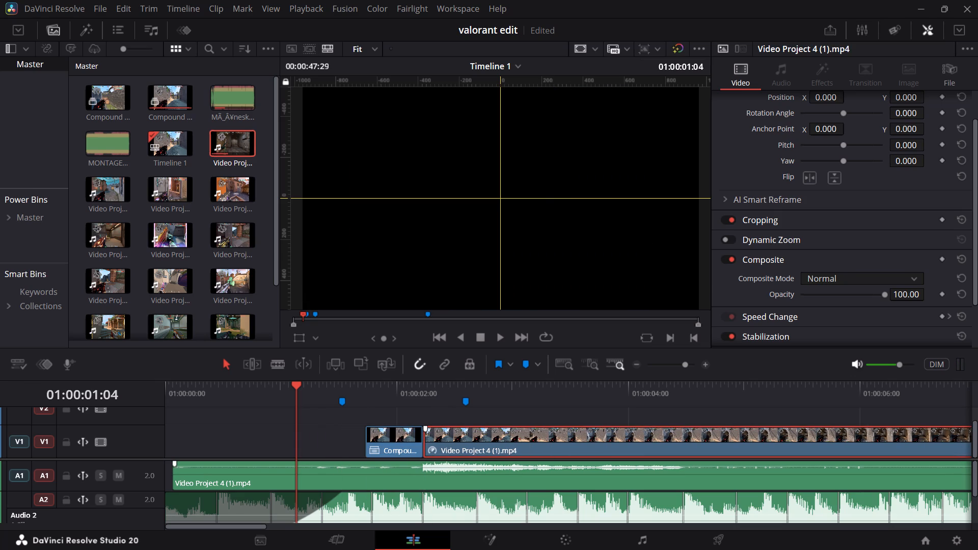
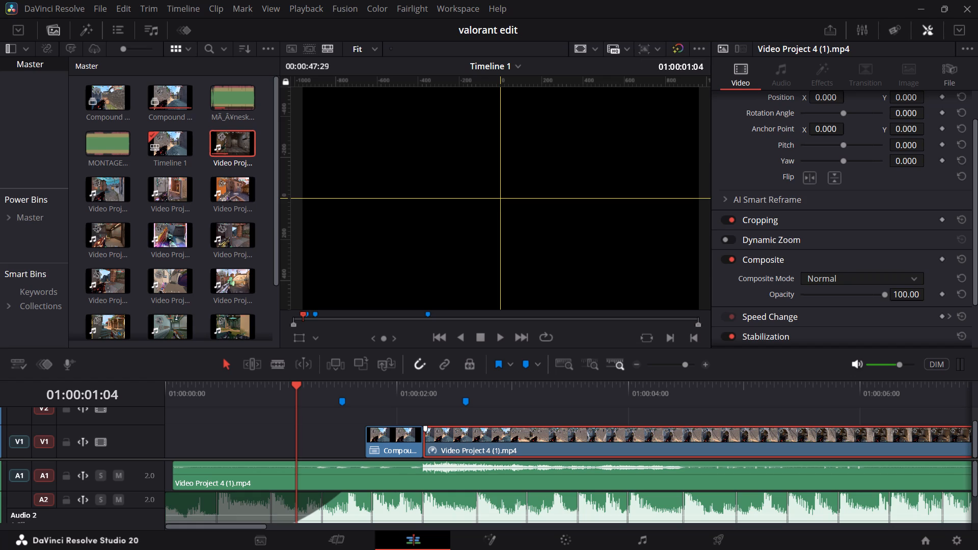
Scrub through the compound clip on Video 1 between its start and the cut to the gameplay clip, ending at 01:00:01:22.
left_click_drag(388, 382, 372, 380)
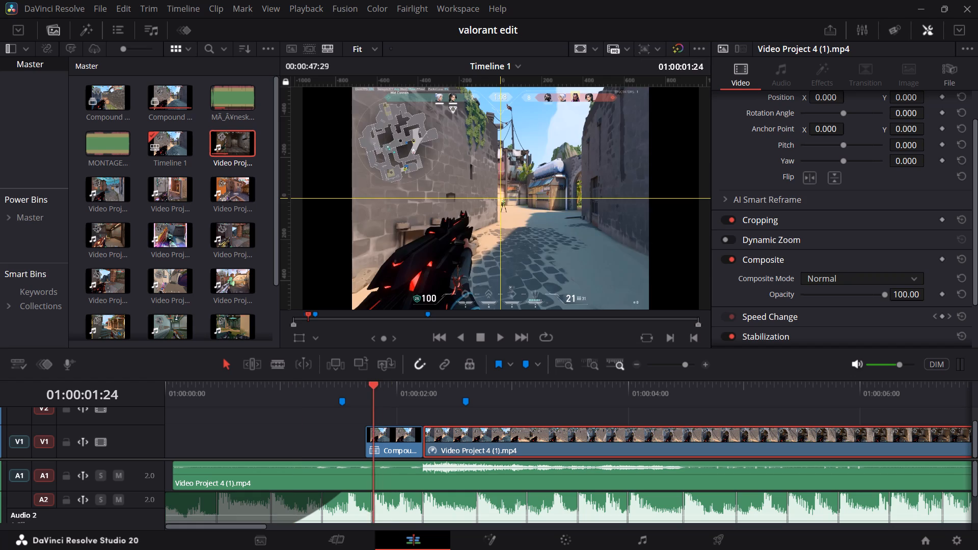
left_click_drag(372, 380, 362, 380)
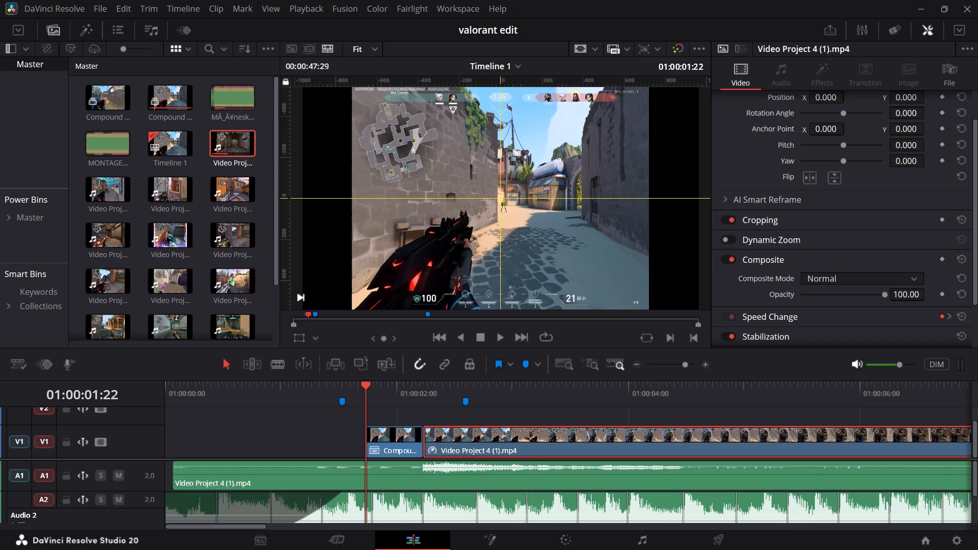
left_click_drag(382, 389, 426, 392)
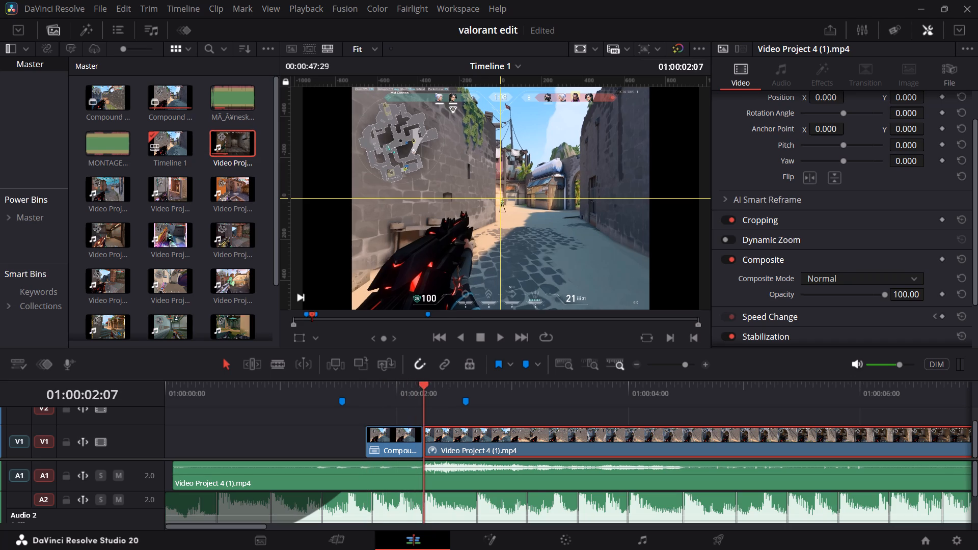
left_click_drag(426, 392, 363, 392)
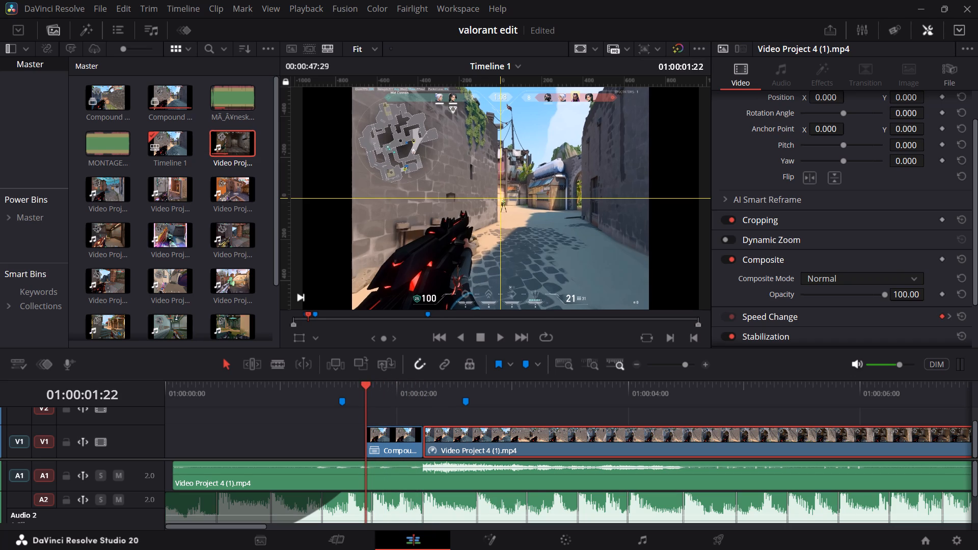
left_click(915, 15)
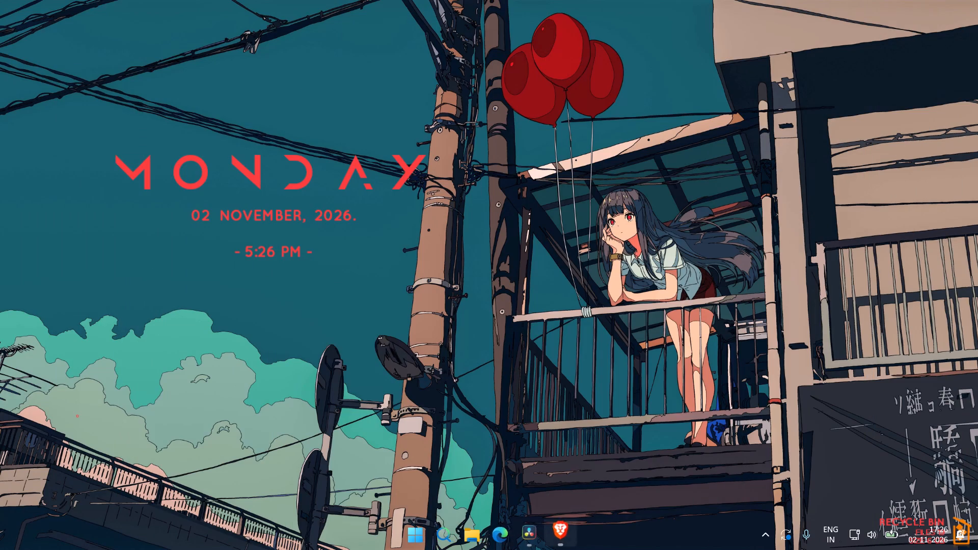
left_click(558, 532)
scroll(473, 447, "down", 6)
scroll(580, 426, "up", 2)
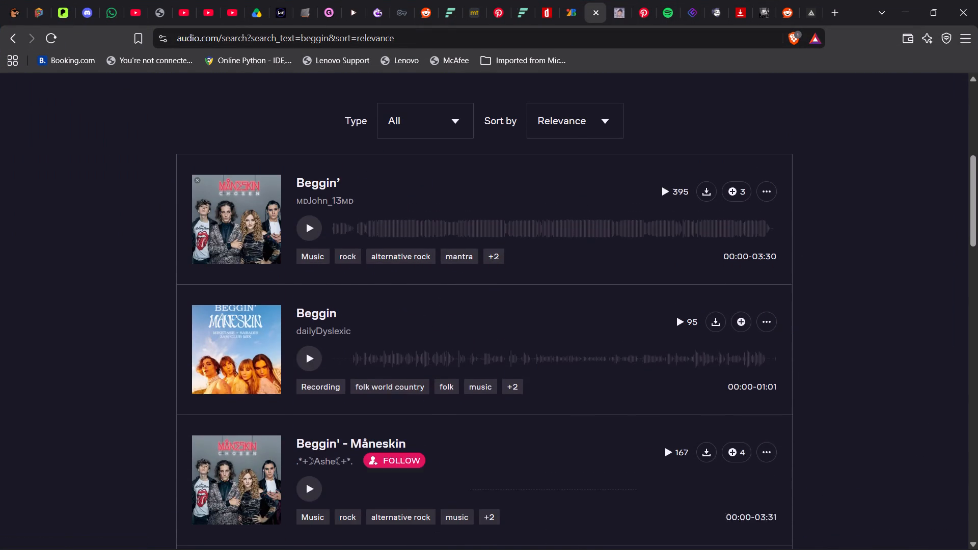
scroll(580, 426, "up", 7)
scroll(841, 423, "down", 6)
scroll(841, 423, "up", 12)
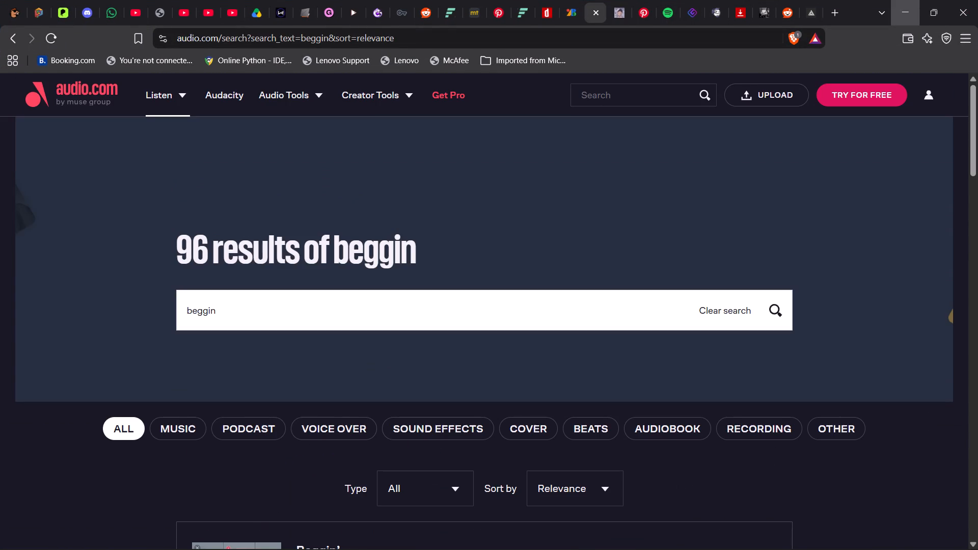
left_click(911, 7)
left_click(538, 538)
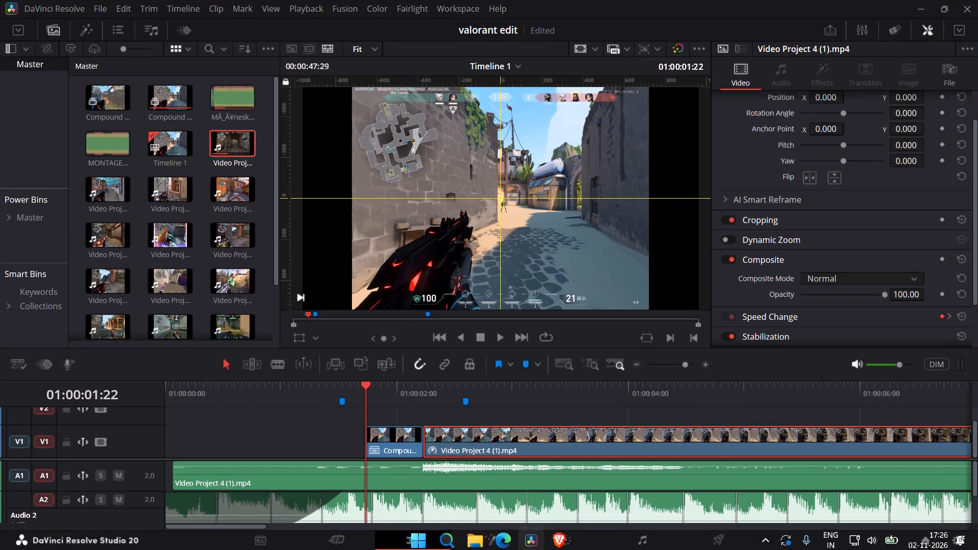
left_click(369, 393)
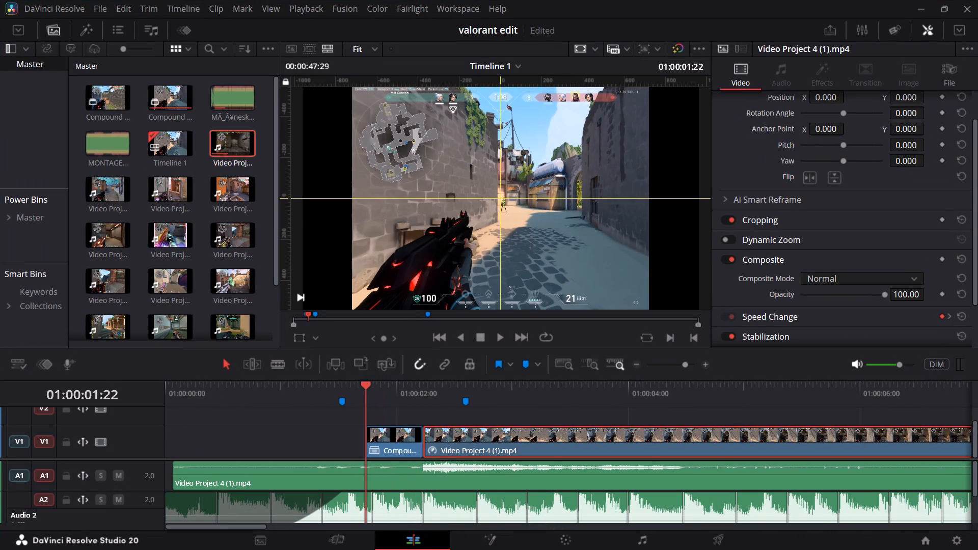
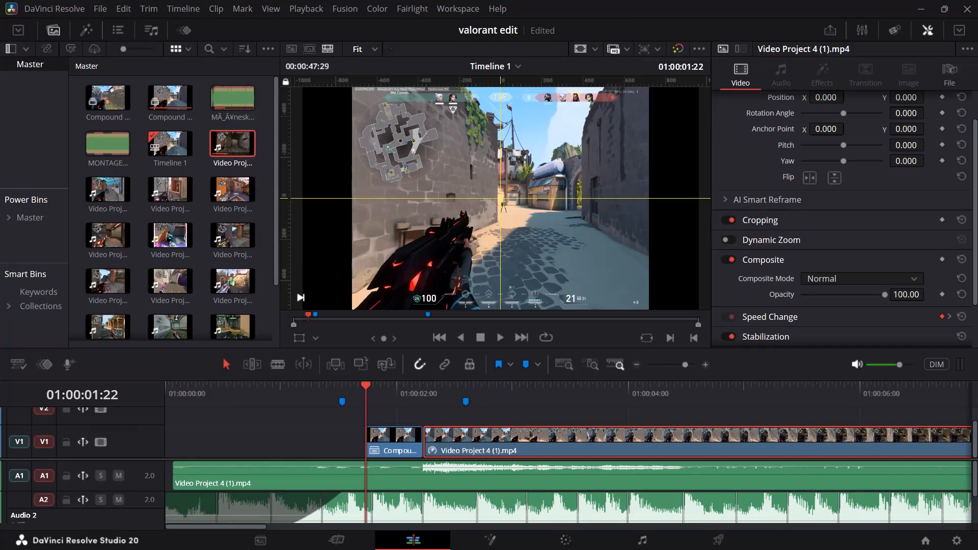
Move the compound freeze-frame clip from Video 1 up to Video 2, directly above its current timeline position.
left_click_drag(385, 441, 385, 440)
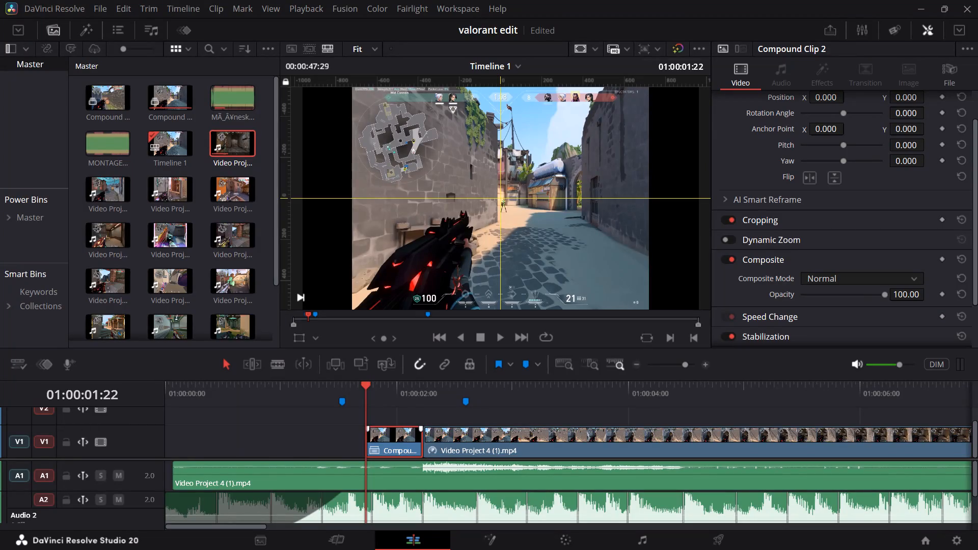
left_click_drag(385, 440, 385, 419)
Examine the frames around the cut between the compound clip and the gameplay clip, stepping between 01:00:02:02 and about 01:00:02:10.
left_click(428, 392)
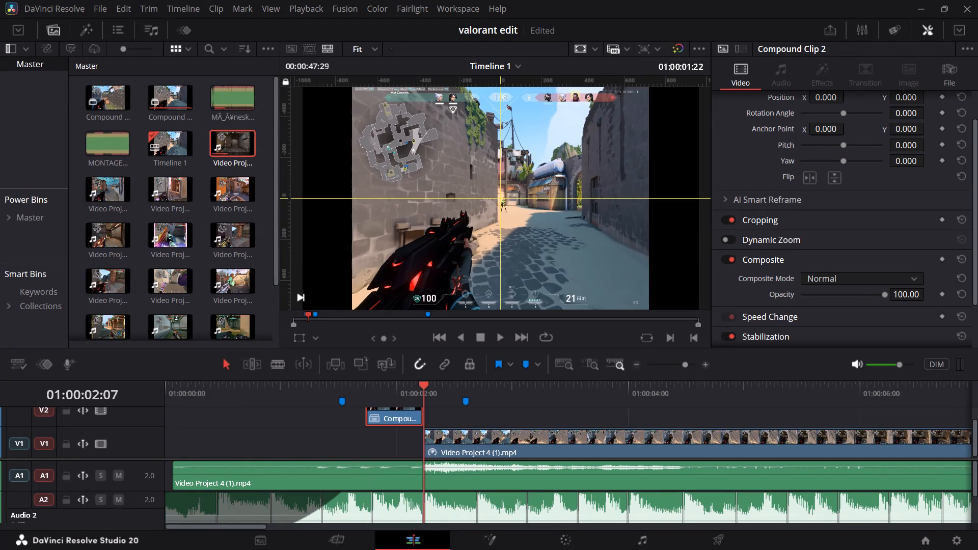
key("Left")
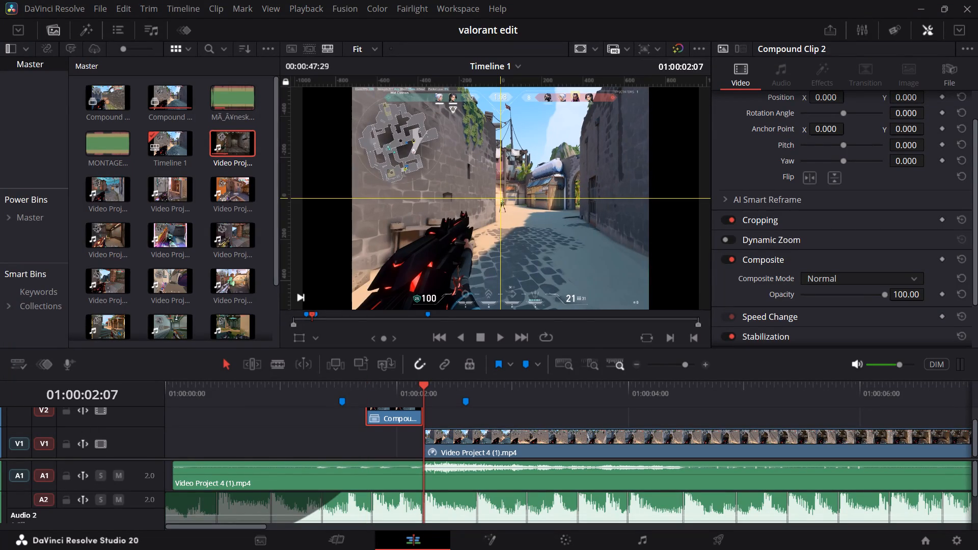
key("Left")
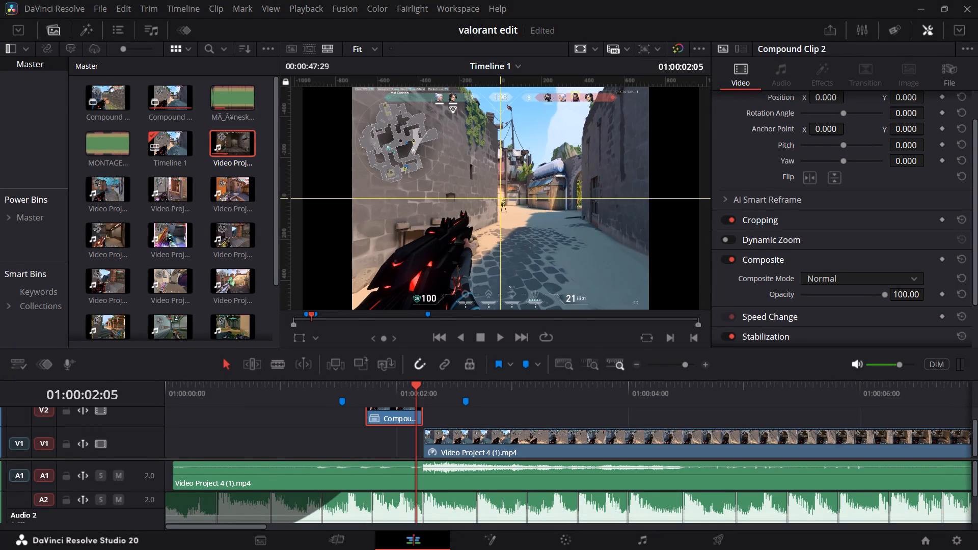
key("Left")
key("Right")
key("Left")
key("Left")
key("Left")
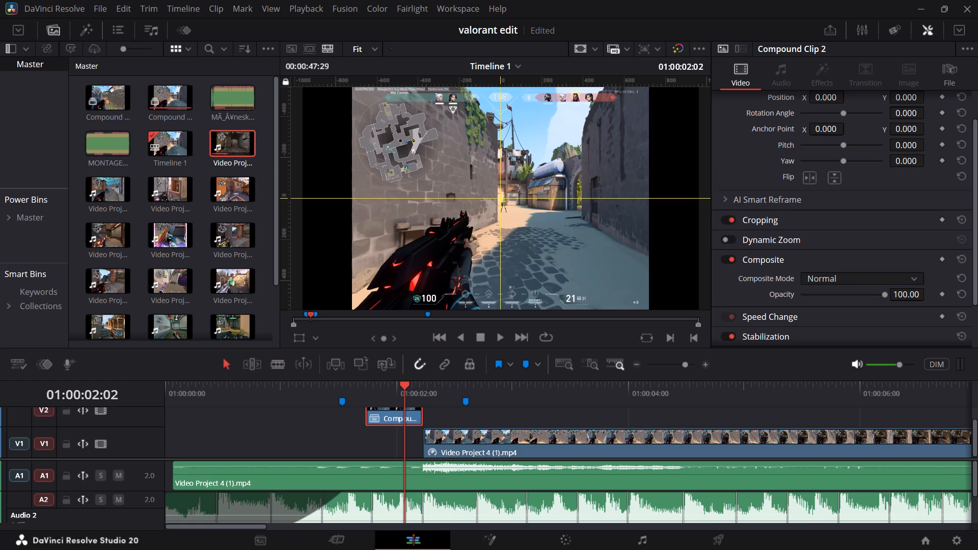
key("Right")
key("Right")
key("Right")
key("Right")
key("Right")
key("Left")
key("Left")
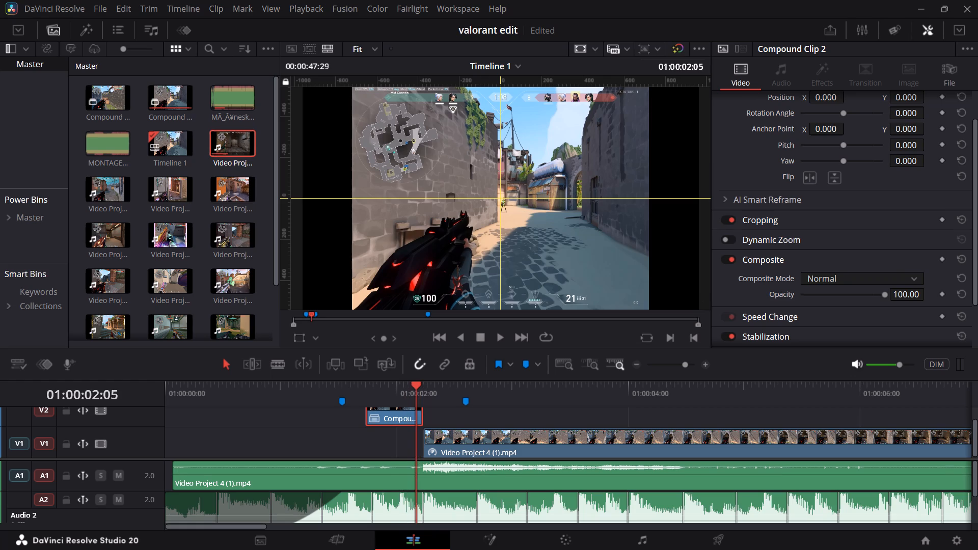
key("Right")
key("Right")
key("Right")
key("Right")
key("Right")
key("Left")
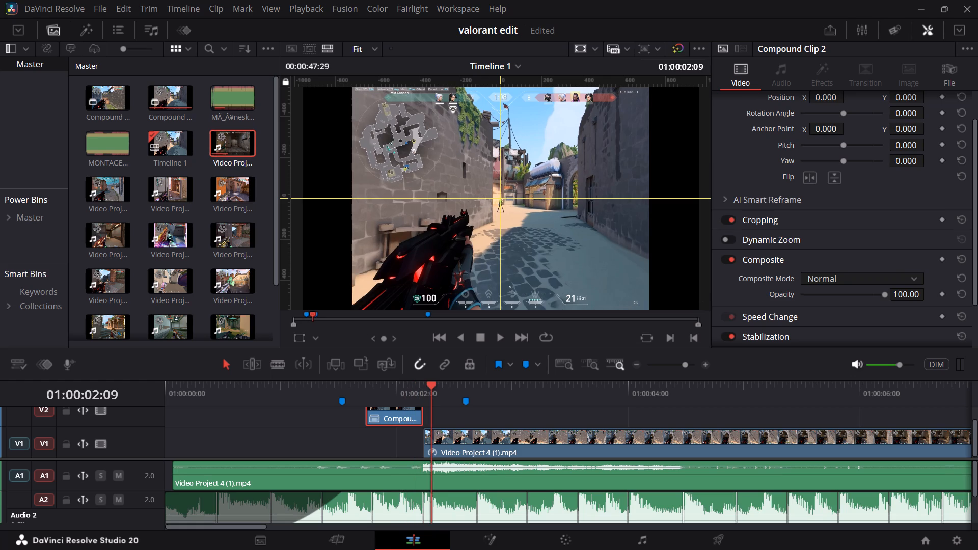
key("Left")
key("Left")
key("Left")
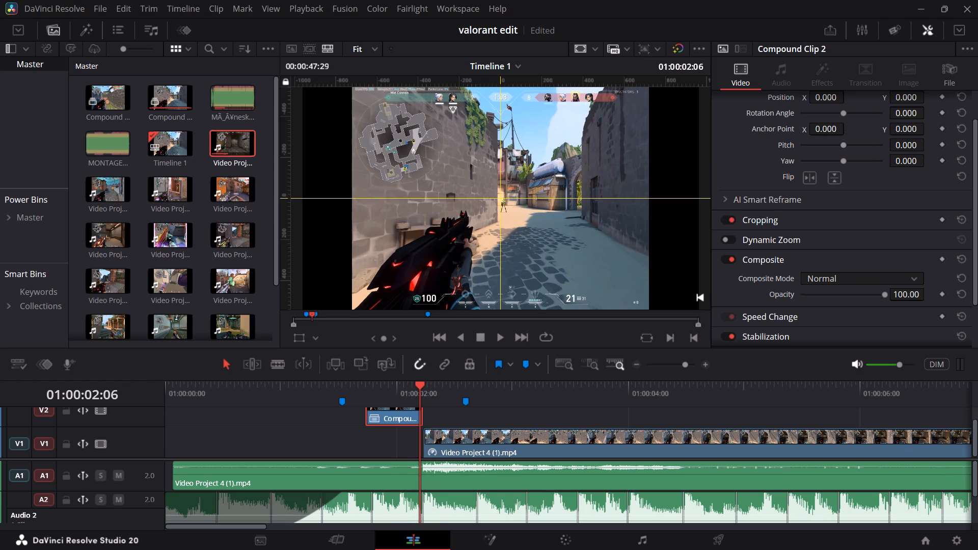
key("Left")
key("Right")
key("Right")
key("Right")
key("Left")
Scan the gameplay clip forward past the first shot to about 01:00:03:13 and back to 01:00:02:06.
key("Right")
key("Right")
key("Right")
key("Right")
key("Right")
key("Right")
key("Right")
key("Right")
key("Right")
key("Right")
key("Right")
key("Right")
key("Right")
key("Right")
key("Right")
key("Right")
key("Right")
key("Right")
key("Right")
key("Right")
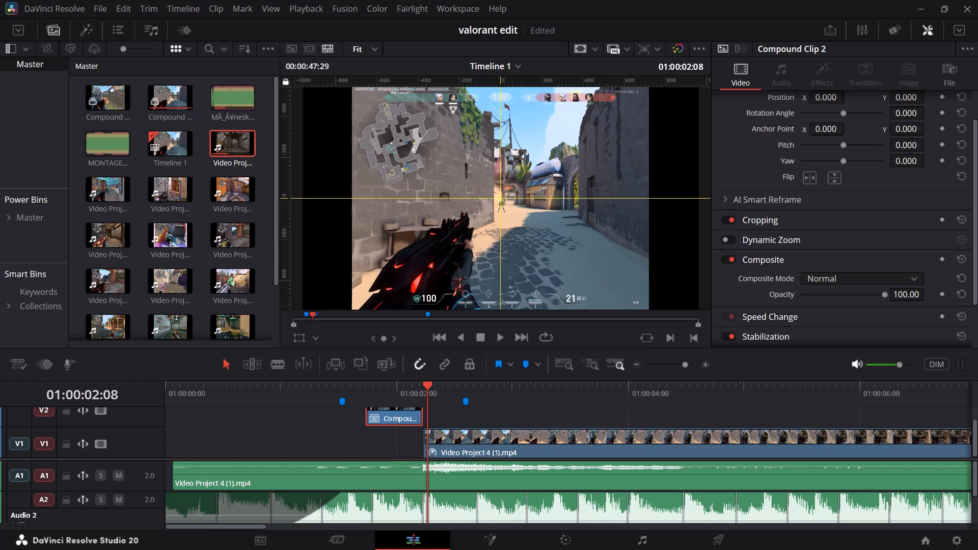
key("Right")
key("Left")
key("Left")
key("Left")
key("Left")
key("Left")
key("Left")
key("Left")
key("Left")
key("Left")
key("Left")
key("Left")
key("Left")
key("Left")
key("Left")
key("Left")
key("Left")
key("Left")
key("Left")
key("Left")
key("Left")
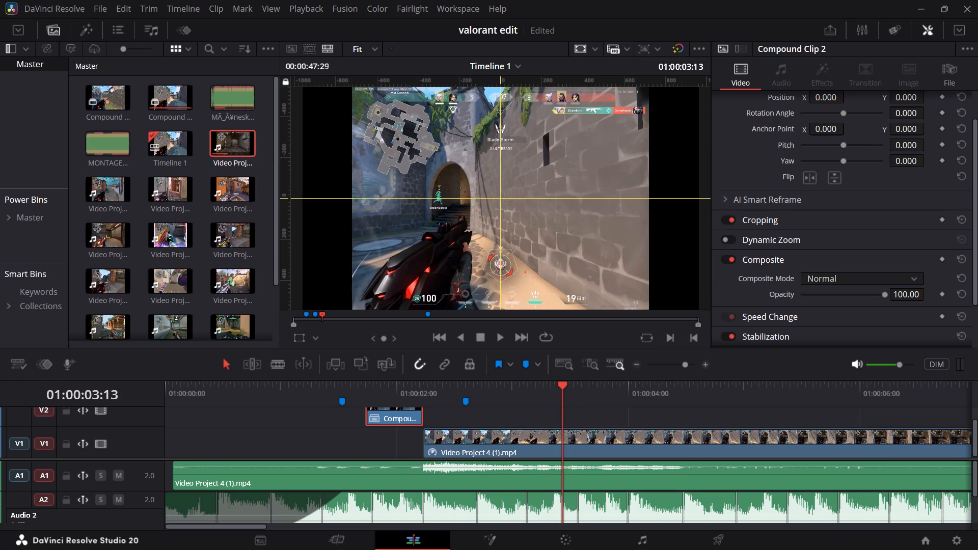
key("Left")
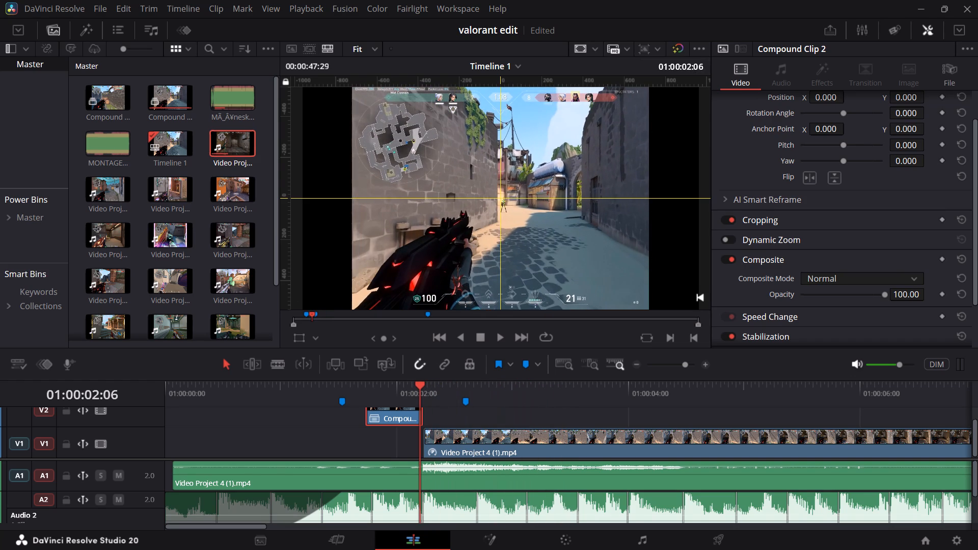
Compare the compound clip's last frames with the gameplay clip's first frames, ending on the gameplay clip's first frame at 01:00:02:07.
key("Right")
key("Right")
key("Right")
key("Left")
key("Left")
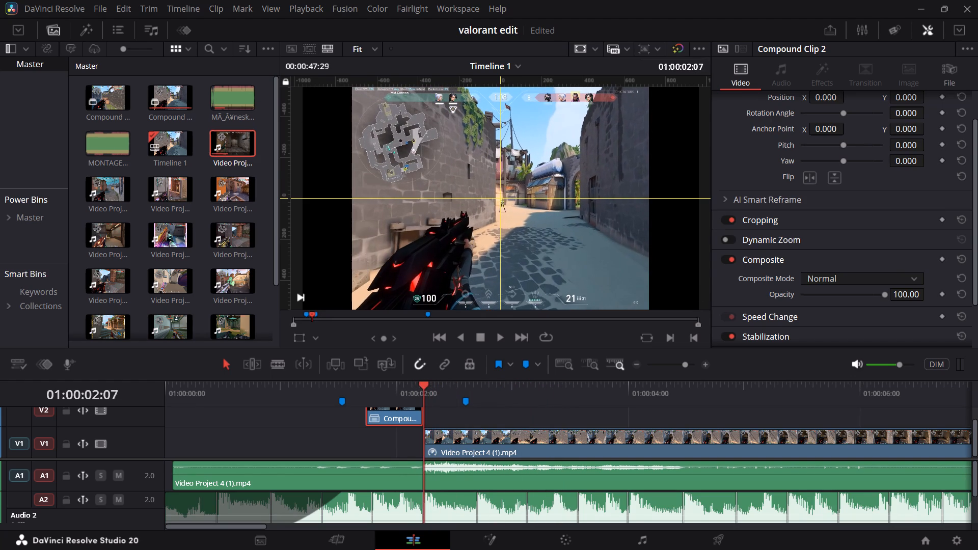
key("Right")
key("Right")
key("Left")
key("Left")
key("Left")
key("Left")
key("Right")
key("Right")
key("Left")
key("Left")
key("Right")
key("Right")
key("Right")
key("Right")
key("Right")
key("Left")
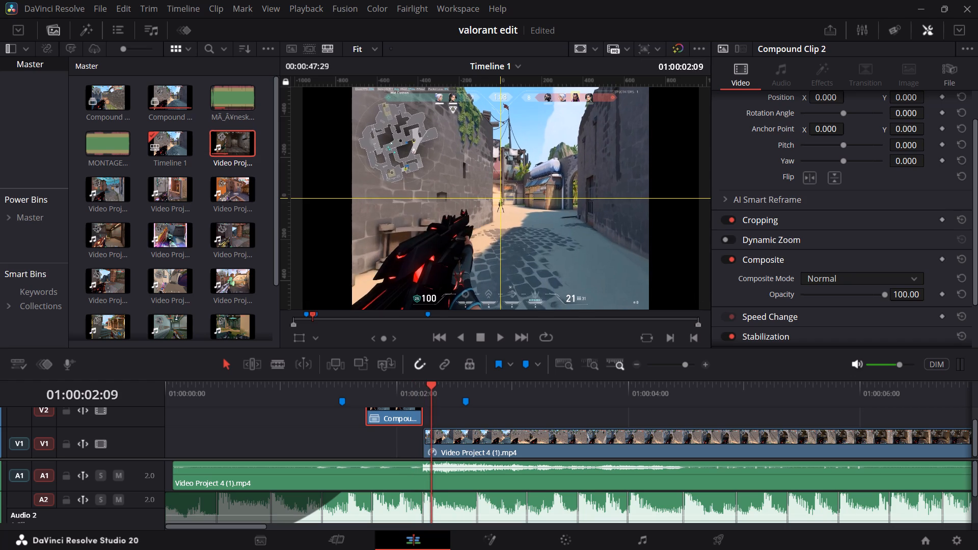
key("Left")
key("Right")
key("Right")
key("Left")
key("Left")
key("Left")
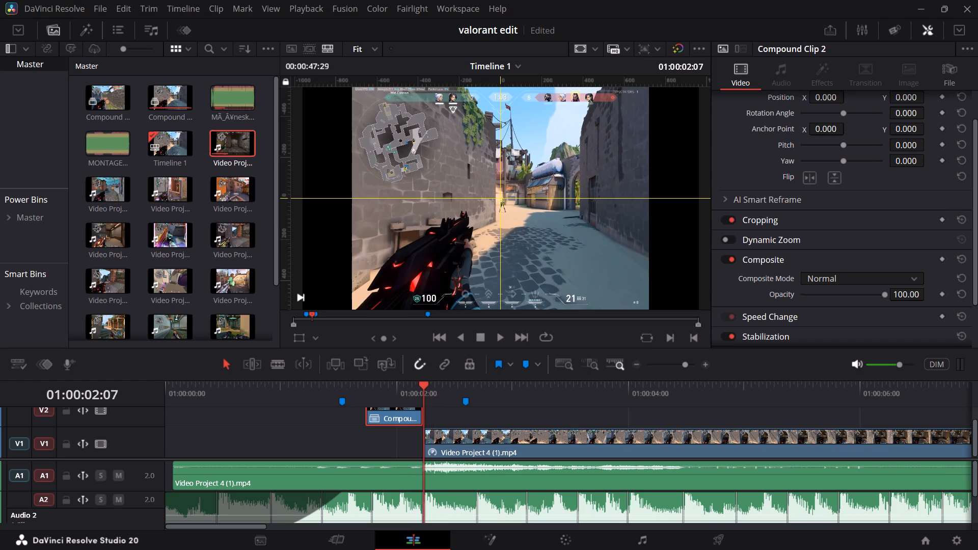
Step through the first gunshot's frames in the gameplay clip up to 01:00:02:15, finishing at 01:00:02:12.
key("Right")
key("Right")
key("Right")
key("Right")
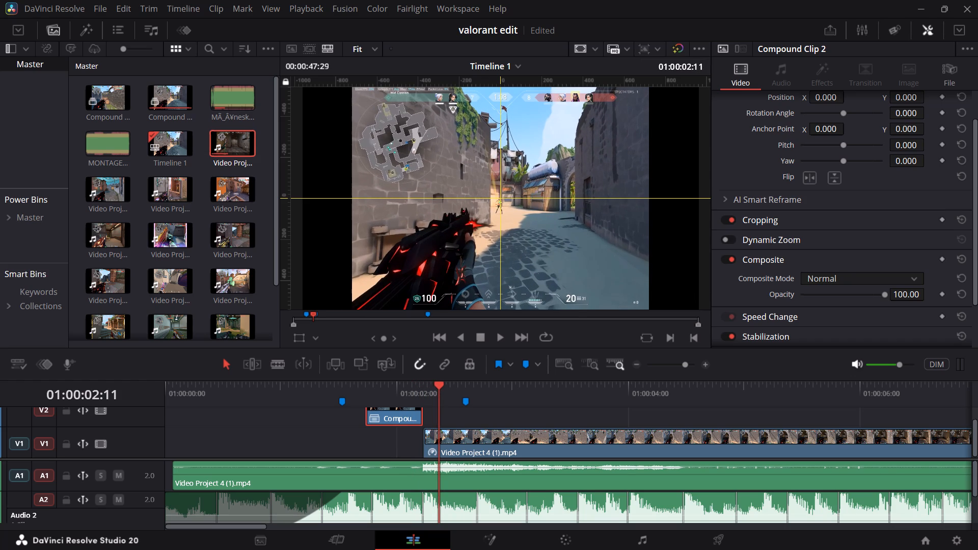
key("Right")
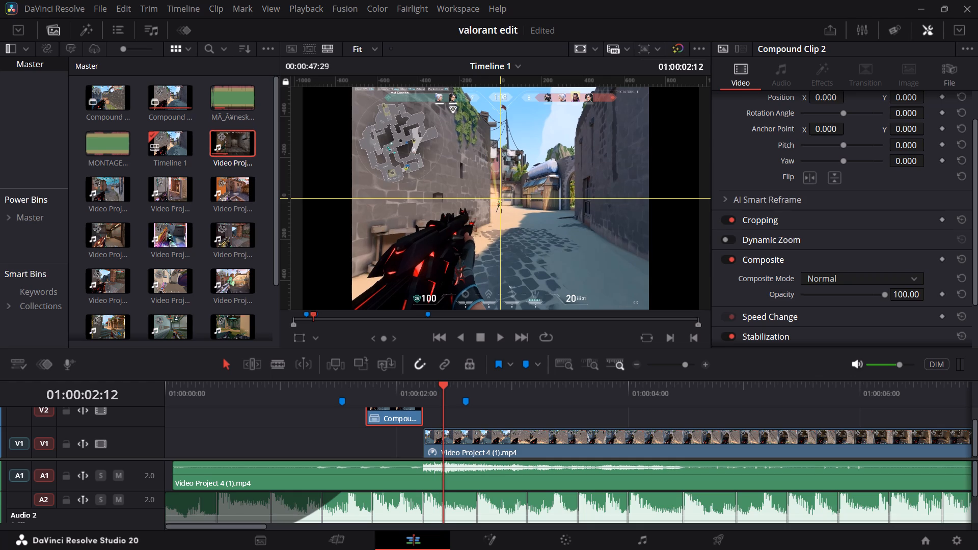
key("Right")
key("Right")
key("Right")
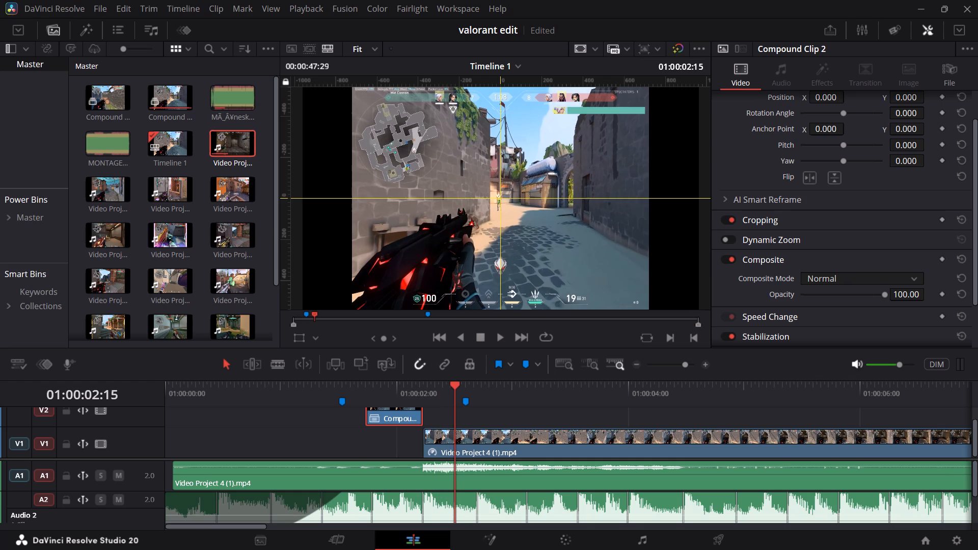
key("Left")
key("Left")
key("Left")
key("Left")
key("Left")
key("Left")
key("Left")
key("Right")
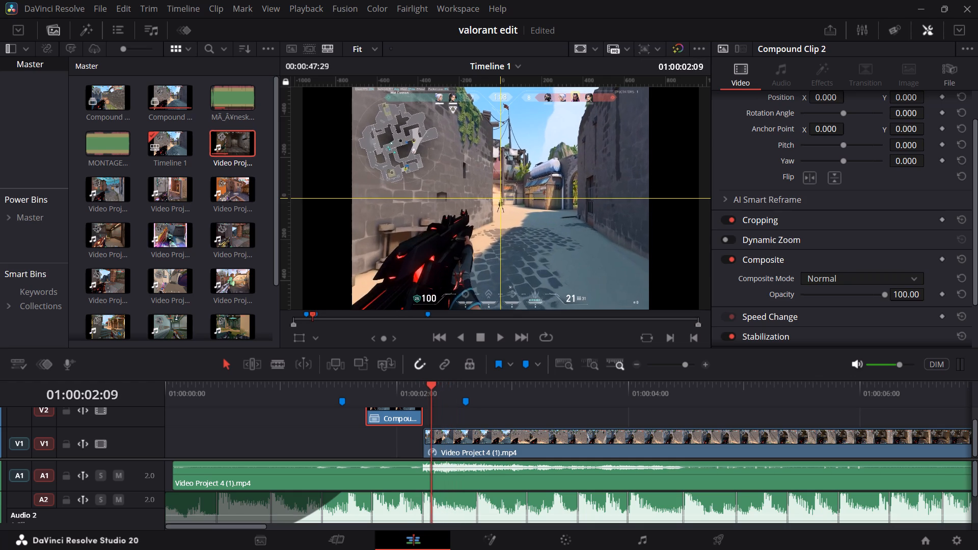
key("Right")
key("Right")
key("Right")
key("Right")
key("Left")
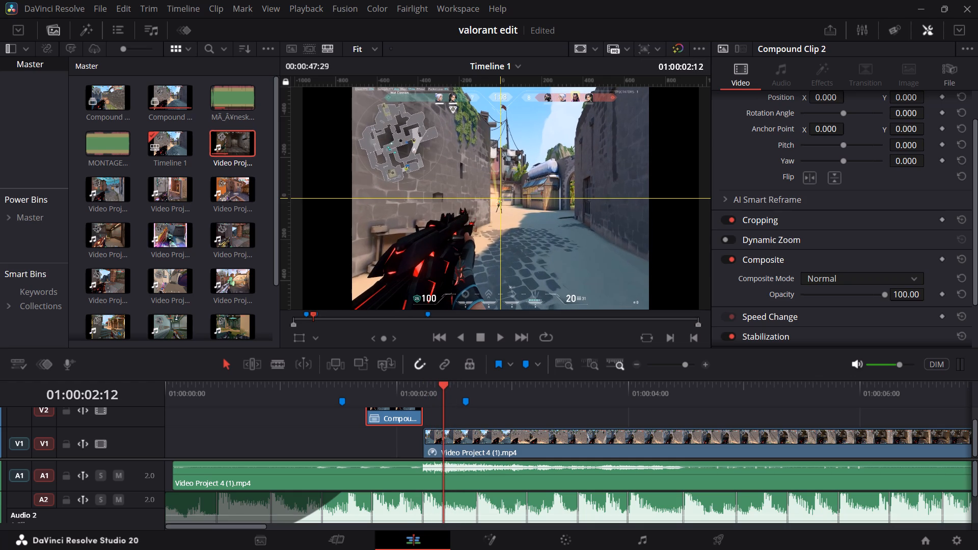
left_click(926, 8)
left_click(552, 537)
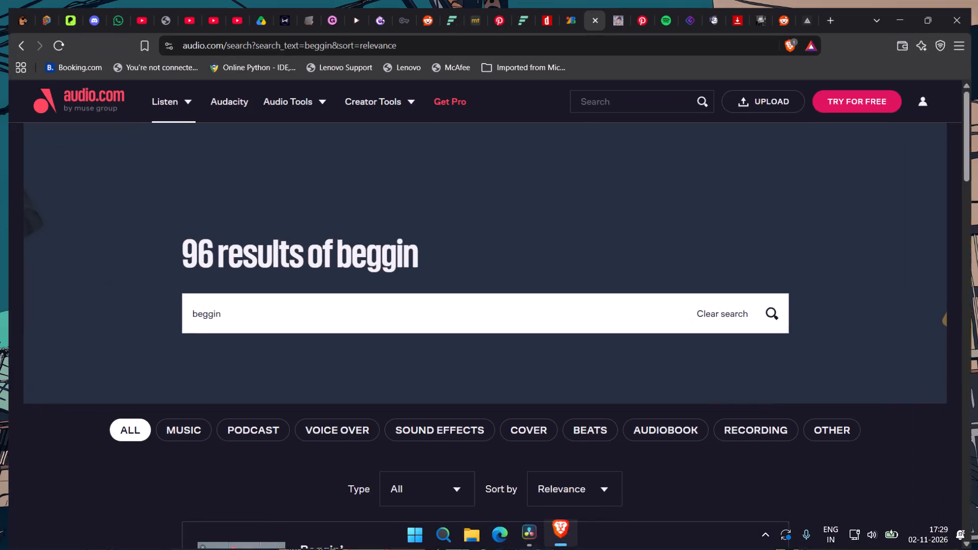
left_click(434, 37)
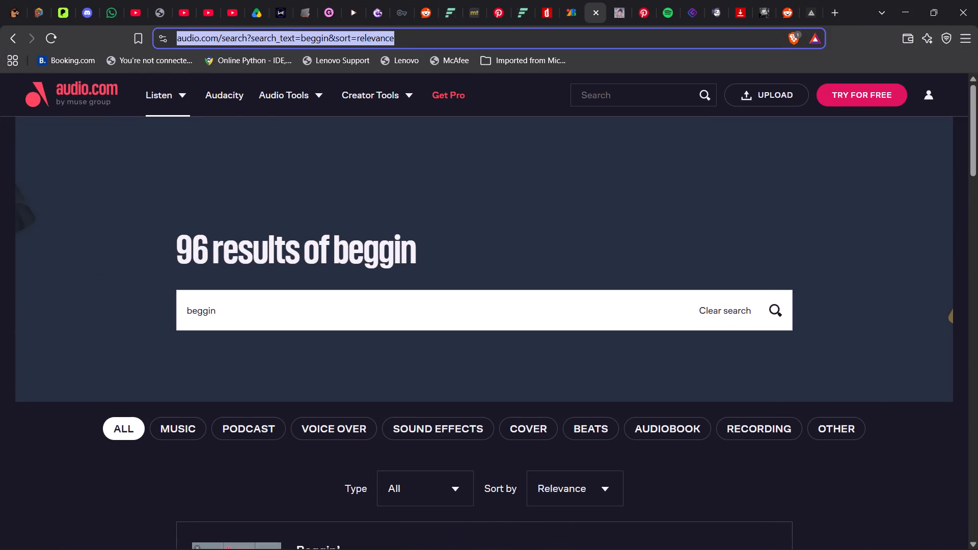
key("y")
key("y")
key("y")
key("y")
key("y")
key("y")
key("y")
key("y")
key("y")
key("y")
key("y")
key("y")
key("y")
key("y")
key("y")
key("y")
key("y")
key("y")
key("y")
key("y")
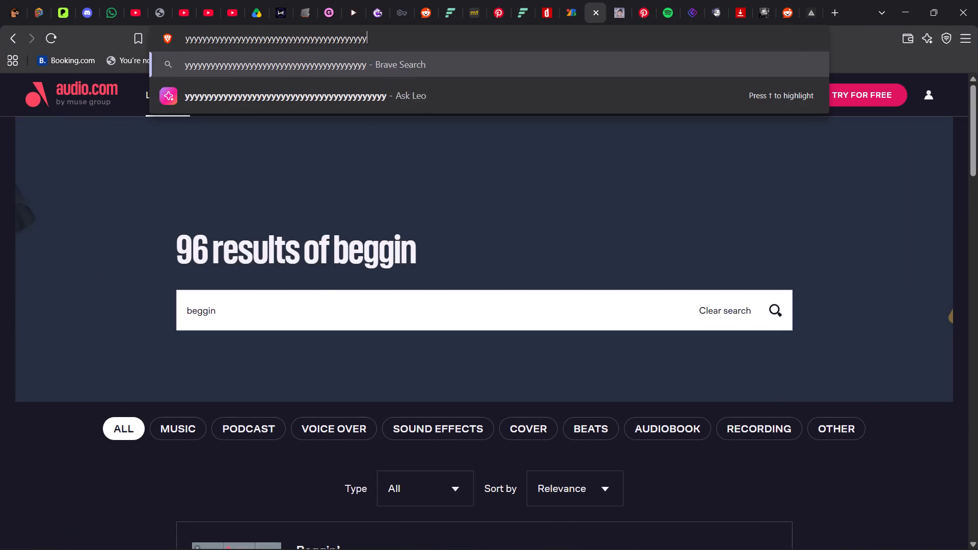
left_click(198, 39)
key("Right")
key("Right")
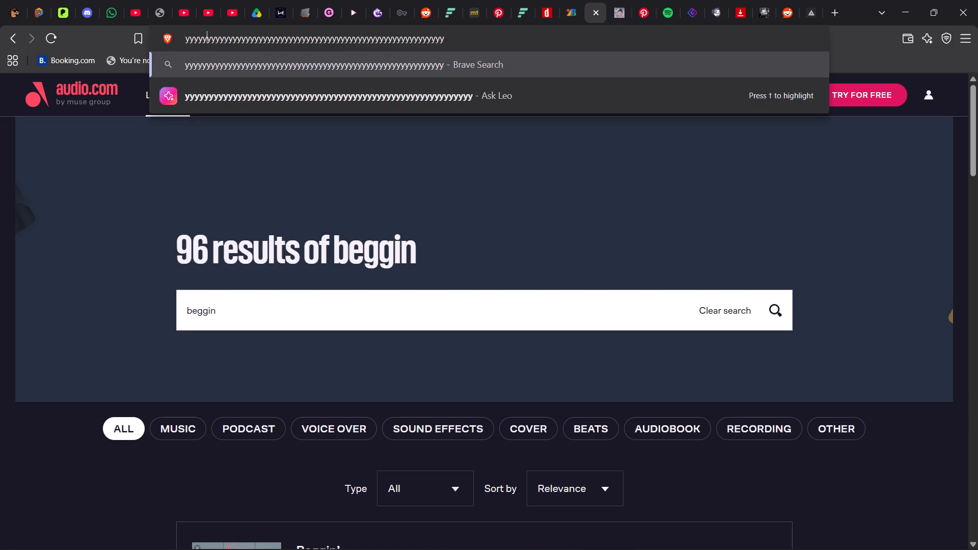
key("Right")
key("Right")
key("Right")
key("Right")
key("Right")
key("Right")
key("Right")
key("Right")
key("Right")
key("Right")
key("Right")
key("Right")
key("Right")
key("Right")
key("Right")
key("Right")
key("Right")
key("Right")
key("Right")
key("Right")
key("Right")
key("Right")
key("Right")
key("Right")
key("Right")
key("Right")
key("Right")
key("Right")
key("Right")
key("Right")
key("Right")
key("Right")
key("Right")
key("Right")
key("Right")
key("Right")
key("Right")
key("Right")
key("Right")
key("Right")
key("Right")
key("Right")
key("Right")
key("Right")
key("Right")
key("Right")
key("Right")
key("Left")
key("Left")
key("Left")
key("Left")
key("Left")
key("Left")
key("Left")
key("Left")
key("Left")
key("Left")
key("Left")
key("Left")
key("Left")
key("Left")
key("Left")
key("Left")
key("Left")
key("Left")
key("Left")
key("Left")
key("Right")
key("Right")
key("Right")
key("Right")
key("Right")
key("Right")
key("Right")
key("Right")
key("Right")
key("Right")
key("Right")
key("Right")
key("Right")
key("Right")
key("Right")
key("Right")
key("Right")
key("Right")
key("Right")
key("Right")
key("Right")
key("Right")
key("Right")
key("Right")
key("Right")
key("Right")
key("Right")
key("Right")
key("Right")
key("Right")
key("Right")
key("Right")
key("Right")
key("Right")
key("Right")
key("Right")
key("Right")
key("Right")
Switch back to DaVinci Resolve and play through the cut from the compound clip to the gameplay clip, stopping at 01:00:02:04.
left_click(907, 19)
left_click(526, 549)
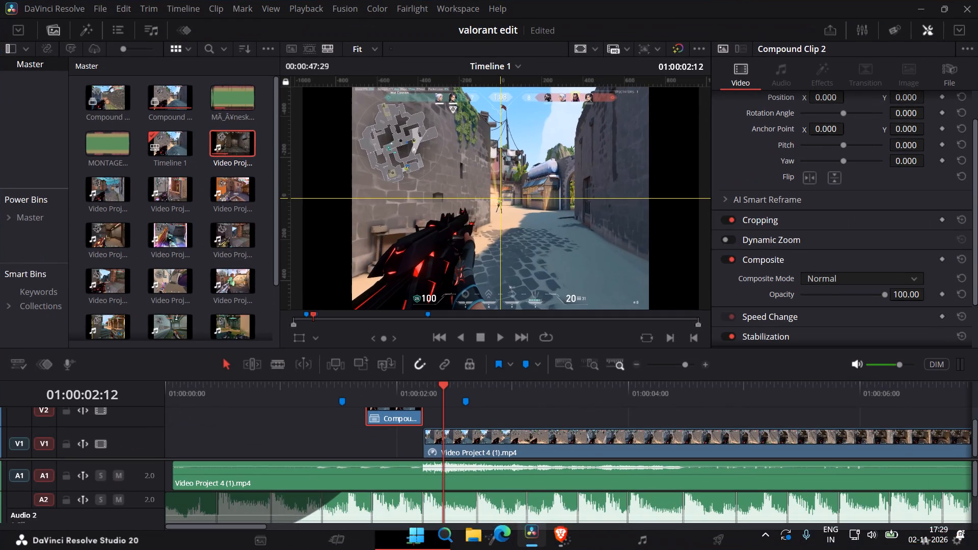
left_click_drag(436, 390, 401, 383)
key("space")
key("space")
left_click_drag(428, 393, 382, 390)
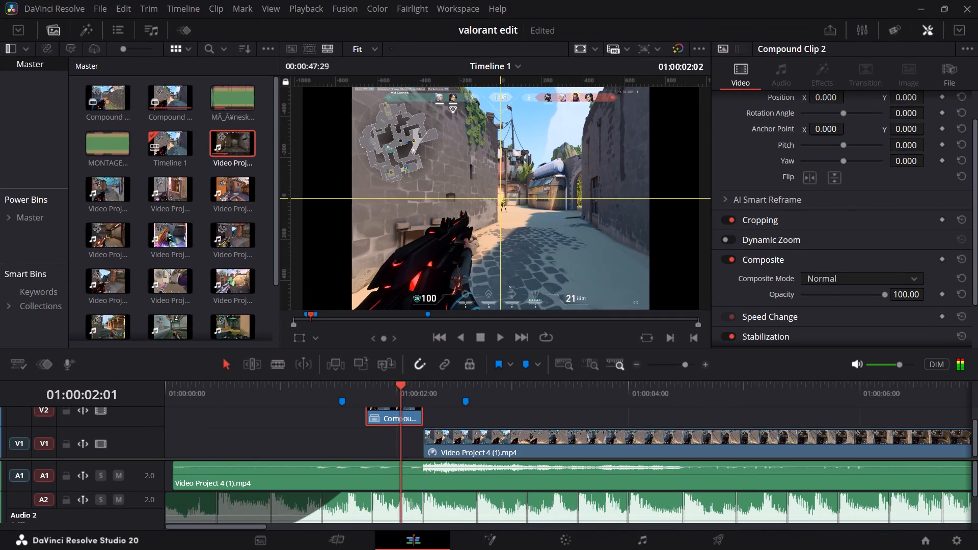
left_click_drag(382, 390, 365, 391)
key("space")
key("space")
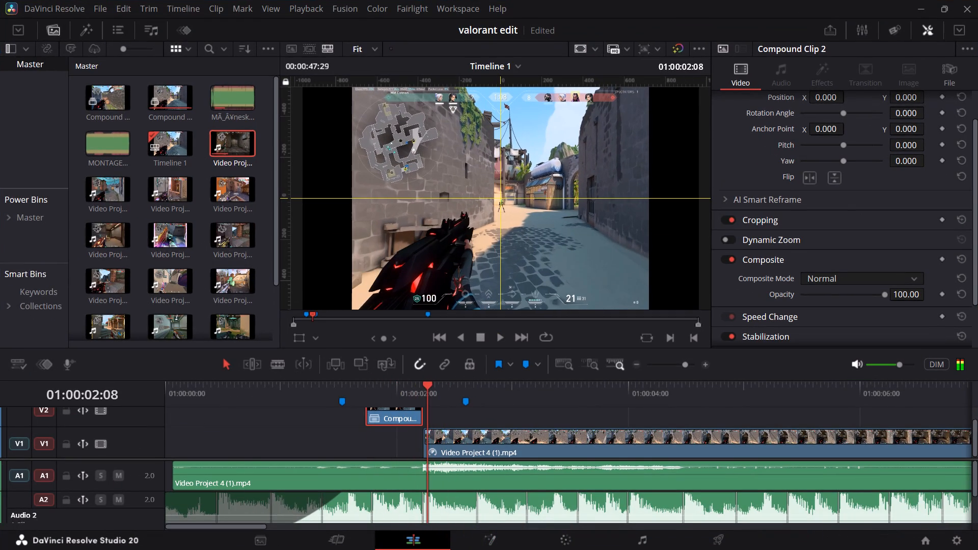
left_click_drag(423, 390, 412, 388)
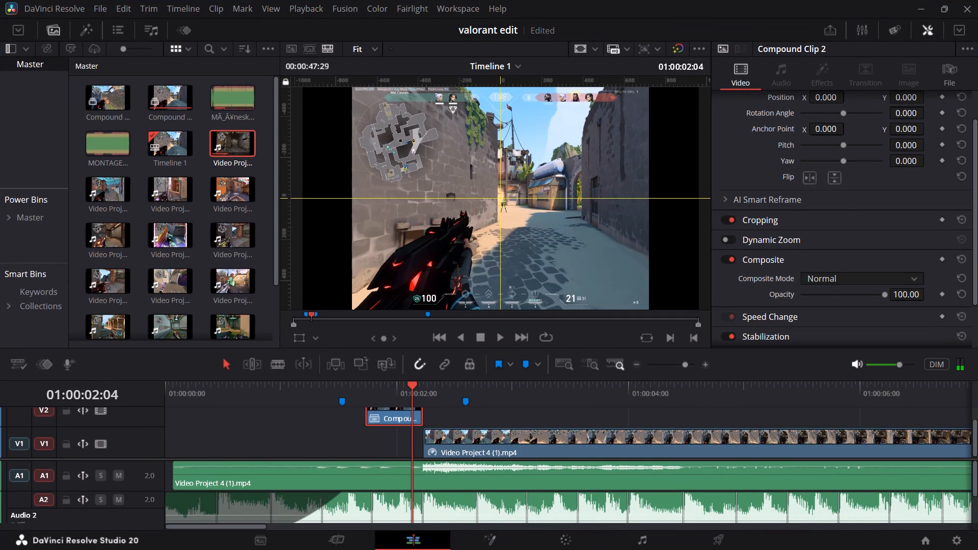
Open Compound Clip 2 in Fusion and add a Magic Mask node between MediaIn1 and MediaOut1.
left_click(562, 543)
left_click(502, 542)
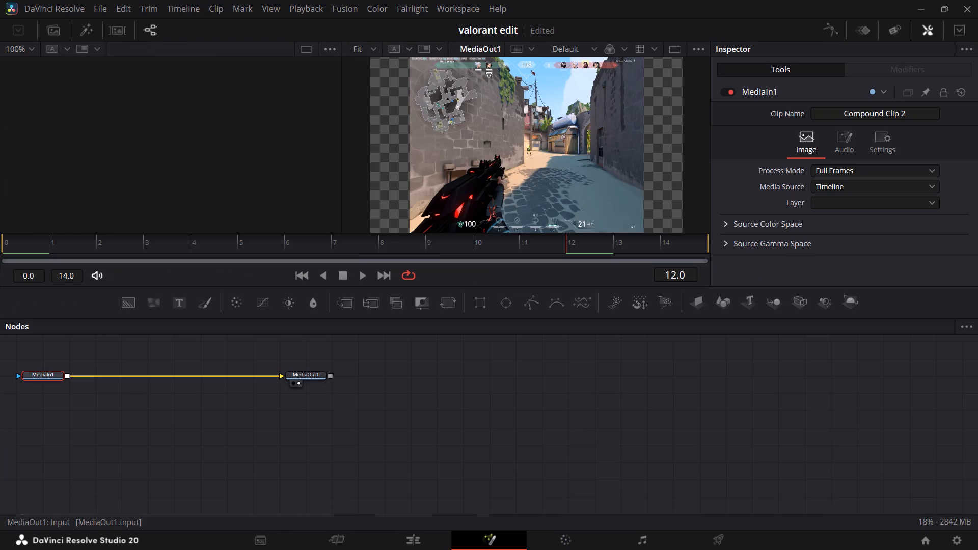
key("shift+space")
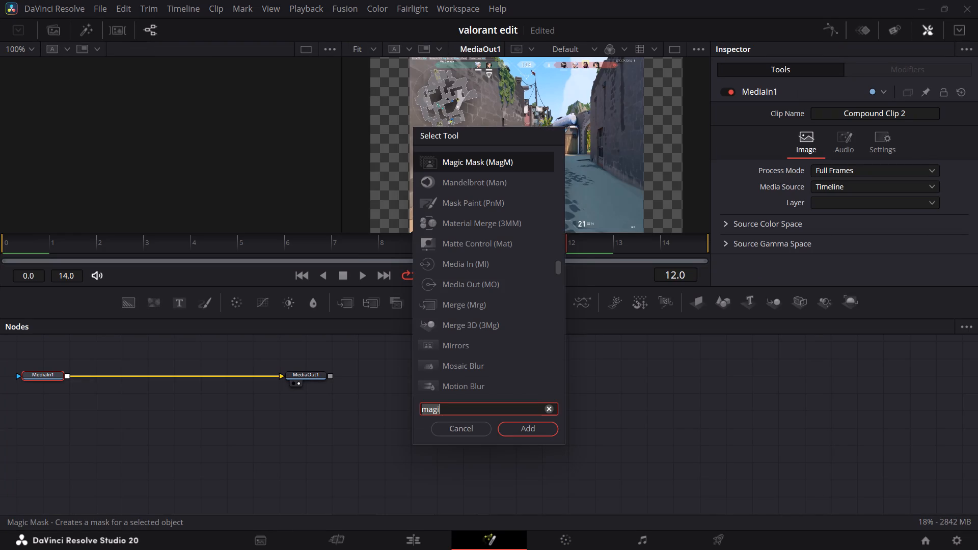
key("Return")
Mark the gun with three Magic Mask points at frame 12, track it in both directions, and check the mask up to frame 14.
left_click(474, 200)
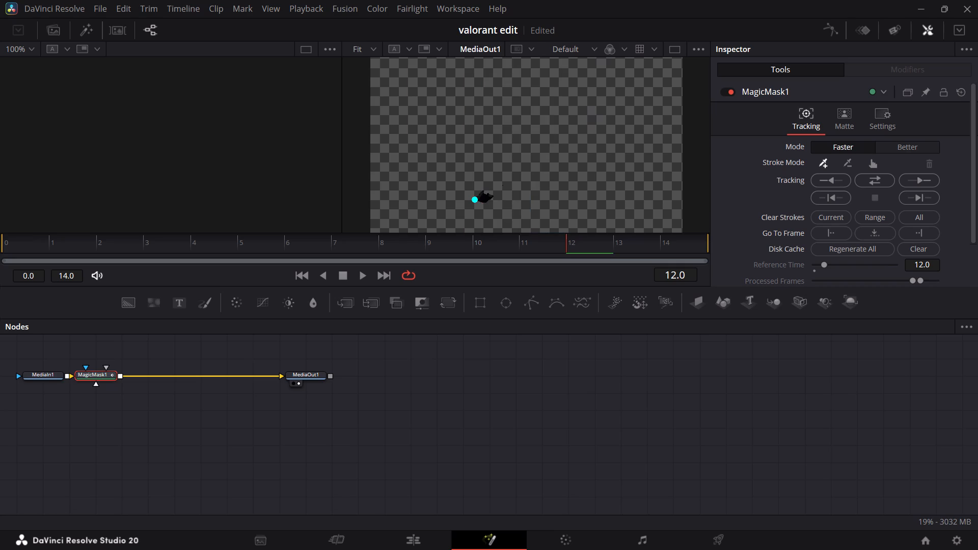
left_click(467, 211)
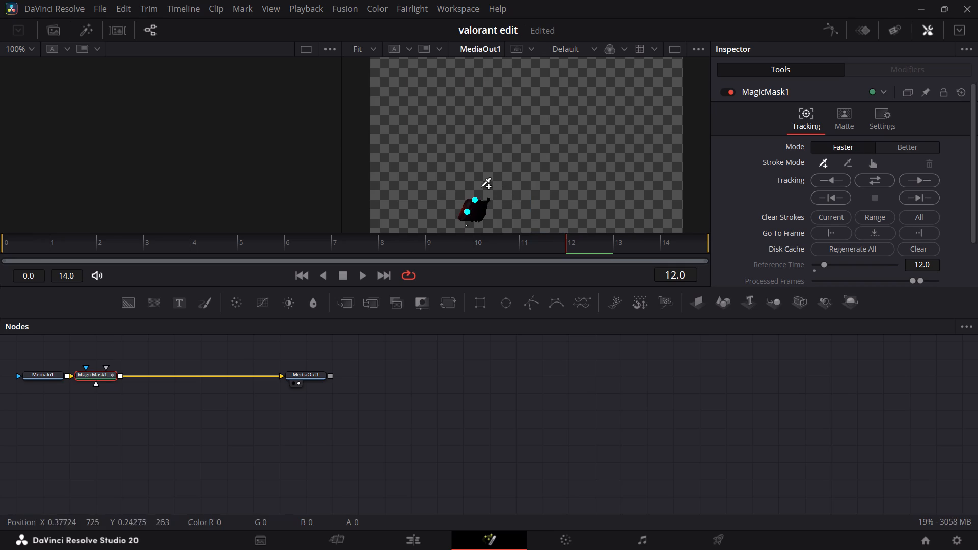
left_click(474, 184)
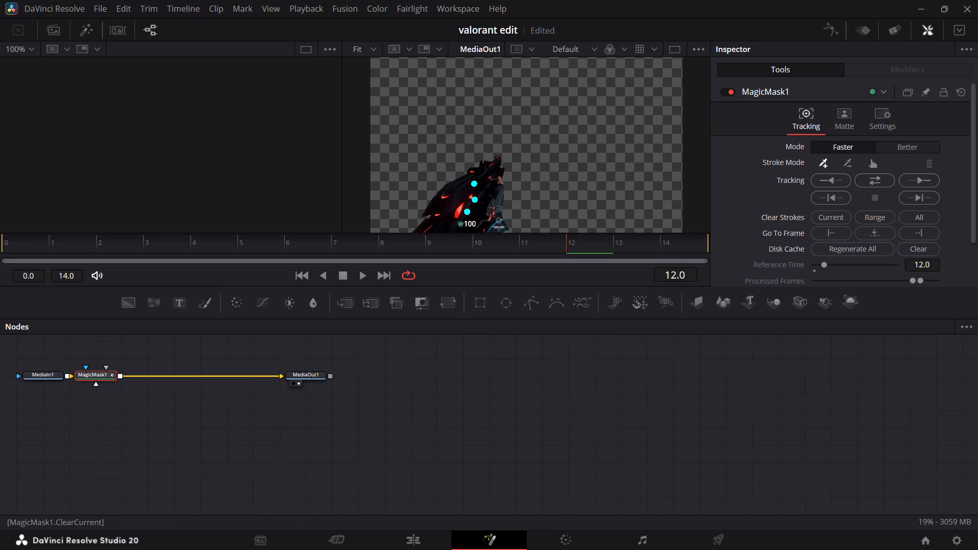
left_click(873, 184)
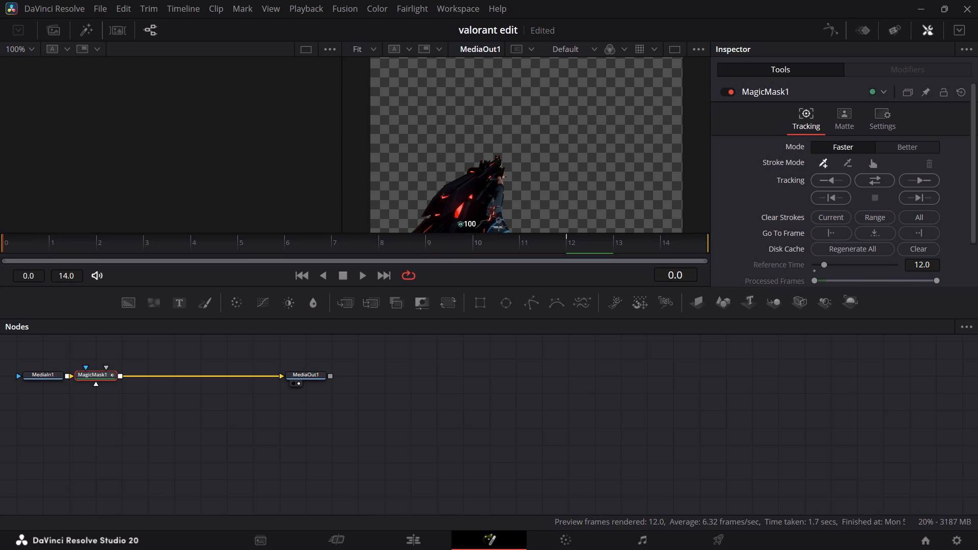
left_click_drag(567, 248, 395, 240)
left_click_drag(395, 240, 756, 266)
Add a Color Corrector node between MagicMask1 and MediaOut1.
key("shift+space")
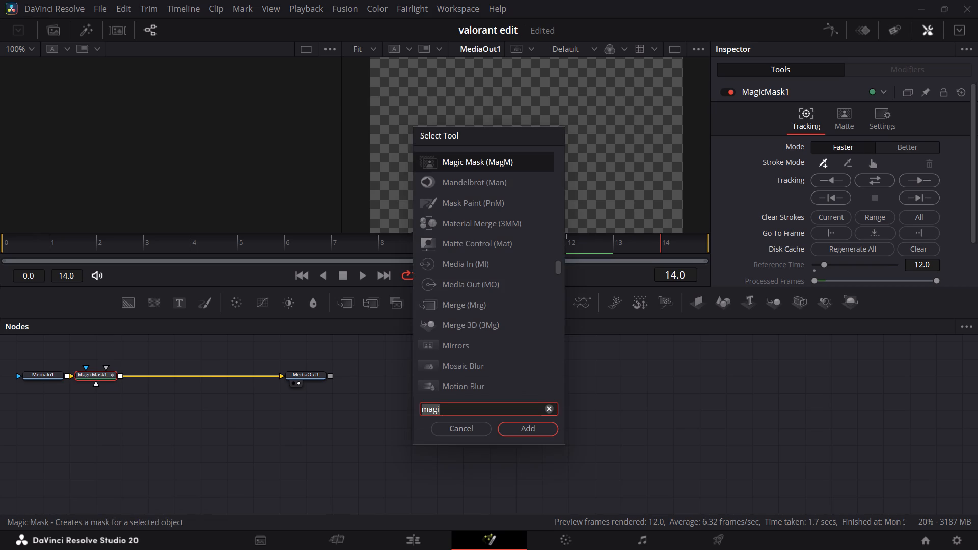
type("color")
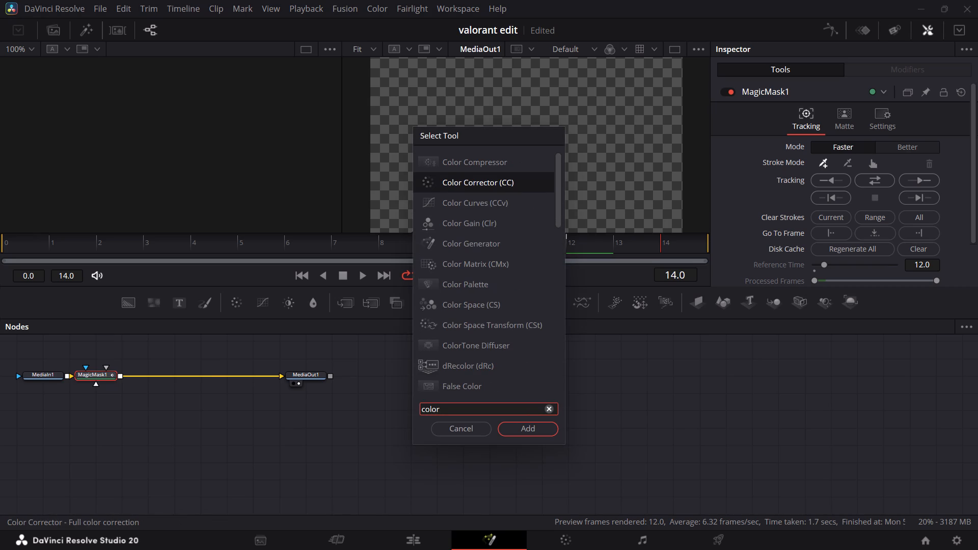
key("BackSpace")
key("BackSpace")
key("BackSpace")
key("BackSpace")
key("BackSpace")
key("BackSpace")
key("BackSpace")
key("BackSpace")
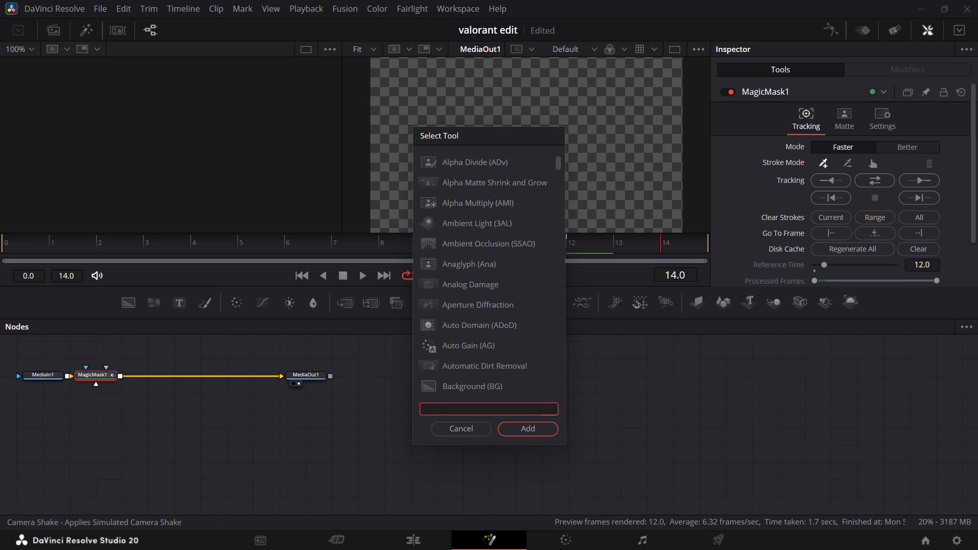
key("f")
type("la")
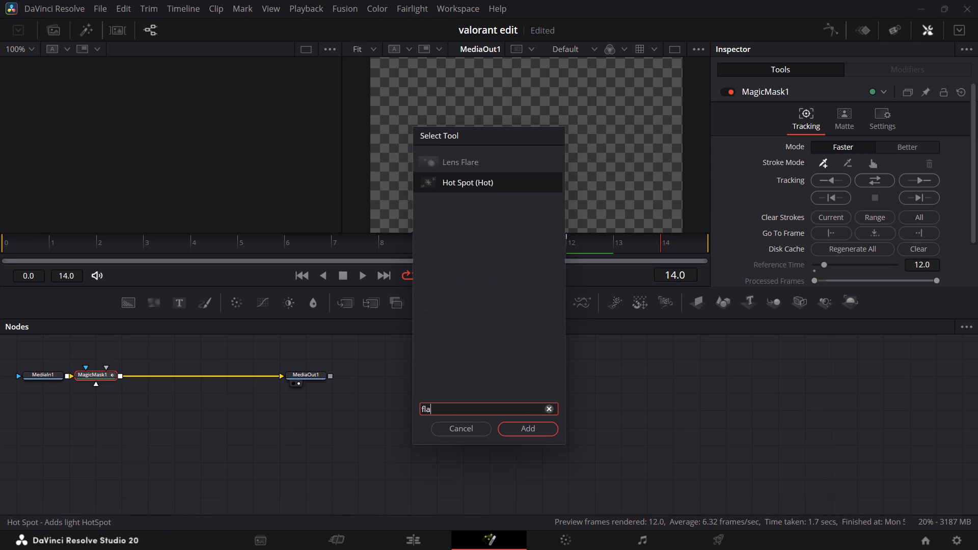
key("BackSpace")
key("BackSpace")
key("BackSpace")
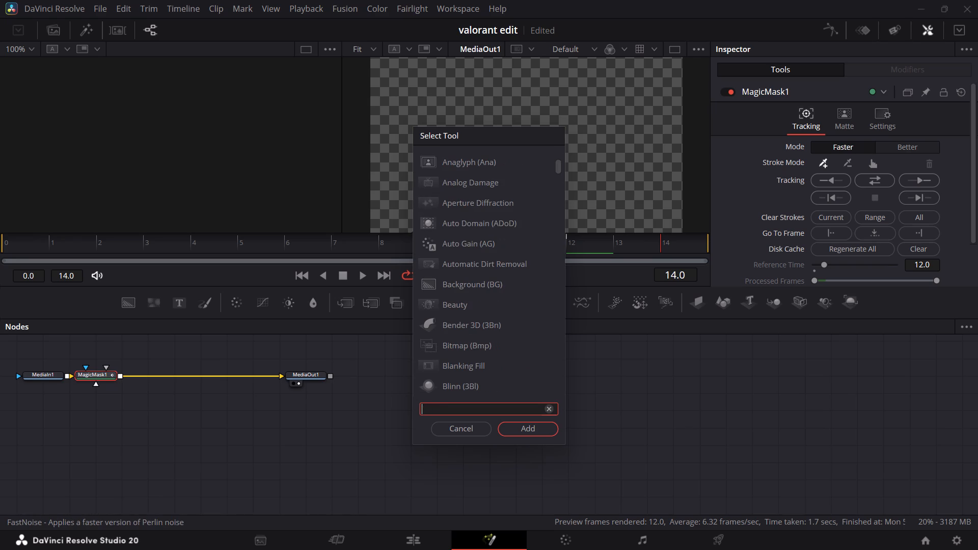
key("BackSpace")
type("color")
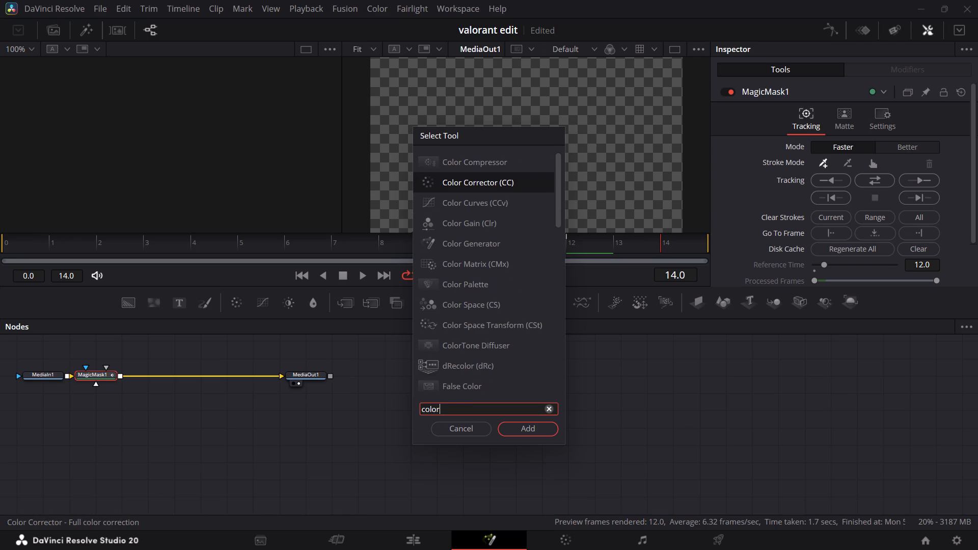
key("Return")
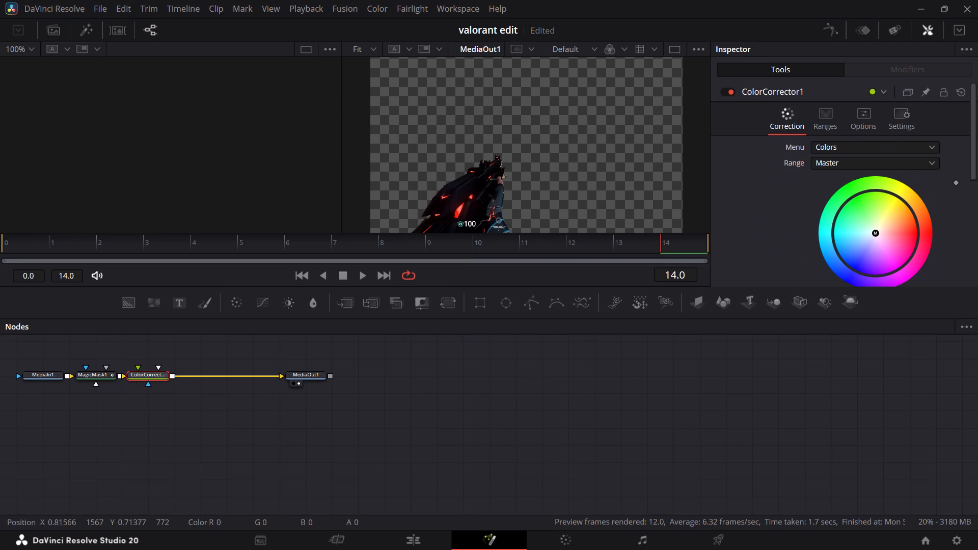
Set ColorCorrector1 to Saturation 2.0, Contrast 2.11, Gain 5.0, Lift 1.0, Gamma 3.0 and Brightness 1.0.
scroll(877, 224, "down", 5)
scroll(877, 224, "up", 2)
scroll(877, 224, "down", 2)
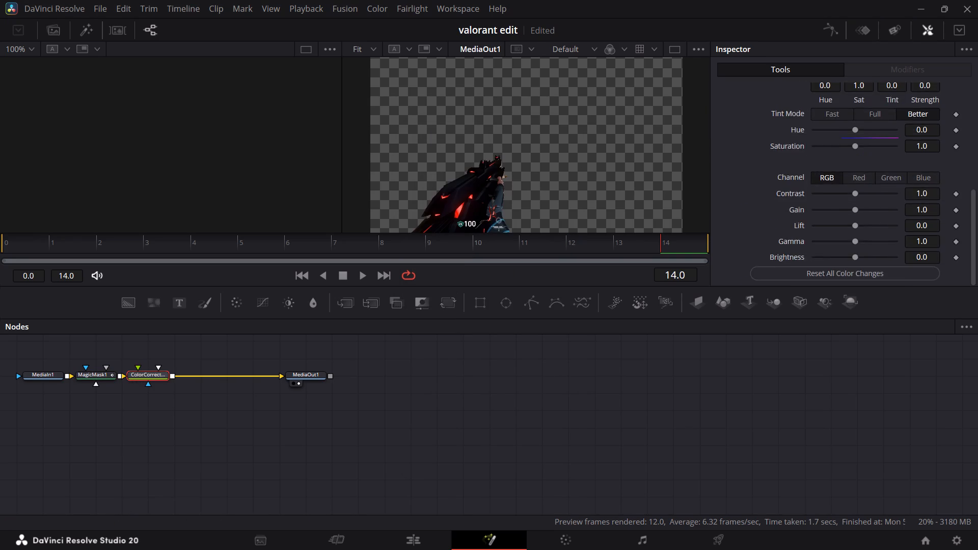
scroll(877, 224, "up", 1)
left_click_drag(854, 223, 896, 223)
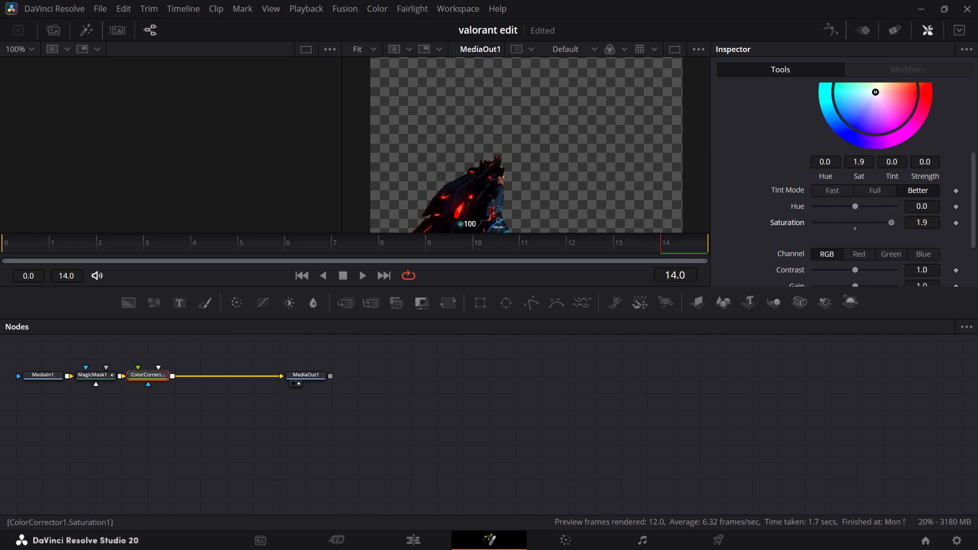
left_click_drag(896, 223, 970, 224)
scroll(866, 216, "down", 1)
left_click_drag(851, 194, 937, 193)
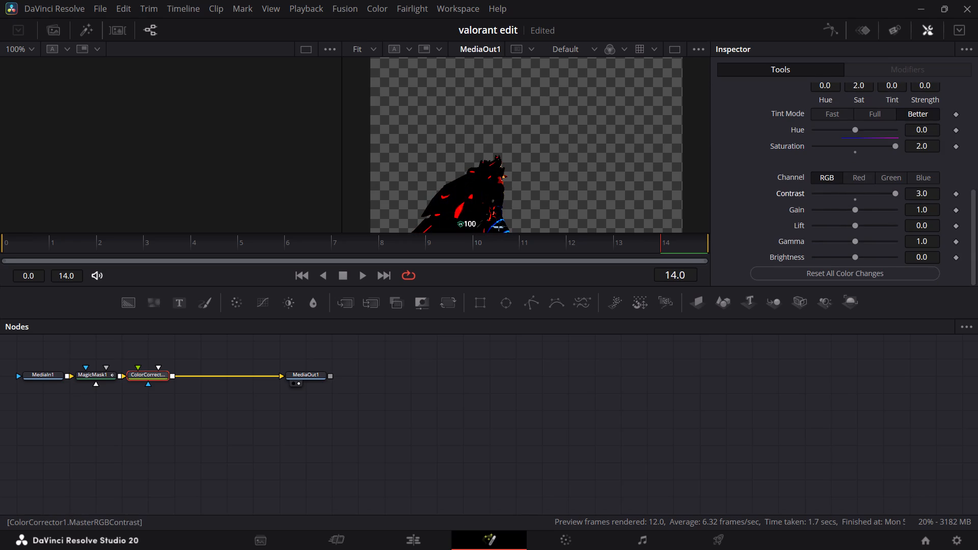
left_click_drag(854, 208, 954, 211)
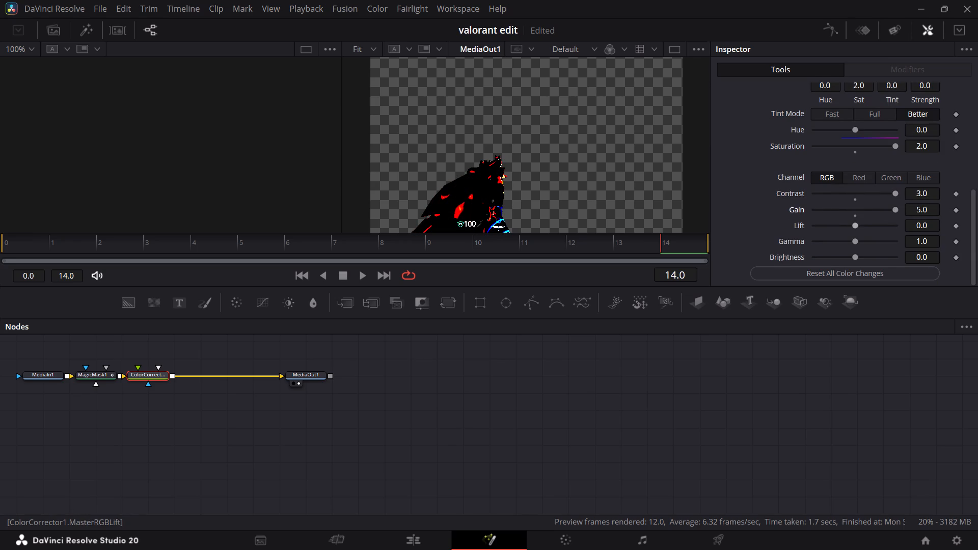
left_click_drag(855, 225, 934, 224)
left_click_drag(849, 238, 952, 238)
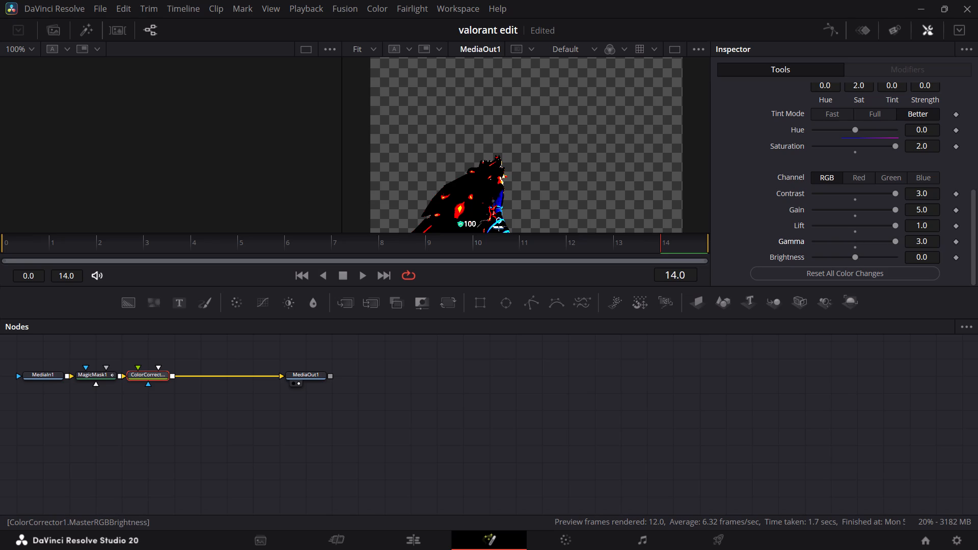
left_click_drag(854, 261, 961, 249)
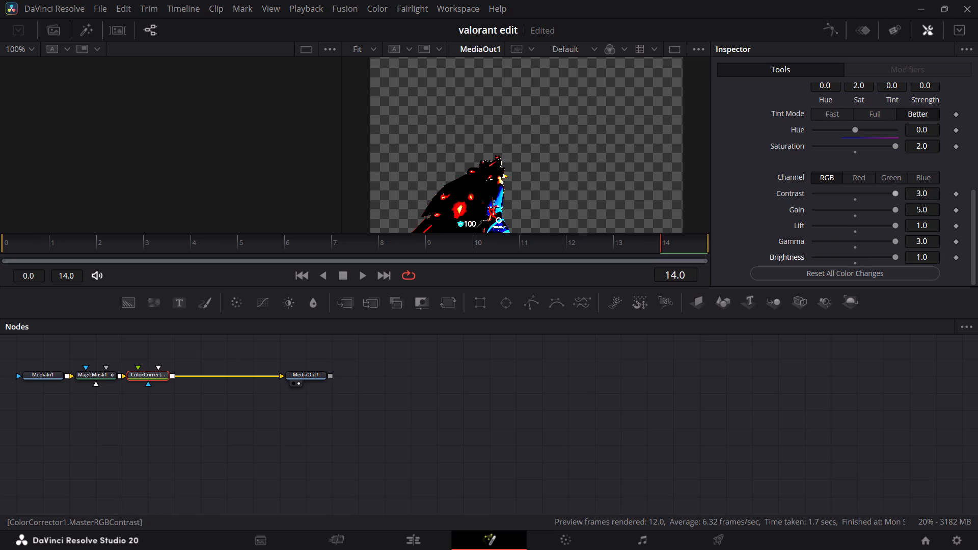
left_click_drag(894, 192, 871, 190)
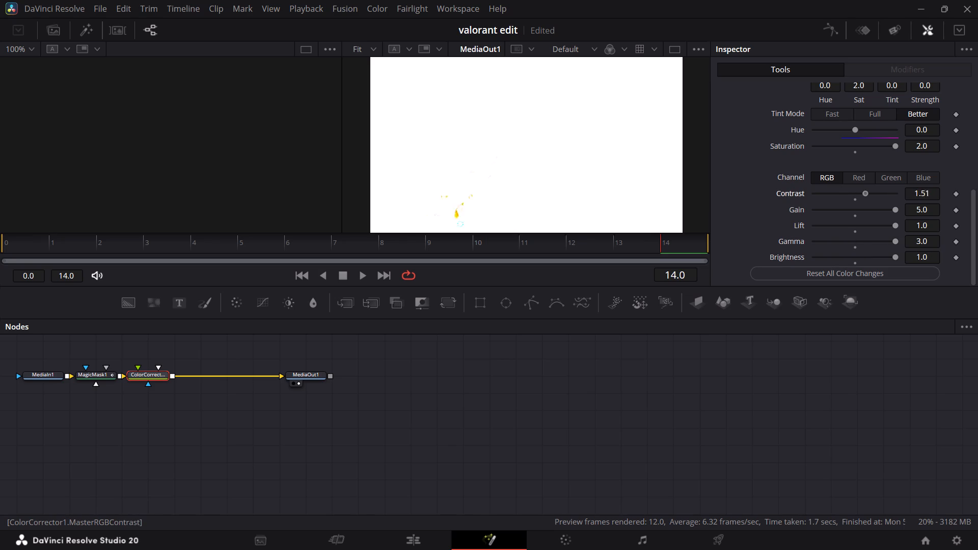
left_click_drag(871, 190, 877, 188)
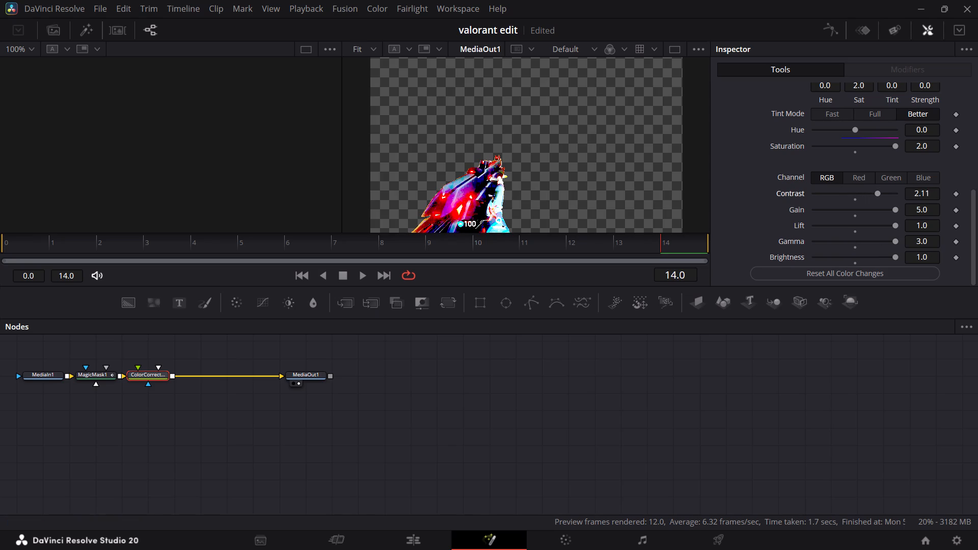
Rewire the nodes so MagicMask1 sits after ColorCorrector1 and directly before MediaOut1.
left_click_drag(96, 373, 124, 347)
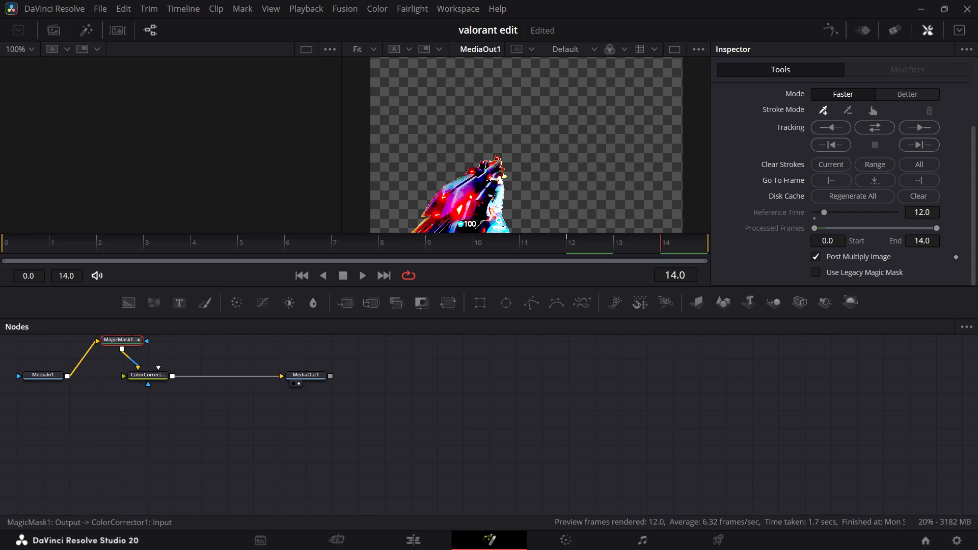
left_click_drag(131, 359, 168, 358)
left_click_drag(92, 343, 145, 374)
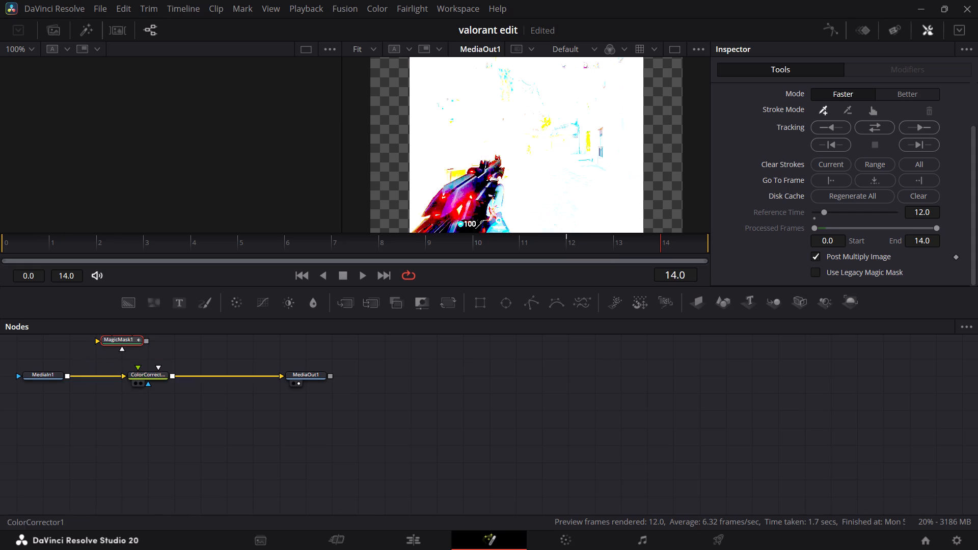
left_click_drag(255, 374, 130, 340)
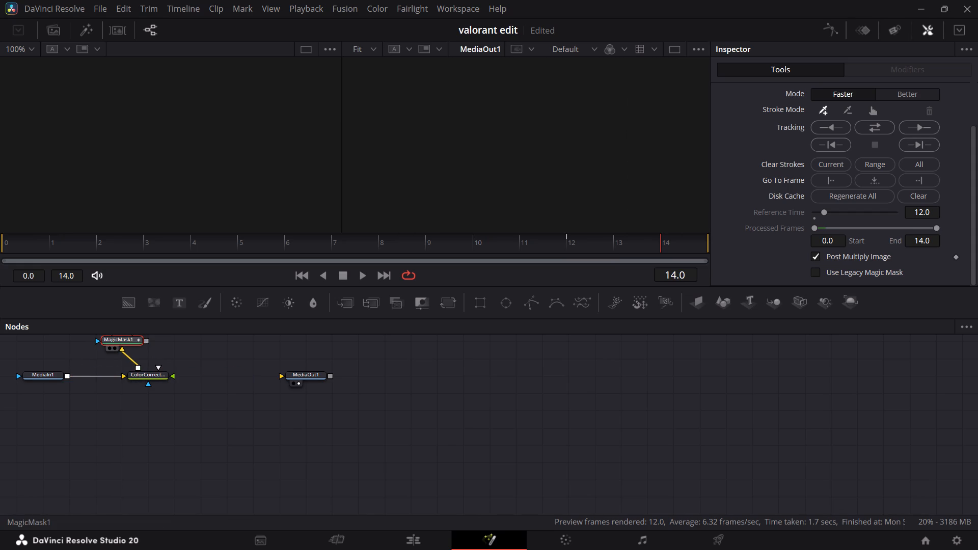
left_click_drag(149, 341, 268, 370)
left_click_drag(145, 342, 284, 375)
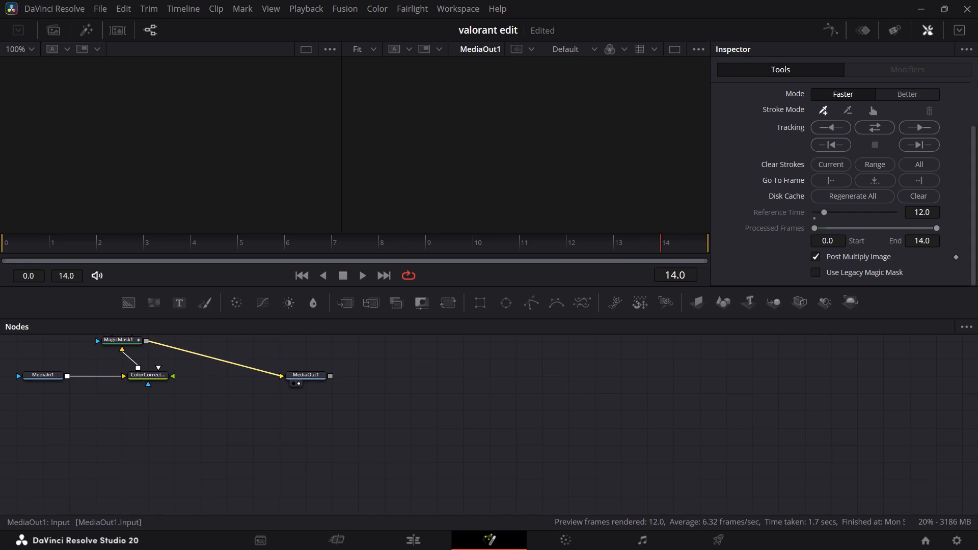
left_click_drag(284, 375, 287, 376)
left_click_drag(134, 343, 214, 373)
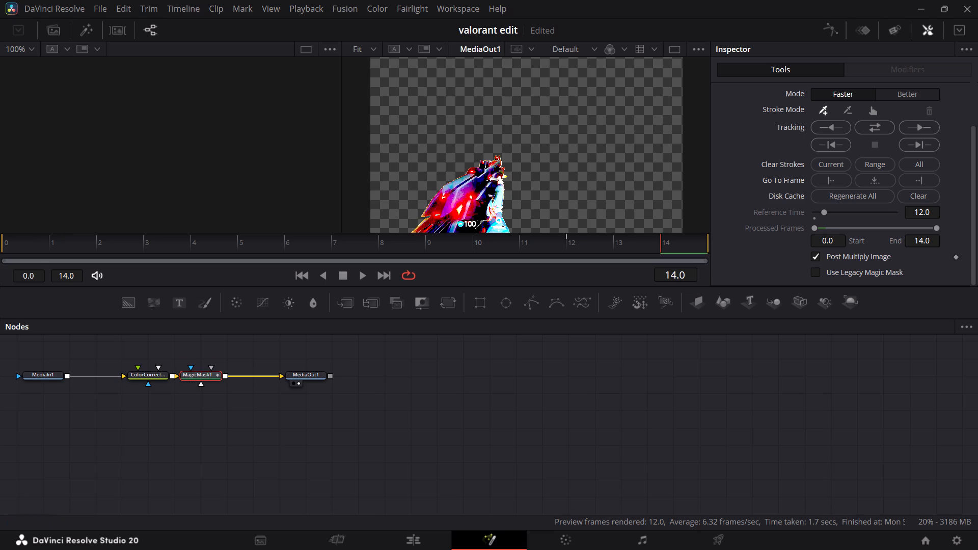
Set ColorCorrector1's Contrast to 0.0 to turn the masked gun solid white.
left_click(151, 370)
left_click(152, 376)
scroll(810, 218, "down", 7)
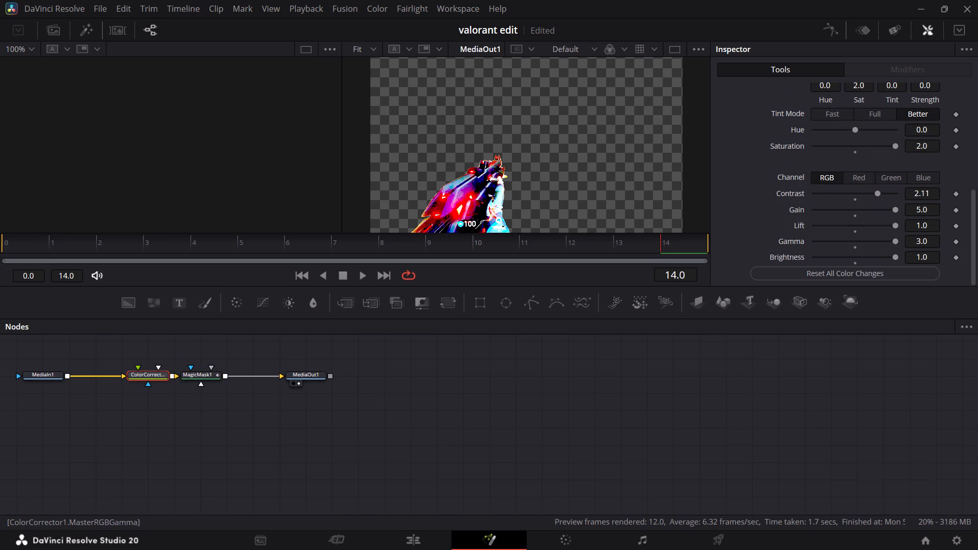
left_click_drag(879, 195, 802, 202)
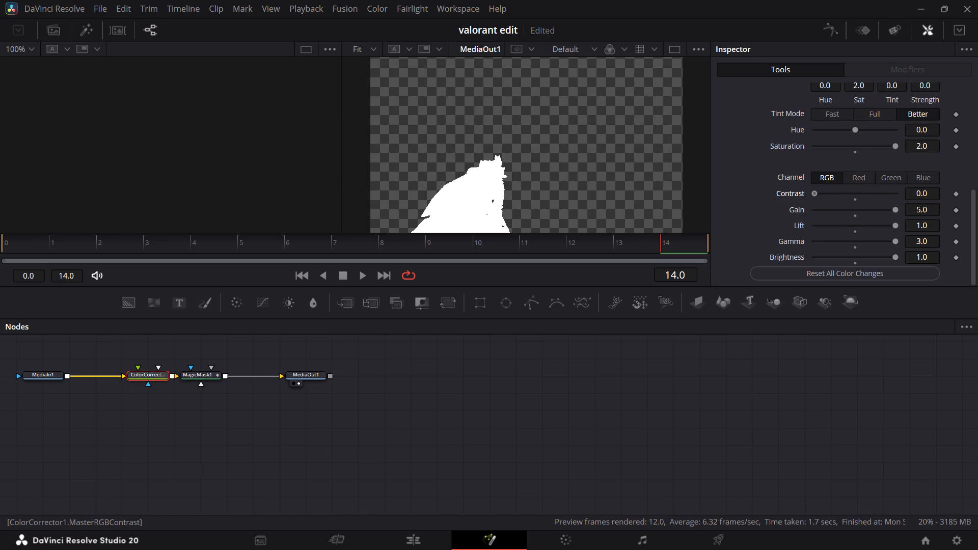
left_click_drag(802, 202, 802, 203)
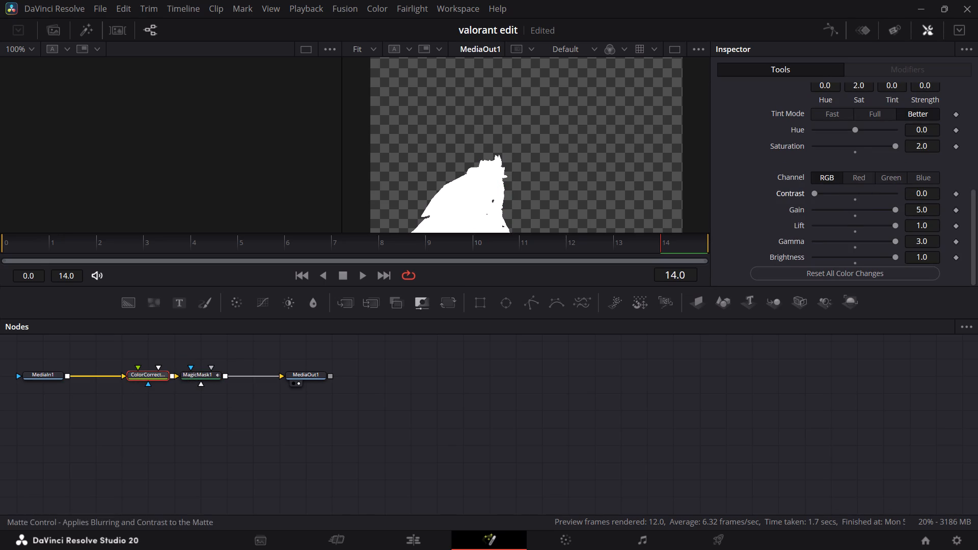
Check the masked gun across frames 1 to 14, and play the cut into the gameplay clip on the Edit page.
left_click_drag(65, 248, 53, 248)
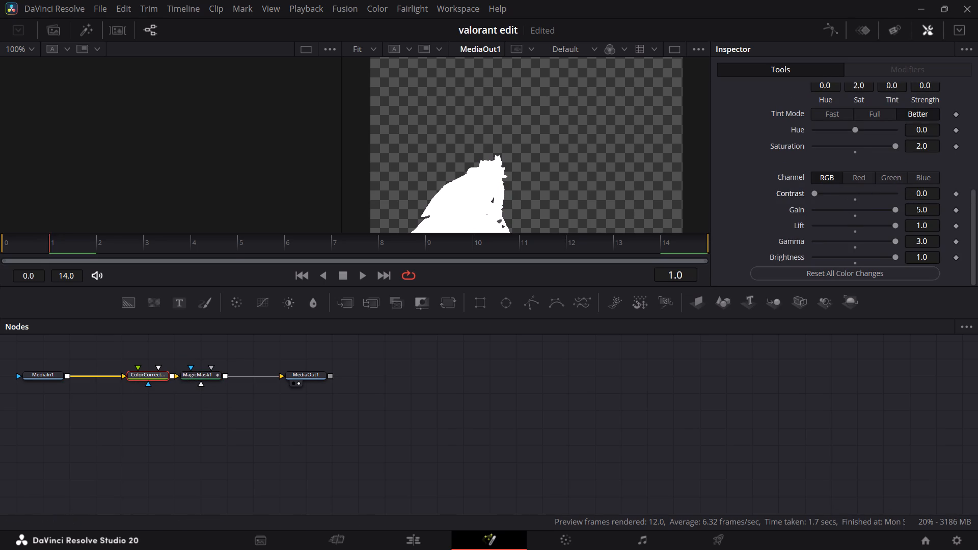
left_click_drag(53, 248, 589, 244)
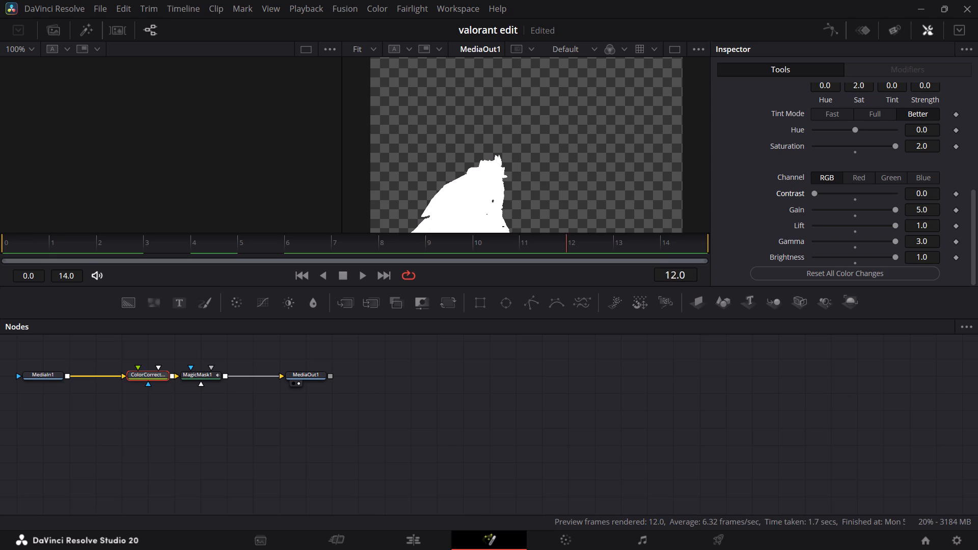
left_click_drag(589, 244, 733, 249)
left_click_drag(733, 249, 765, 246)
scroll(799, 213, "up", 5)
left_click(411, 538)
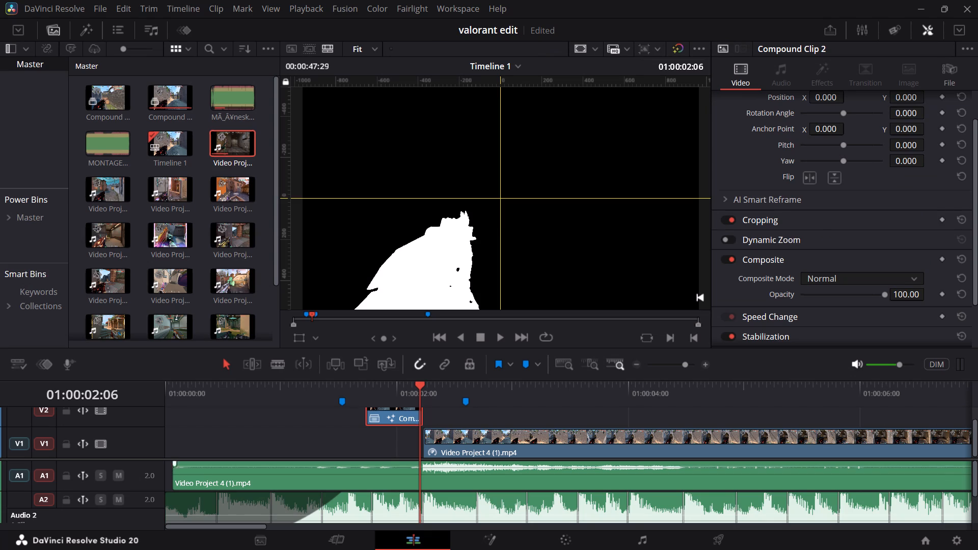
left_click_drag(401, 392, 367, 395)
key("space")
key("space")
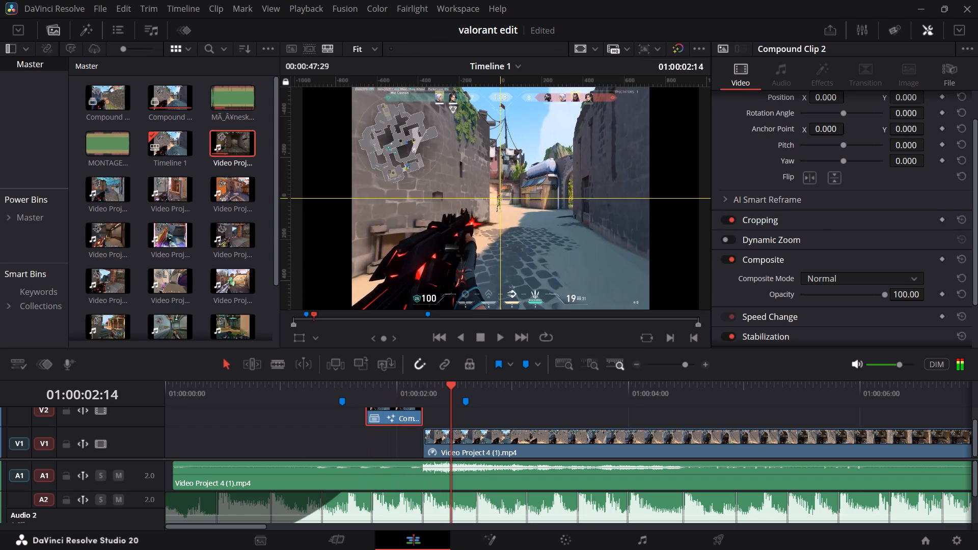
left_click_drag(443, 397, 376, 393)
key("space")
key("space")
Shift Compound Clip 2 about 3 frames later so its end overlaps the start of the gameplay clip.
left_click_drag(396, 418, 398, 418)
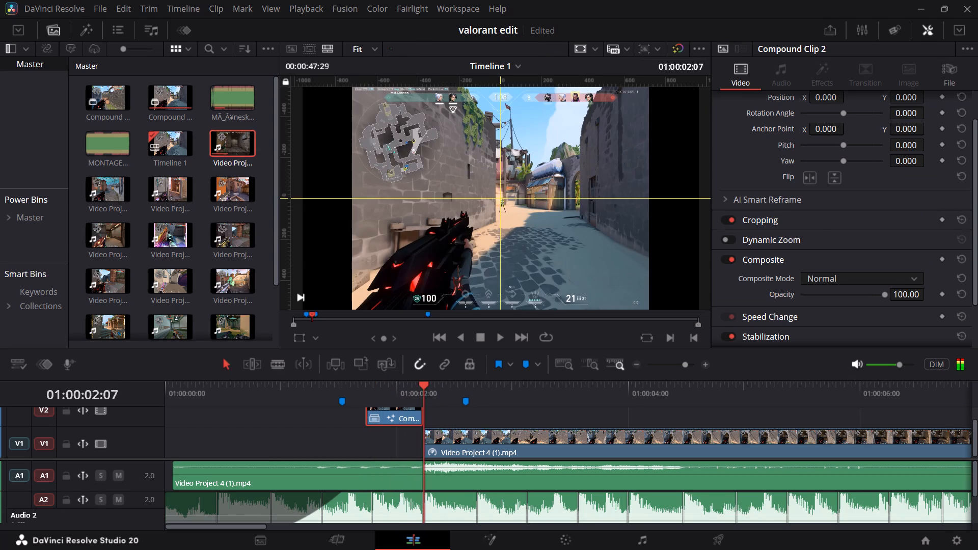
left_click_drag(398, 418, 420, 418)
key("space")
key("space")
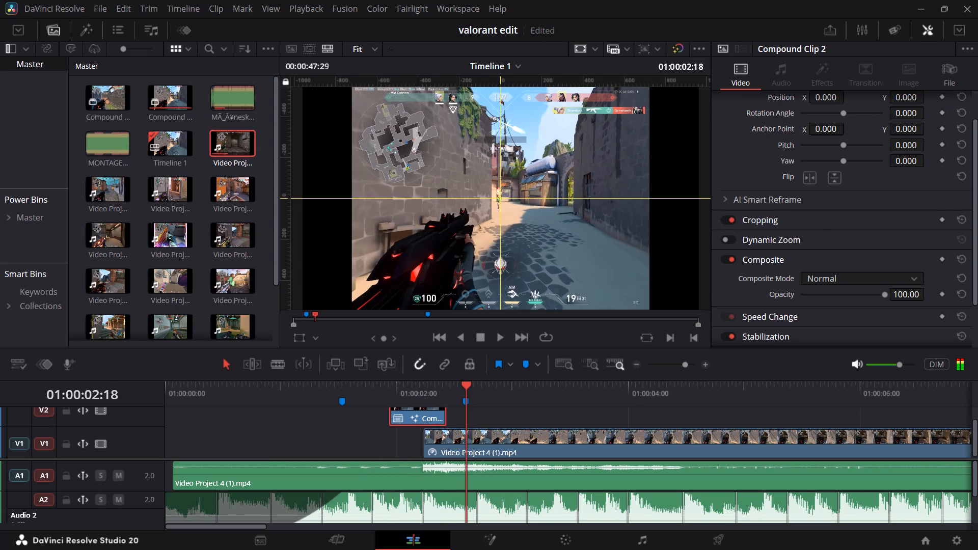
left_click_drag(439, 398, 391, 398)
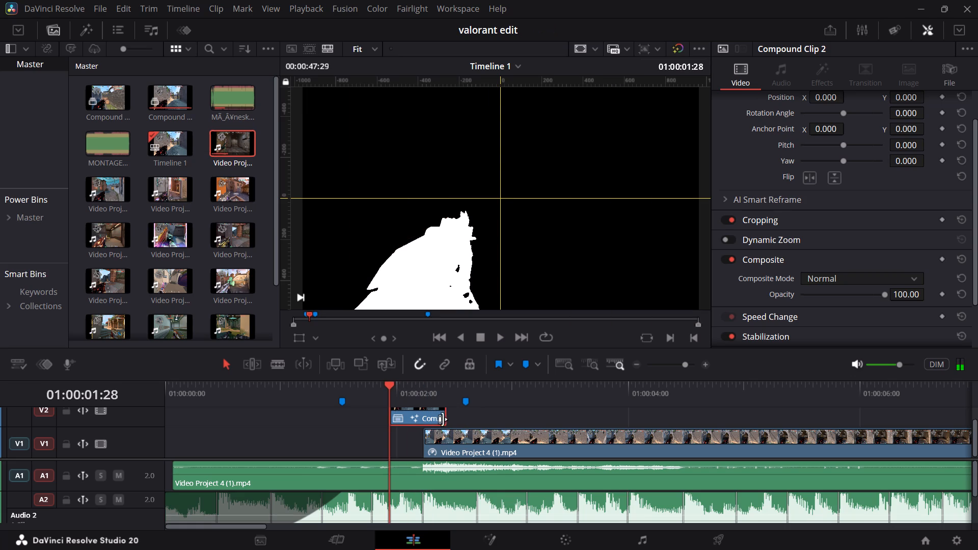
left_click_drag(432, 416, 408, 416)
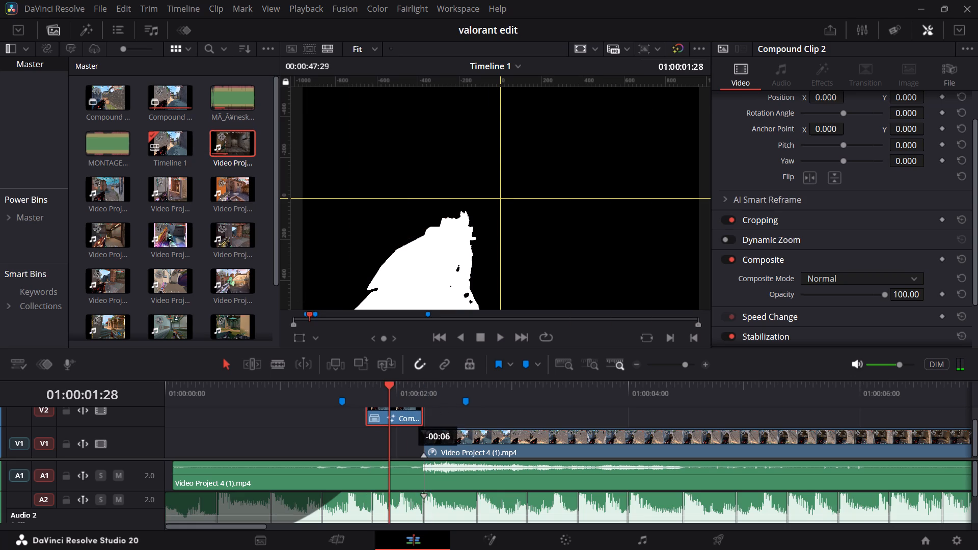
left_click_drag(408, 416, 418, 415)
Trim both ends of Compound Clip 2 to about 3 frames and place it on V2 over the gameplay clip's start.
left_click_drag(432, 414, 422, 413)
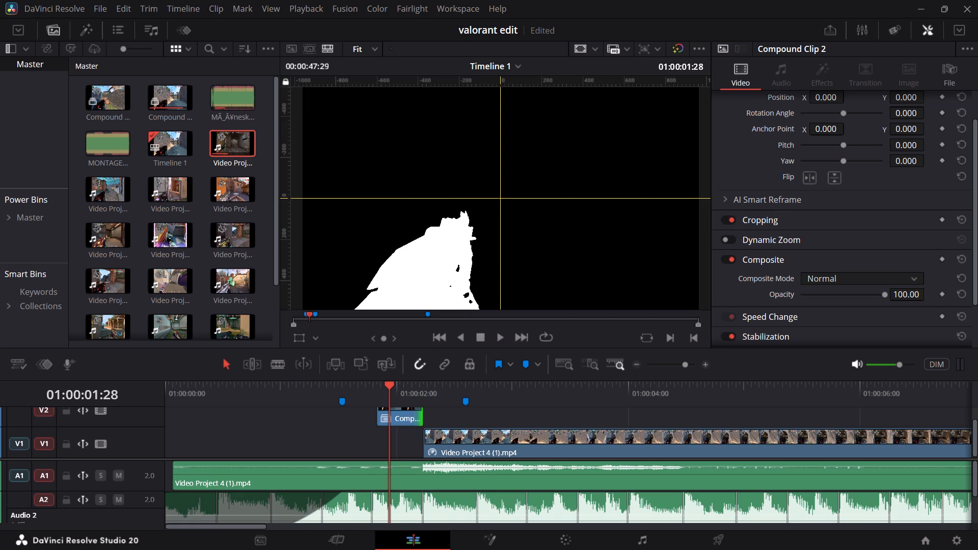
left_click_drag(382, 417, 415, 414)
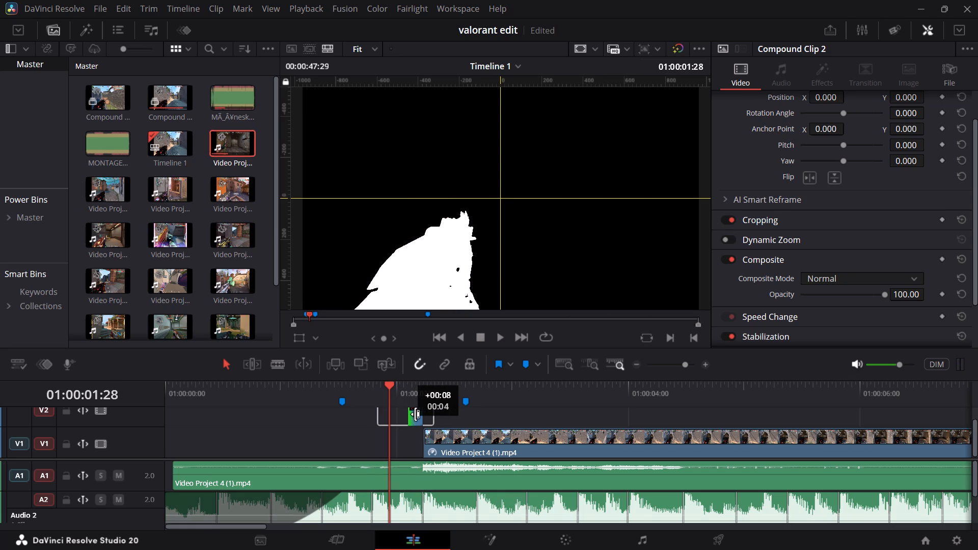
left_click_drag(415, 414, 417, 413)
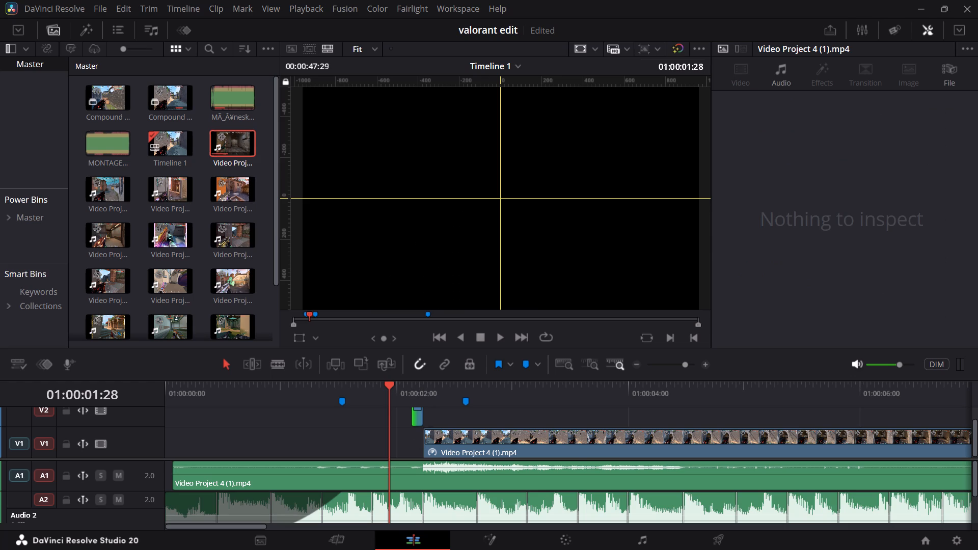
left_click_drag(419, 417, 428, 416)
Play repeatedly across the start of the gameplay clip to judge the timing of the short white gun flash.
left_click_drag(431, 399, 423, 399)
key("space")
key("space")
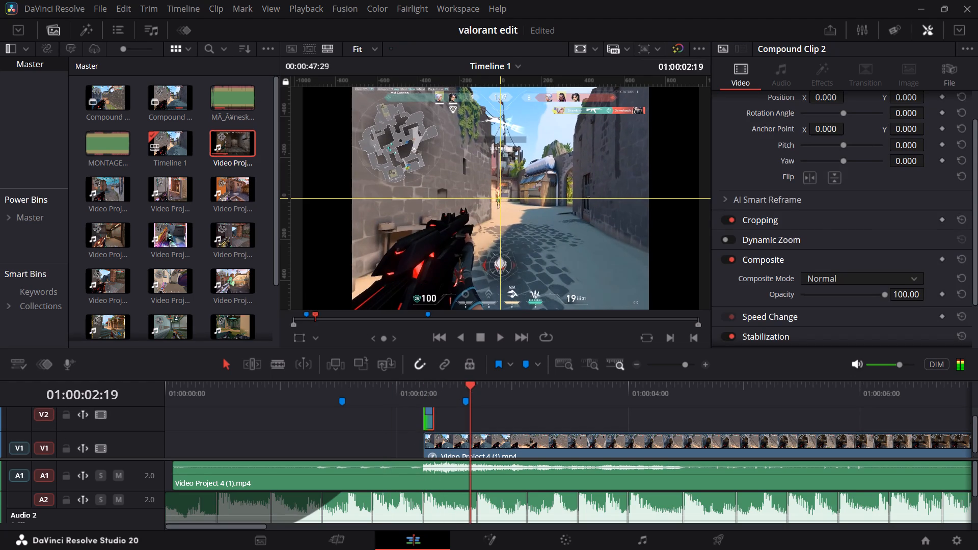
left_click_drag(446, 388, 378, 401)
key("space")
key("space")
left_click_drag(438, 390, 372, 393)
key("space")
key("space")
key("space")
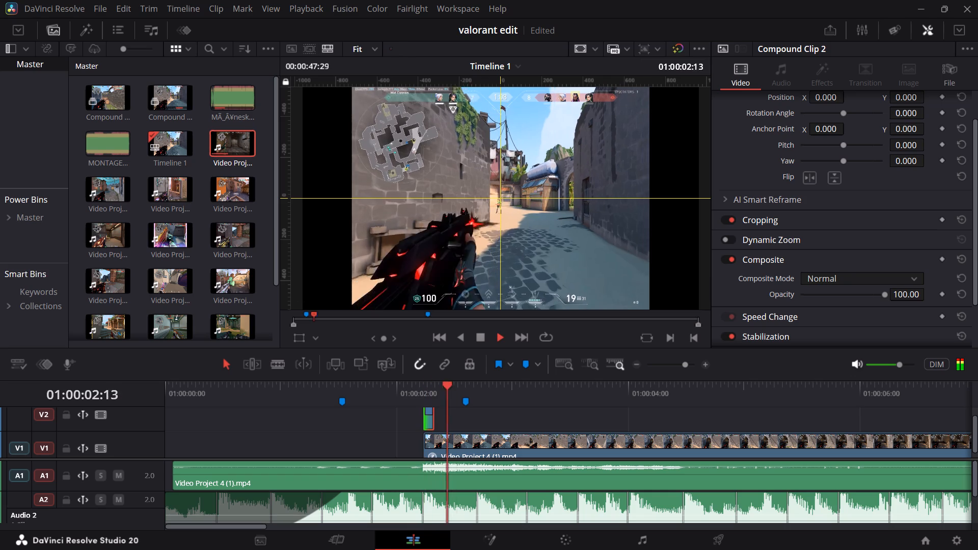
left_click_drag(428, 400, 386, 395)
key("space")
key("space")
key("space")
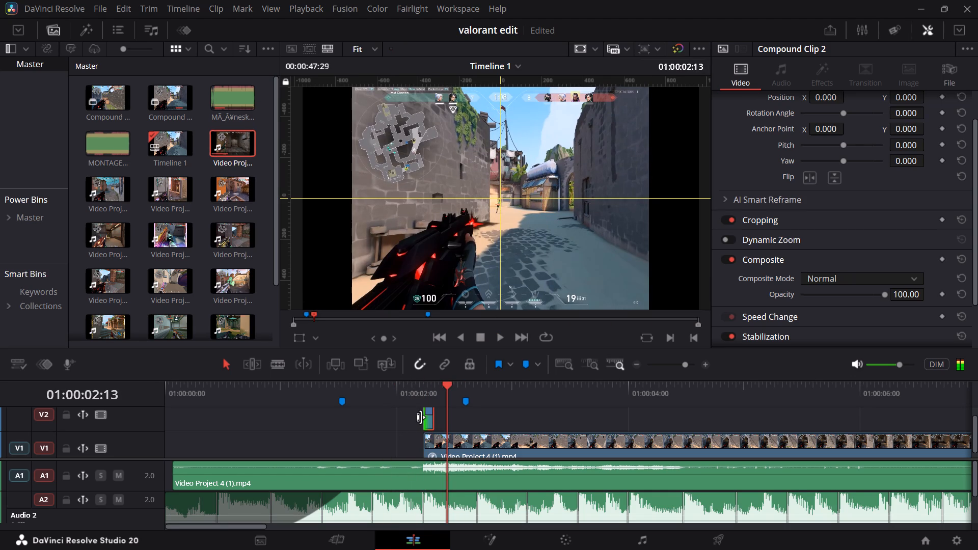
Extend the start of Compound Clip 2 to just after 01:00:02:00, play the cut, and park the playhead at 01:00:02:07.
left_click_drag(423, 417, 406, 416)
left_click_drag(415, 395, 383, 396)
key("space")
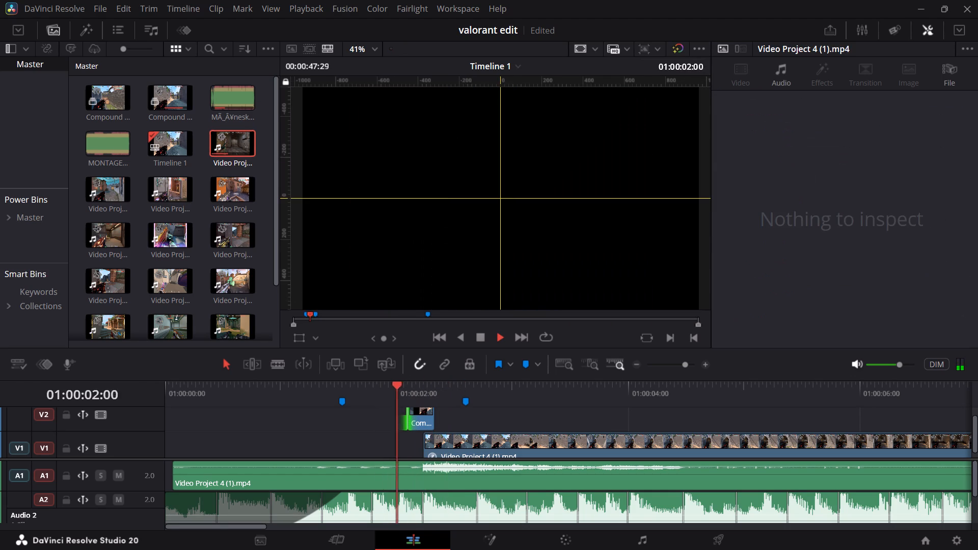
key("space")
left_click(411, 394)
key("space")
key("space")
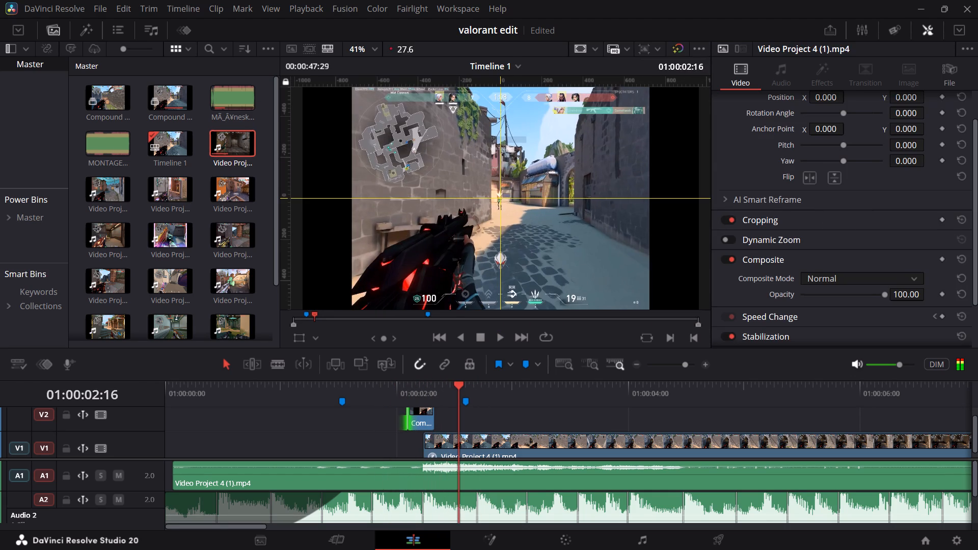
left_click(426, 394)
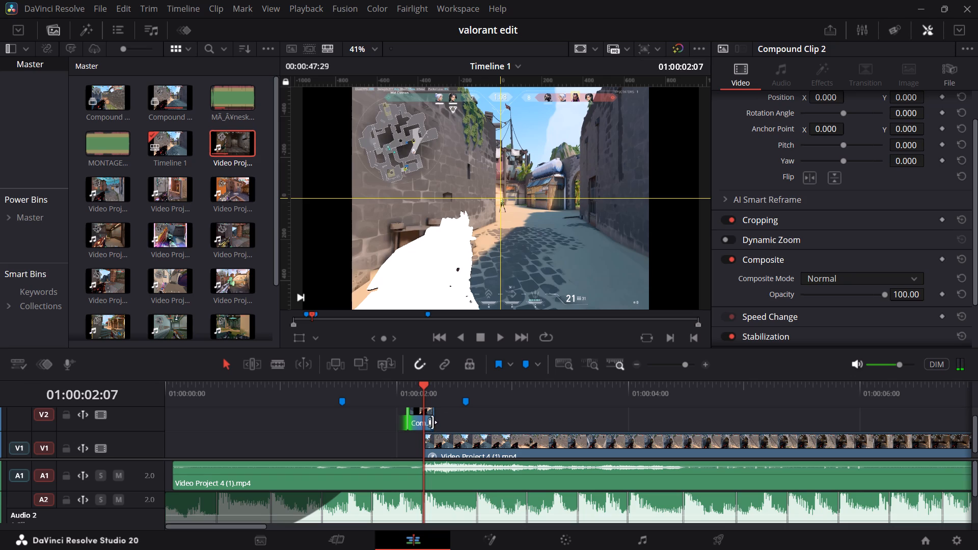
Shift the V1 gameplay clip about 3 frames later, play the gap, and extend its start back to about 01:00:02:08.
left_click_drag(466, 444, 476, 444)
key("space")
key("space")
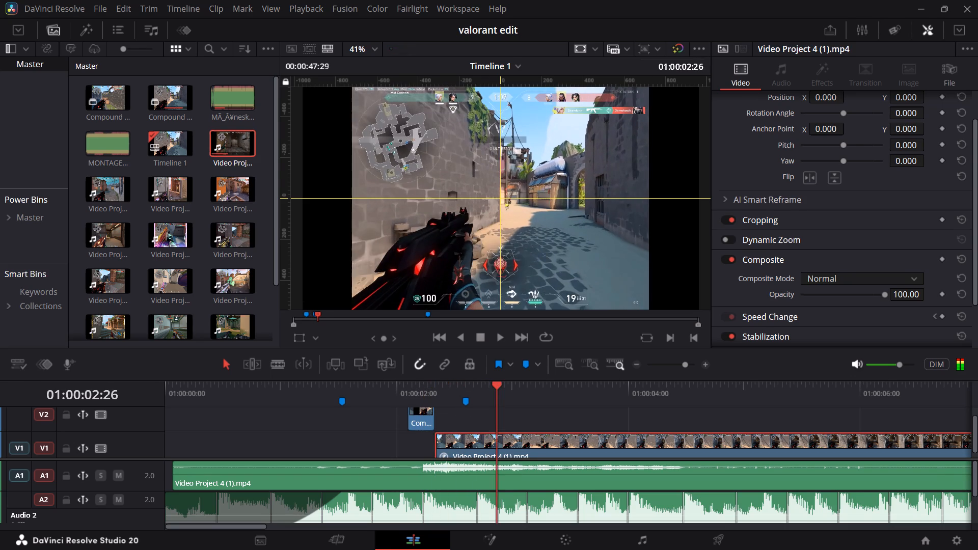
left_click_drag(469, 386, 426, 388)
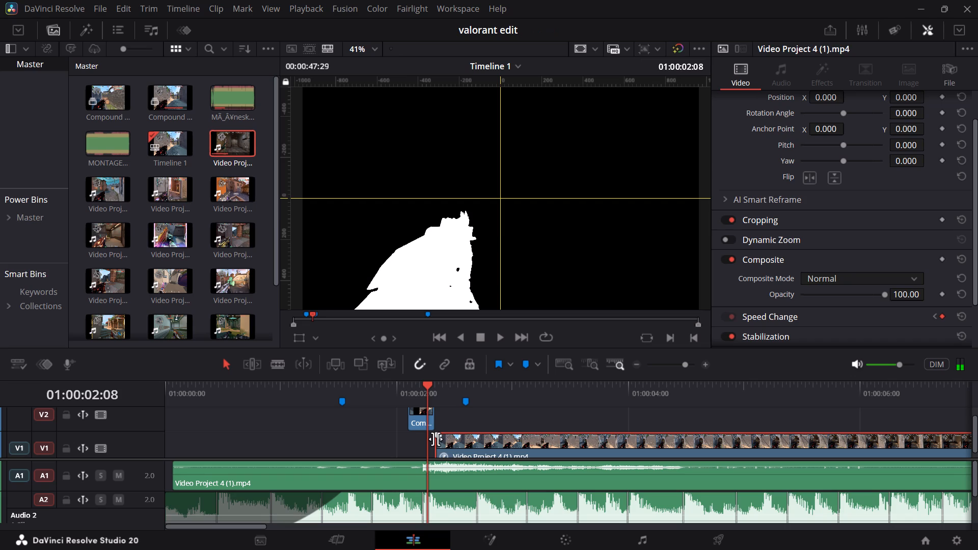
left_click_drag(436, 439, 425, 438)
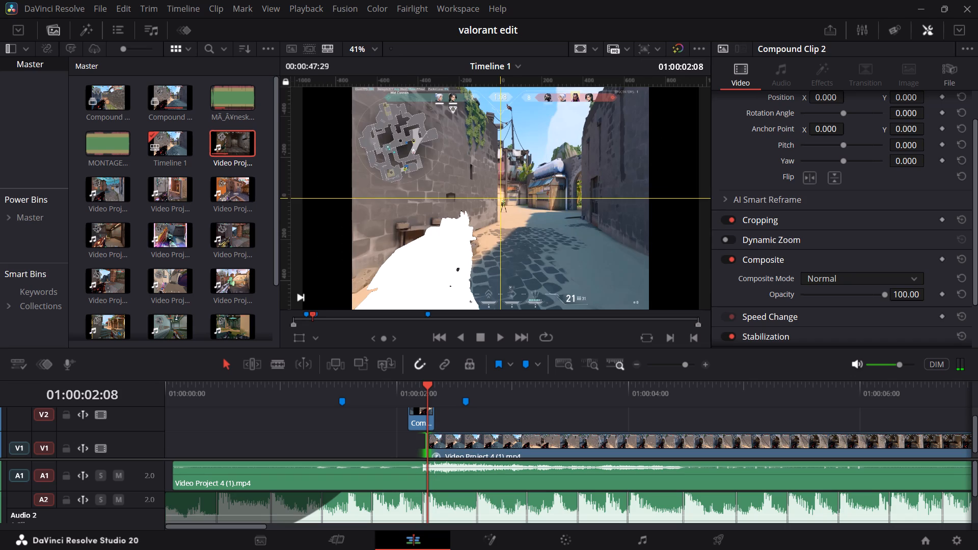
Play repeatedly from before the white gun flash into the gameplay clip to judge the cut against the music.
left_click_drag(424, 397, 406, 391)
key("space")
key("space")
left_click_drag(429, 386, 428, 386)
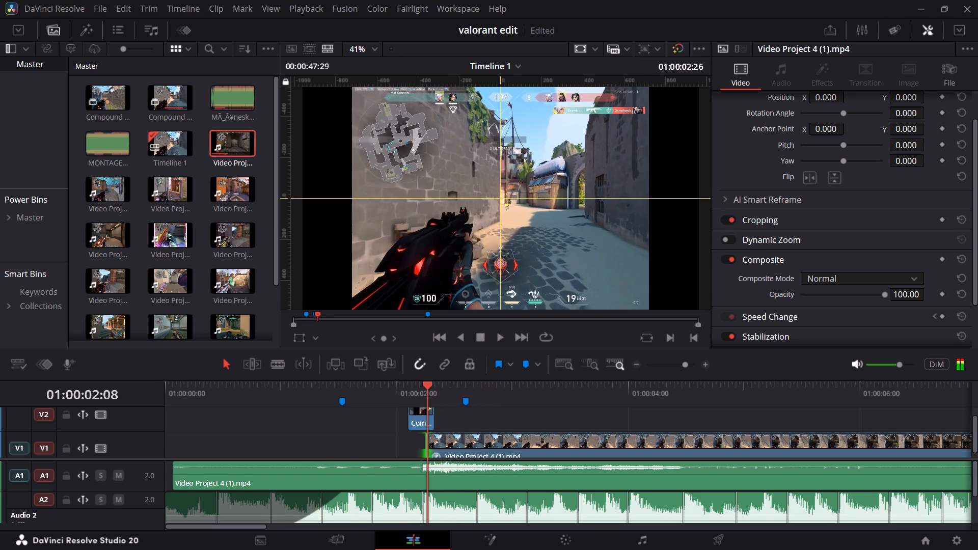
left_click_drag(428, 386, 350, 385)
key("space")
key("space")
left_click_drag(393, 383, 365, 383)
key("space")
key("space")
left_click(421, 387)
left_click_drag(420, 387, 404, 383)
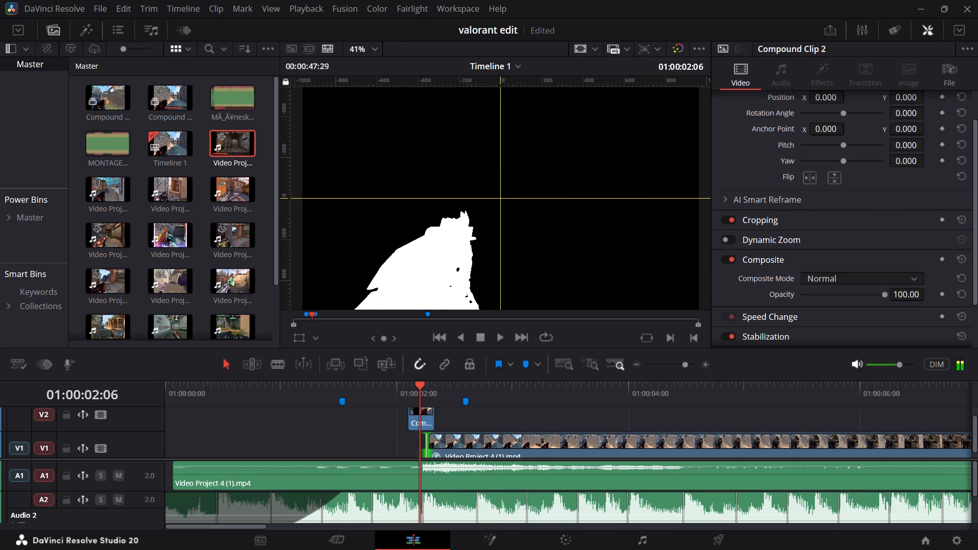
left_click(403, 389)
left_click(401, 393)
key("space")
key("space")
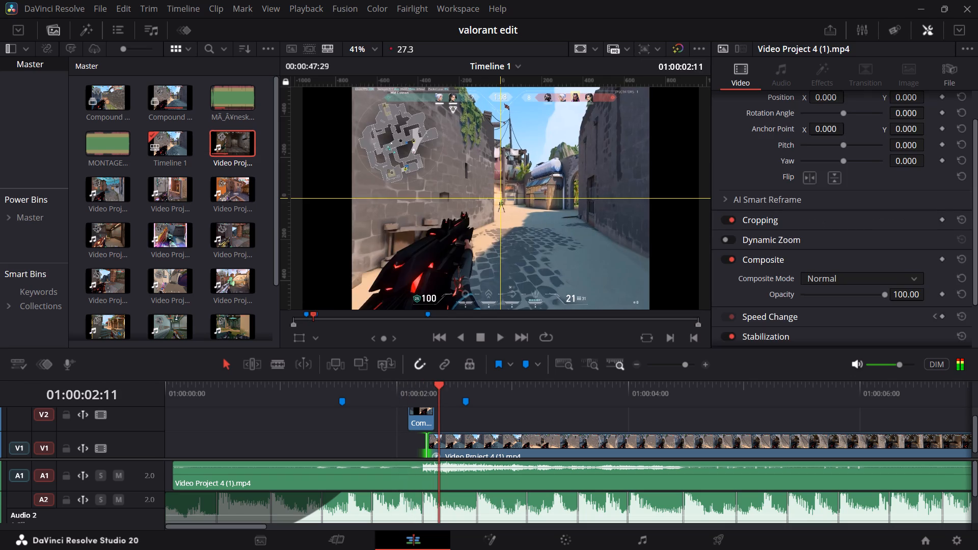
left_click_drag(424, 394, 352, 398)
key("space")
key("space")
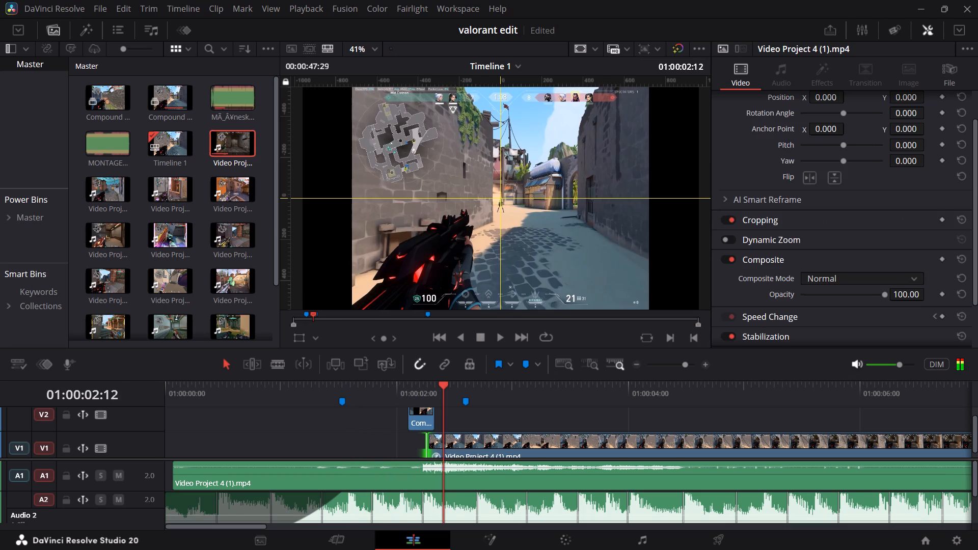
left_click_drag(412, 400, 360, 394)
key("space")
key("space")
key("space")
key("space")
left_click(421, 415)
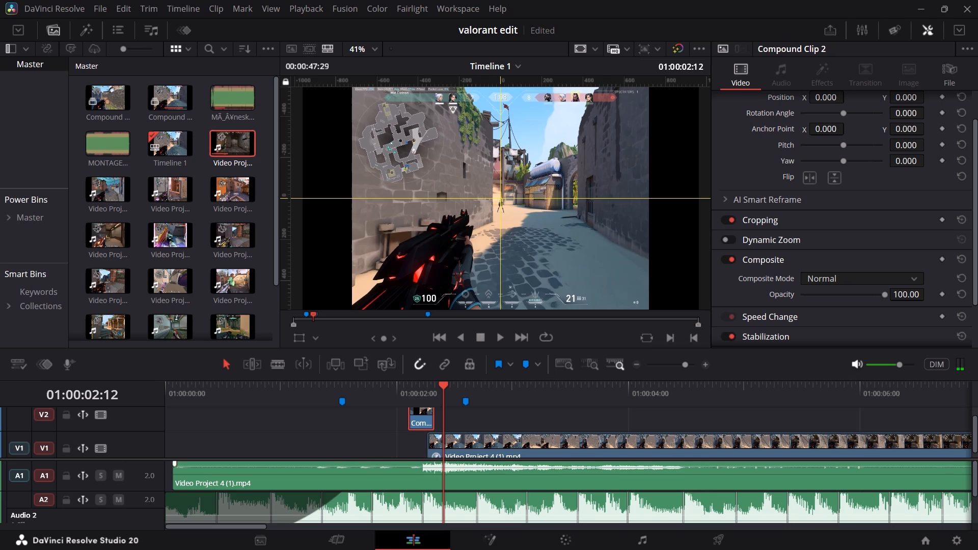
Reduce the height of the A2 music track.
scroll(414, 476, "down", 4)
scroll(398, 482, "up", 3)
scroll(398, 482, "down", 3)
left_click_drag(135, 521, 136, 520)
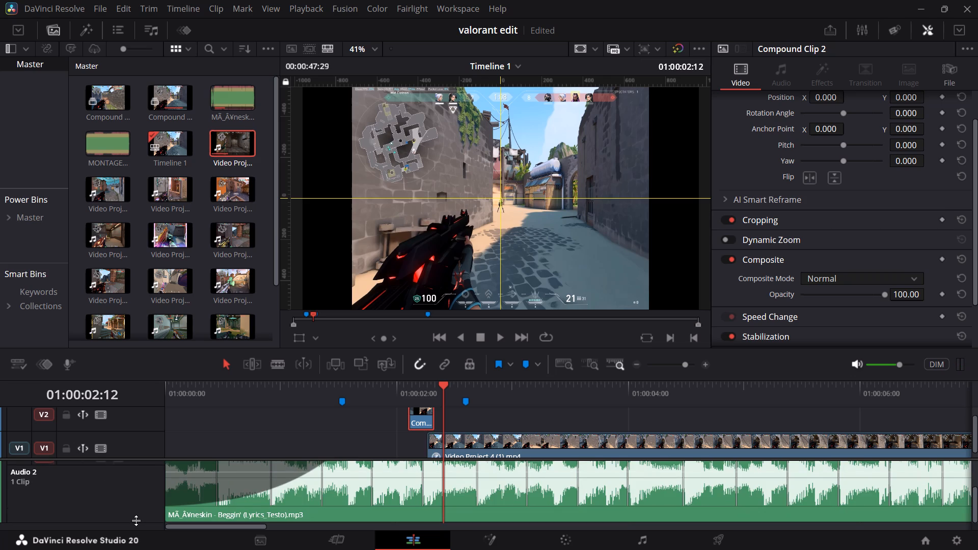
left_click_drag(136, 520, 140, 477)
Play the gameplay following the flash in short bursts to examine how it fits the music.
key("space")
key("space")
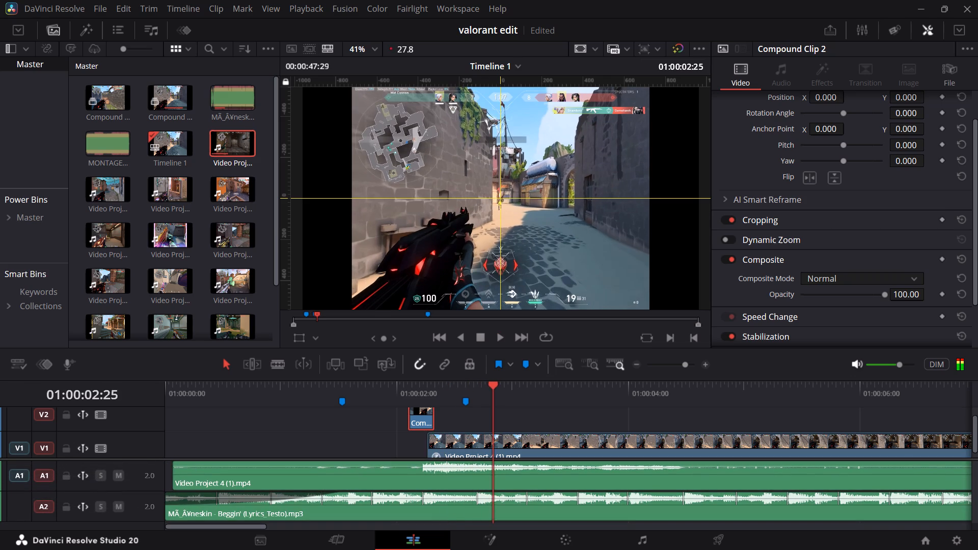
left_click(502, 389)
key("space")
left_click_drag(506, 389, 438, 394)
key("space")
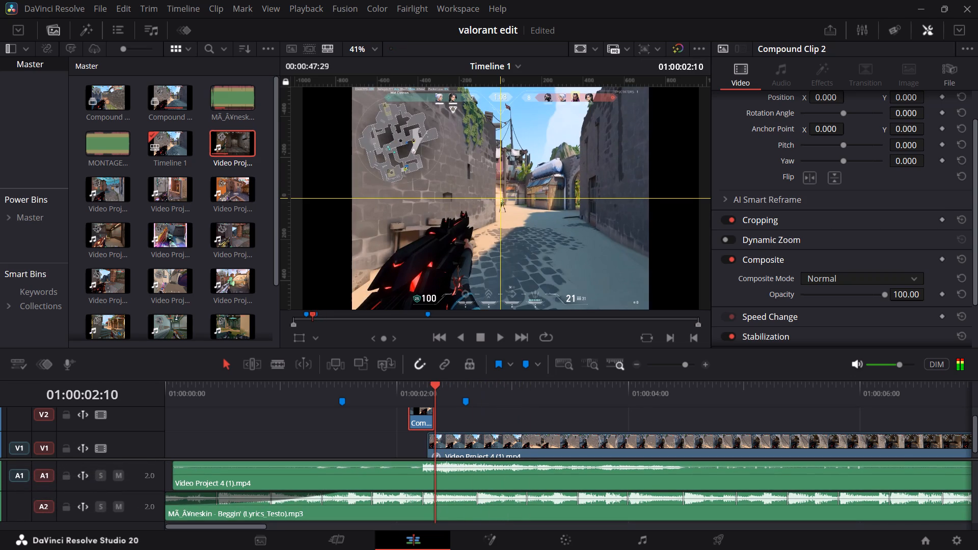
key("space")
key("space")
key("space")
key("space")
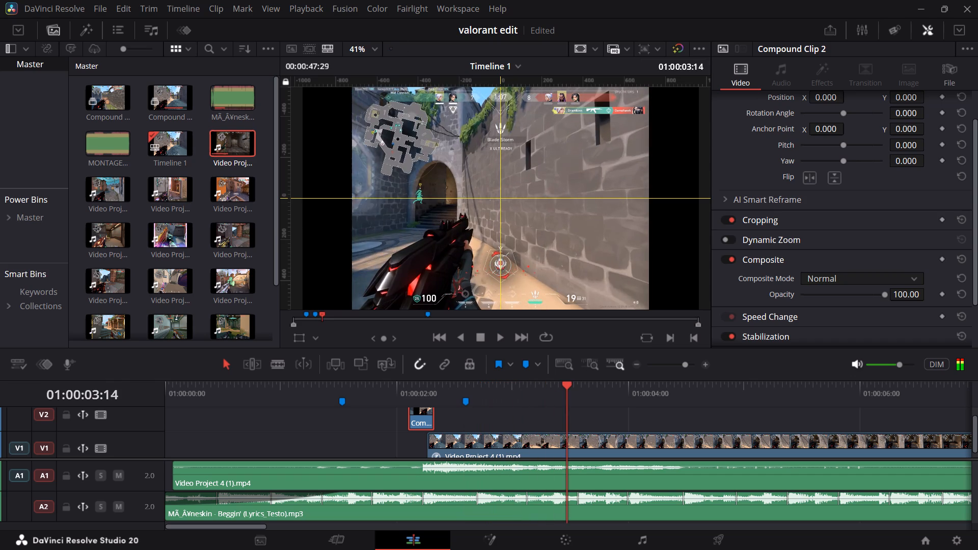
key("space")
key("space")
key("space")
key("space")
key("space")
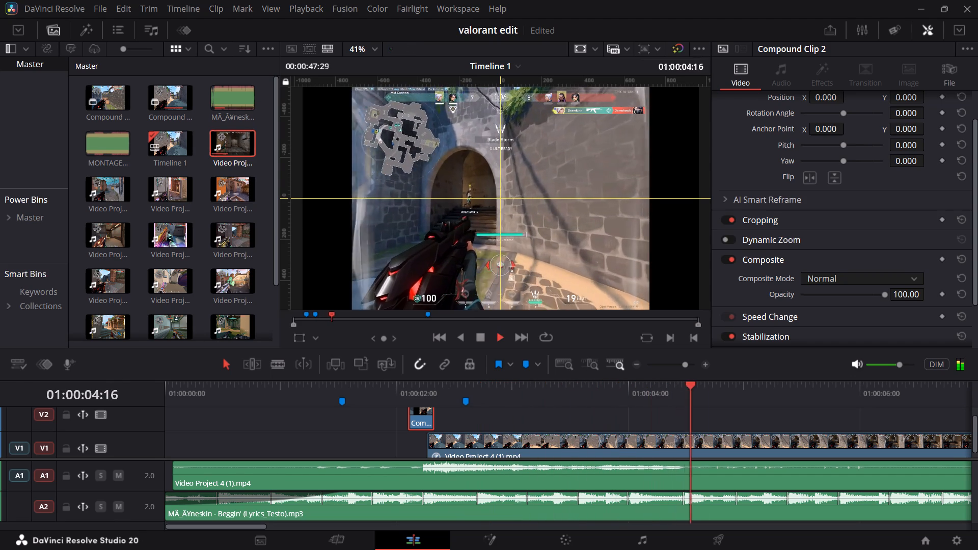
Extend the end of the gameplay video on V1 to just before 01:00:22:00.
left_click(677, 364)
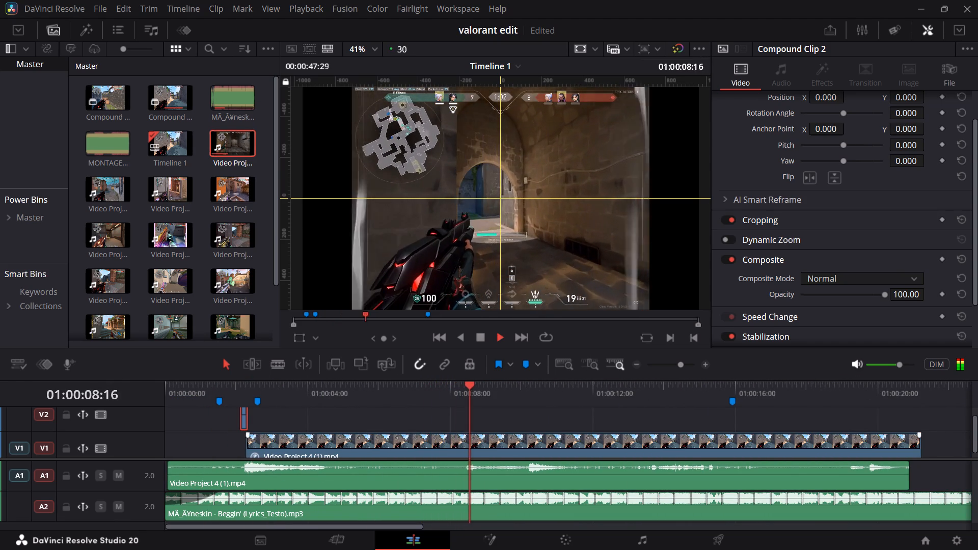
left_click_drag(921, 446, 941, 447)
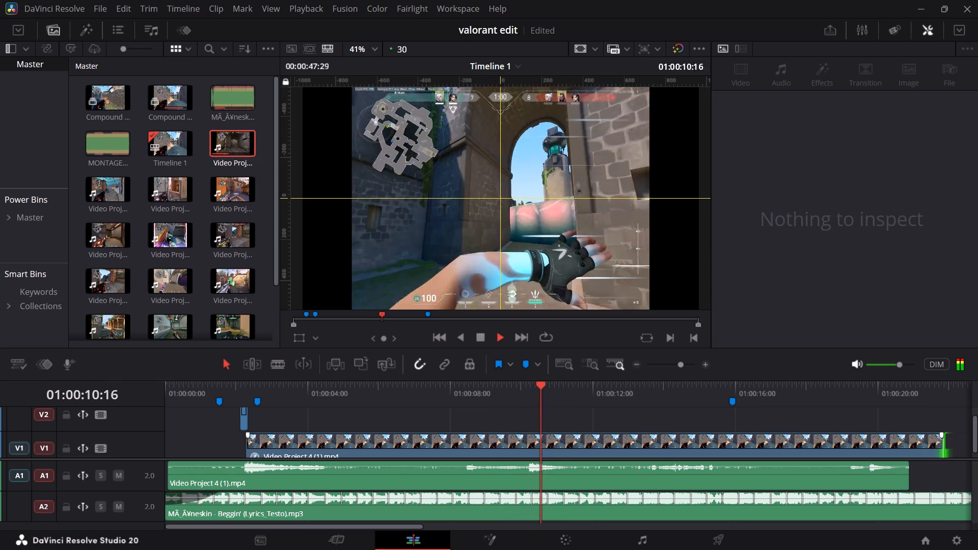
Mute the Beggin' track on A2 and play the end of the gameplay clip with only its game audio.
key("space")
key("space")
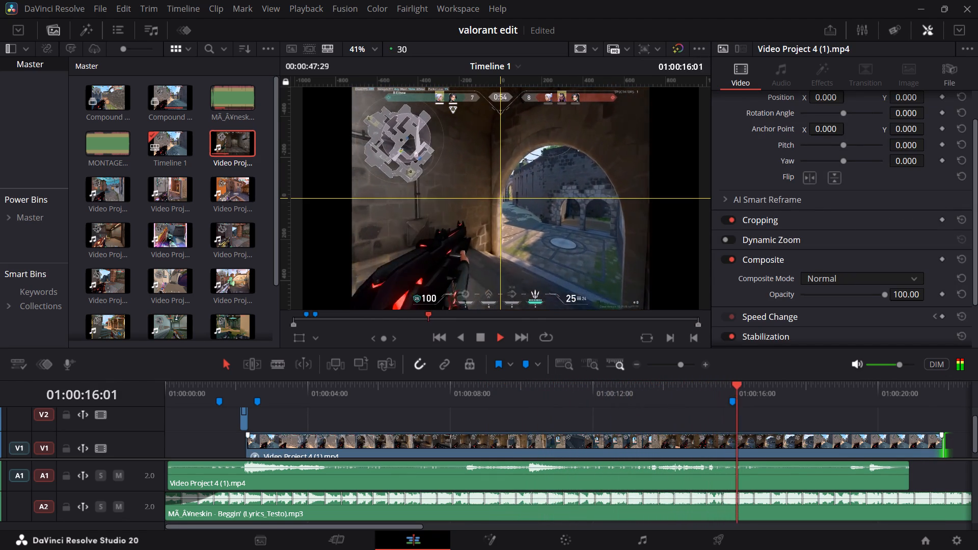
left_click(682, 441)
key("space")
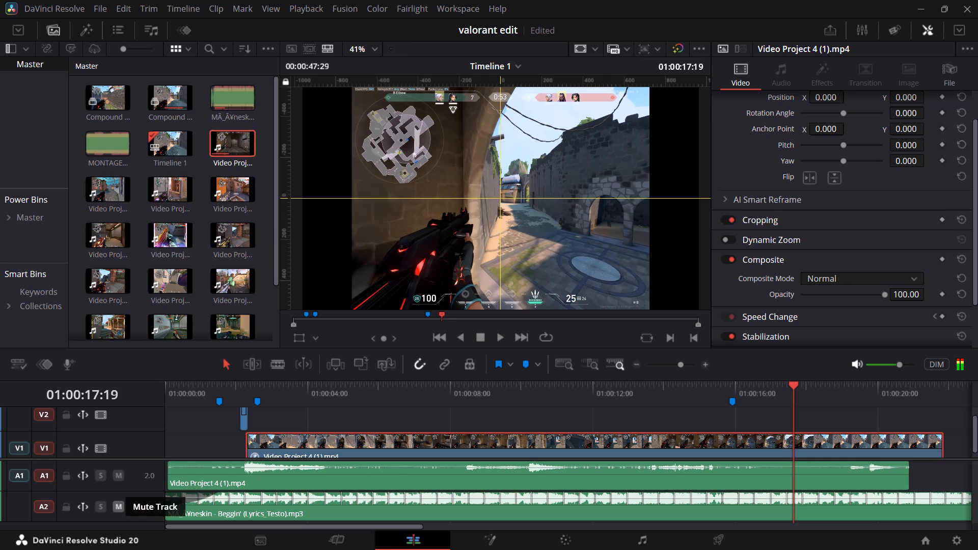
left_click(122, 508)
key("space")
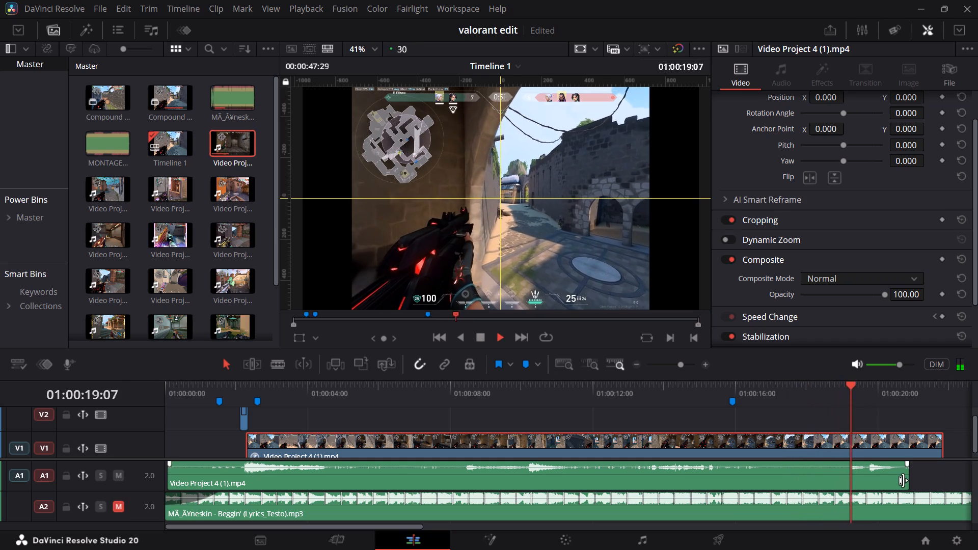
key("space")
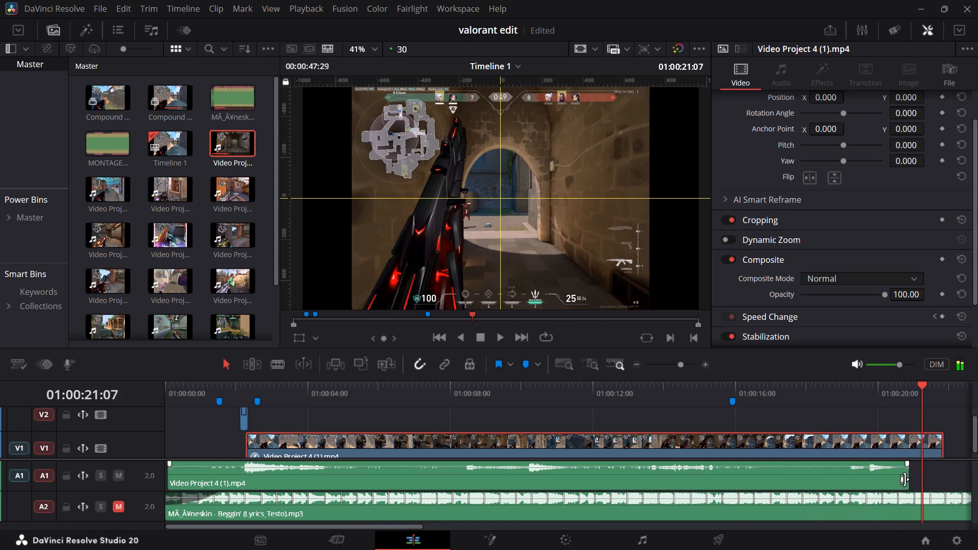
Extend the gameplay audio on A1 to slightly past the end of the V1 video, at about 01:00:22:08.
left_click_drag(908, 479, 939, 479)
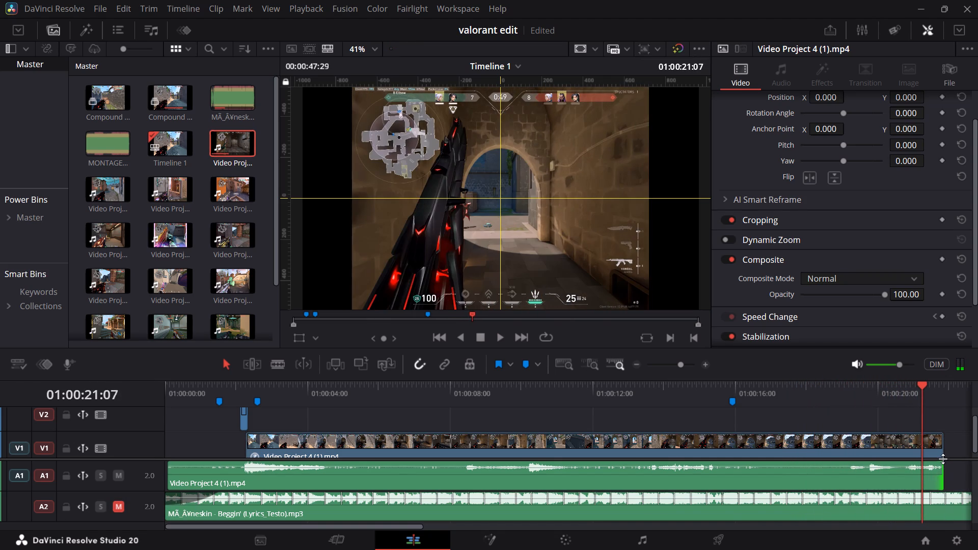
left_click_drag(941, 475, 953, 476)
Select the gameplay video on V1 with its audio on A1 and turn on linked selection.
middle_click_drag(919, 419, 768, 391)
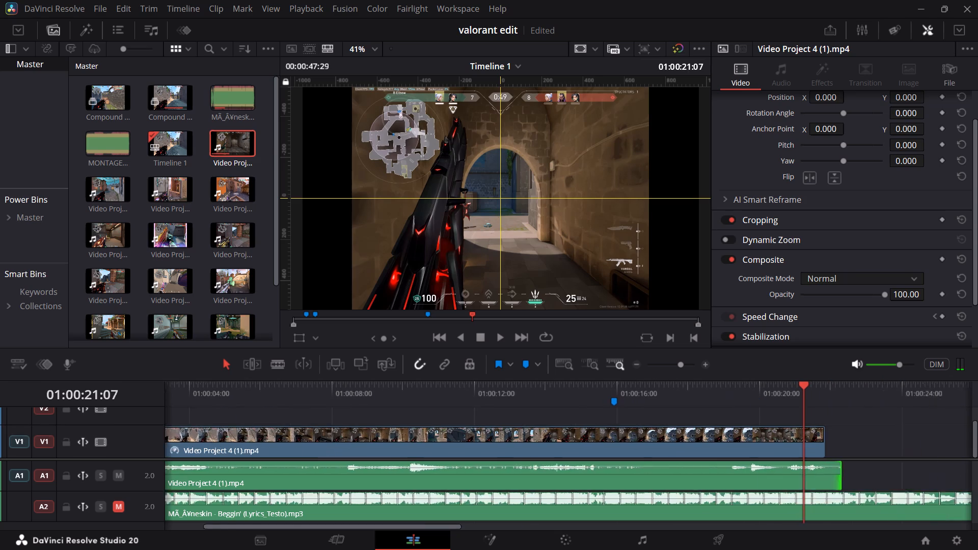
middle_click_drag(768, 391, 717, 381)
left_click(580, 437)
left_click(512, 470, "shift")
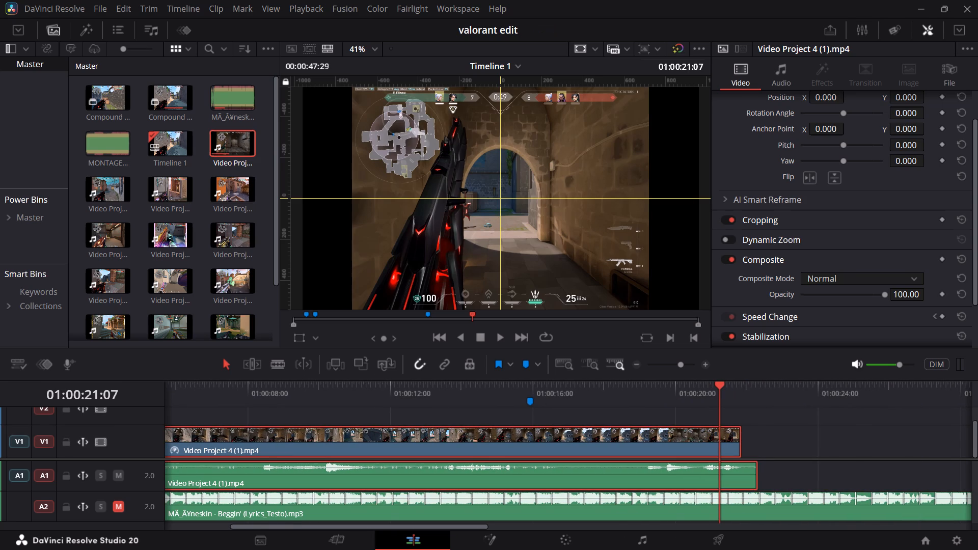
left_click(447, 369)
left_click(837, 444)
Extend the gameplay video's end on V1 to line up with the end of its A1 audio.
left_click_drag(735, 439, 772, 439)
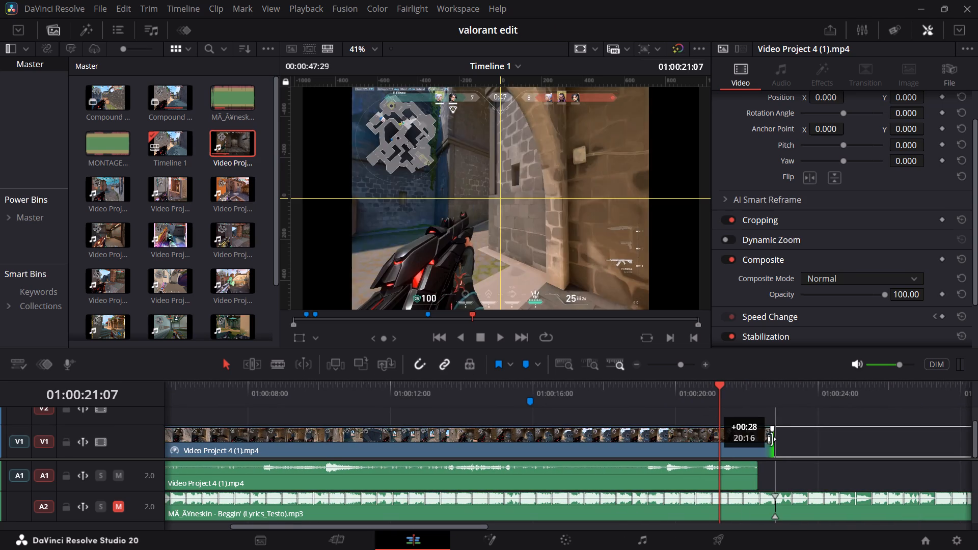
left_click_drag(772, 439, 750, 439)
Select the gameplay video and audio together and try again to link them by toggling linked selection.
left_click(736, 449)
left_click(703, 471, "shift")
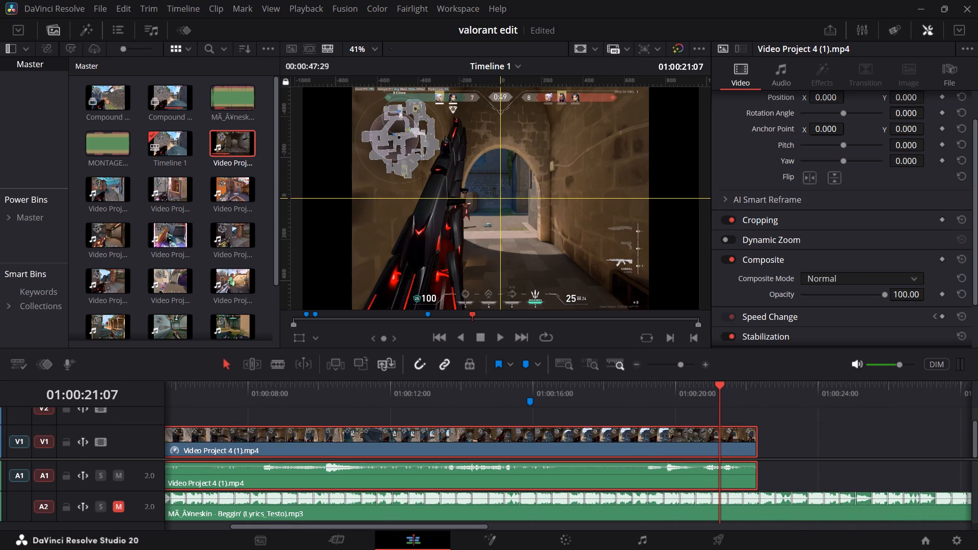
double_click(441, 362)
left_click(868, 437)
Extend the gameplay video's end on V1 to just past 01:00:24:00.
left_click(738, 439)
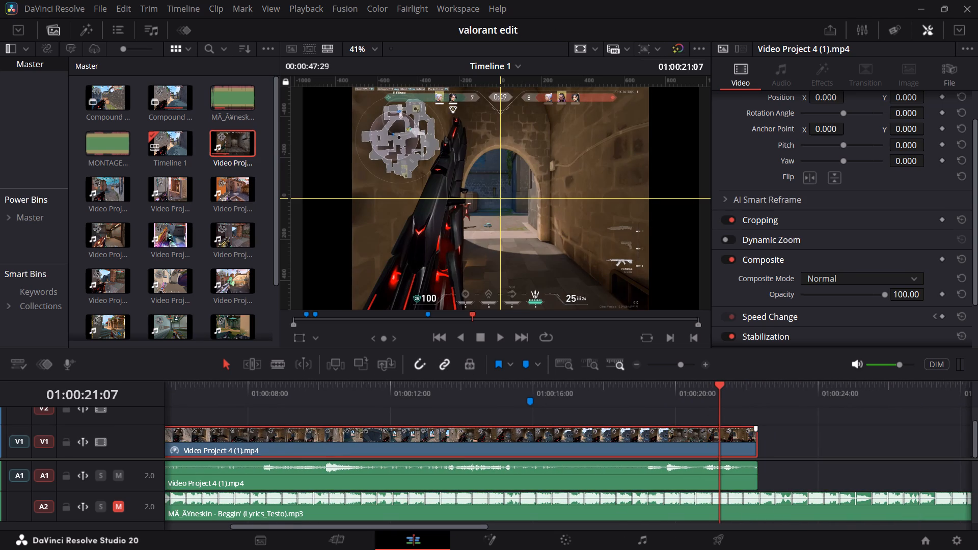
left_click_drag(757, 445, 819, 445)
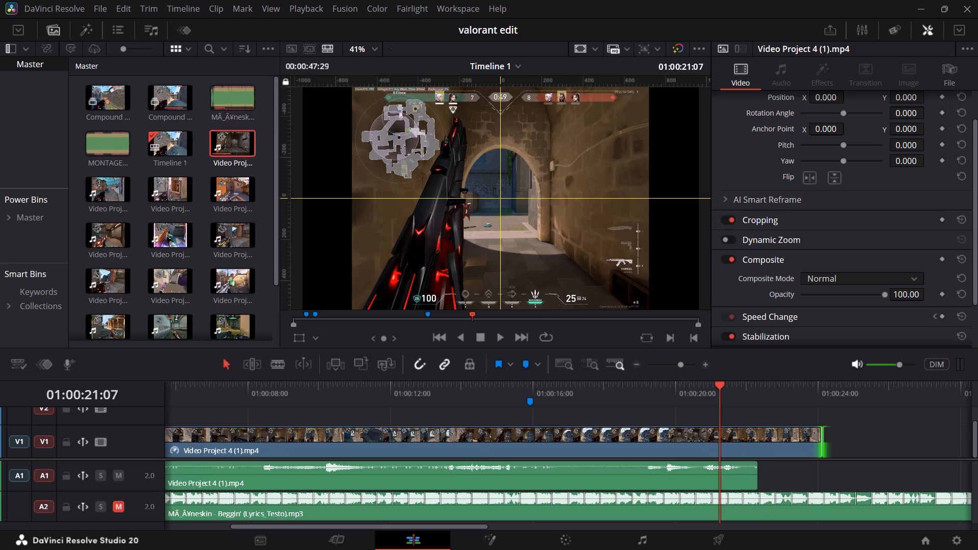
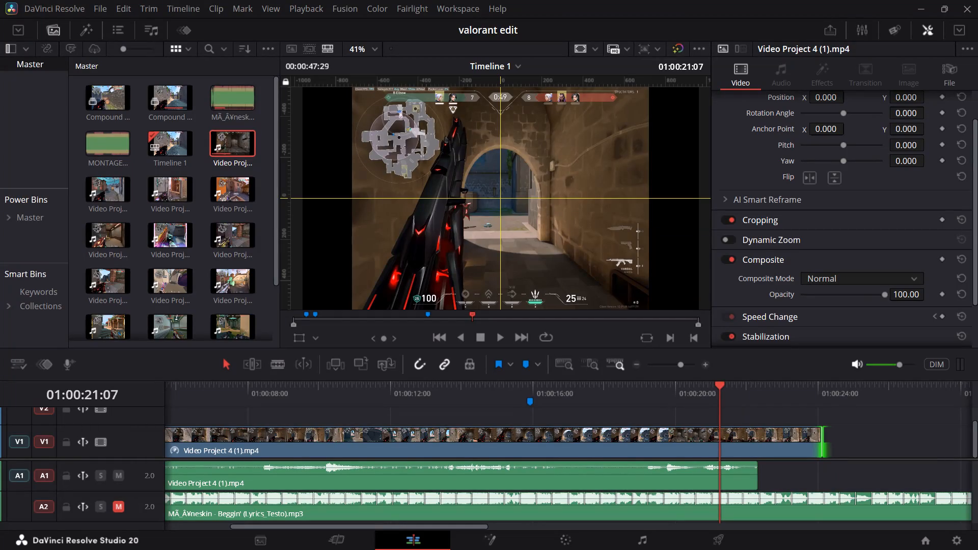
Extend the gameplay audio's end on A1 to line up with the end of the gameplay video on V1.
left_click_drag(753, 481, 827, 480)
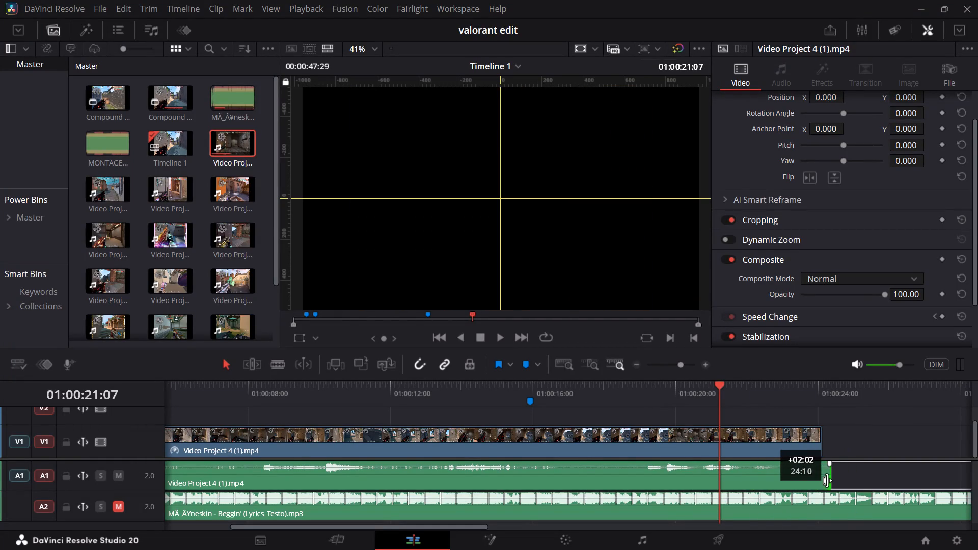
left_click_drag(827, 480, 819, 480)
left_click(856, 424)
Move back to about 01:00:12:00 on the timeline and briefly play the extended gameplay to check it.
left_click_drag(727, 398, 592, 398)
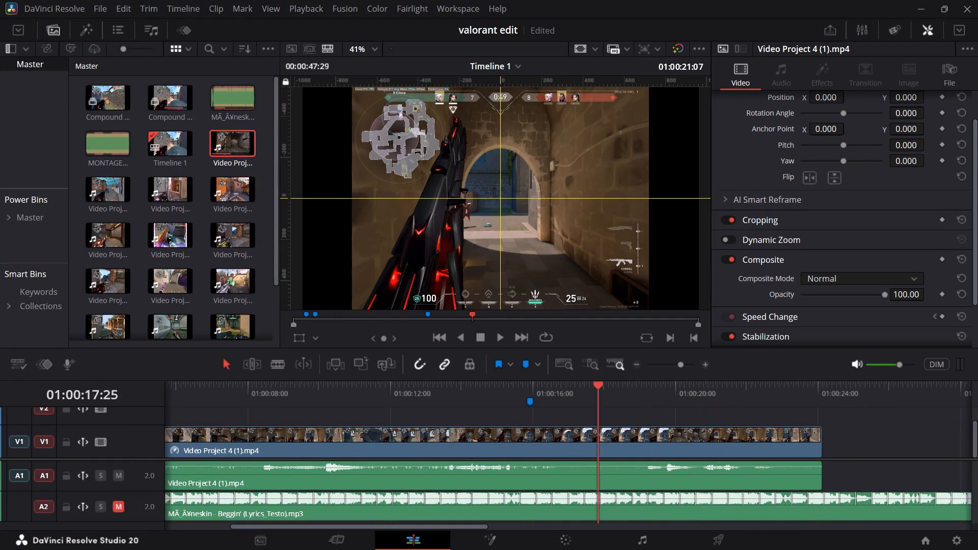
left_click_drag(592, 398, 387, 399)
key("space")
key("space")
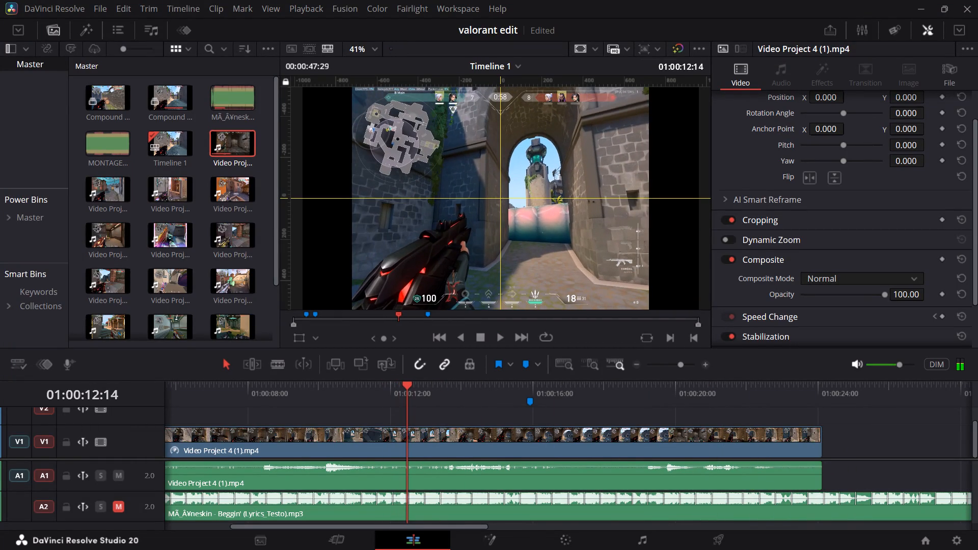
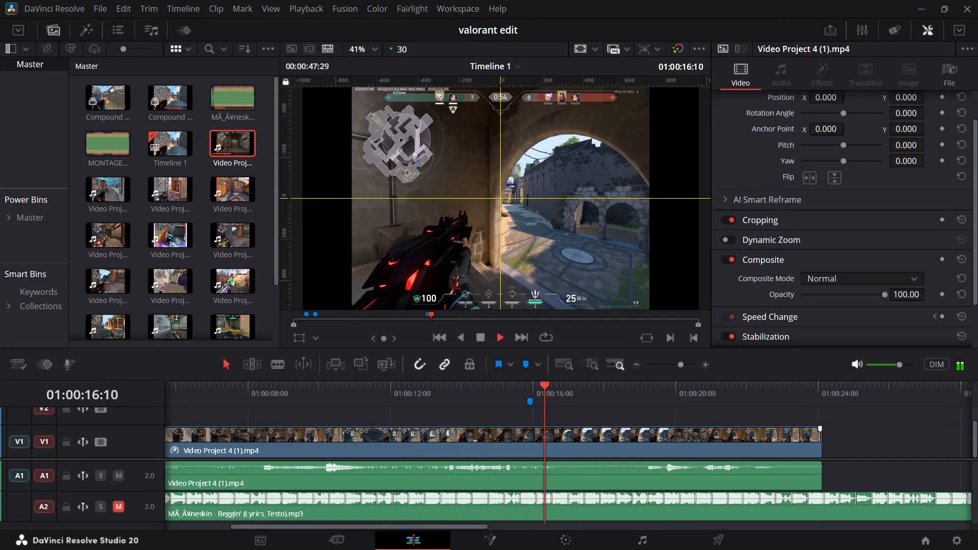
Extend the gameplay video on V1 by about 01:24 and lengthen its A1 audio to slightly past the video's end.
left_click_drag(819, 443, 881, 445)
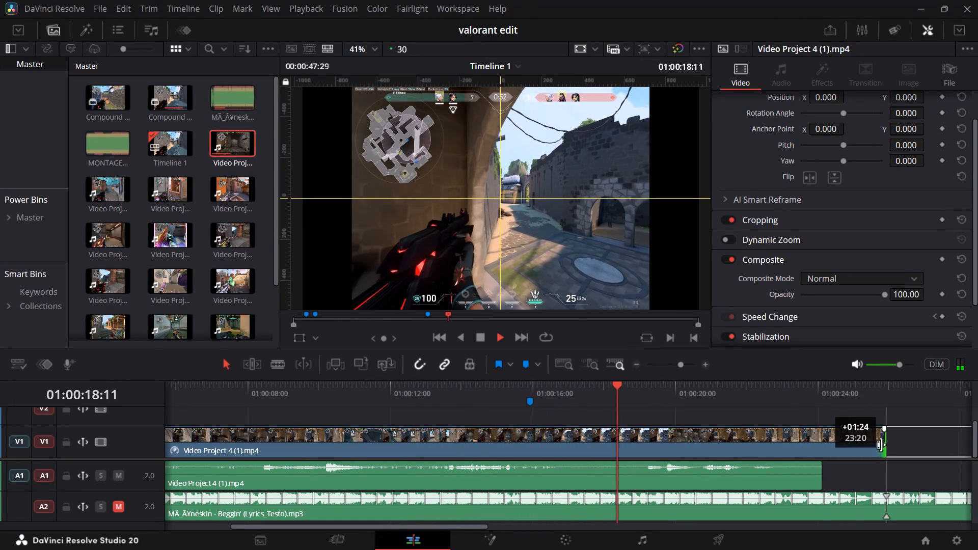
left_click_drag(881, 445, 882, 445)
left_click_drag(818, 475, 914, 475)
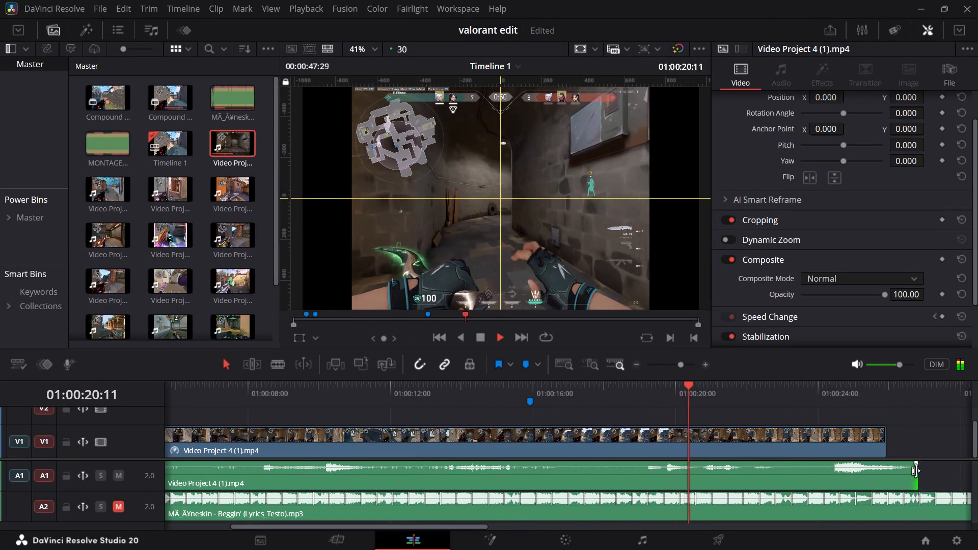
middle_click_drag(914, 429, 881, 429)
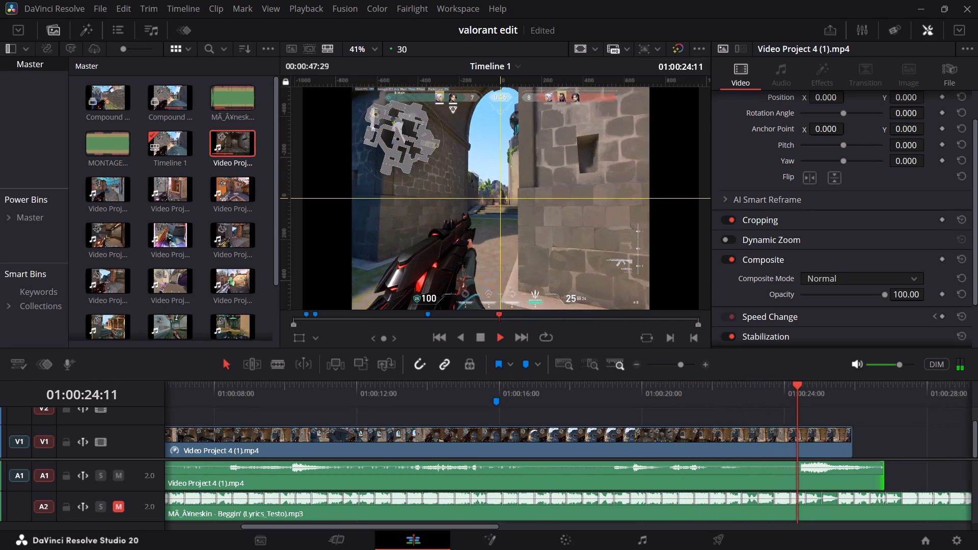
Move back to about 01:00:12:14 on the timeline and briefly play the gameplay from there.
key("space")
left_click_drag(815, 394, 716, 397)
key("space")
left_click_drag(745, 388, 373, 404)
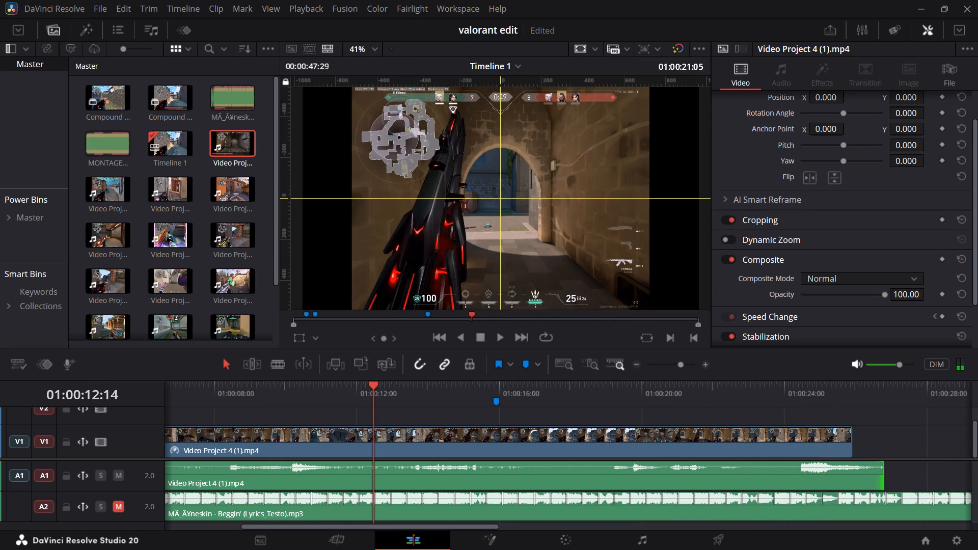
middle_click_drag(327, 432, 635, 415)
key("space")
middle_click_drag(452, 416, 549, 407)
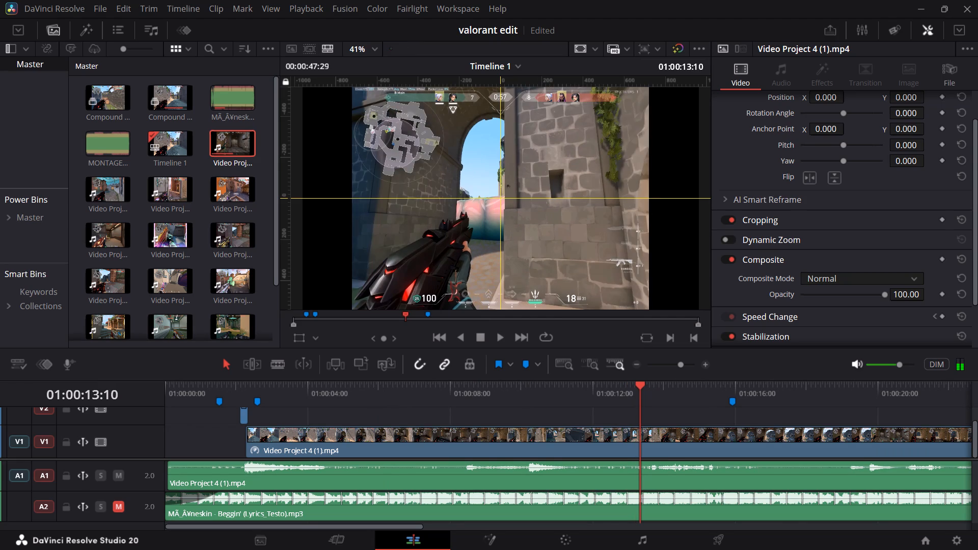
Switch to Brave, search YouTube for "valorant edits" and open Zishu's Beggin' Valorant Montage as a reference.
left_click(555, 544)
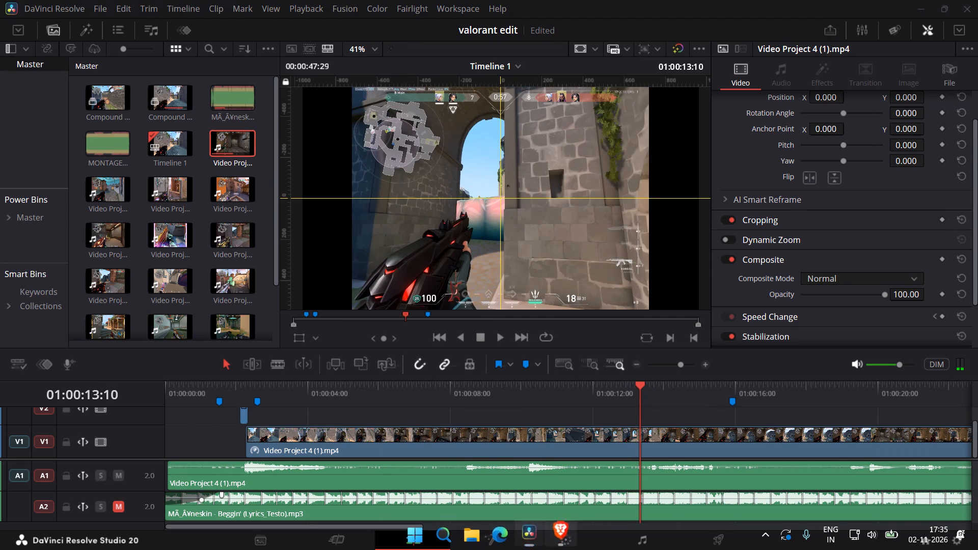
left_click(184, 0)
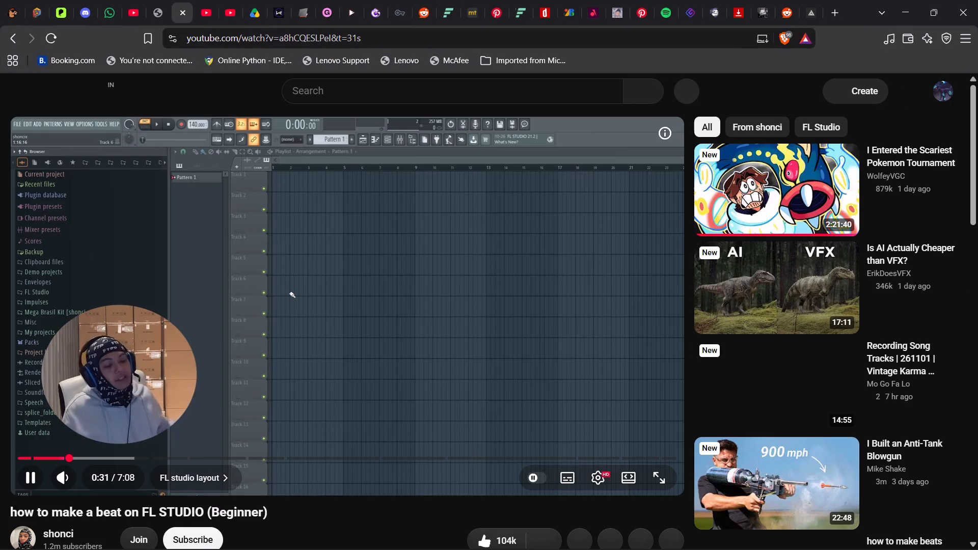
left_click(318, 253)
left_click(317, 92)
type("valoram")
key("BackSpace")
type("nt")
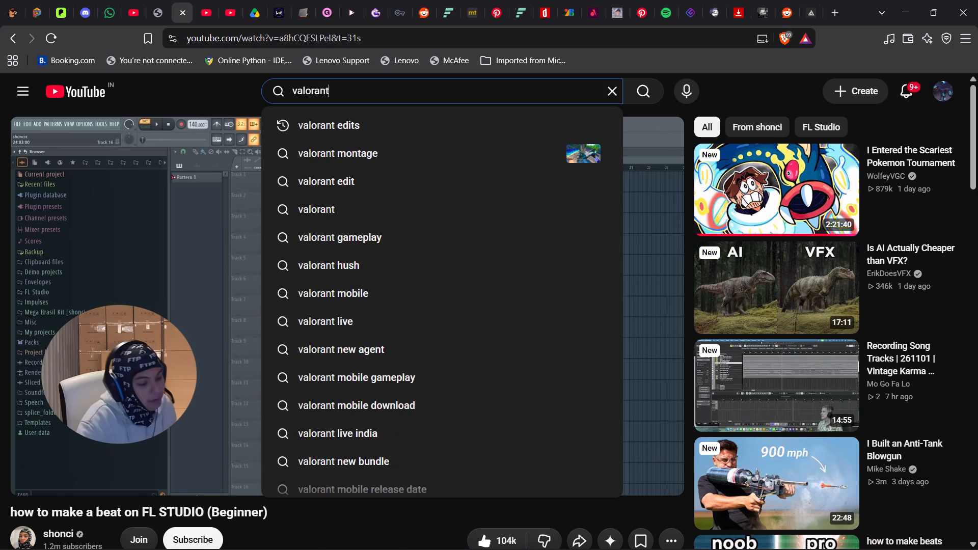
left_click(351, 129)
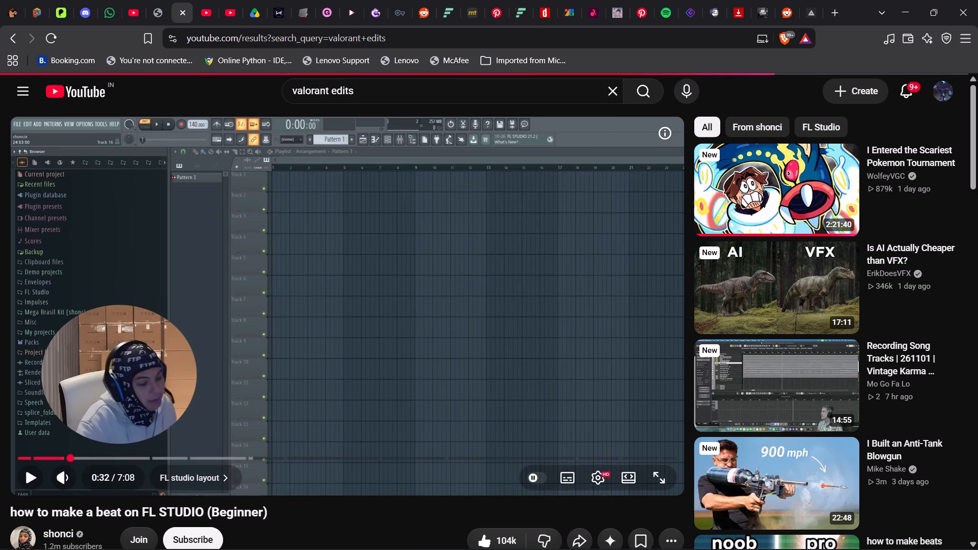
scroll(404, 367, "down", 4)
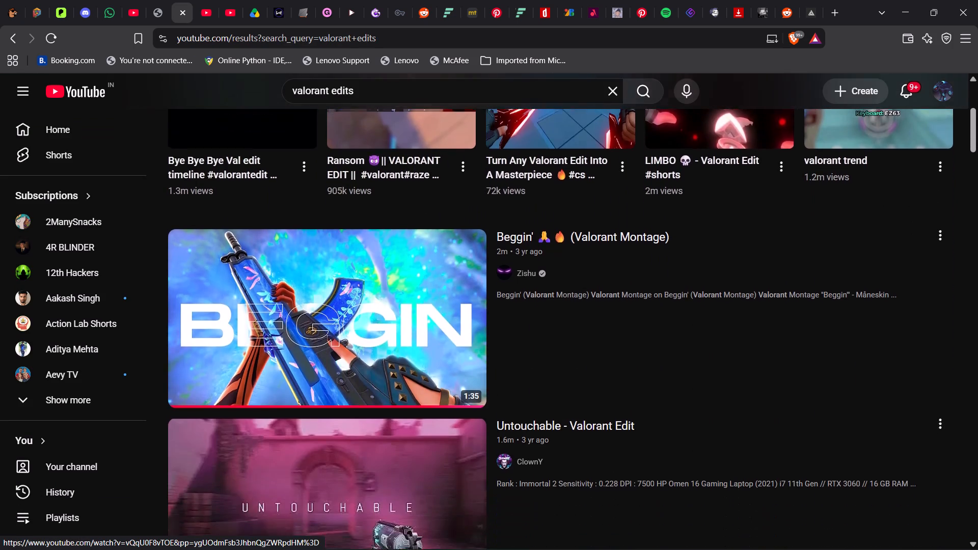
left_click(356, 321)
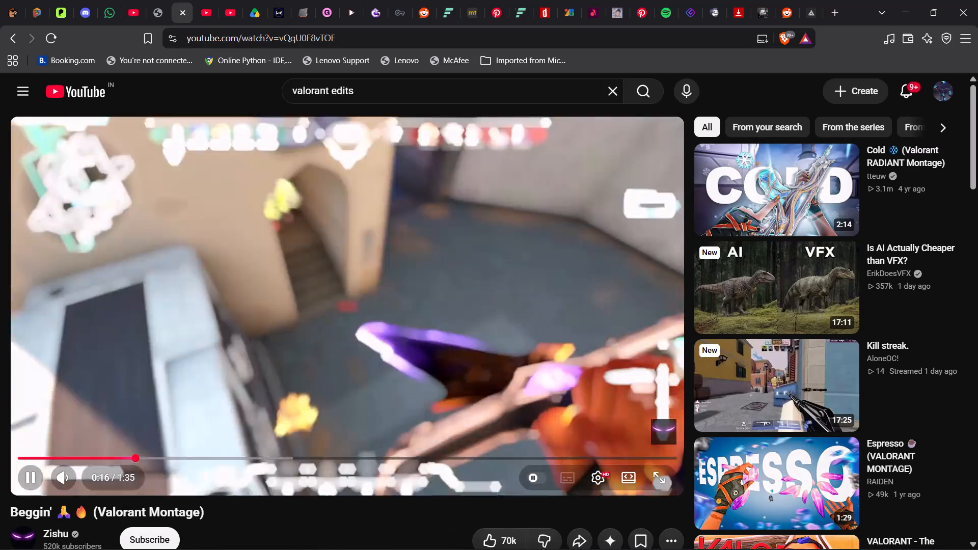
Play the reference montage in short bursts between about 0:16 and 0:21 to study its cuts and effects.
key("space")
key("space")
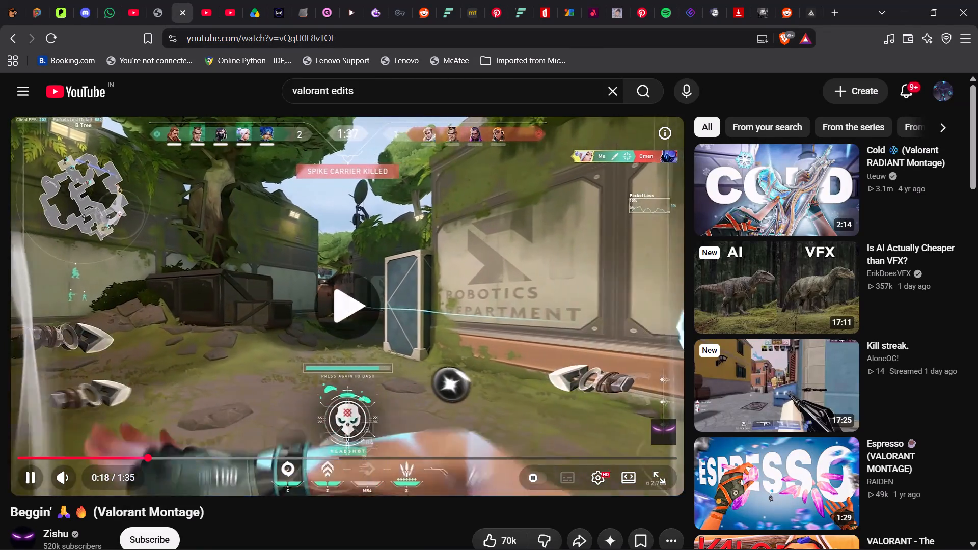
key("space")
key("space")
key("space")
key("space")
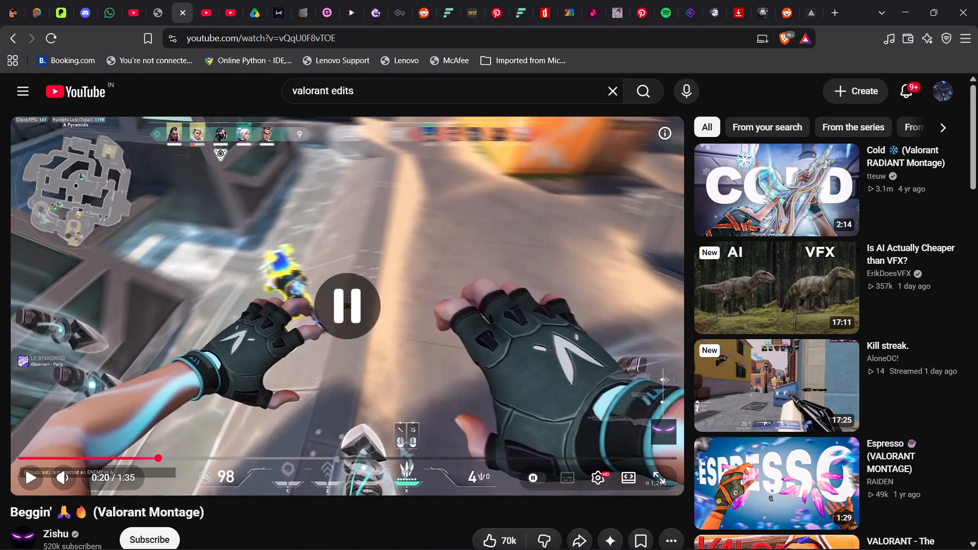
key("space")
key("space")
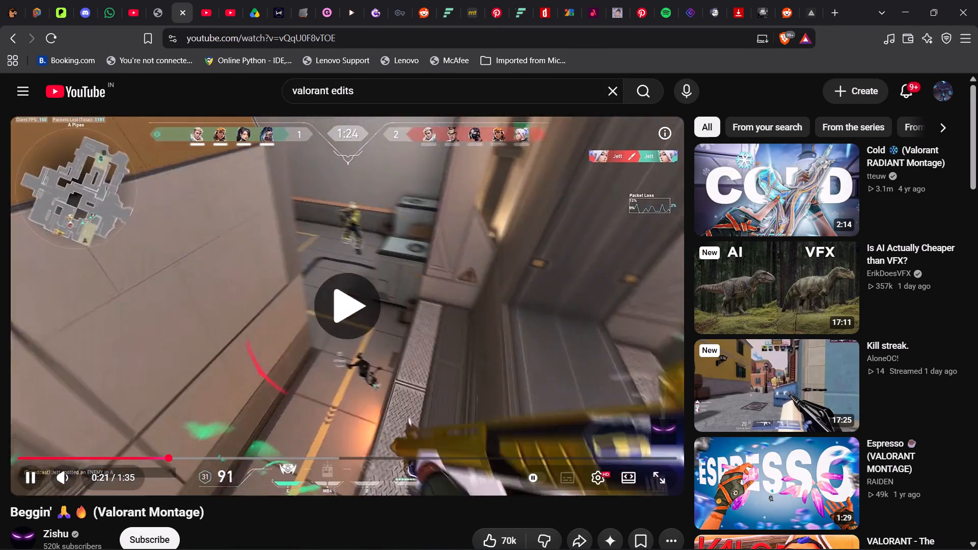
Set the reference montage's playback speed to 1.0 (Normal).
left_click(604, 477)
left_click(611, 392)
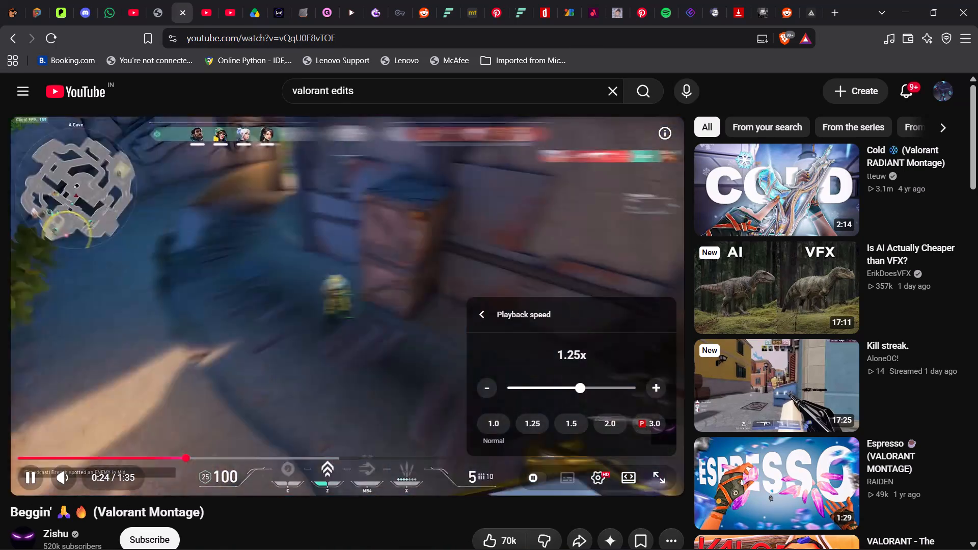
left_click(491, 421)
left_click(277, 365)
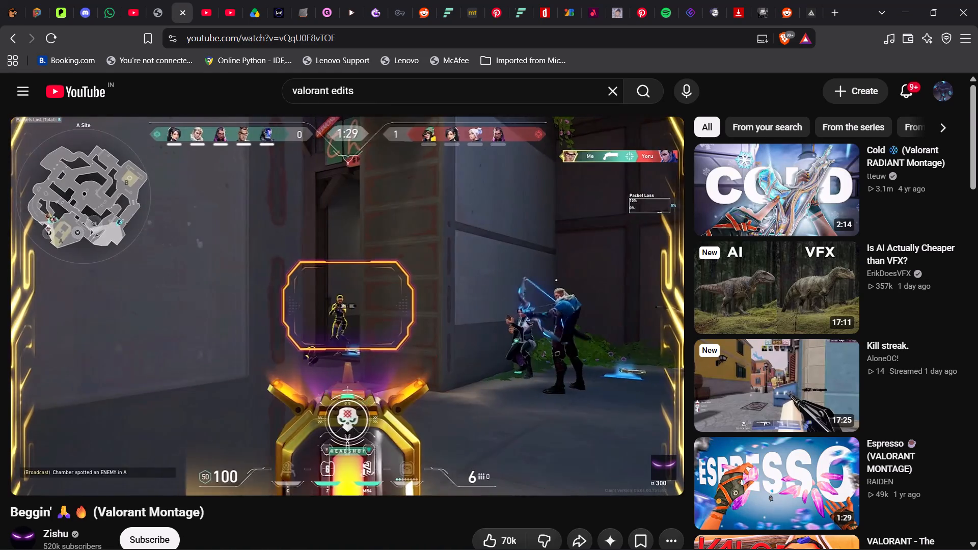
Examine the transition around 0:37 of the reference montage by playing it in very short bursts.
key("space")
key("space")
key("space")
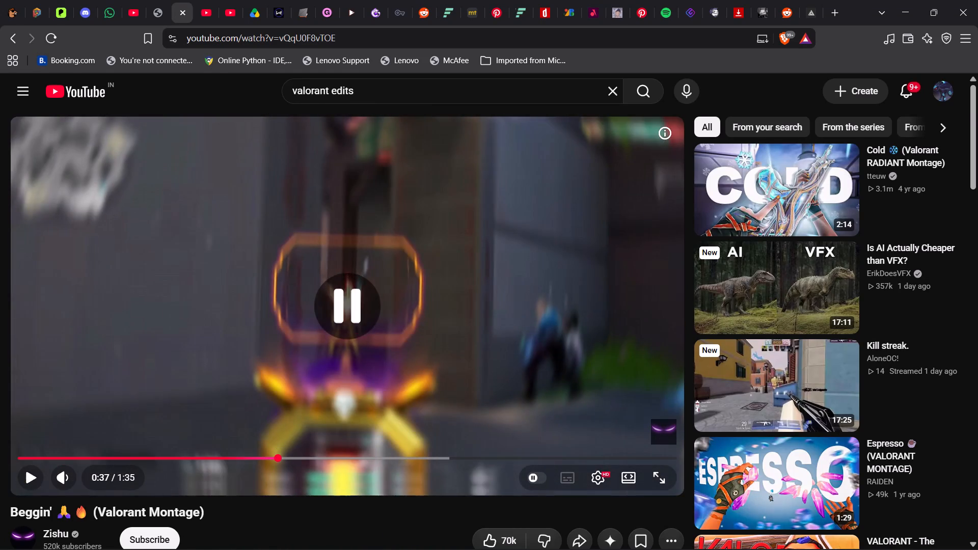
key("space")
key("space")
key("space")
key("space")
key("space")
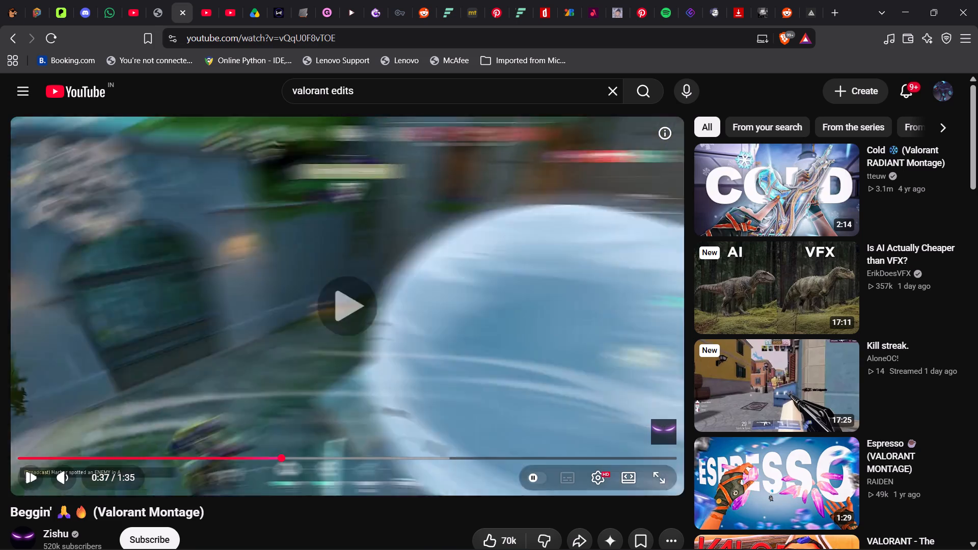
key("space")
Switch back to DaVinci Resolve, search the effects library for "shake" and look through the matching Toolbox effects.
left_click(521, 536)
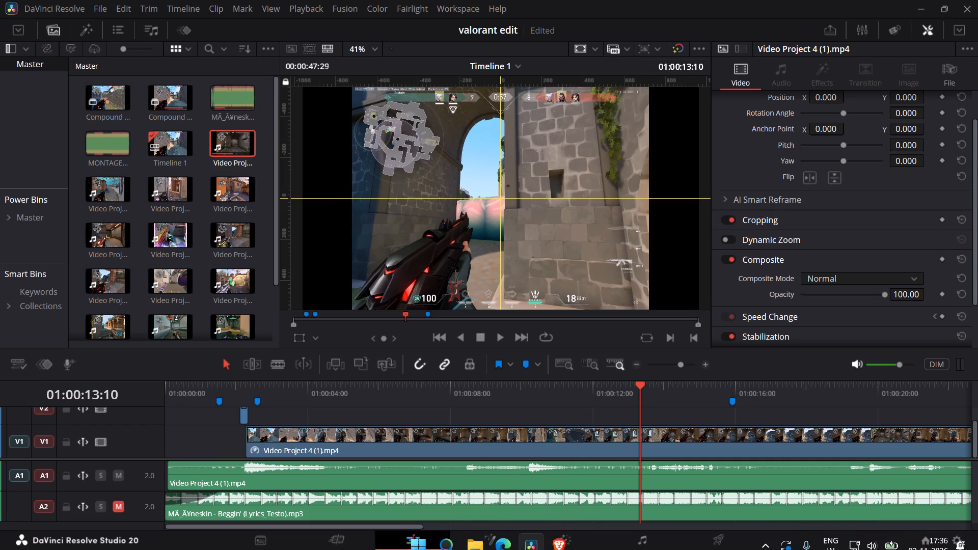
left_click(85, 32)
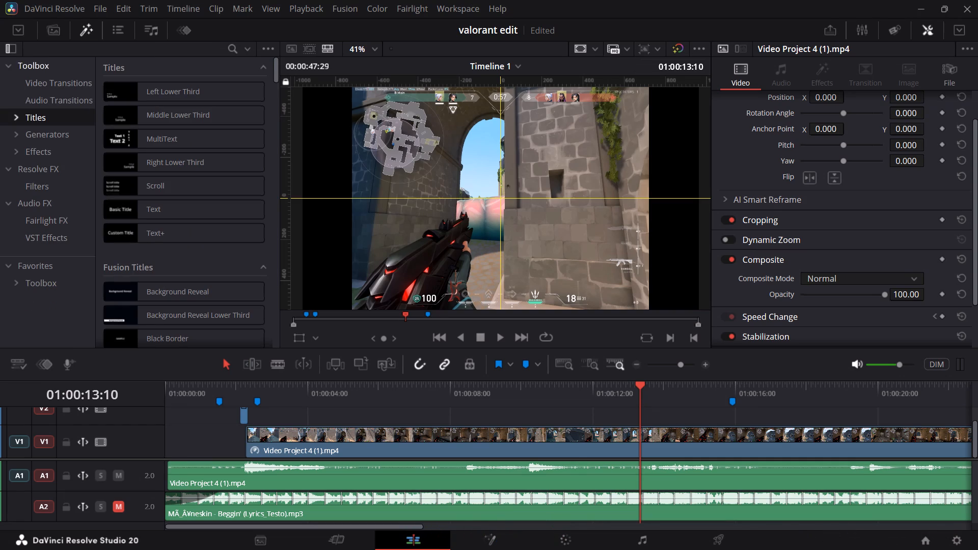
left_click(234, 50)
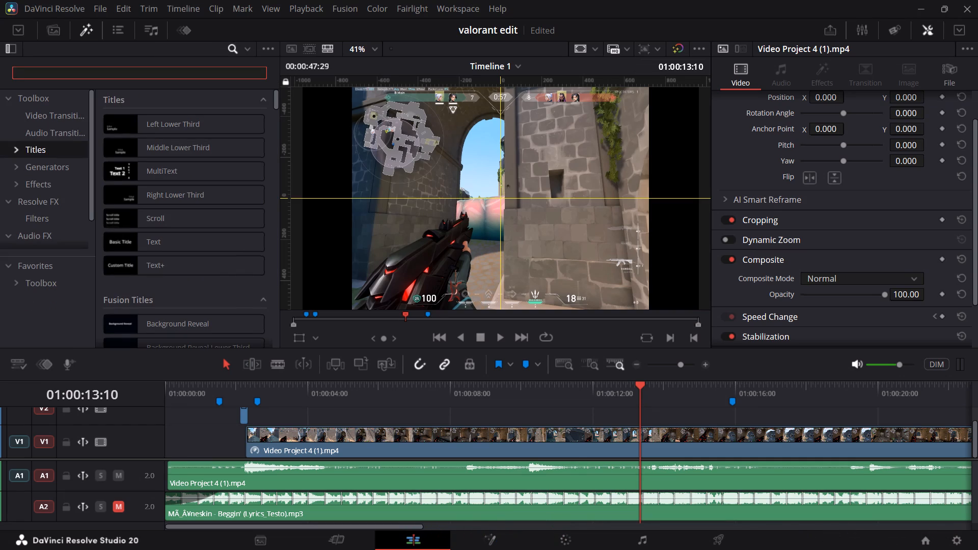
type("shake")
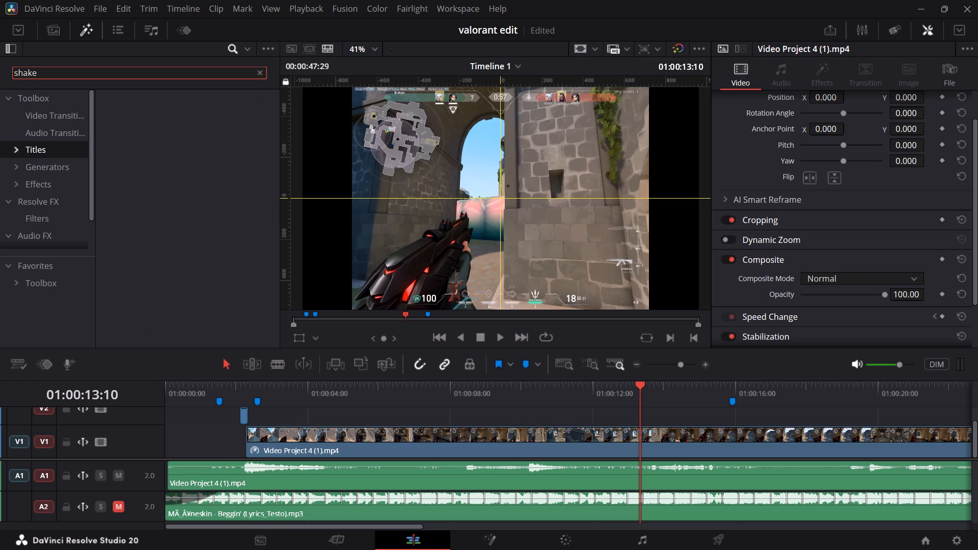
left_click(70, 101)
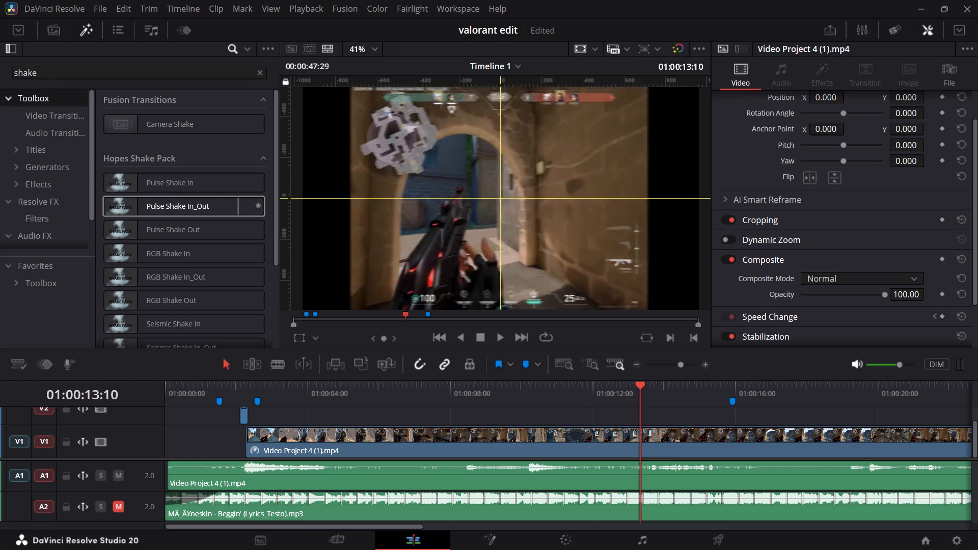
scroll(221, 300, "down", 2)
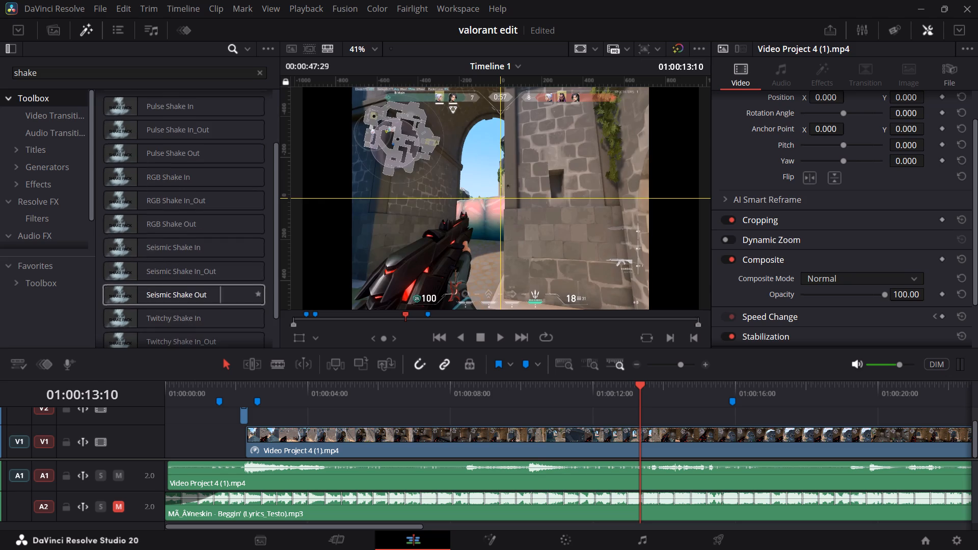
scroll(205, 296, "down", 3)
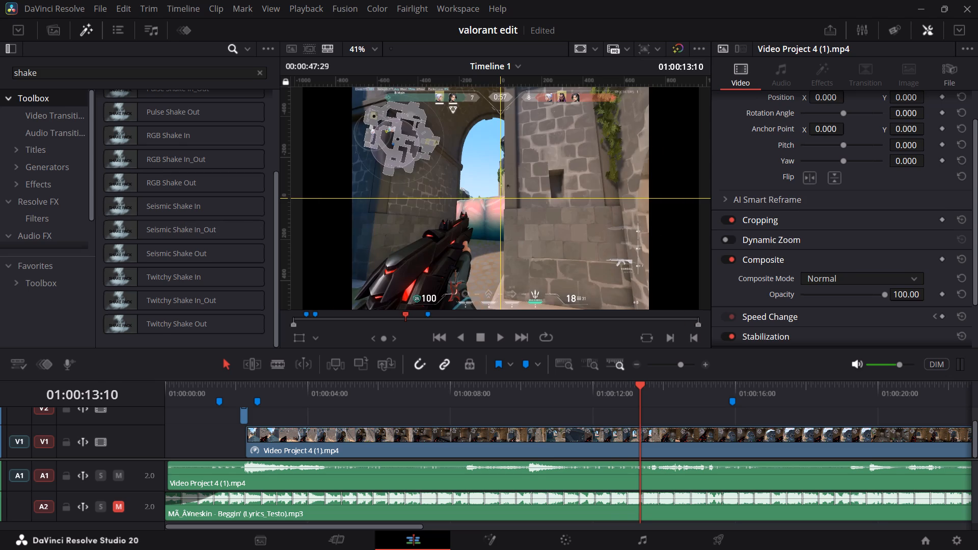
Return to the start of Timeline 1 and replay the opening flash into the gameplay several times.
left_click_drag(638, 396, 710, 411)
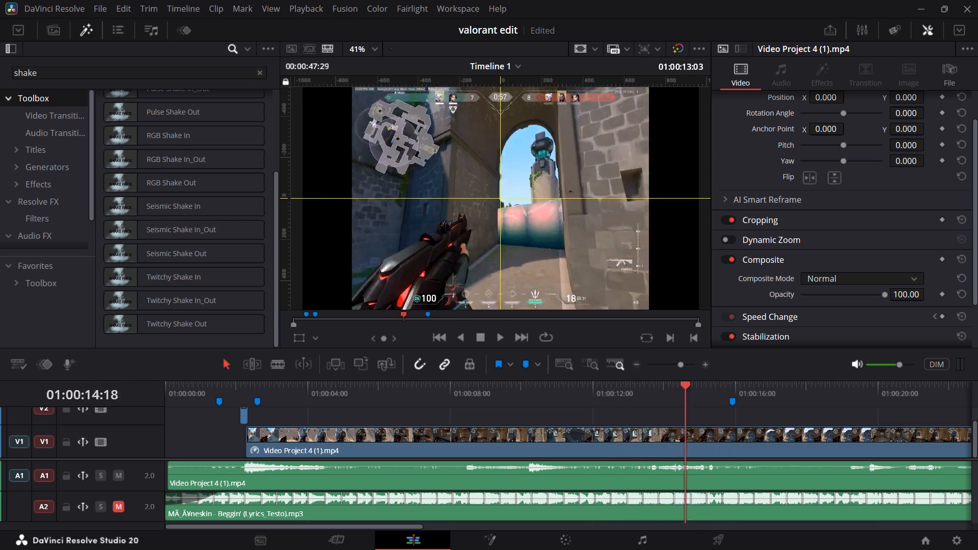
left_click_drag(710, 411, 418, 427)
middle_click_drag(409, 430, 454, 418)
middle_click_drag(455, 417, 494, 414)
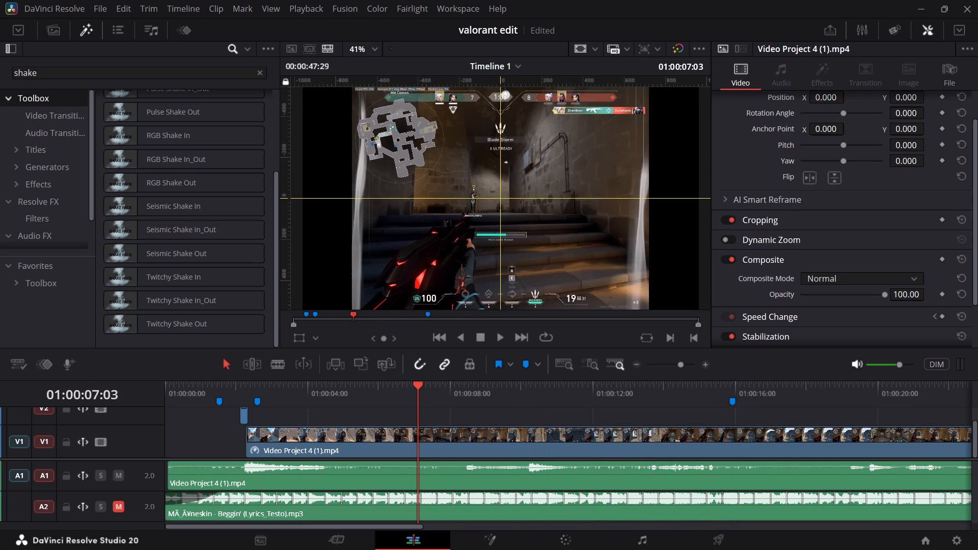
middle_click_drag(494, 414, 556, 406)
left_click_drag(404, 395, 195, 399)
key("space")
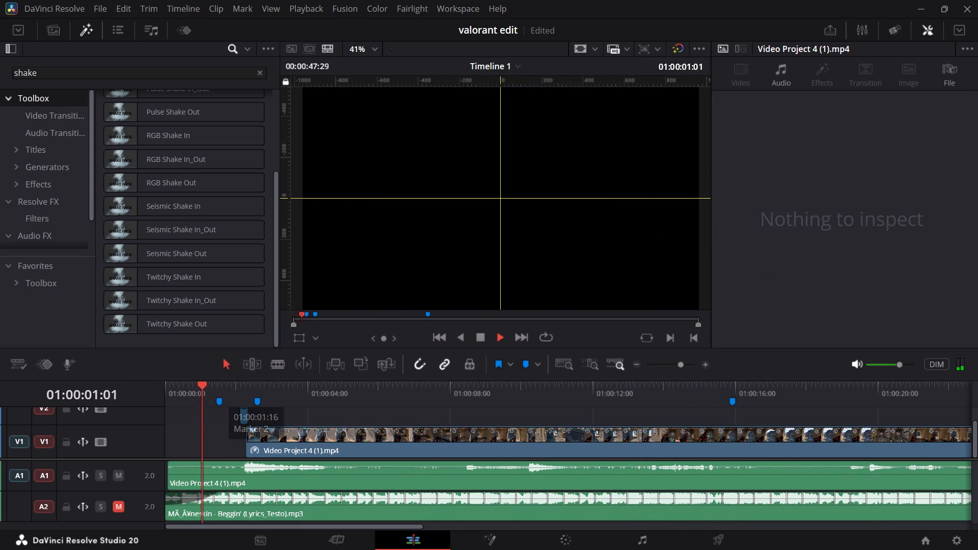
key("space")
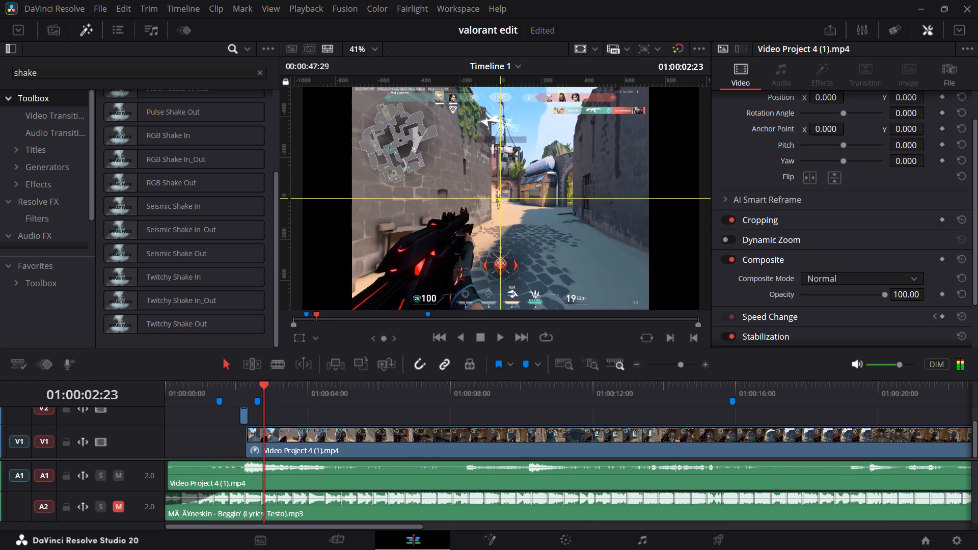
left_click_drag(253, 388, 237, 387)
key("space")
key("space")
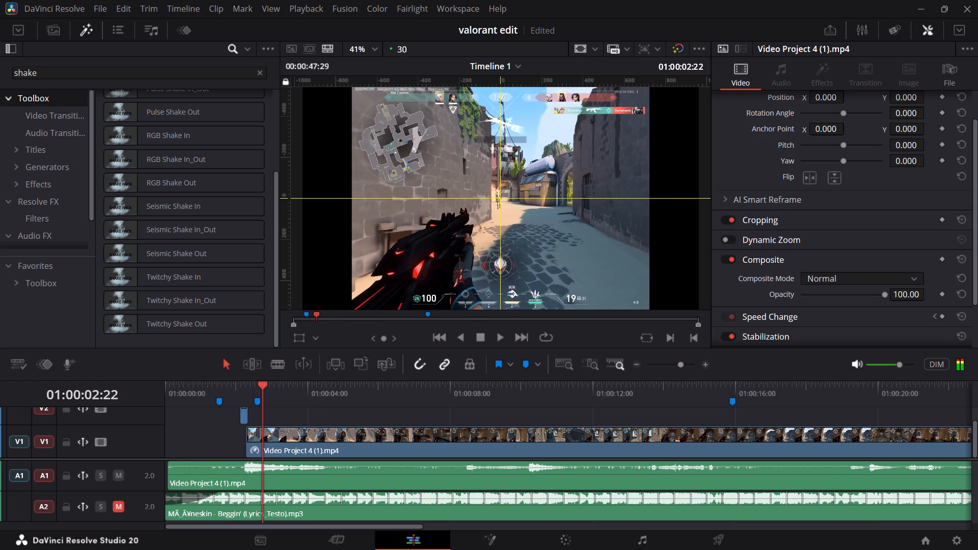
left_click_drag(243, 384, 208, 390)
key("space")
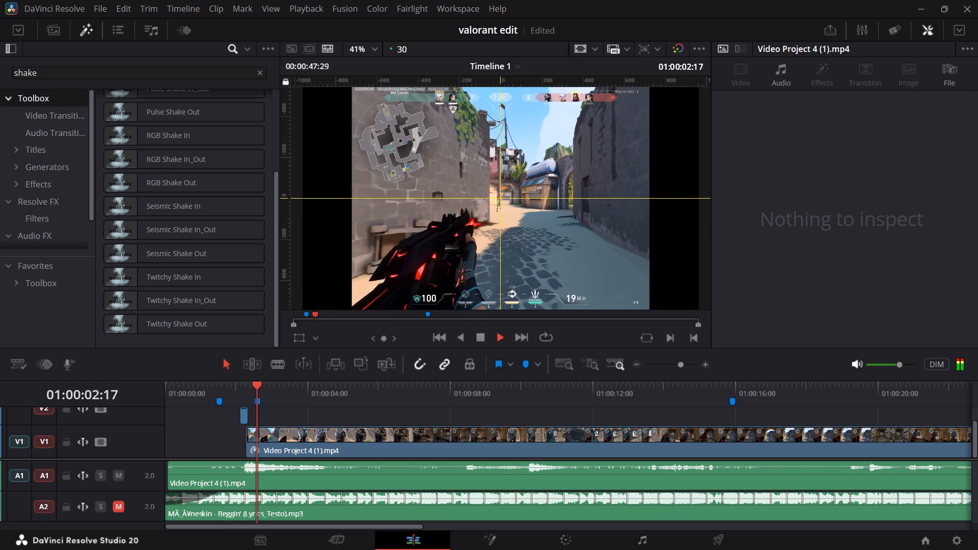
key("space")
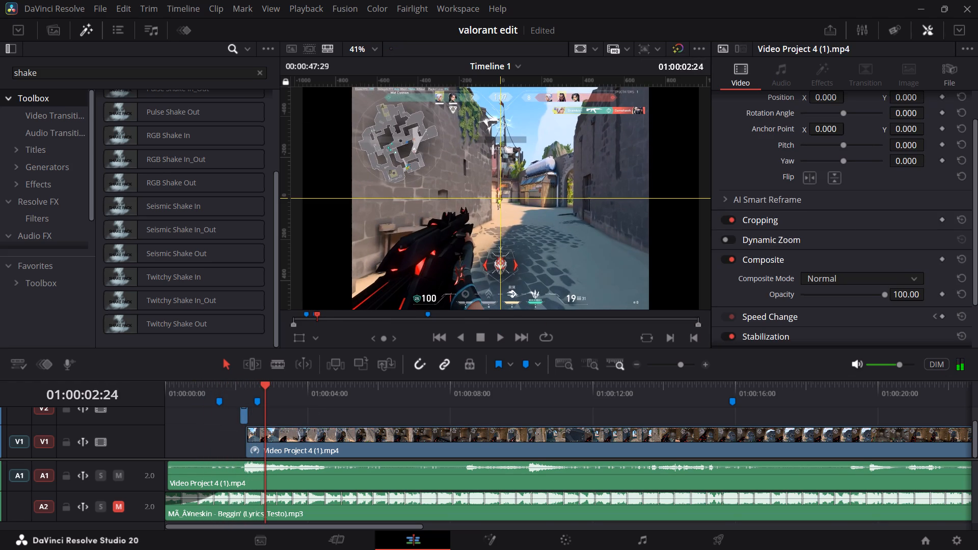
Switch to Brave and search YouTube for "flash sound effect" in another YouTube tab.
left_click(554, 531)
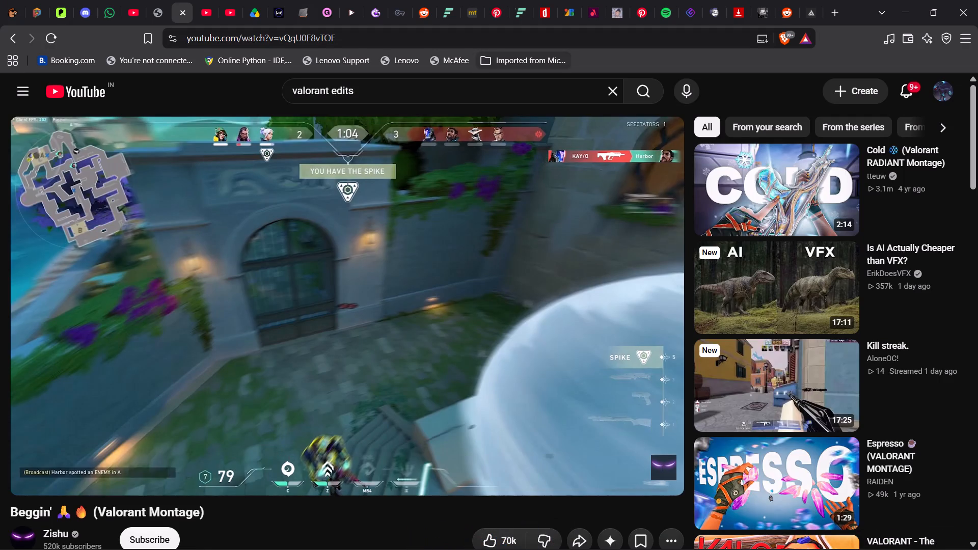
left_click(202, 0)
left_click_drag(433, 87, 377, 86)
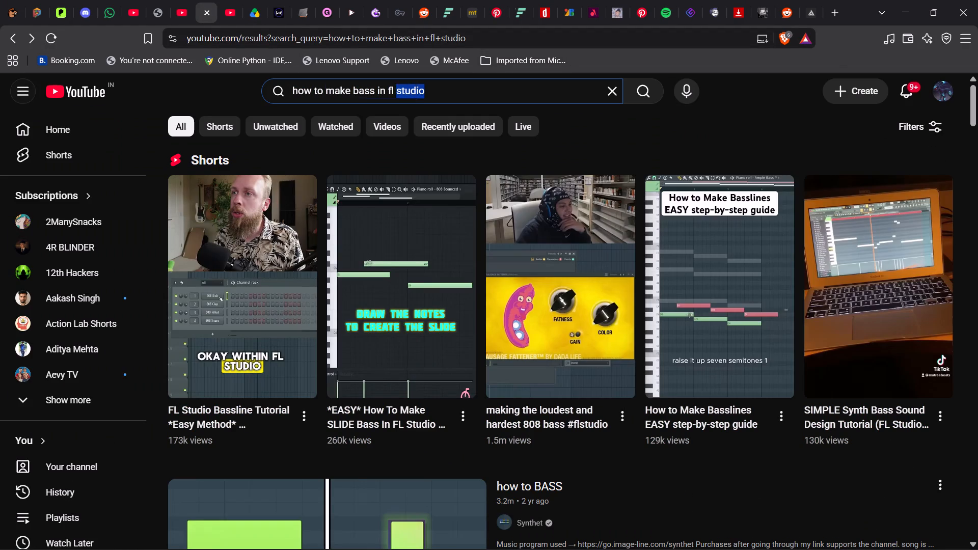
left_click_drag(377, 86, 249, 93)
type("flash sound effect")
key("Return")
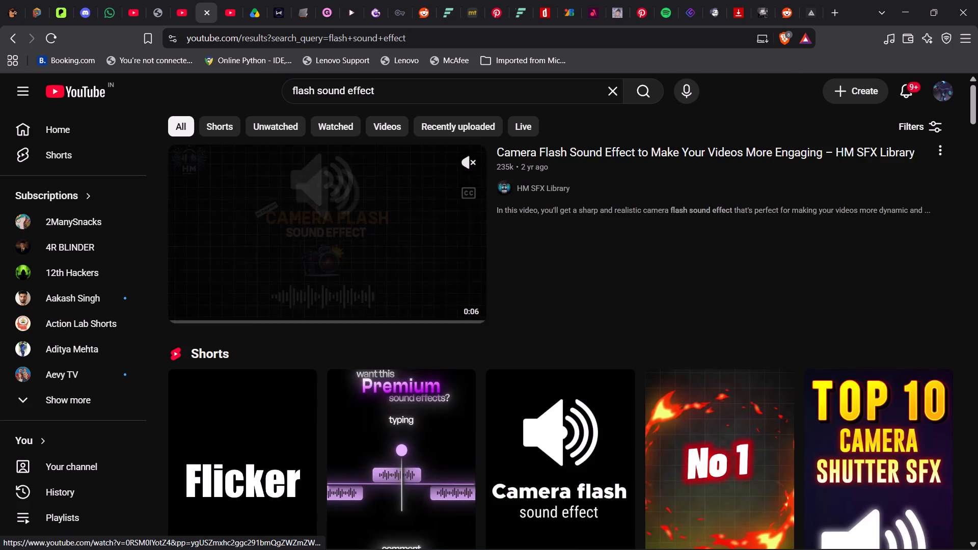
Listen to HM SFX Library's Camera Flash Sound Effect video at a raised volume and return to the results.
left_click(366, 260)
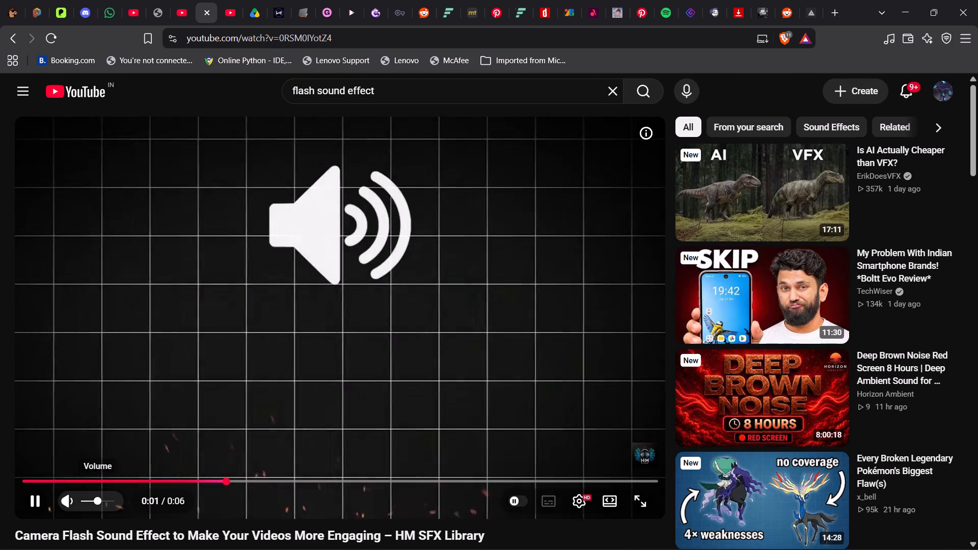
left_click_drag(98, 503, 105, 502)
key("space")
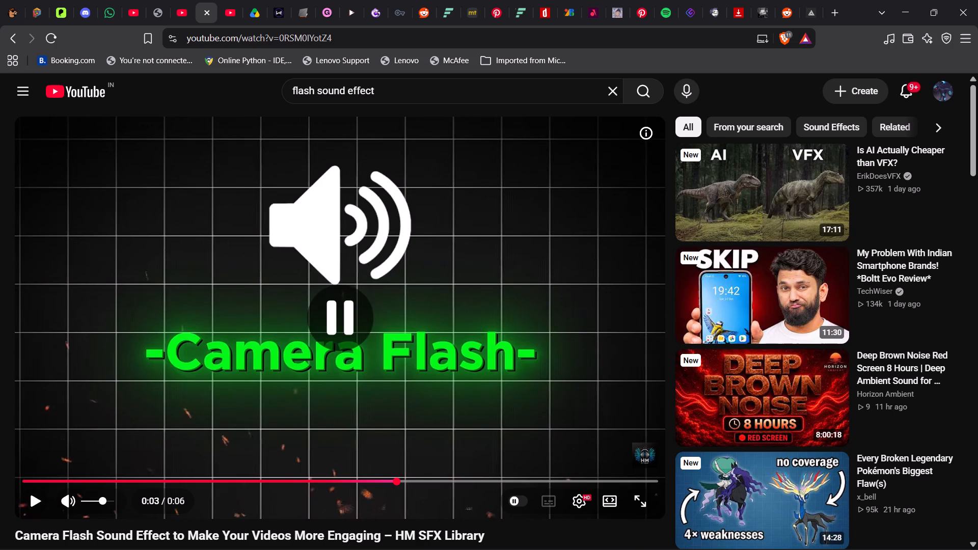
left_click(352, 359)
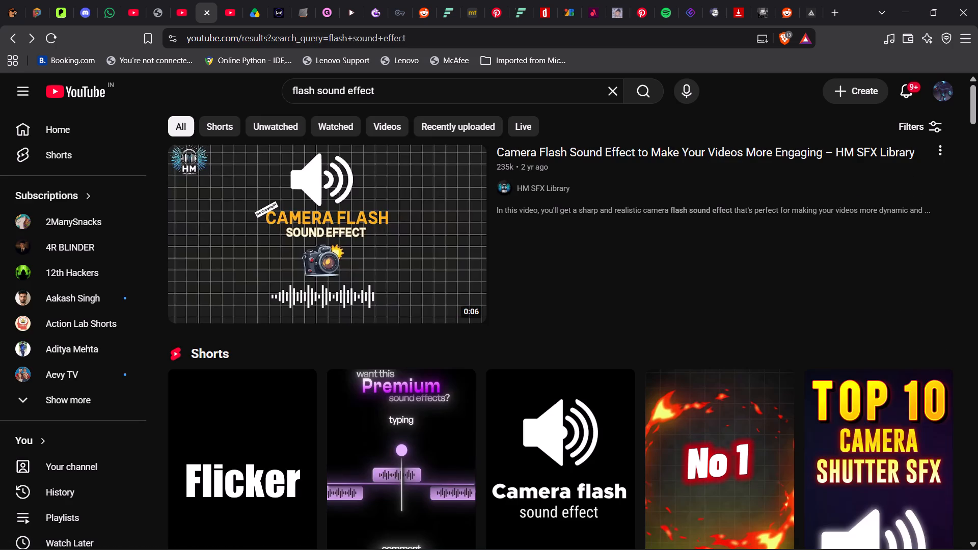
Change the YouTube search to "click sound effect" and listen to be professional's Click Sound Effect video.
left_click_drag(315, 93, 248, 98)
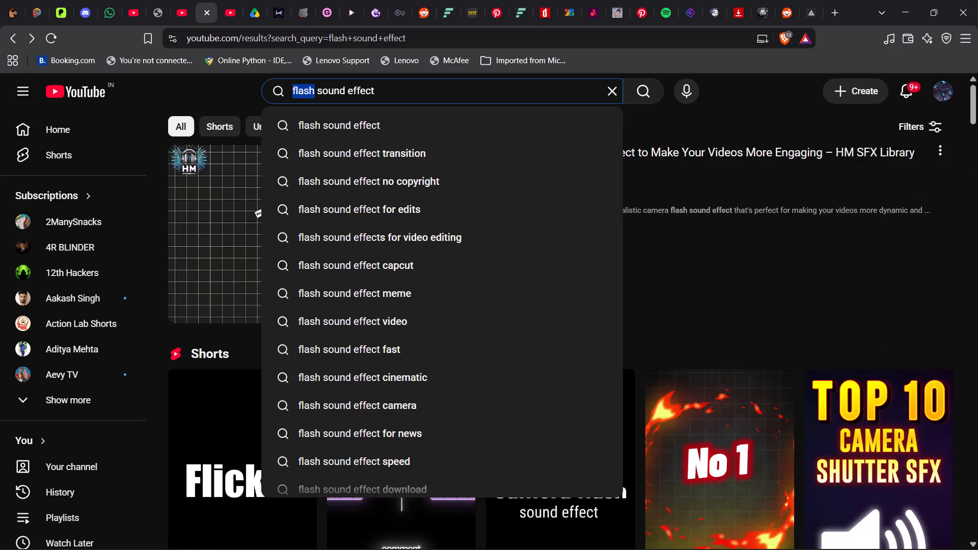
type("click")
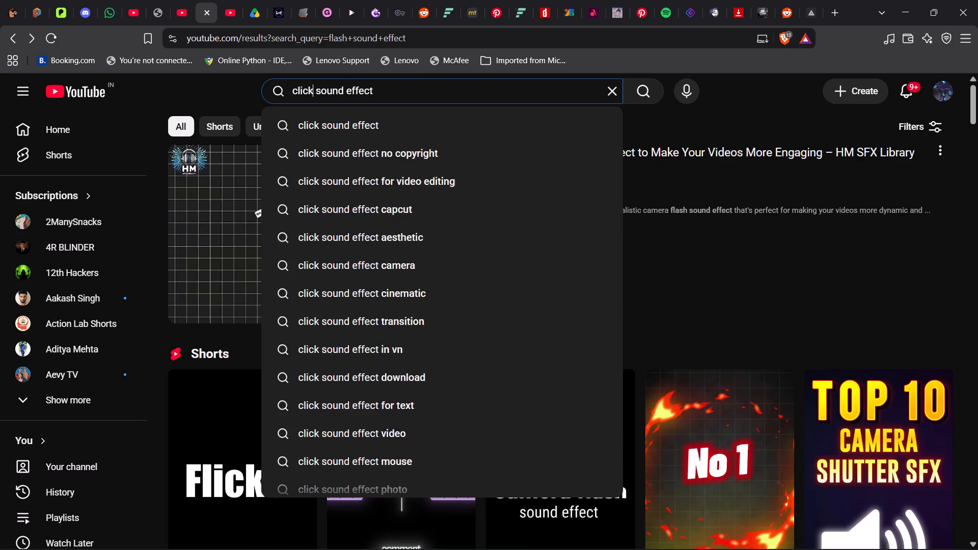
key("Return")
left_click(331, 242)
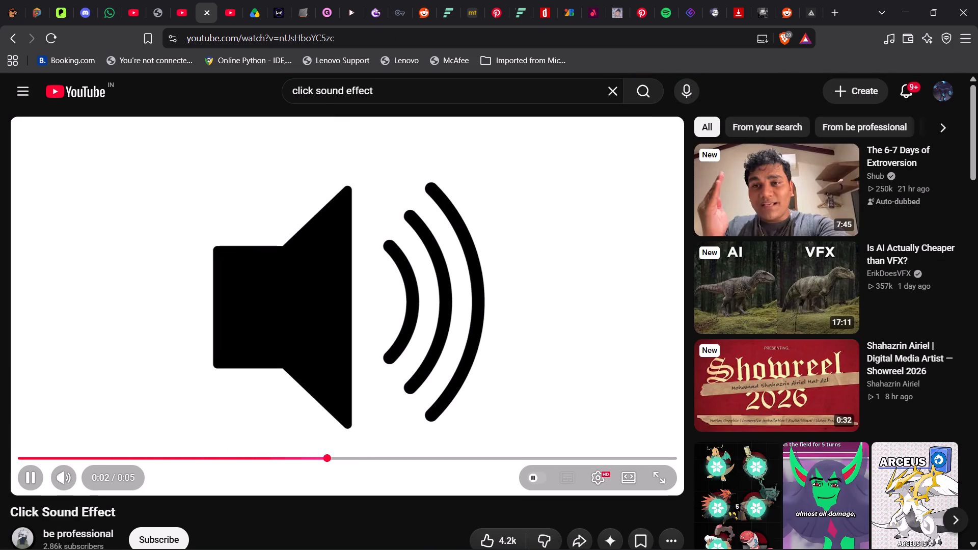
key("space")
left_click(197, 423)
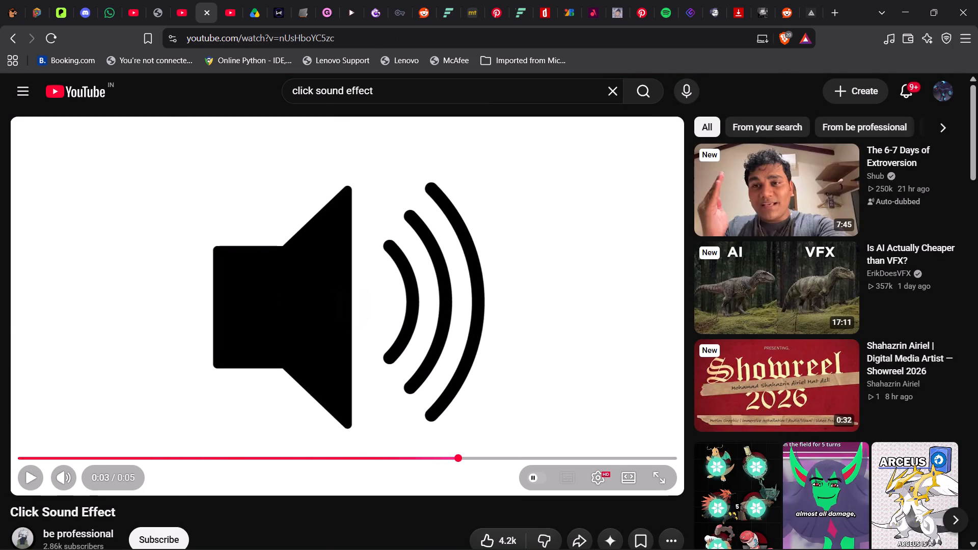
Browse further through the click sound results, previewing the Mouse Click part of the "Censor sound // Funny sound" video with audio on.
scroll(226, 382, "down", 2)
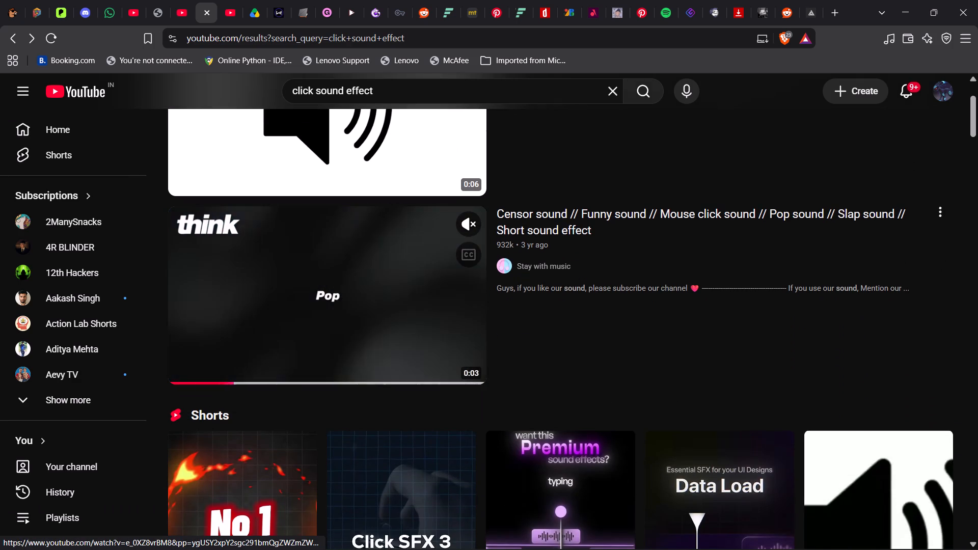
left_click(469, 225)
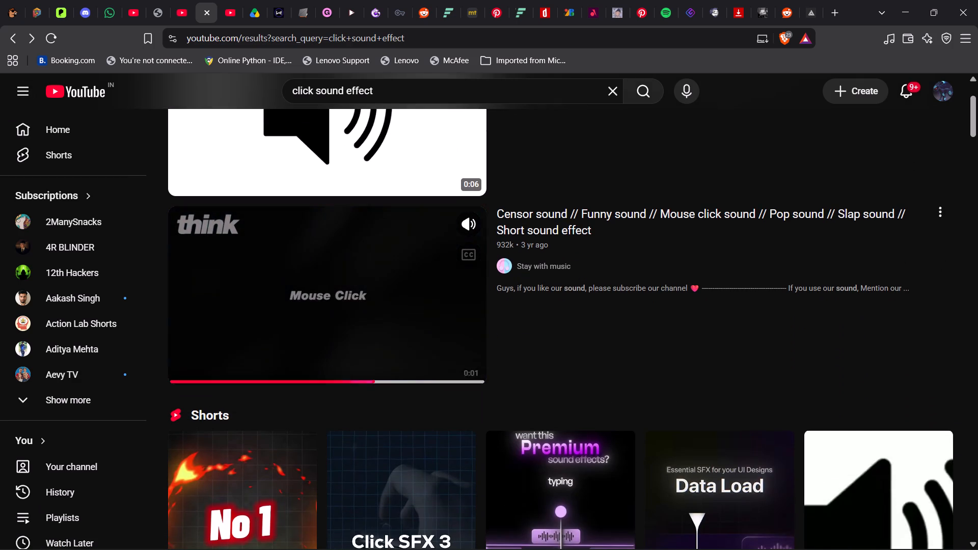
left_click_drag(379, 372, 185, 368)
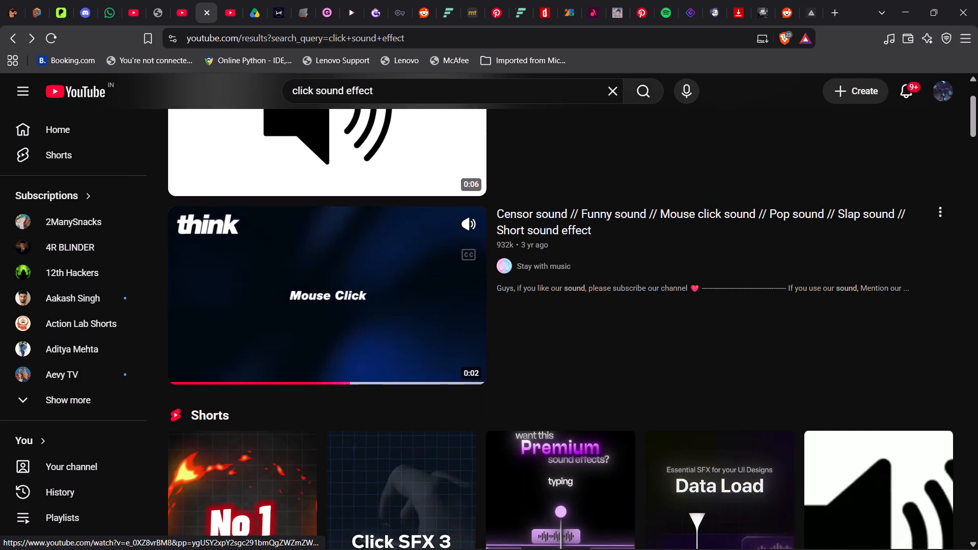
scroll(300, 295, "down", 8)
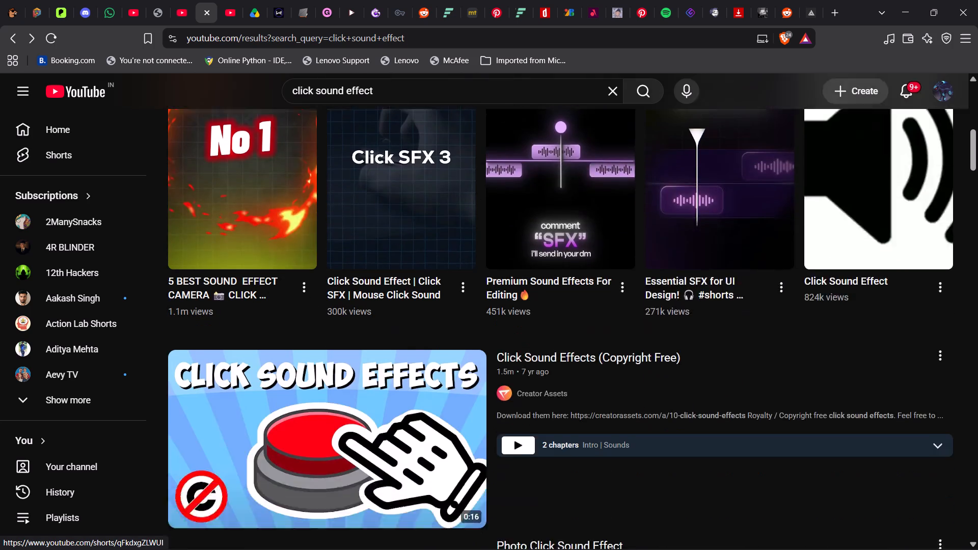
scroll(366, 339, "down", 5)
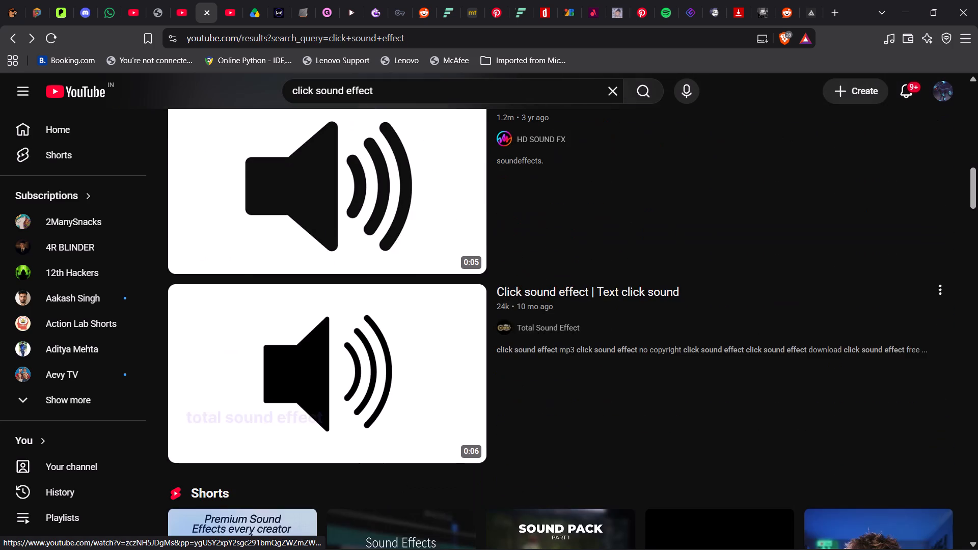
Return to the "flash sound effect" results and preview Flash Sound Effect and 5 Camera Shutter Sound Effects with audio on.
left_click(390, 219)
scroll(360, 333, "down", 10)
scroll(354, 295, "up", 2)
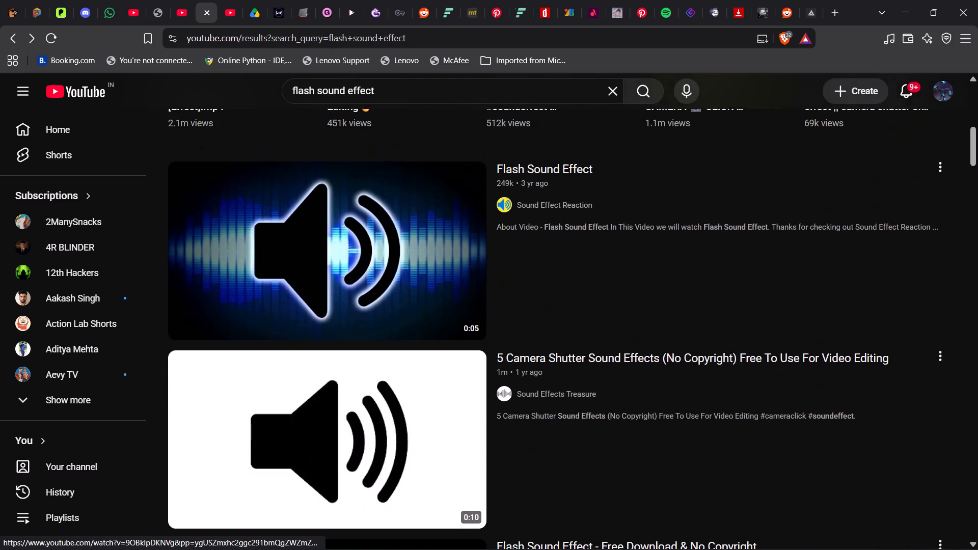
left_click(471, 178)
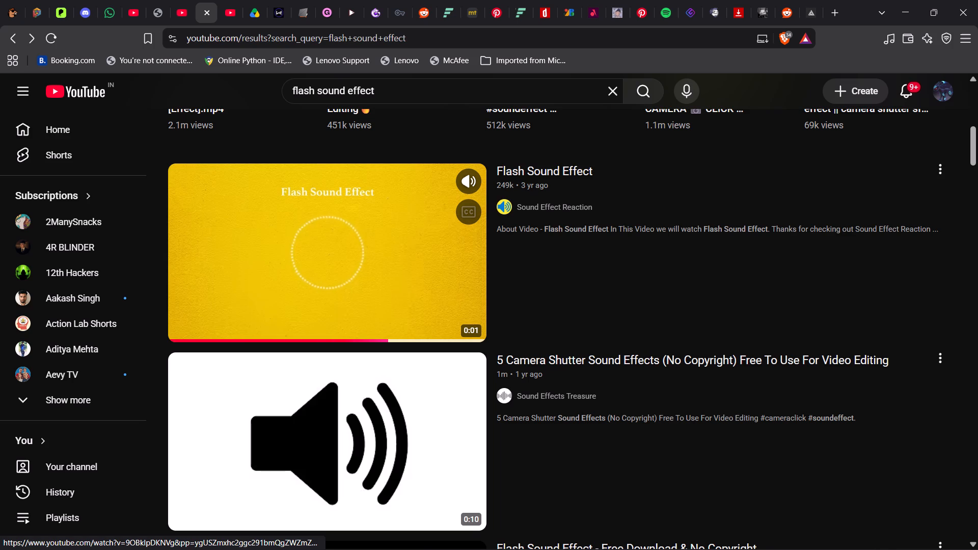
scroll(382, 250, "down", 2)
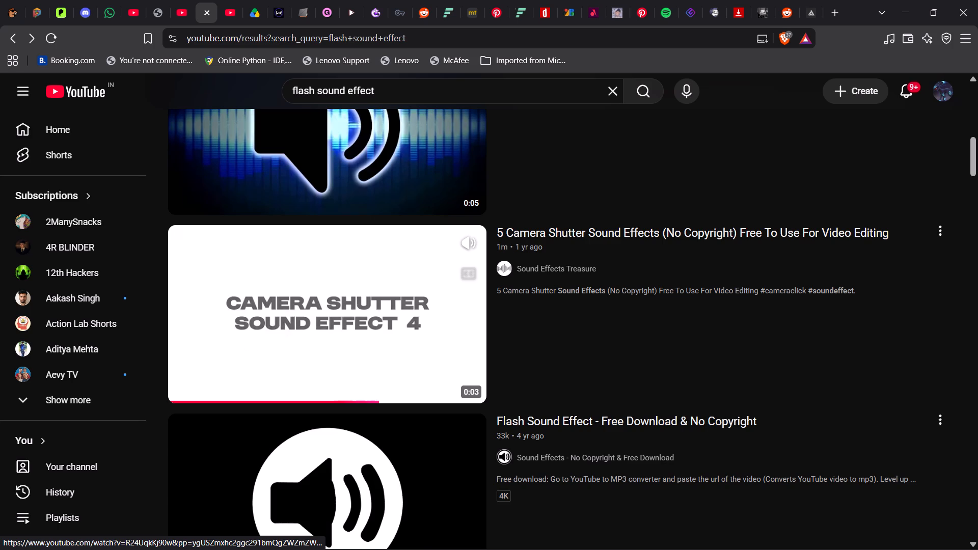
scroll(373, 316, "down", 2)
scroll(427, 214, "up", 2)
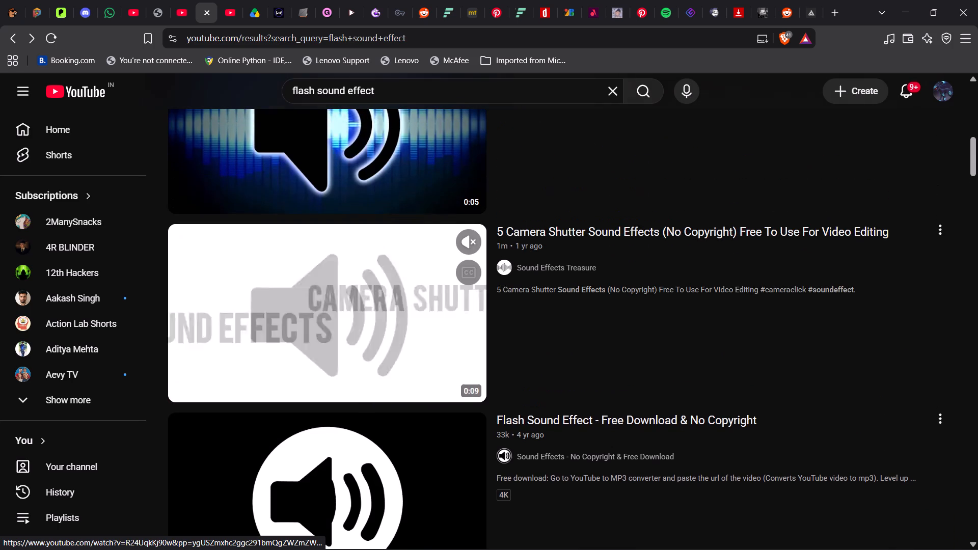
Open the 5 Camera Shutter Sound Effects video, pause it and copy its share link.
left_click(932, 230)
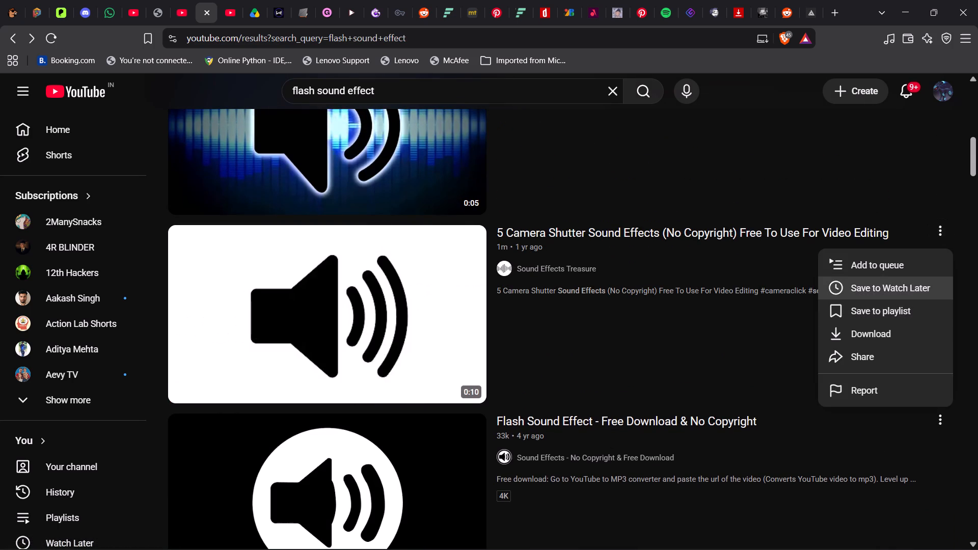
left_click(367, 313)
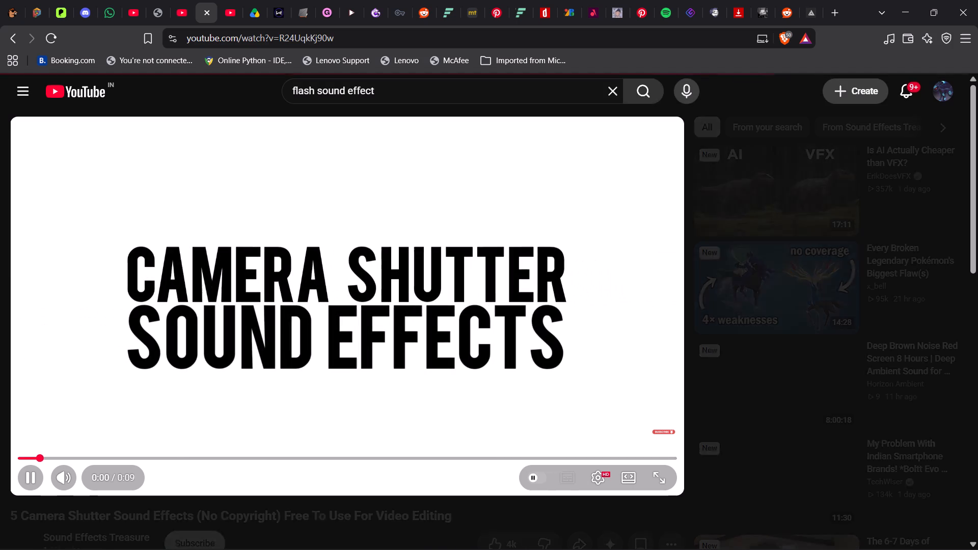
left_click(263, 369)
left_click(579, 538)
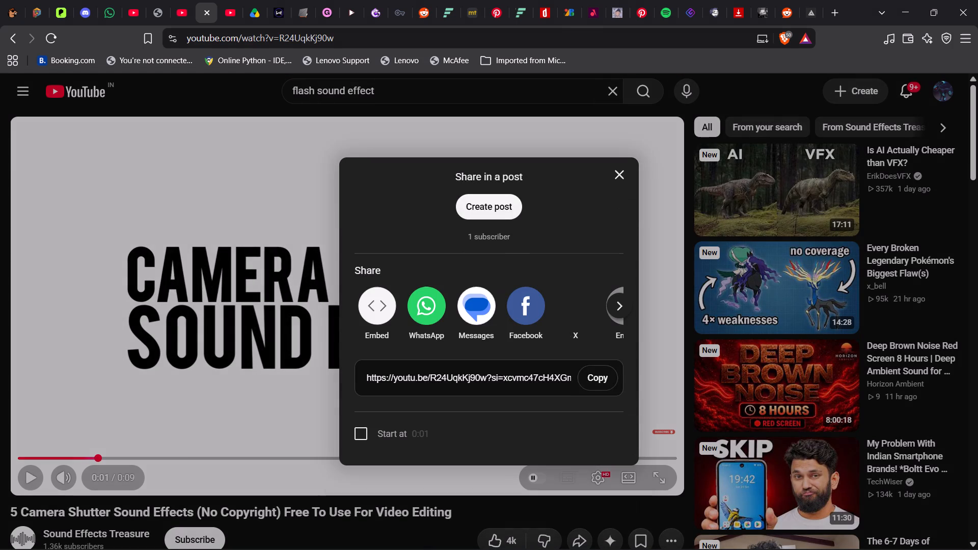
left_click(600, 379)
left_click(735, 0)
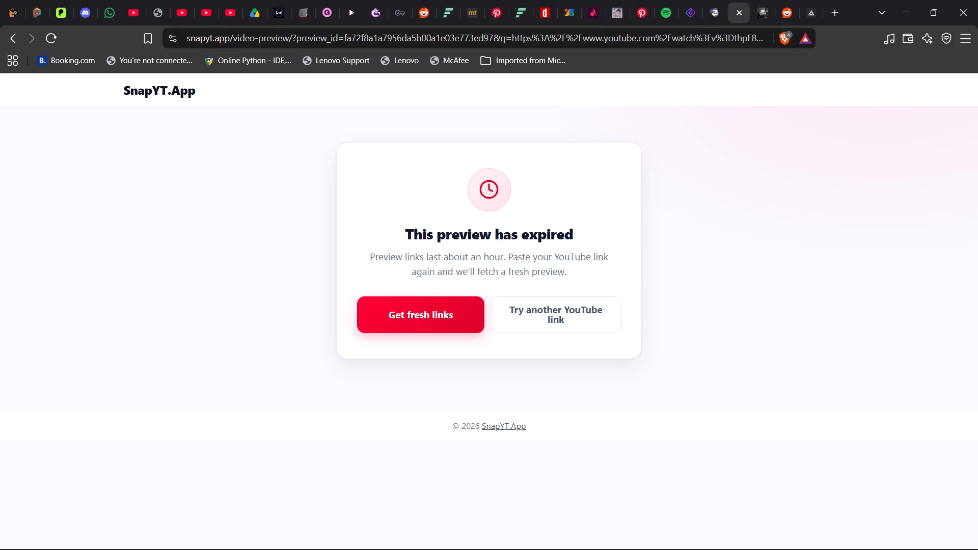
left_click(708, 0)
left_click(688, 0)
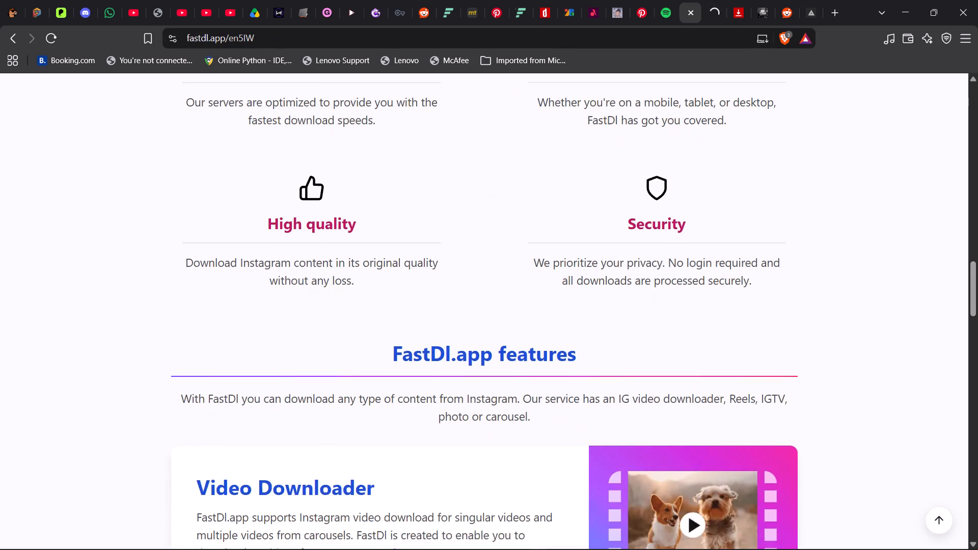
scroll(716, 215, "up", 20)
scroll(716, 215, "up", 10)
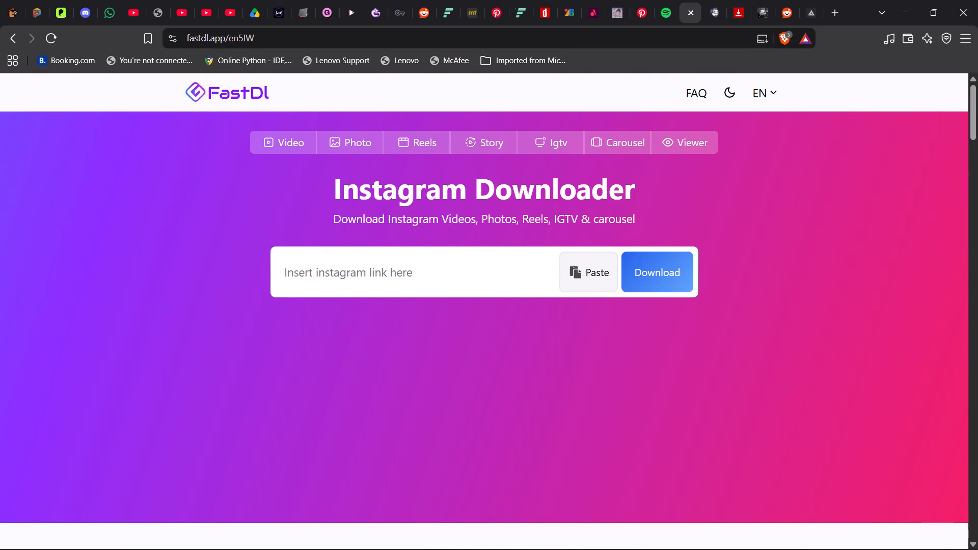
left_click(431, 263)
Start over with another YouTube link in SnapYT and fetch the download options for the copied camera shutter video link.
left_click(736, 4)
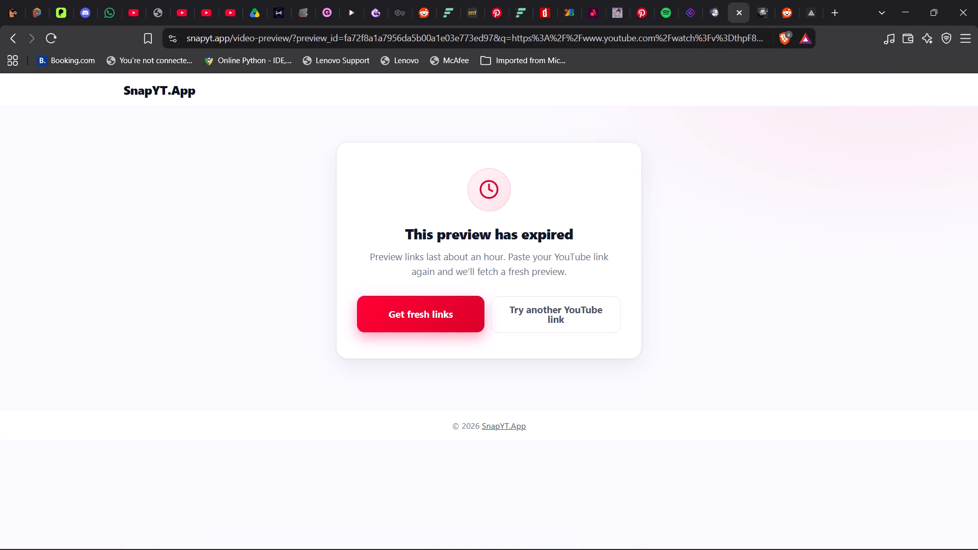
left_click(50, 37)
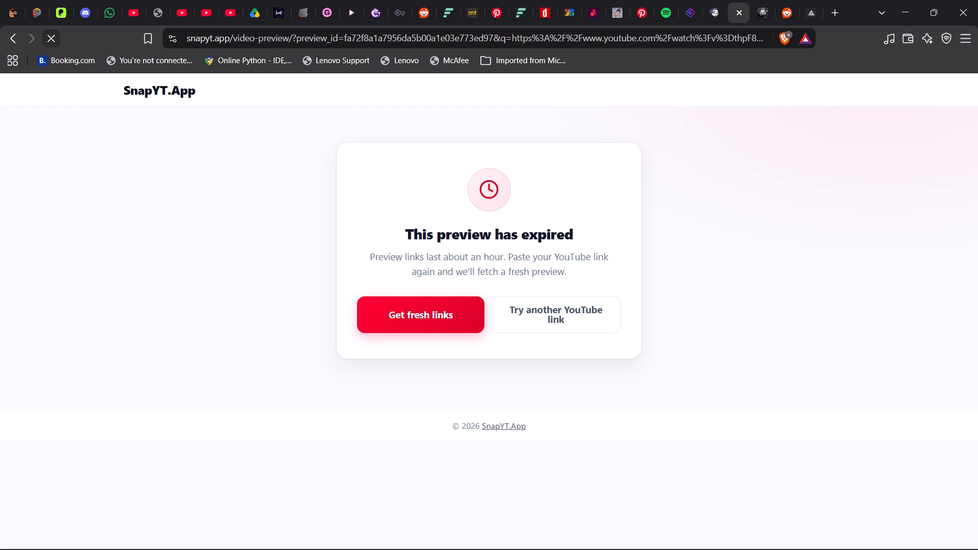
left_click(554, 320)
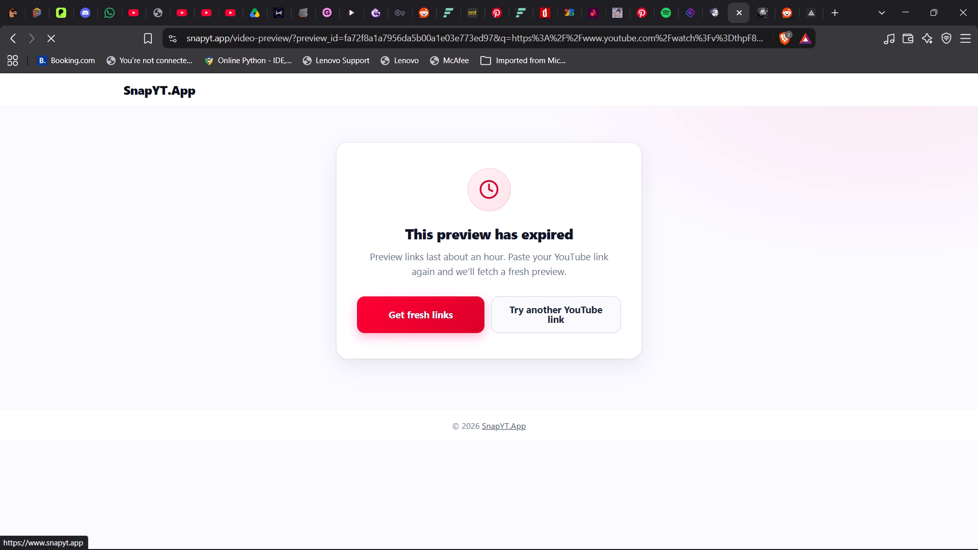
left_click(462, 266)
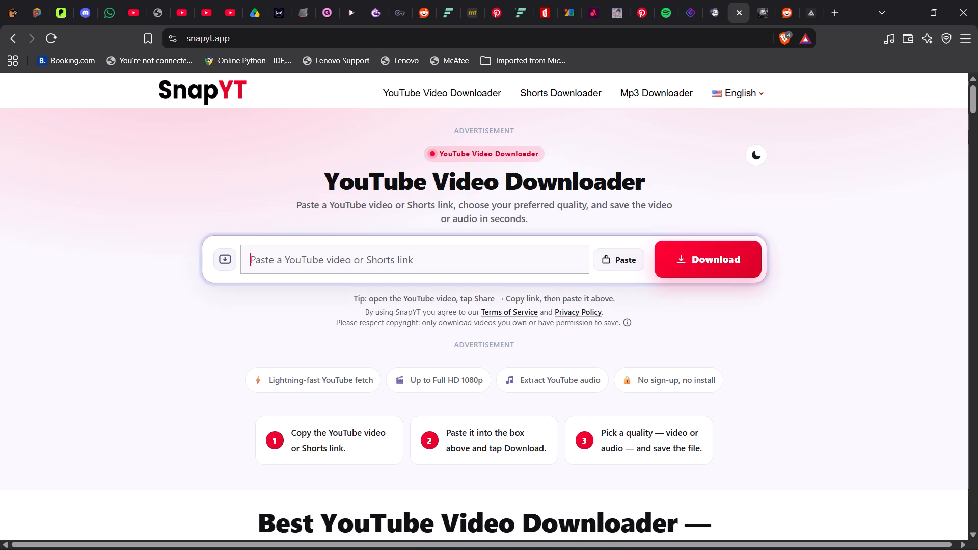
key("ctrl+v")
left_click(726, 260)
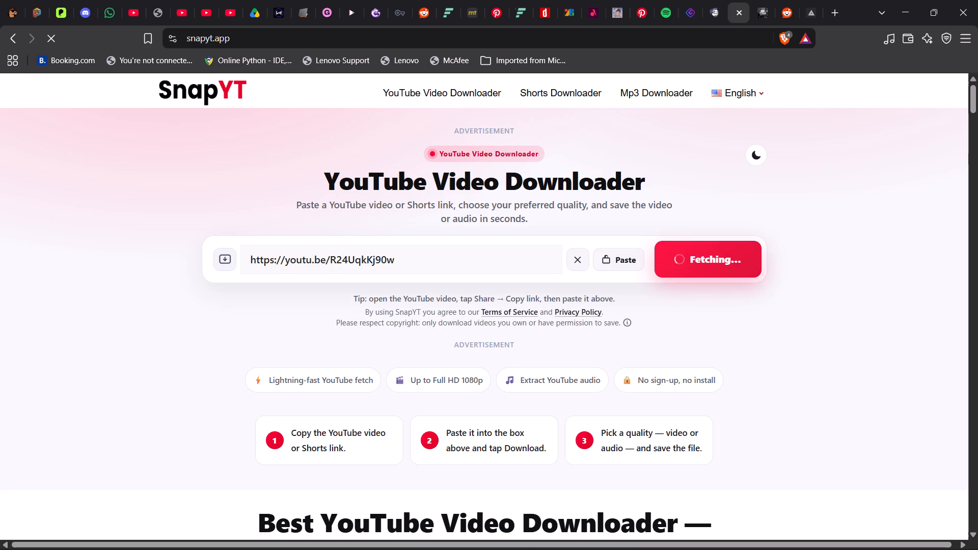
Download the video's audio as MP3 at 320 kbps and close the ad tab.
scroll(678, 417, "down", 1)
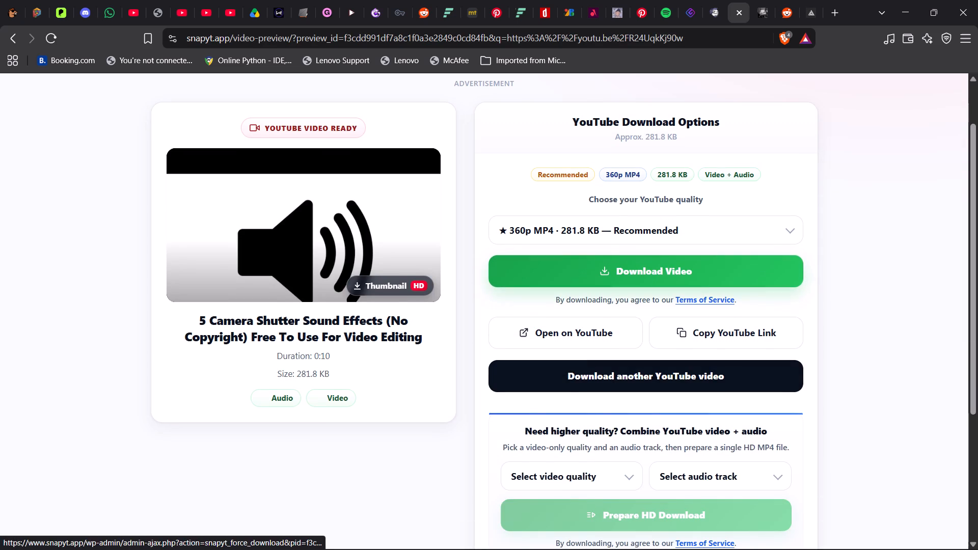
left_click(688, 231)
scroll(649, 344, "down", 3)
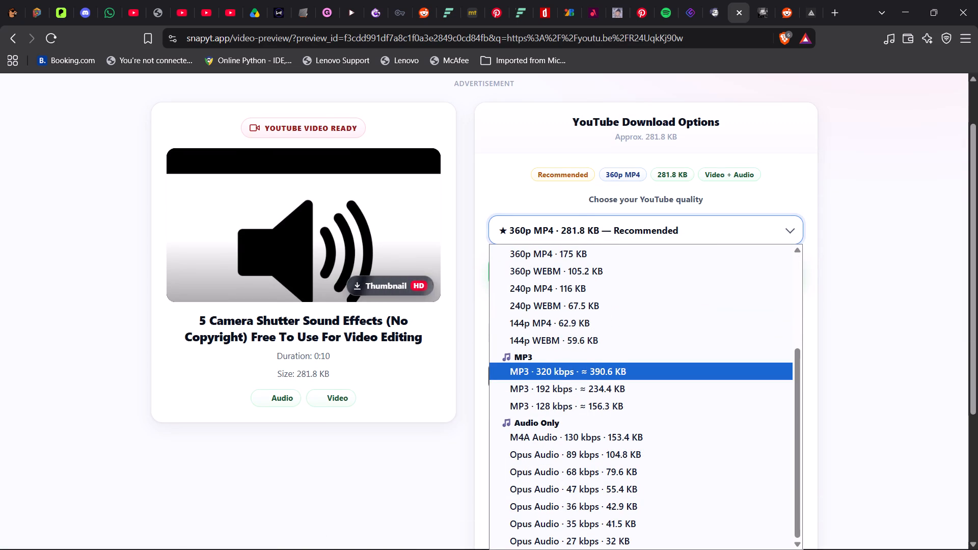
left_click(578, 369)
left_click(607, 265)
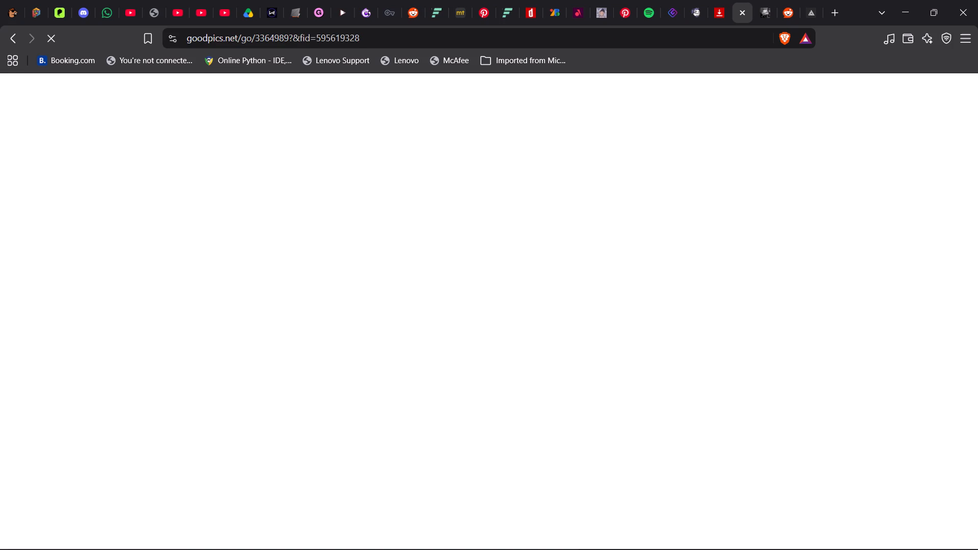
left_click(740, 15)
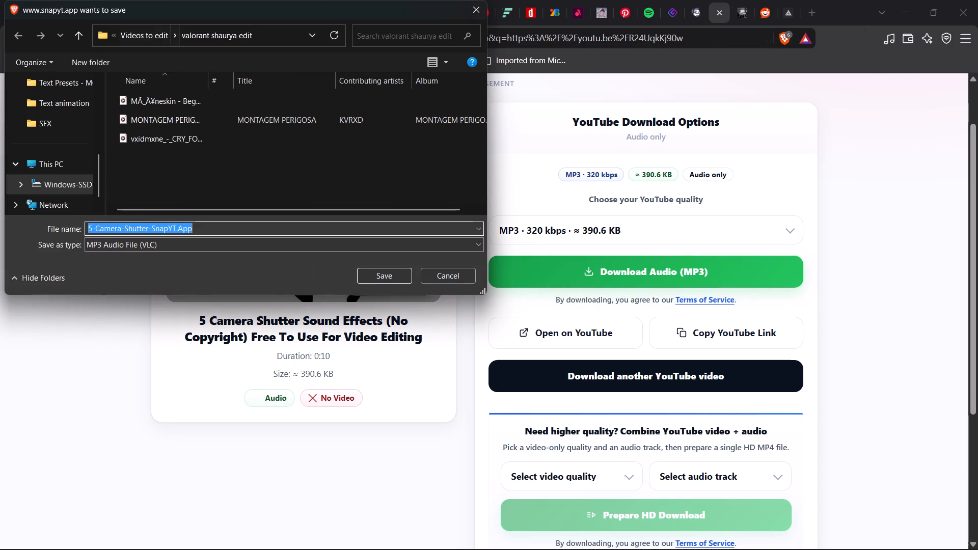
Save the MP3 in the SFX folder under its suggested file name.
left_click(61, 125)
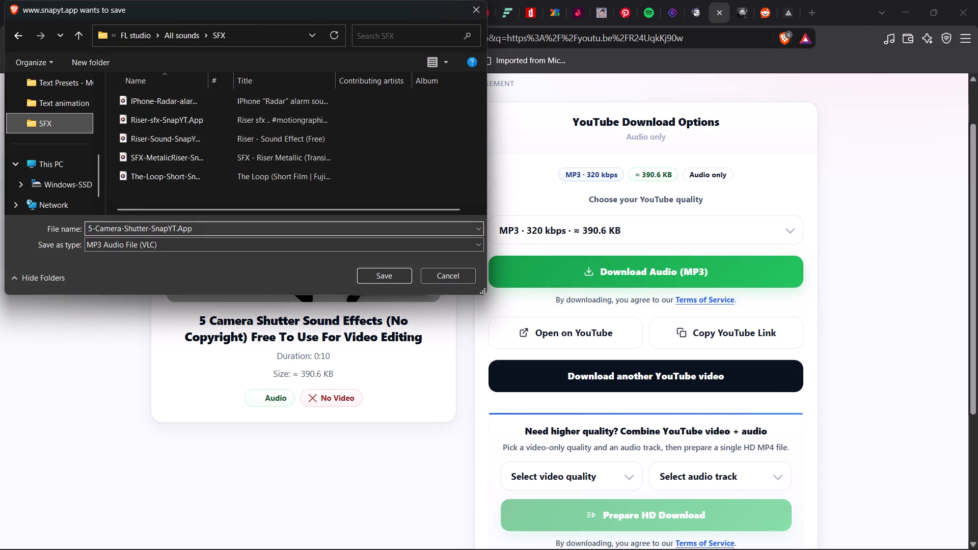
scroll(196, 137, "up", 3)
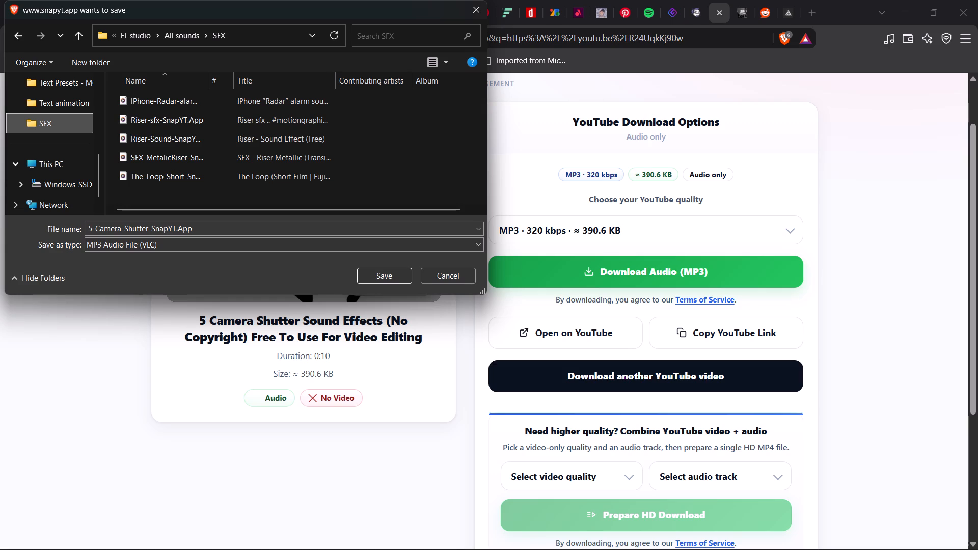
left_click(380, 278)
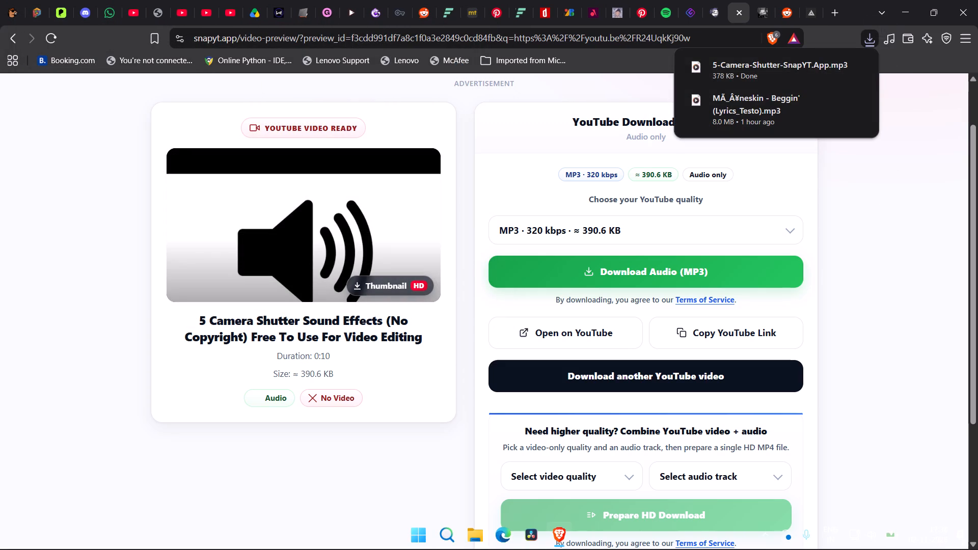
Switch to DaVinci Resolve and import the 5-Camera-Shutter MP3 from the SFX folder.
left_click(542, 539)
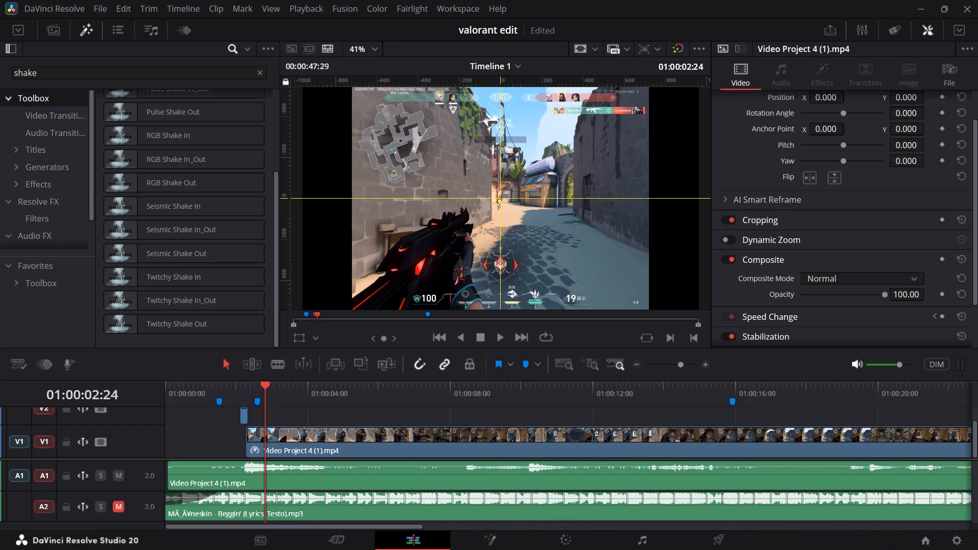
key("ctrl+i")
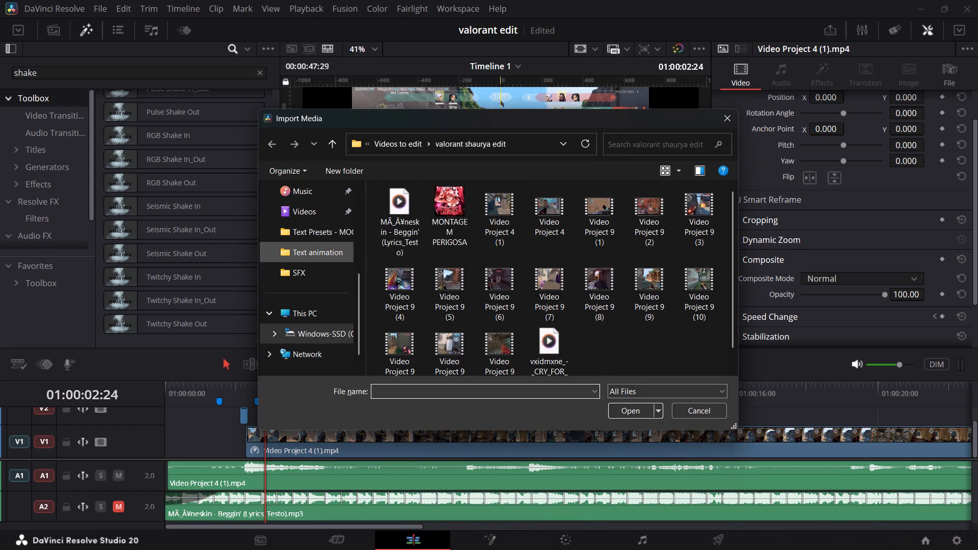
left_click(305, 262)
left_click(300, 270)
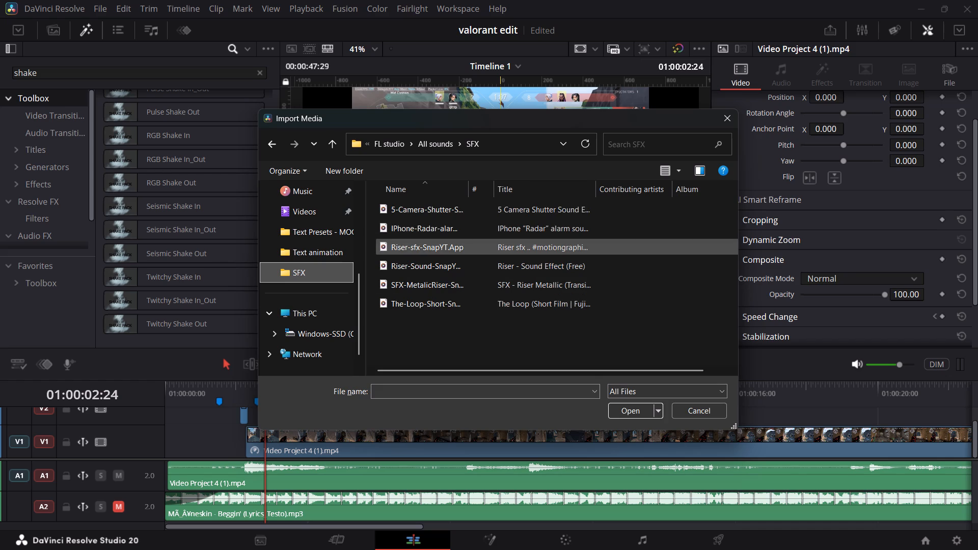
double_click(459, 211)
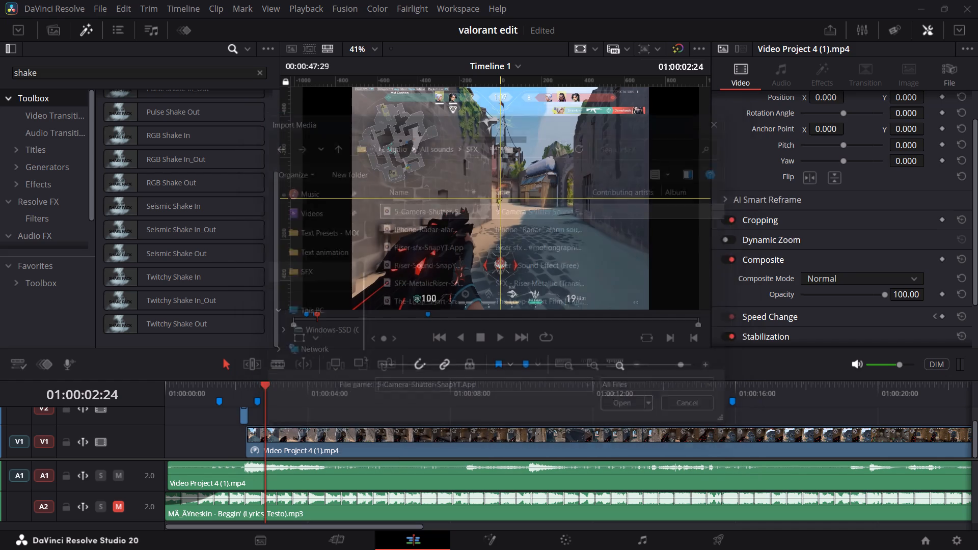
Reduce the height of track A2 and place the camera shutter clip on new audio track A3, about two seconds into Timeline 1.
left_click(58, 33)
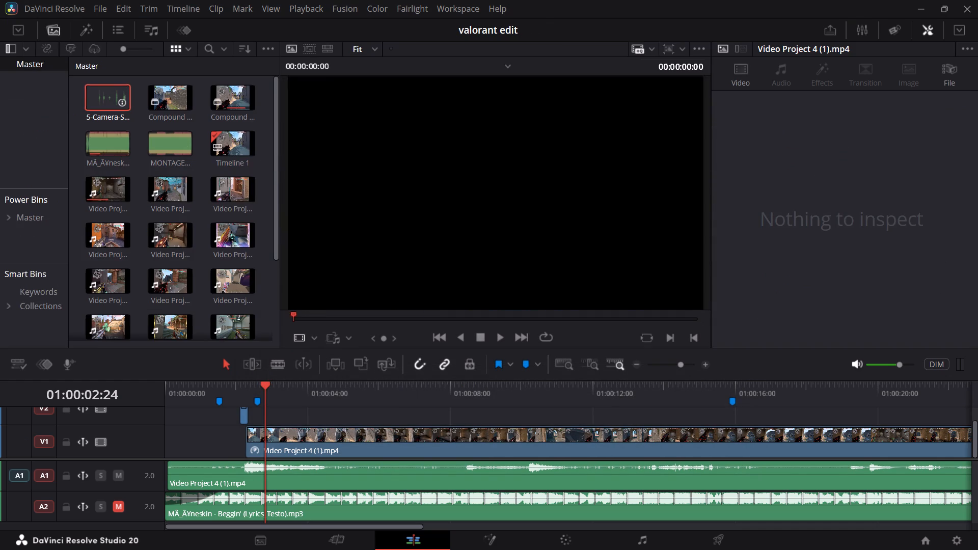
left_click_drag(110, 99, 250, 528)
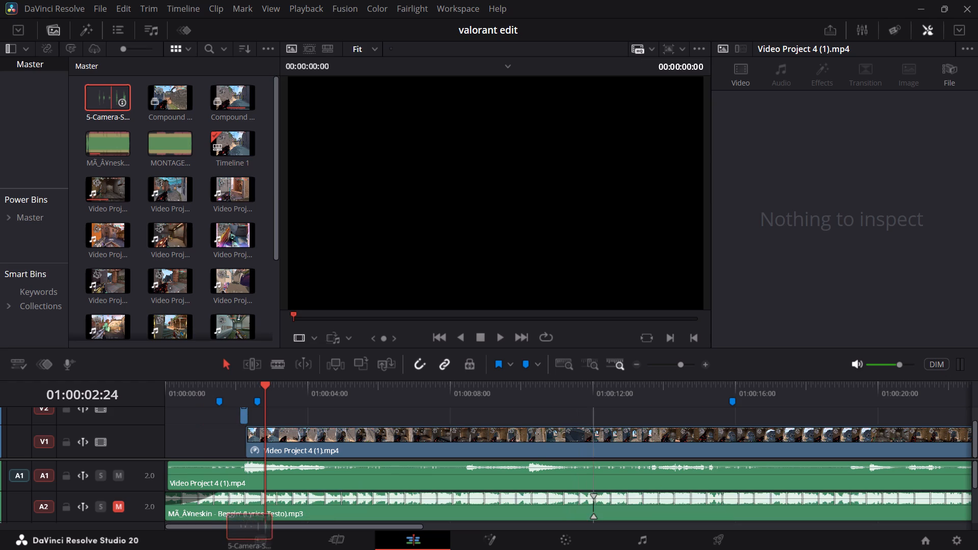
left_click_drag(250, 528, 106, 91)
scroll(118, 487, "down", 1)
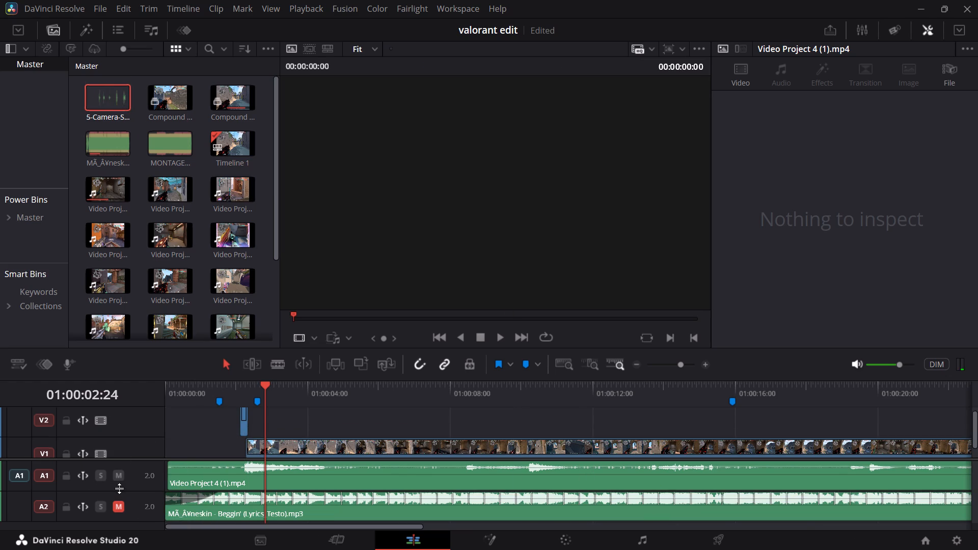
scroll(119, 488, "down", 1)
left_click_drag(130, 521, 130, 512)
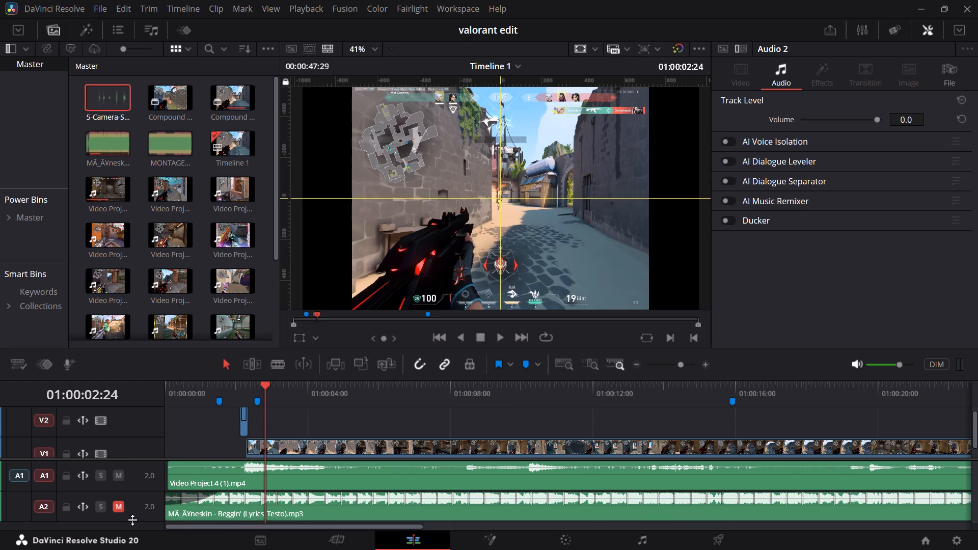
left_click_drag(132, 520, 134, 466)
left_click_drag(98, 98, 242, 516)
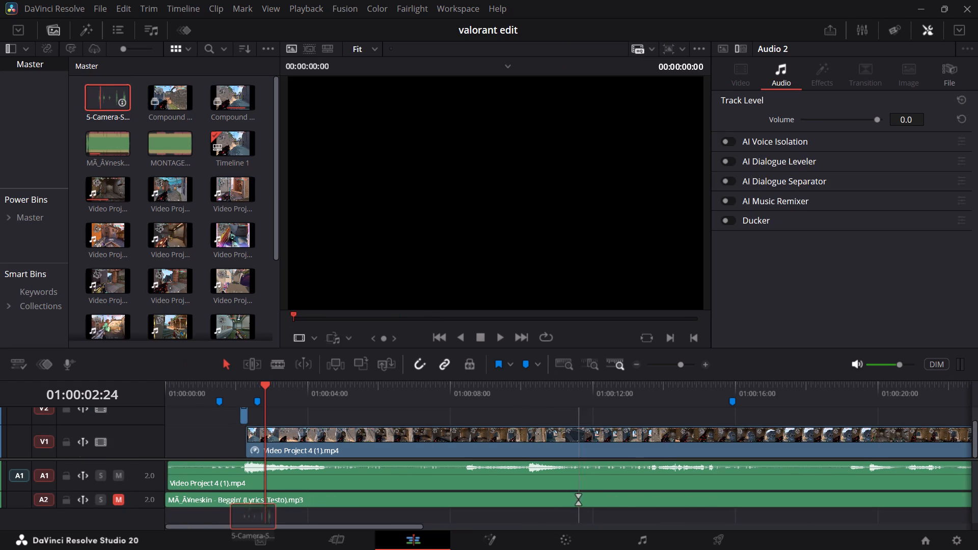
left_click_drag(242, 516, 235, 489)
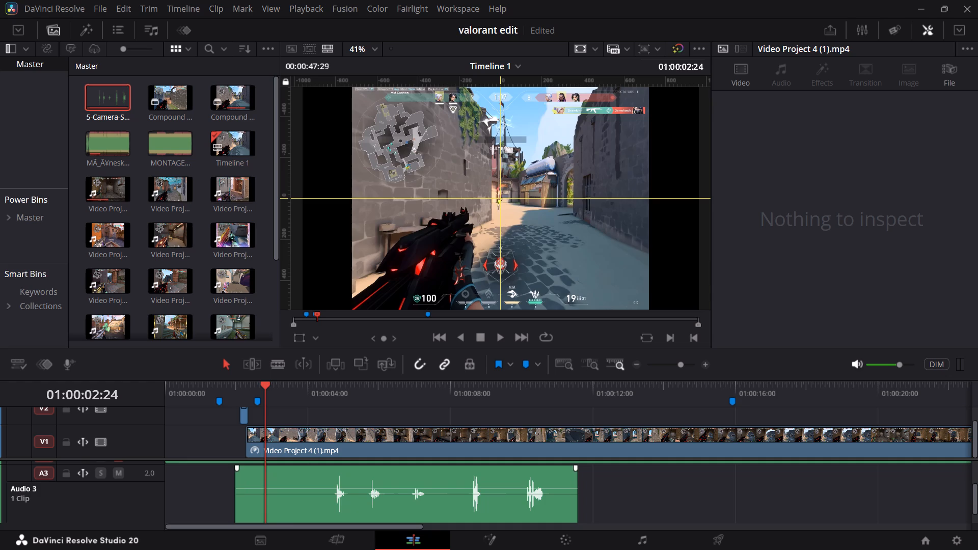
Trim the camera shutter clip's silent start to leave a length of 00:00:07:18, move it earlier toward the opening flash, and play the section.
left_click_drag(234, 490, 314, 491)
left_click_drag(398, 483, 316, 483)
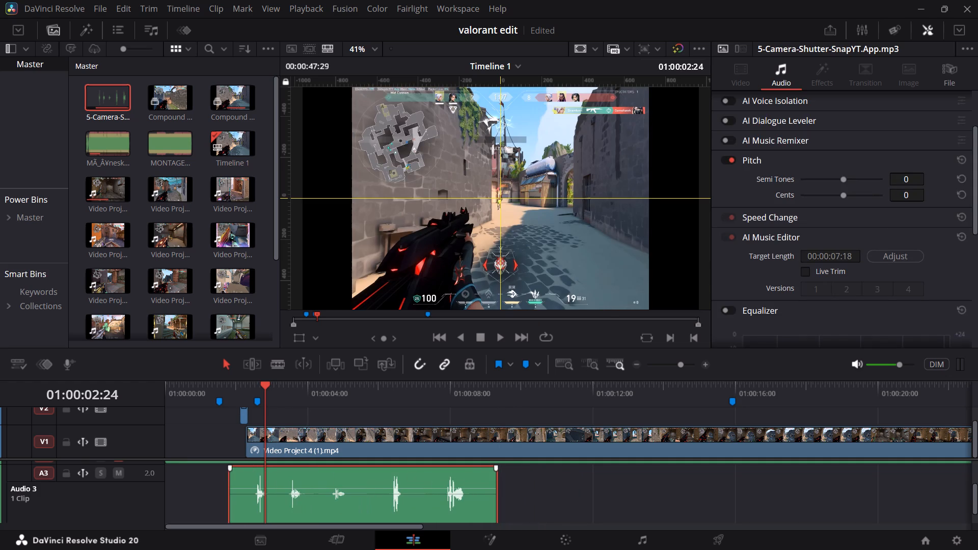
left_click_drag(260, 387, 241, 383)
key("space")
key("space")
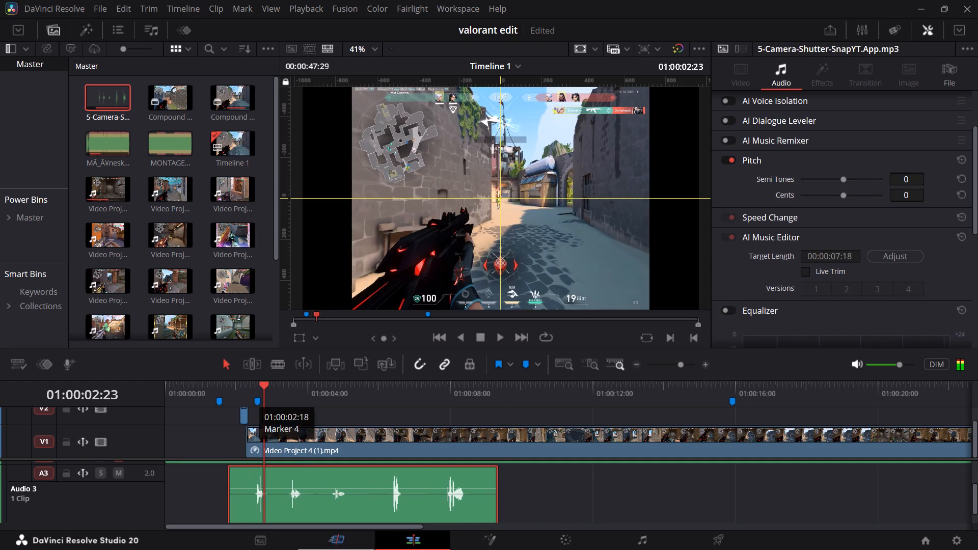
Shift the camera shutter clip earlier in small amounts to line its first shutter sound up with the white flash, and replay the section.
left_click_drag(284, 507, 273, 504)
scroll(279, 499, "up", 2)
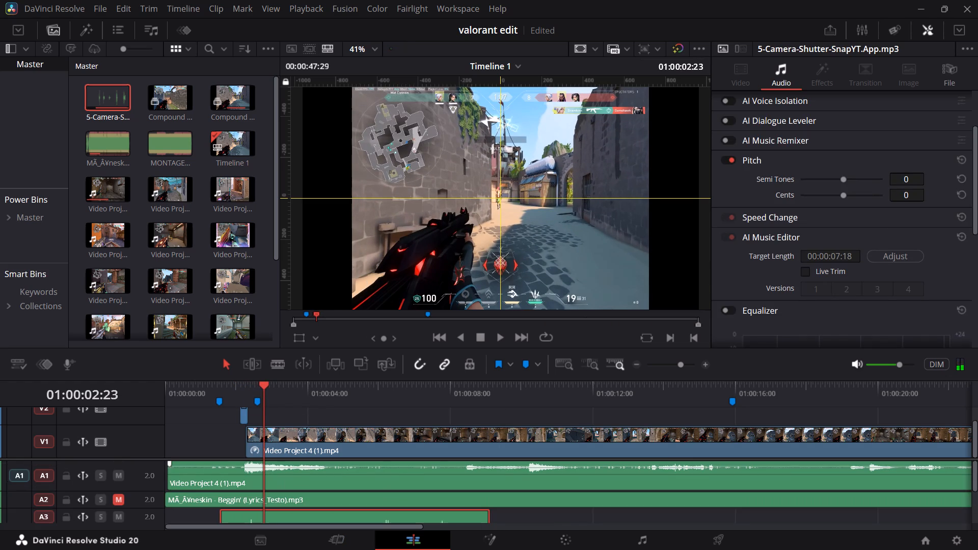
scroll(286, 481, "down", 1)
left_click_drag(260, 387, 242, 391)
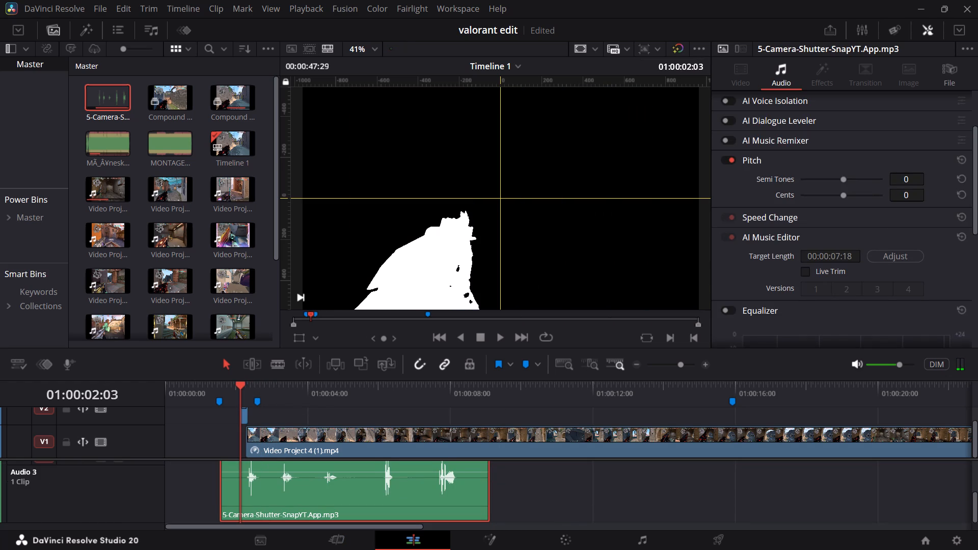
left_click_drag(276, 487, 268, 484)
key("space")
key("space")
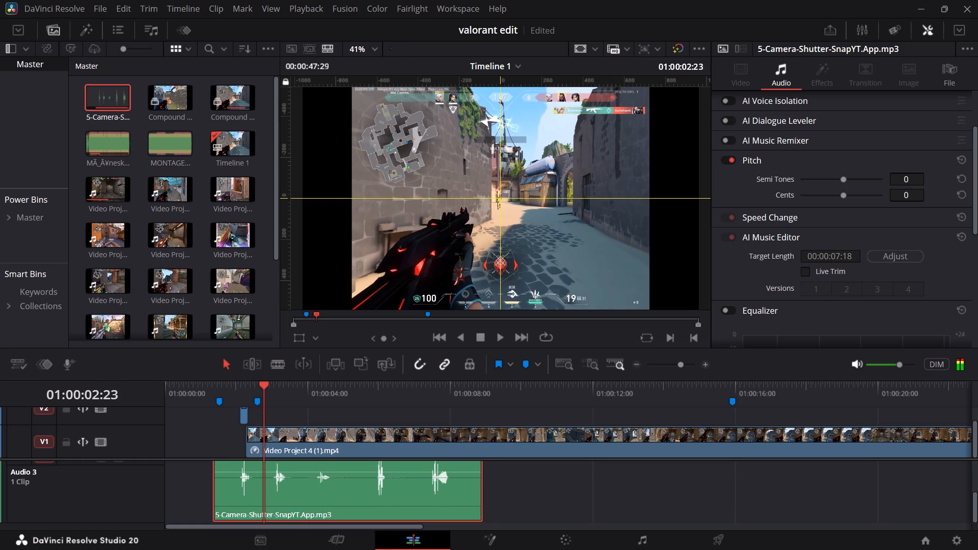
Trim the start of the camera shutter clip on A3 up to its first shutter sound, leaving a length of 00:00:06:25.
left_click_drag(211, 478, 229, 478)
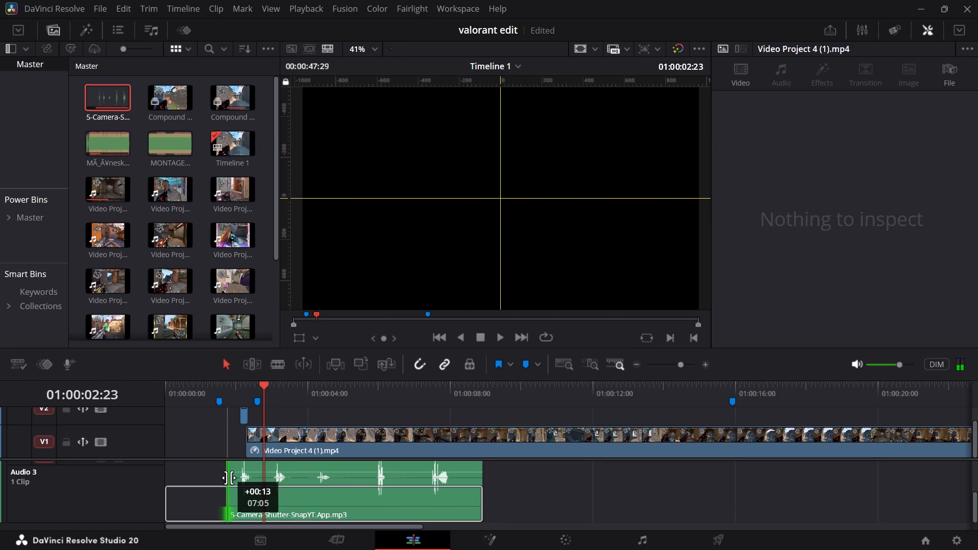
left_click_drag(229, 478, 235, 478)
Move the timeline marker just after the opening flash later to 01:00:03:04 and play the flash section.
left_click_drag(260, 396, 243, 394)
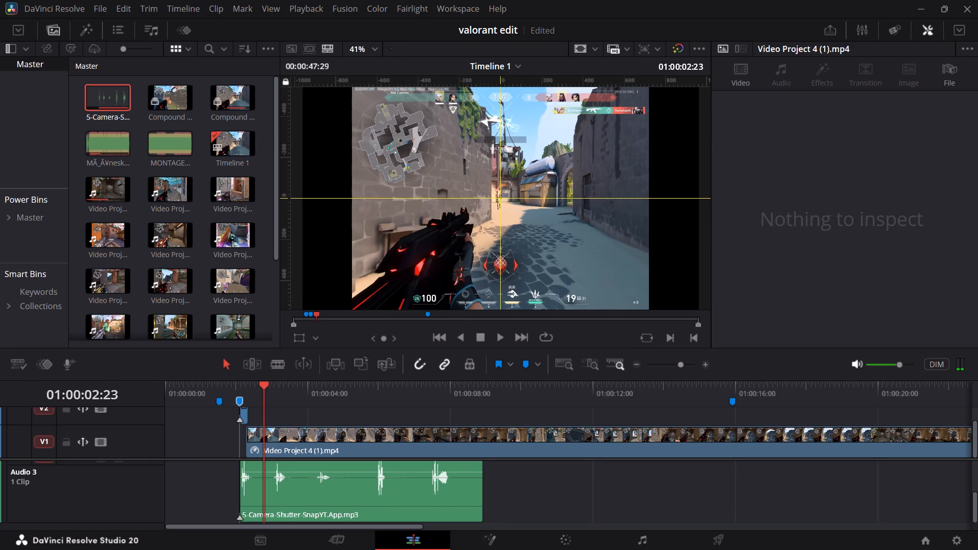
left_click_drag(243, 394, 275, 395)
left_click_drag(258, 388, 237, 386)
key("space")
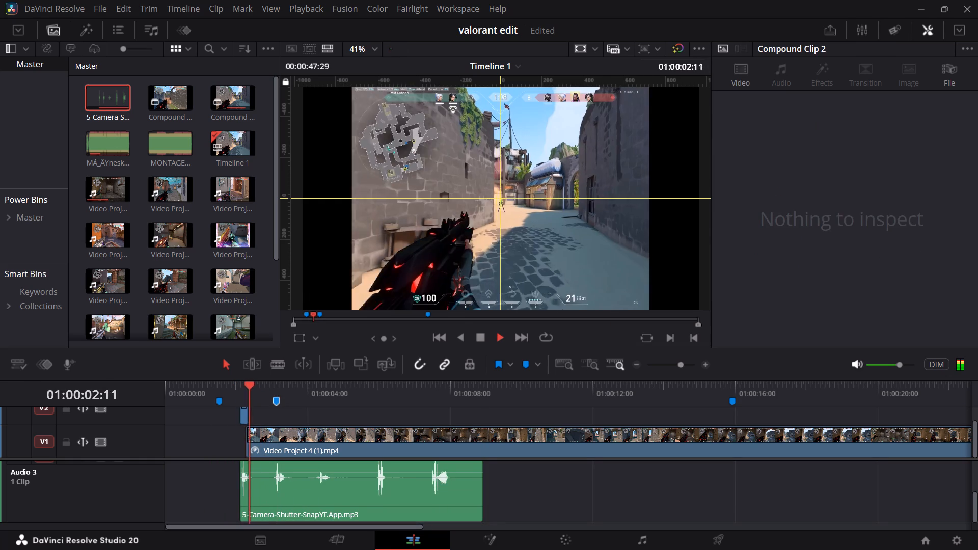
key("space")
Shift the camera shutter clip earlier on A3 so its second shutter sound meets the white flash, and replay the section.
left_click_drag(262, 492, 236, 489)
left_click_drag(253, 391, 240, 390)
left_click_drag(265, 498, 258, 496)
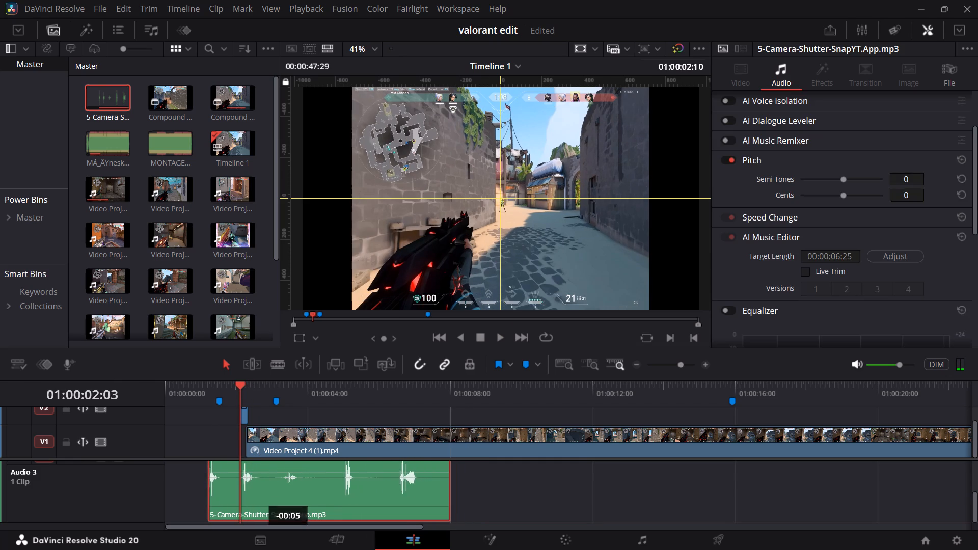
left_click_drag(258, 496, 257, 494)
key("space")
key("space")
left_click(268, 494)
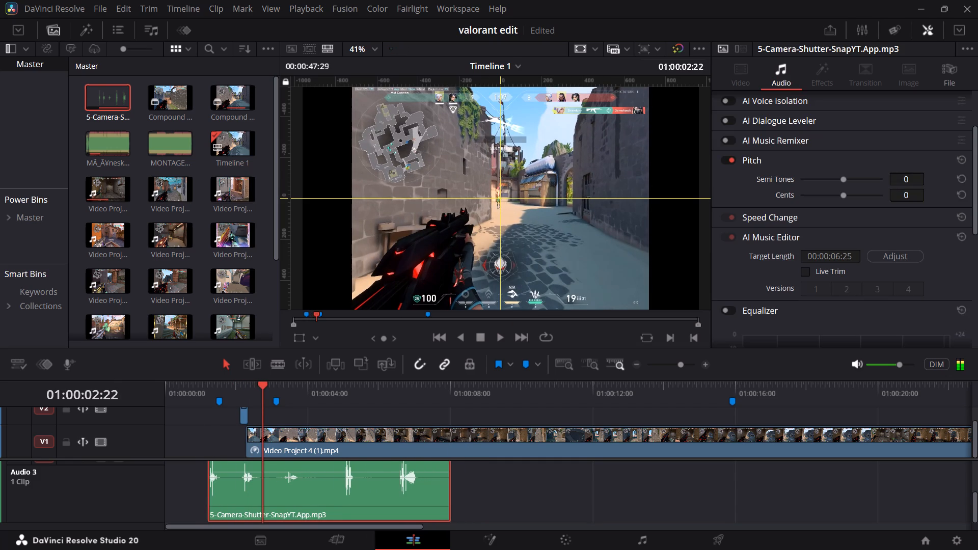
Reduce the height of audio track A3 and make track A1 taller to show its waveform.
scroll(219, 459, "up", 2)
scroll(226, 445, "down", 2)
scroll(226, 445, "up", 2)
scroll(79, 431, "down", 3)
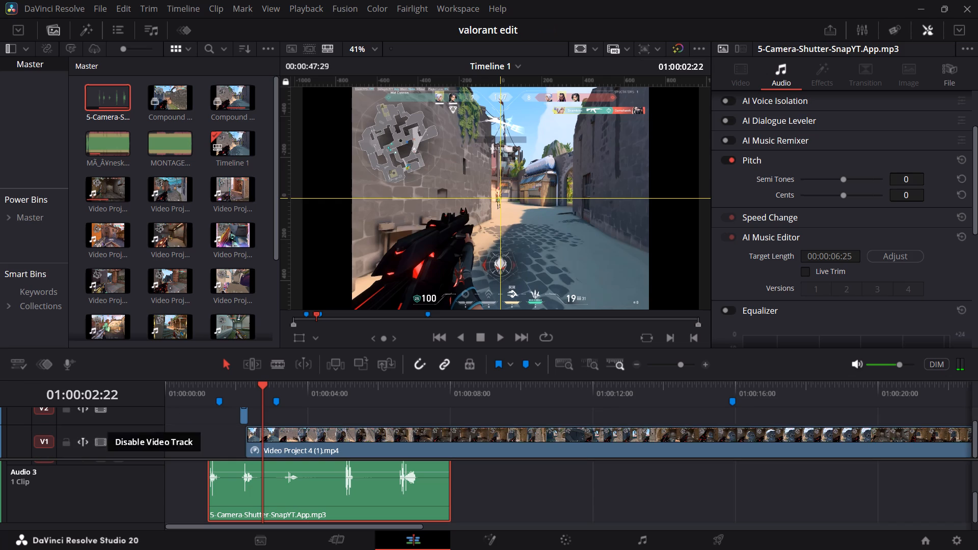
scroll(122, 482, "up", 3)
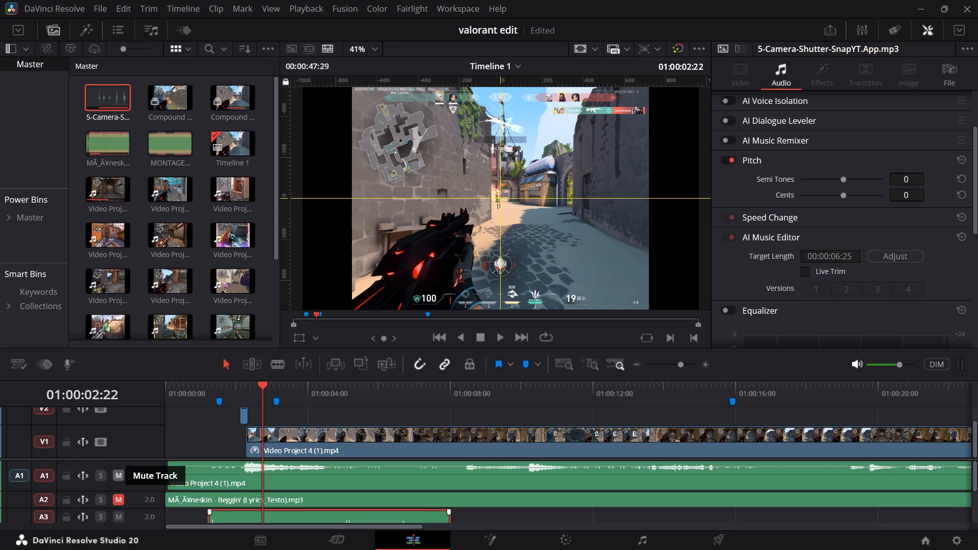
scroll(122, 483, "down", 1)
left_click_drag(121, 520, 123, 461)
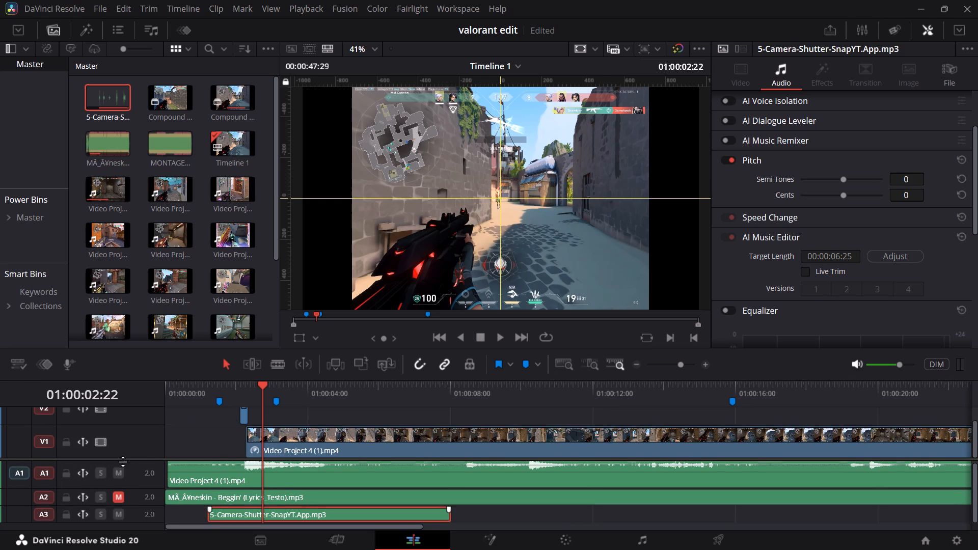
left_click_drag(123, 461, 118, 479)
left_click_drag(134, 487, 133, 499)
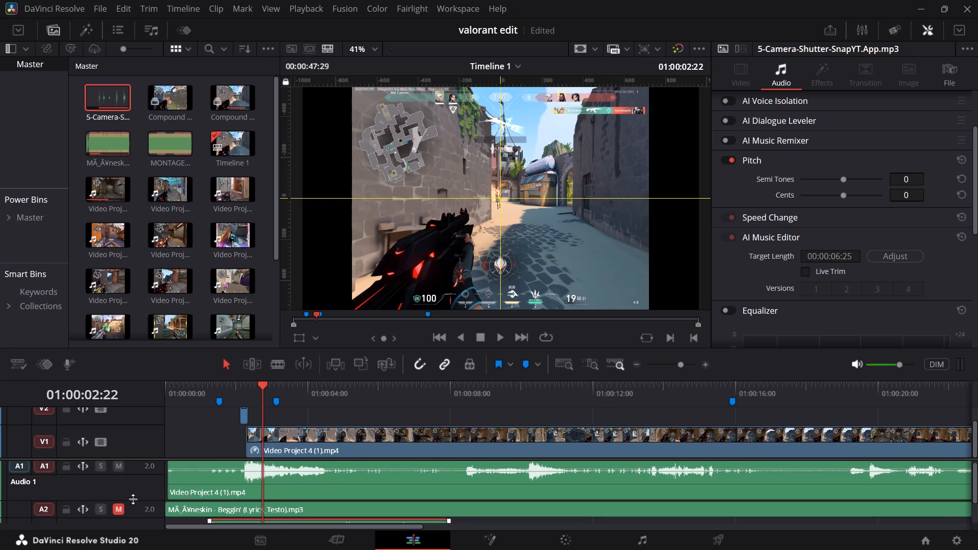
left_click_drag(133, 499, 134, 498)
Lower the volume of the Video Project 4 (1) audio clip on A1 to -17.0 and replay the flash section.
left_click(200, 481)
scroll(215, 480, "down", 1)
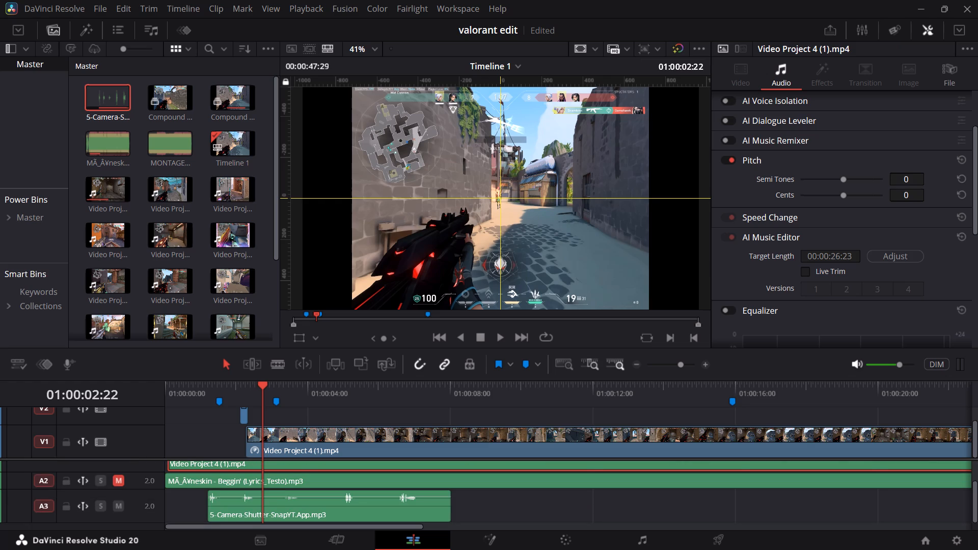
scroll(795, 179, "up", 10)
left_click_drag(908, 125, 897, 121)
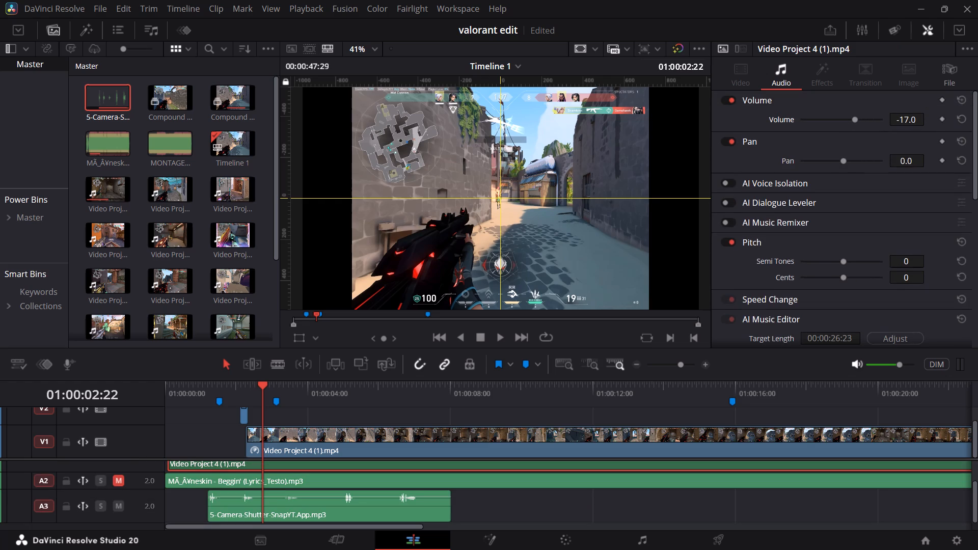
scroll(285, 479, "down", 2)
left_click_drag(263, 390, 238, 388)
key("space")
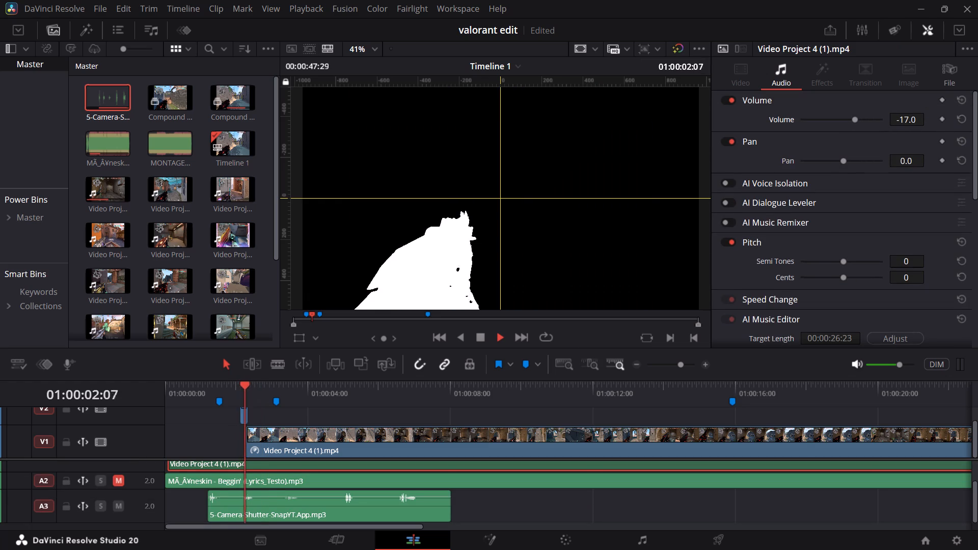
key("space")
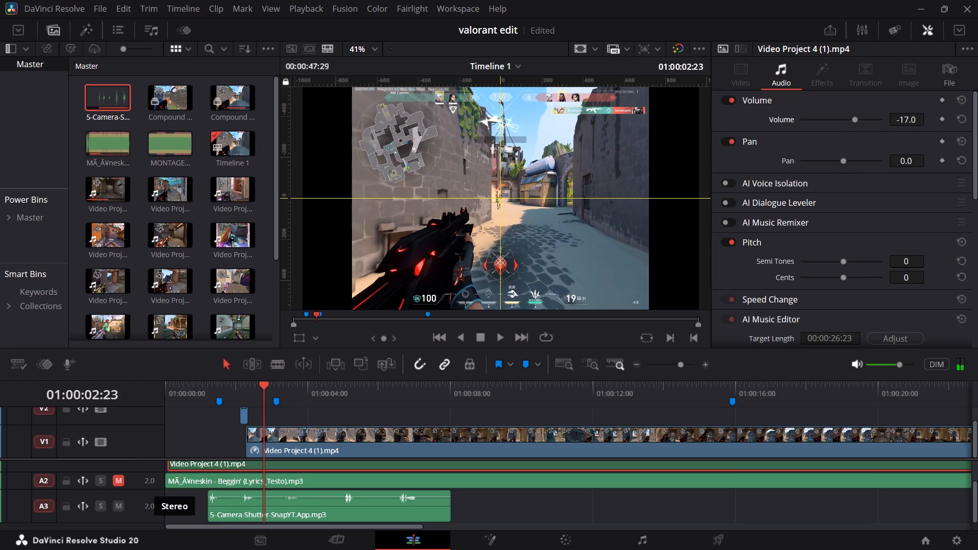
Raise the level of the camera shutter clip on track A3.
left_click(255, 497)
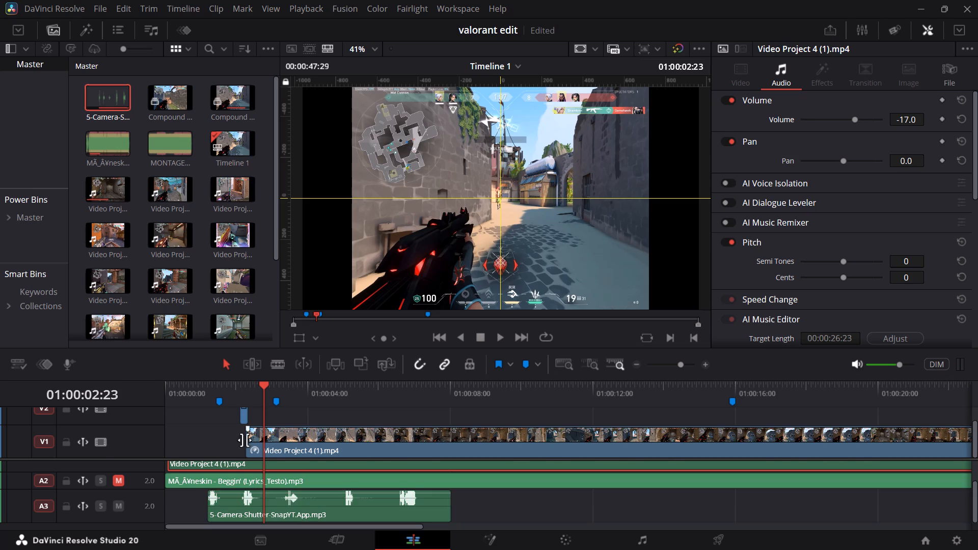
Set the volume of the Video Project 4 (1) audio clip on A1 to -8.0 and replay the flash section.
scroll(221, 447, "up", 2)
scroll(216, 449, "down", 2)
scroll(139, 487, "up", 2)
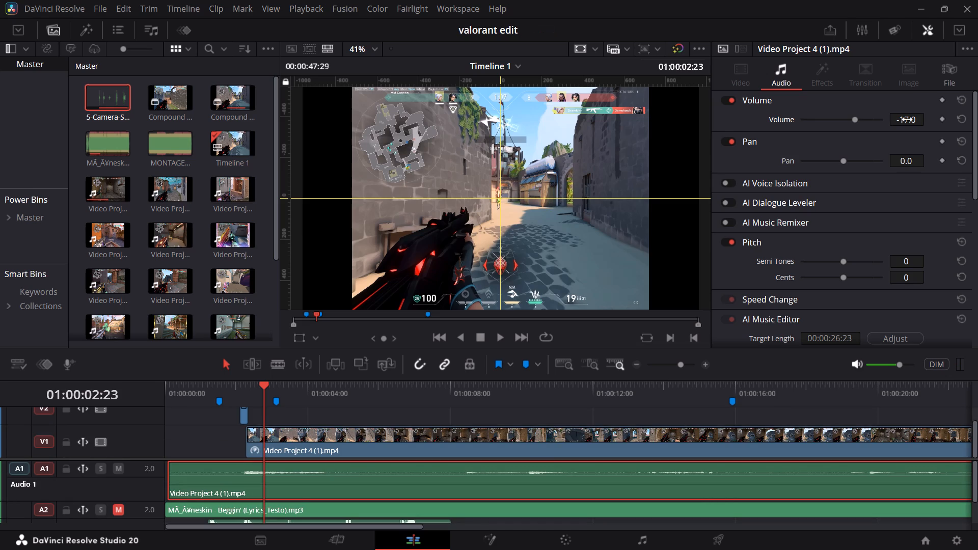
left_click_drag(907, 120, 913, 123)
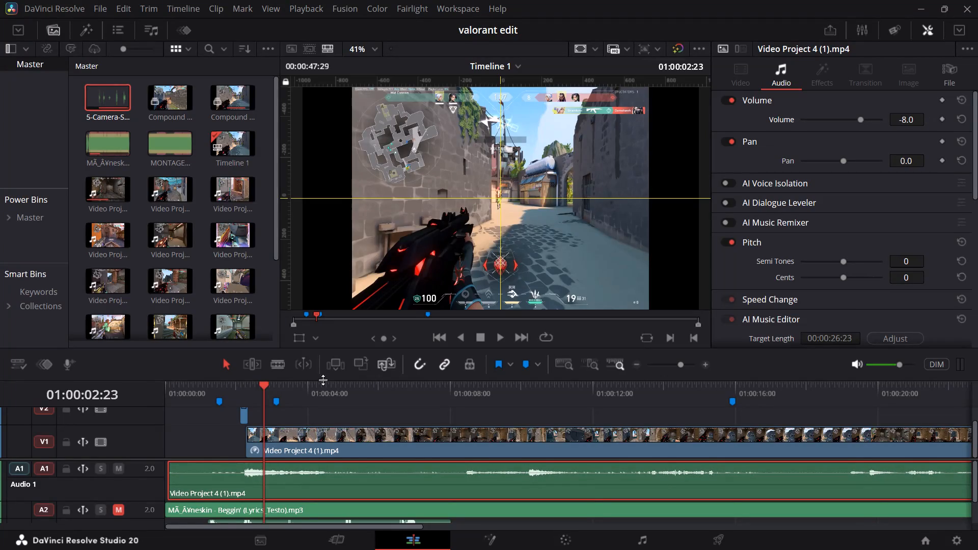
left_click_drag(271, 387, 222, 386)
key("space")
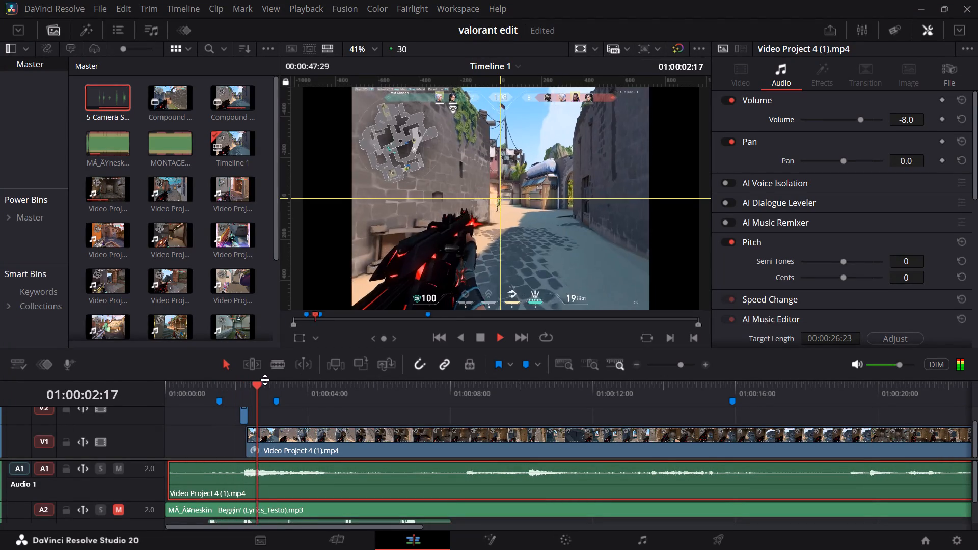
key("space")
left_click_drag(267, 384, 241, 385)
key("space")
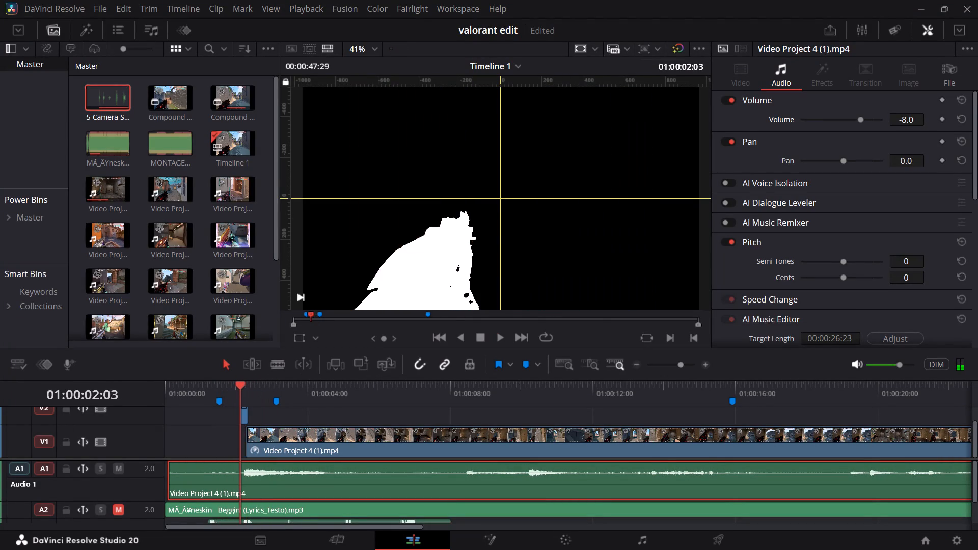
key("space")
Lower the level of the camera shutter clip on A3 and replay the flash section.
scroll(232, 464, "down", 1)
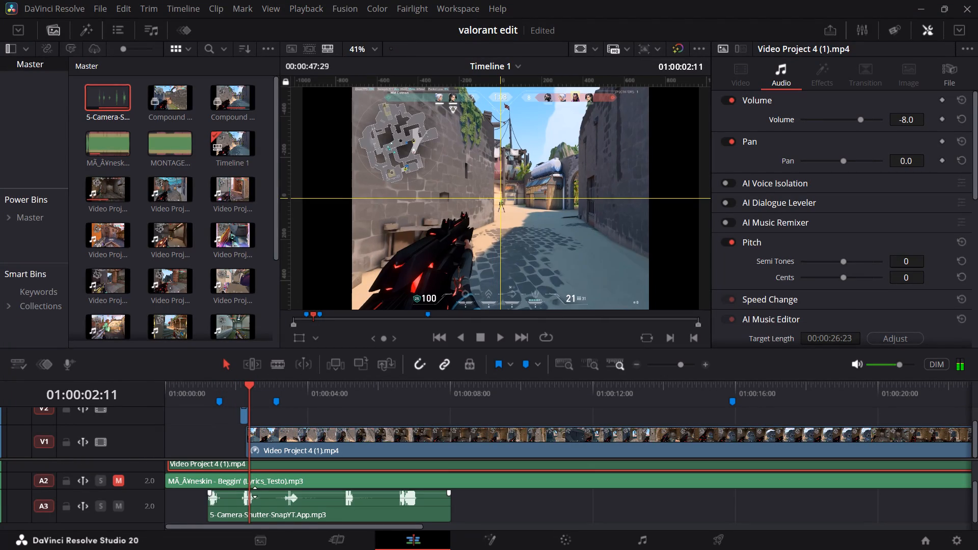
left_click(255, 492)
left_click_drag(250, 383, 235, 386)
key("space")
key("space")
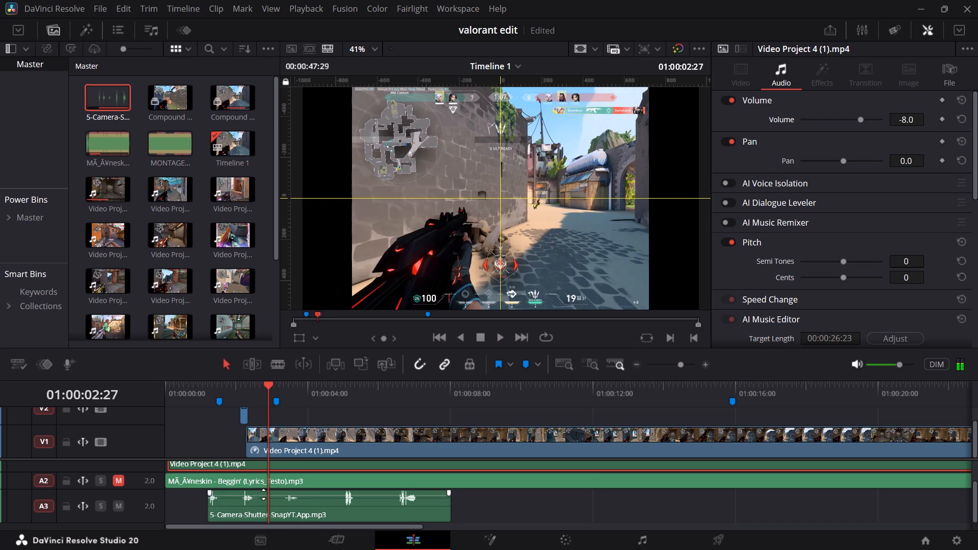
Raise the level of the camera shutter clip on track A3.
left_click(263, 494)
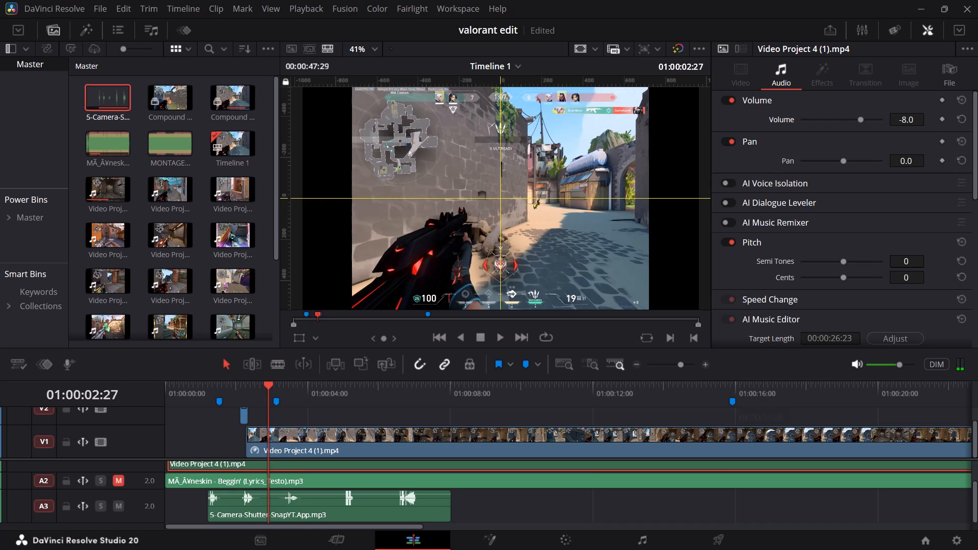
Turn the monitoring volume up to maximum and replay the flash section several times to check the shutter sound's timing.
left_click_drag(902, 361, 928, 364)
left_click_drag(278, 382, 261, 384)
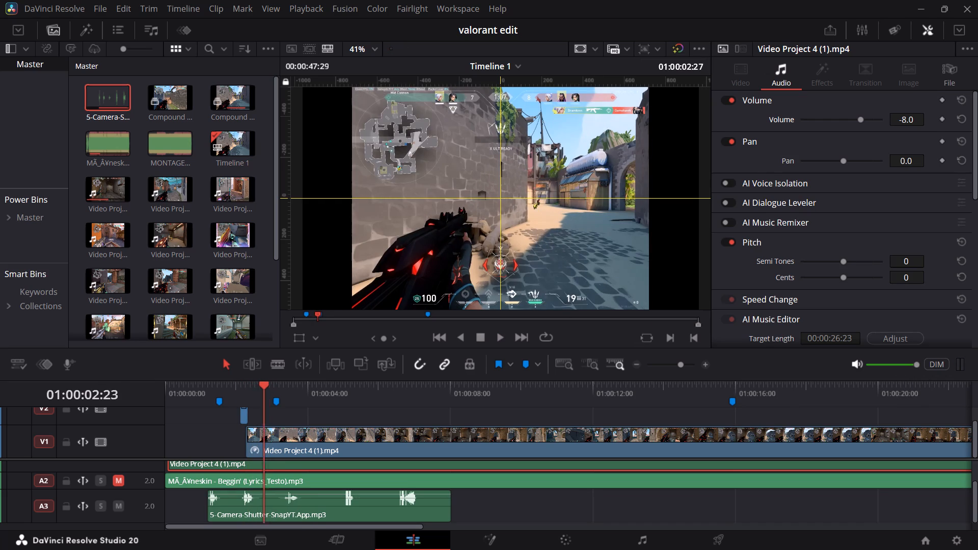
left_click_drag(261, 384, 238, 386)
key("space")
key("space")
left_click_drag(277, 381, 271, 381)
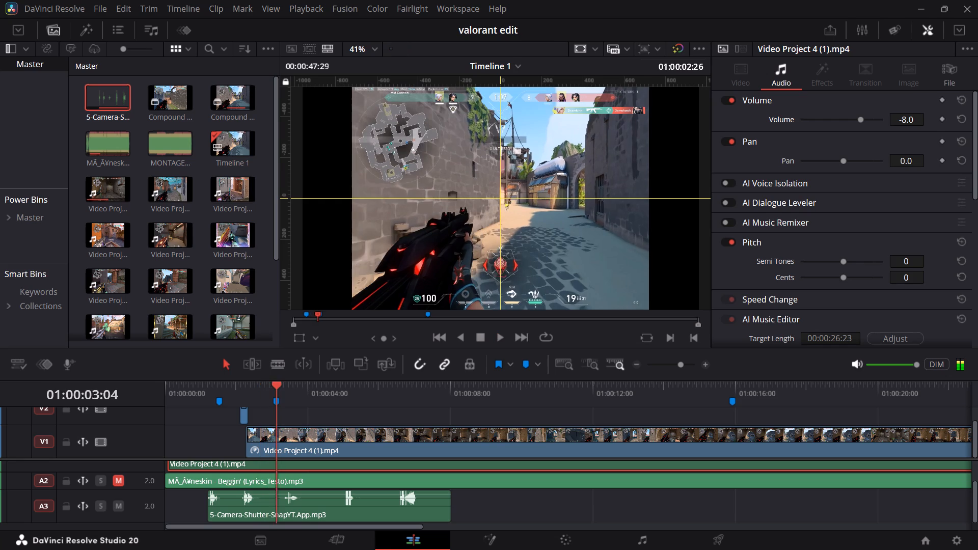
left_click_drag(271, 381, 229, 381)
key("space")
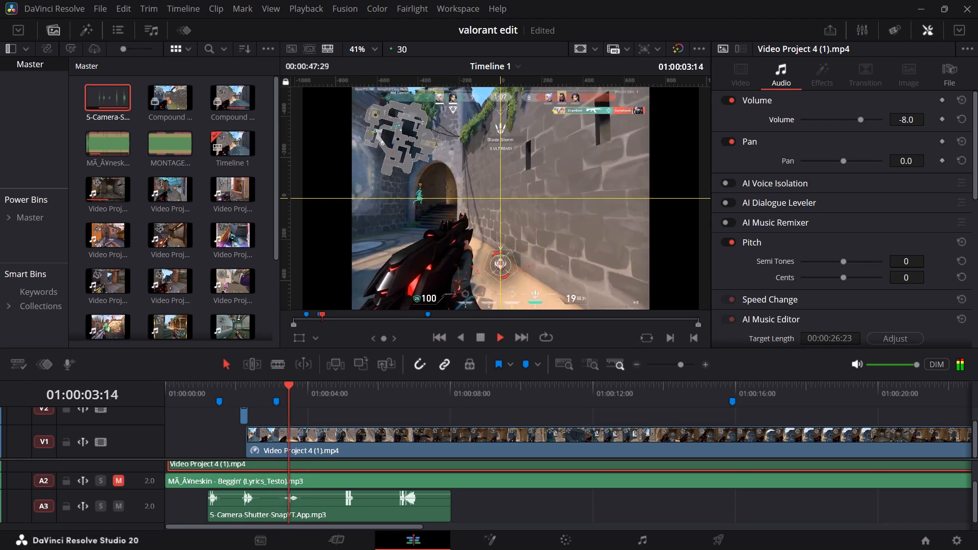
key("space")
left_click_drag(305, 390, 283, 389)
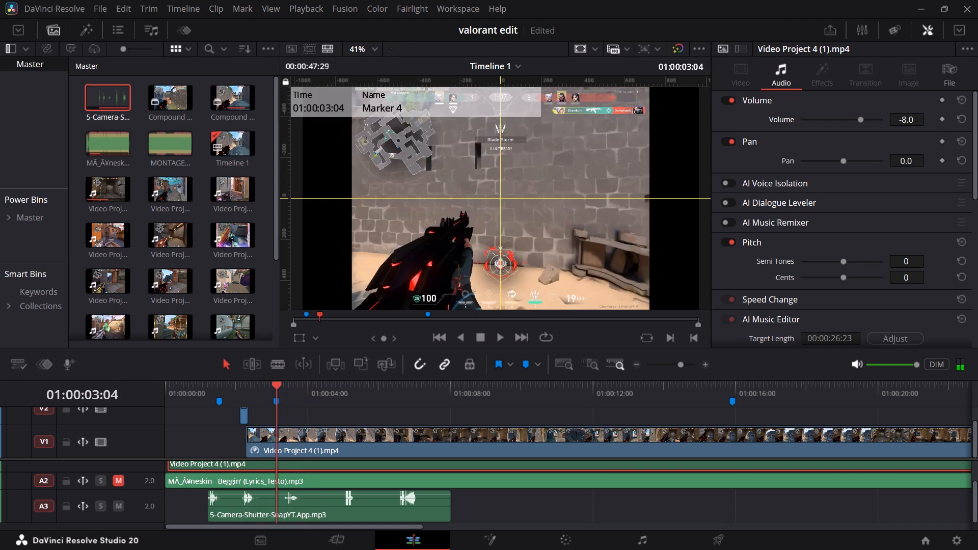
left_click_drag(283, 389, 242, 390)
key("space")
key("space")
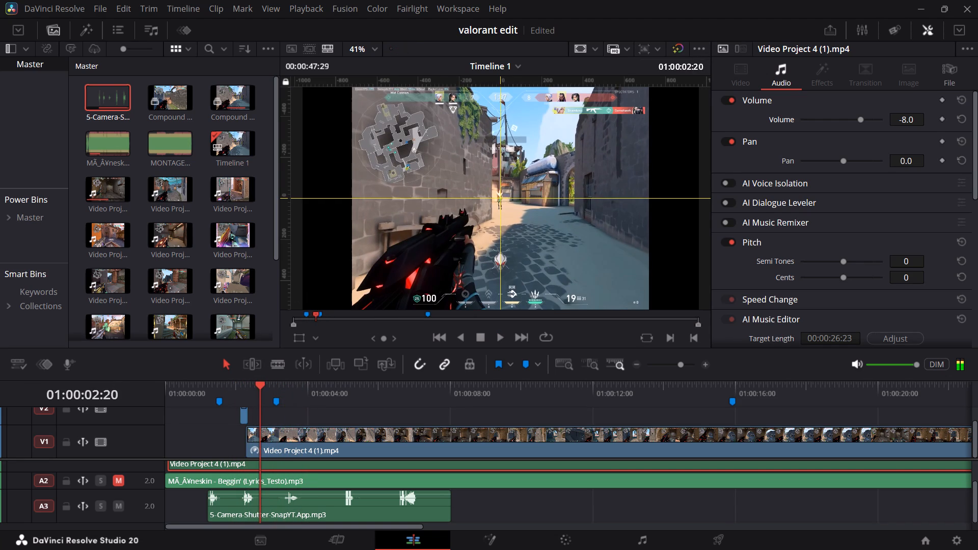
Trim both ends of the camera shutter clip to keep only its second shutter sound, from the flash to 01:00:02:20, and replay it.
left_click_drag(447, 504, 264, 499)
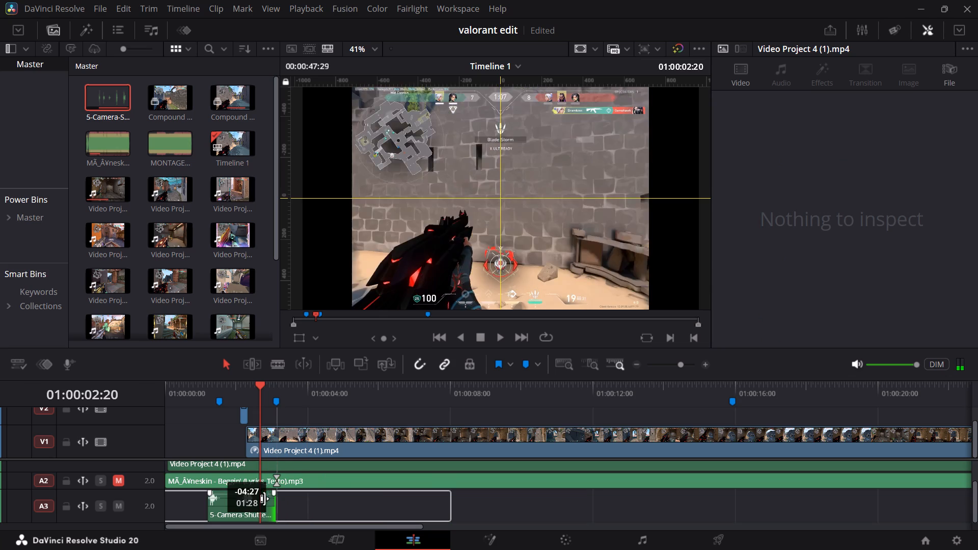
left_click_drag(264, 499, 255, 496)
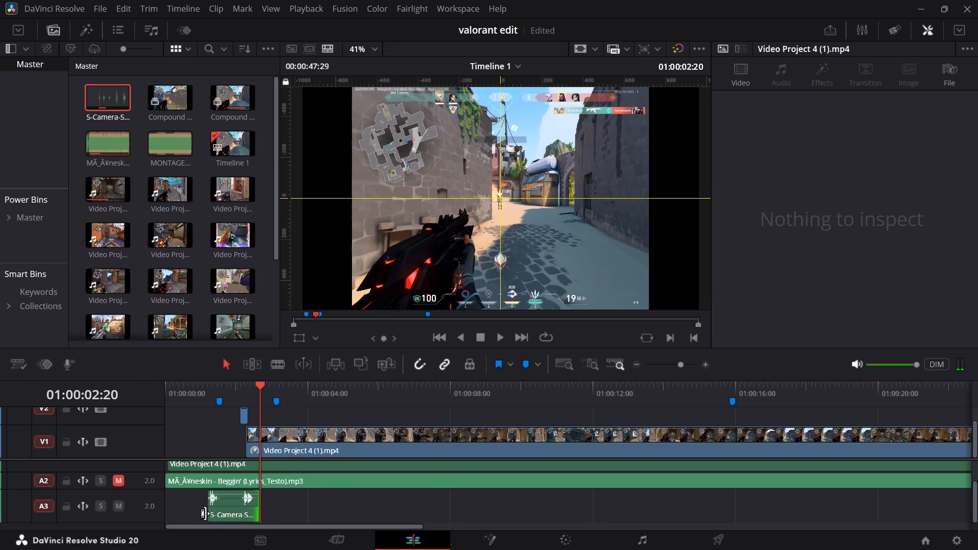
left_click_drag(206, 513, 226, 513)
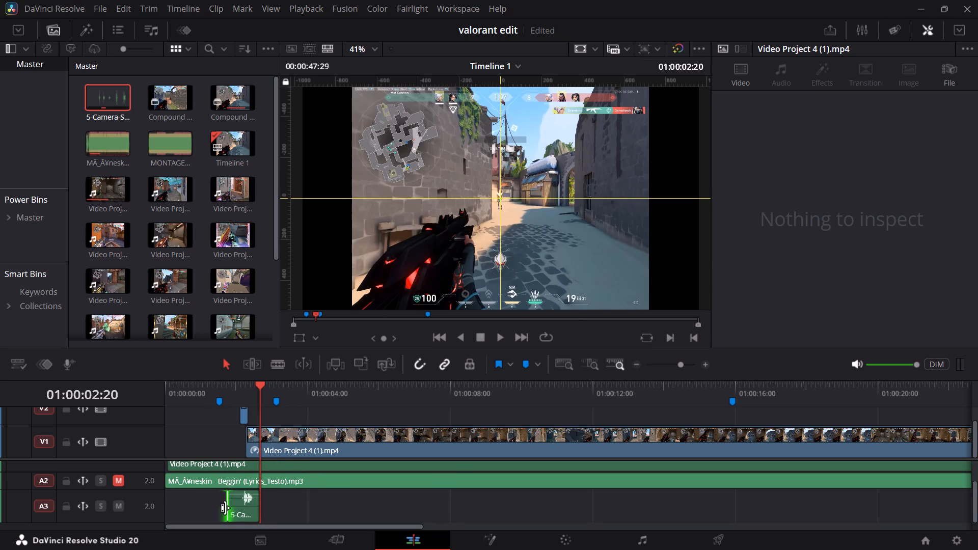
left_click_drag(230, 508, 236, 509)
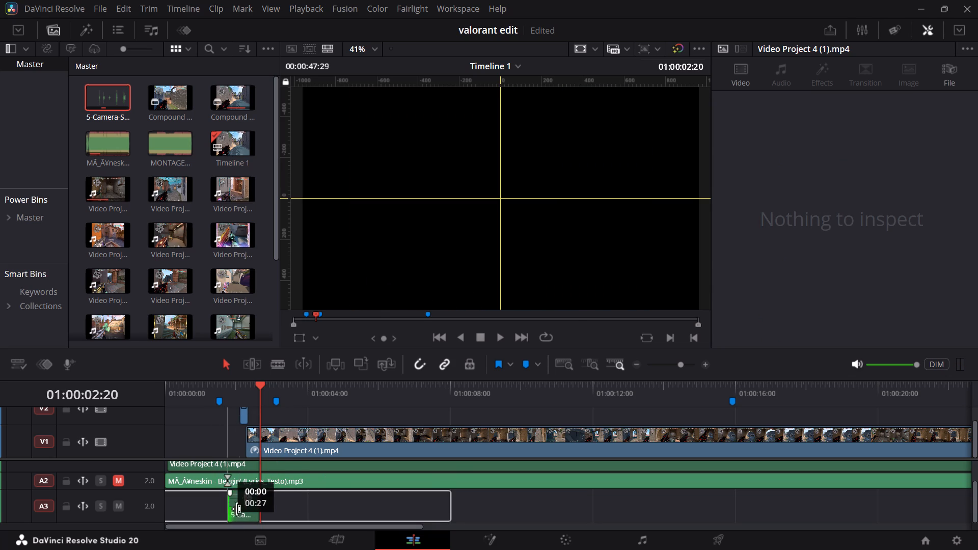
left_click_drag(236, 509, 238, 509)
left_click_drag(260, 384, 237, 383)
key("space")
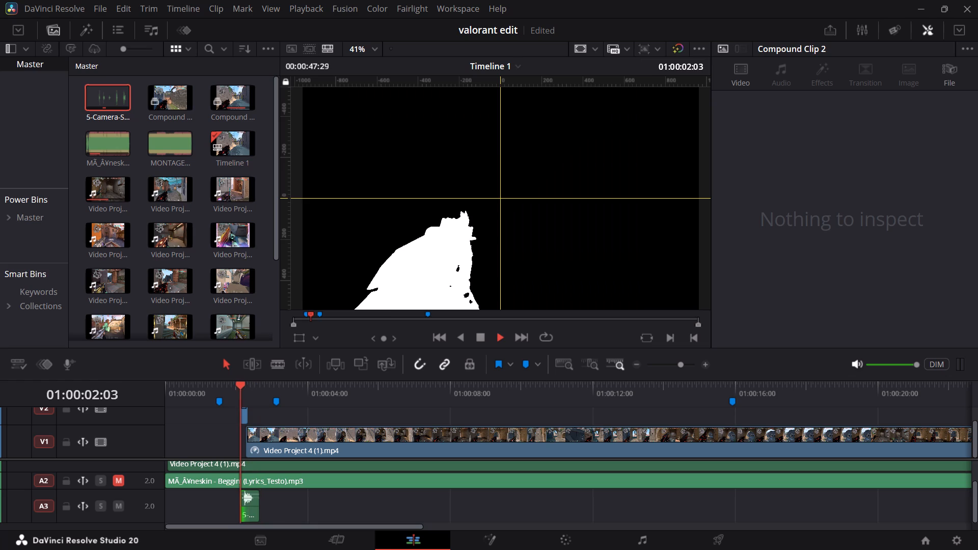
scroll(332, 466, "down", 1)
scroll(317, 477, "up", 3)
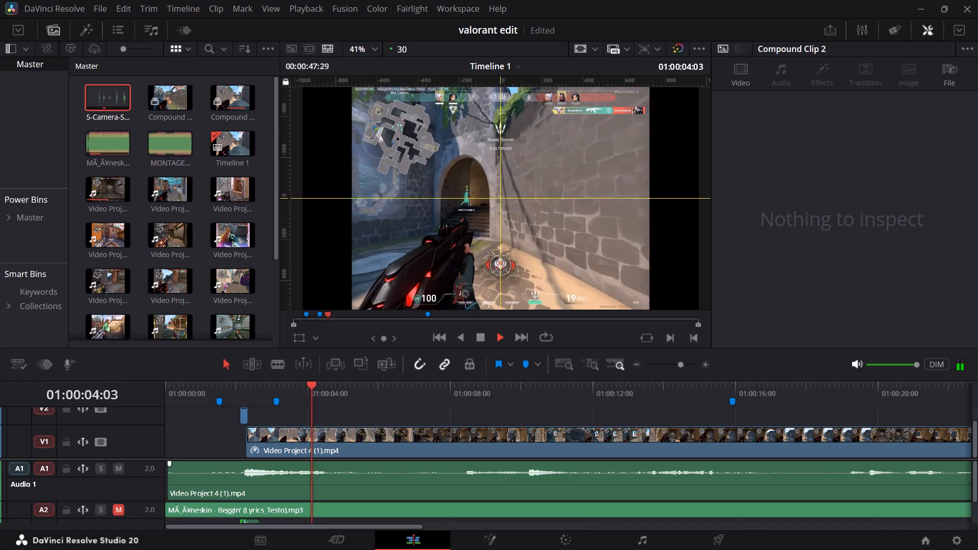
key("space")
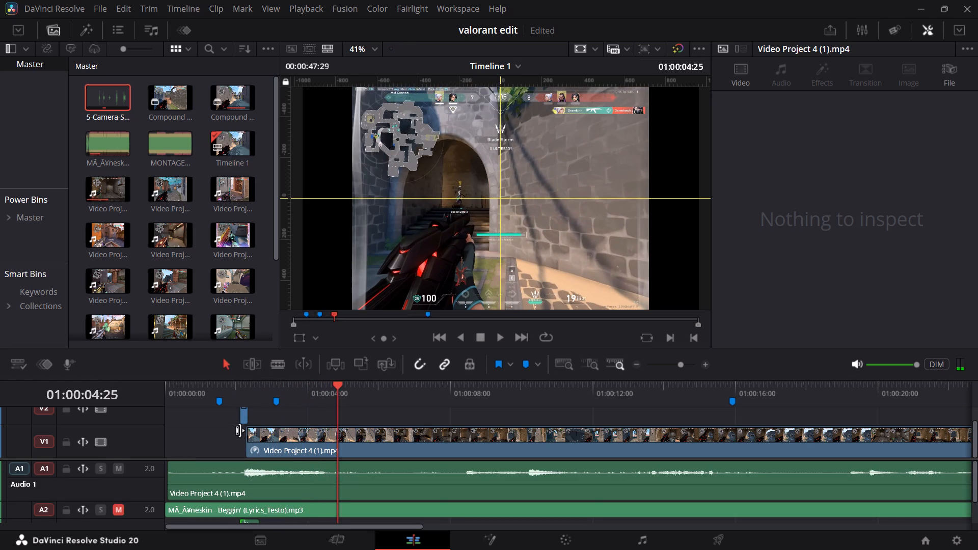
Unmute the Beggin' music track A2 and play Timeline 1 from 01:00:01:16.
left_click(123, 511)
scroll(212, 447, "down", 5)
scroll(212, 502, "down", 3)
left_click_drag(267, 389, 221, 392)
key("space")
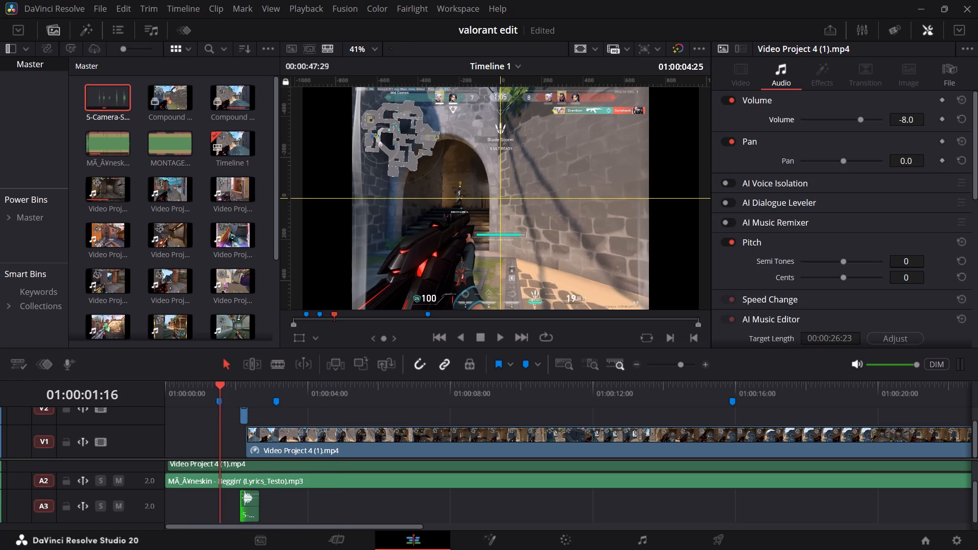
Replay Timeline 1 across the opening flash to check the camera shutter sound against the Beggin' music.
key("space")
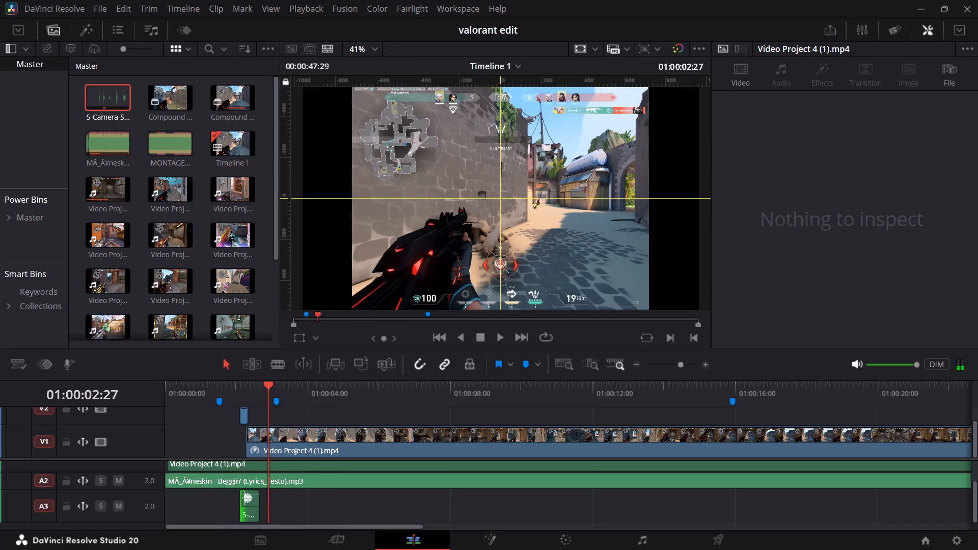
left_click_drag(268, 388, 216, 393)
key("space")
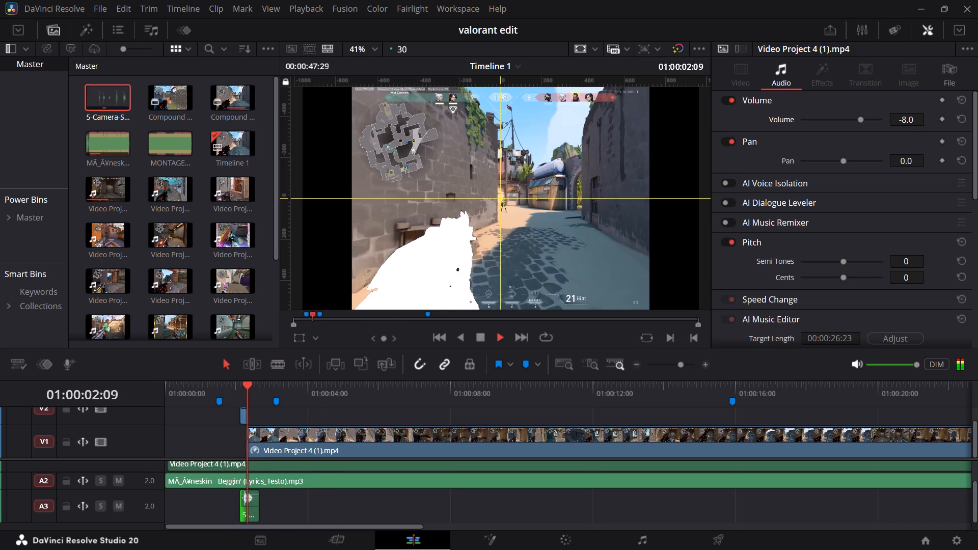
key("space")
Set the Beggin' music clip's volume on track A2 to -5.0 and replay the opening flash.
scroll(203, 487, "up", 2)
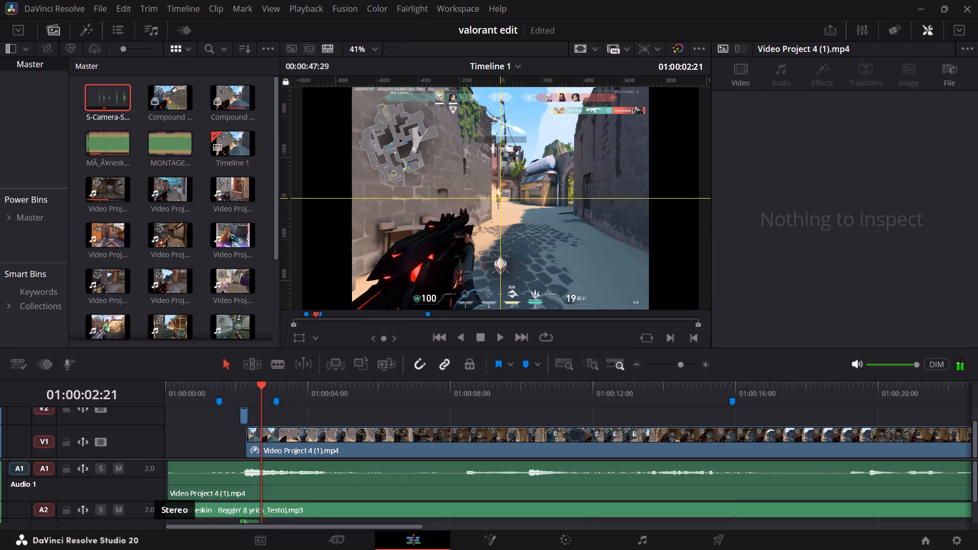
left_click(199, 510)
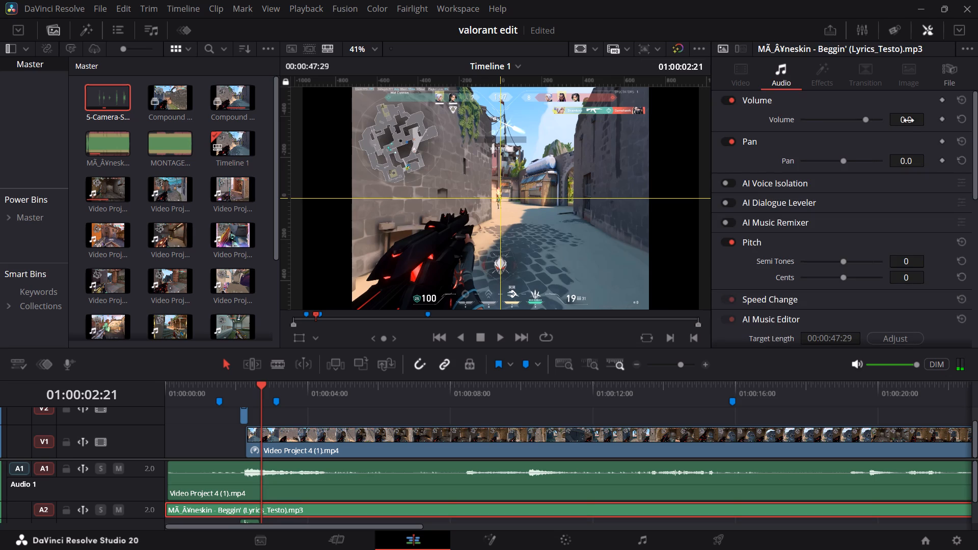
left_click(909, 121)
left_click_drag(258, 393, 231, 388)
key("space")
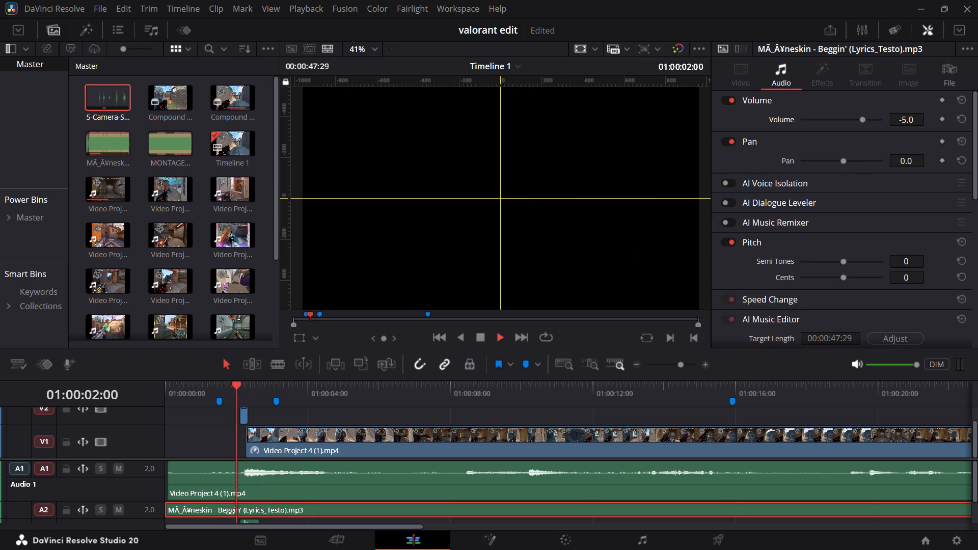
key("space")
Set the Beggin' music clip's volume to -11.0 and replay the opening flash several times to check the balance.
left_click(917, 117)
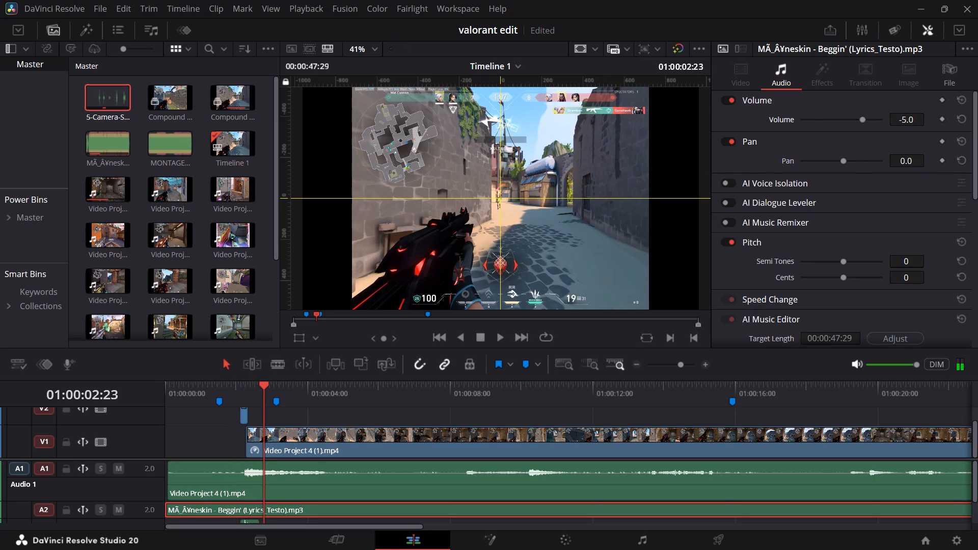
left_click_drag(259, 382, 238, 383)
key("space")
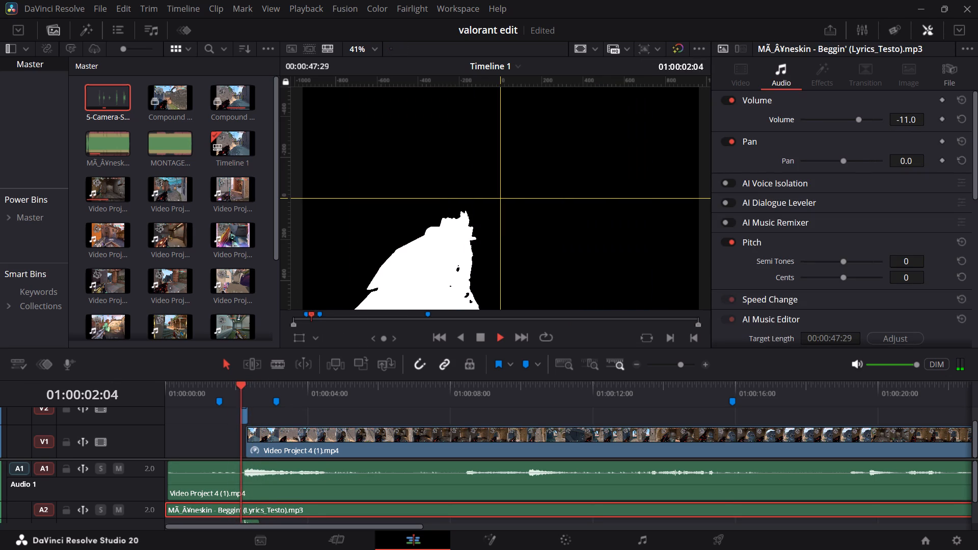
key("space")
left_click_drag(264, 390, 214, 386)
key("space")
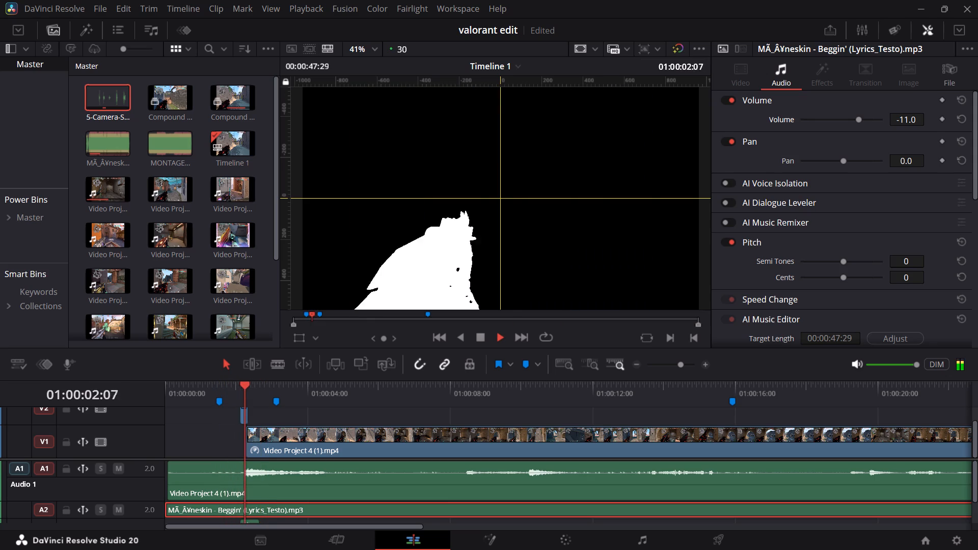
key("space")
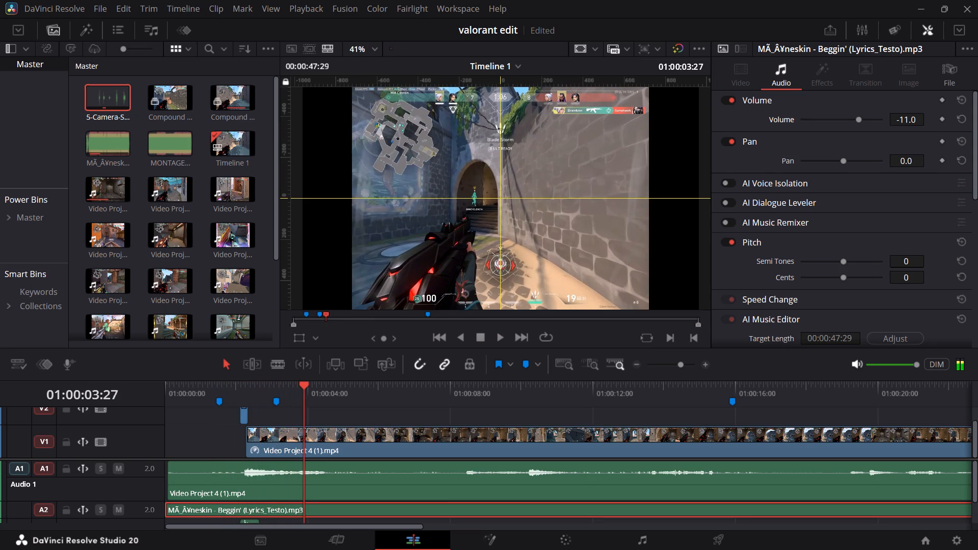
left_click_drag(290, 384, 229, 386)
key("space")
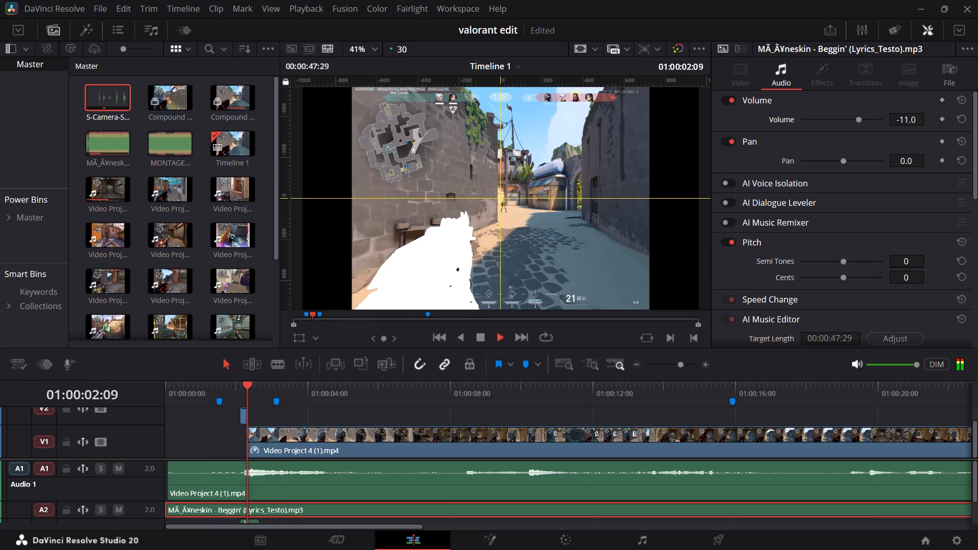
key("space")
key("space")
key("space")
left_click_drag(251, 381, 239, 386)
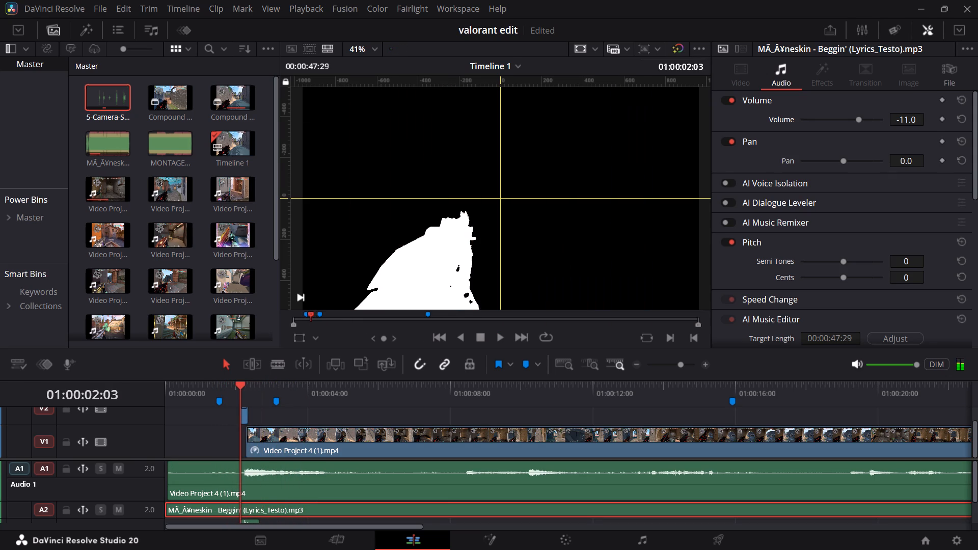
Raise the level of the gameplay audio clip on track A1, replaying the opening flash to balance it with the music.
left_click(212, 473)
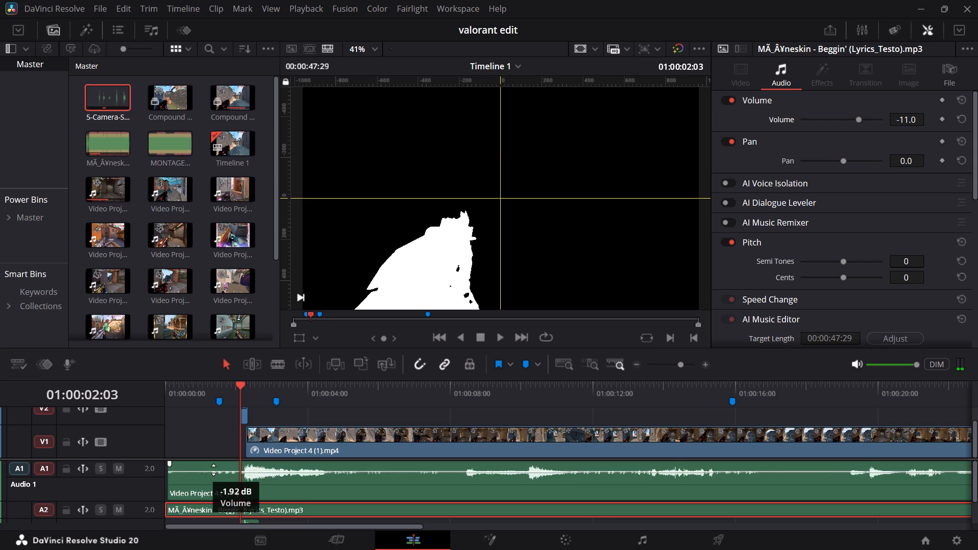
left_click_drag(244, 399, 239, 397)
key("space")
key("space")
left_click_drag(254, 390, 238, 390)
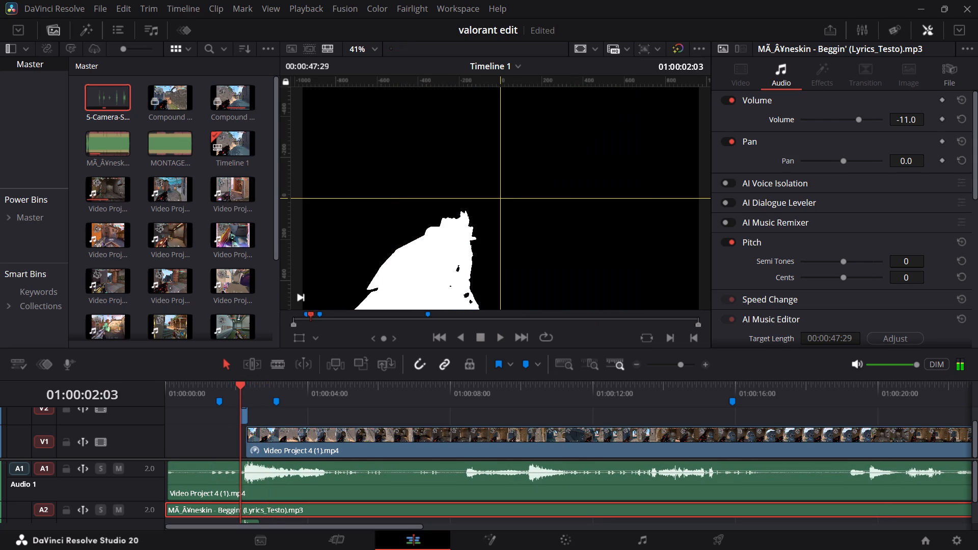
key("space")
key("space")
left_click(212, 471)
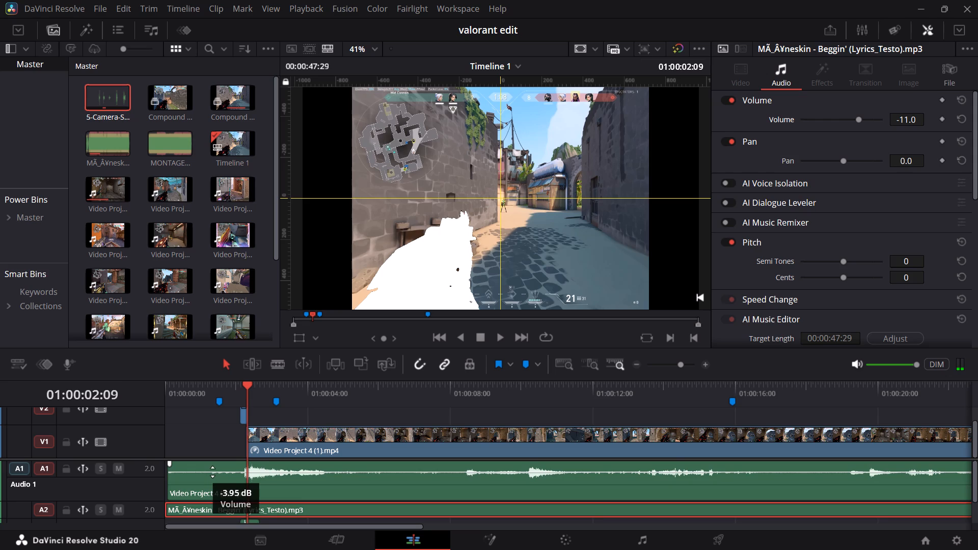
key("space")
key("space")
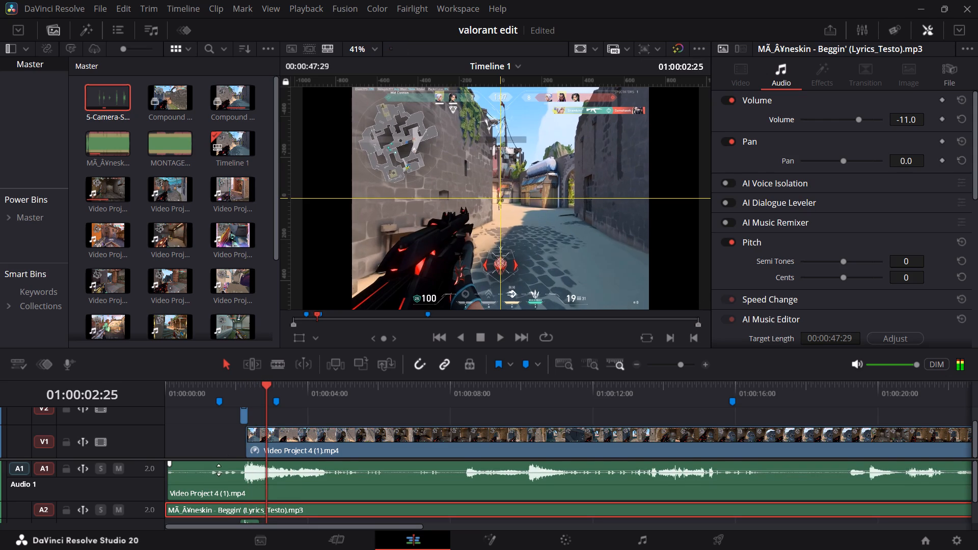
left_click(219, 470)
left_click_drag(255, 397, 239, 395)
key("space")
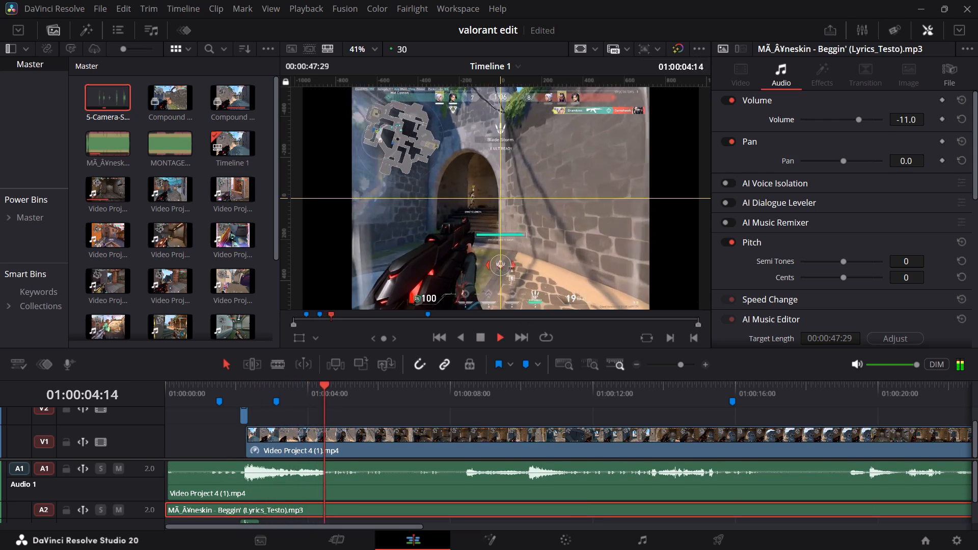
key("space")
left_click(492, 432)
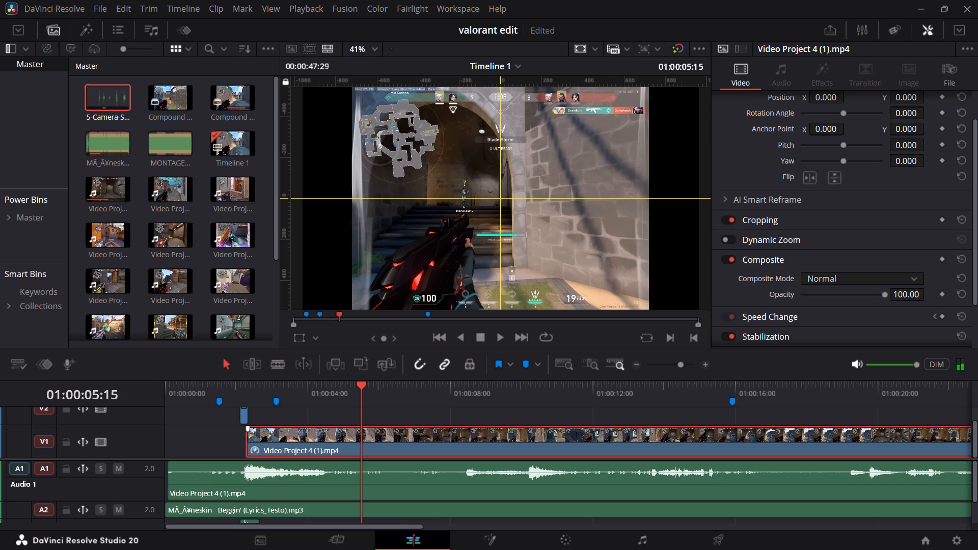
left_click_drag(687, 365, 675, 363)
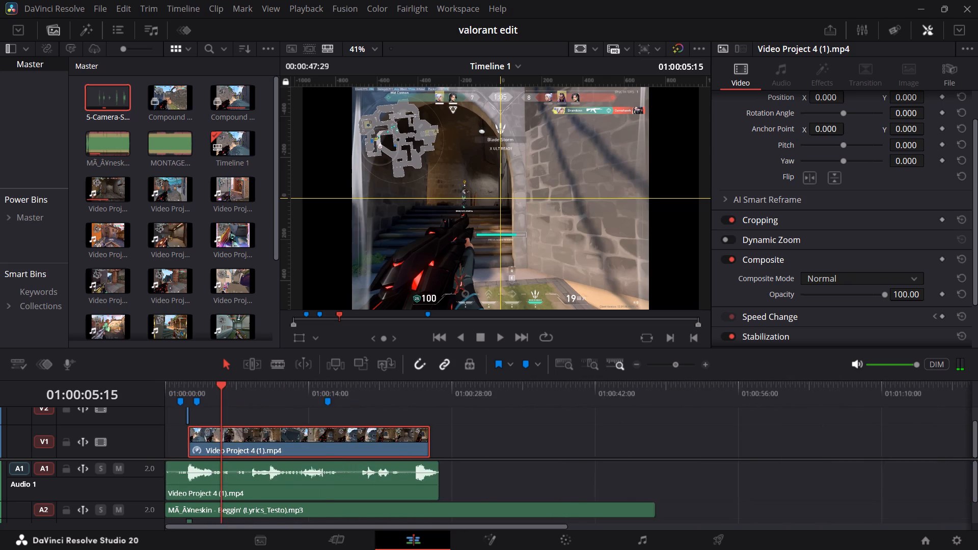
left_click_drag(675, 363, 678, 365)
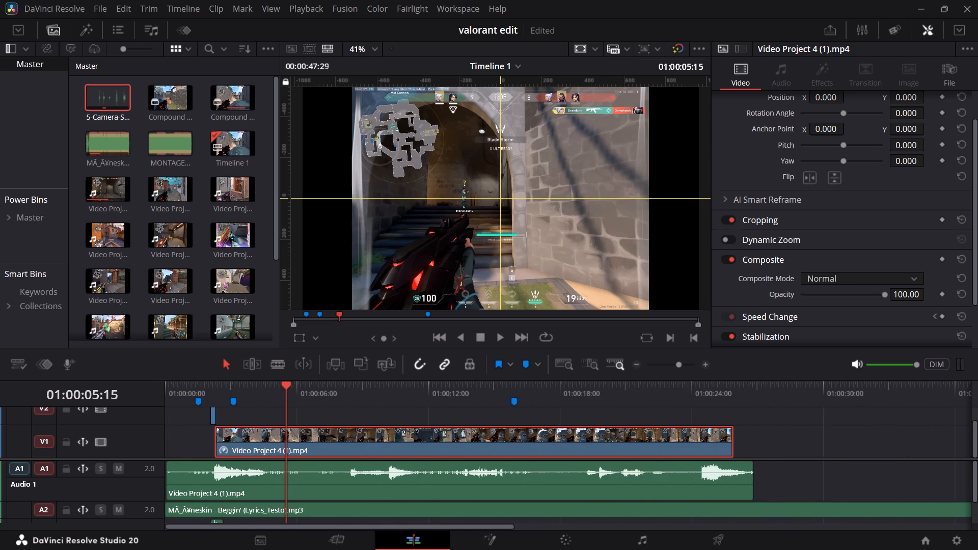
left_click(338, 482, "shift")
left_click_drag(311, 389, 469, 389)
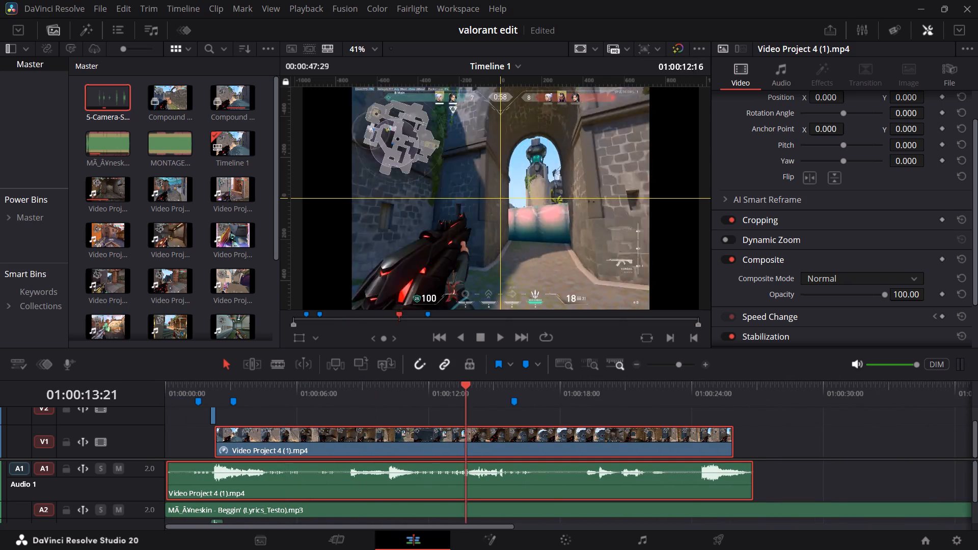
left_click_drag(469, 389, 374, 390)
key("space")
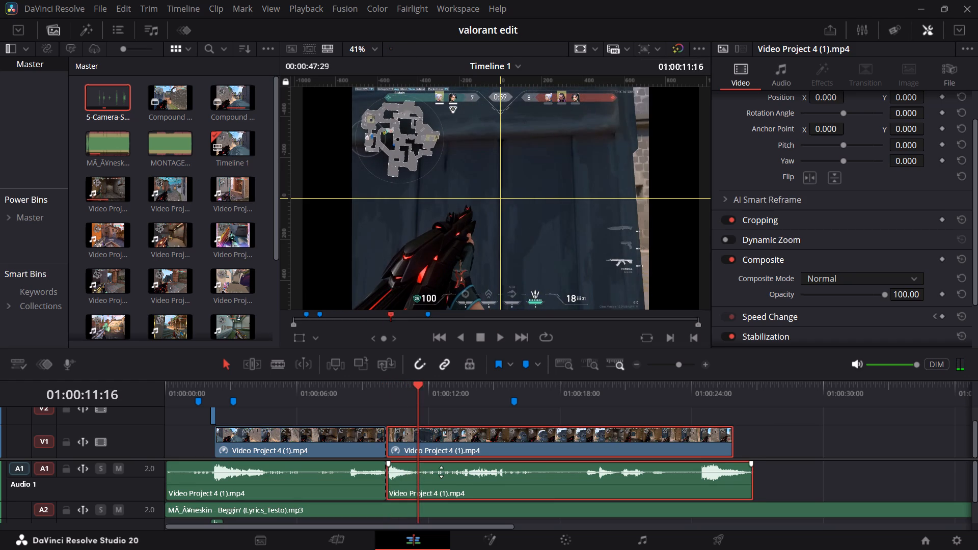
key("ctrl+b")
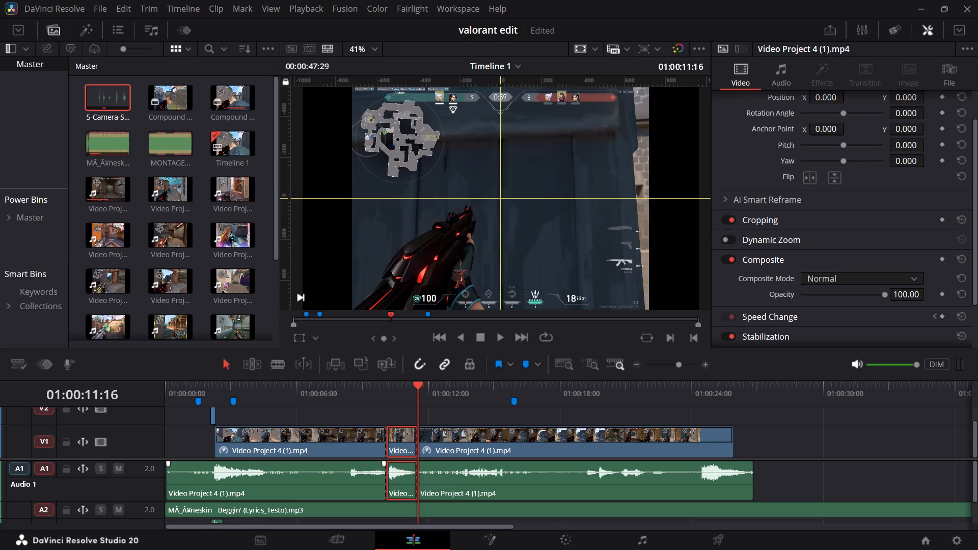
Replay the opening flash section several times to check how the shutter sound, gameplay audio and music work together.
left_click_drag(283, 400, 220, 398)
key("space")
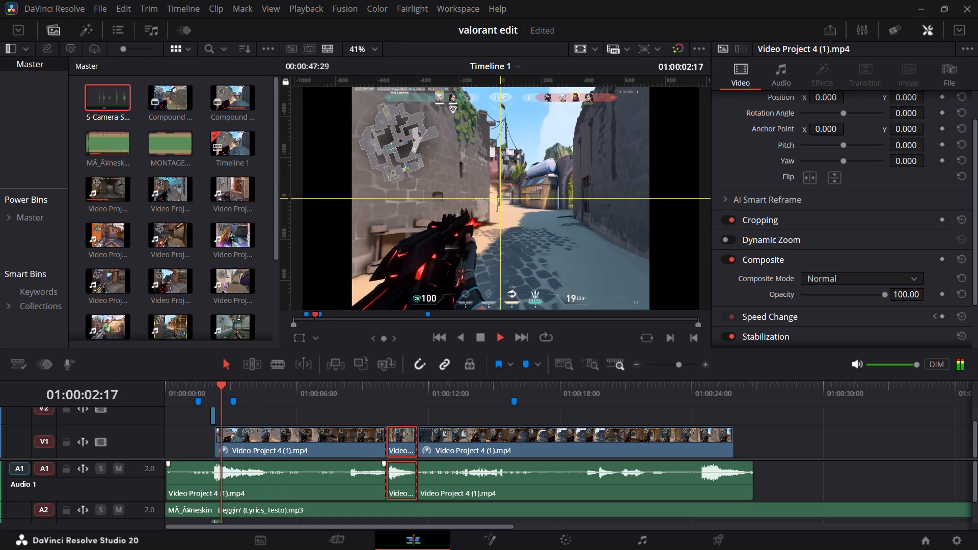
key("space")
key("space")
key("space")
left_click_drag(227, 392, 221, 390)
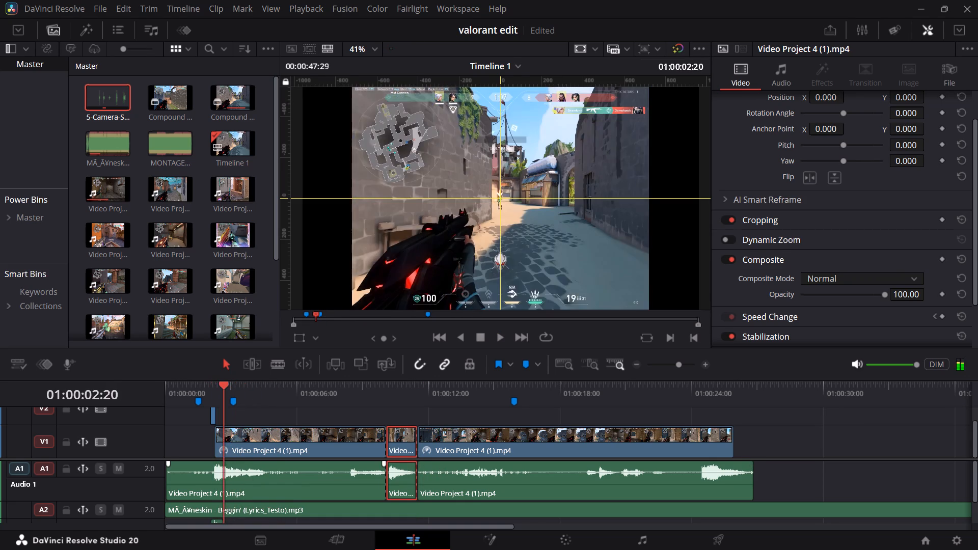
left_click_drag(221, 390, 214, 390)
key("space")
key("space")
left_click_drag(227, 387, 211, 383)
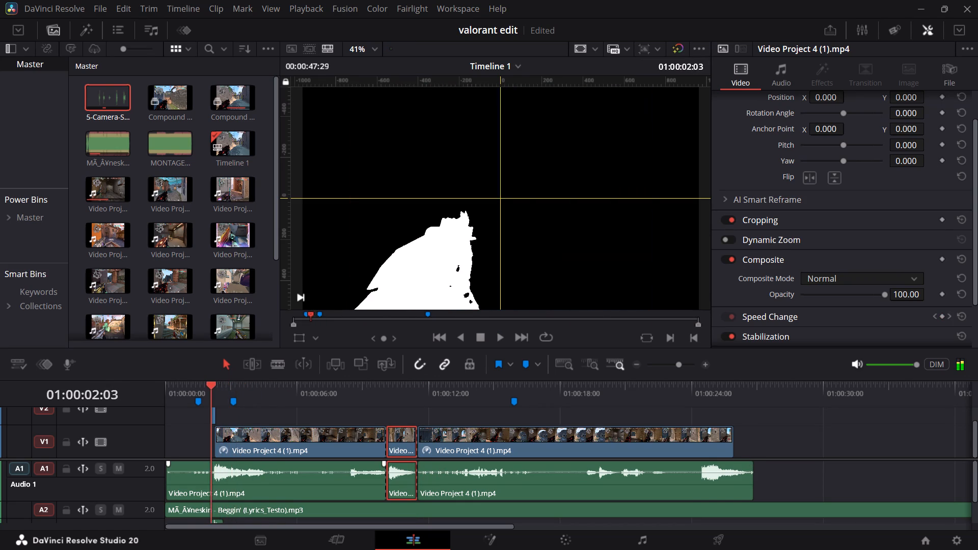
left_click_drag(211, 383, 216, 384)
key("space")
key("space")
key("space")
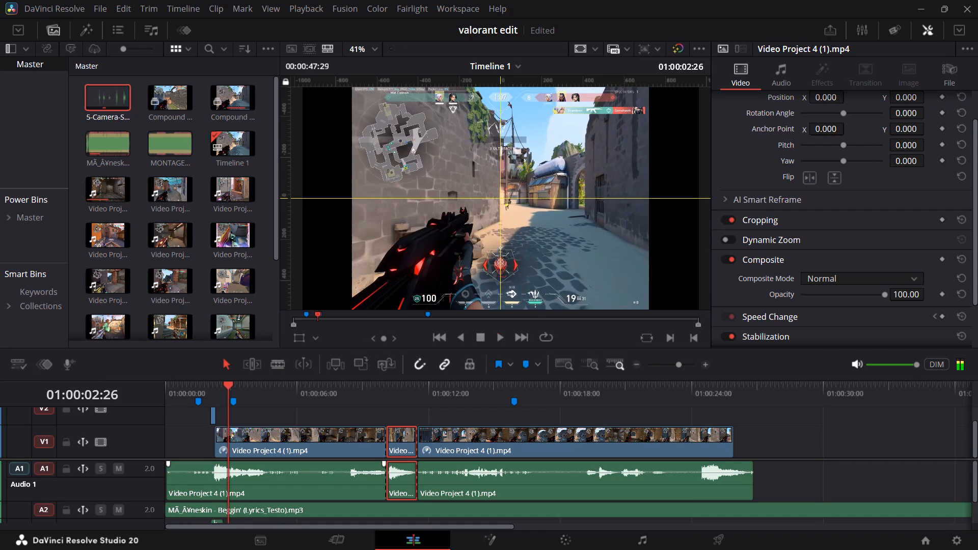
key("space")
Split the first gameplay video and audio segment at 01:00:03:02 and delete the part between that cut and the next segment.
left_click(269, 446)
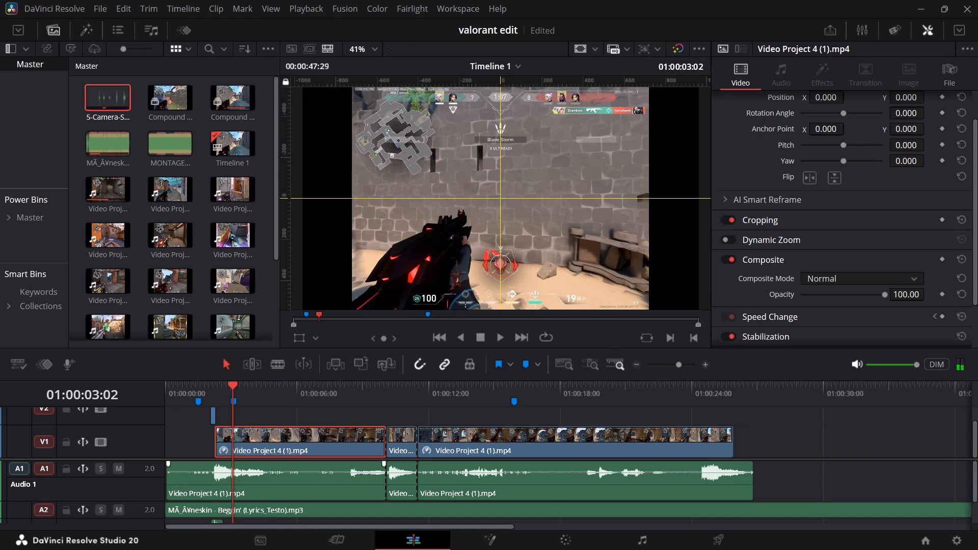
left_click(290, 486, "shift")
key("ctrl+b")
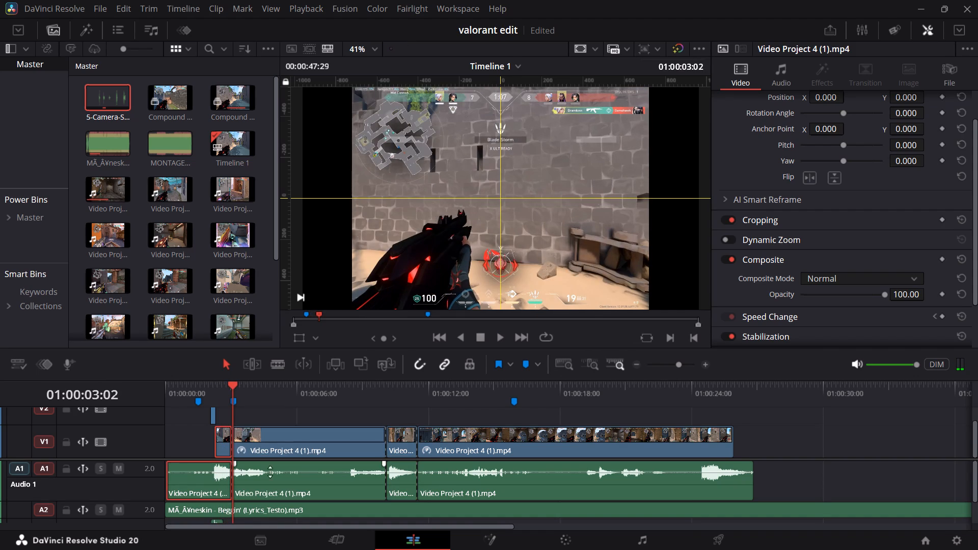
left_click(296, 440)
left_click(279, 487, "shift")
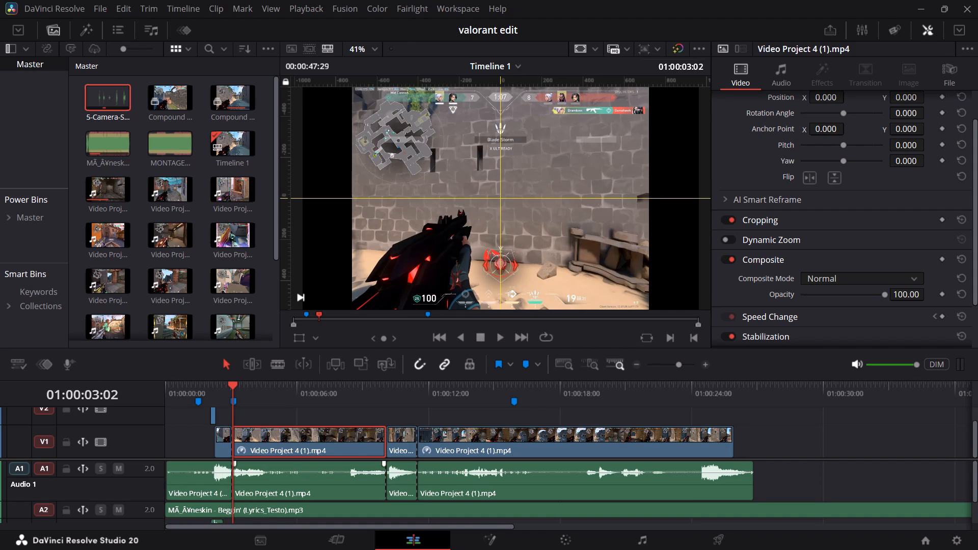
key("BackSpace")
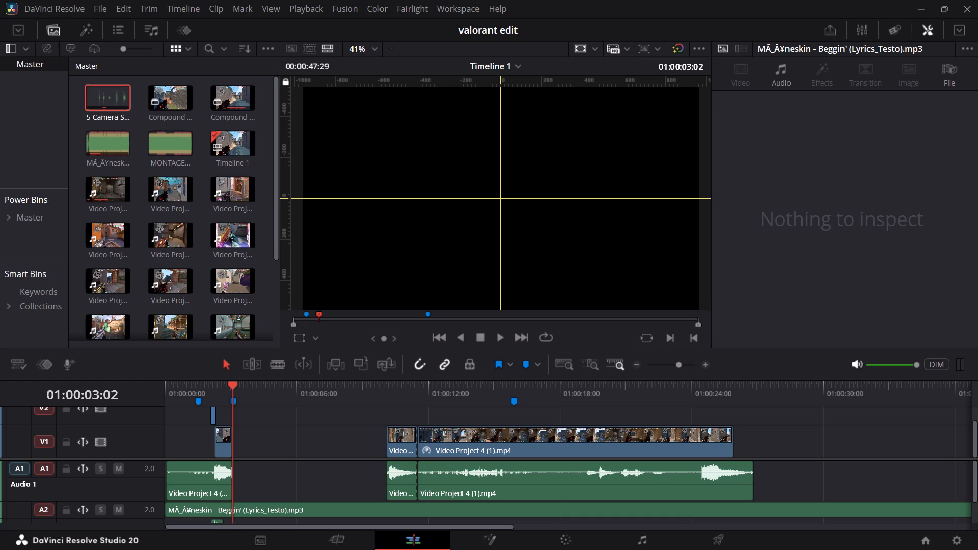
Move the short segment and the long segment after it, each with its audio, 06:29 earlier to fill the deleted section.
left_click_drag(359, 426, 398, 494)
left_click_drag(392, 445, 333, 441)
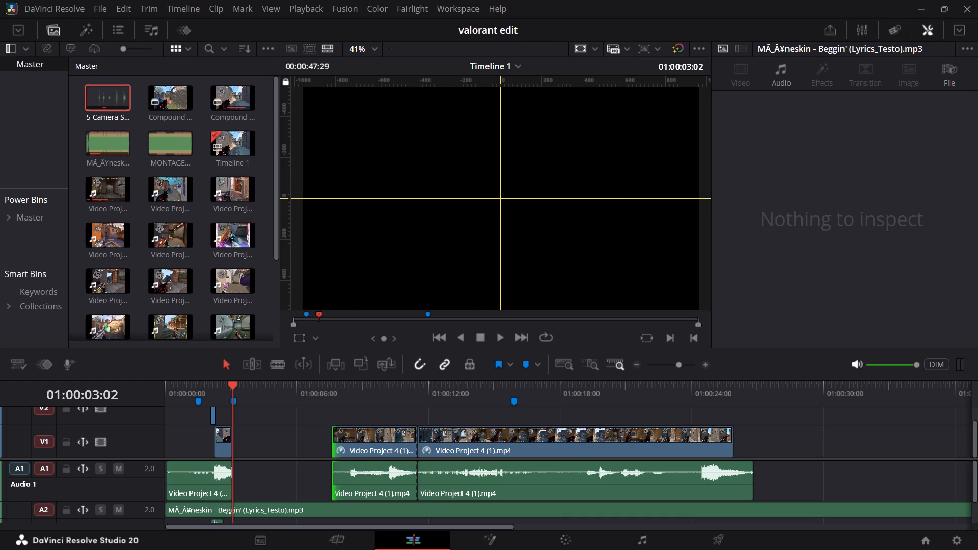
key("ctrl+z")
left_click_drag(403, 446, 252, 443)
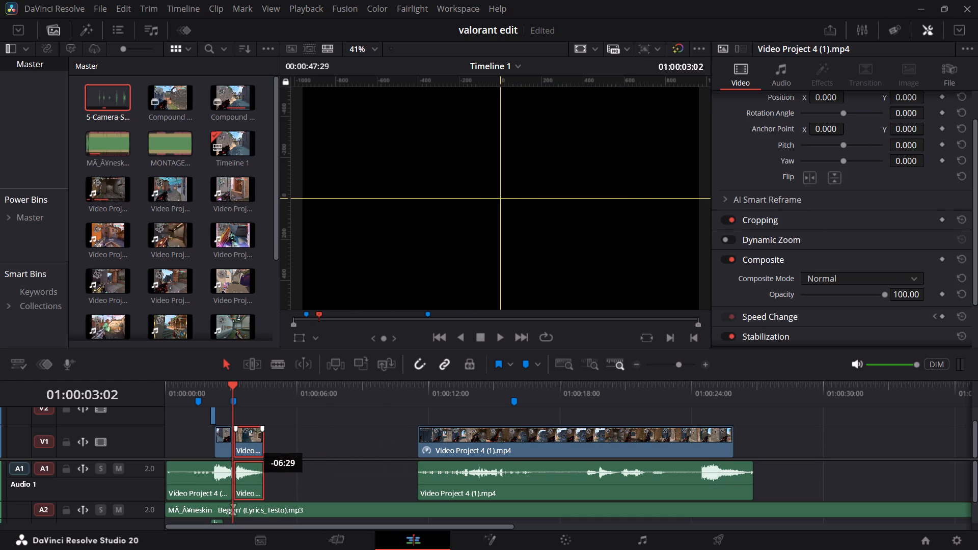
left_click_drag(252, 443, 250, 443)
left_click_drag(404, 413, 453, 489)
left_click_drag(471, 436, 320, 432)
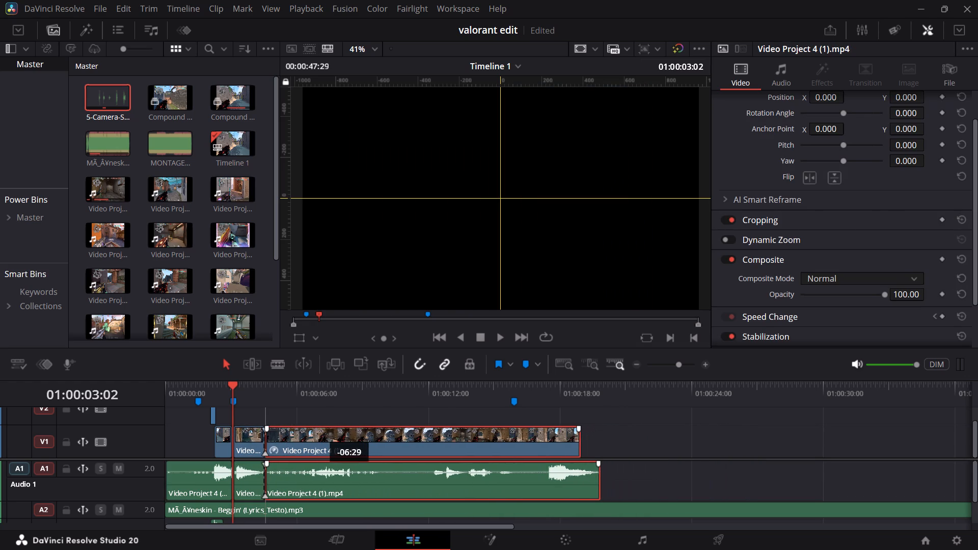
left_click_drag(320, 432, 319, 432)
Play across the new cut and shift the short and long segments slightly earlier to close the tiny gap at 01:00:03:02.
left_click_drag(286, 383, 267, 386)
key("space")
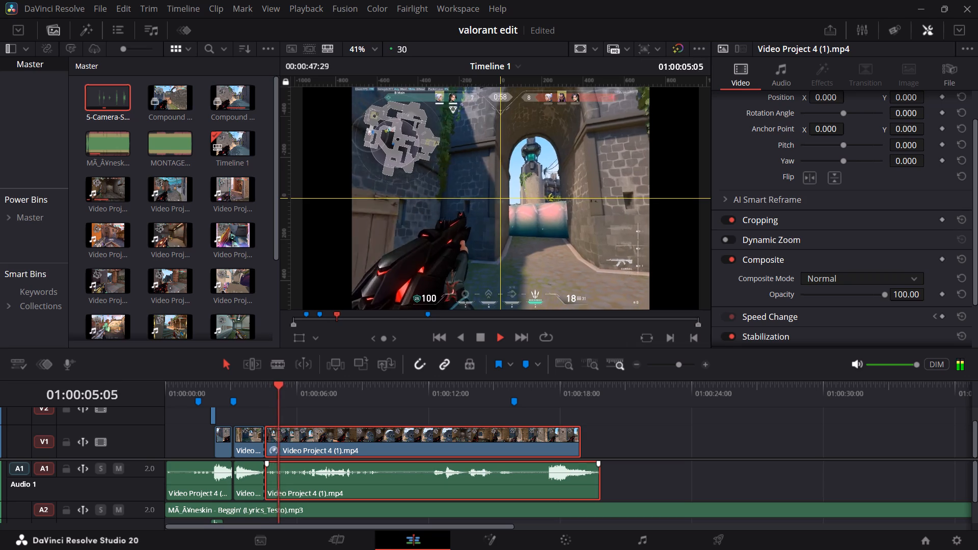
key("space")
left_click_drag(274, 391, 224, 406)
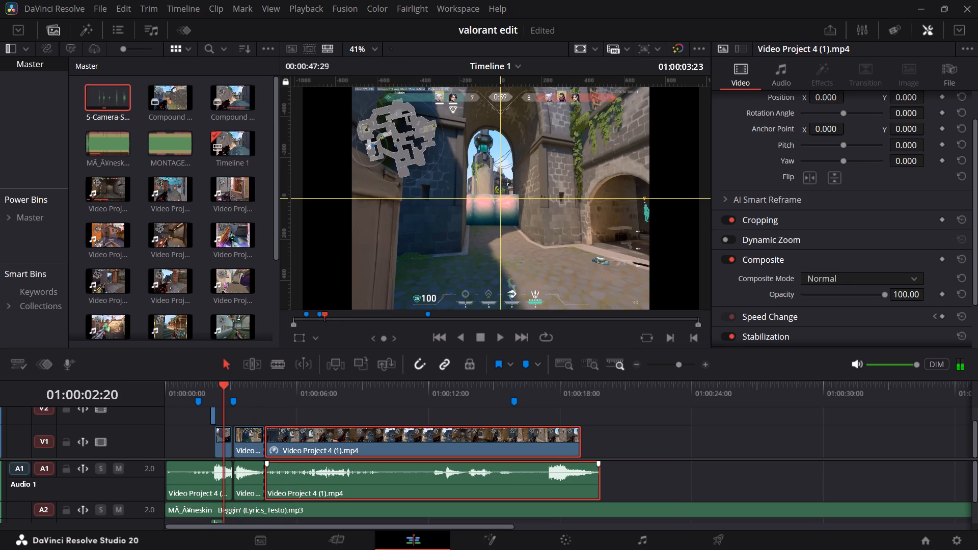
left_click(682, 364)
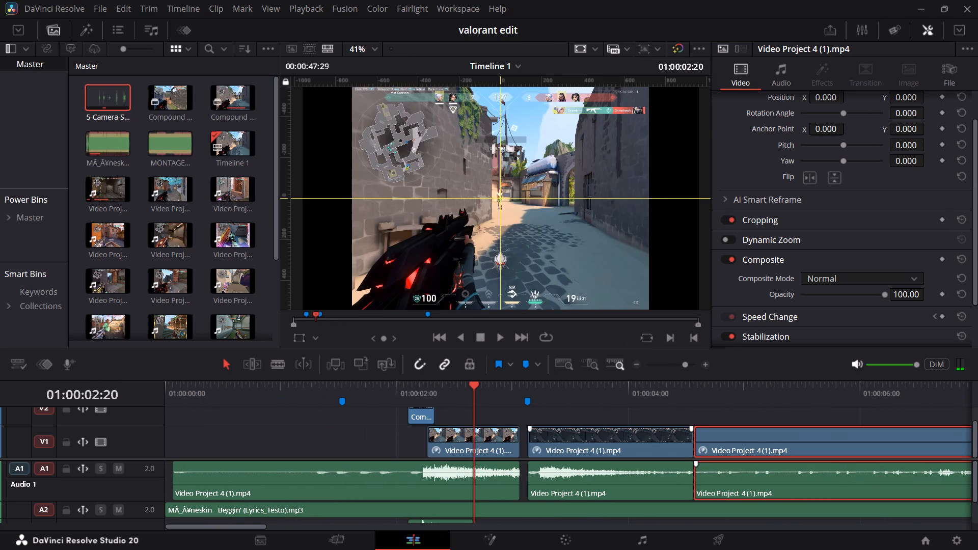
left_click_drag(566, 415, 596, 509)
left_click(580, 407)
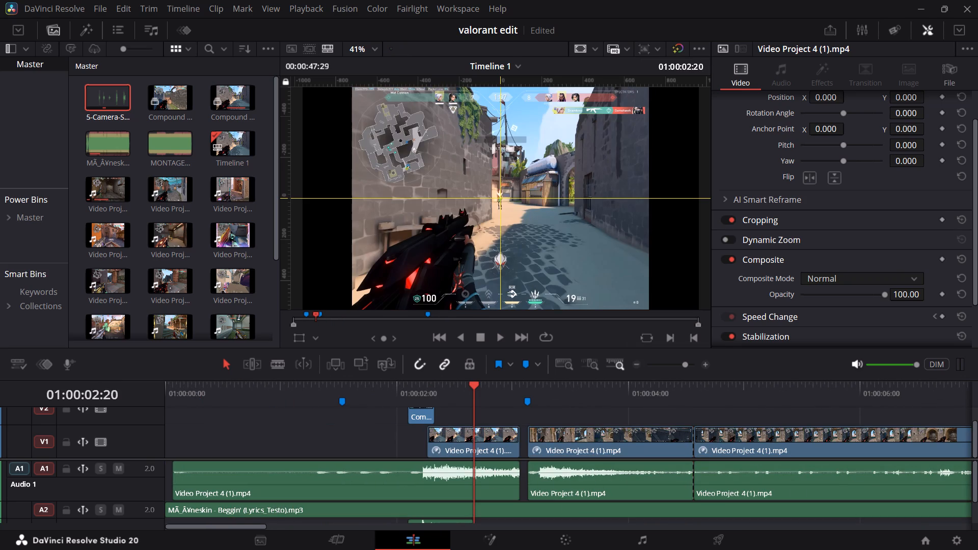
left_click_drag(576, 411, 588, 478)
left_click_drag(588, 433, 579, 432)
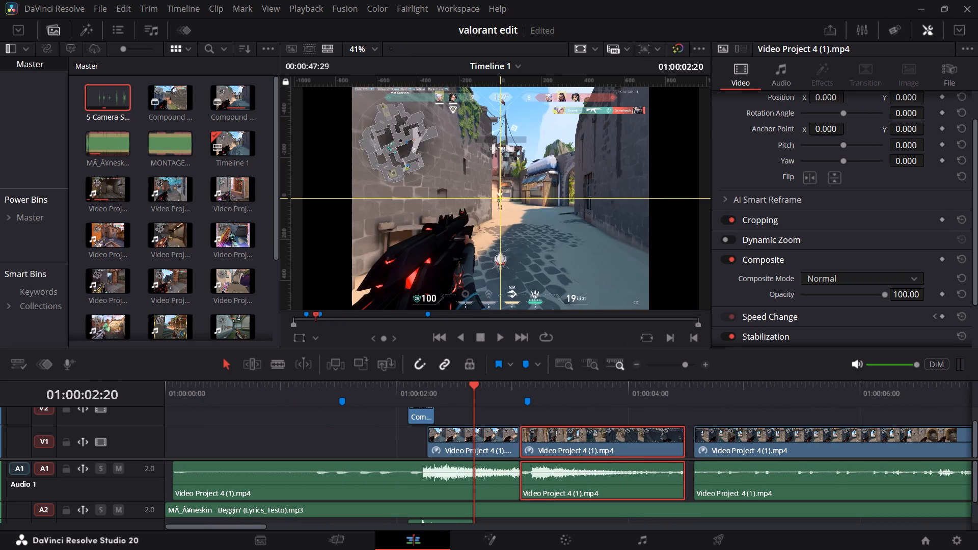
left_click_drag(708, 419, 728, 489)
left_click_drag(725, 442, 715, 439)
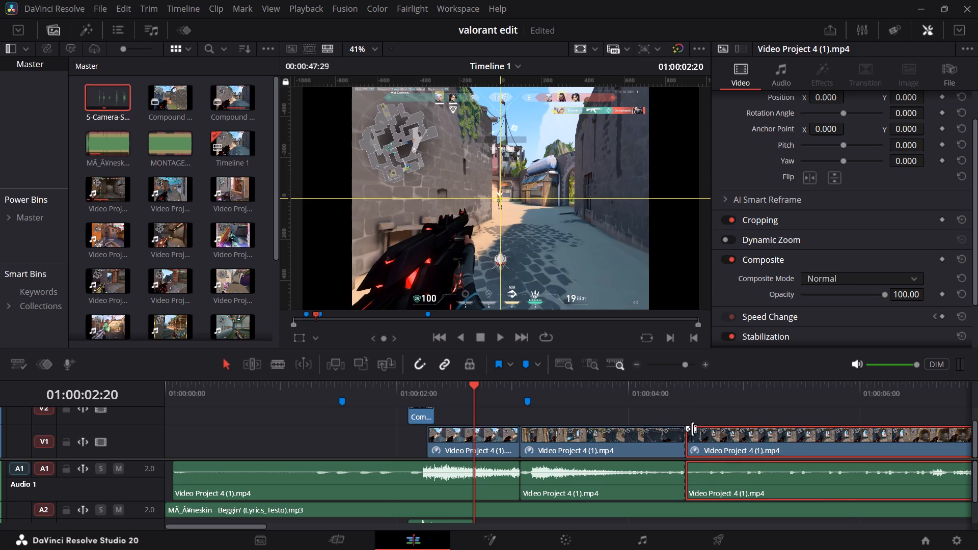
Replay the section from about 01:00:02:00 across the cut to check the transition against the music and gameplay sound.
key("space")
key("space")
left_click_drag(590, 392, 464, 390)
left_click_drag(464, 390, 412, 389)
key("space")
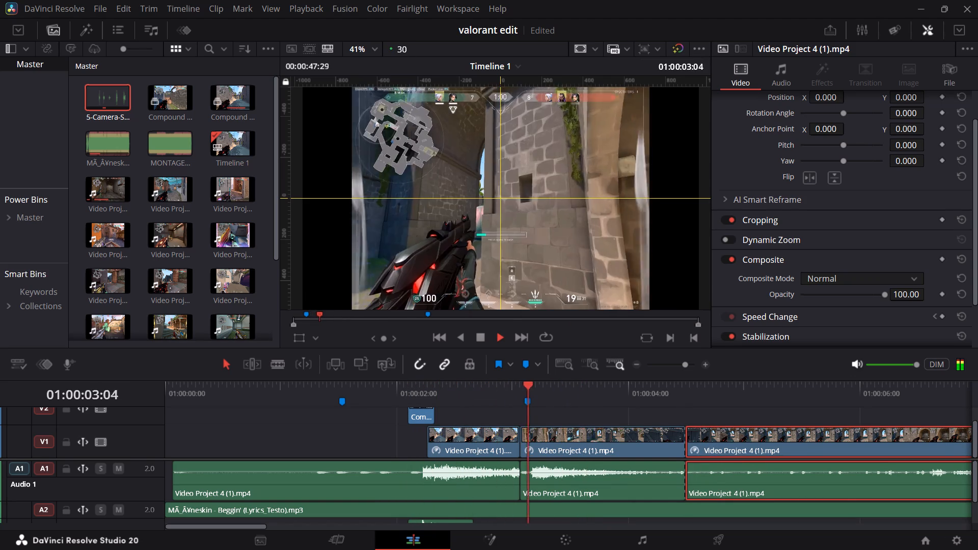
key("space")
left_click_drag(494, 385, 407, 395)
key("space")
key("space")
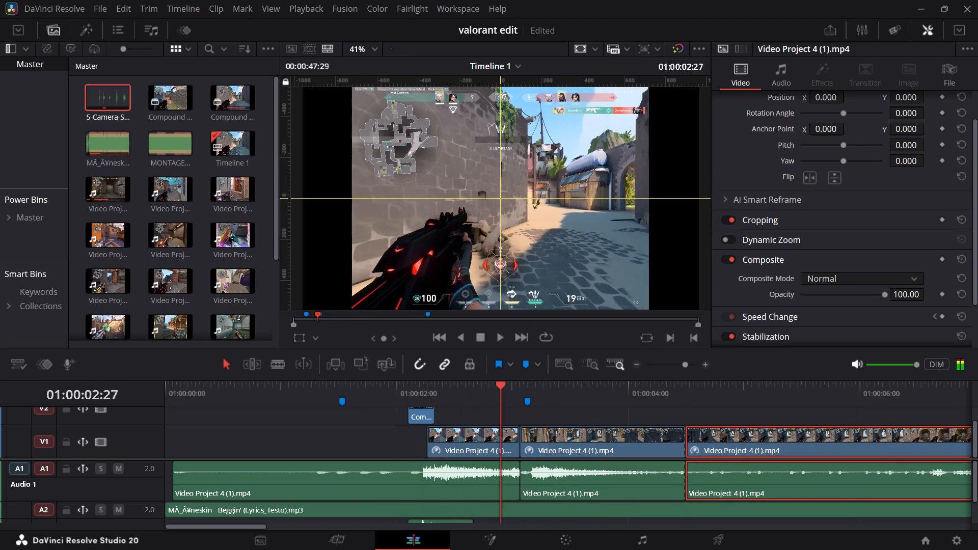
key("space")
key("space")
Trim about two frames off the start of the short segment's video and audio, and move it back against the first segment.
left_click_drag(525, 439, 542, 439)
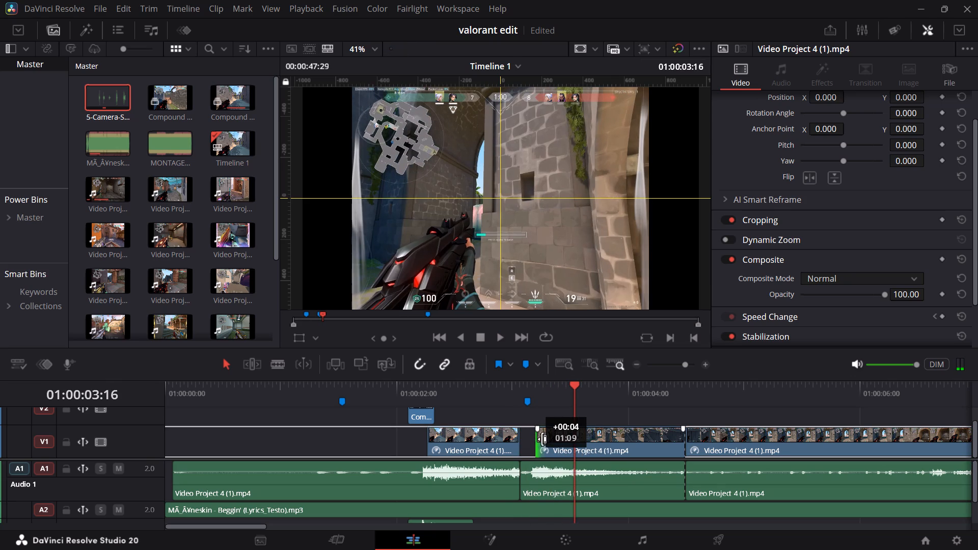
left_click_drag(542, 439, 537, 439)
left_click_drag(525, 476, 530, 476)
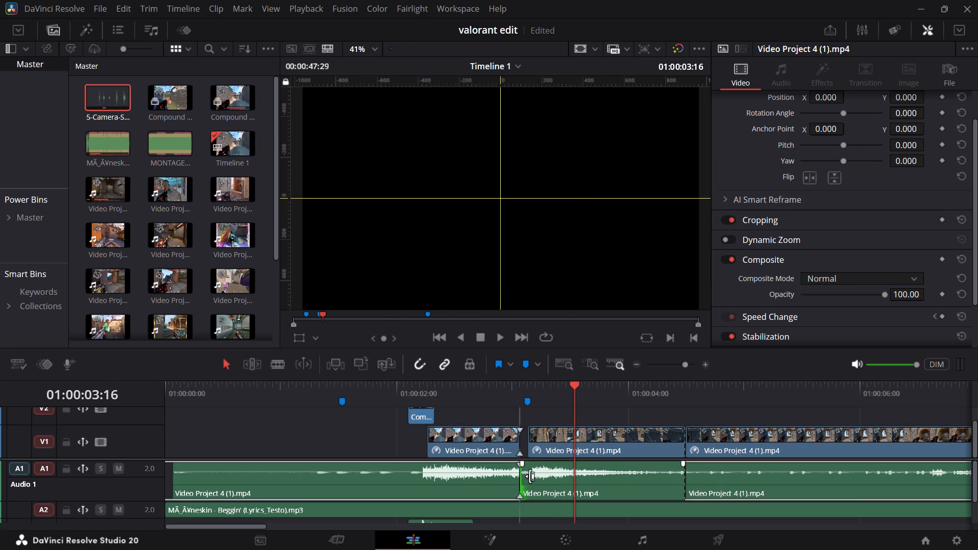
left_click_drag(530, 476, 537, 476)
left_click_drag(544, 419, 559, 450)
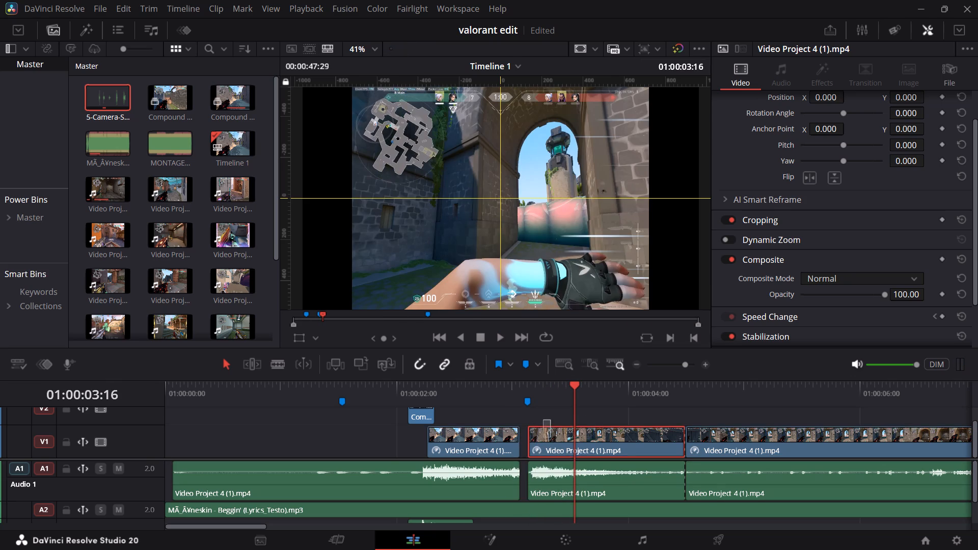
left_click_drag(559, 450, 575, 485)
left_click_drag(565, 439, 555, 438)
Replay the cut at 01:00:03:02 several times and on into the short segment to check the trimmed start.
left_click_drag(531, 388, 503, 389)
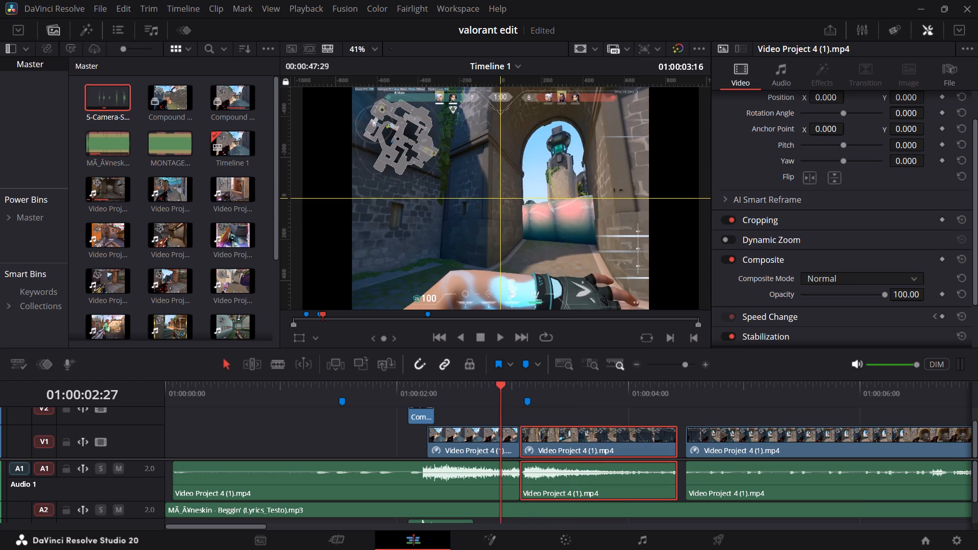
key("space")
key("space")
left_click_drag(543, 386, 484, 394)
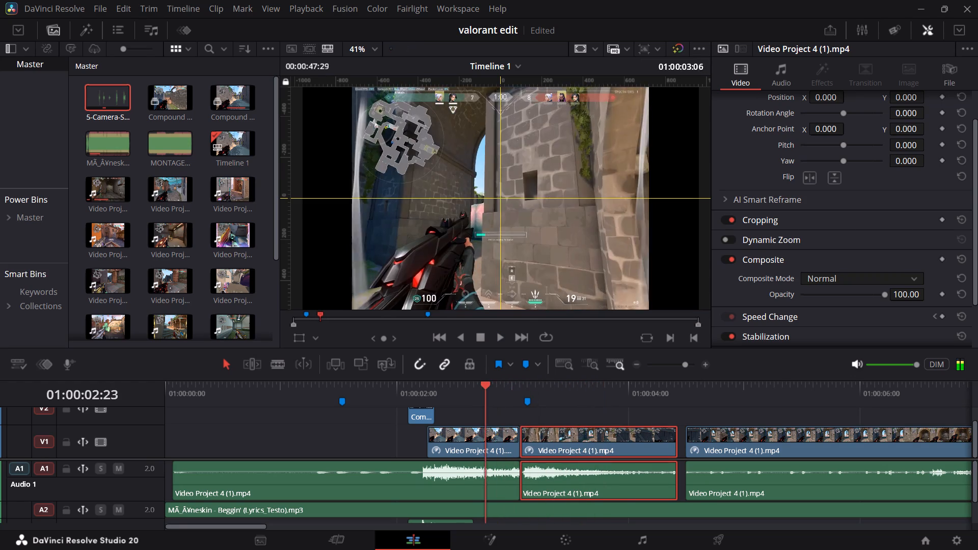
key("space")
key("space")
left_click_drag(528, 395, 492, 394)
key("space")
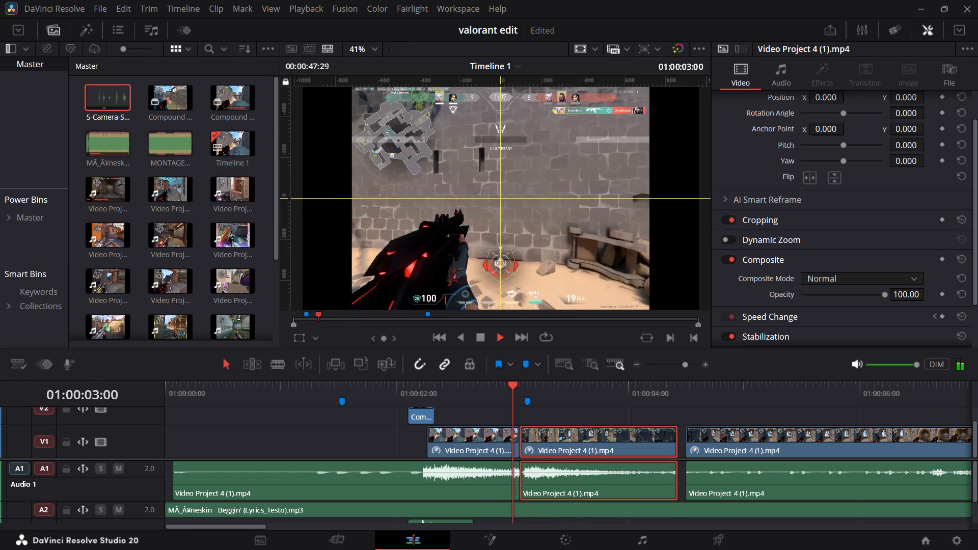
key("space")
key("space")
key("space")
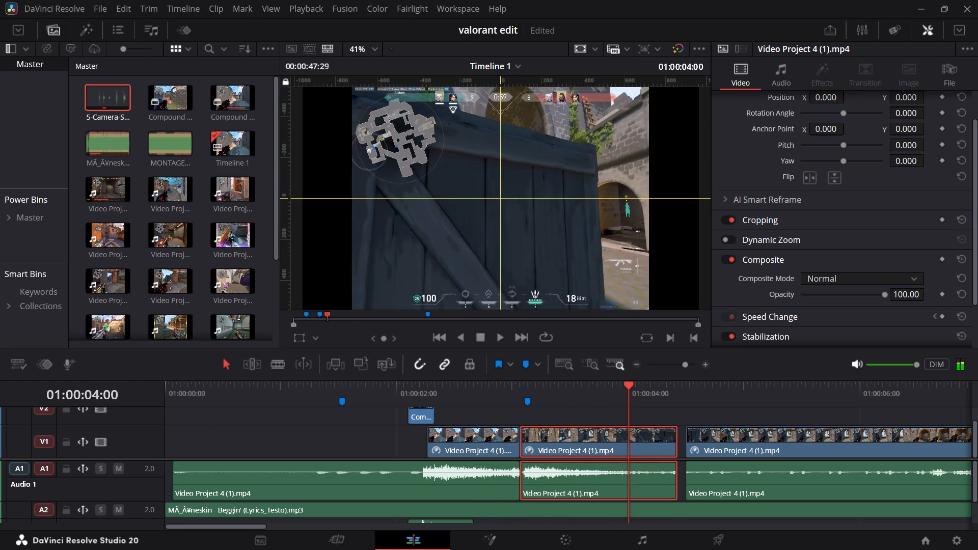
key("space")
key("space")
Move the long video and audio segment earlier so it sits directly against the end of the short segment.
left_click_drag(708, 418, 737, 490)
left_click_drag(723, 446, 714, 444)
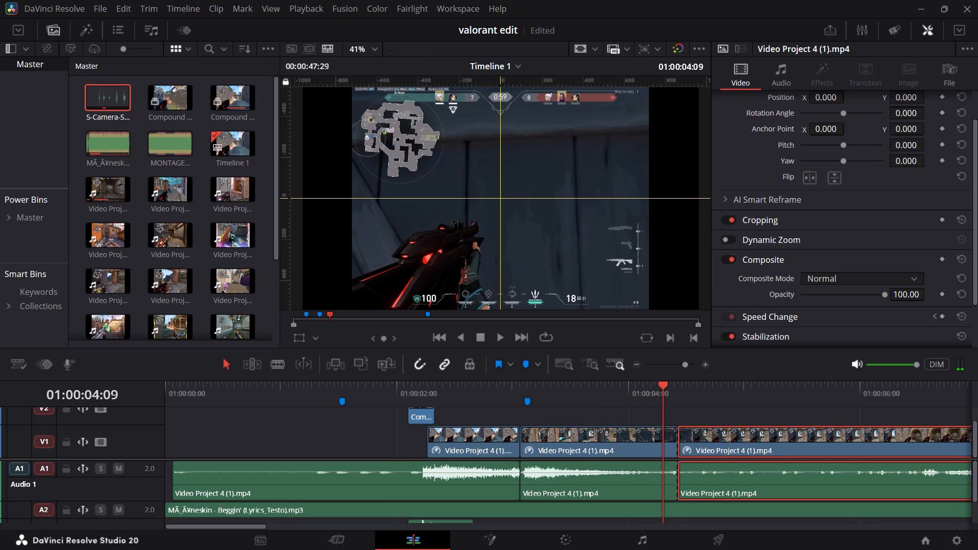
Preview the shake effects in the Hopes Shake Pack and apply Pulse Shake In_Out to the first gameplay segment on V1.
left_click(90, 32)
scroll(145, 150, "up", 3)
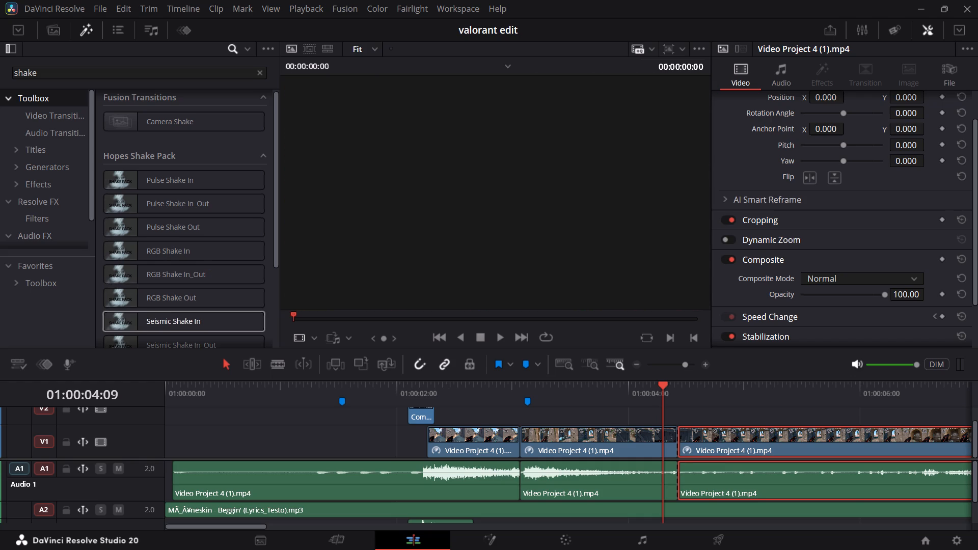
scroll(179, 319, "down", 3)
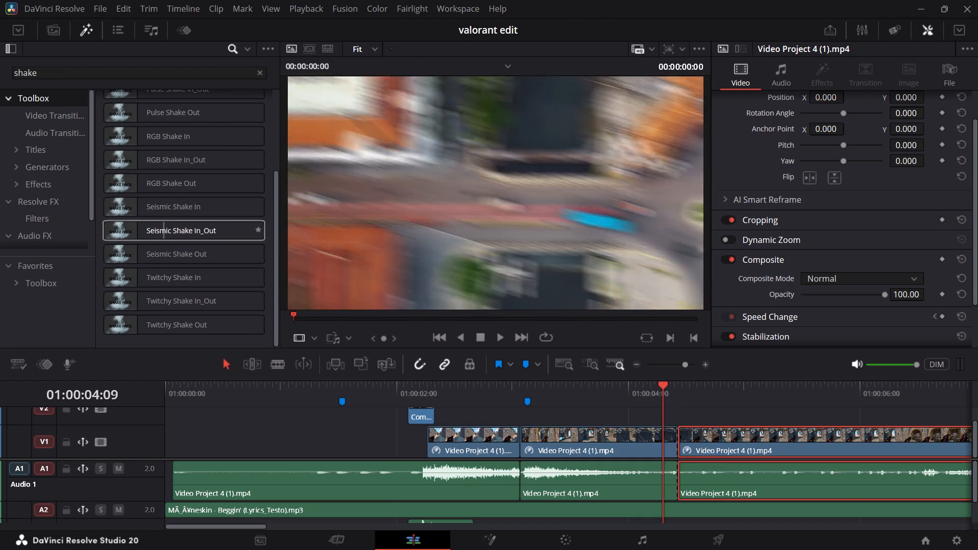
scroll(207, 239, "up", 8)
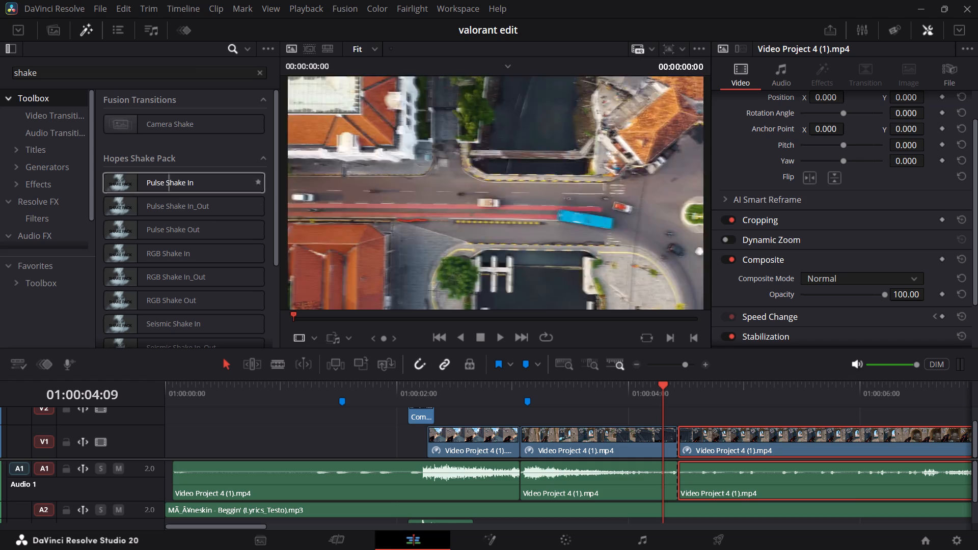
left_click_drag(189, 209, 527, 392)
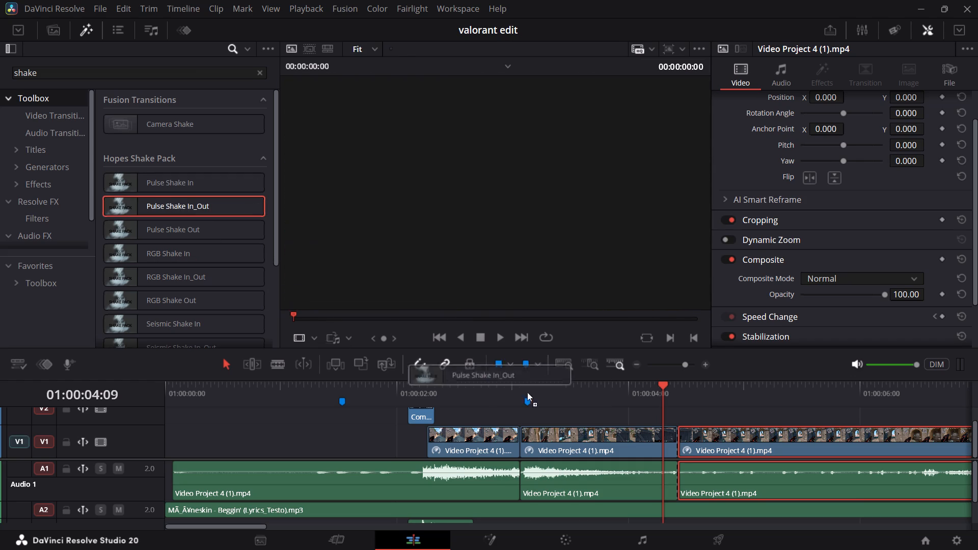
left_click_drag(527, 392, 476, 439)
Play the start of the shaken segment and lower the Pulse Shake In_Out X + Y Strength to 0.457.
left_click_drag(523, 391, 423, 400)
key("space")
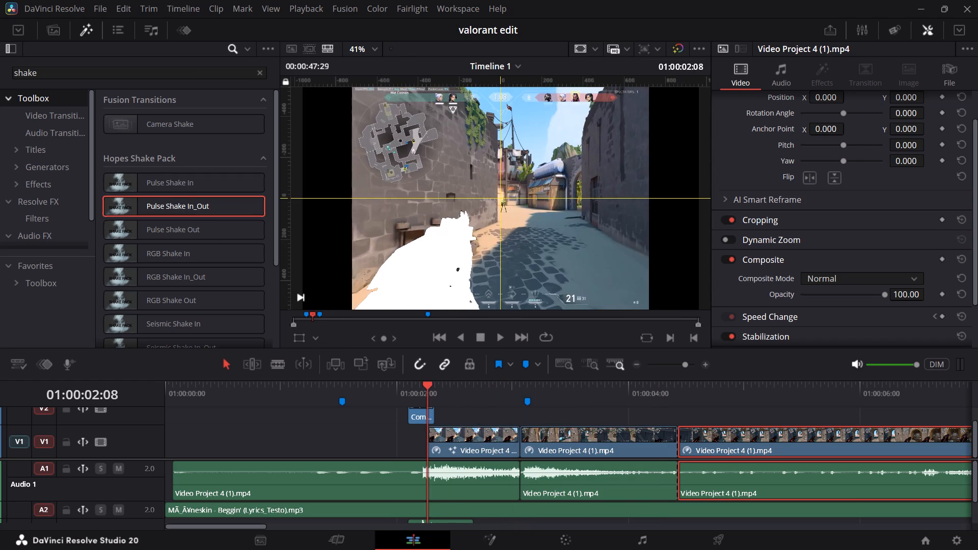
key("space")
left_click_drag(465, 397, 444, 400)
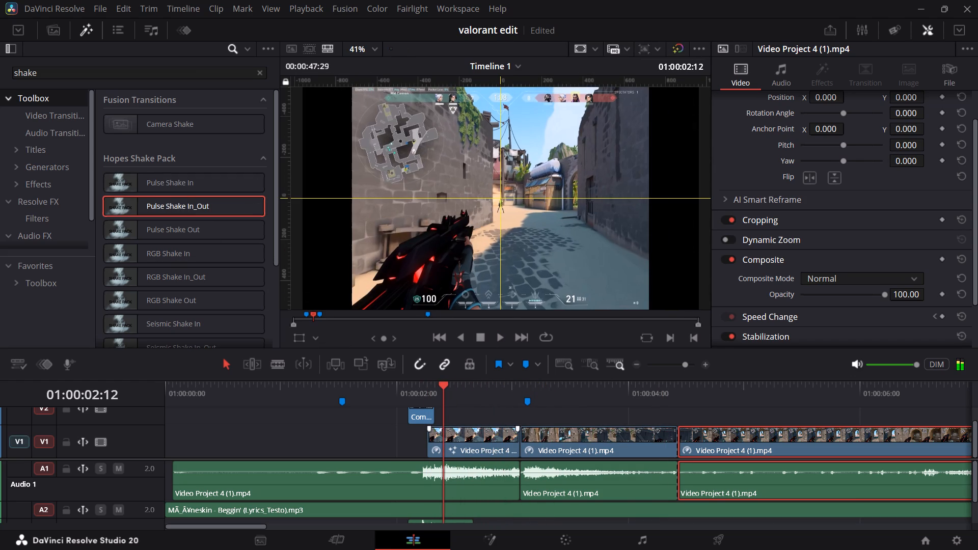
left_click(467, 434)
left_click(815, 72)
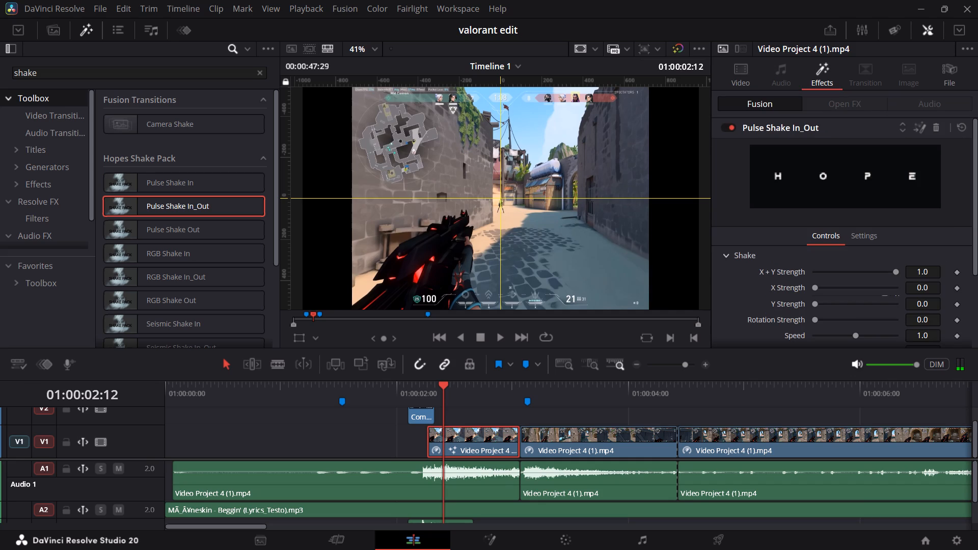
left_click_drag(442, 391, 432, 389)
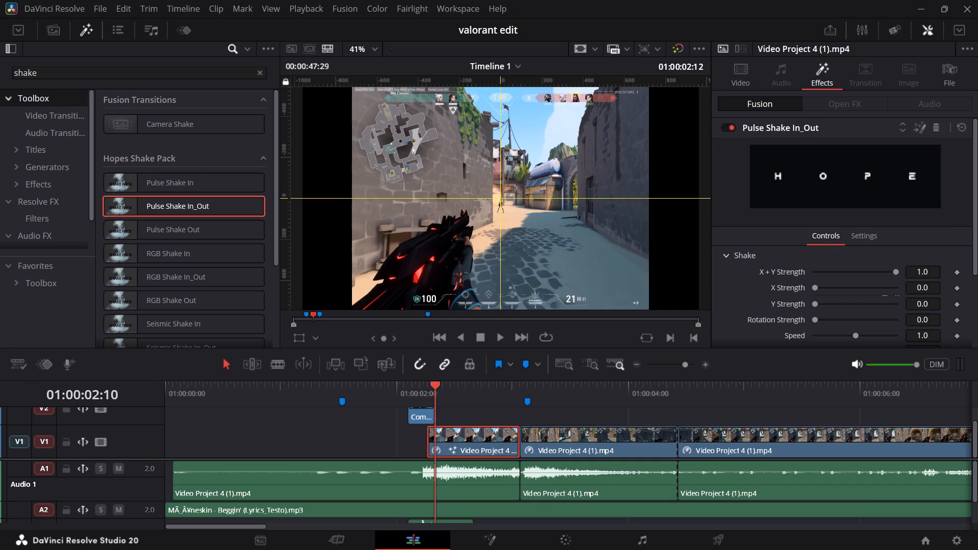
left_click_drag(432, 389, 428, 388)
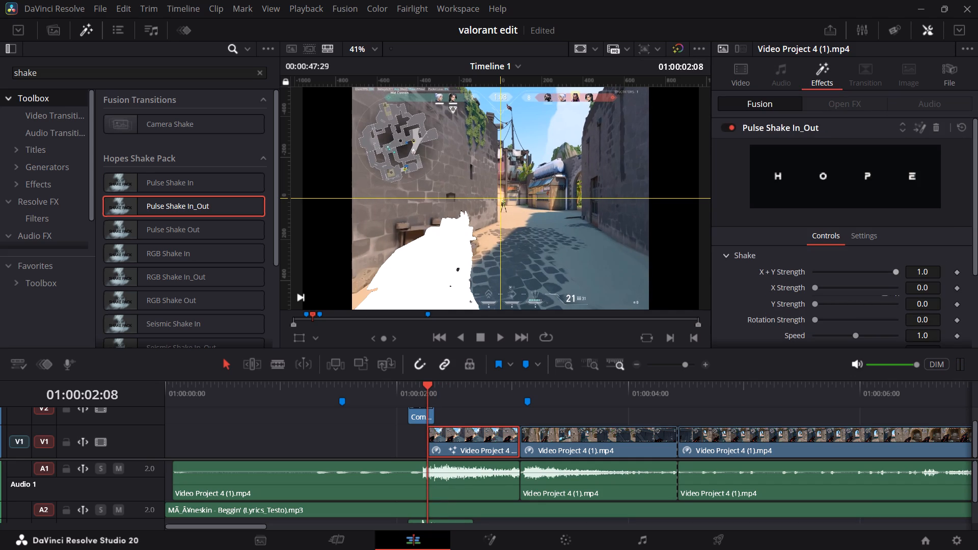
left_click_drag(894, 276, 850, 275)
Look through the Pulse Shake In_Out controls, including the Motion Method and Border Type choices, and its settings page.
scroll(881, 249, "down", 2)
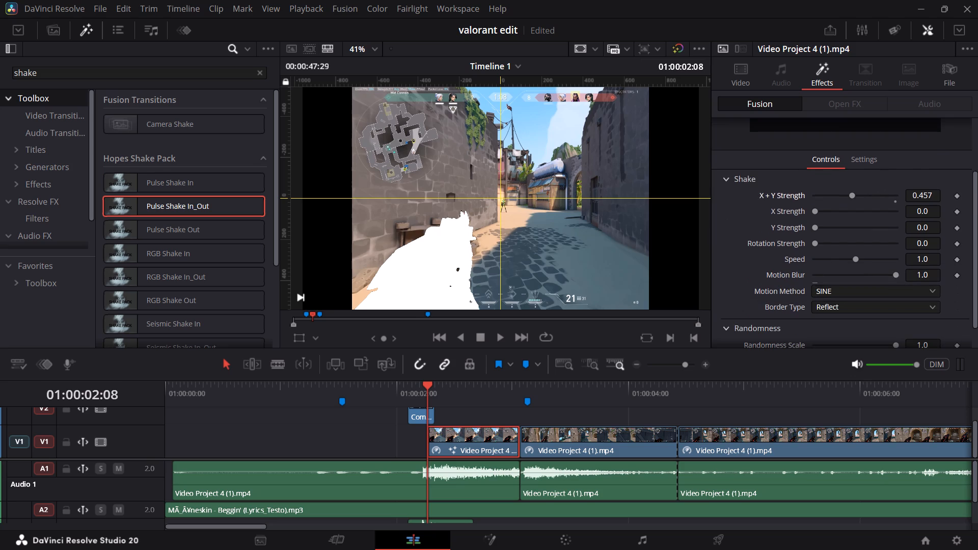
scroll(877, 294, "down", 3)
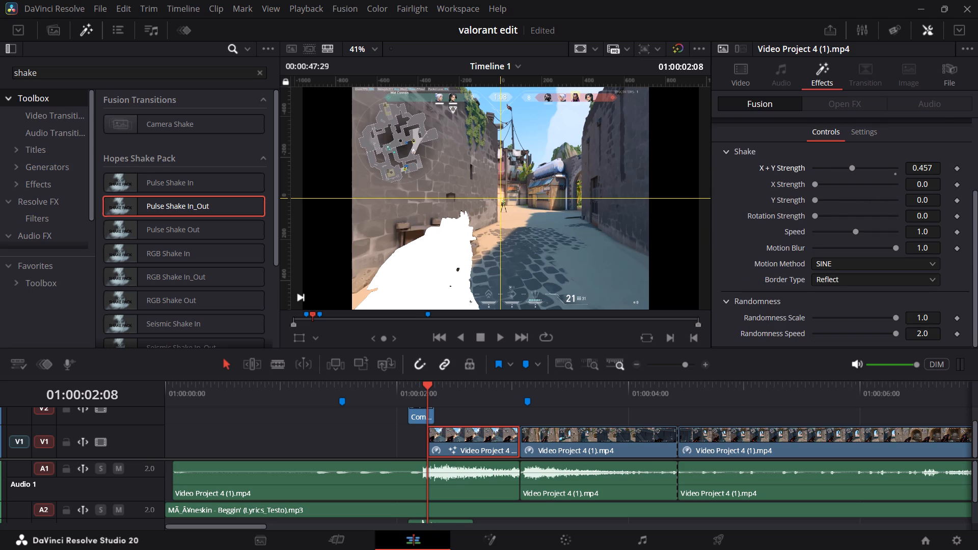
left_click(855, 264)
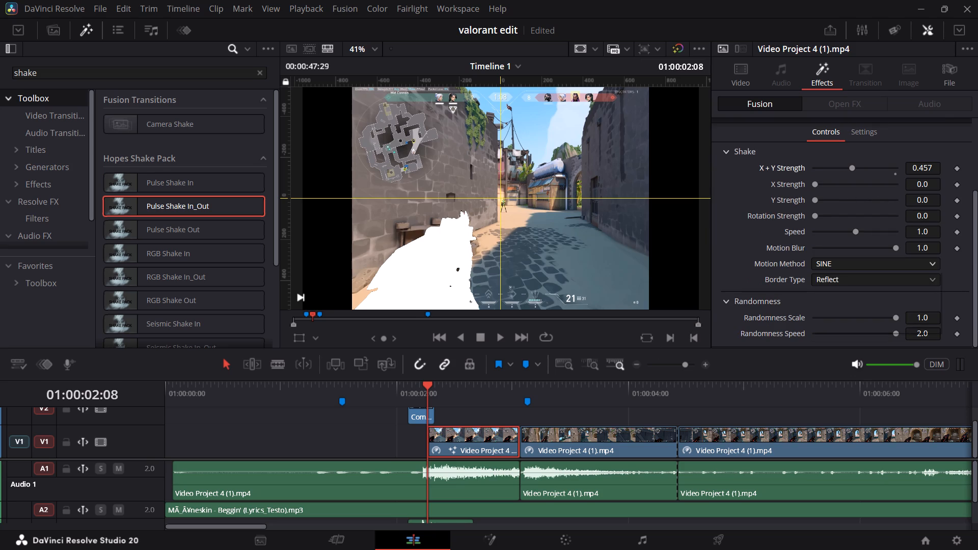
left_click(855, 263)
left_click(861, 284)
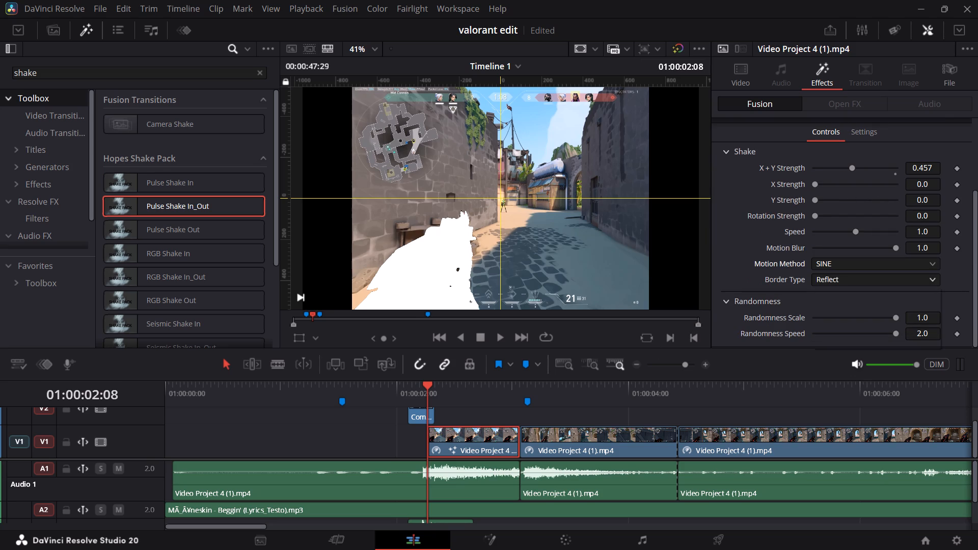
left_click(861, 284)
scroll(852, 242, "up", 3)
left_click(858, 133)
scroll(850, 184, "up", 4)
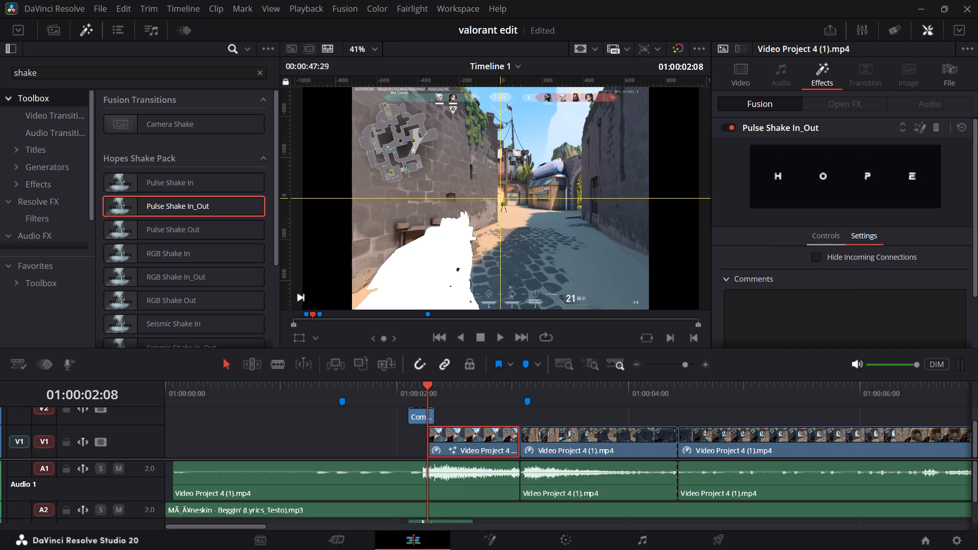
left_click(830, 241)
scroll(848, 238, "down", 3)
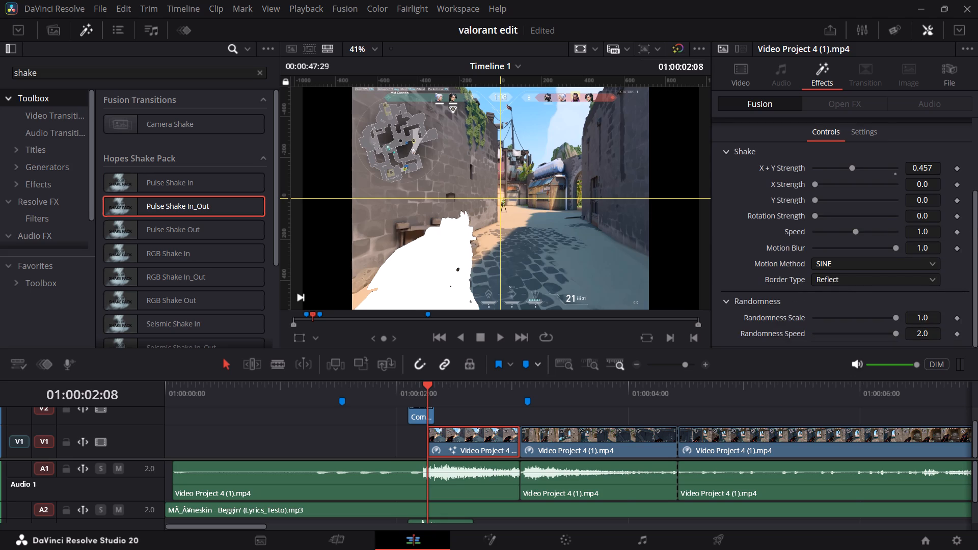
Play the shaken gameplay segment on V1 repeatedly from its start at 01:00:02:08 to judge the shake intensity.
key("space")
key("space")
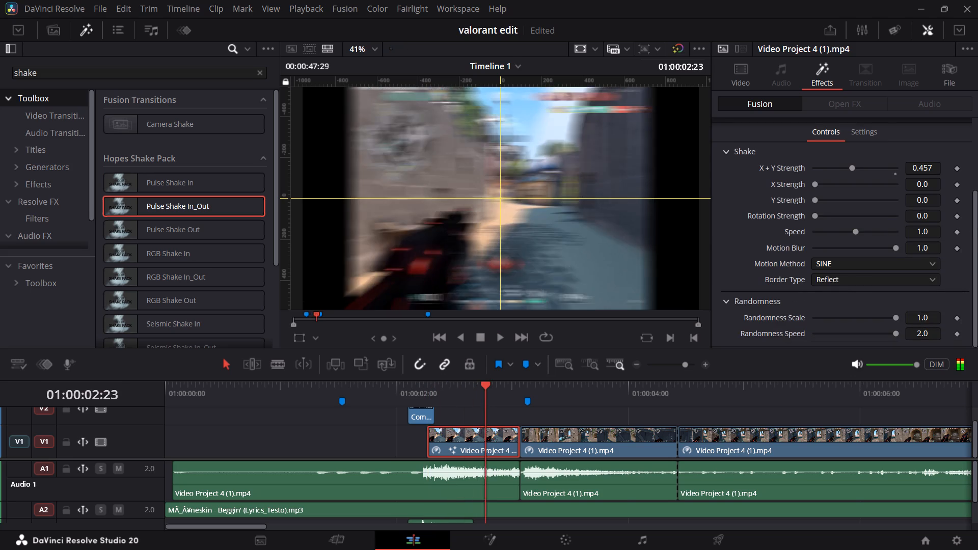
key("space")
key("space")
left_click_drag(525, 383, 426, 393)
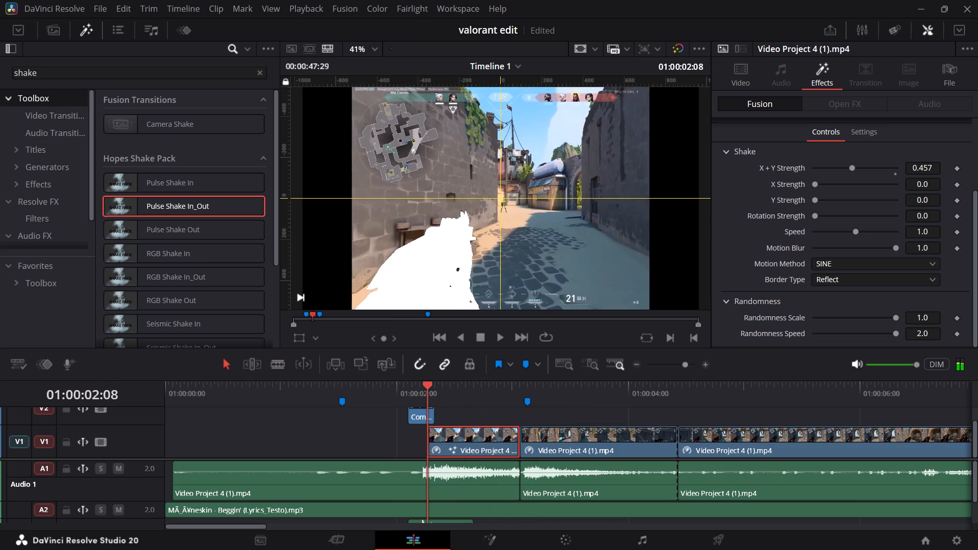
left_click_drag(426, 393, 420, 394)
key("space")
key("space")
key("space")
key("space")
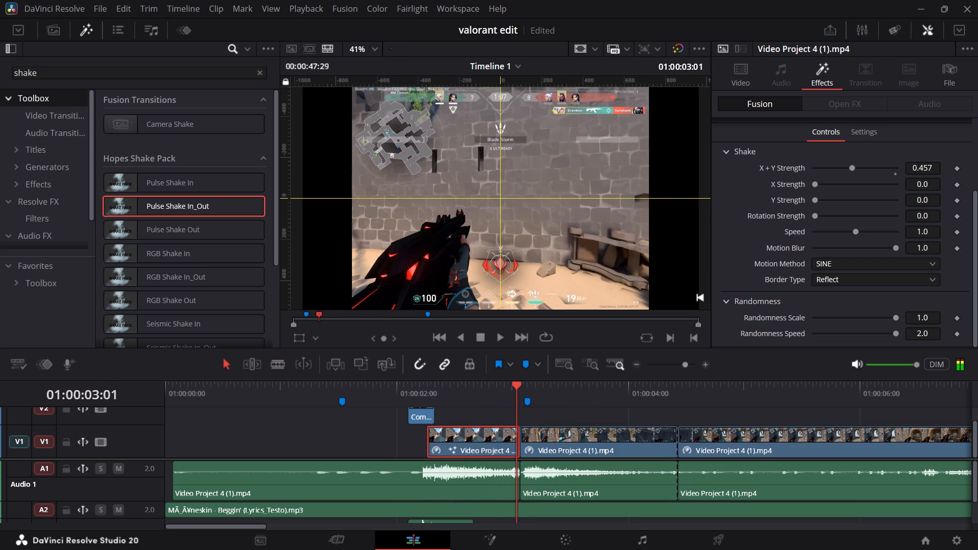
scroll(823, 230, "up", 2)
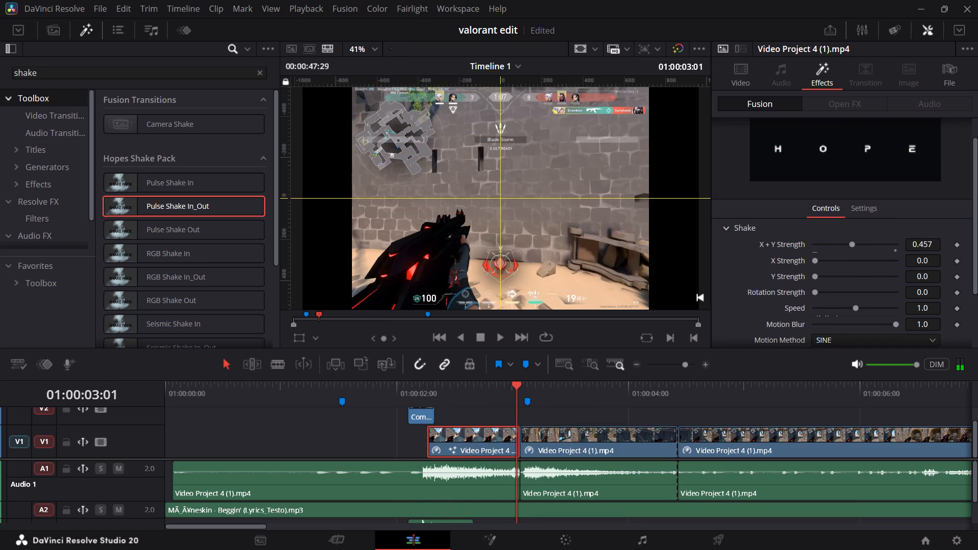
left_click_drag(508, 393, 428, 395)
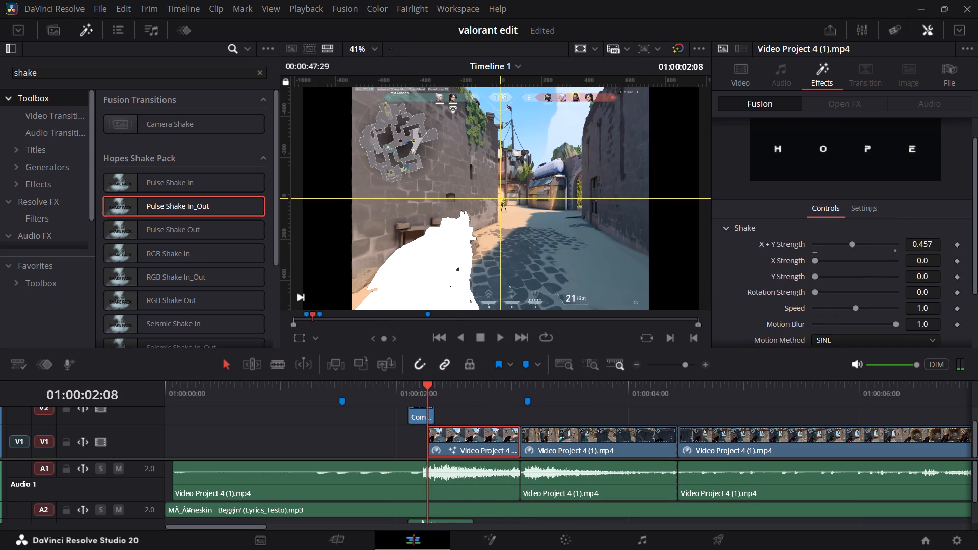
key("space")
key("space")
key("space")
key("space")
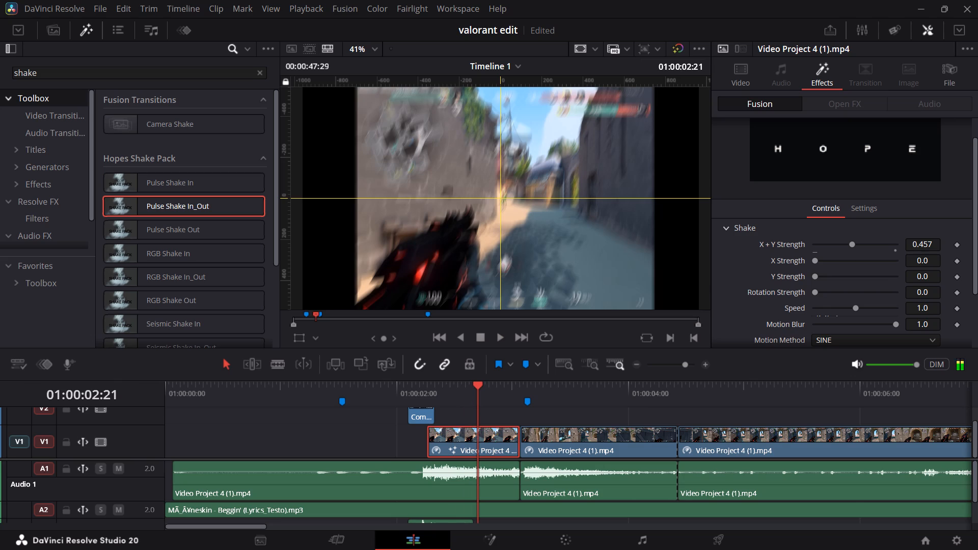
Lower the Pulse Shake In_Out X + Y Strength to 0.175.
left_click_drag(929, 243, 740, 236)
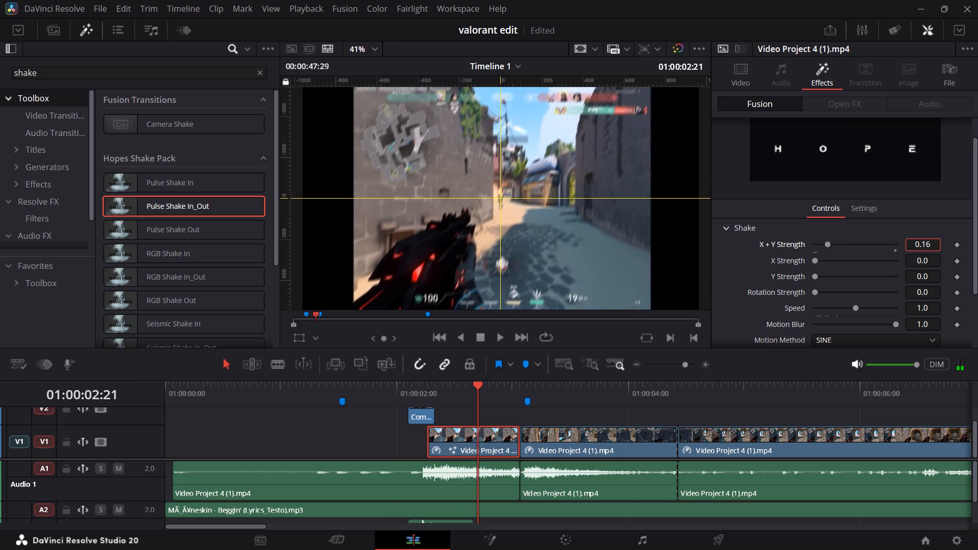
left_click_drag(740, 236, 749, 235)
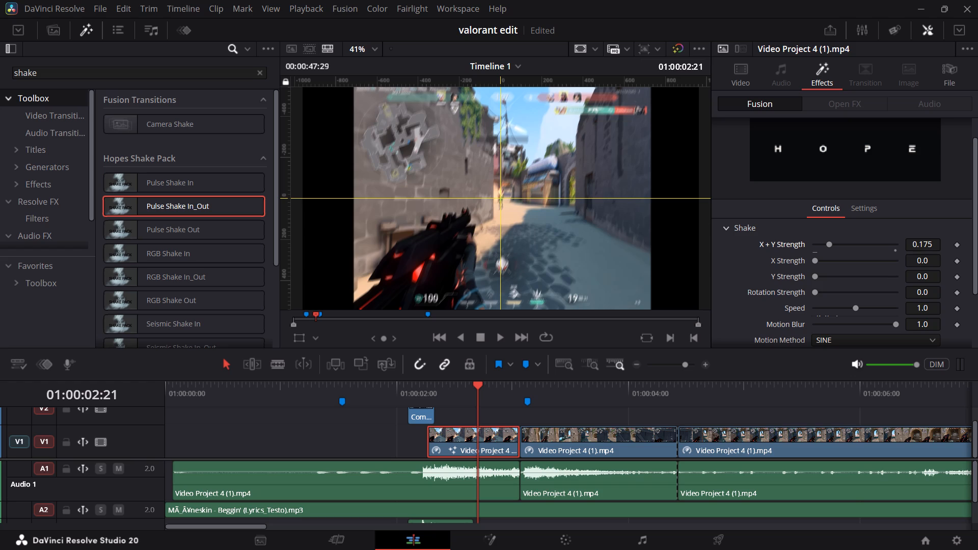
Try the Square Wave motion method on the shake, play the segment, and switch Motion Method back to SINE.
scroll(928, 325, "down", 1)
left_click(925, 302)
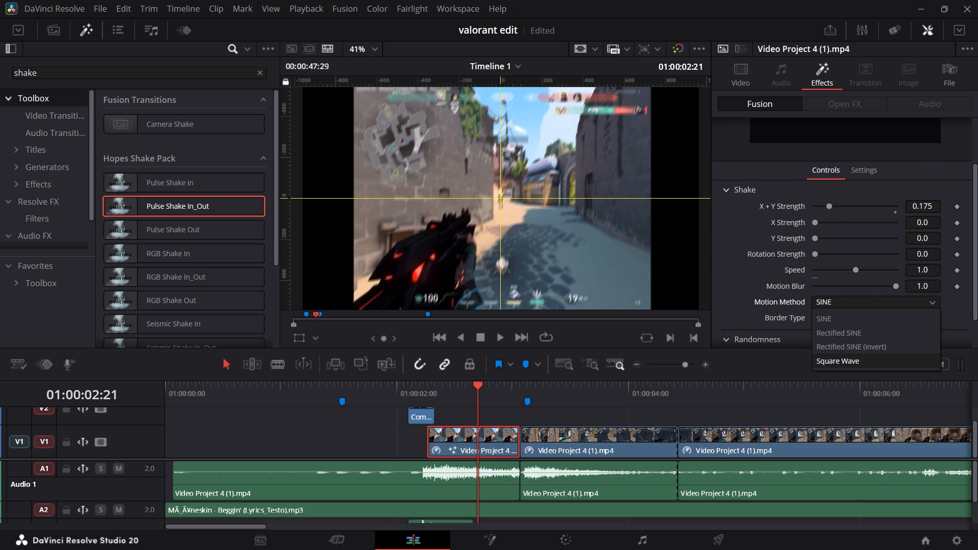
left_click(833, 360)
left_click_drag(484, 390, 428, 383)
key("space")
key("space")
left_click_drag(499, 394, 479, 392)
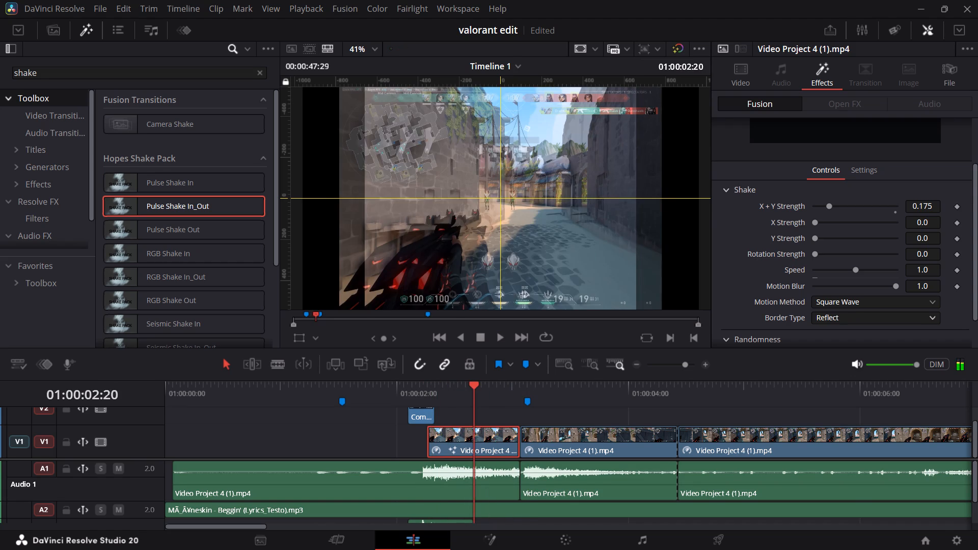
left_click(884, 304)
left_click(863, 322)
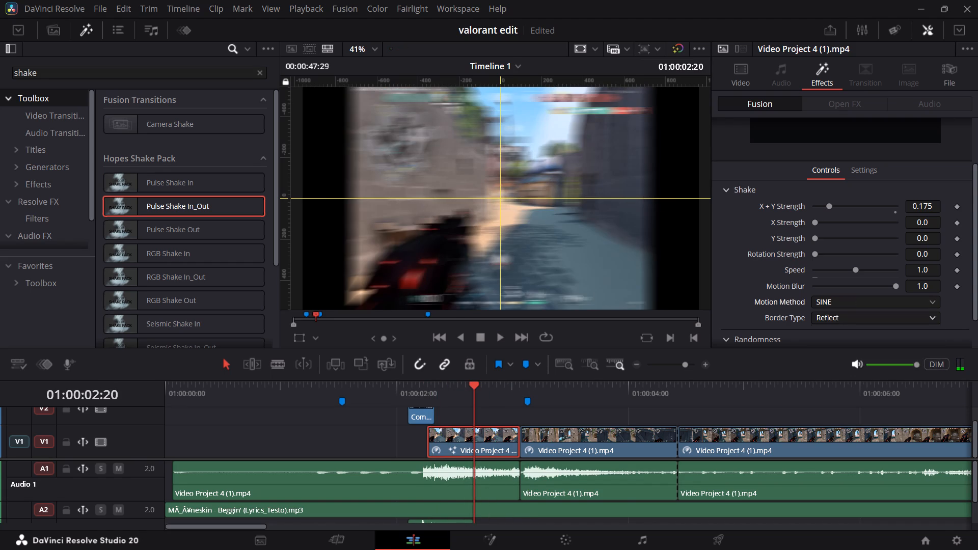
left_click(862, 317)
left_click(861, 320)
Replay the shaken segment into the following cut and review the Border Type and remaining shake options.
left_click_drag(475, 399, 457, 395)
key("space")
key("space")
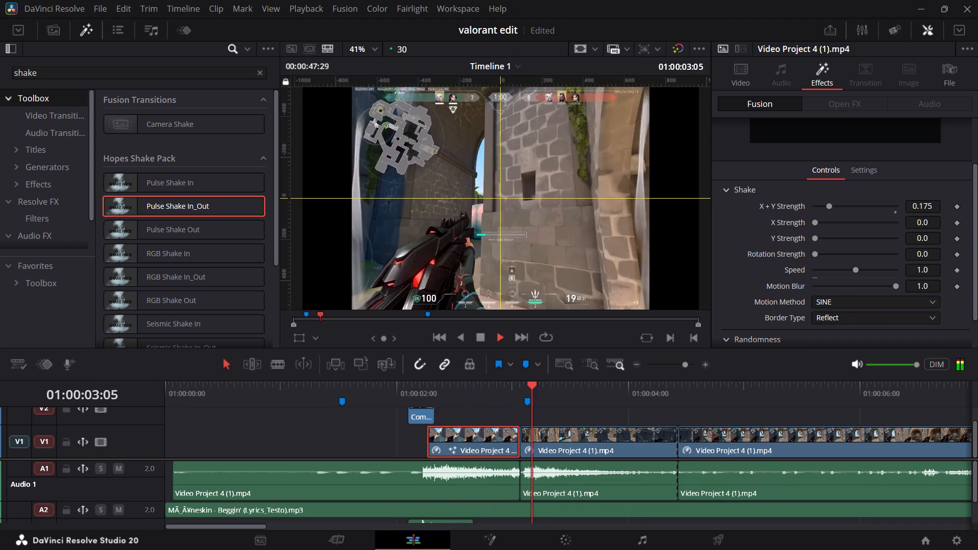
left_click_drag(477, 388, 451, 388)
key("space")
key("space")
left_click(848, 324)
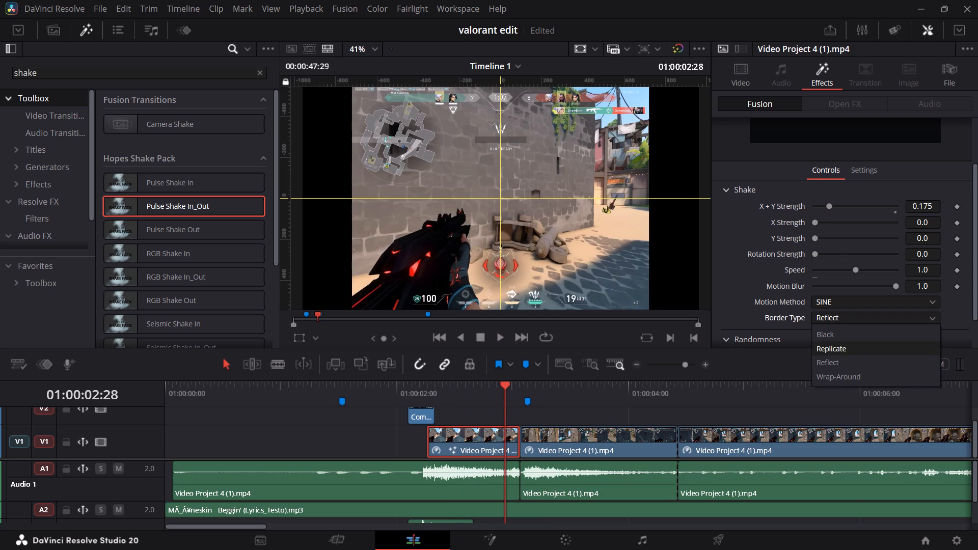
left_click(732, 308)
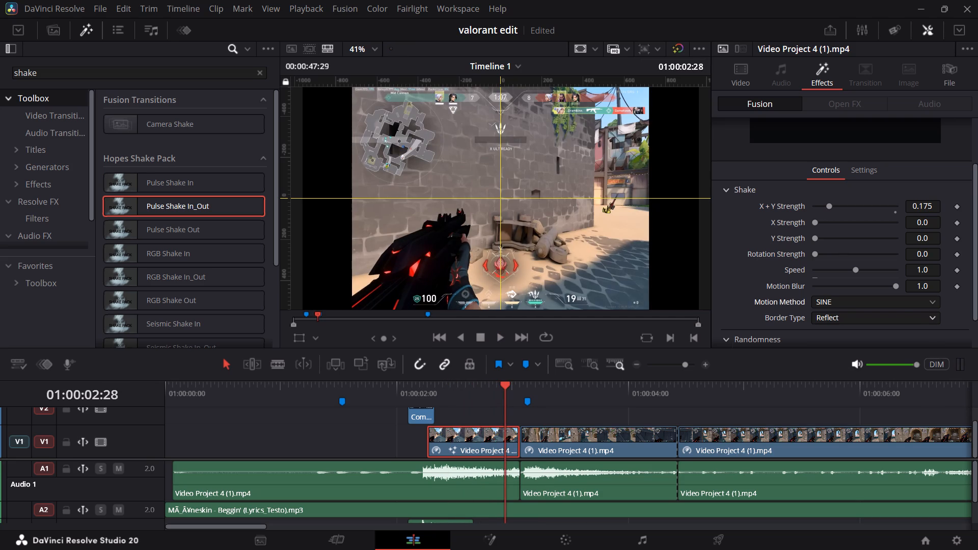
scroll(858, 332, "down", 2)
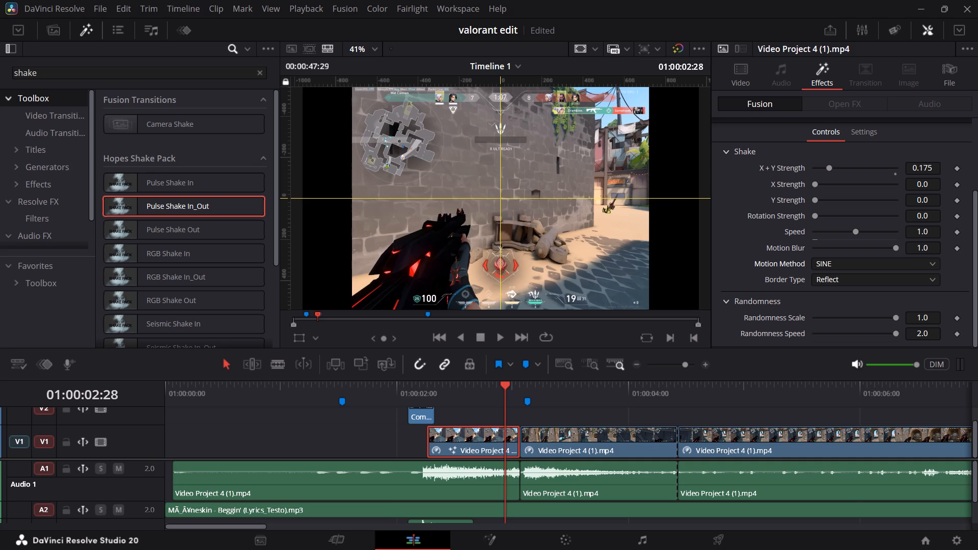
scroll(899, 304, "up", 3)
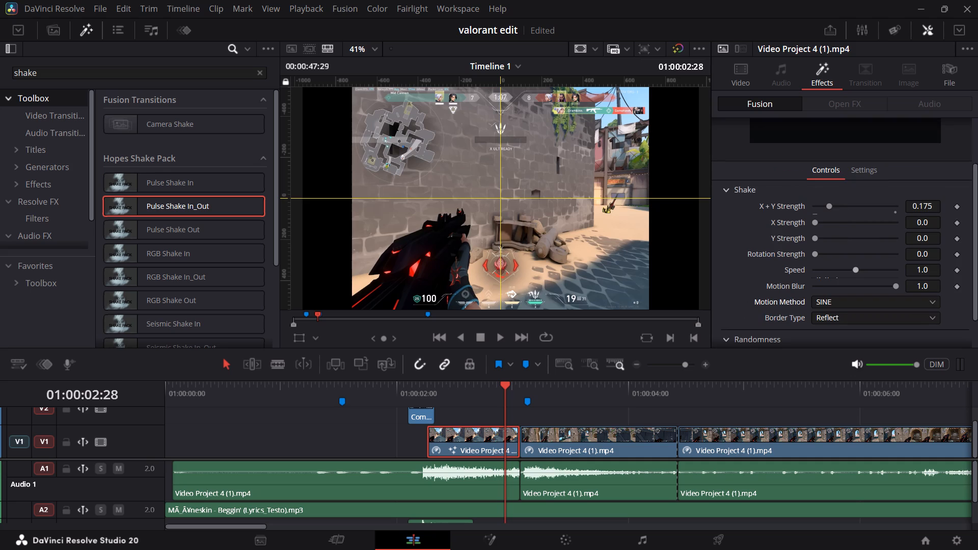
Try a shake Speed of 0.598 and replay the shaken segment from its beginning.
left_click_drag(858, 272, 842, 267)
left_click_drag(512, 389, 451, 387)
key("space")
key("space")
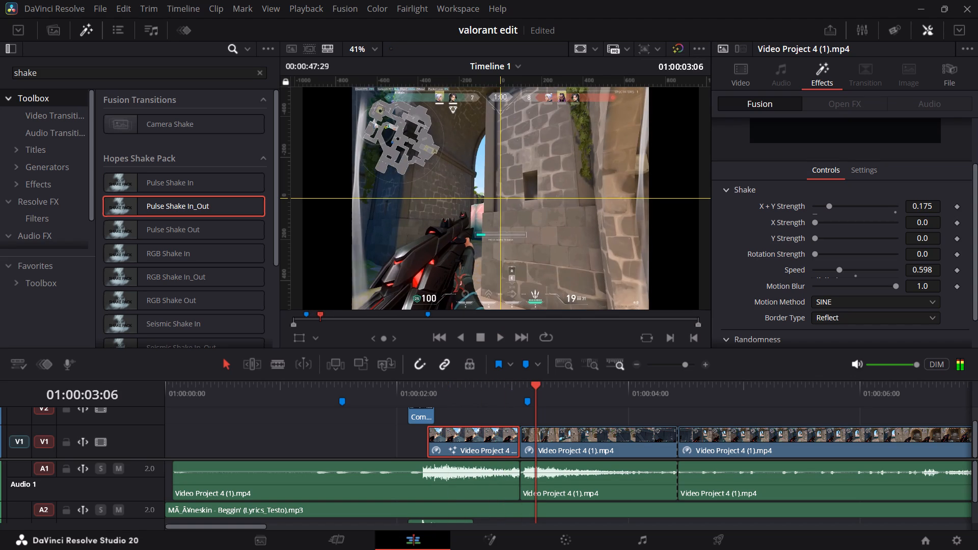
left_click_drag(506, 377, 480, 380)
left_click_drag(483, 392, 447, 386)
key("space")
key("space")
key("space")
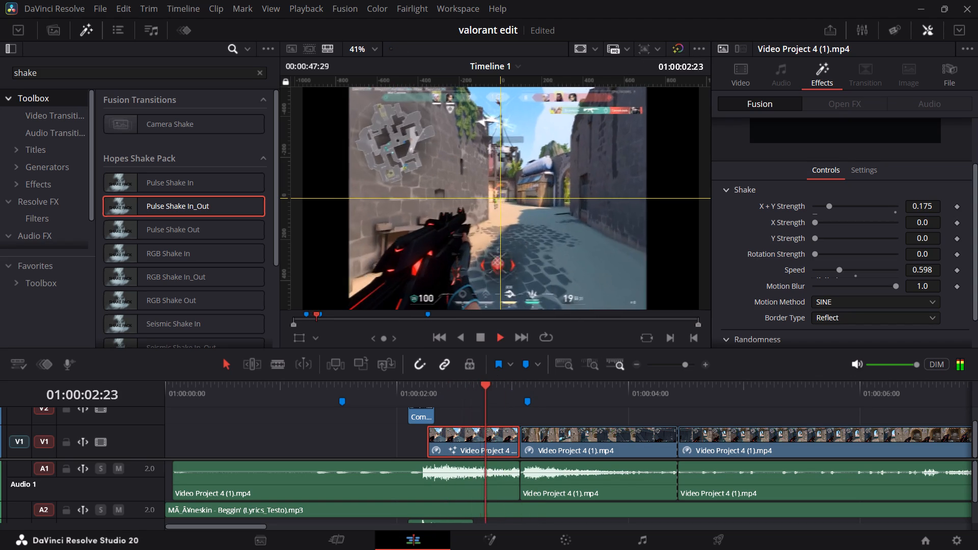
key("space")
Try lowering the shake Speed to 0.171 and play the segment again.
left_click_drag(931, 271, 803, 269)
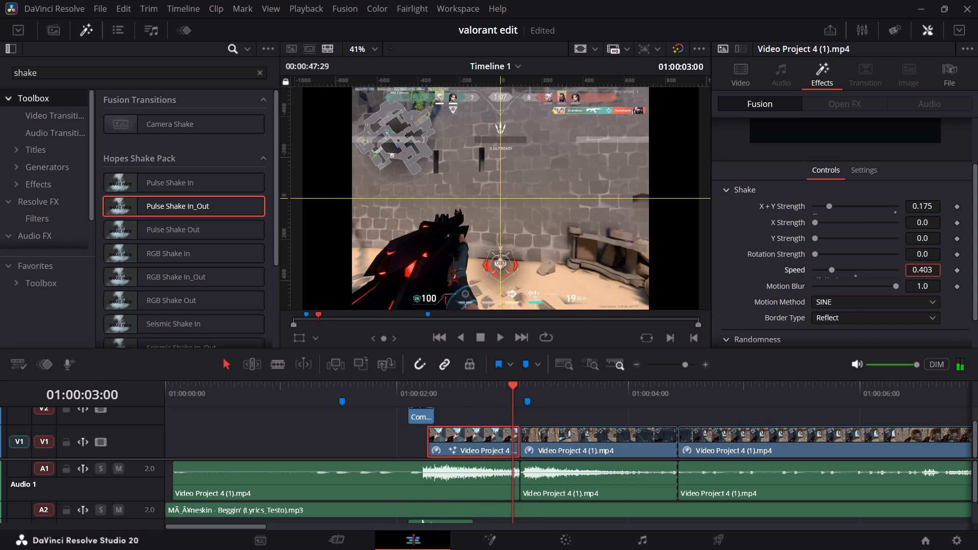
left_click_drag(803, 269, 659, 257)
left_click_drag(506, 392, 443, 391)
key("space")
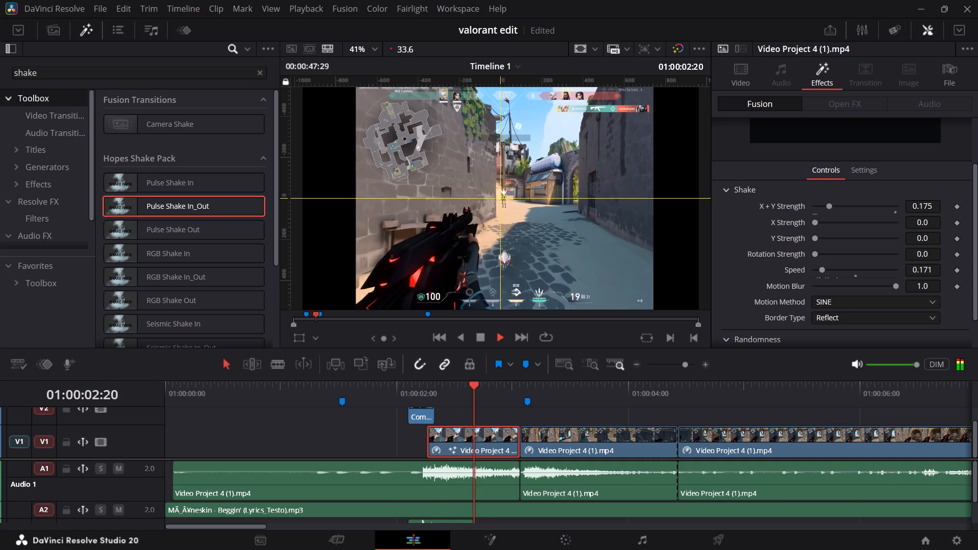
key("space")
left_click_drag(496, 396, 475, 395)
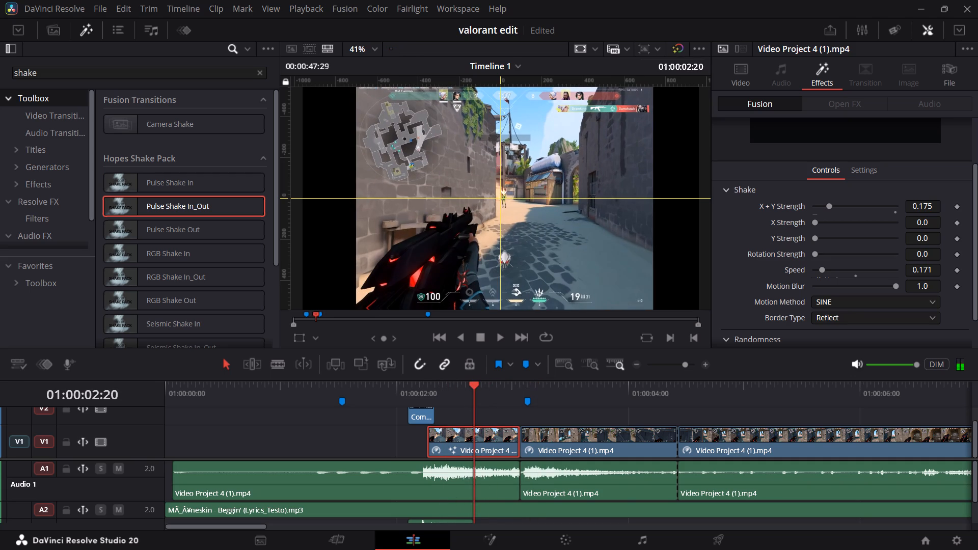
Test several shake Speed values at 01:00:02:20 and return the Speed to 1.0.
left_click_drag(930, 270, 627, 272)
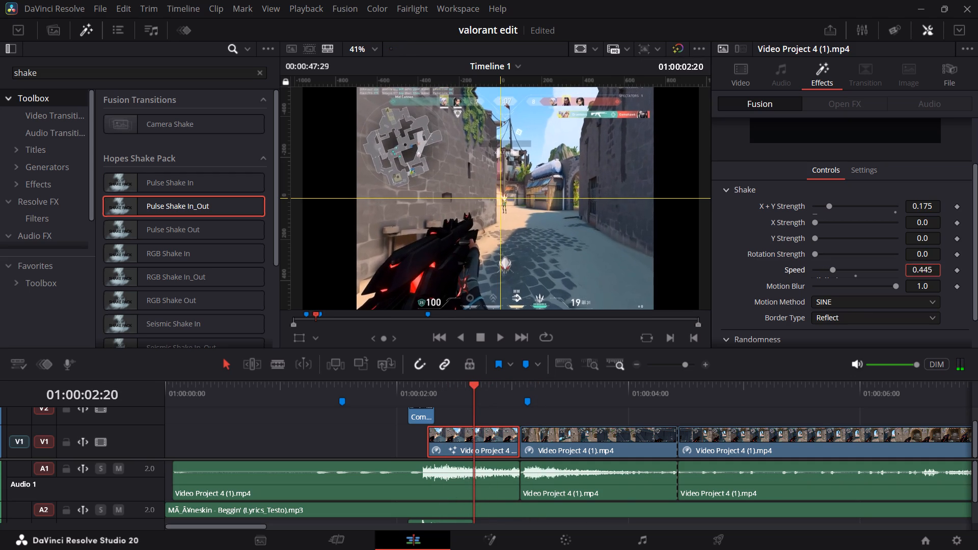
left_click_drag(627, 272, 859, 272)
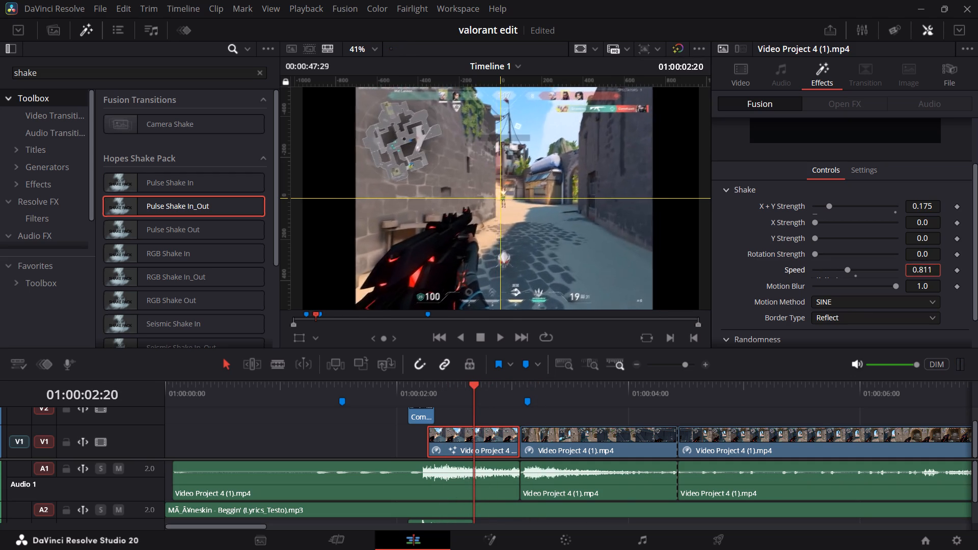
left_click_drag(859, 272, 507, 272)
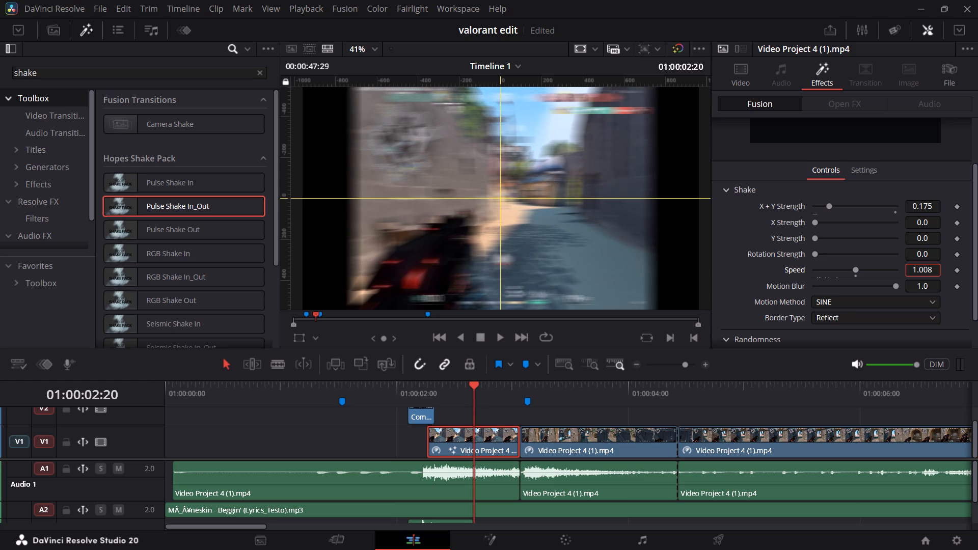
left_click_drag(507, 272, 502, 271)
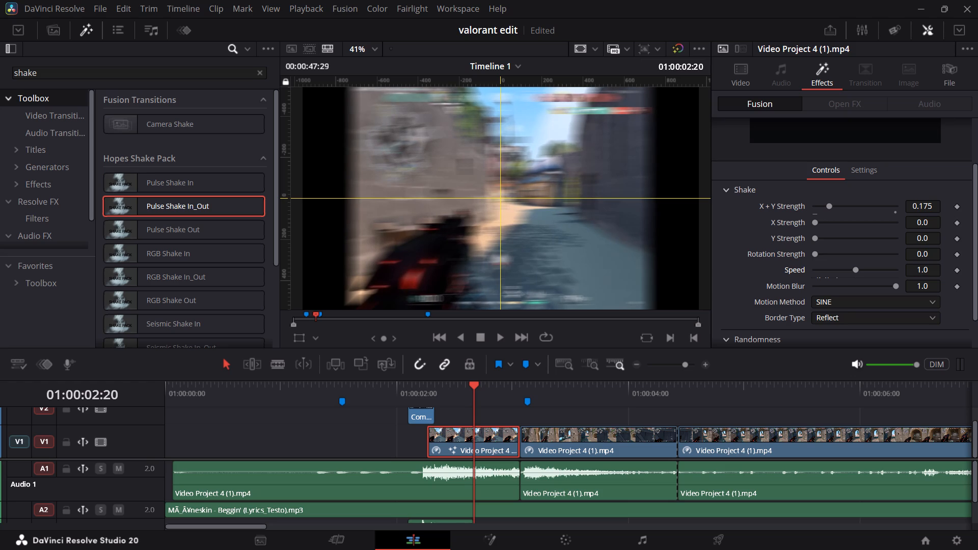
Check the effect's settings page for further options and return to the shake and randomness controls.
left_click(854, 167)
scroll(855, 223, "down", 4)
scroll(855, 223, "up", 4)
scroll(855, 223, "down", 4)
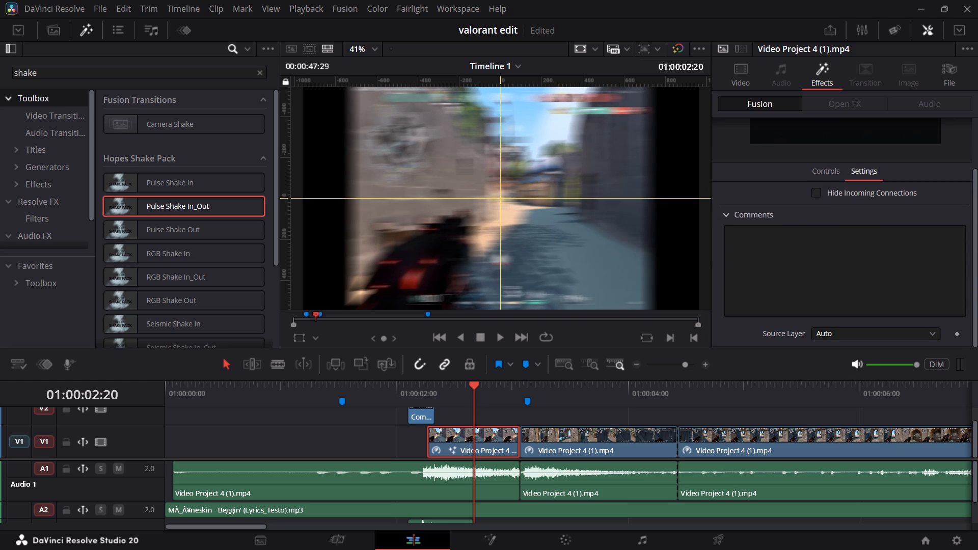
left_click(831, 178)
scroll(845, 272, "down", 4)
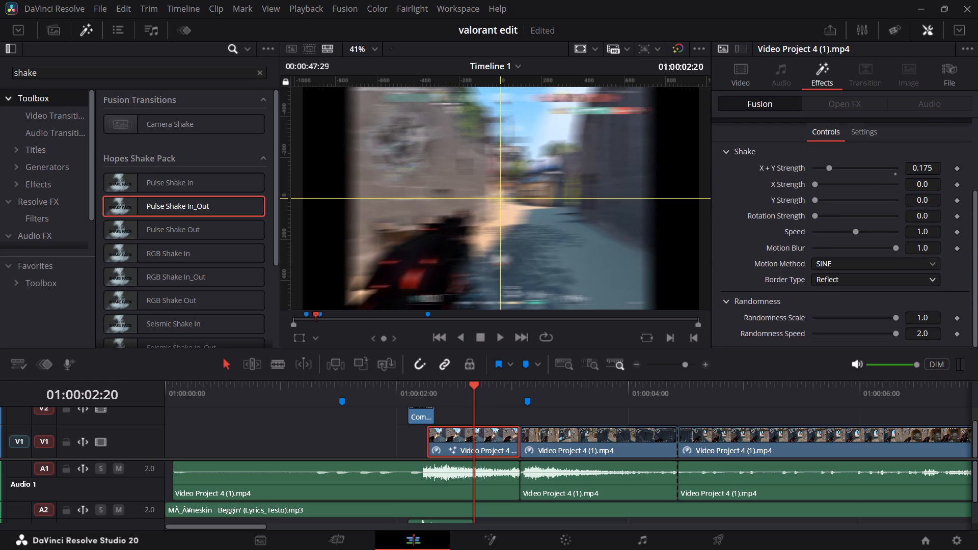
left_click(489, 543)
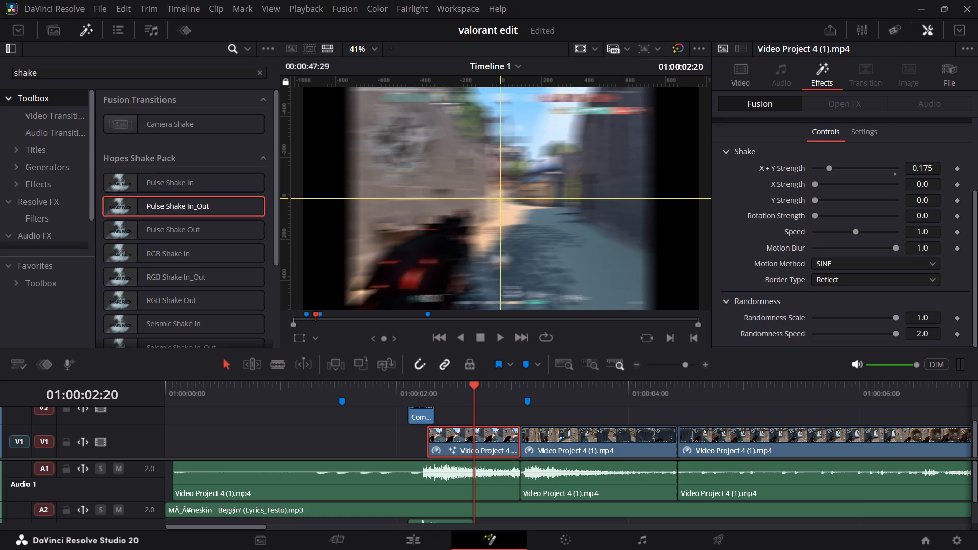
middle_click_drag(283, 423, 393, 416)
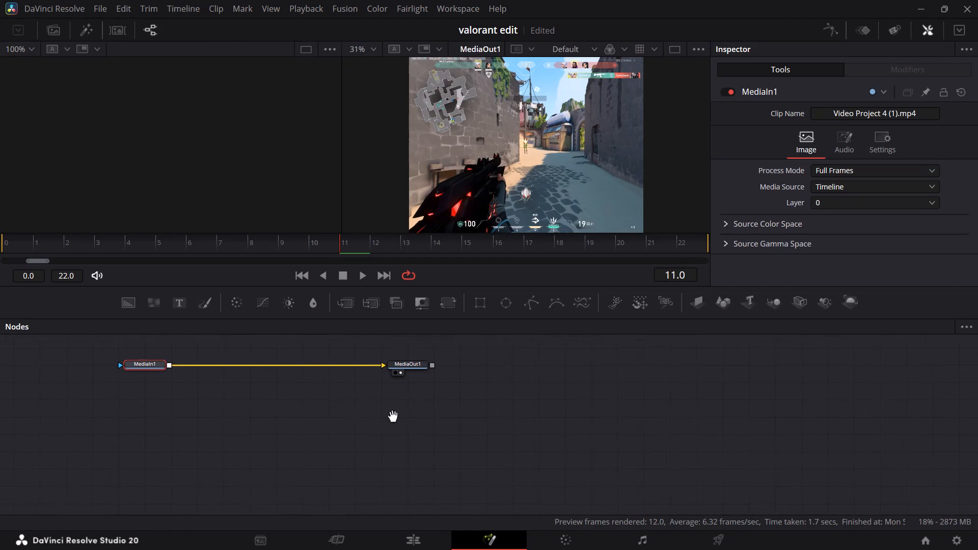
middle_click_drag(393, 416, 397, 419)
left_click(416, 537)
Open the Pulse Shake In_Out effect's composition in Fusion and display its PulseShakeIn_Out curves in the Spline editor, fitted to view.
scroll(869, 268, "up", 2)
scroll(908, 204, "up", 5)
left_click(922, 128)
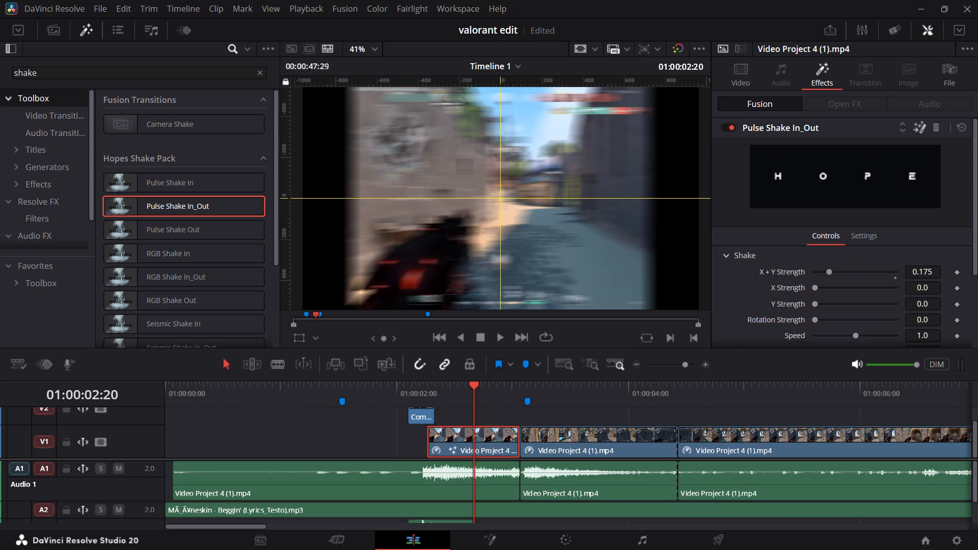
middle_click_drag(300, 387, 375, 386)
left_click(205, 373)
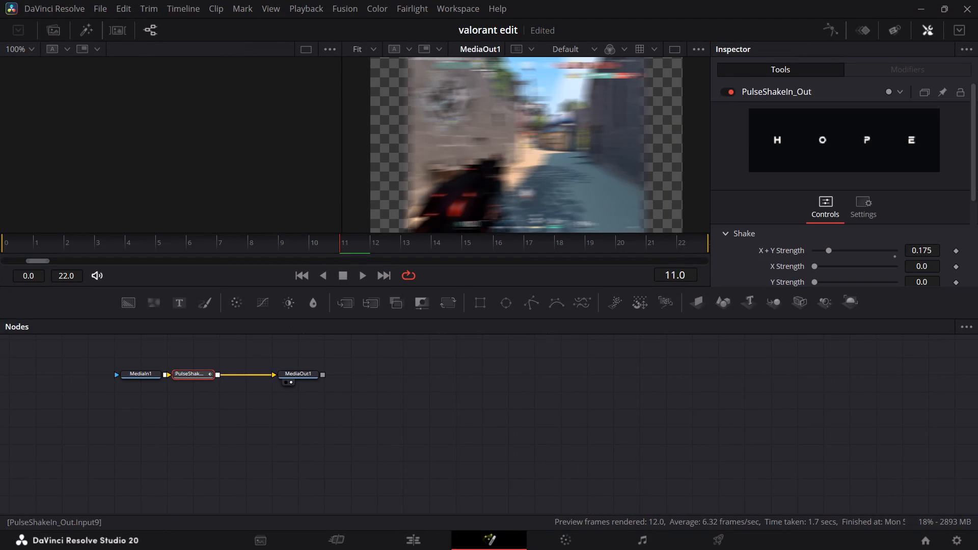
left_click(835, 28)
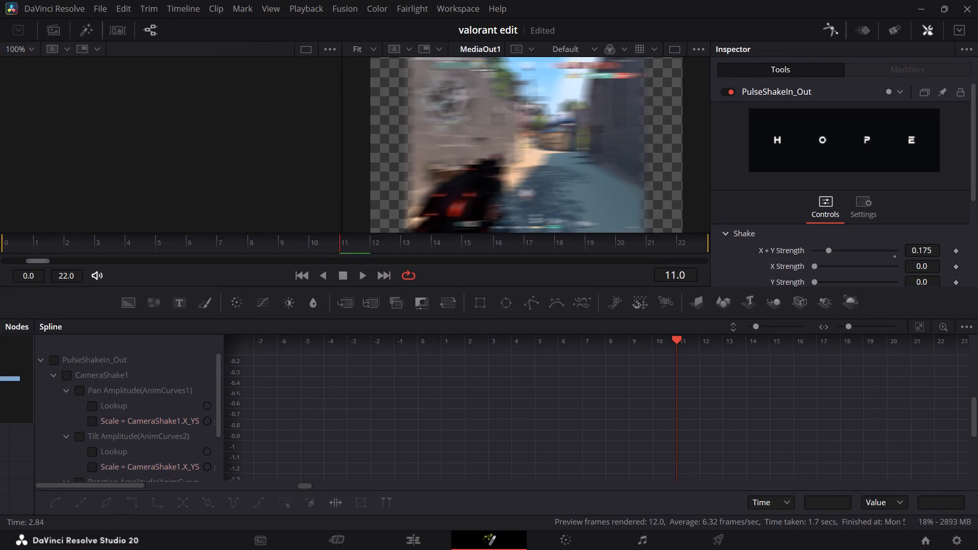
left_click(58, 361)
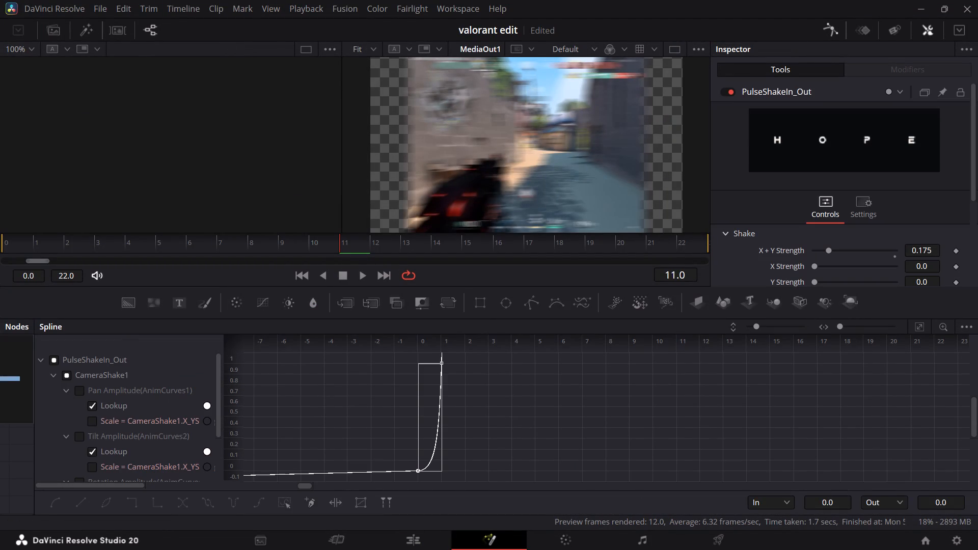
left_click(921, 332)
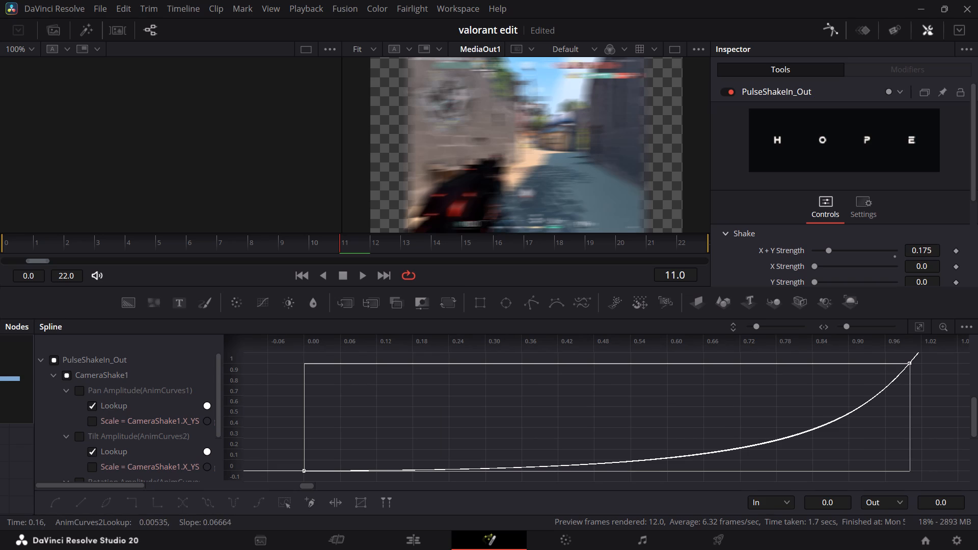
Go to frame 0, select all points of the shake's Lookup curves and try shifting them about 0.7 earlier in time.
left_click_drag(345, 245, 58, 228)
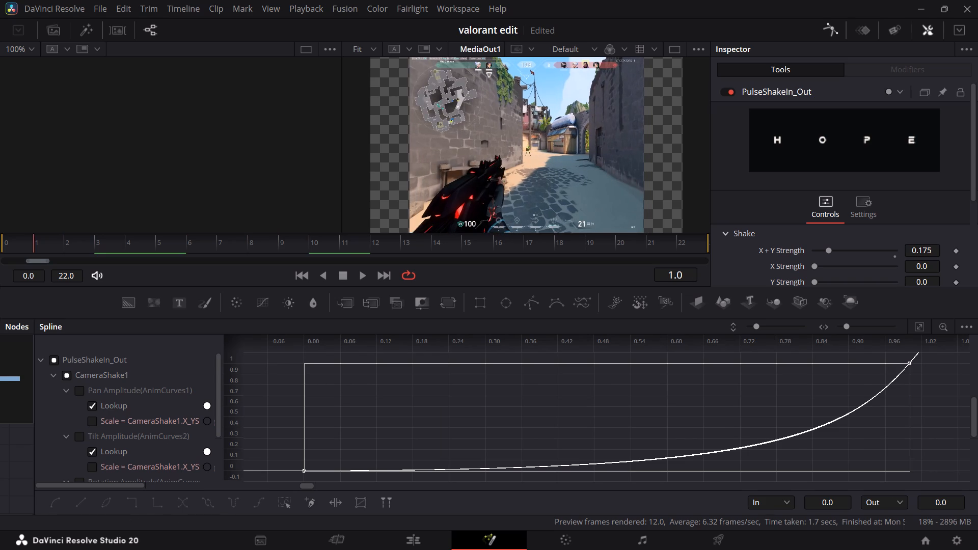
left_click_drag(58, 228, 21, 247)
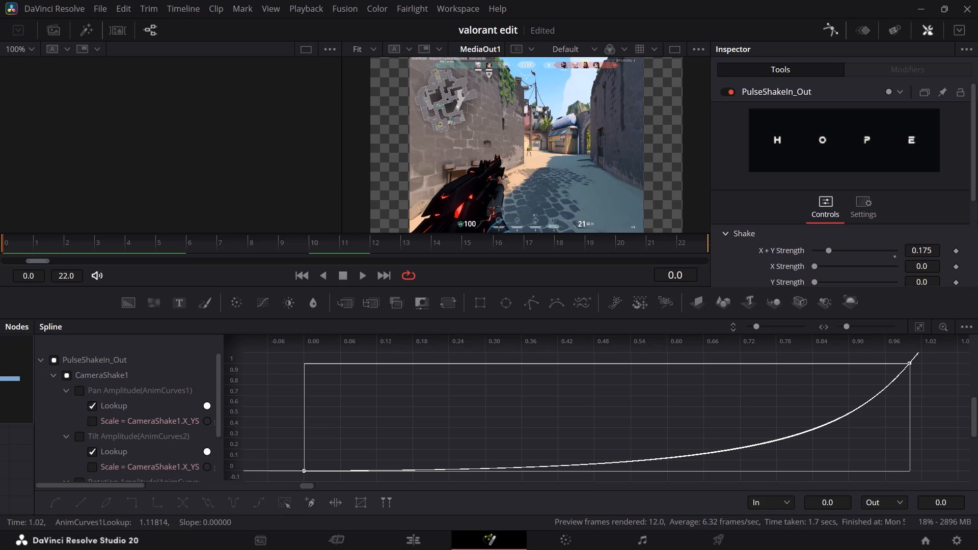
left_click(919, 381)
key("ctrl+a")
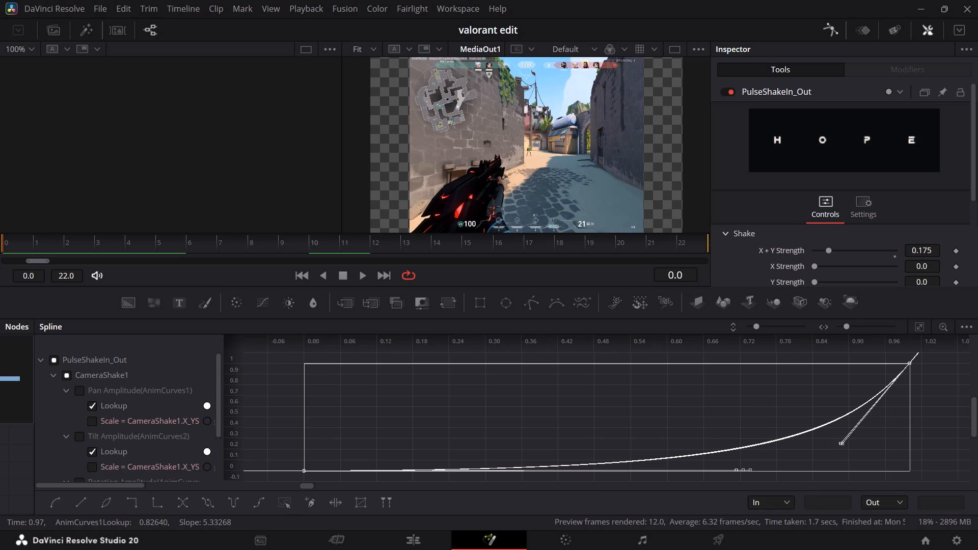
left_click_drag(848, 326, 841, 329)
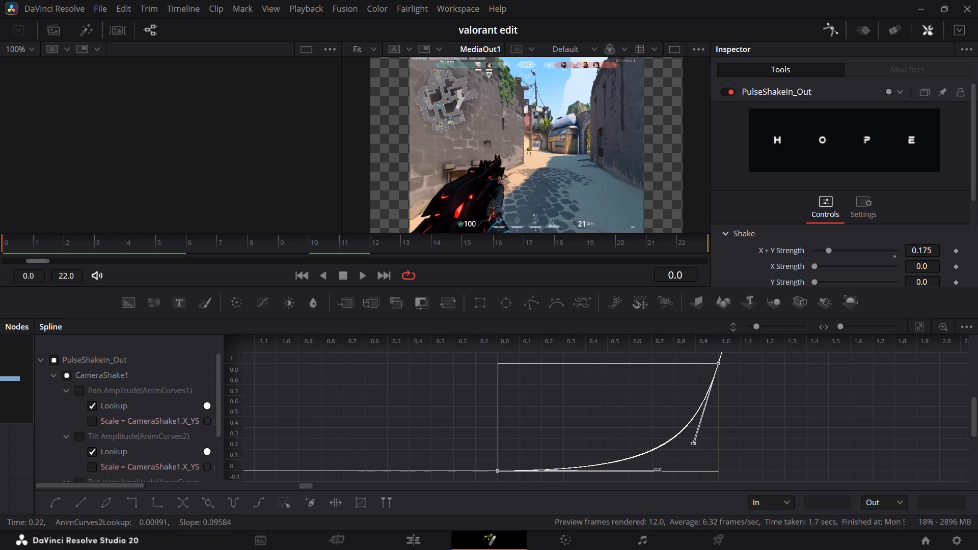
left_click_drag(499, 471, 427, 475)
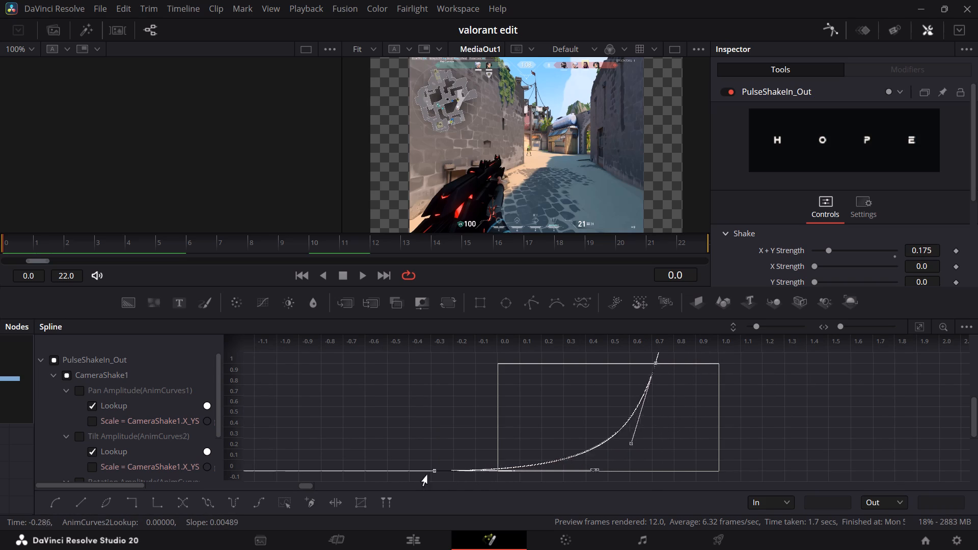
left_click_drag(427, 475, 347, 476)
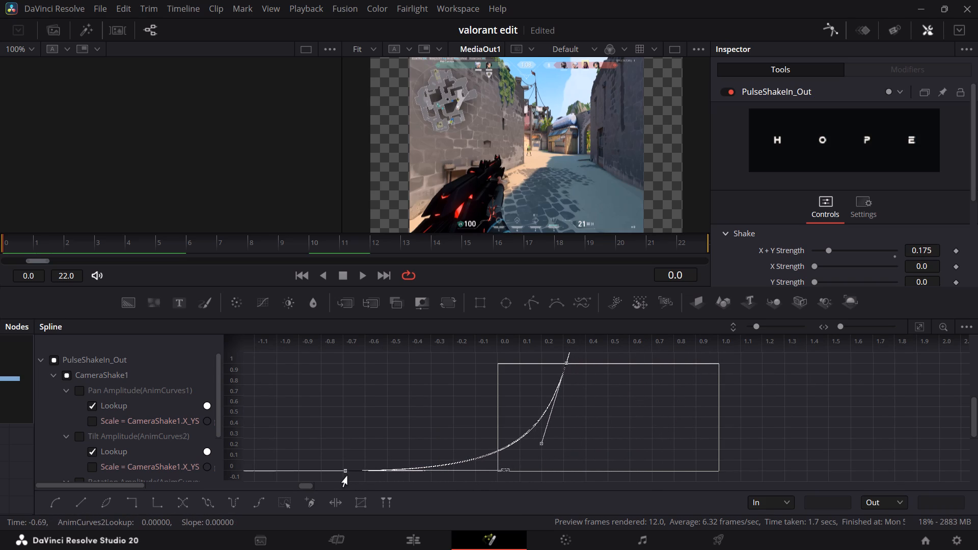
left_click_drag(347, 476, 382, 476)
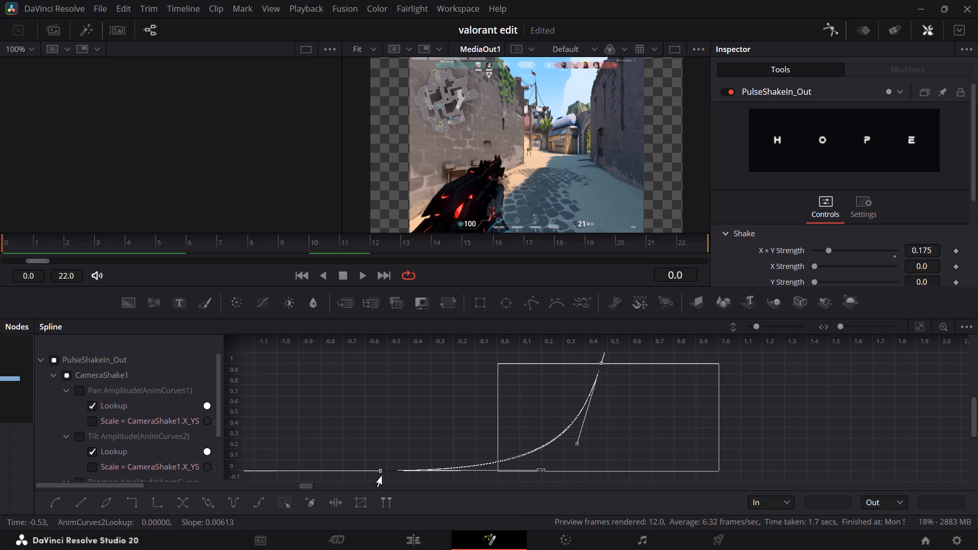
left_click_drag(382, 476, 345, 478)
Preview the shifted shake curves by scrubbing the composition, and replay the shaken segment on the Edit page timeline from its beginning.
left_click_drag(30, 243, 51, 243)
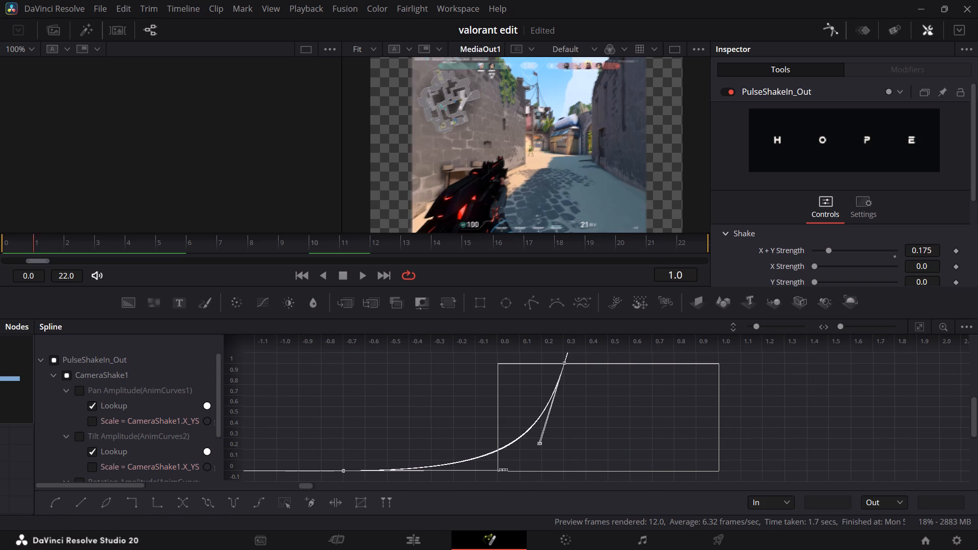
left_click_drag(51, 243, 433, 244)
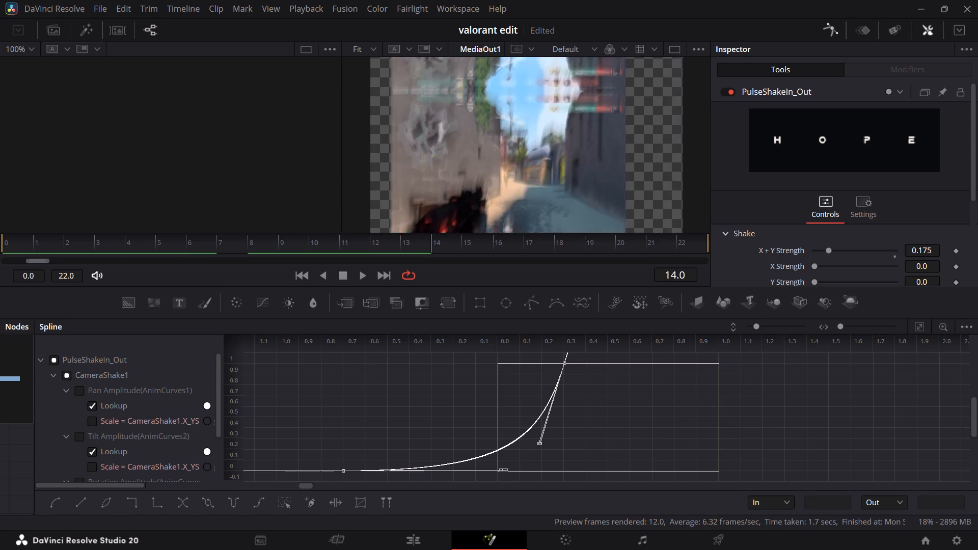
left_click_drag(433, 244, 452, 244)
left_click(409, 540)
left_click_drag(470, 388, 446, 388)
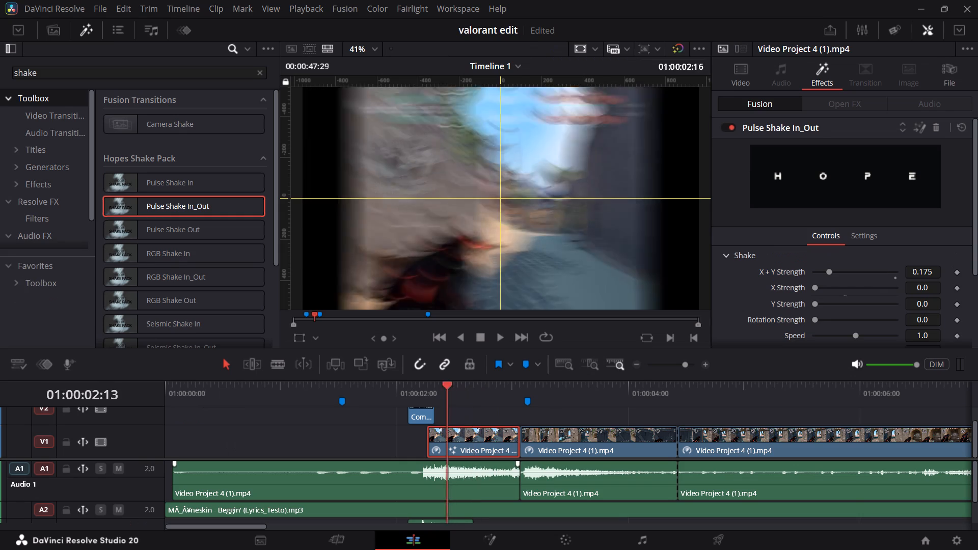
left_click_drag(446, 388, 424, 391)
key("space")
key("space")
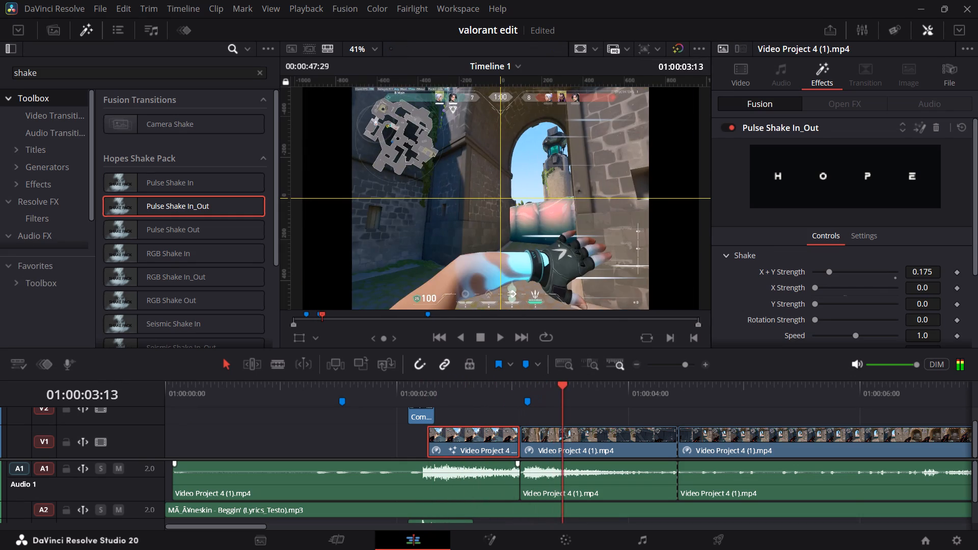
left_click_drag(480, 390, 426, 395)
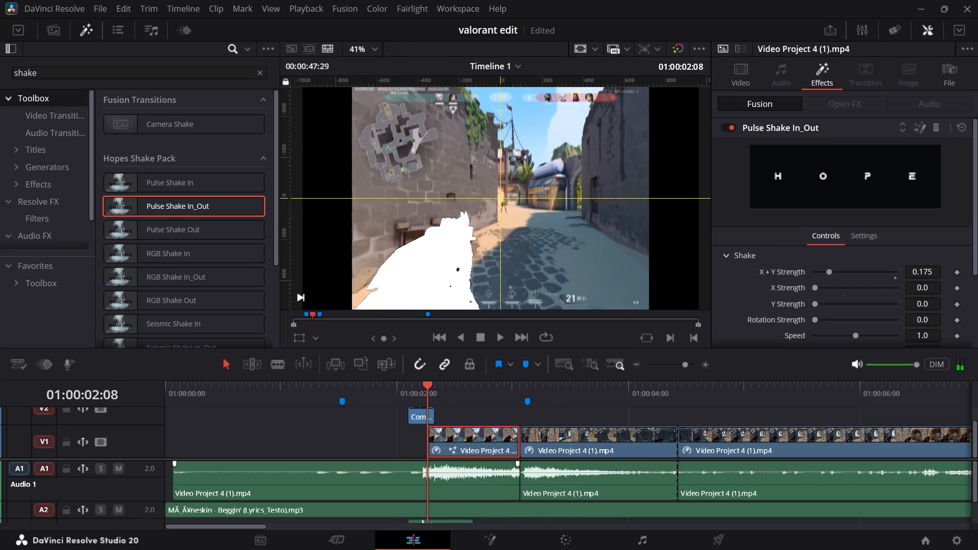
left_click_drag(426, 395, 429, 396)
left_click(471, 394)
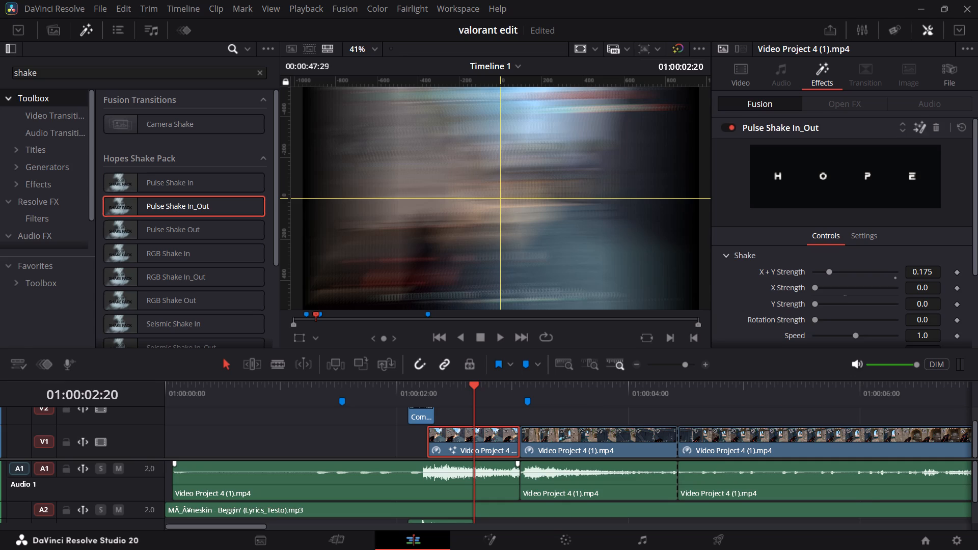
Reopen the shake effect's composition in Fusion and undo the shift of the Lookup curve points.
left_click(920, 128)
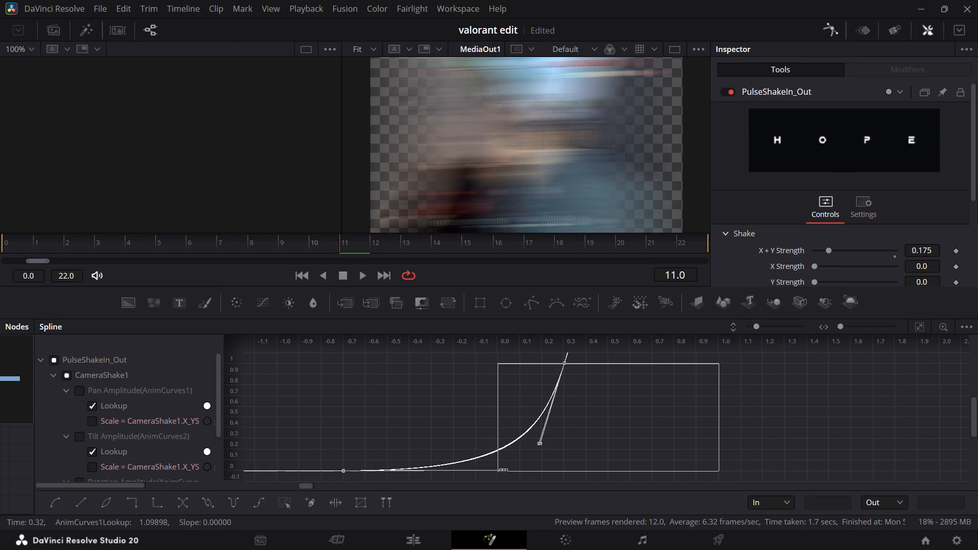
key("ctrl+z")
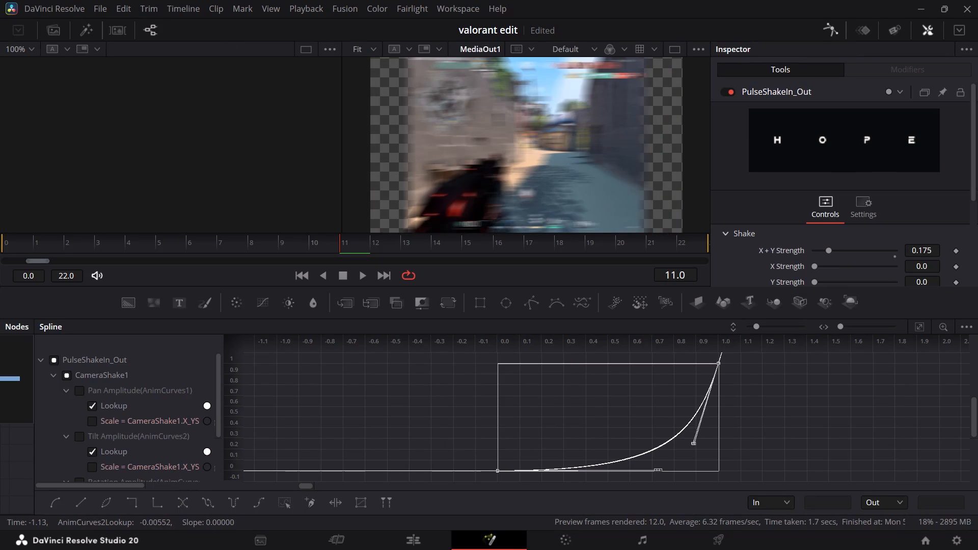
Look through the shake's curve list and briefly view the Pan Amplitude Scale curve on its own.
scroll(160, 423, "down", 4)
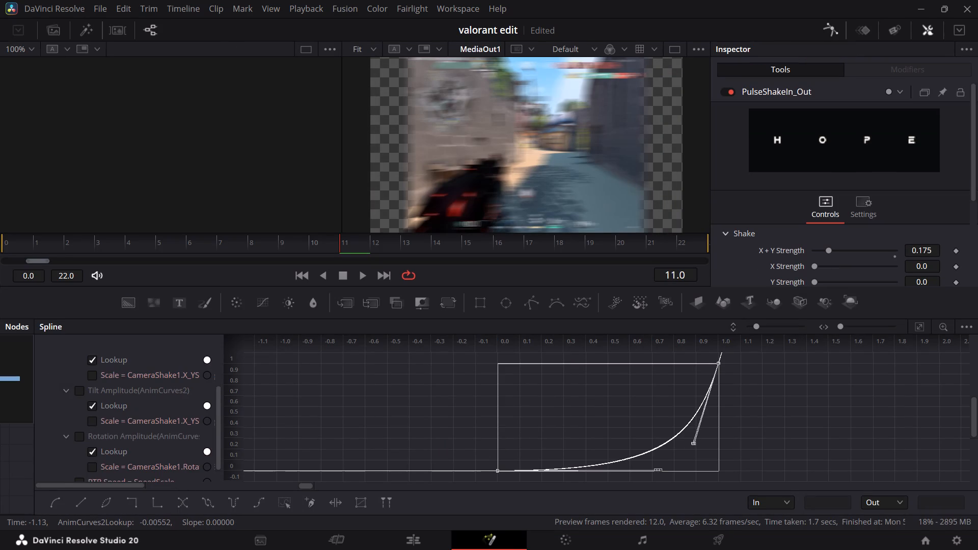
scroll(160, 423, "up", 5)
left_click(94, 424)
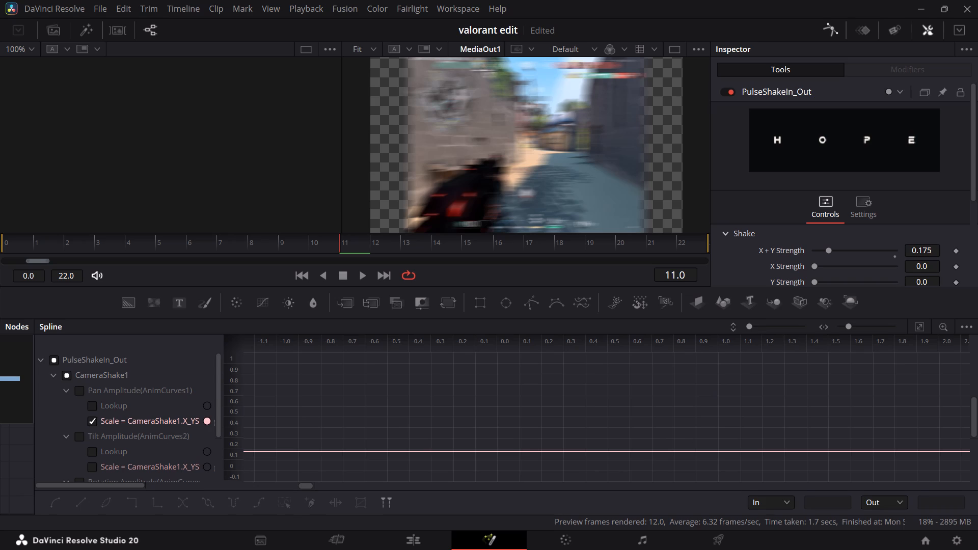
left_click(96, 424)
left_click(88, 420)
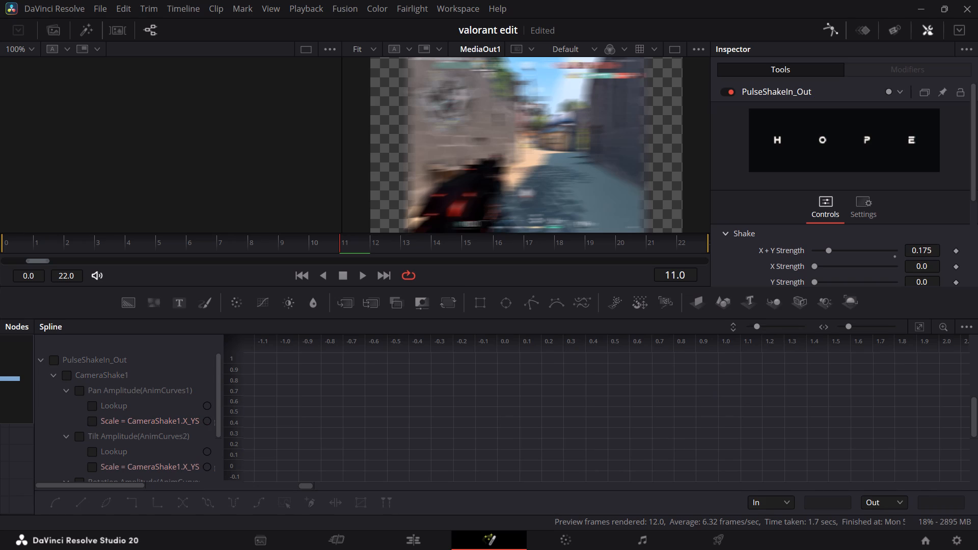
Display all PulseShakeIn_Out curves, including the Pan and Tilt Amplitude curves, and fit them in the Spline editor to inspect them.
left_click(55, 361)
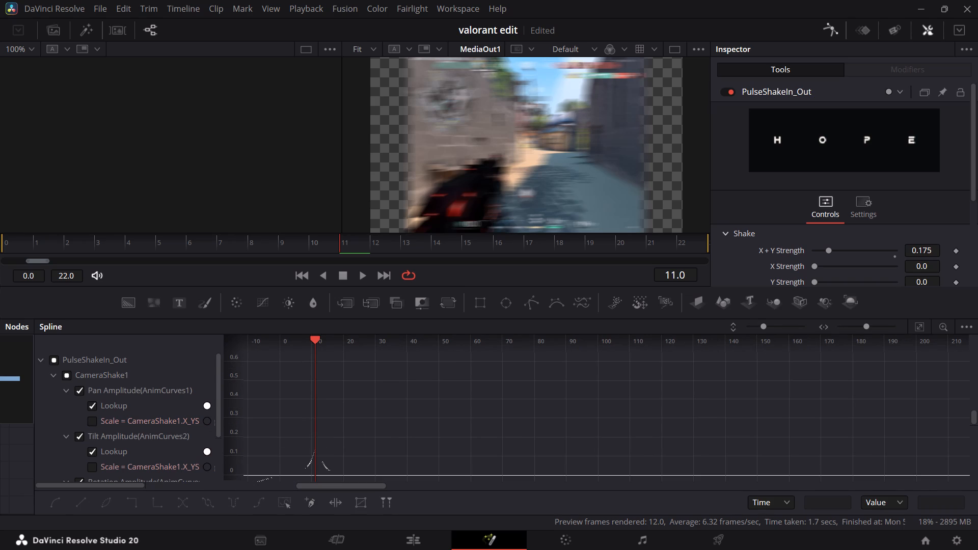
left_click(60, 364)
left_click(57, 362)
left_click(56, 362)
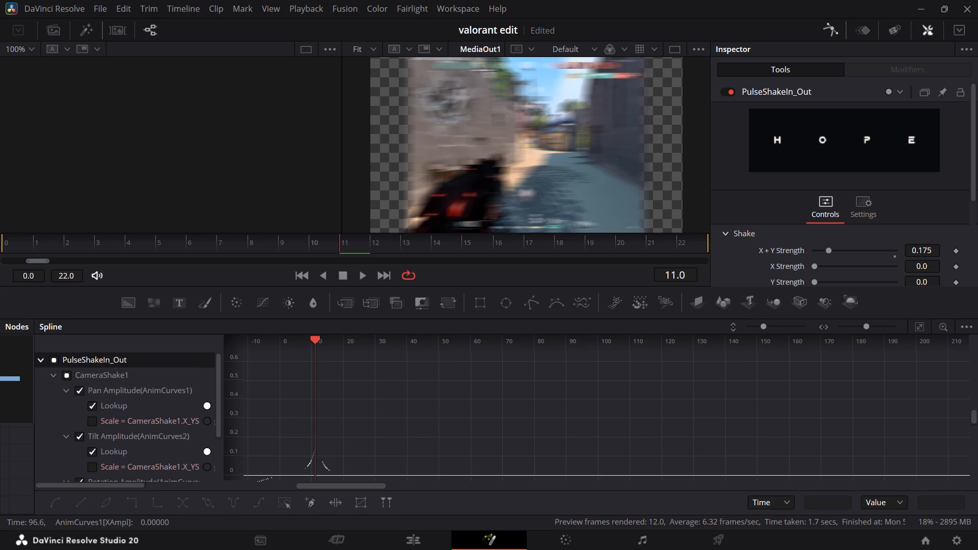
left_click(919, 331)
left_click(919, 331)
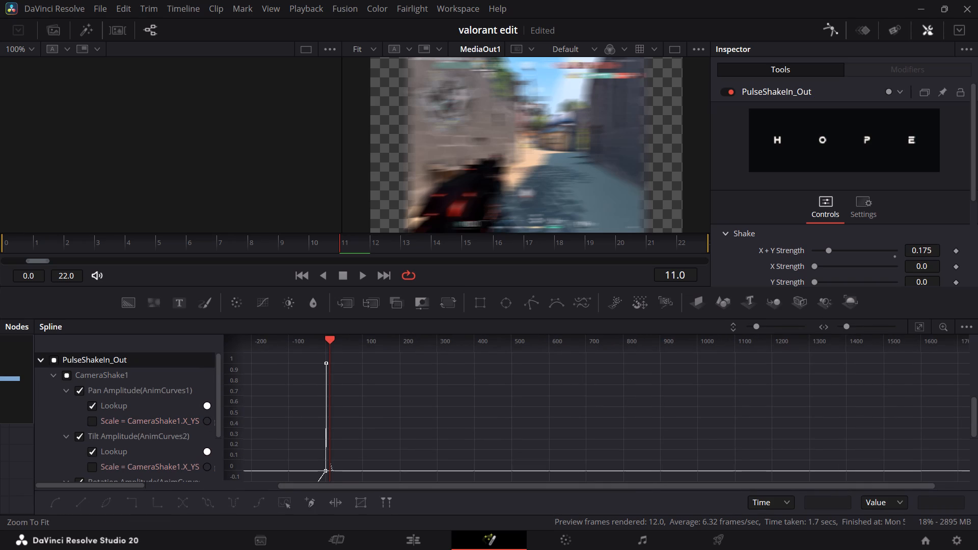
triple_click(919, 331)
scroll(506, 458, "down", 6)
scroll(446, 427, "down", 5)
scroll(446, 427, "up", 4)
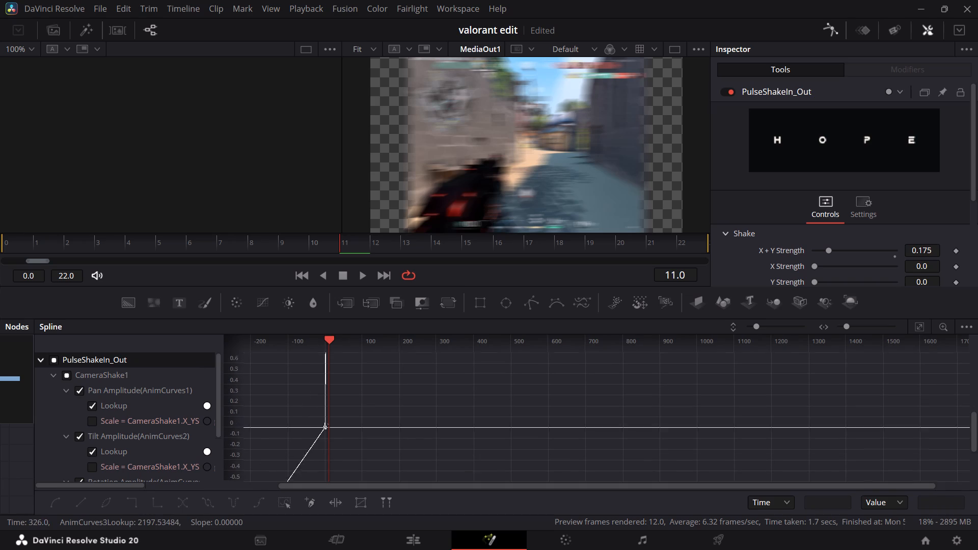
scroll(446, 427, "up", 8)
Scrub the shake composition from frame 0 to frame 21 and examine the PulseShakeIn_Out curves in the Spline editor.
left_click_drag(326, 245, 29, 243)
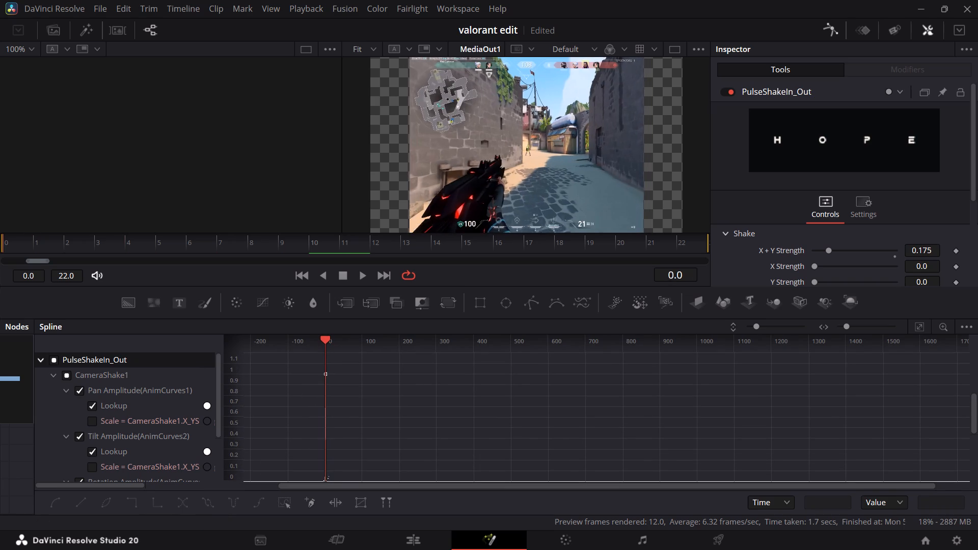
left_click_drag(29, 243, 543, 242)
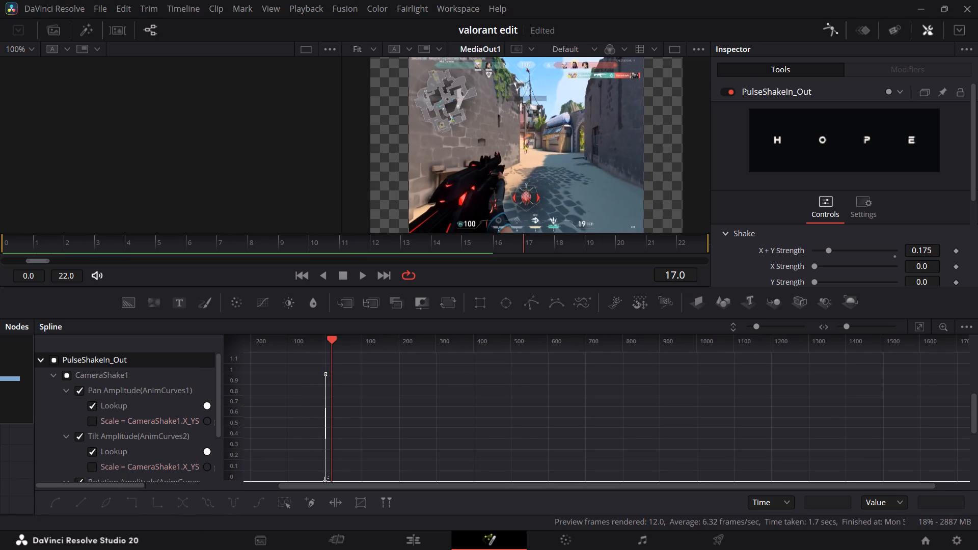
left_click_drag(543, 242, 661, 243)
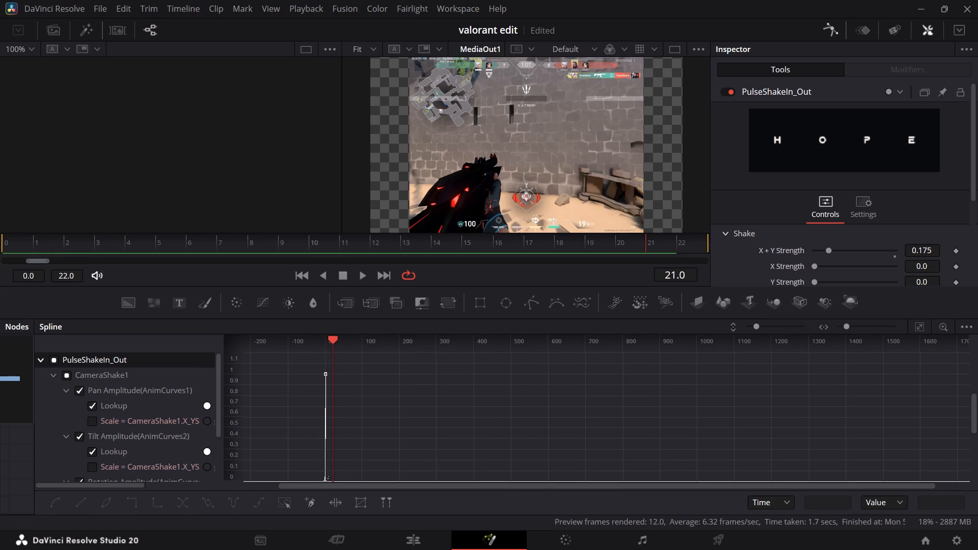
triple_click(915, 327)
scroll(494, 443, "down", 12)
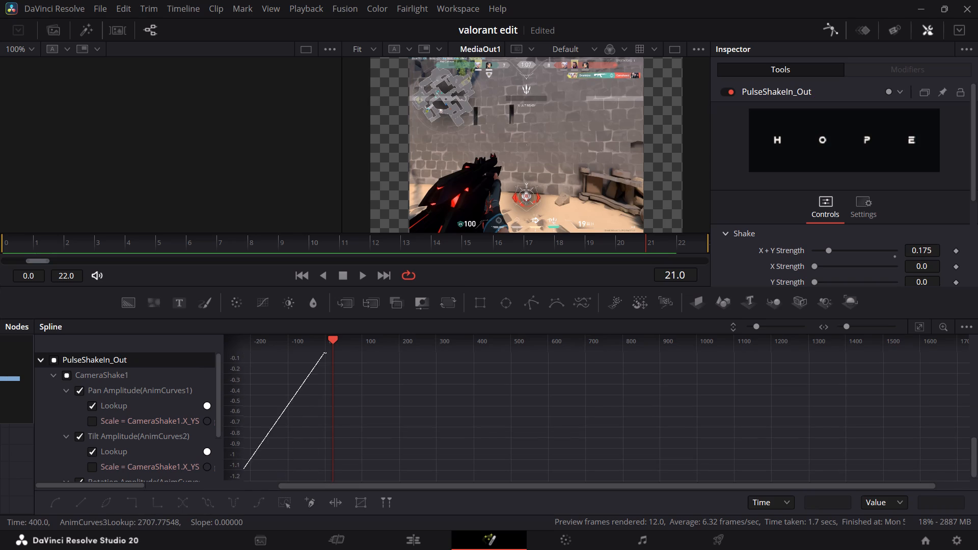
scroll(474, 436, "down", 5)
scroll(474, 436, "up", 7)
middle_click_drag(350, 386, 661, 422)
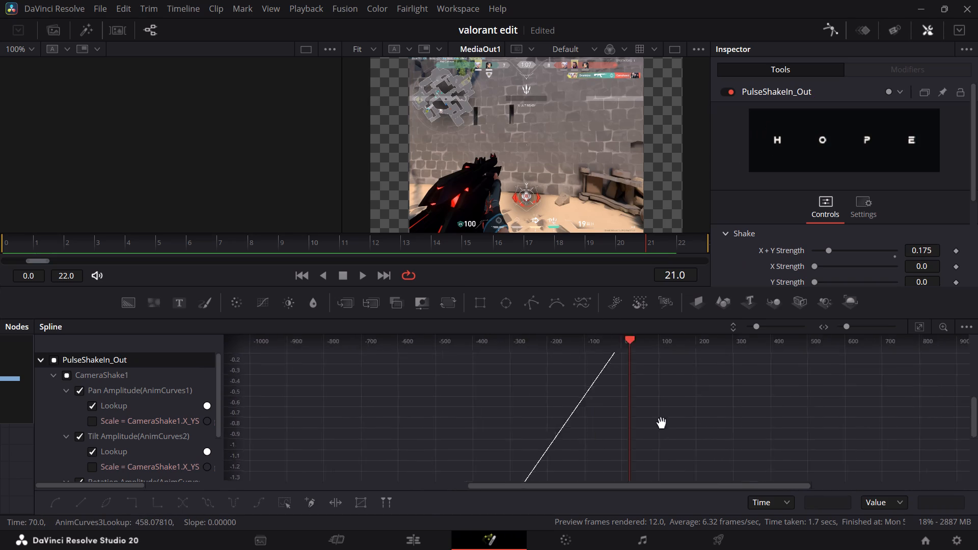
middle_click_drag(661, 422, 588, 415)
Return to the Edit page and scrub back and forth through the first gameplay clip to check its shake timing.
left_click(400, 537)
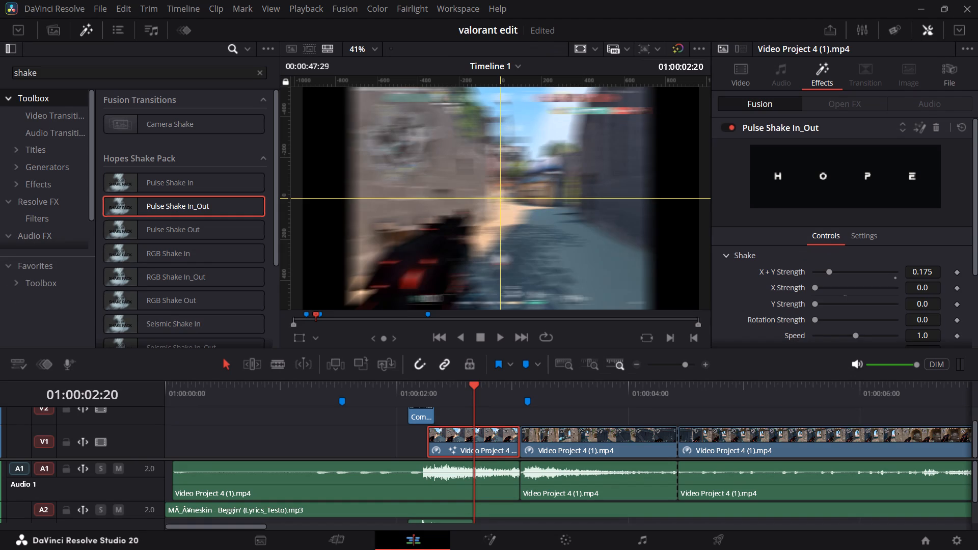
left_click_drag(480, 391, 468, 385)
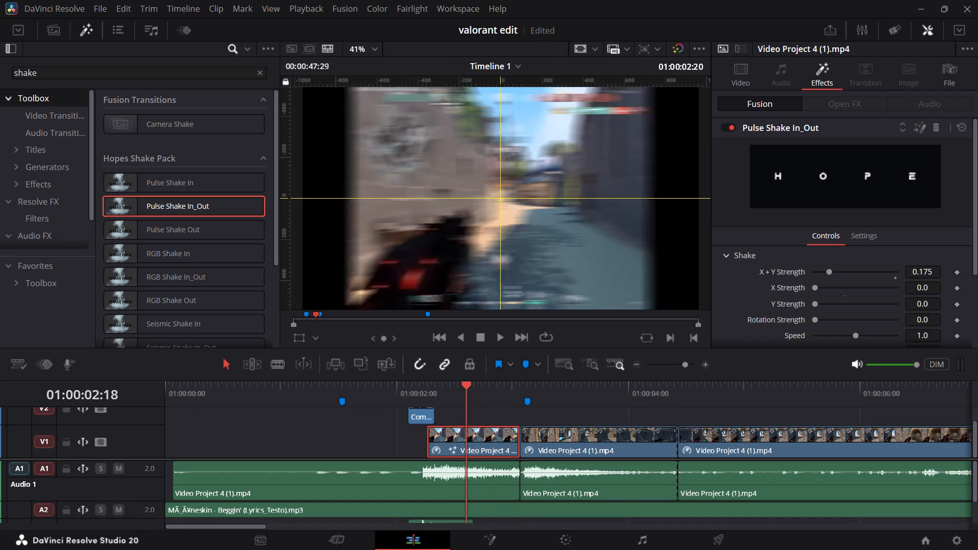
left_click_drag(468, 385, 484, 383)
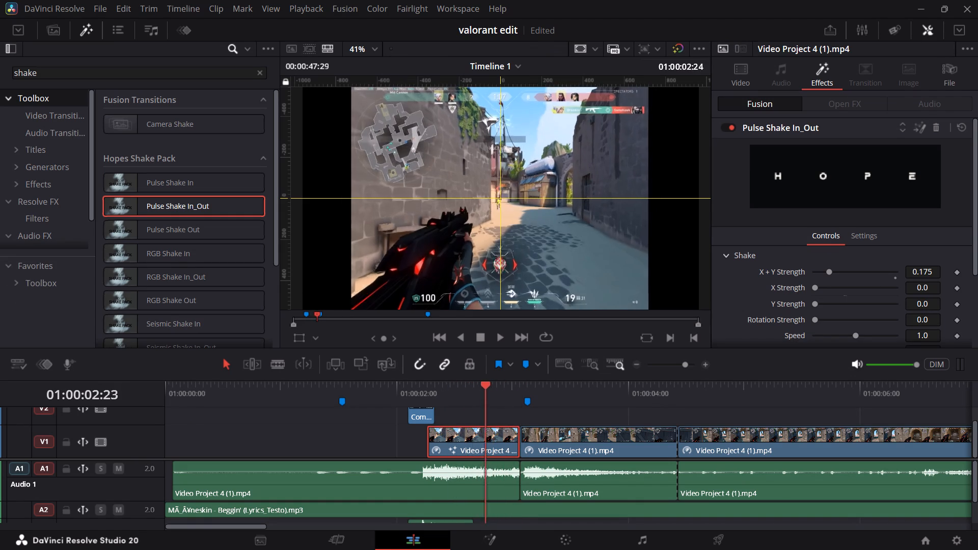
left_click_drag(484, 383, 493, 381)
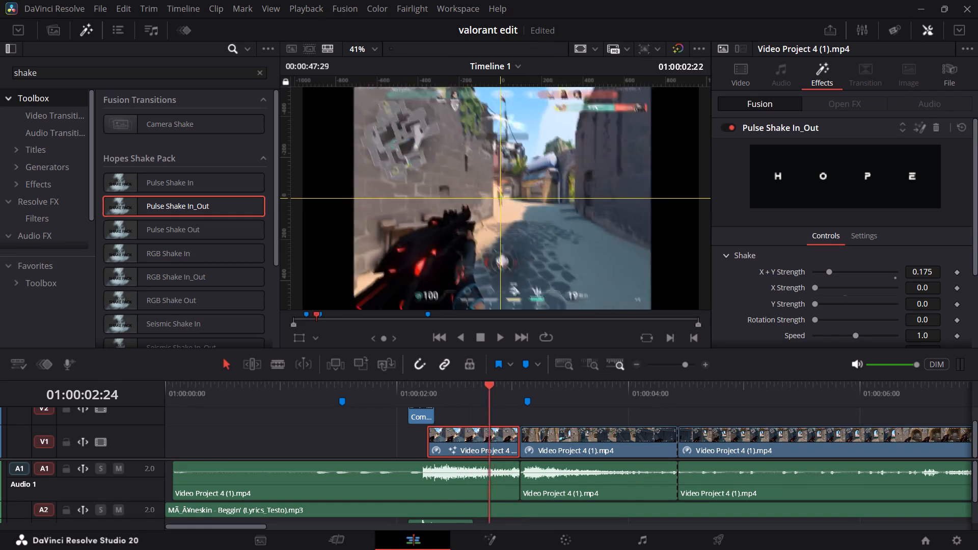
left_click_drag(493, 381, 455, 382)
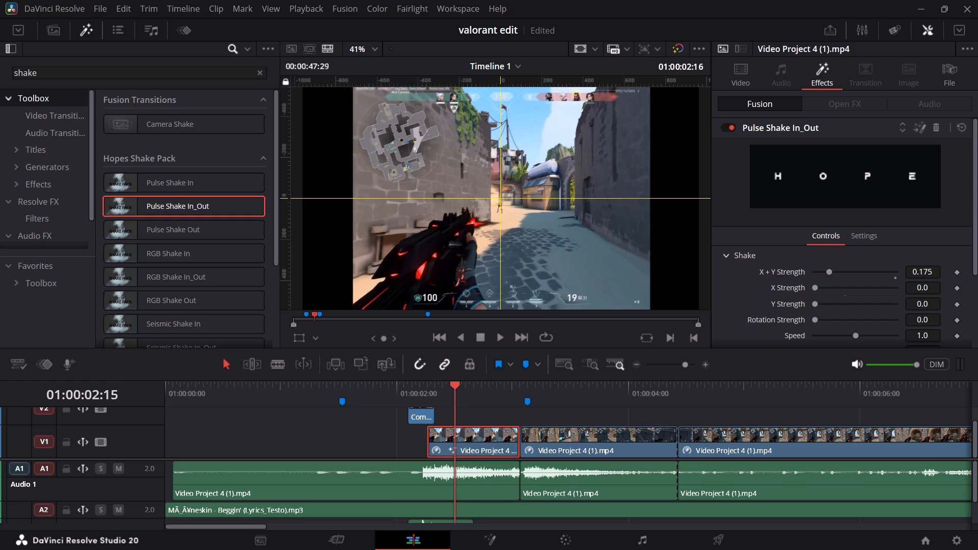
left_click_drag(455, 382, 470, 386)
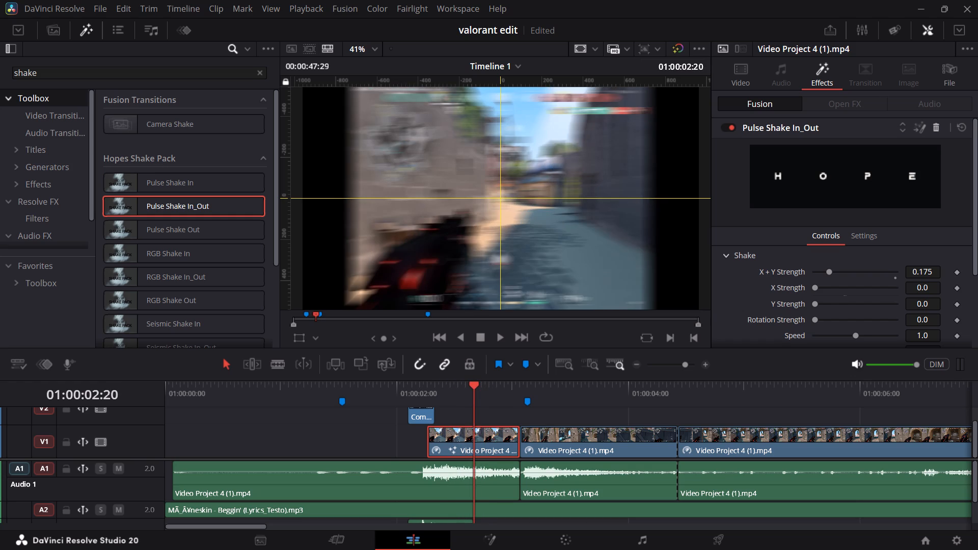
Remove the Pulse Shake In_Out effect from the first gameplay clip on V1.
left_click(935, 130)
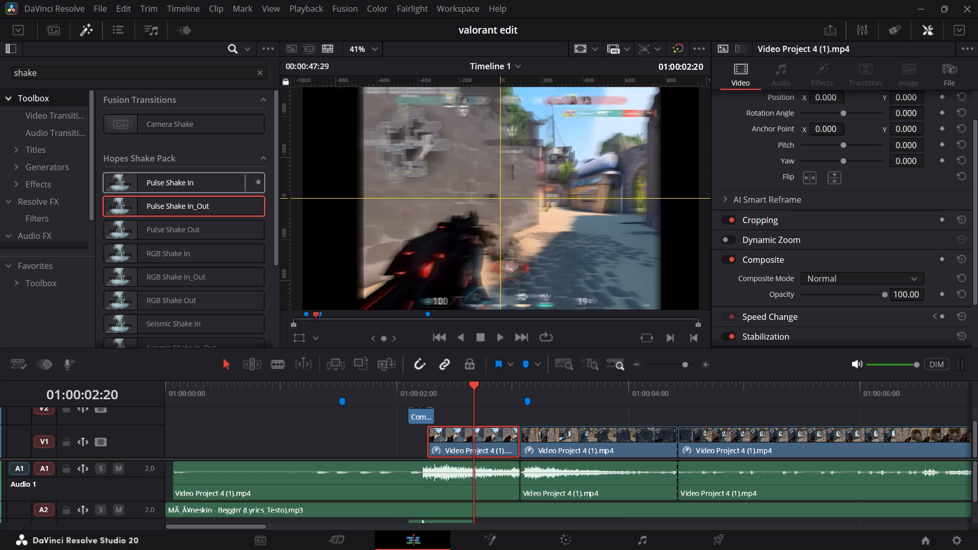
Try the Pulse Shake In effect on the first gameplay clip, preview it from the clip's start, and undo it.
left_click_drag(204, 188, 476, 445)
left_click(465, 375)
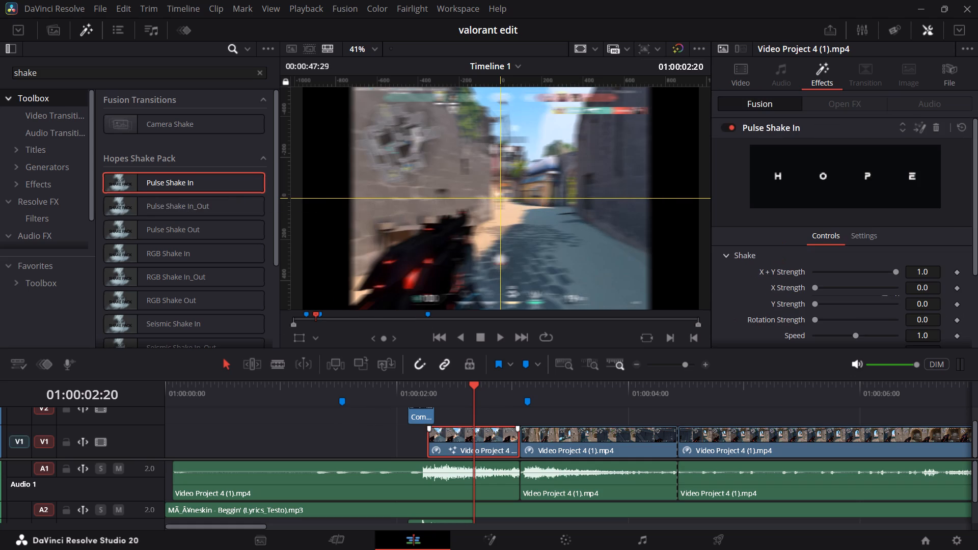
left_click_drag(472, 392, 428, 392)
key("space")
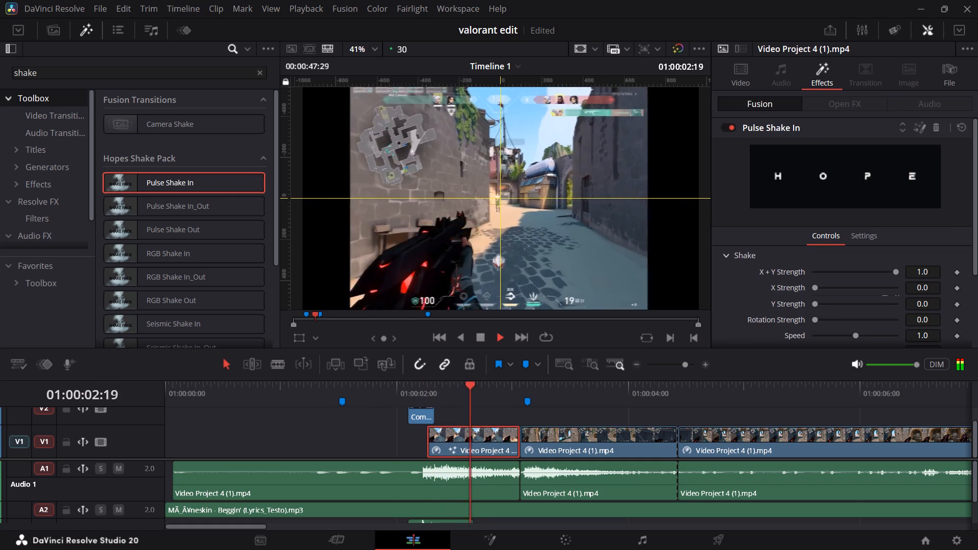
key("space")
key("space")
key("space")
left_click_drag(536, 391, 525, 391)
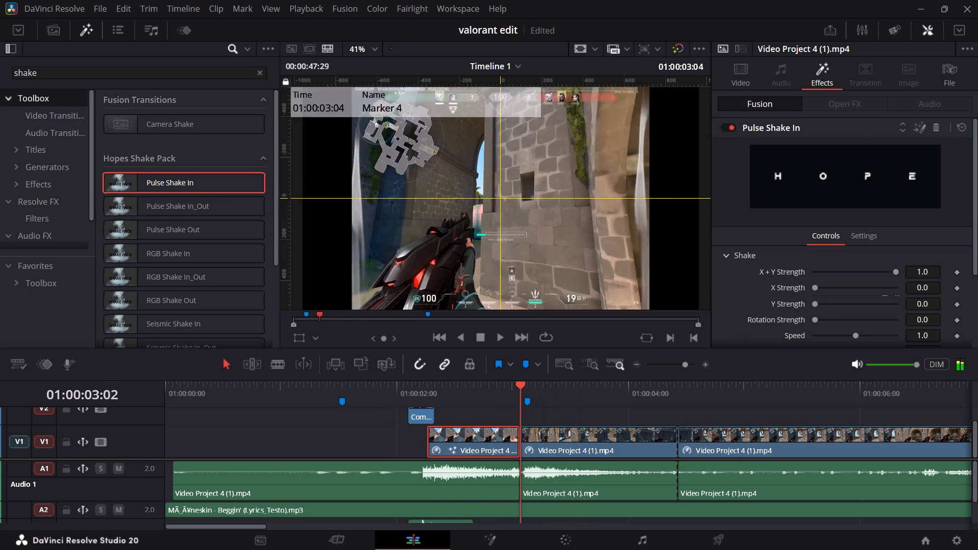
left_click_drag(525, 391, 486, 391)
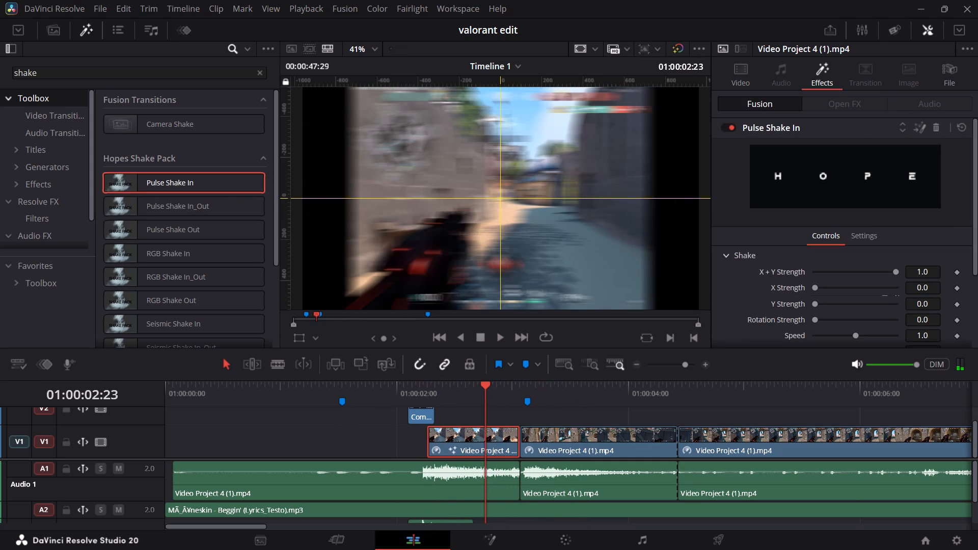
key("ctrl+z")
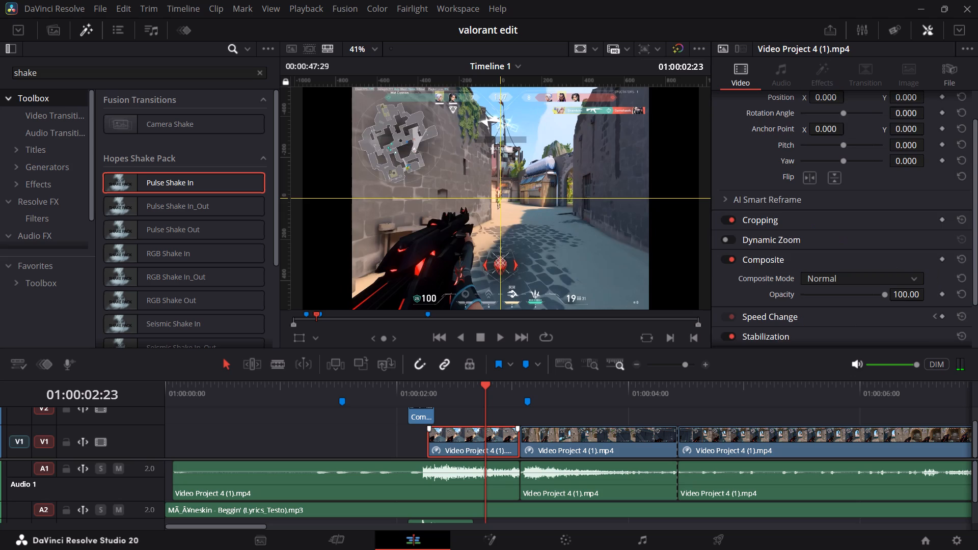
Convert the first gameplay clip on V1 into a compound clip, keeping the default name.
right_click(478, 442)
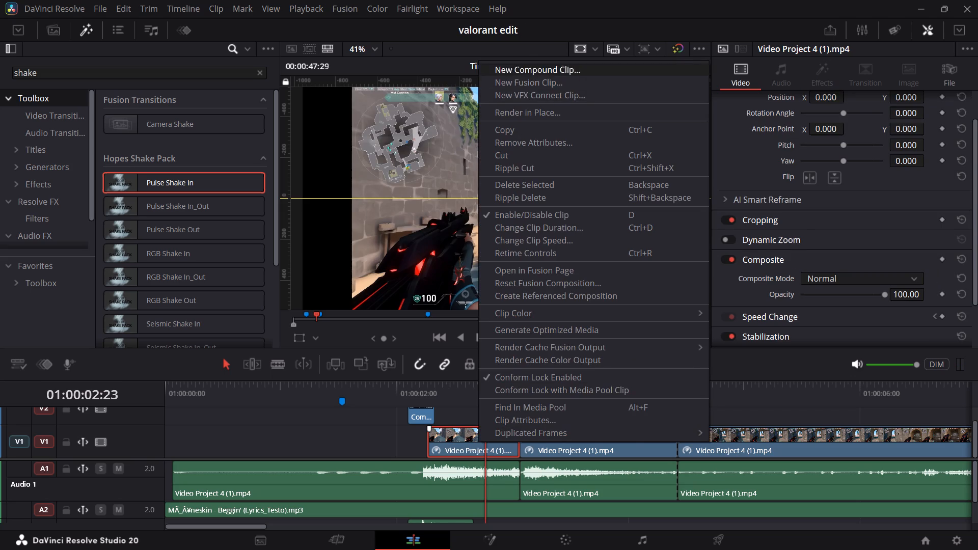
left_click(518, 74)
left_click(559, 301)
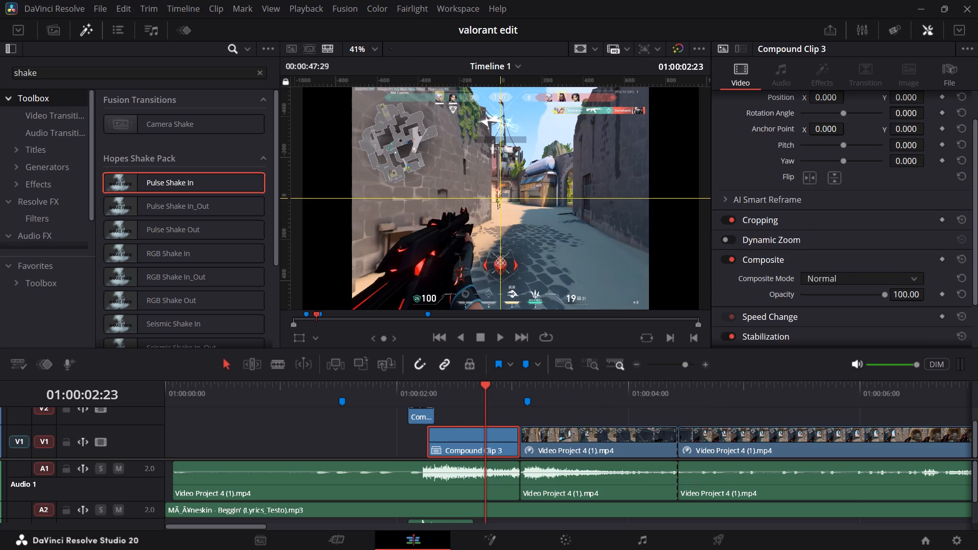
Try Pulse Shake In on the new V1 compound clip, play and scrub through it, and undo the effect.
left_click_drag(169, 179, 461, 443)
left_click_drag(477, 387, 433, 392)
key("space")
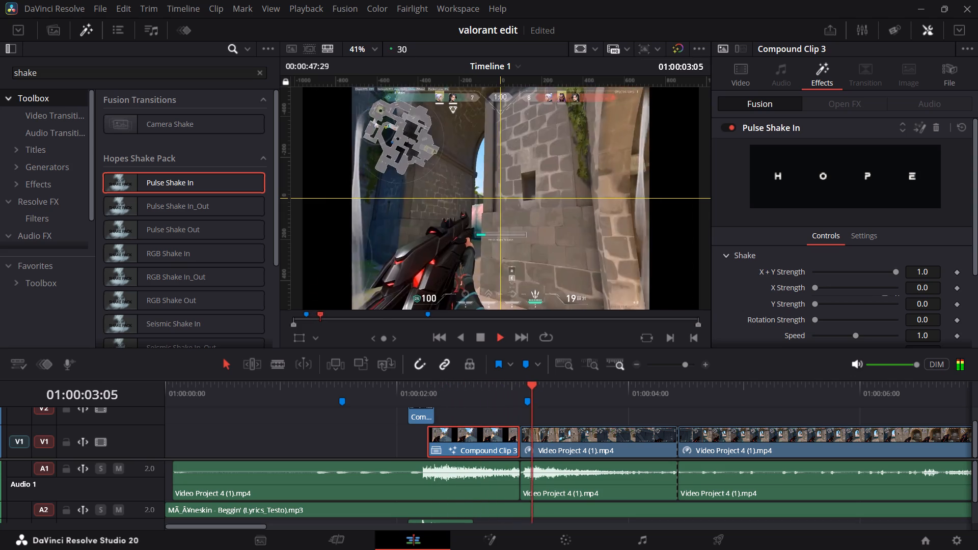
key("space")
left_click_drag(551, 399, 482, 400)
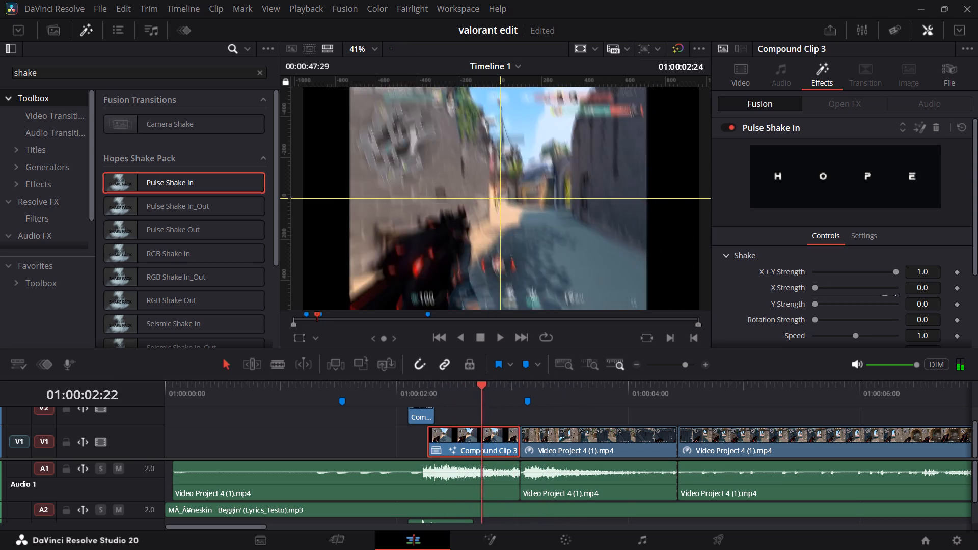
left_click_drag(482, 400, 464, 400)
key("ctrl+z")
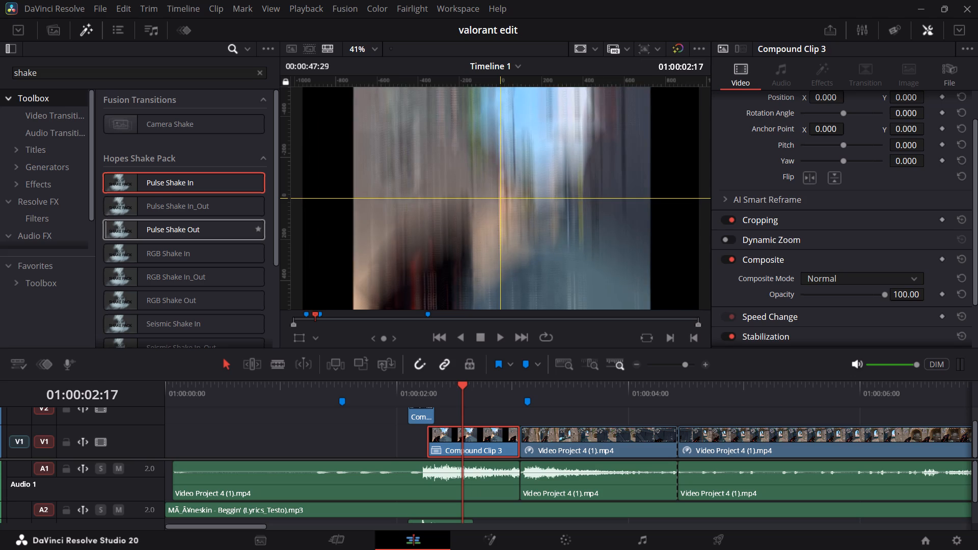
Apply the Pulse Shake Out effect to the compound clip on V1.
left_click_drag(184, 231, 439, 414)
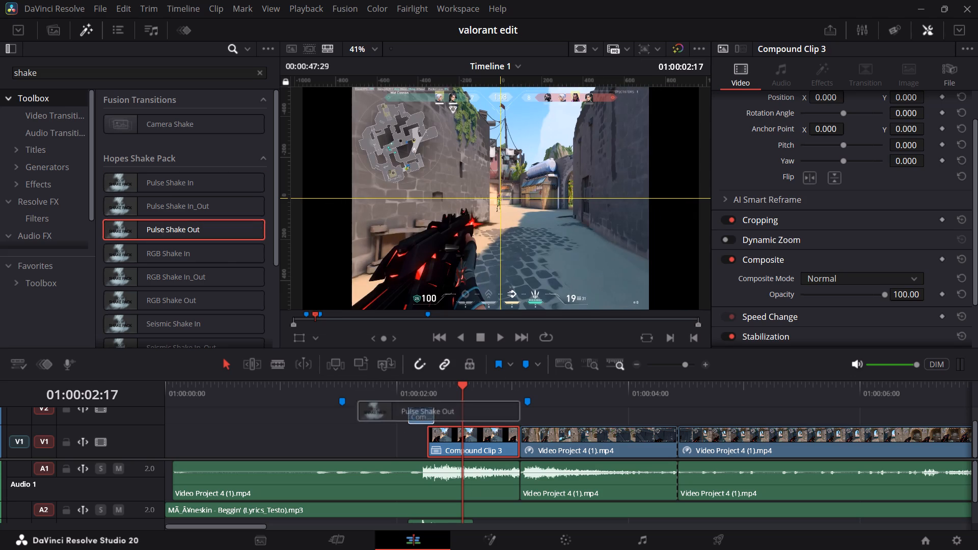
left_click_drag(439, 414, 461, 439)
With the playhead at the compound clip's start, reduce Pulse Shake Out's X + Y Strength to 0.131.
left_click_drag(471, 396, 426, 389)
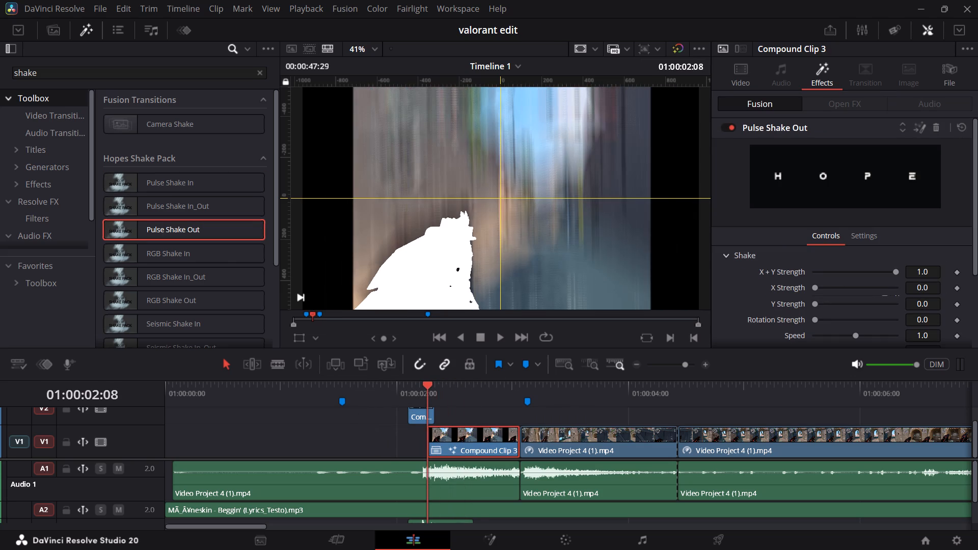
left_click_drag(426, 389, 424, 389)
left_click_drag(933, 275, 496, 265)
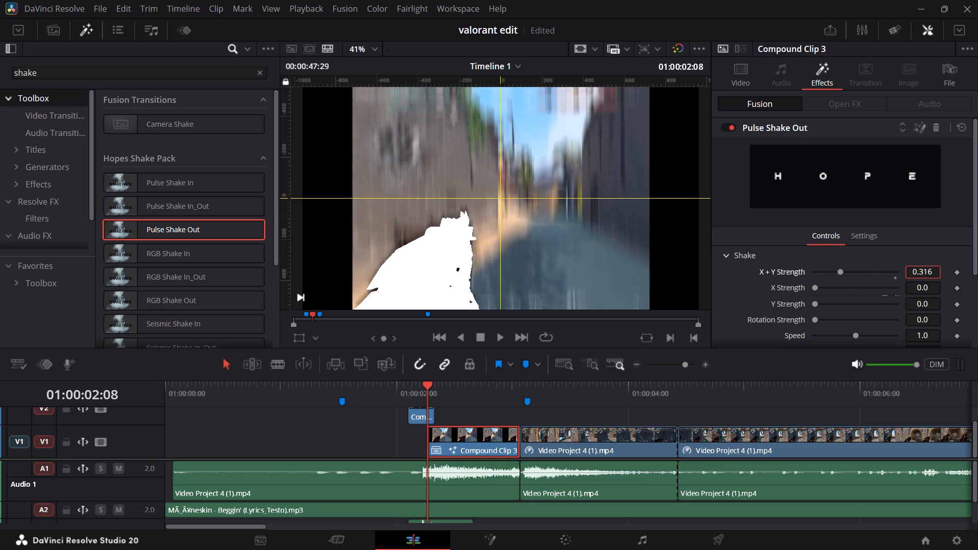
left_click_drag(496, 265, 392, 251)
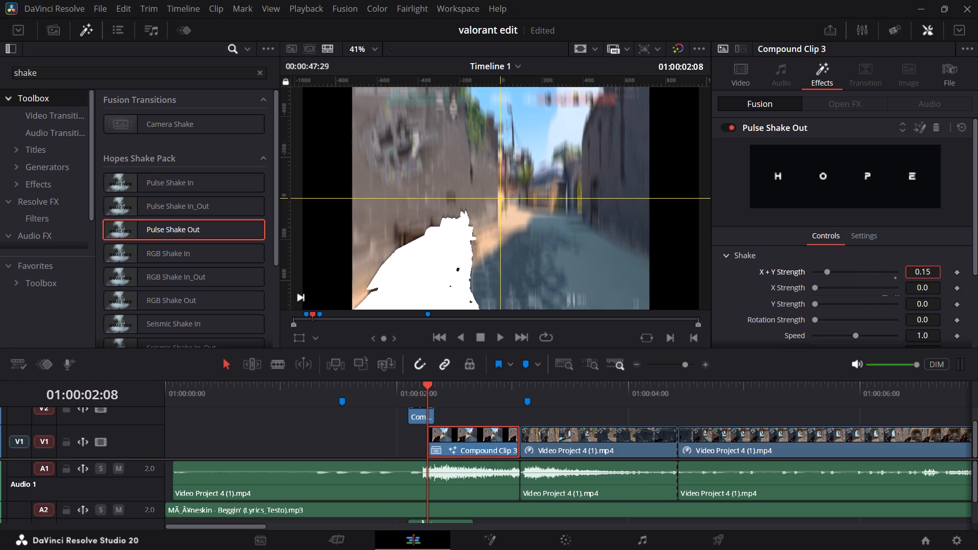
left_click_drag(392, 251, 379, 248)
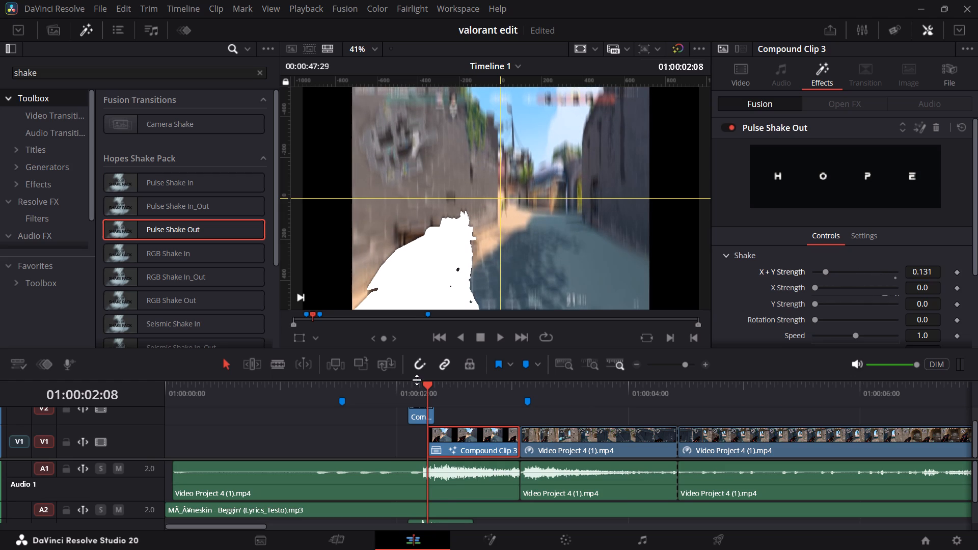
Replay the opening of the compound clip several times from around 01:00:02:00 to judge the softened shake.
key("space")
key("space")
left_click_drag(483, 391, 389, 391)
key("space")
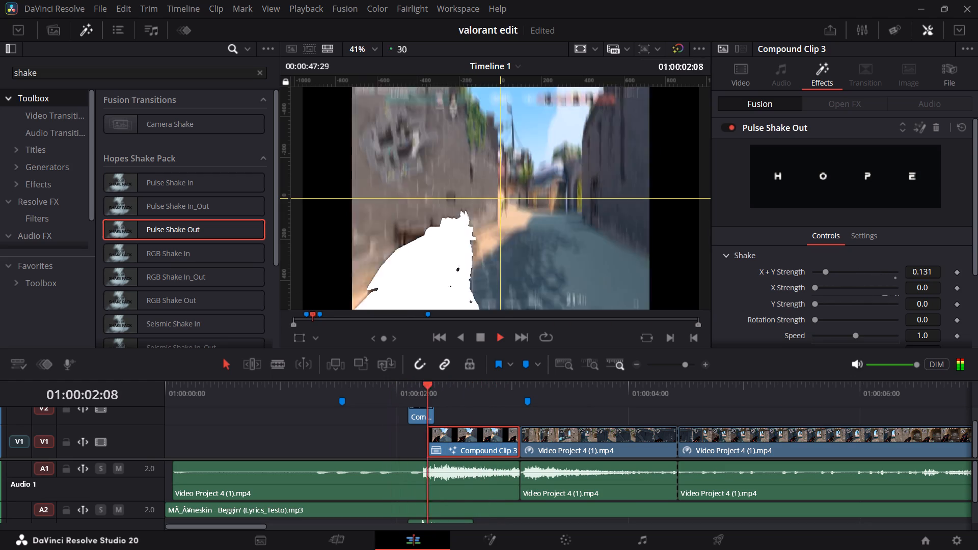
key("space")
left_click_drag(485, 395, 414, 400)
key("space")
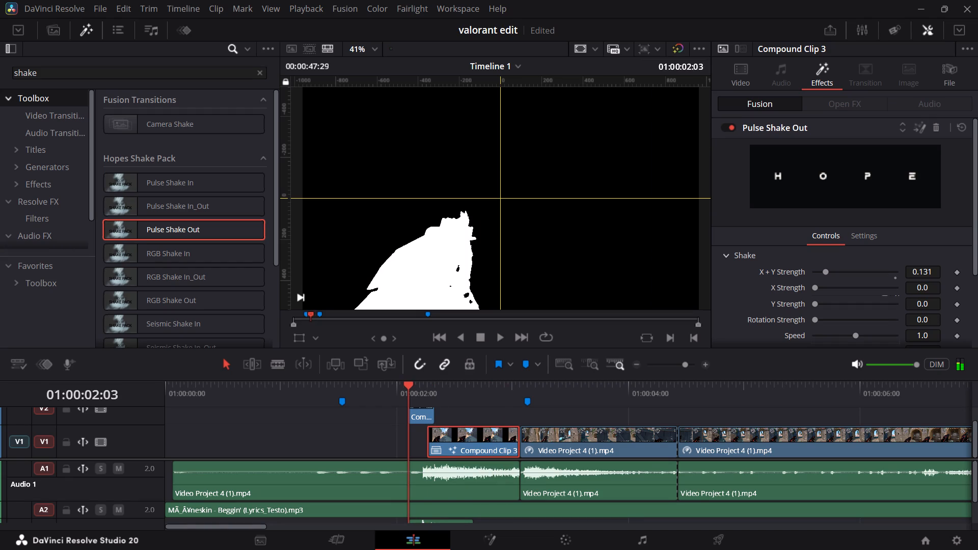
key("space")
key("space")
left_click_drag(479, 397, 407, 398)
key("space")
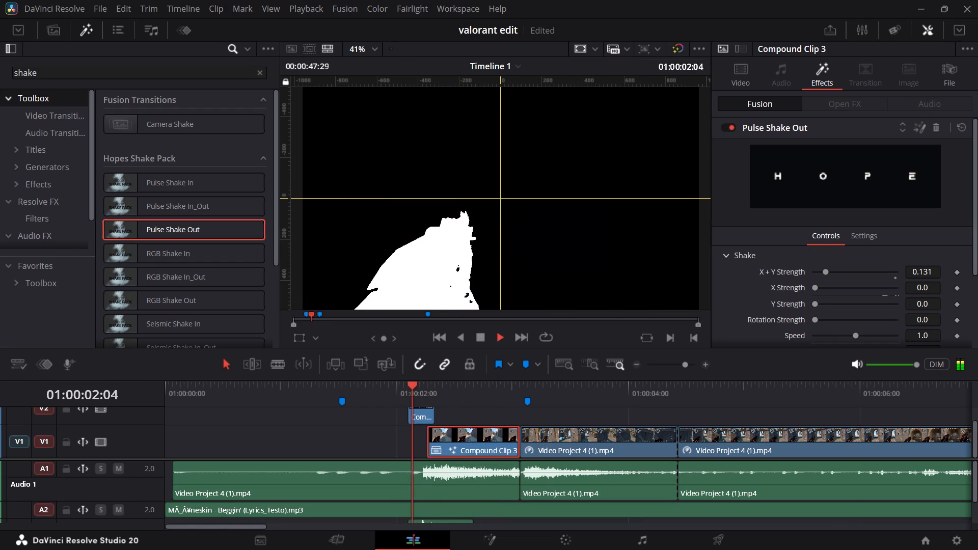
key("space")
left_click_drag(491, 398, 399, 393)
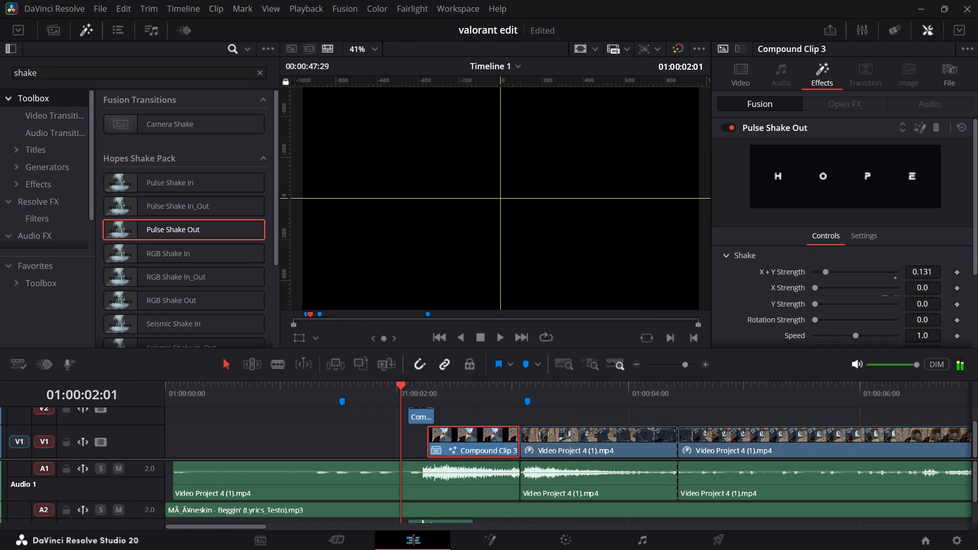
key("space")
key("space")
Replay the edit's opening through the compound clip on V1 to judge the Pulse Shake Out timing.
left_click_drag(462, 390, 326, 389)
left_click_drag(325, 389, 239, 390)
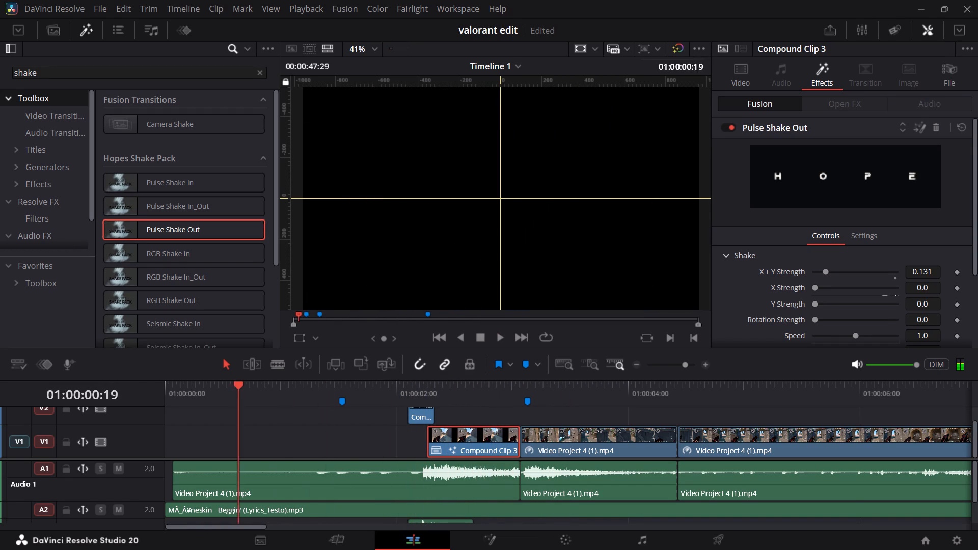
key("space")
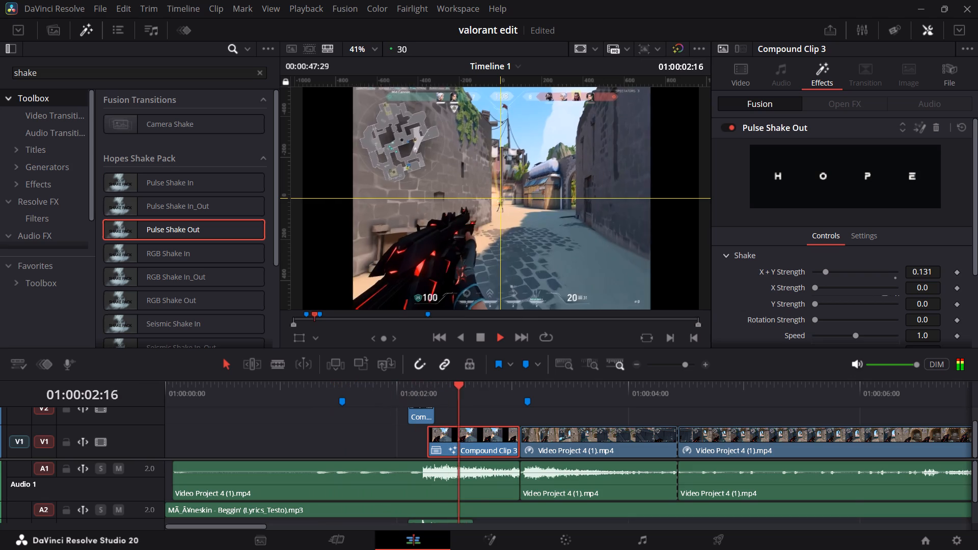
key("space")
left_click_drag(460, 398, 323, 395)
key("space")
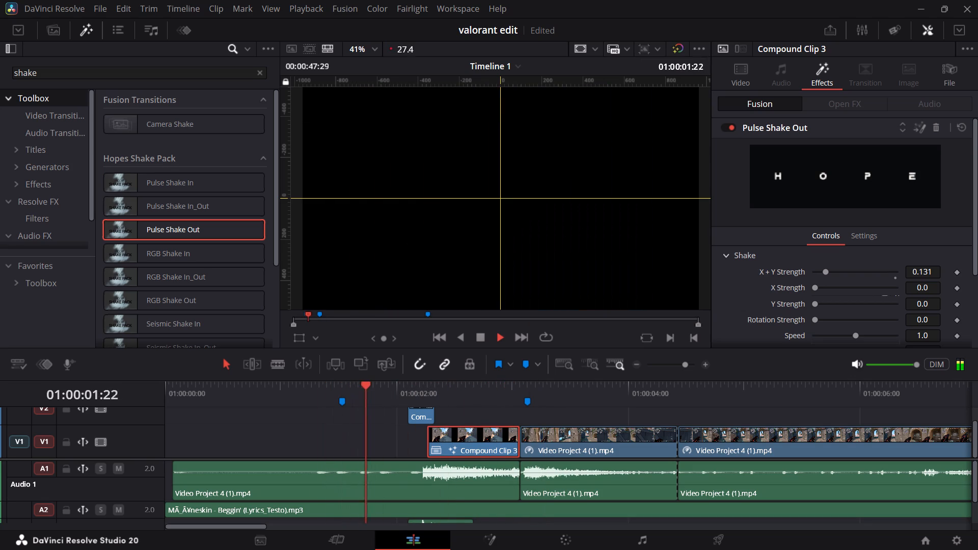
key("space")
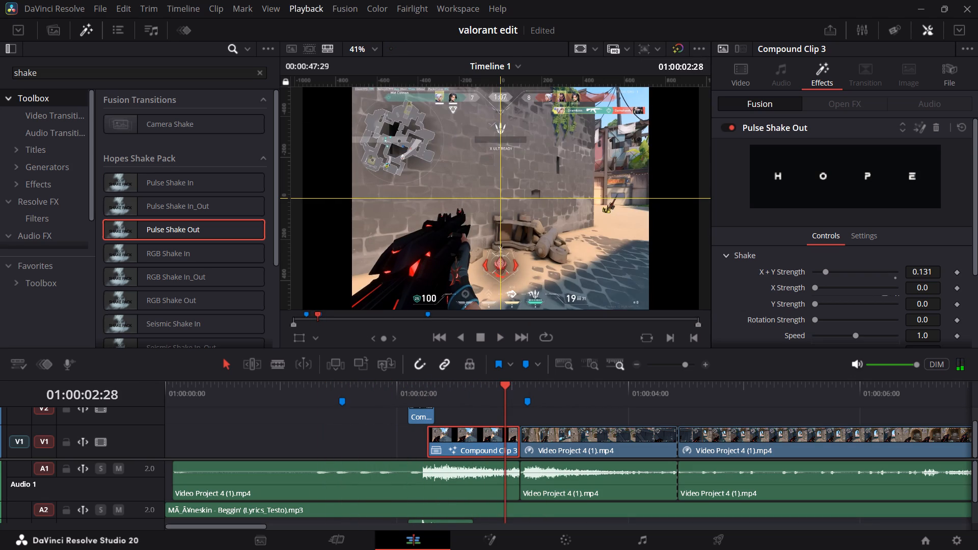
Set the playback render cache mode to Smart.
left_click(305, 12)
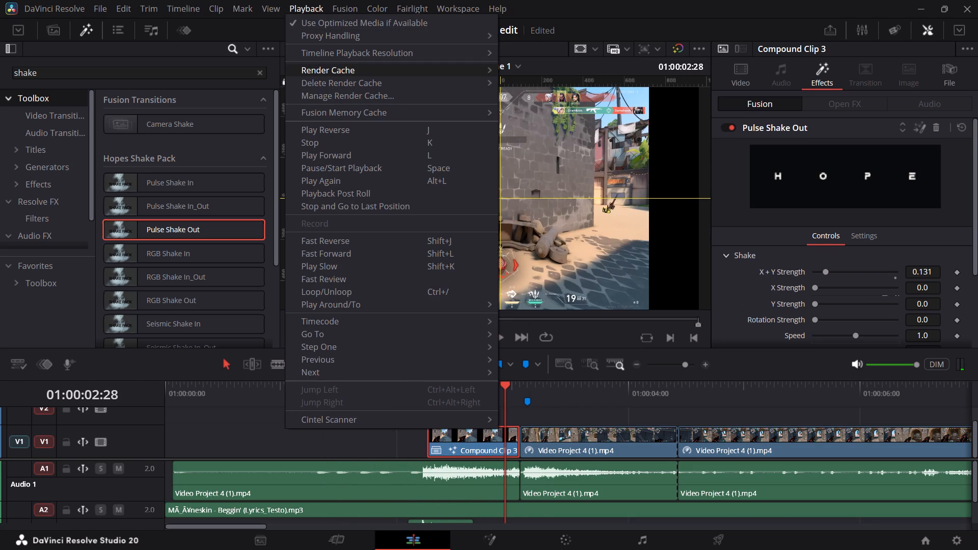
left_click(337, 72)
left_click(531, 92)
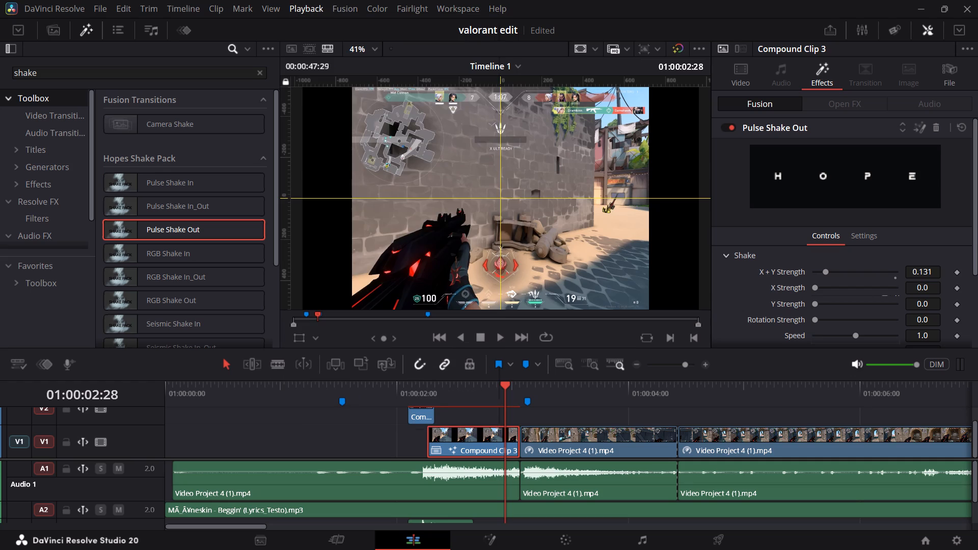
left_click(302, 12)
left_click(345, 74)
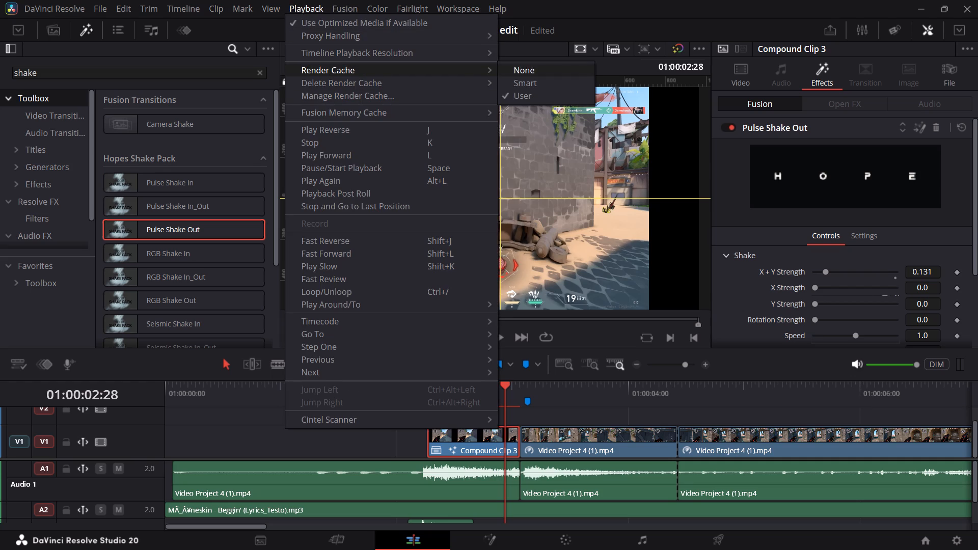
left_click(512, 80)
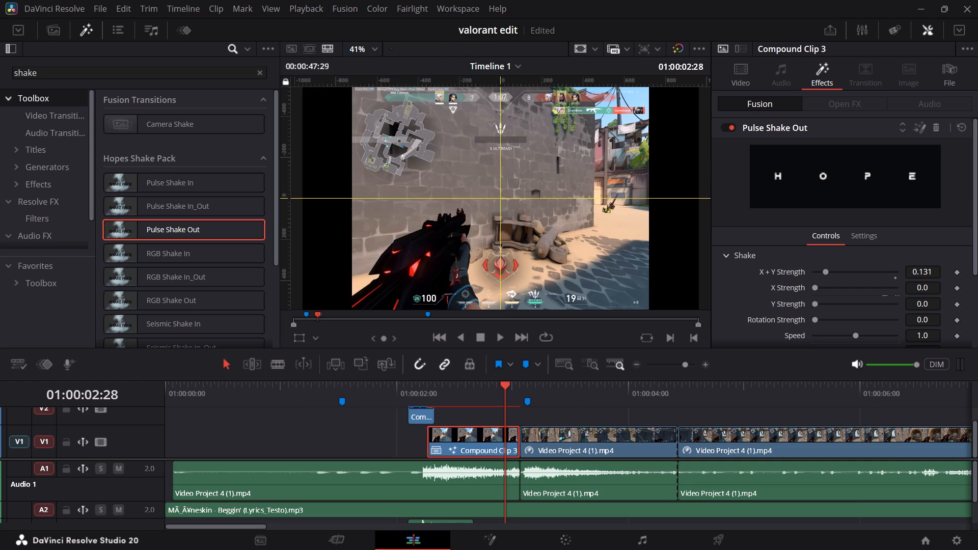
Replay the cut between the compound clip and the following gameplay clip on V1 to check how it flows.
left_click_drag(538, 396, 519, 392)
key("space")
key("space")
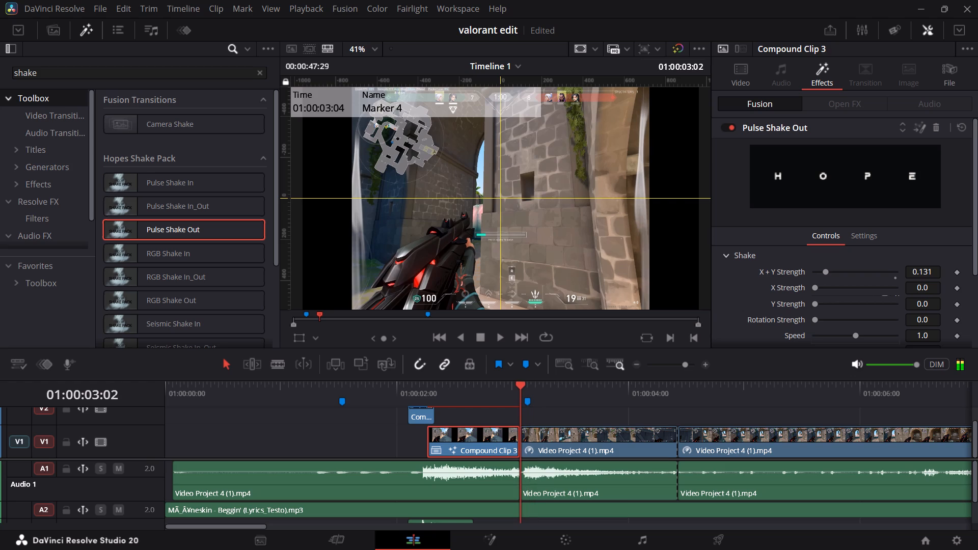
key("space")
key("space")
left_click_drag(574, 386, 480, 392)
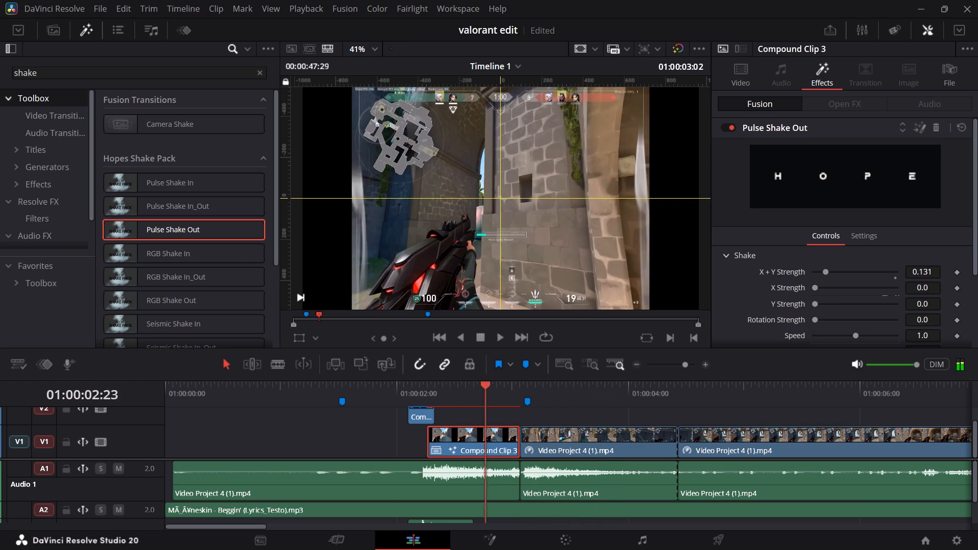
left_click_drag(480, 392, 477, 393)
key("space")
key("space")
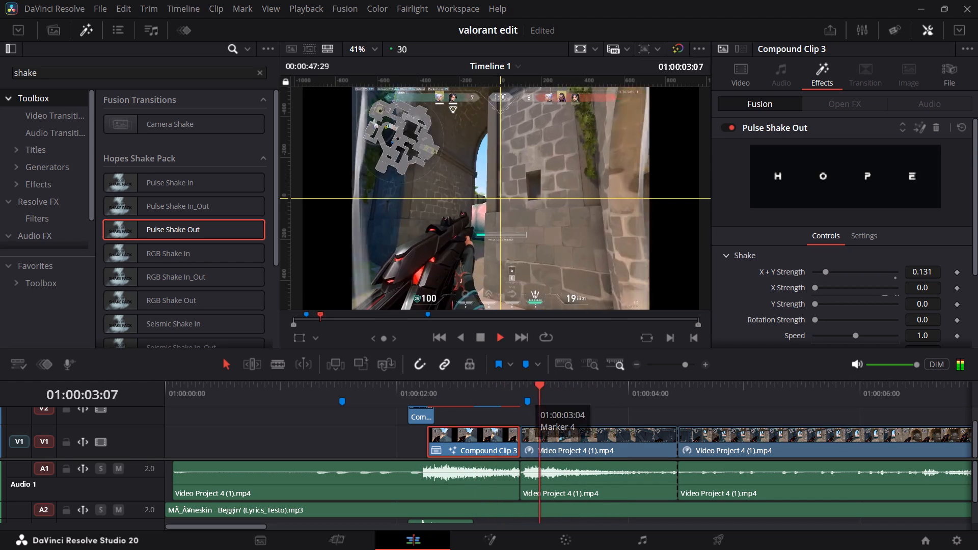
key("space")
left_click_drag(580, 397, 488, 400)
key("space")
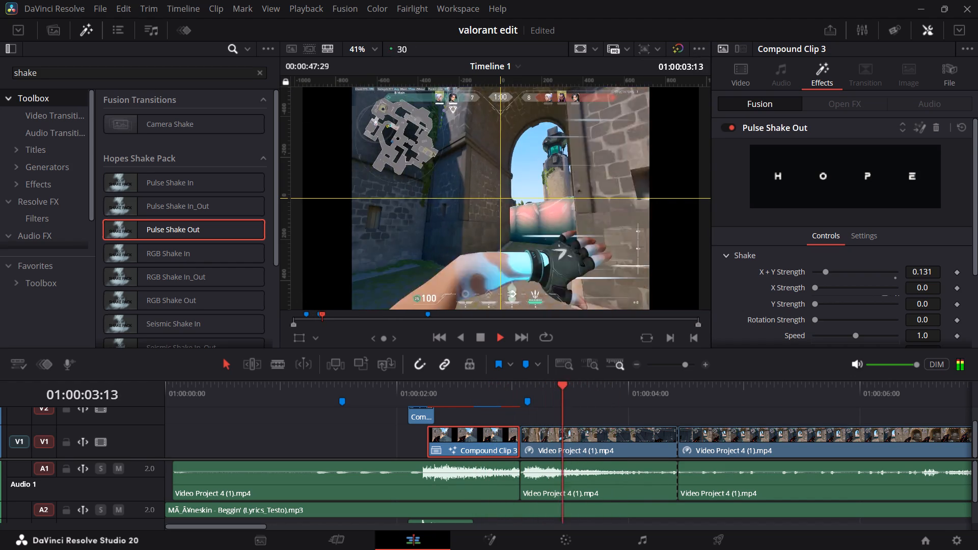
key("space")
left_click_drag(547, 394, 504, 399)
key("space")
key("space")
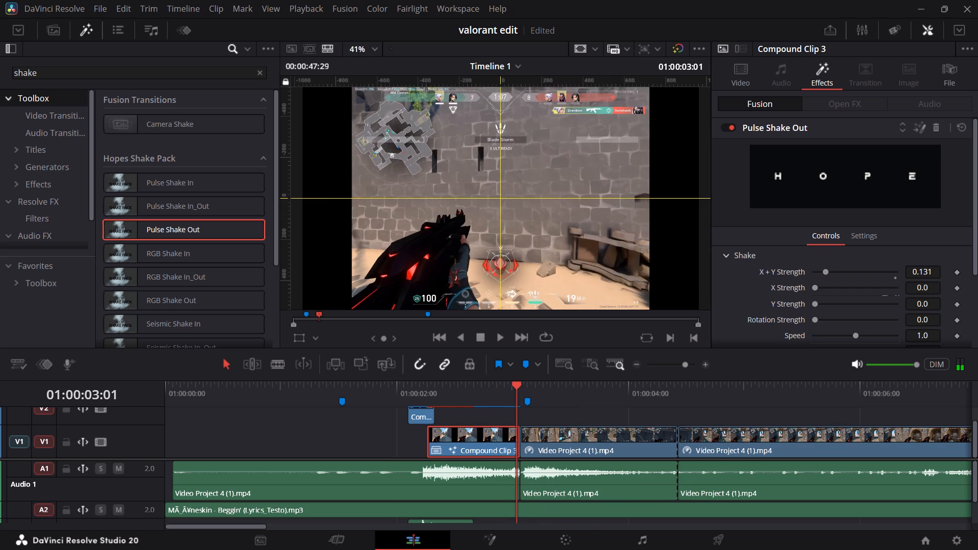
key("space")
key("space")
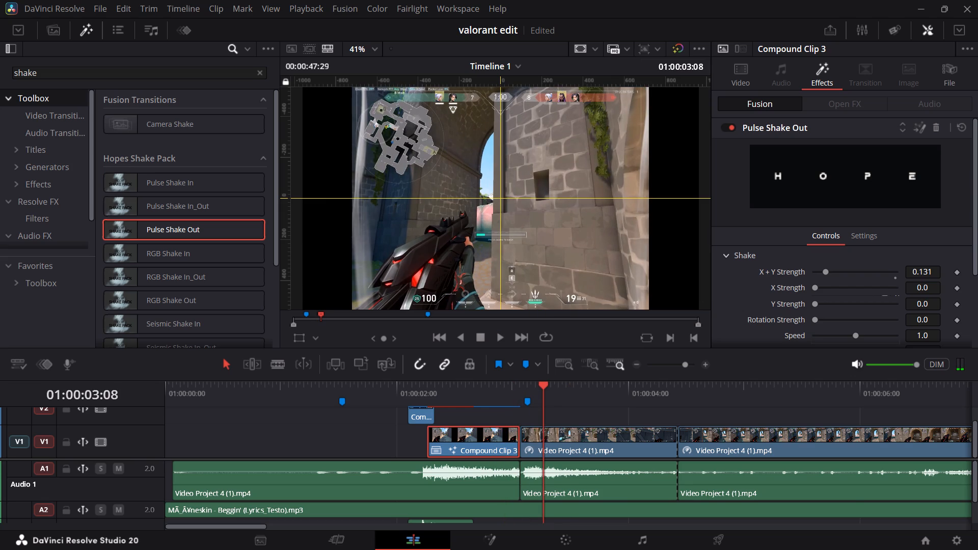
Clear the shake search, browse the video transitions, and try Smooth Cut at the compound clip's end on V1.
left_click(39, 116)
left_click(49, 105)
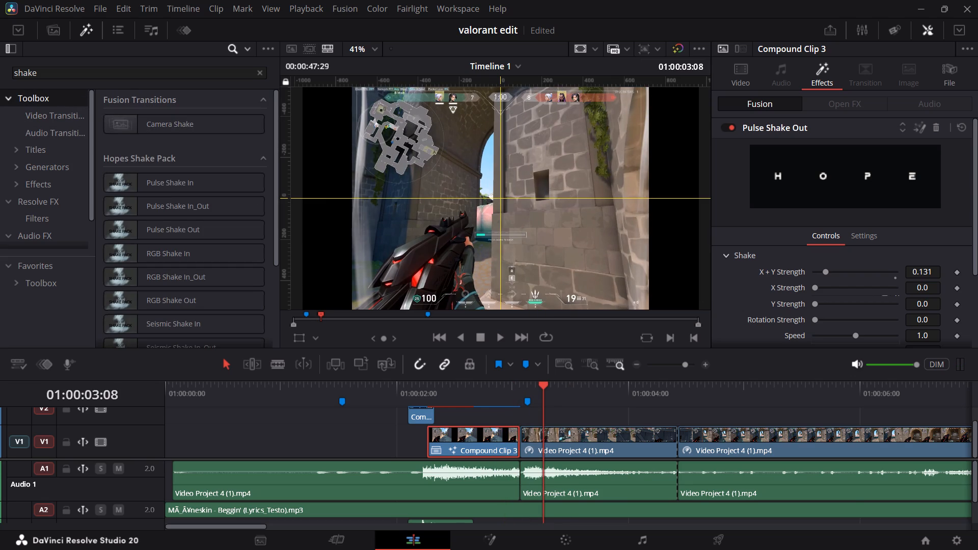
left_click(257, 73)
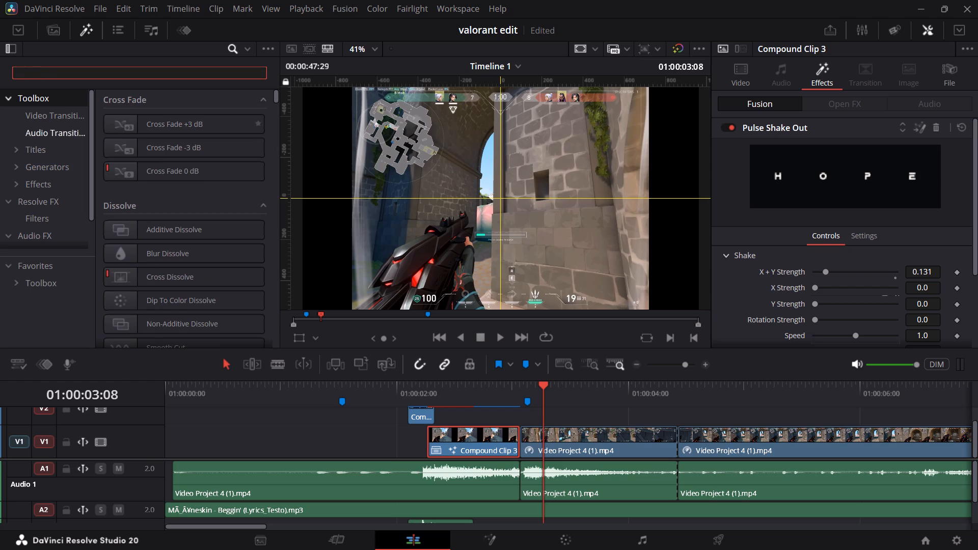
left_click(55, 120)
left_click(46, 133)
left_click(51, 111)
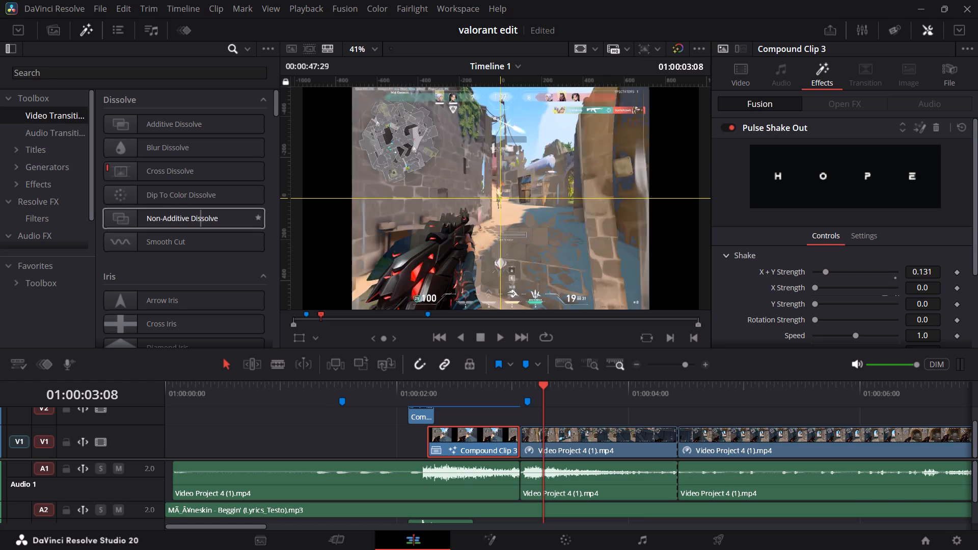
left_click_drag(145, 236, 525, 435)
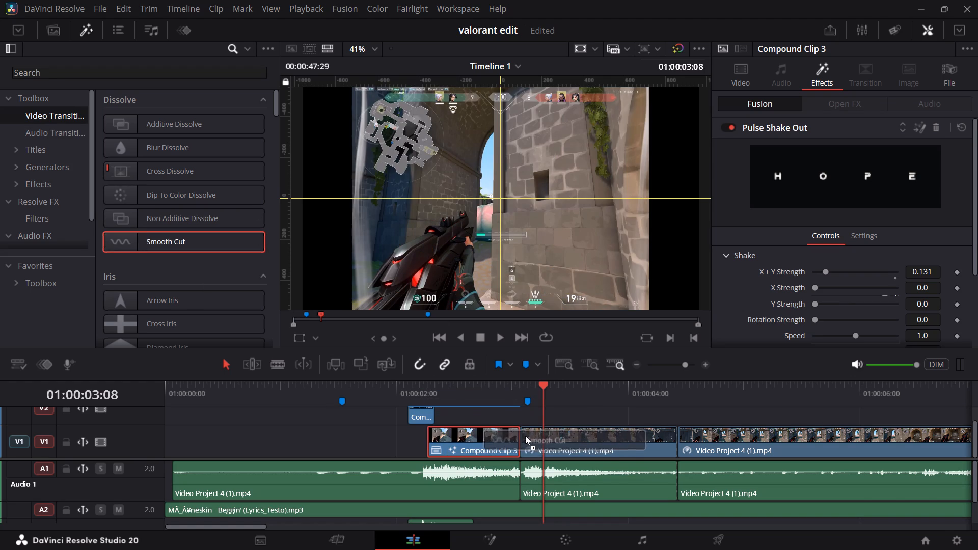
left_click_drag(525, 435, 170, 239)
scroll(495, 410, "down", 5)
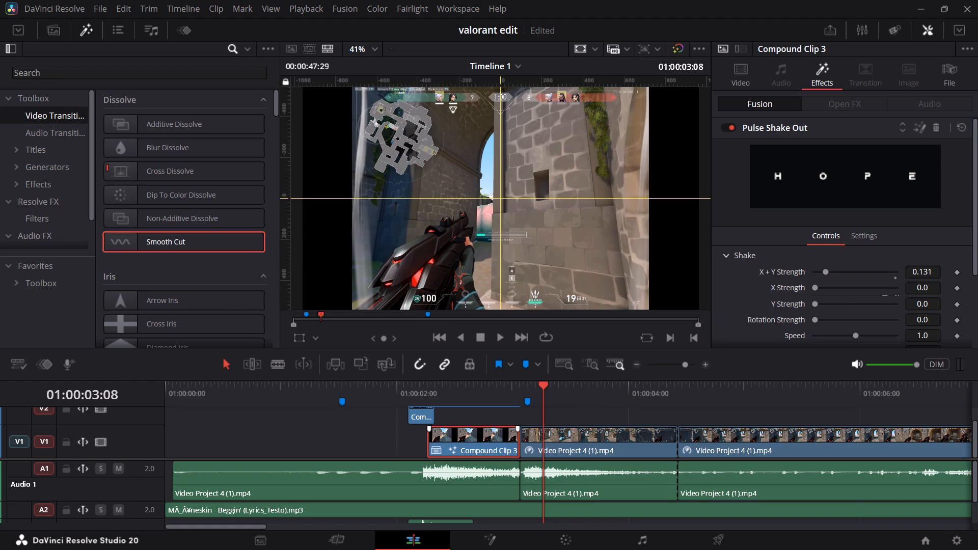
Undo the Pulse Shake Out effect and the compounding of the V1 clip, restoring the original Video Project 4 (1).mp4 segment.
key("ctrl+z")
key("ctrl+z")
key("ctrl+z")
key("ctrl+z")
left_click(345, 437)
key("ctrl+z")
key("ctrl+z")
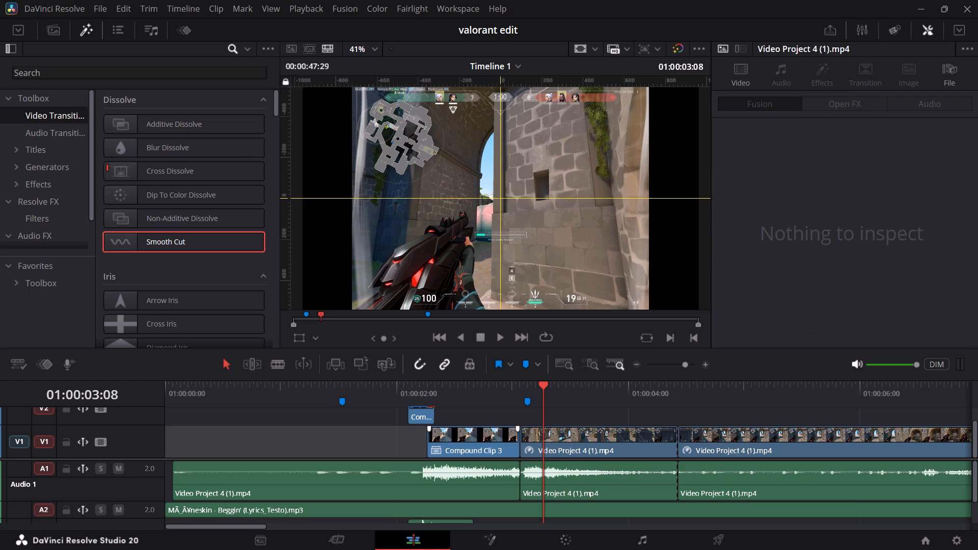
key("ctrl+z")
Search the whole effects toolbox for shake and apply Pulse Shake Out directly to the first gameplay clip on V1.
left_click(490, 442)
left_click_drag(518, 391, 457, 388)
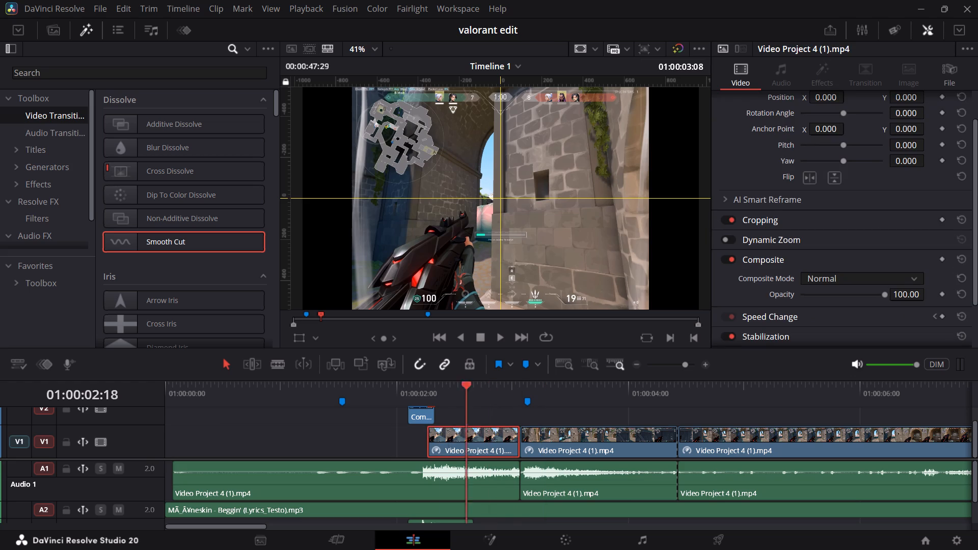
left_click_drag(457, 388, 444, 390)
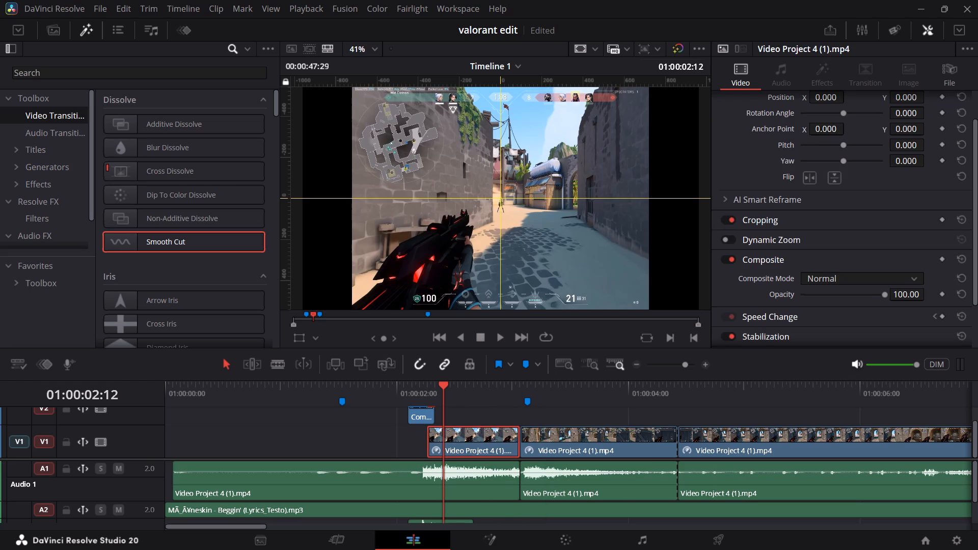
left_click(93, 74)
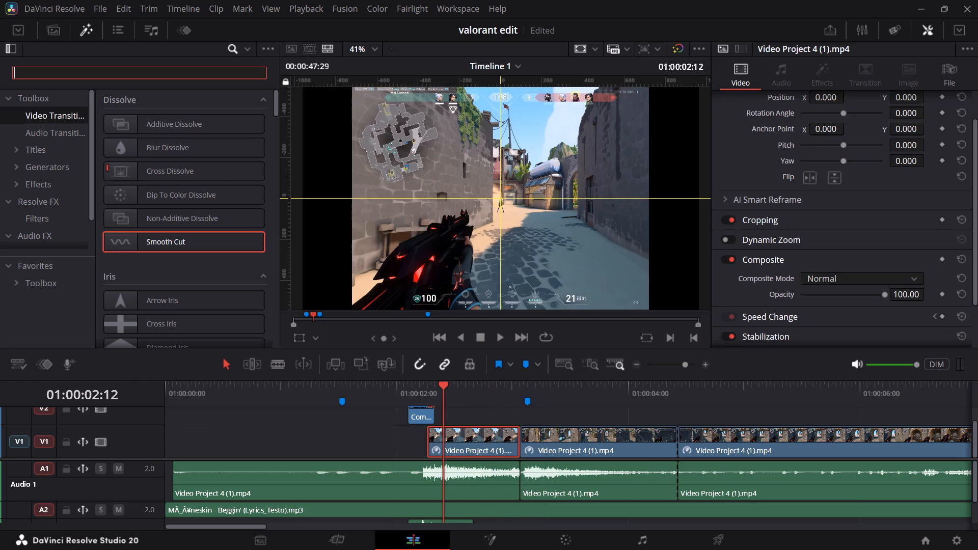
key("a")
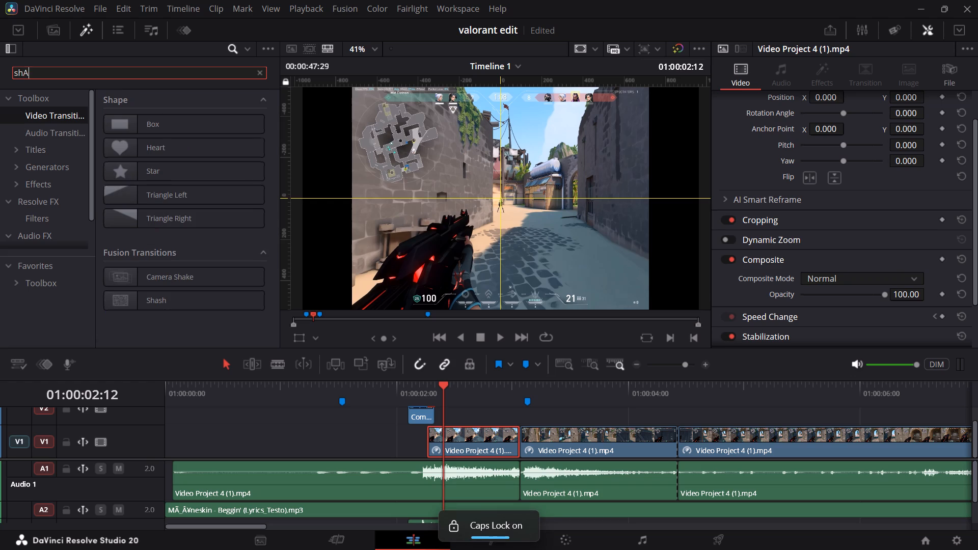
key("k")
key("BackSpace")
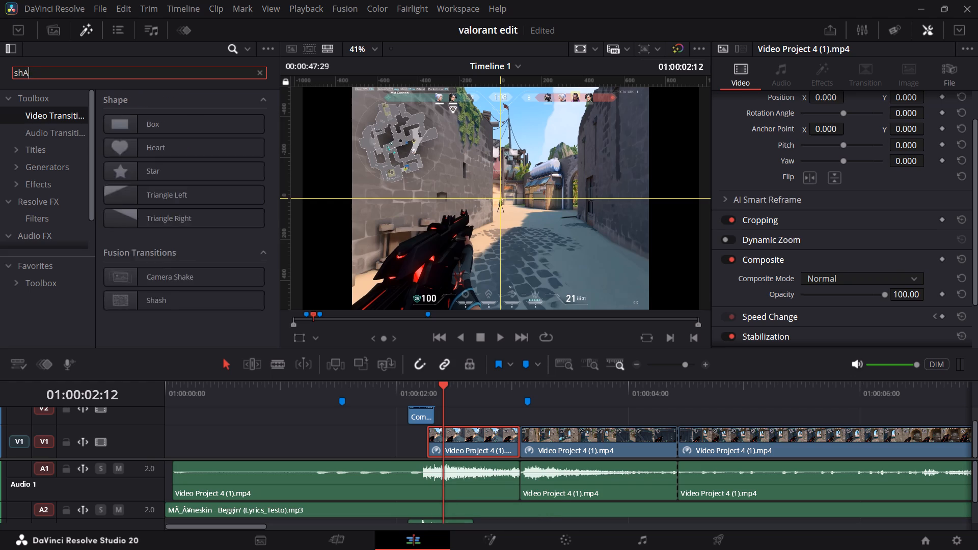
key("BackSpace")
type("ake")
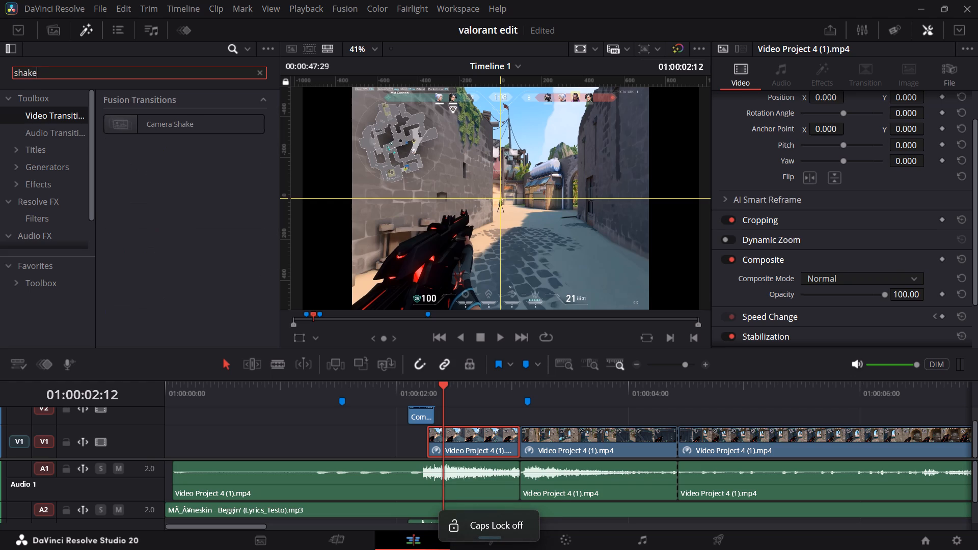
left_click(5, 100)
left_click(5, 100)
left_click(34, 100)
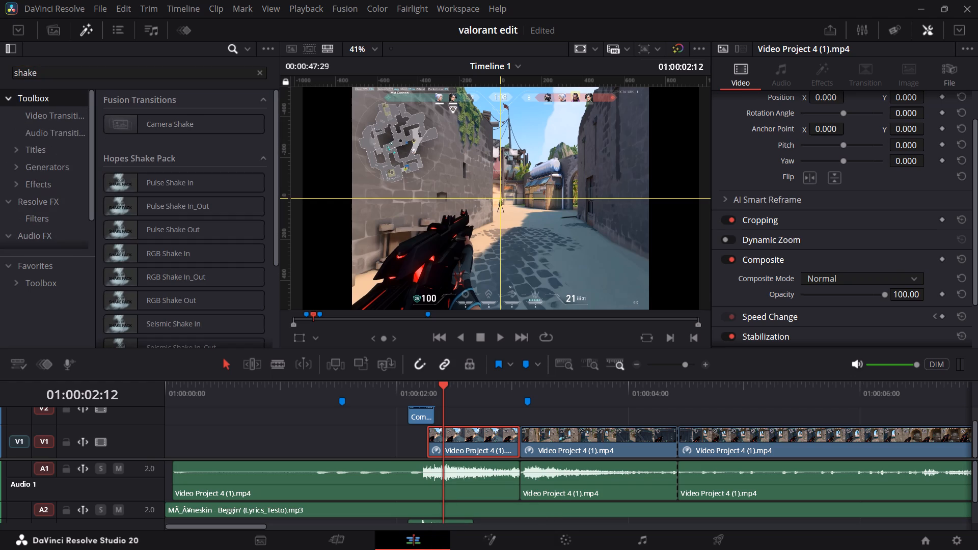
left_click_drag(187, 229, 504, 457)
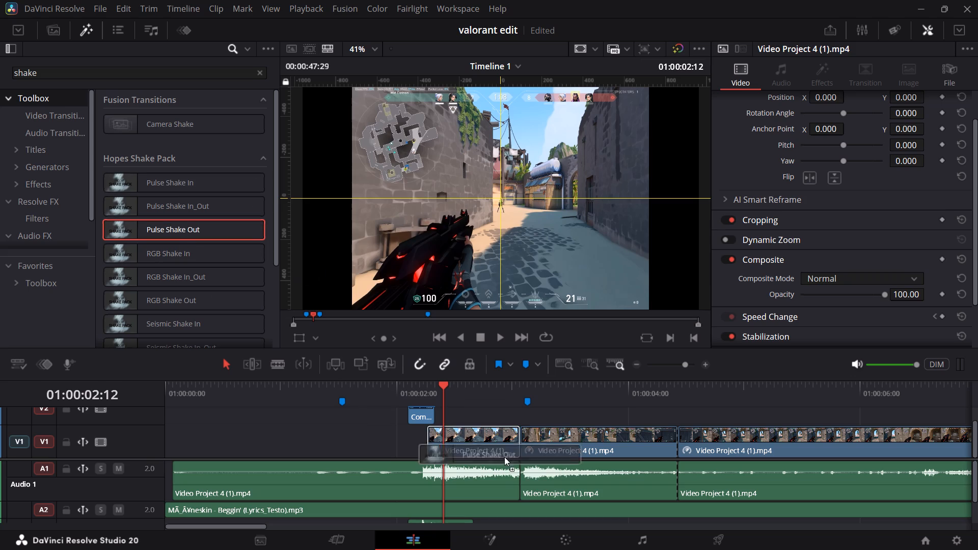
left_click_drag(504, 457, 470, 449)
Set Pulse Shake Out's X + Y Strength to 0.181.
left_click_drag(934, 270, 926, 274)
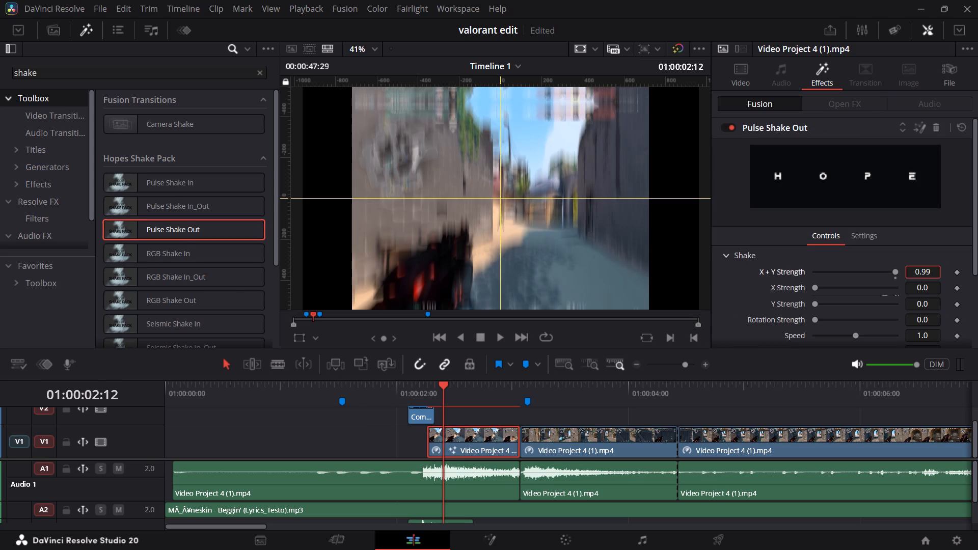
left_click_drag(926, 274, 361, 258)
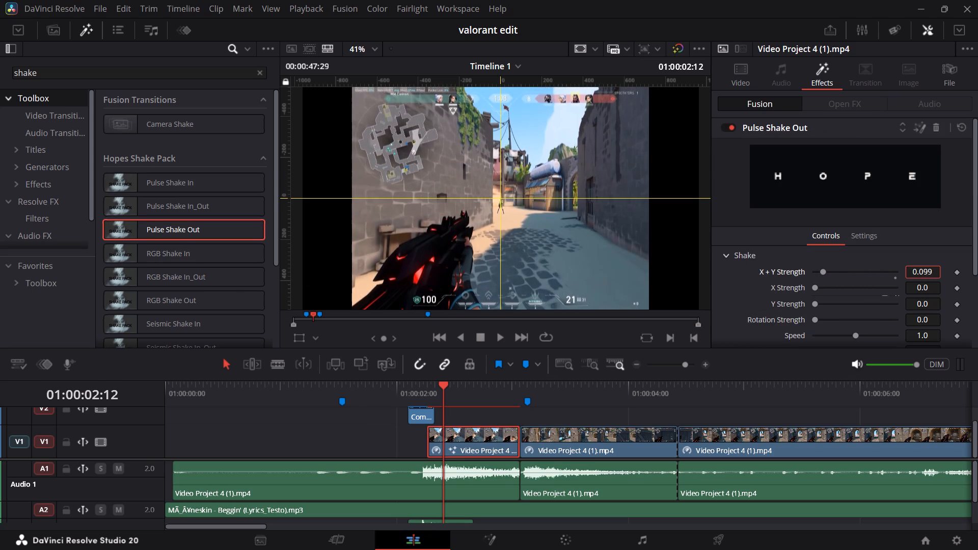
left_click_drag(361, 258, 412, 256)
Play the first V1 gameplay clip from its start and scrub back through it to review the shake.
left_click_drag(449, 392, 439, 388)
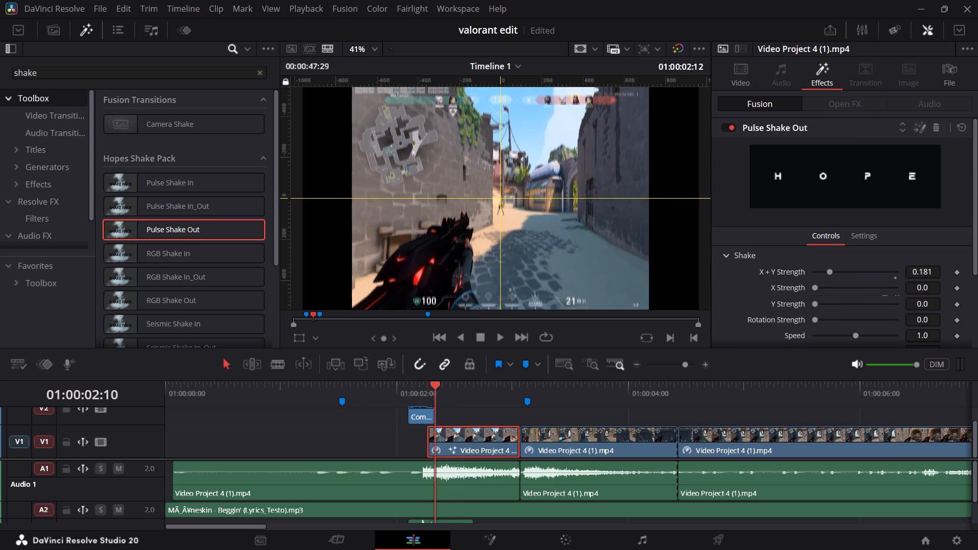
left_click_drag(439, 388, 421, 391)
key("space")
key("space")
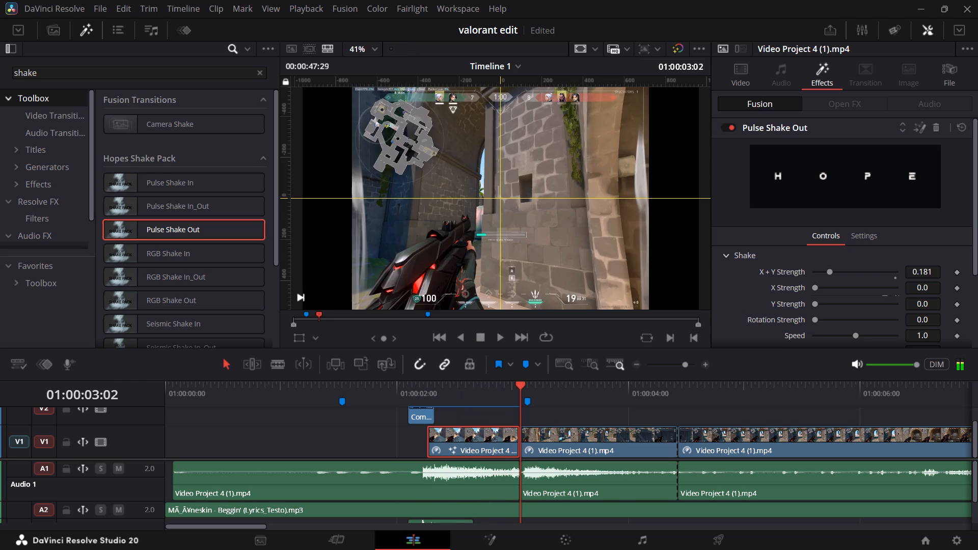
left_click_drag(514, 396, 485, 392)
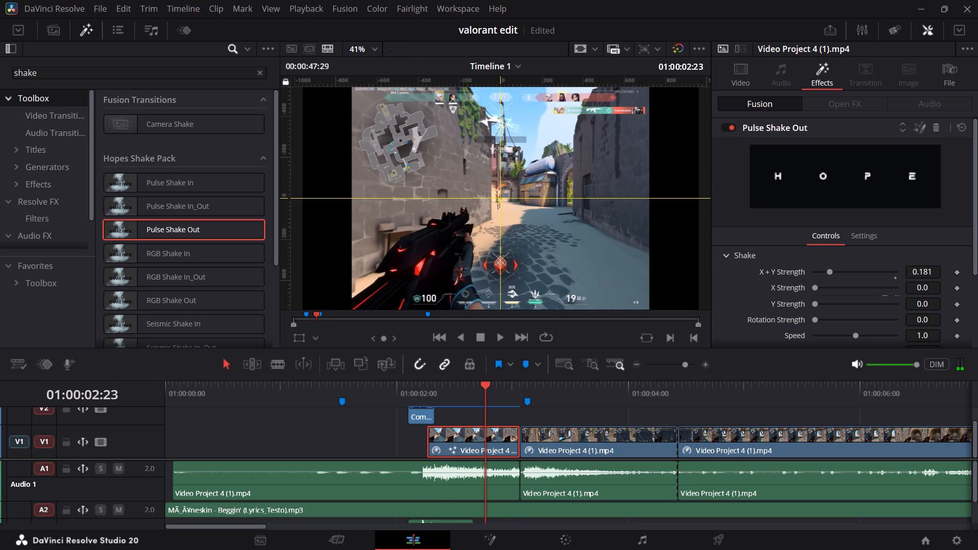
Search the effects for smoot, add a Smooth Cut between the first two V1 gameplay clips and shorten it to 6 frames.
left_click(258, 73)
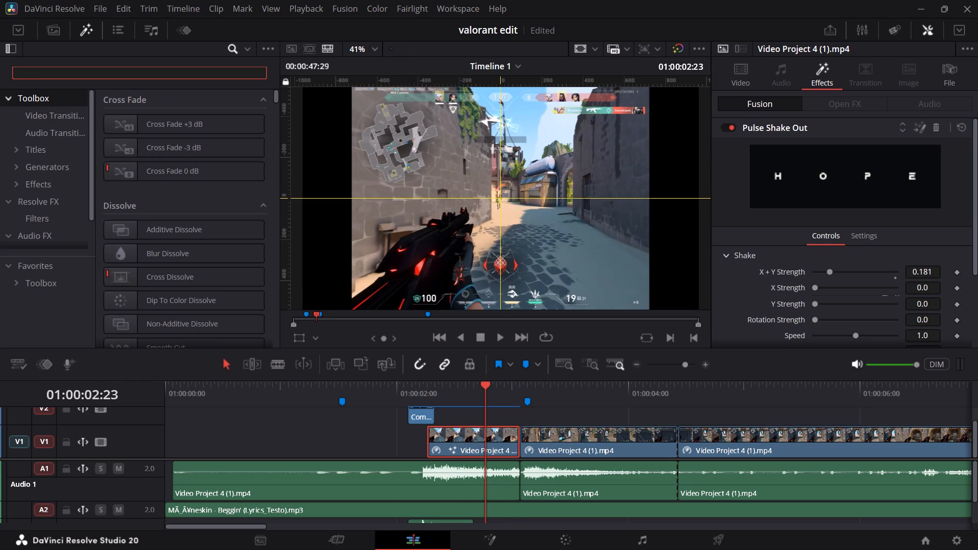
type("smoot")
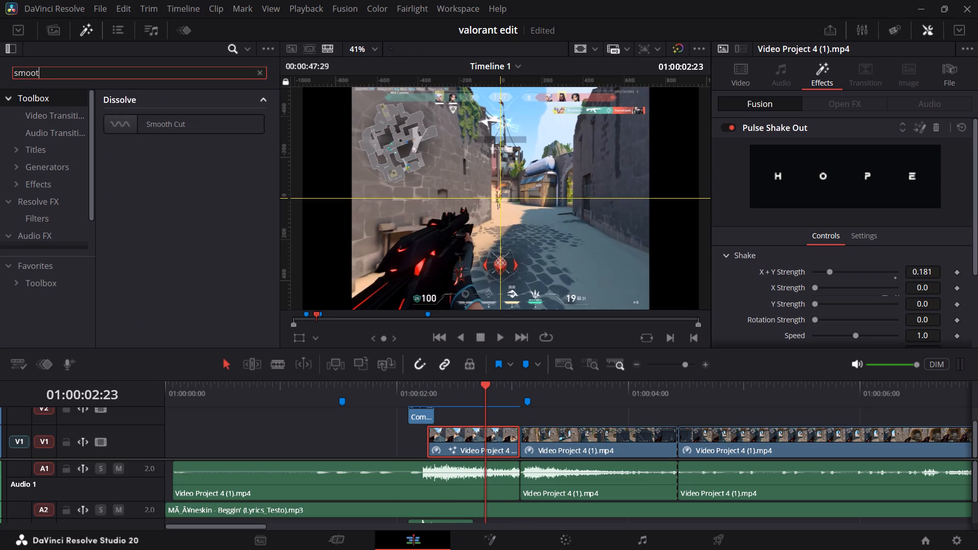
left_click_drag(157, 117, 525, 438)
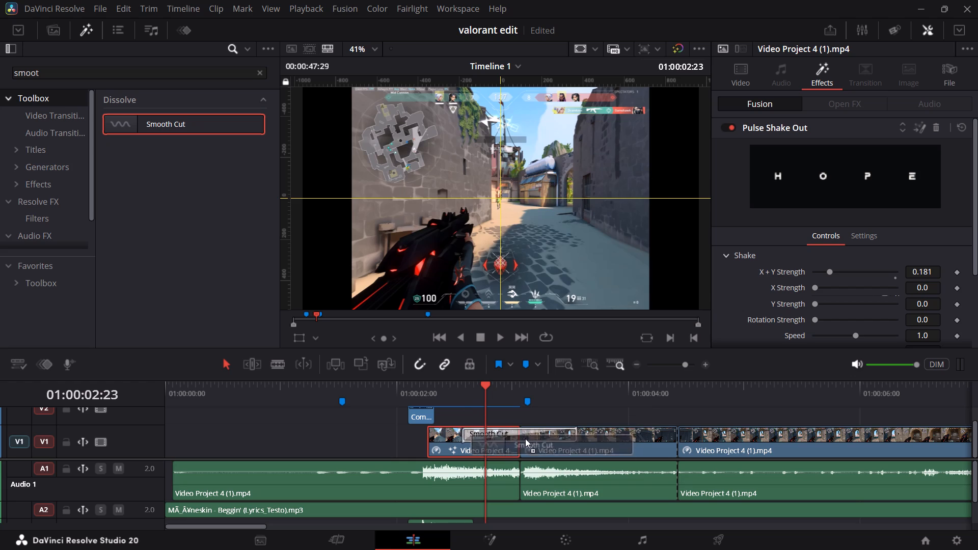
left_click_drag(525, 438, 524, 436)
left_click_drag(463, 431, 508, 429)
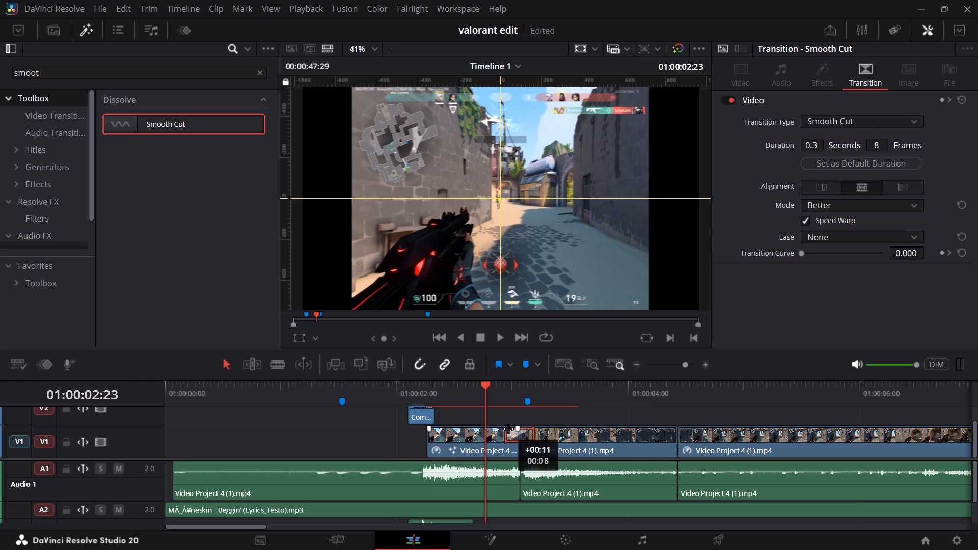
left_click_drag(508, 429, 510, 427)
Play repeatedly through the cut between the first two V1 gameplay clips to review the Smooth Cut transition.
key("space")
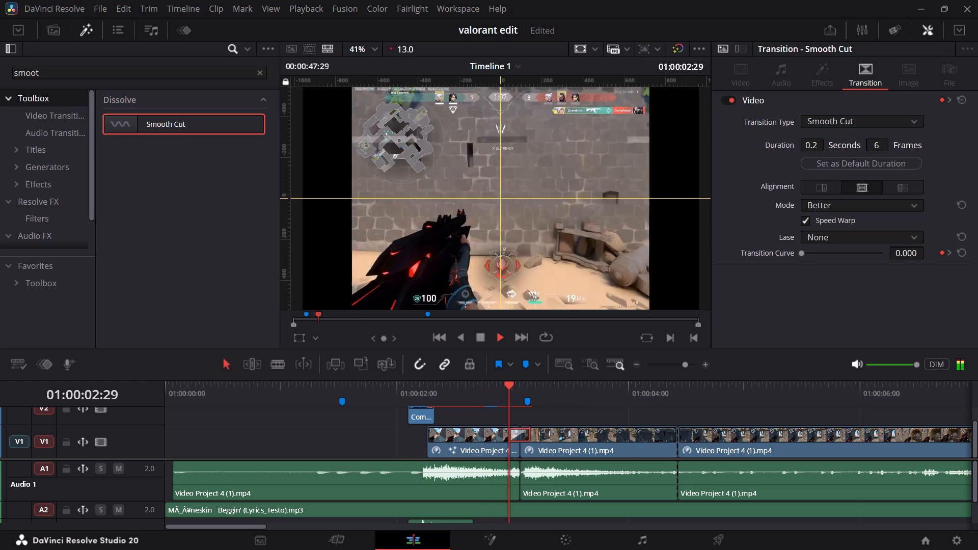
key("space")
left_click_drag(531, 384, 428, 391)
key("space")
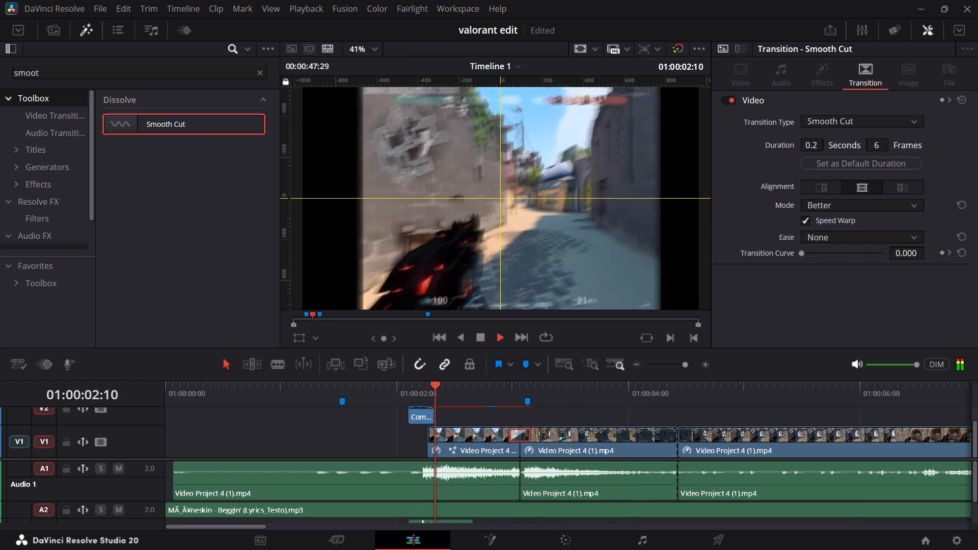
key("space")
left_click_drag(518, 390, 482, 396)
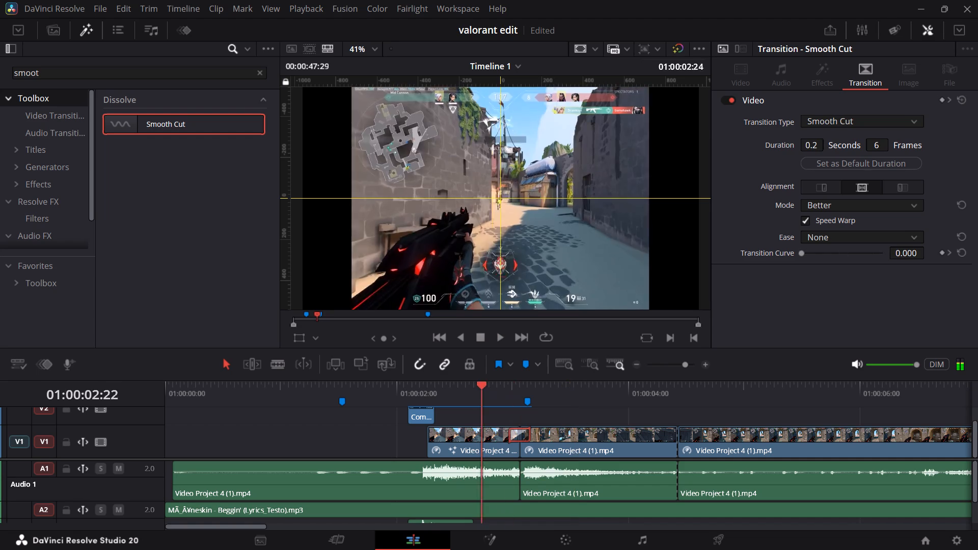
left_click_drag(482, 396, 474, 396)
key("space")
key("space")
left_click_drag(544, 391, 532, 390)
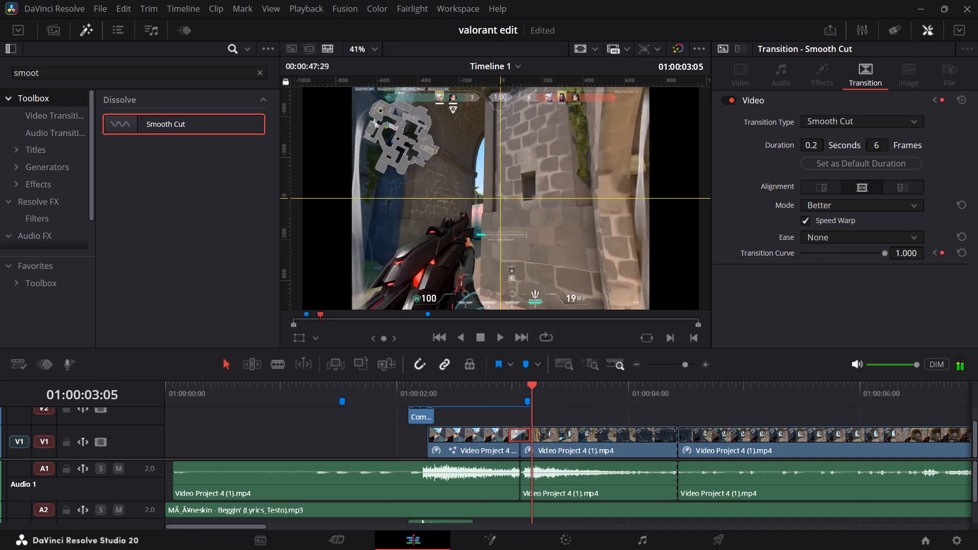
left_click_drag(532, 390, 479, 392)
key("space")
key("space")
left_click_drag(532, 385, 475, 393)
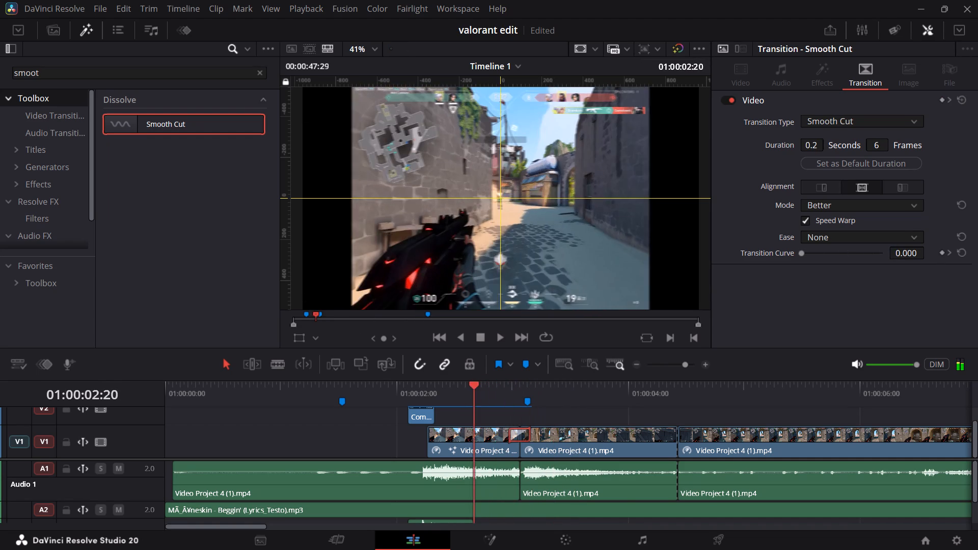
left_click_drag(475, 393, 473, 393)
key("space")
key("space")
left_click_drag(531, 387, 531, 387)
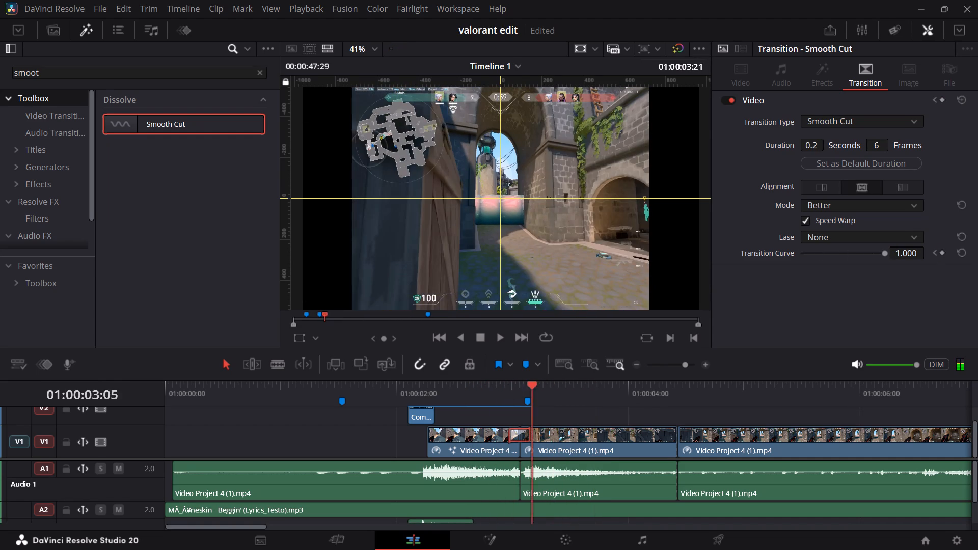
left_click_drag(531, 387, 490, 394)
key("space")
key("space")
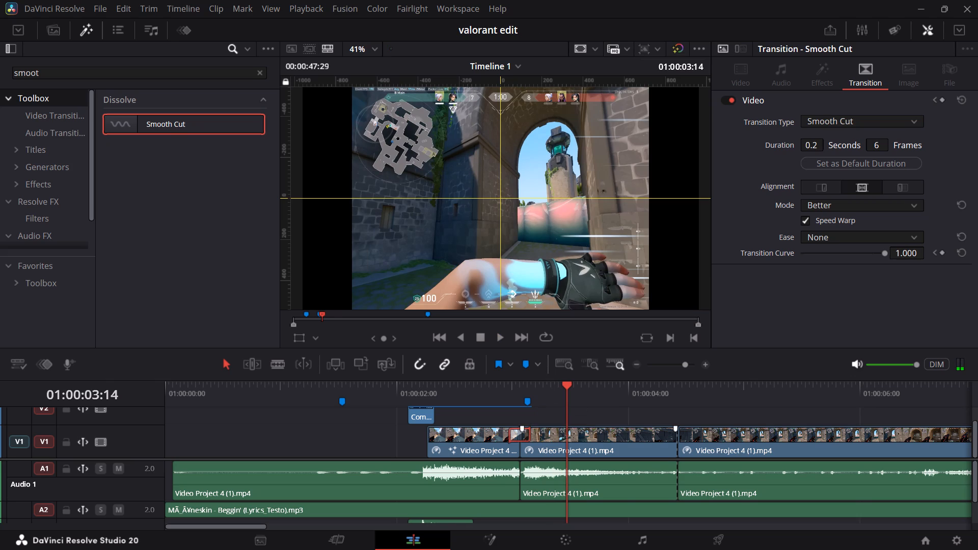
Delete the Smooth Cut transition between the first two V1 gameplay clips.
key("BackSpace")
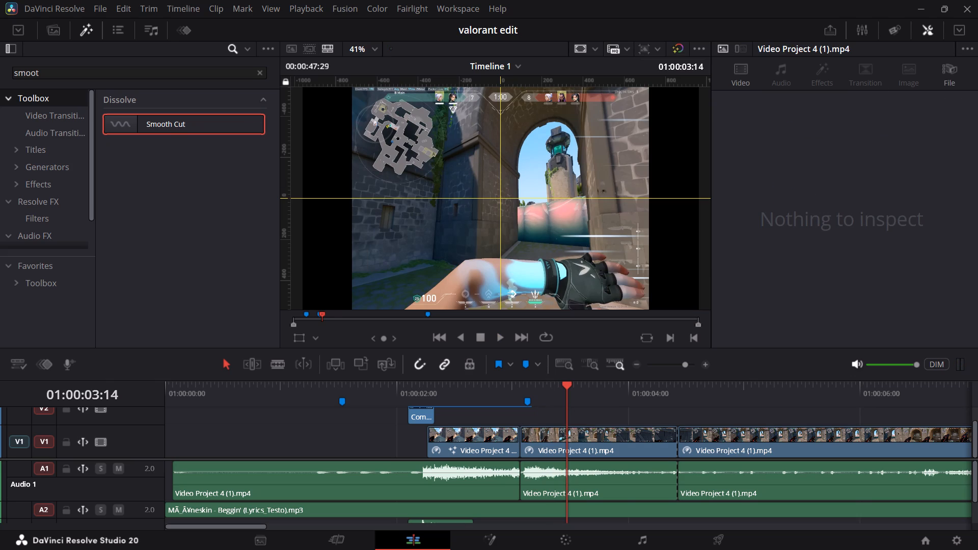
Clear the effects search and add an Adjustment Clip from the favorites to V2 near the cut between the first two gameplay clips.
left_click(258, 68)
left_click(258, 73)
left_click(53, 118)
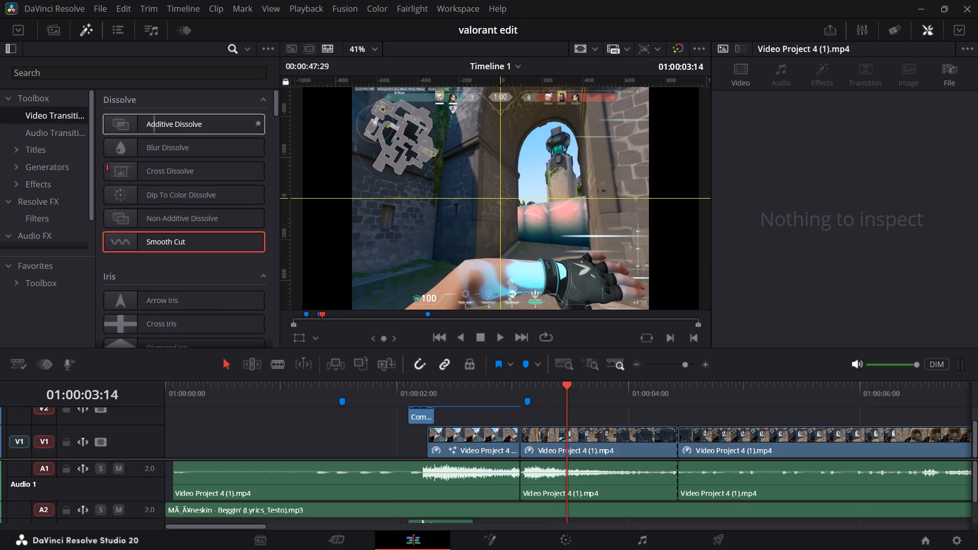
left_click_drag(557, 393, 500, 390)
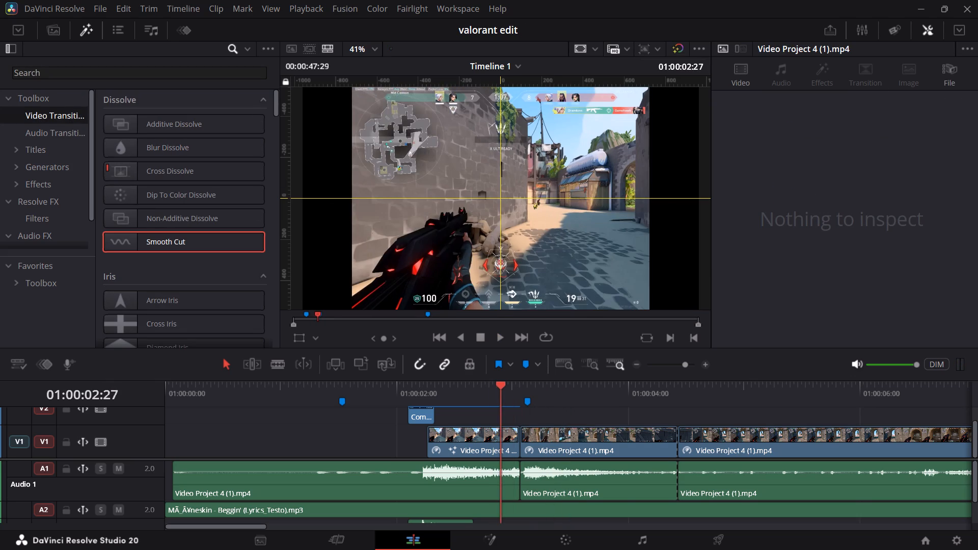
left_click_drag(500, 390, 501, 390)
scroll(290, 431, "up", 3)
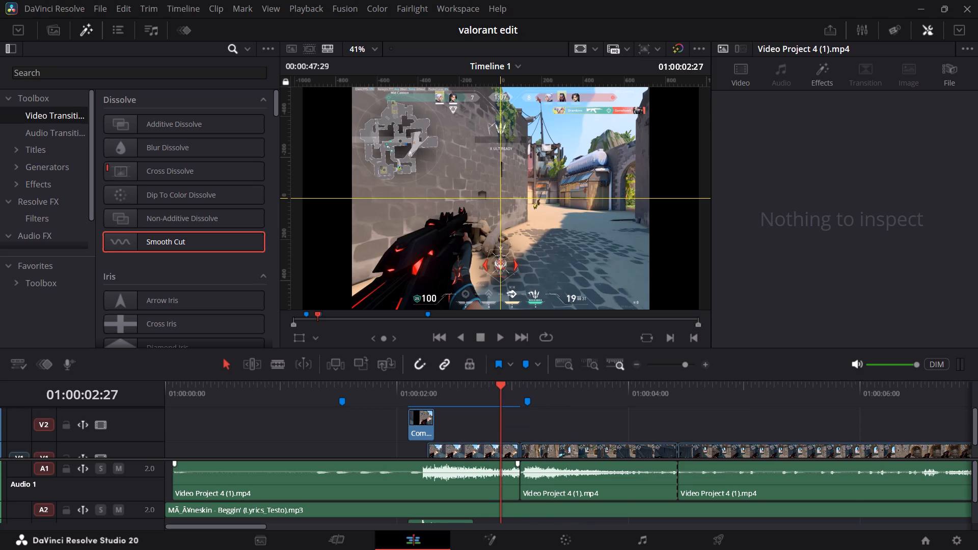
left_click(29, 265)
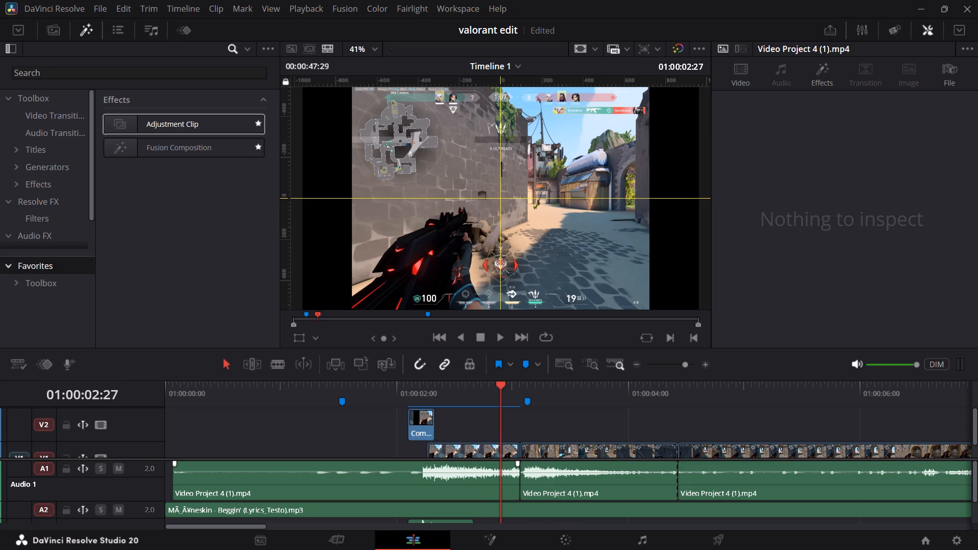
left_click_drag(169, 120, 512, 438)
Trim and position the V2 Adjustment Clip over the gameplay cut, starting at 01:00:02:27 and lasting 10 frames.
left_click_drag(520, 430, 583, 429)
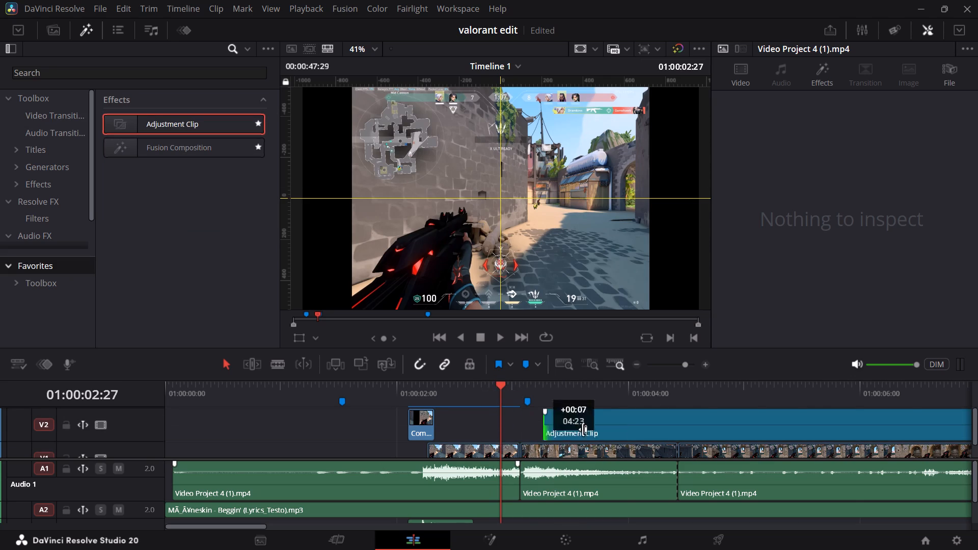
left_click_drag(583, 429, 914, 429)
left_click_drag(925, 424, 514, 419)
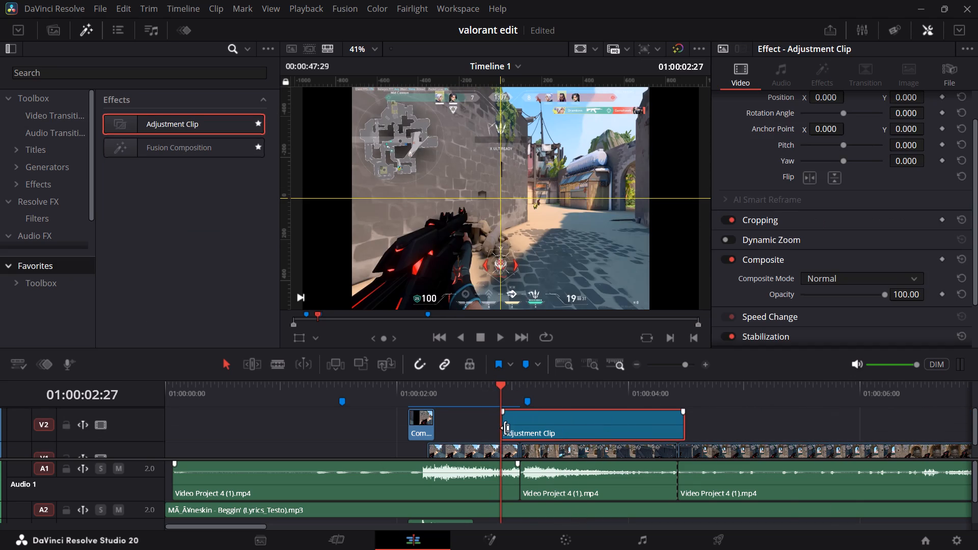
left_click_drag(505, 428, 602, 428)
left_click_drag(629, 428, 508, 430)
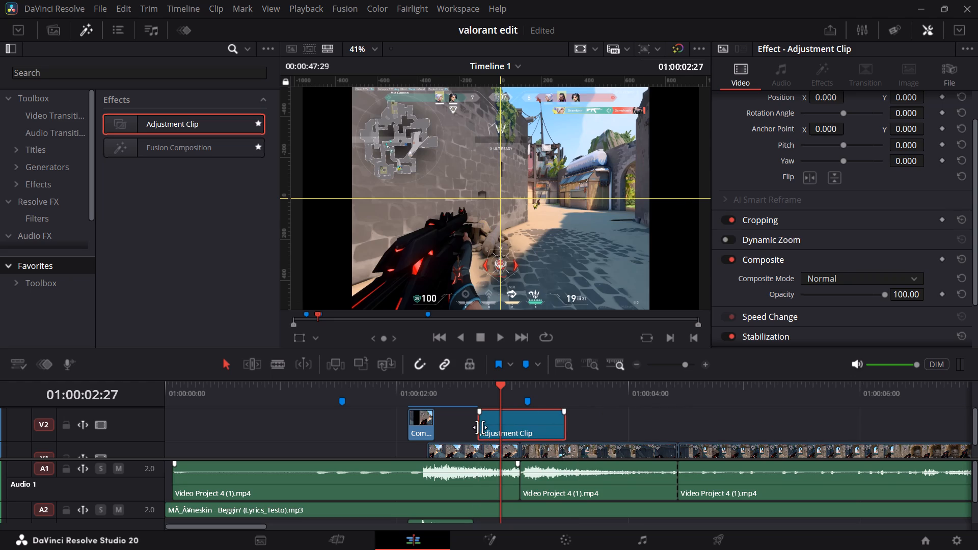
left_click_drag(480, 427, 519, 427)
left_click_drag(551, 426, 525, 426)
left_click(571, 416)
left_click_drag(544, 426, 536, 426)
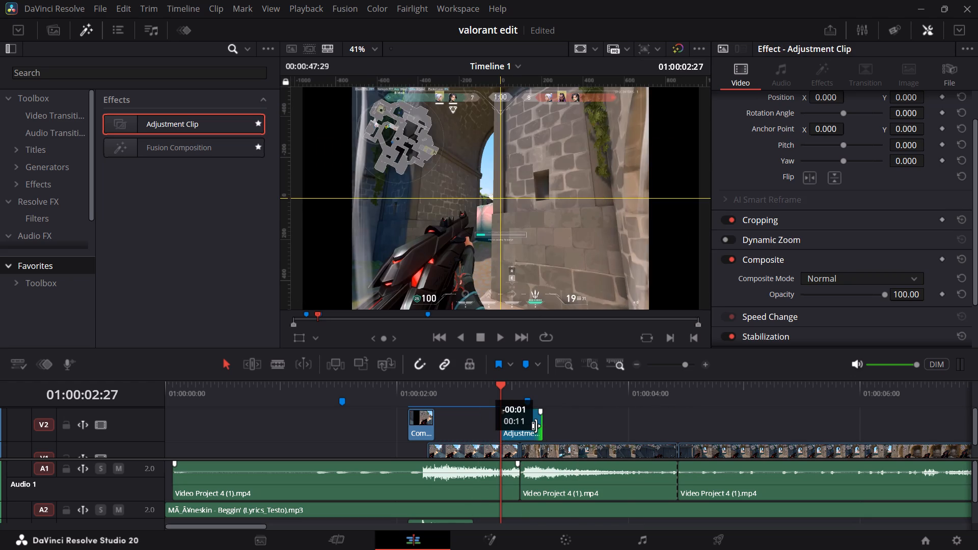
left_click_drag(536, 426, 535, 426)
left_click(527, 423)
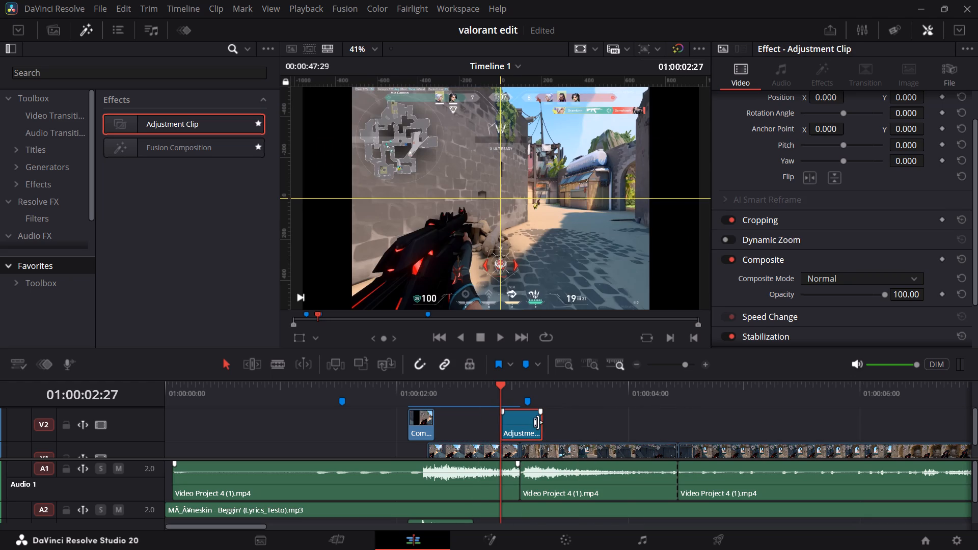
left_click_drag(544, 428, 536, 428)
left_click(574, 421)
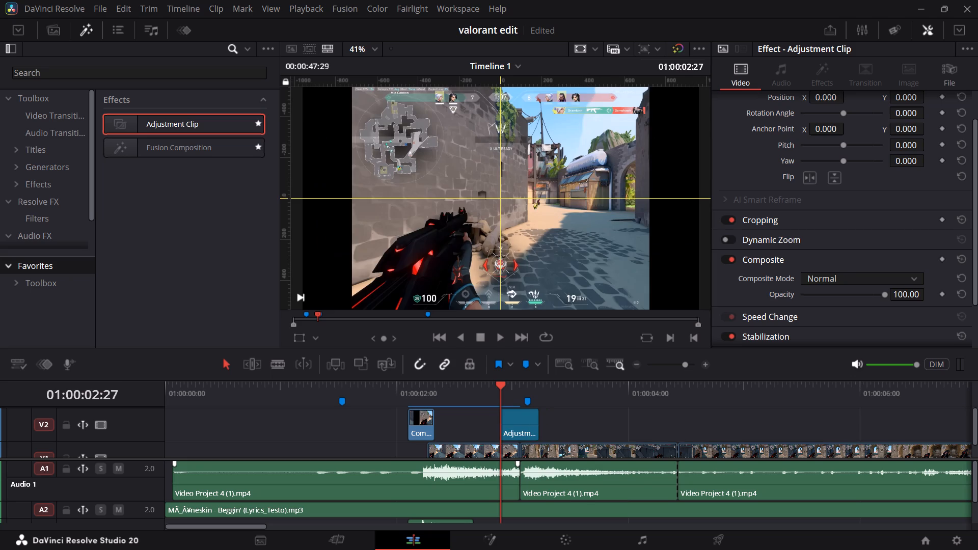
Play repeatedly through the cut beneath the Adjustment Clip to check its timing against the music.
left_click_drag(502, 378, 516, 379)
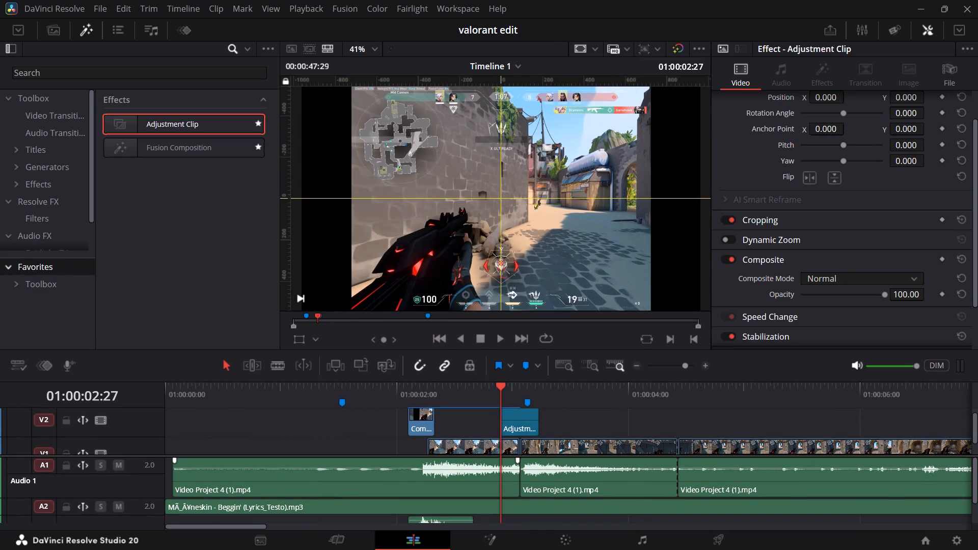
left_click_drag(507, 389, 480, 390)
key("space")
key("space")
left_click_drag(517, 389, 498, 390)
key("space")
key("space")
key("space")
left_click_drag(516, 389, 498, 391)
key("space")
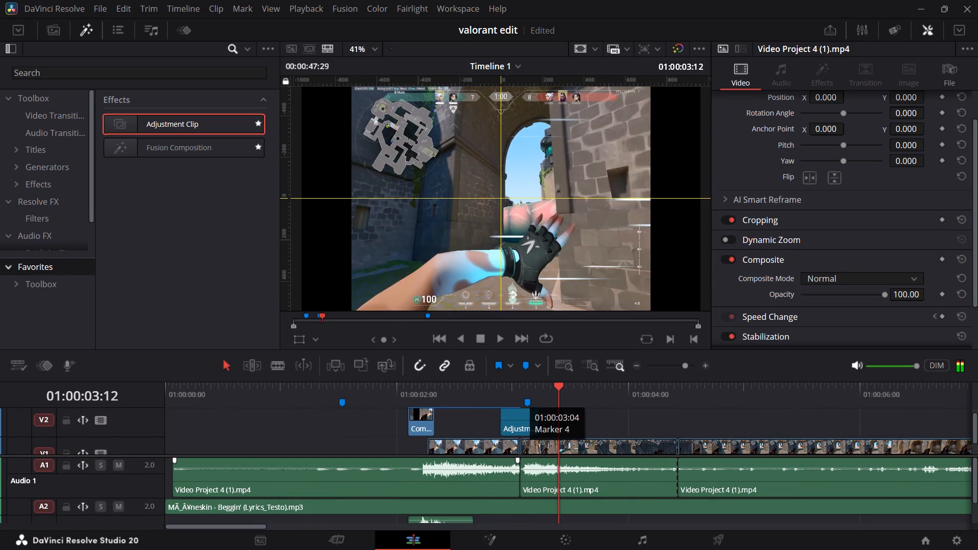
left_click_drag(530, 393, 505, 389)
Open the Adjustment Clip in Fusion and add a Transform node midway between MediaIn1 and MediaOut1, spacing the nodes apart.
left_click(521, 425)
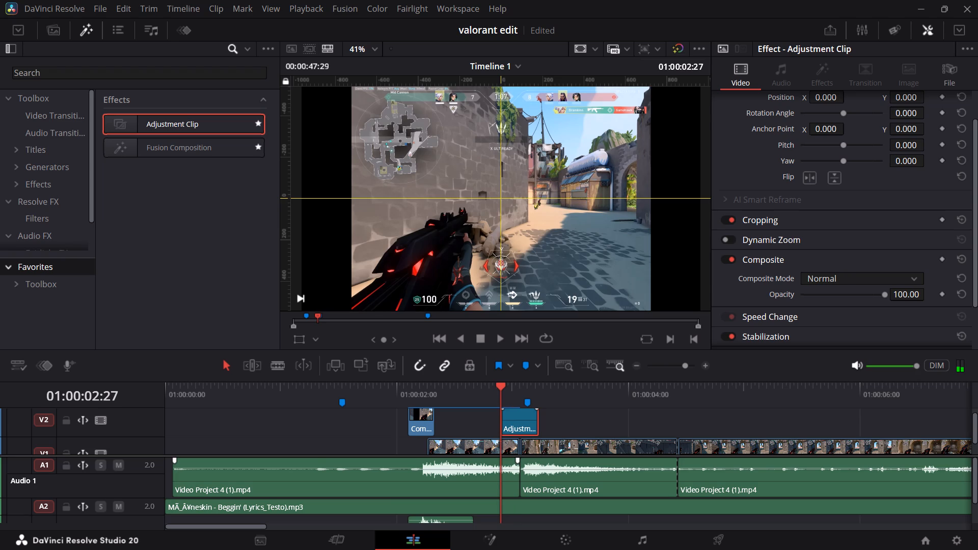
left_click(519, 391)
left_click(493, 536)
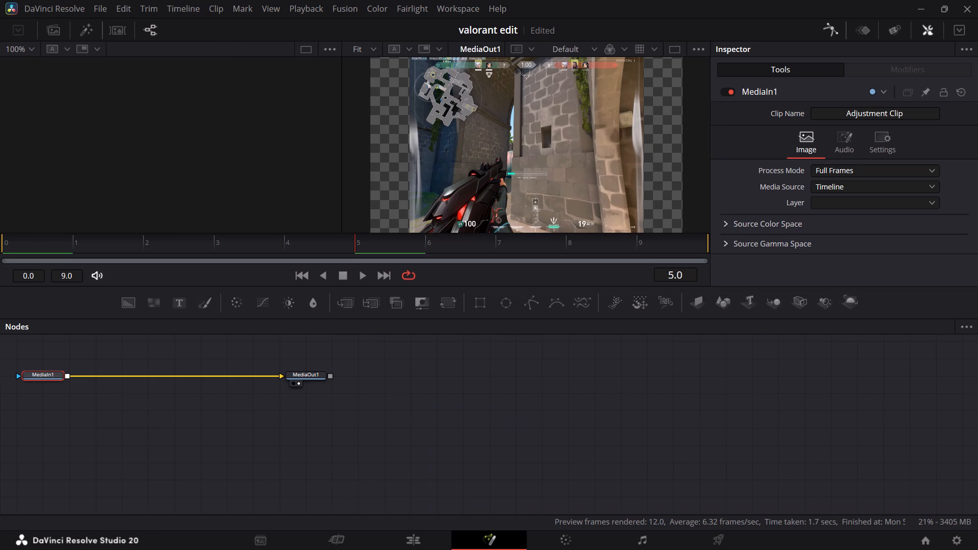
left_click_drag(32, 352, 305, 404)
left_click_drag(312, 375, 461, 398)
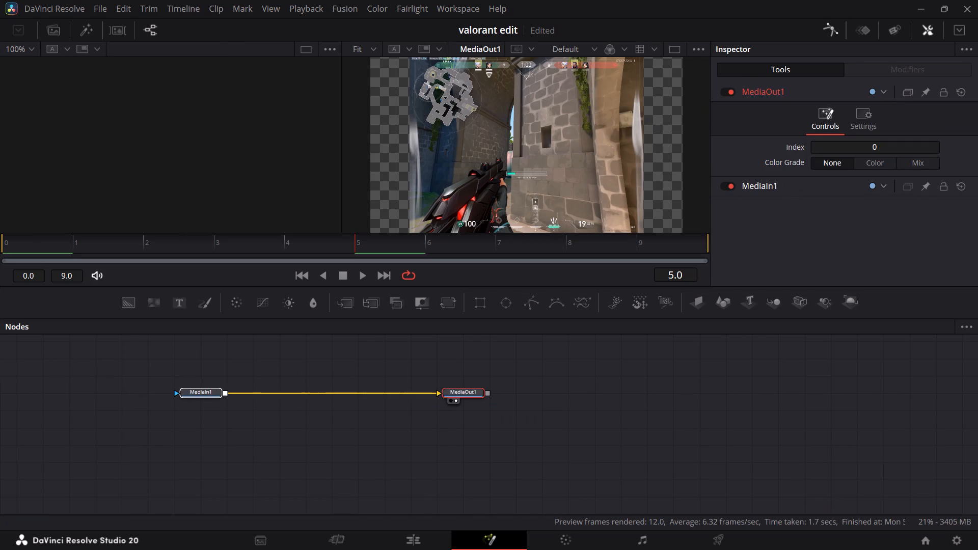
left_click(392, 345)
left_click(203, 392)
left_click(445, 303)
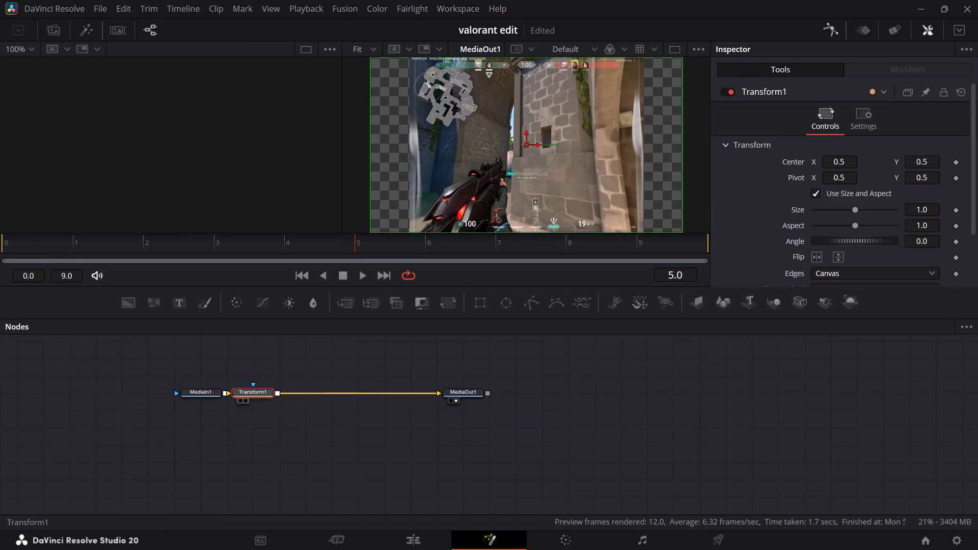
left_click_drag(255, 392, 339, 398)
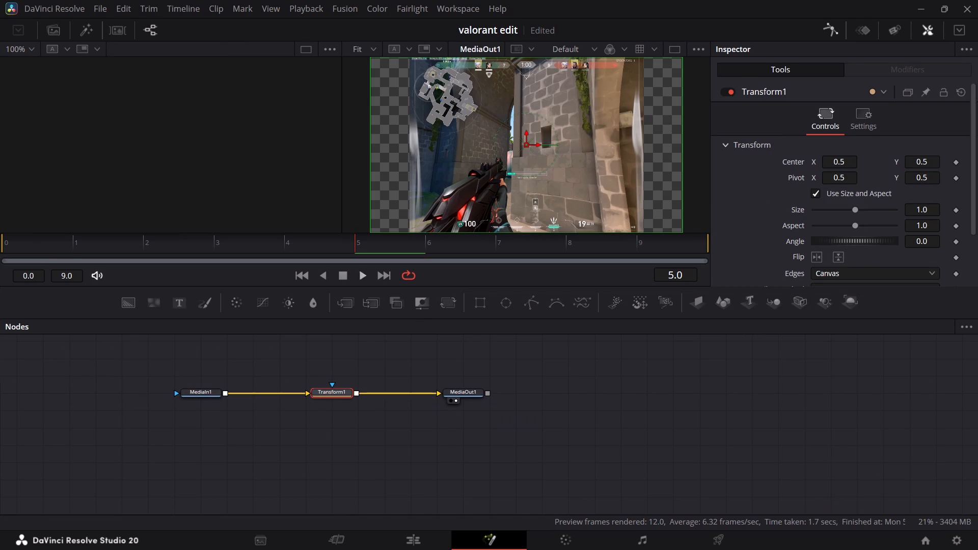
Locate the first frame after the cut and set a Transform1 Center keyframe of 0.5, 0.5 at frame 5.
left_click_drag(347, 239, 295, 239)
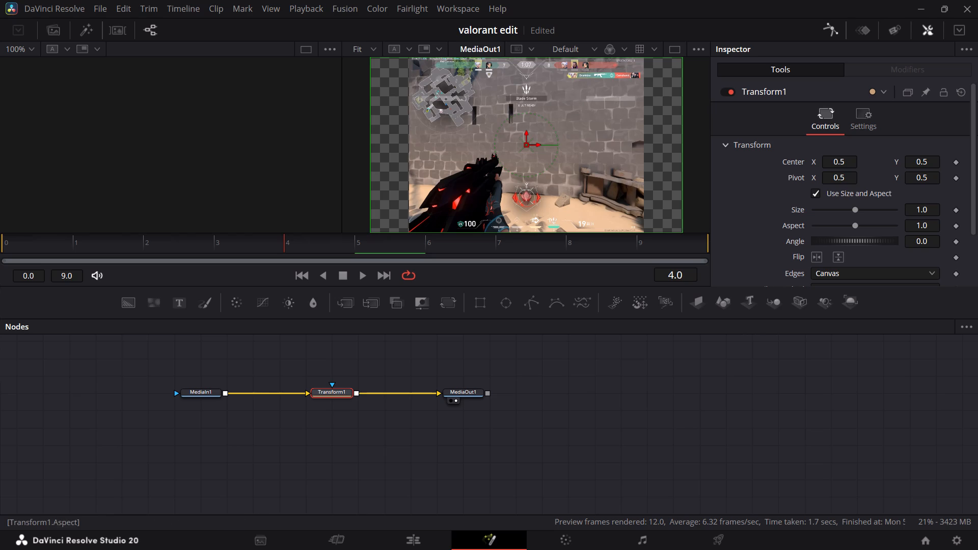
left_click_drag(339, 237, 388, 242)
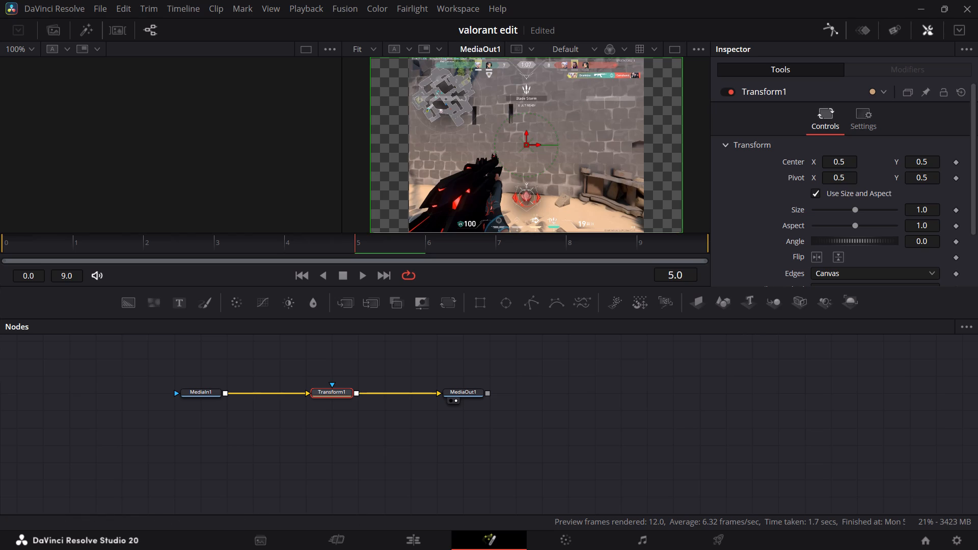
left_click_drag(388, 242, 371, 244)
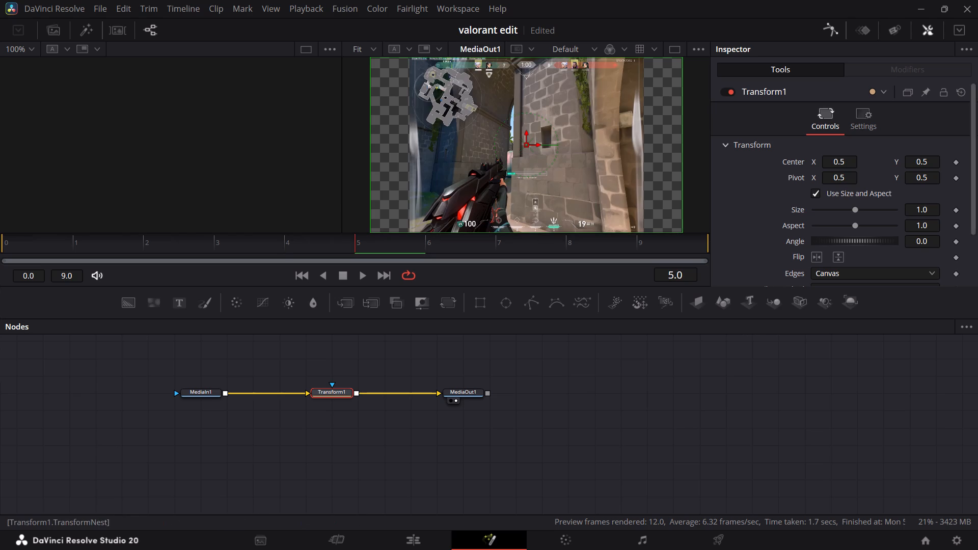
left_click(951, 163)
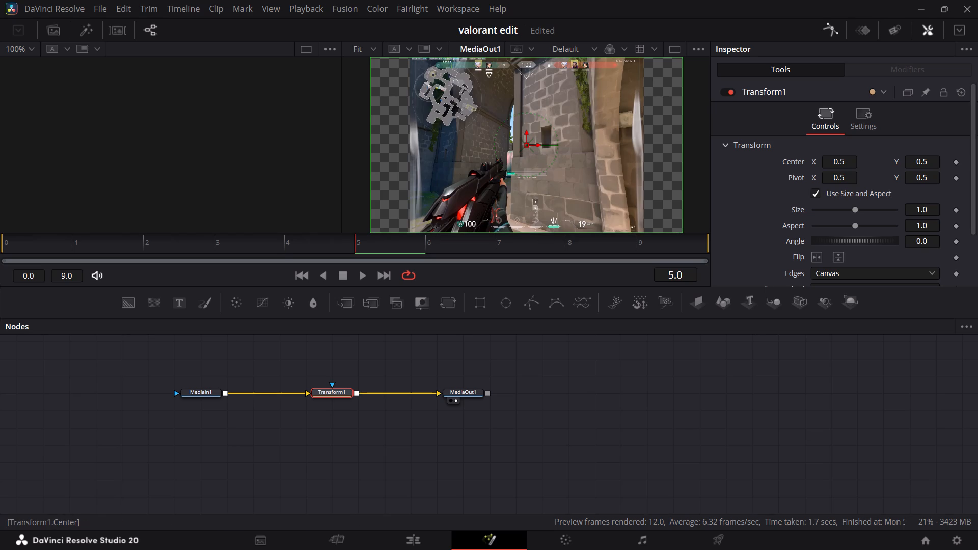
left_click(956, 166)
left_click(956, 163)
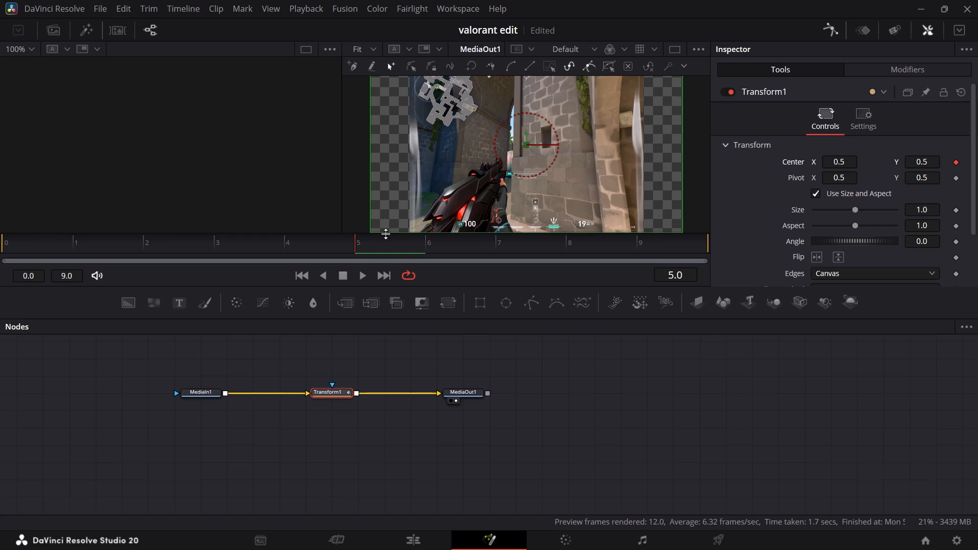
Add Transform1 Center keyframes of 0.5, 0.5 at frames 4, 9 and 0.
left_click_drag(345, 243, 291, 243)
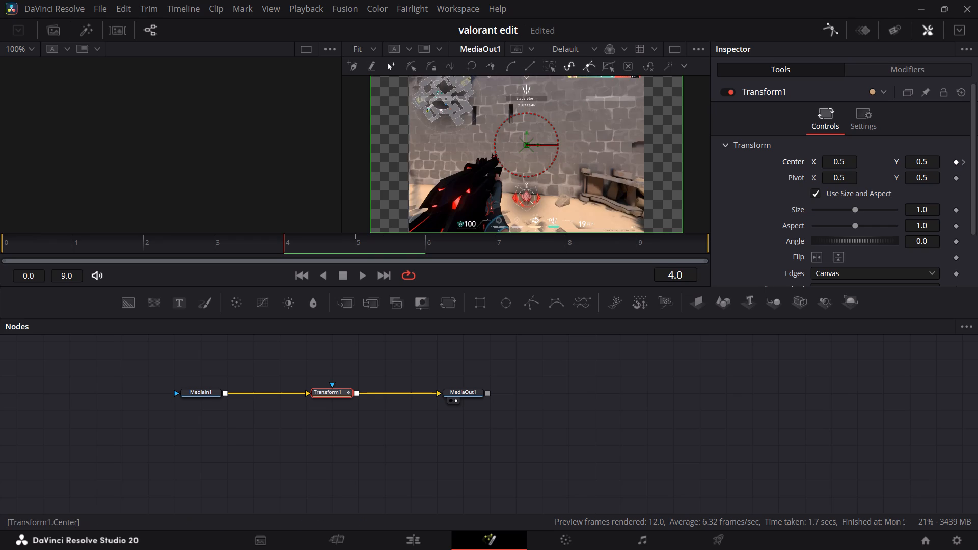
left_click(957, 161)
left_click_drag(439, 240, 753, 236)
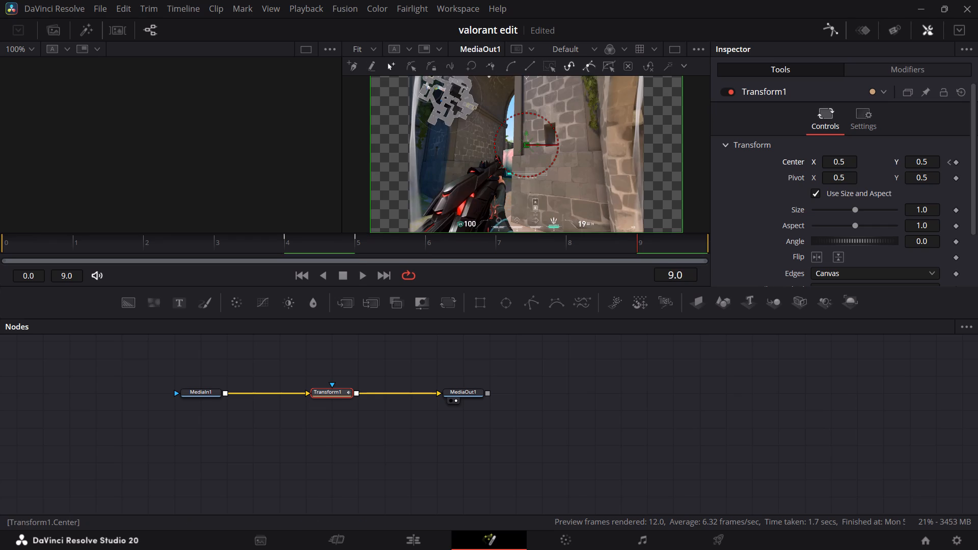
left_click(955, 163)
left_click_drag(632, 241, 0, 246)
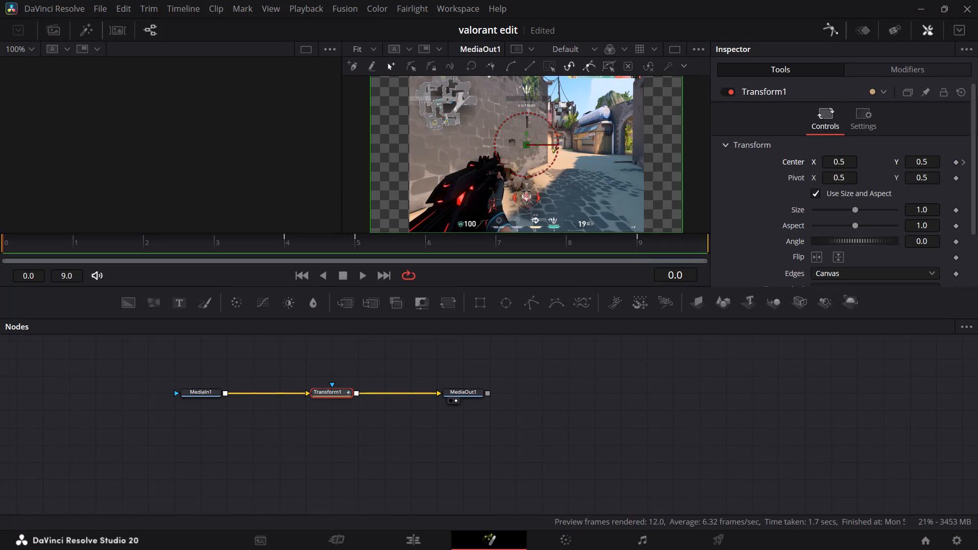
left_click(956, 164)
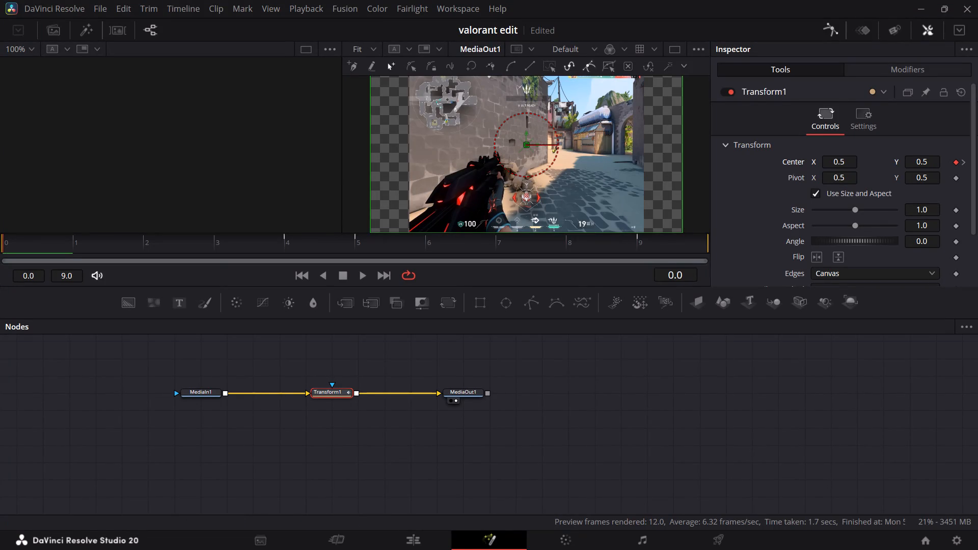
At frame 4, set the Transform1 Center X keyframe to 0.126 to shift the image sideways before the cut.
left_click_drag(212, 242, 294, 240)
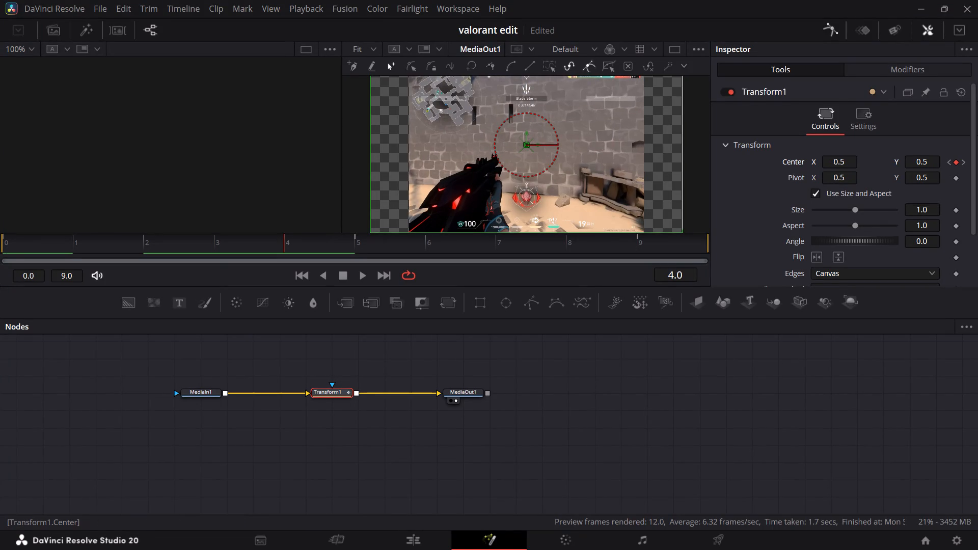
left_click_drag(848, 164, 621, 141)
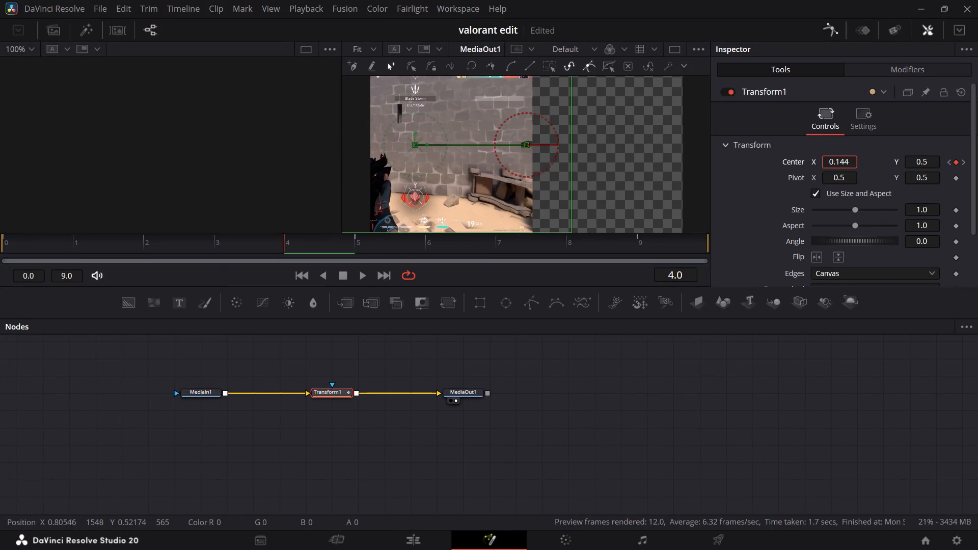
left_click_drag(621, 141, 609, 141)
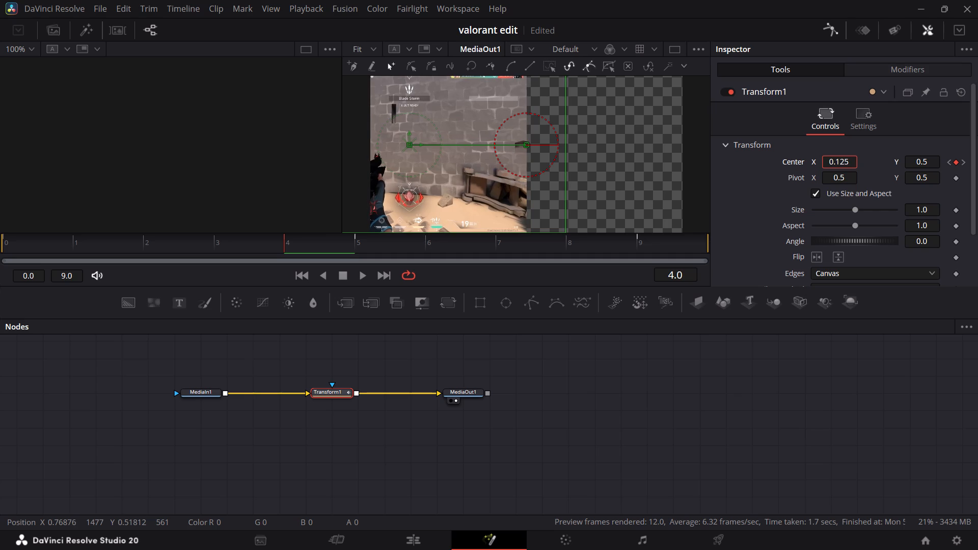
left_click_drag(609, 141, 798, 135)
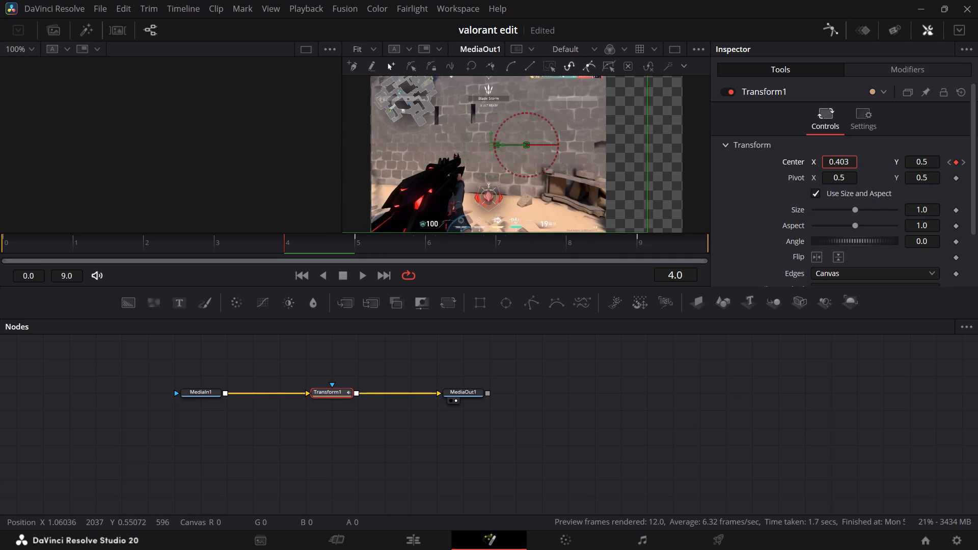
left_click_drag(798, 135, 642, 129)
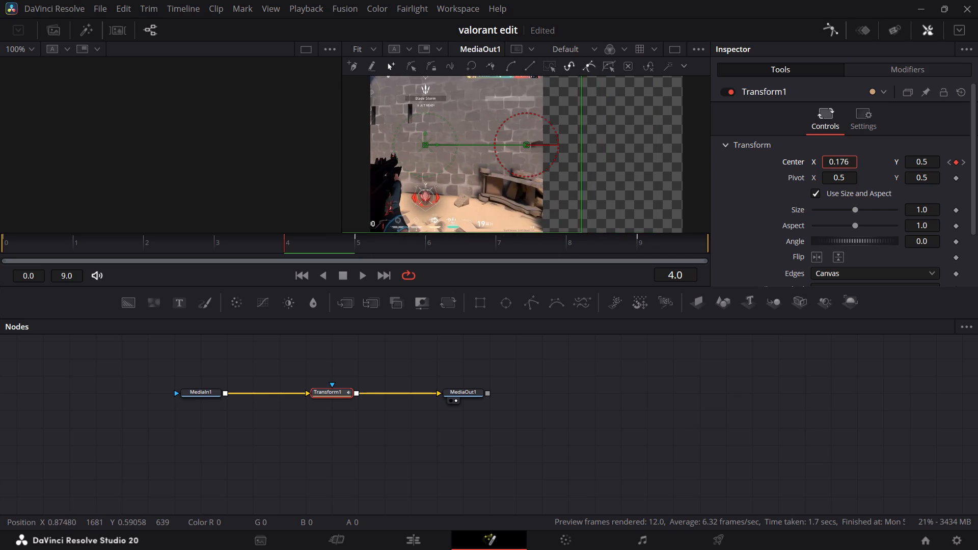
left_click_drag(642, 129, 609, 128)
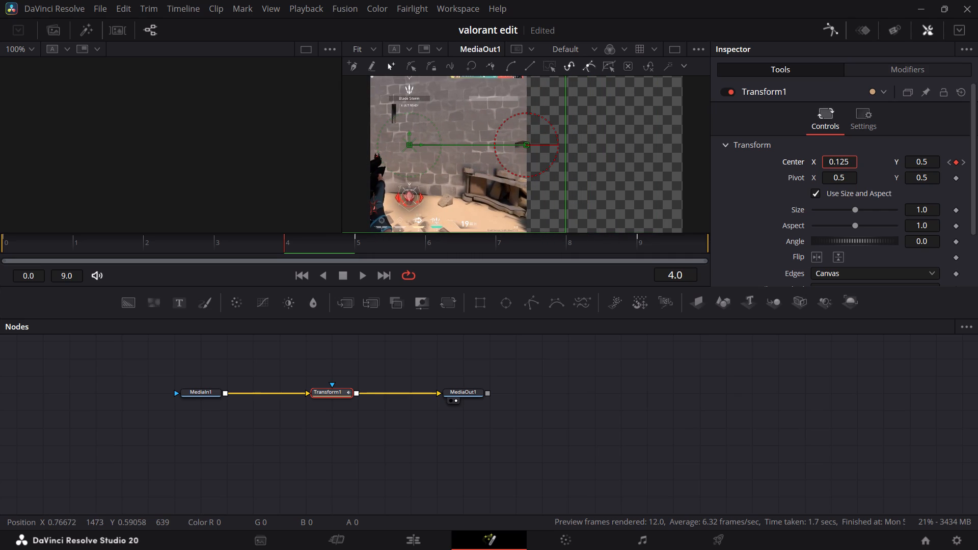
left_click_drag(609, 128, 610, 130)
scroll(553, 164, "down", 5)
scroll(552, 164, "up", 6)
scroll(552, 164, "down", 1)
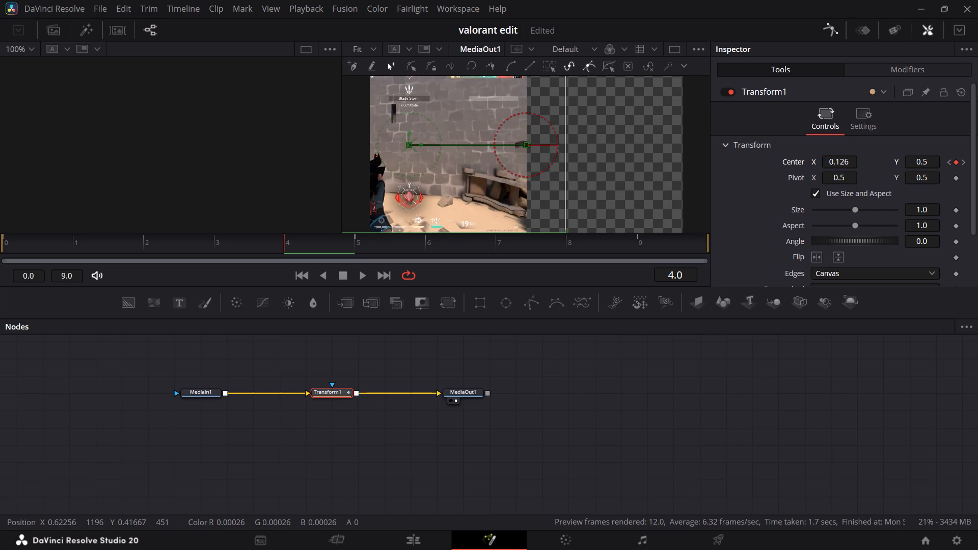
Scrub back and forth between frames 0 and 4 to examine the sideways slide of the image.
left_click_drag(288, 241, 310, 242)
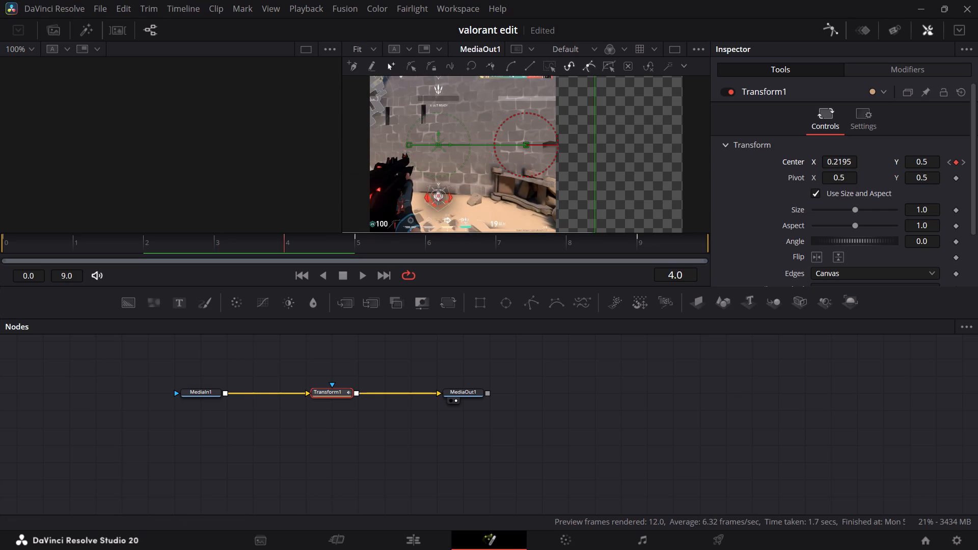
left_click_drag(310, 242, 216, 255)
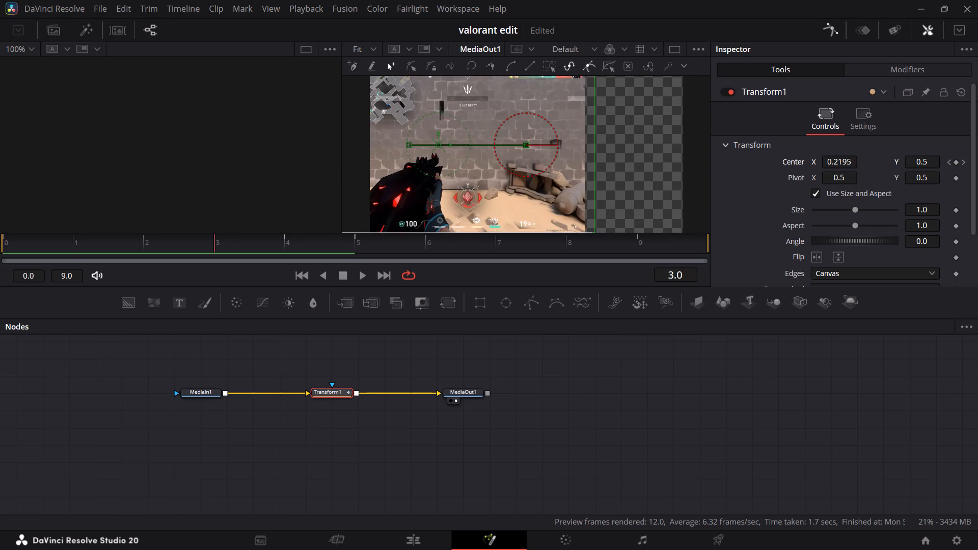
left_click_drag(216, 255, 14, 250)
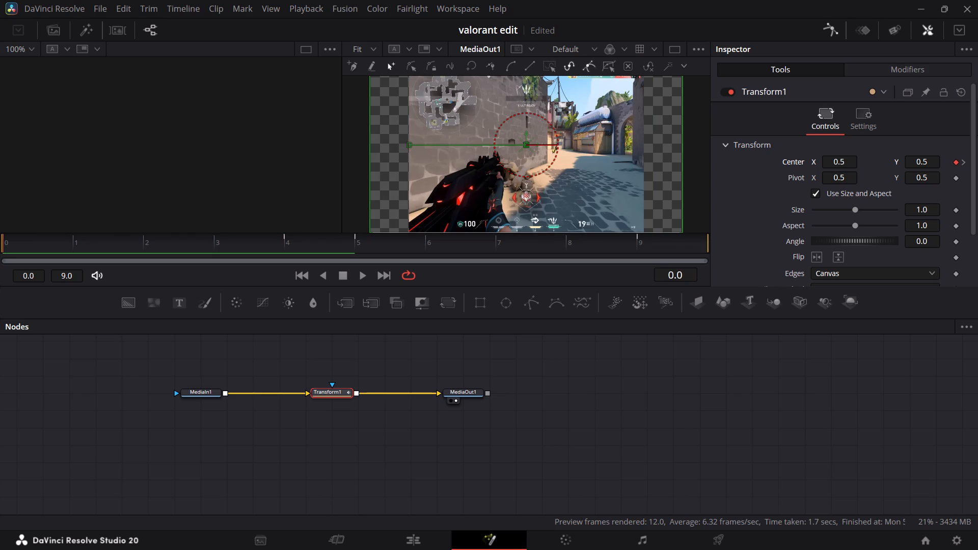
left_click_drag(8, 244, 291, 246)
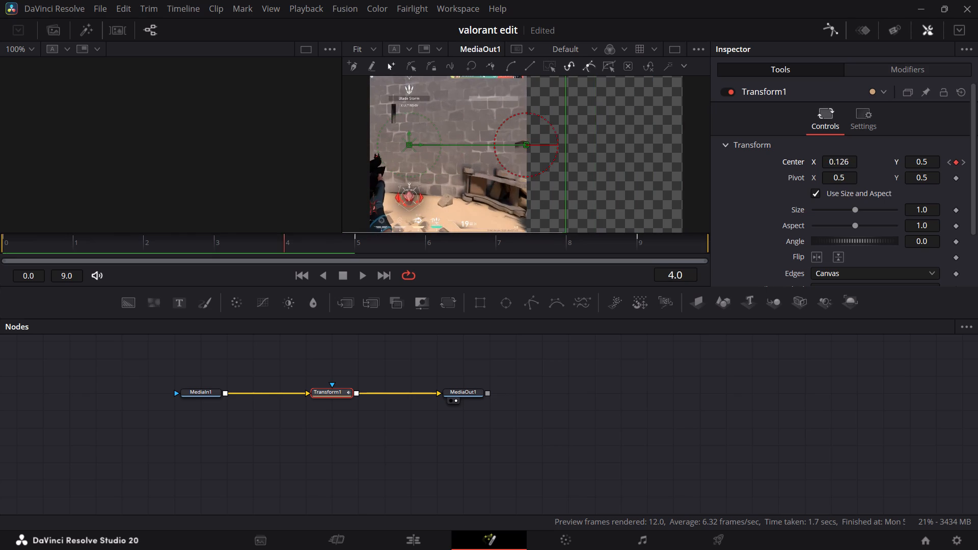
left_click_drag(291, 246, 165, 243)
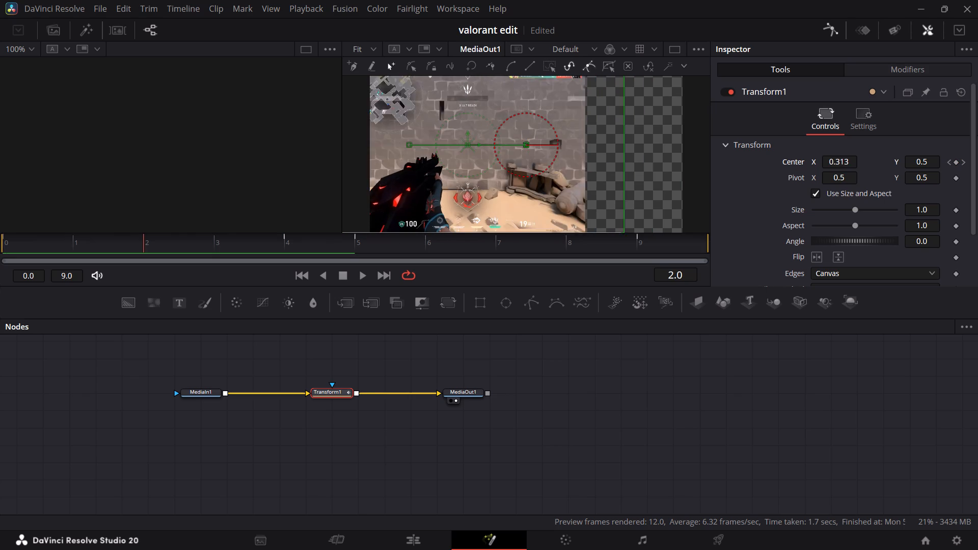
left_click_drag(165, 243, 0, 246)
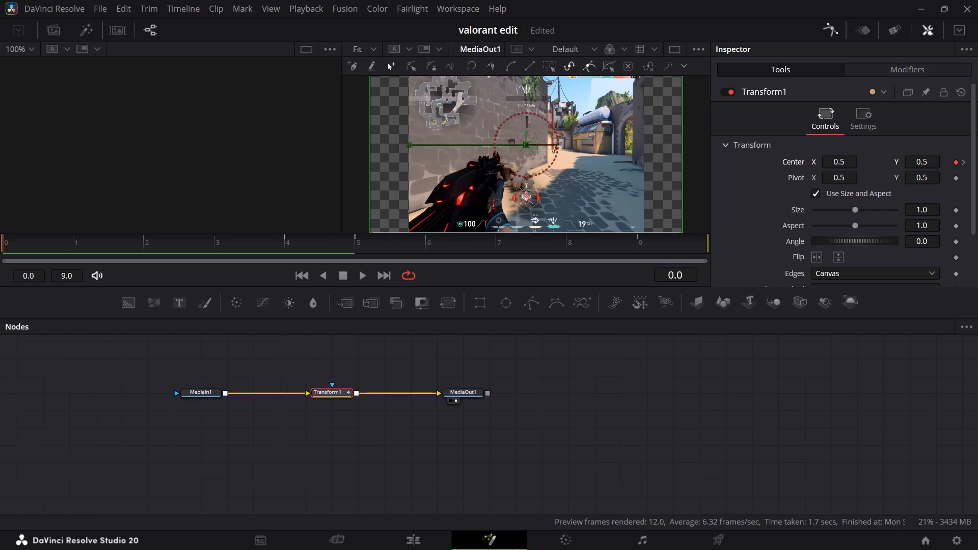
left_click_drag(0, 246, 305, 246)
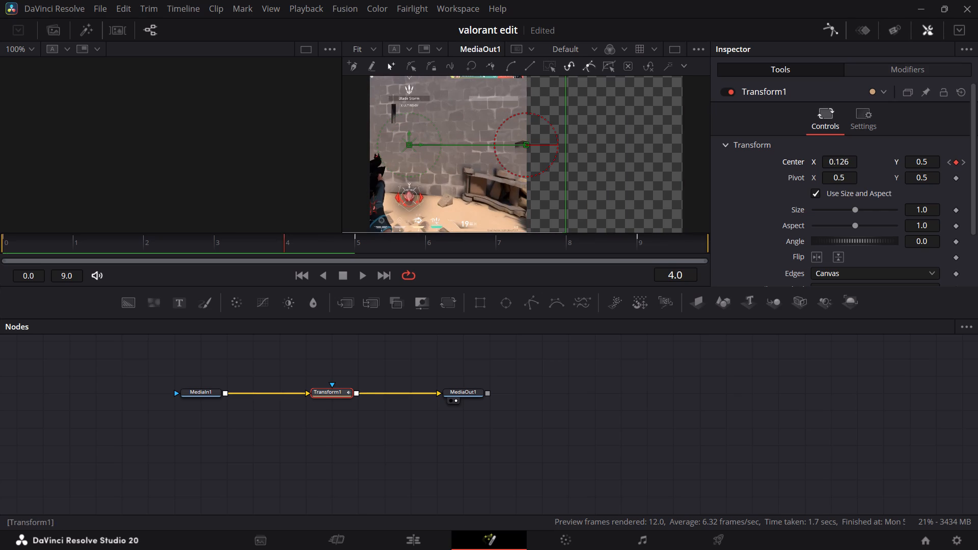
Try Wrap and Duplicate for Transform1's Edges at frame 4, and settle on Mirror.
scroll(870, 246, "down", 3)
left_click(845, 205)
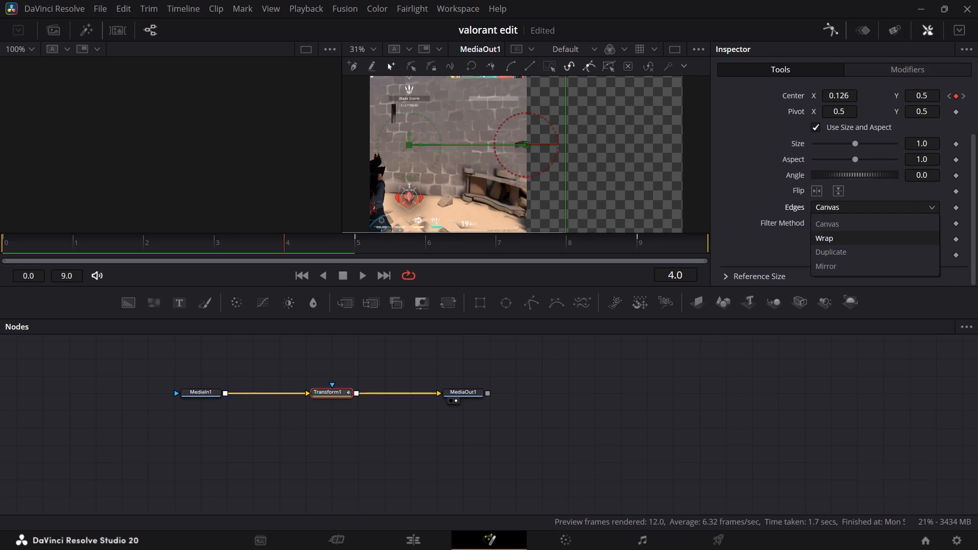
left_click(840, 239)
left_click(854, 209)
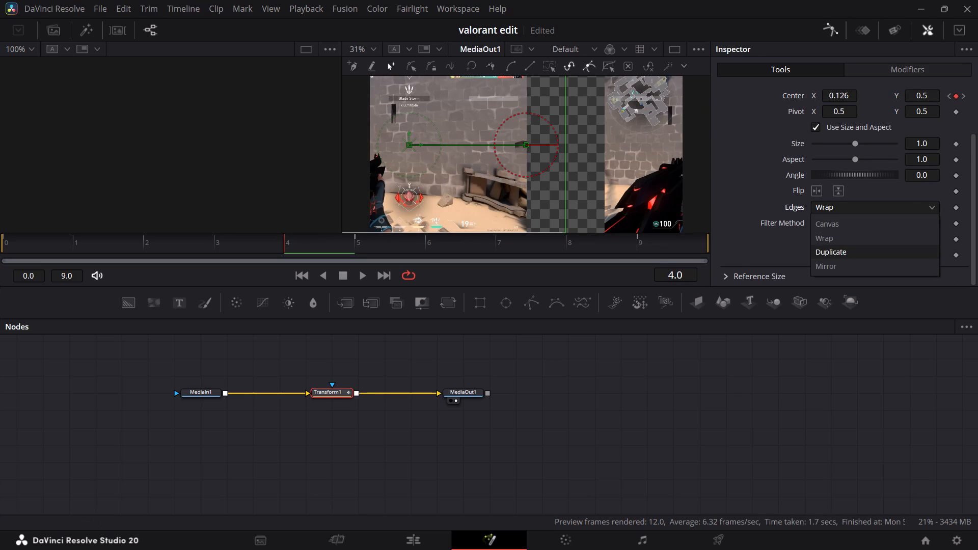
left_click(843, 255)
left_click(857, 206)
left_click(839, 270)
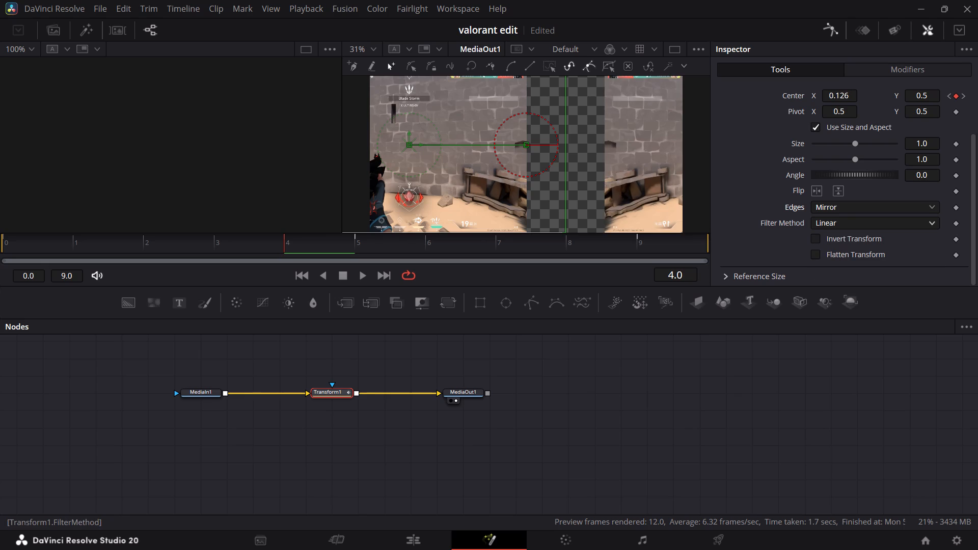
left_click(845, 227)
left_click(845, 227)
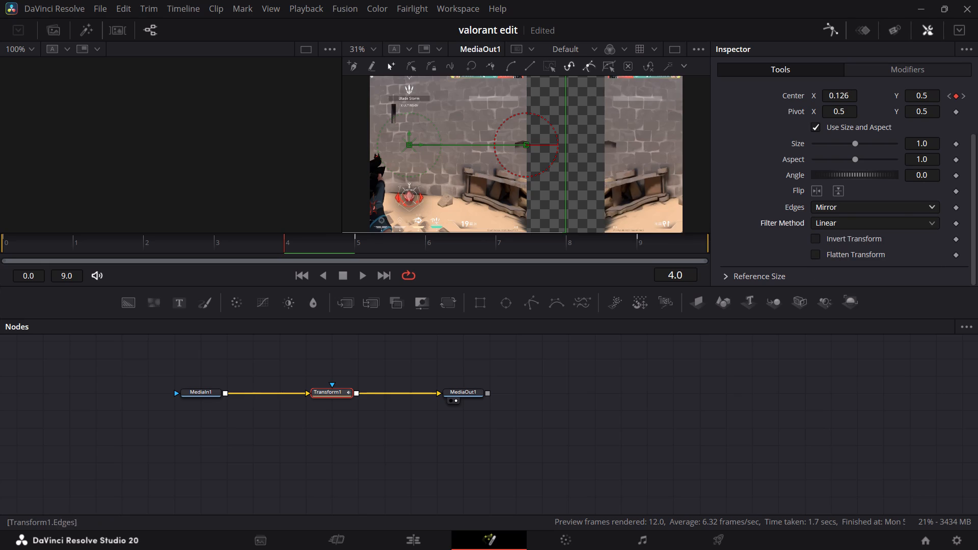
scroll(866, 244, "up", 2)
scroll(866, 244, "down", 3)
scroll(866, 244, "up", 4)
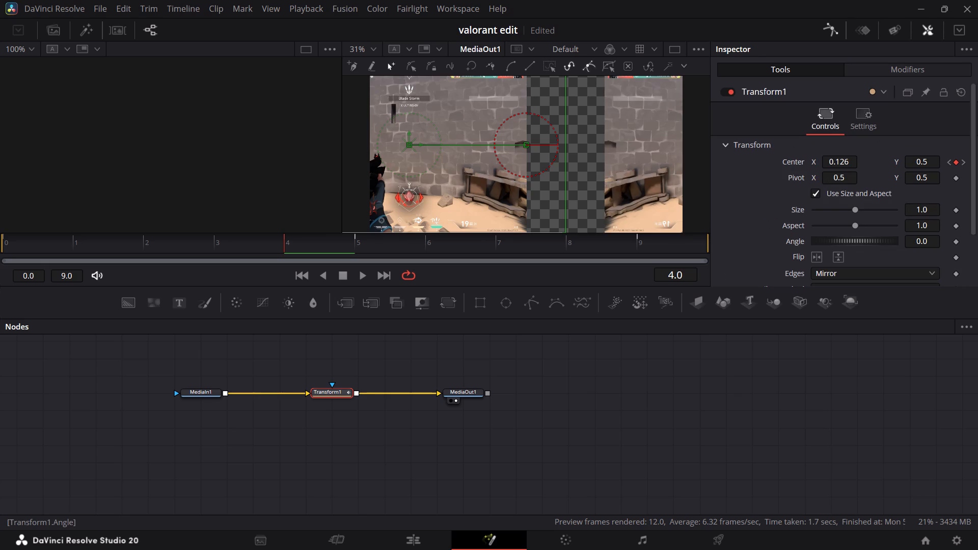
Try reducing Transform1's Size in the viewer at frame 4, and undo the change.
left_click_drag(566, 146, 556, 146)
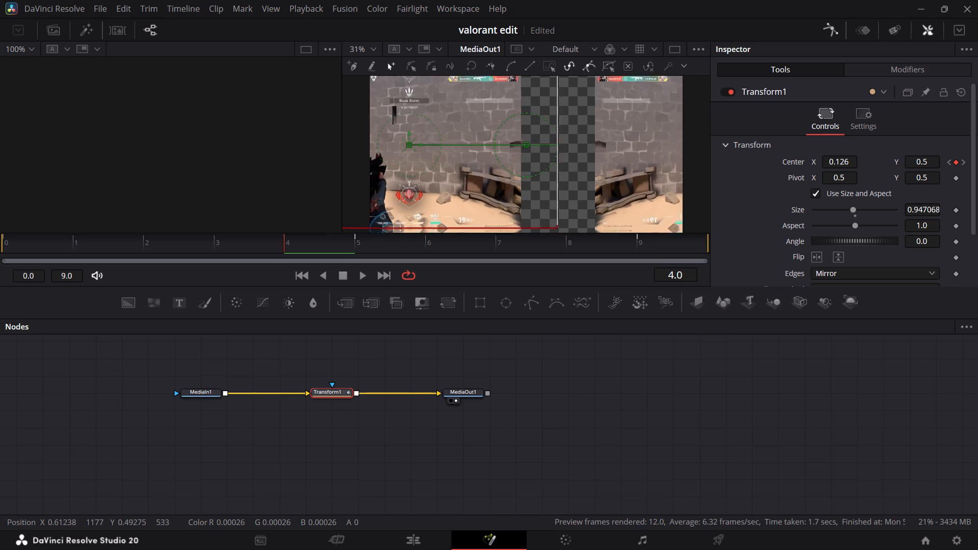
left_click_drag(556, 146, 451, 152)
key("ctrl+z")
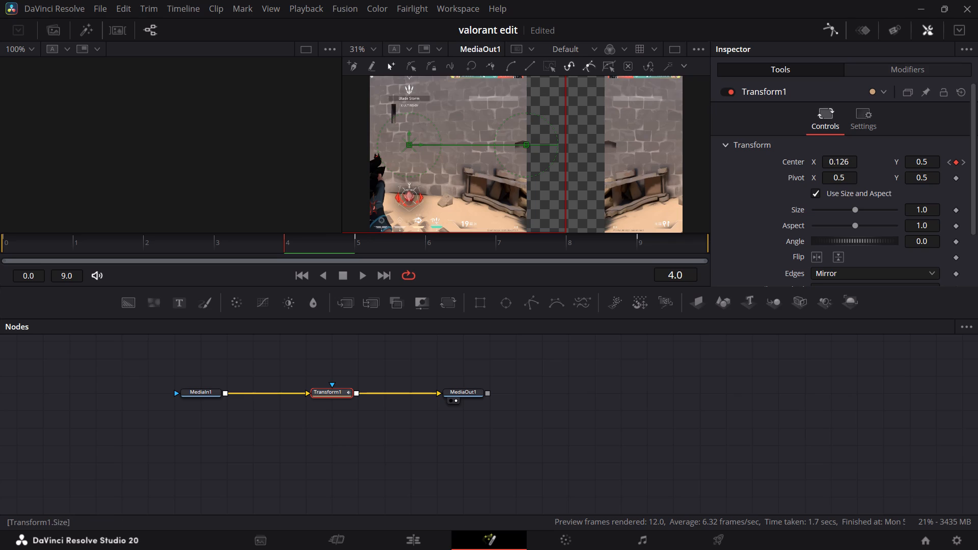
Add a Crop node between MediaIn1 and Transform1.
scroll(865, 229, "down", 3)
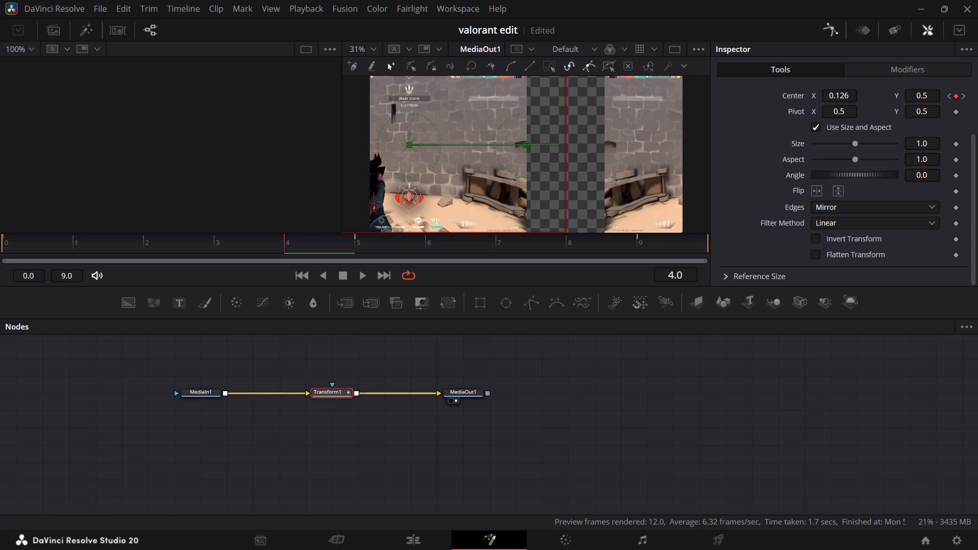
left_click(191, 393)
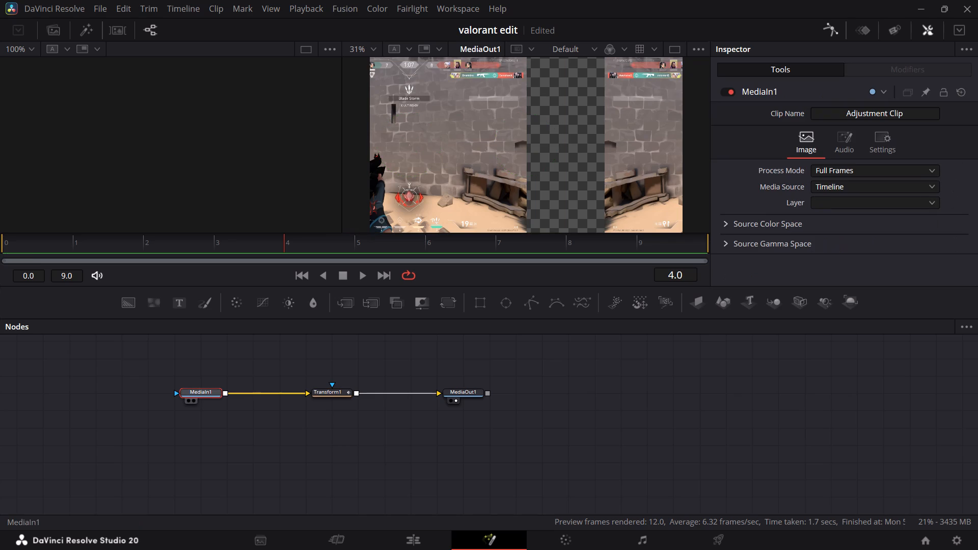
key("shift+space")
type("crop")
key("Return")
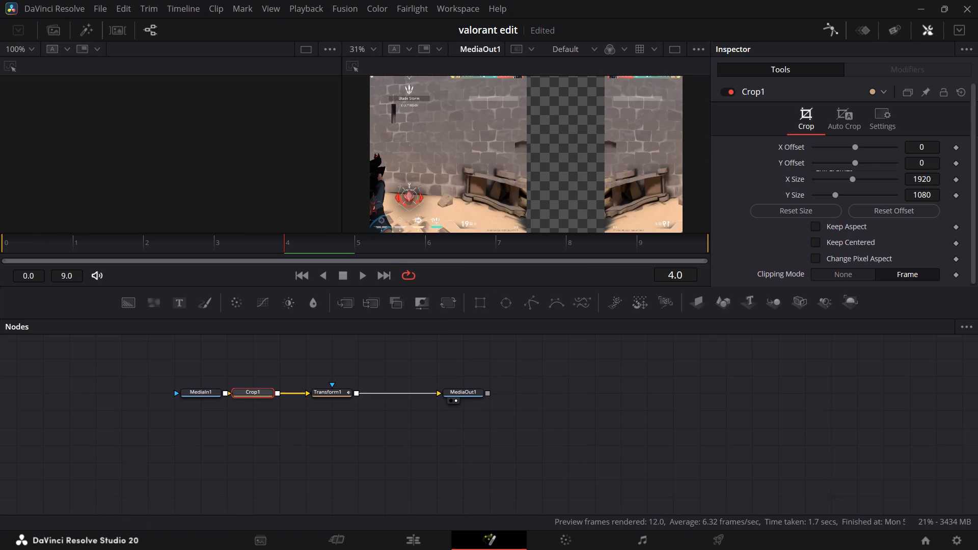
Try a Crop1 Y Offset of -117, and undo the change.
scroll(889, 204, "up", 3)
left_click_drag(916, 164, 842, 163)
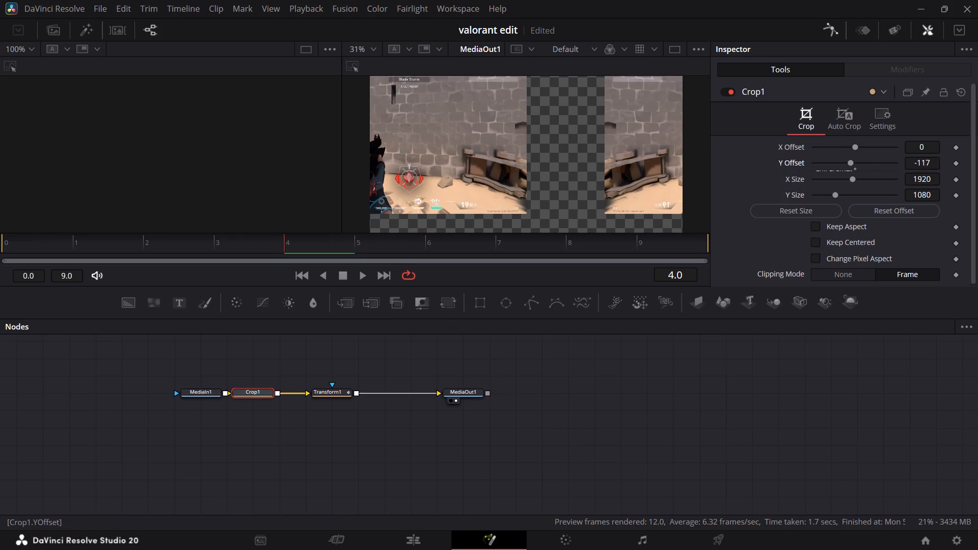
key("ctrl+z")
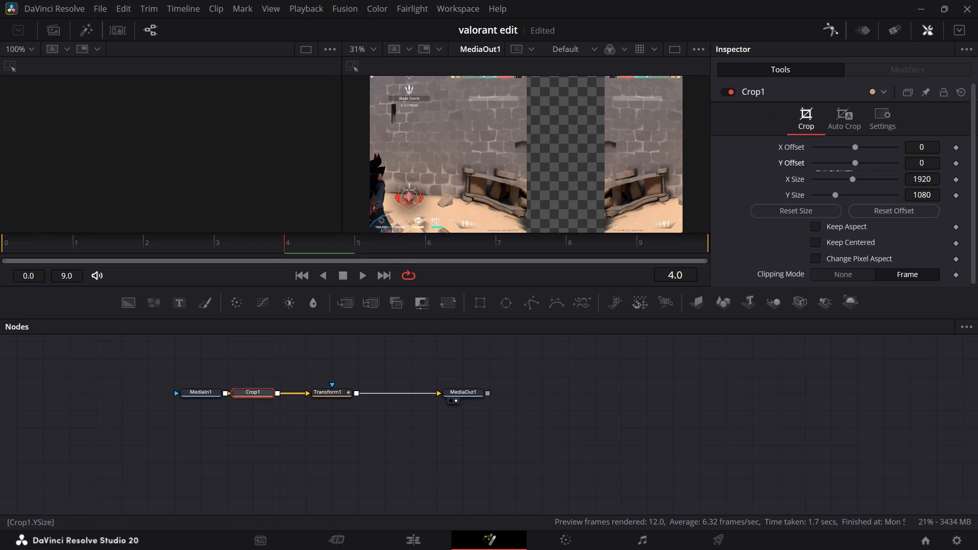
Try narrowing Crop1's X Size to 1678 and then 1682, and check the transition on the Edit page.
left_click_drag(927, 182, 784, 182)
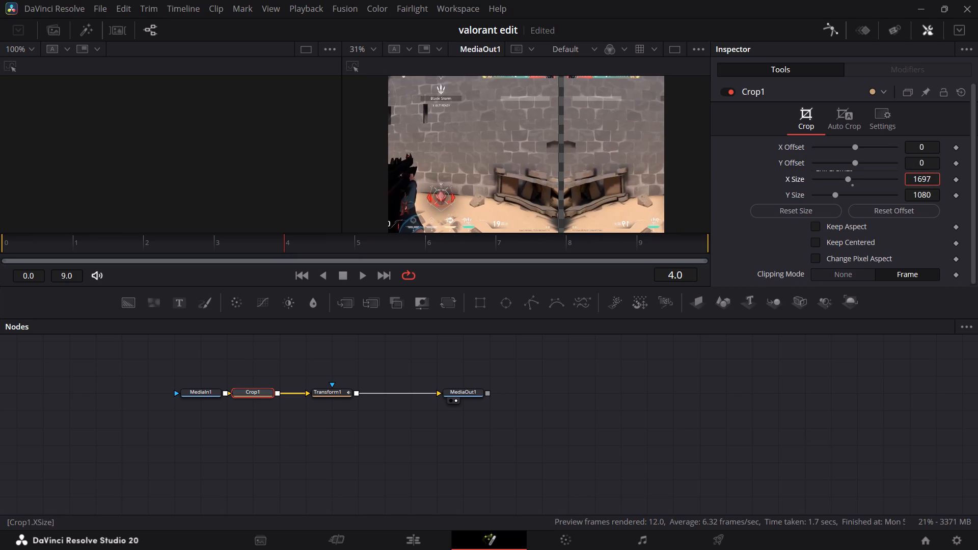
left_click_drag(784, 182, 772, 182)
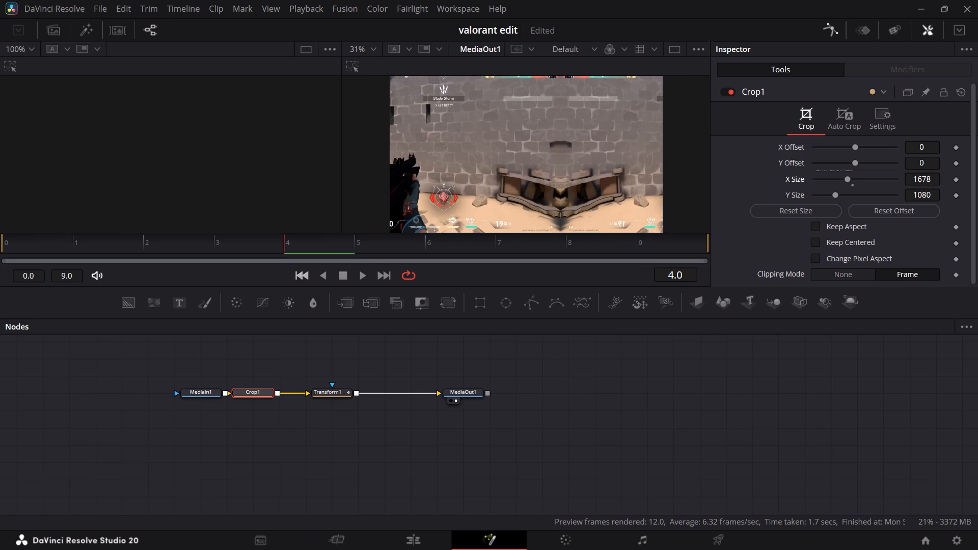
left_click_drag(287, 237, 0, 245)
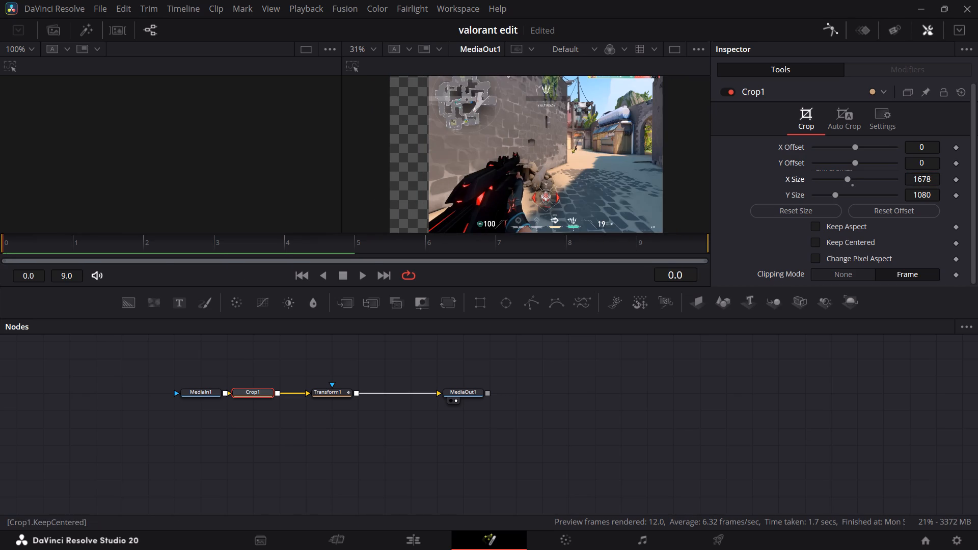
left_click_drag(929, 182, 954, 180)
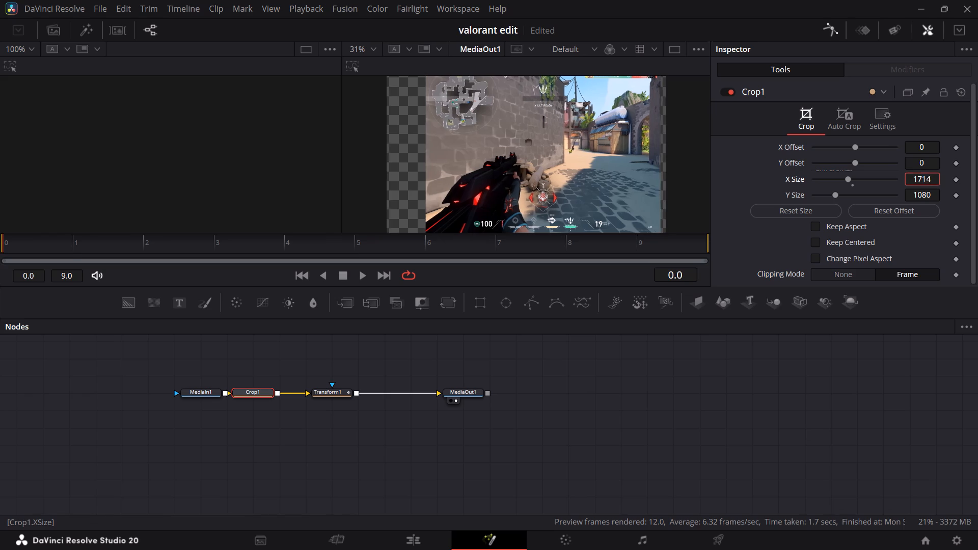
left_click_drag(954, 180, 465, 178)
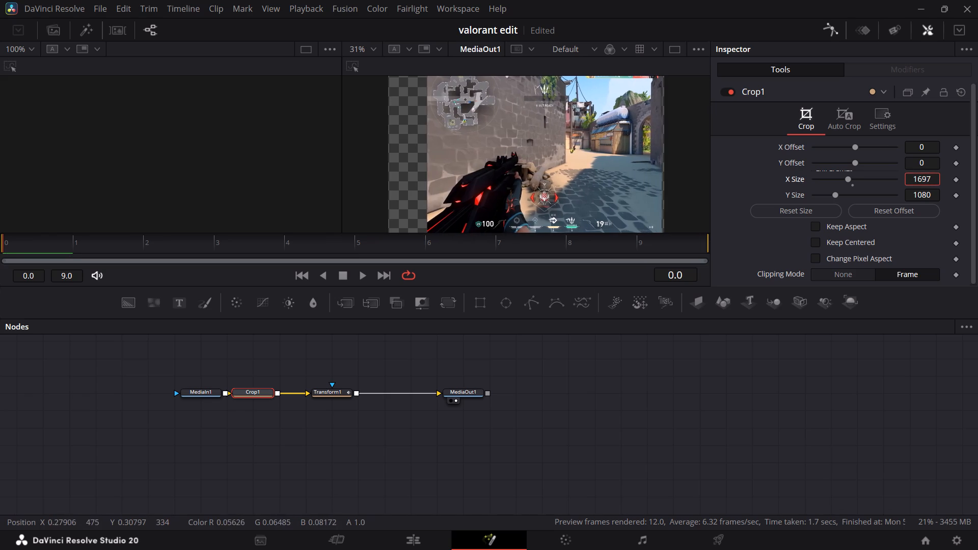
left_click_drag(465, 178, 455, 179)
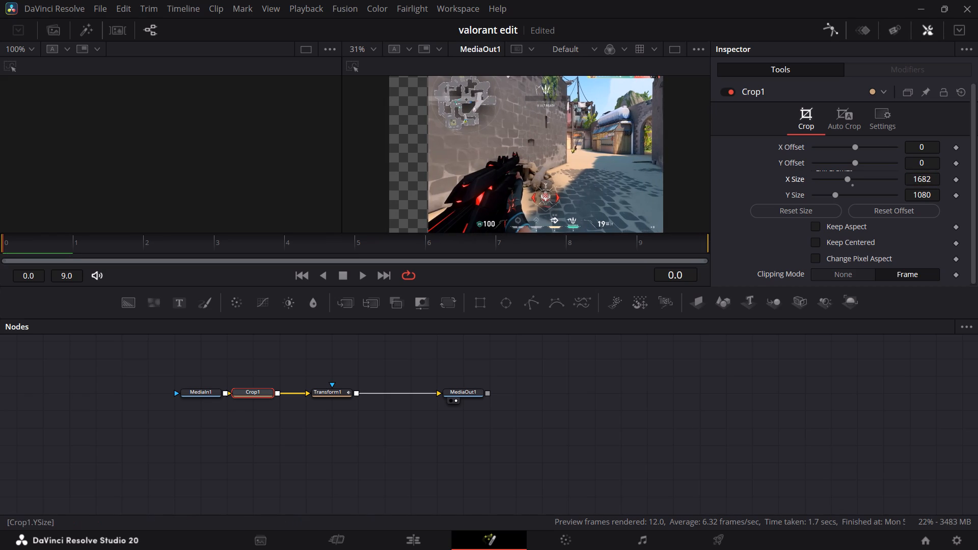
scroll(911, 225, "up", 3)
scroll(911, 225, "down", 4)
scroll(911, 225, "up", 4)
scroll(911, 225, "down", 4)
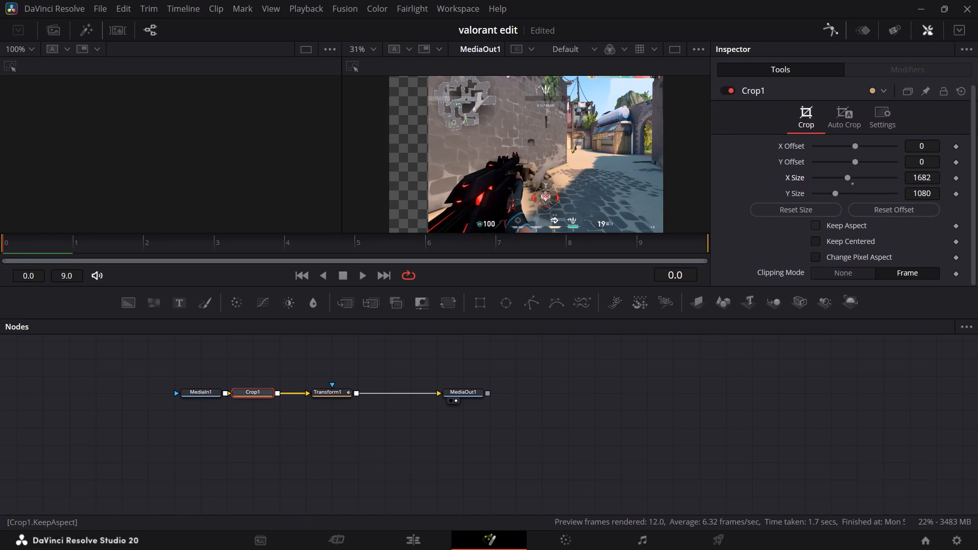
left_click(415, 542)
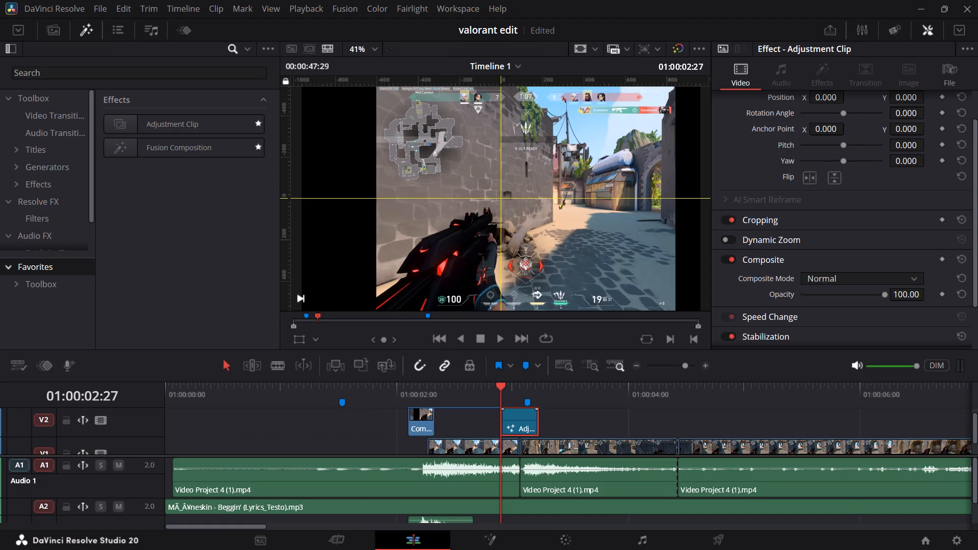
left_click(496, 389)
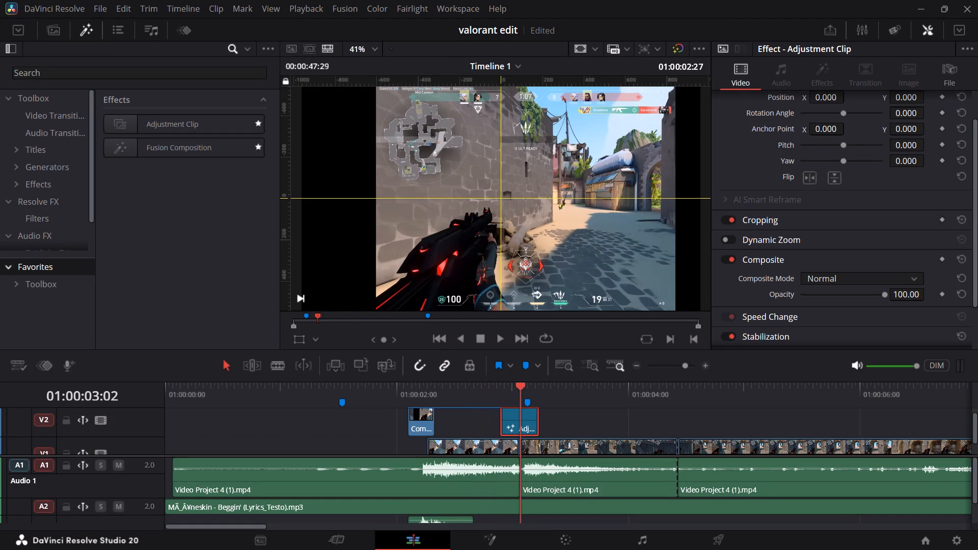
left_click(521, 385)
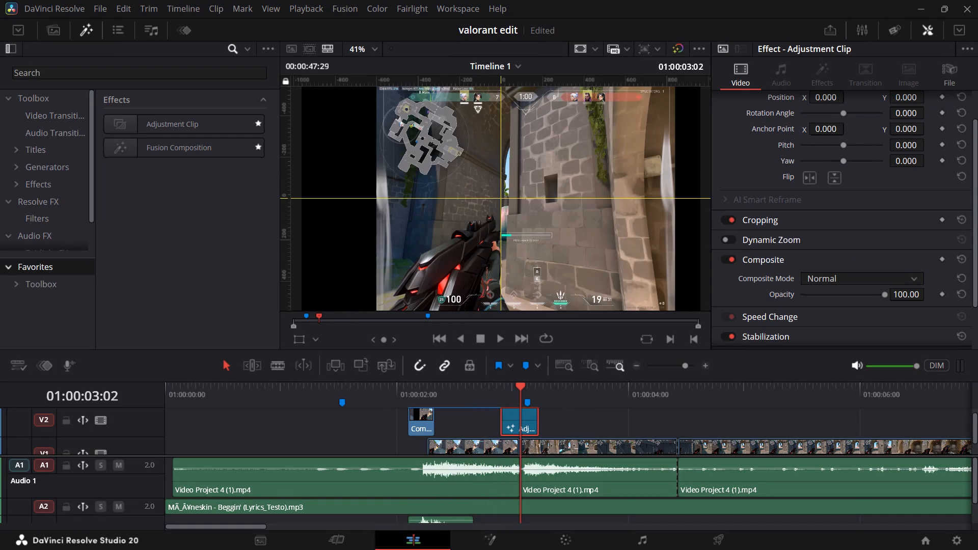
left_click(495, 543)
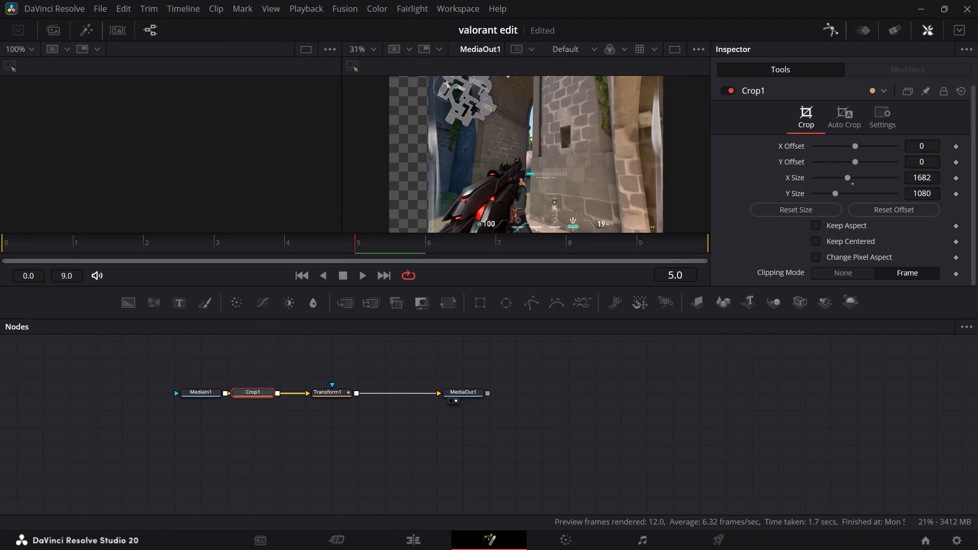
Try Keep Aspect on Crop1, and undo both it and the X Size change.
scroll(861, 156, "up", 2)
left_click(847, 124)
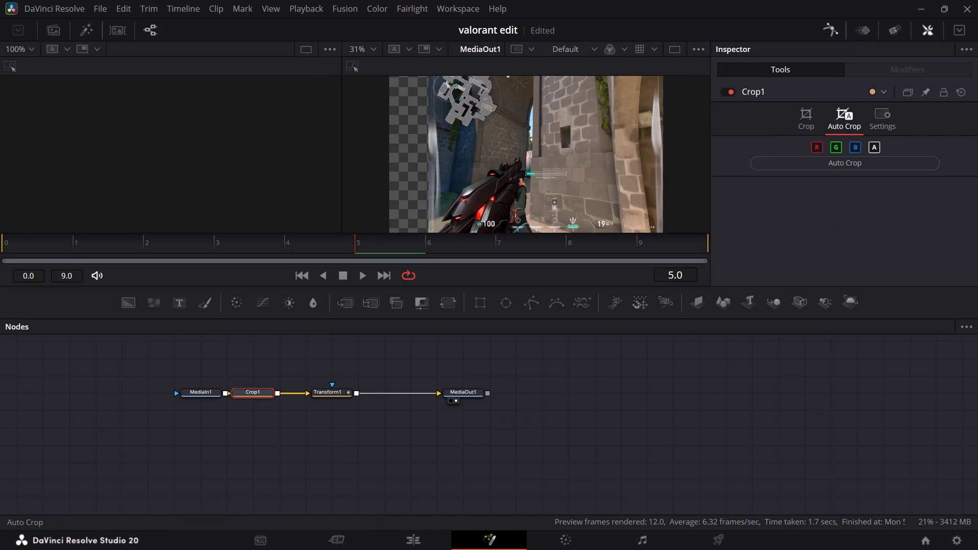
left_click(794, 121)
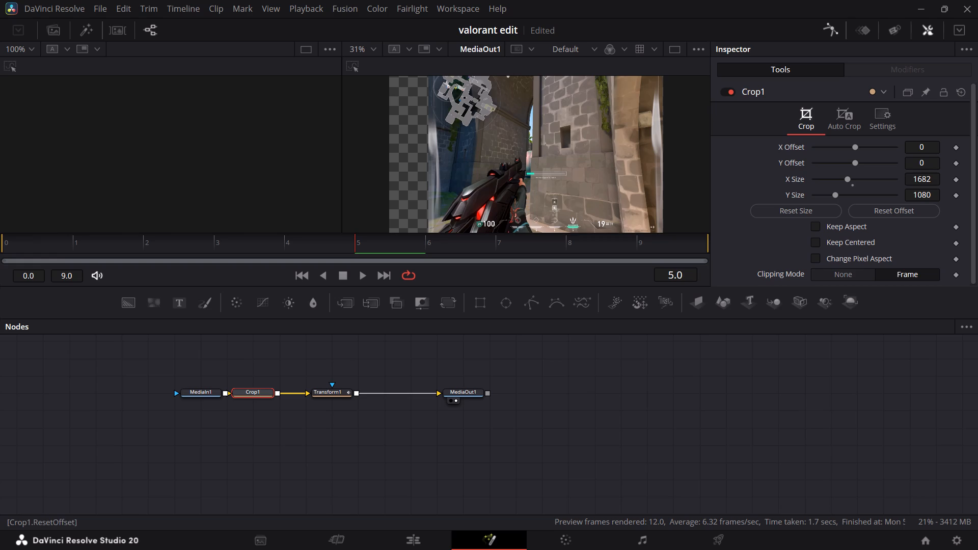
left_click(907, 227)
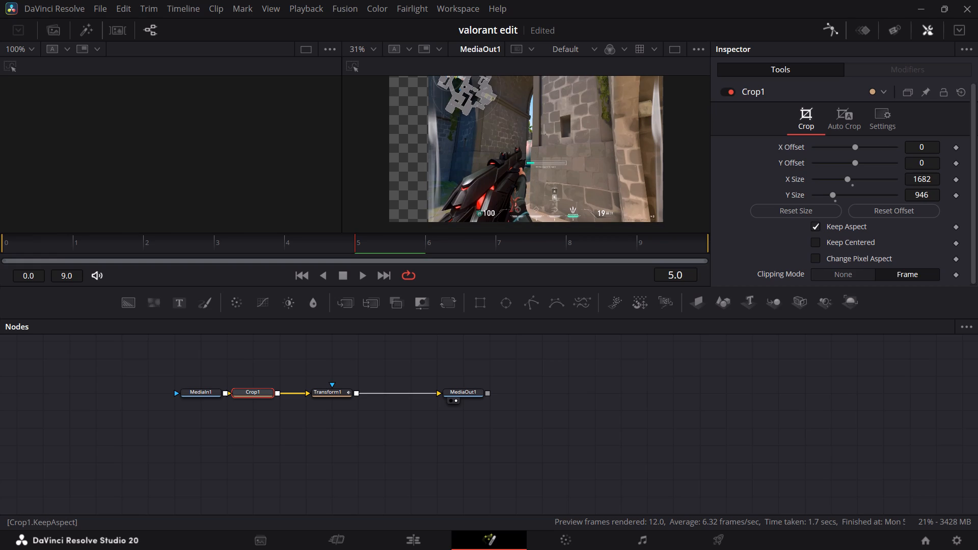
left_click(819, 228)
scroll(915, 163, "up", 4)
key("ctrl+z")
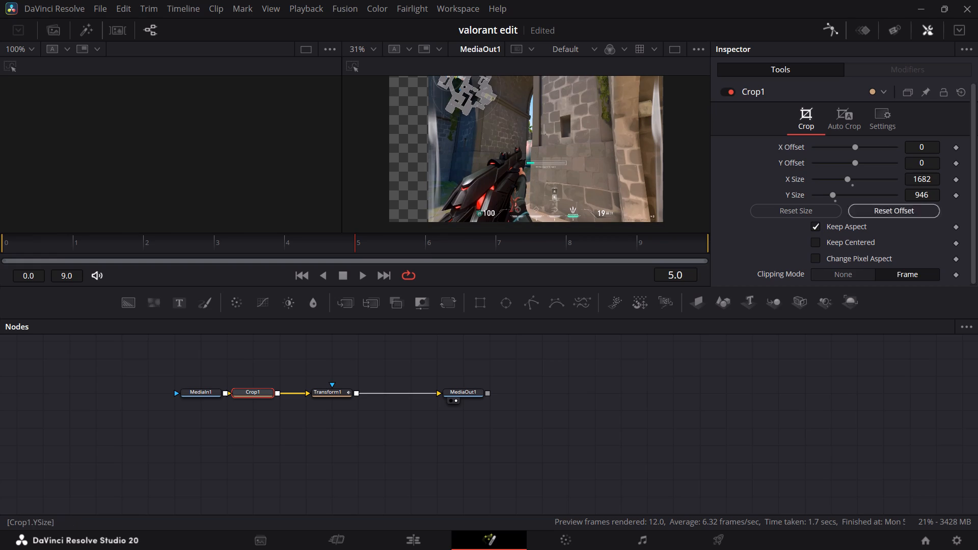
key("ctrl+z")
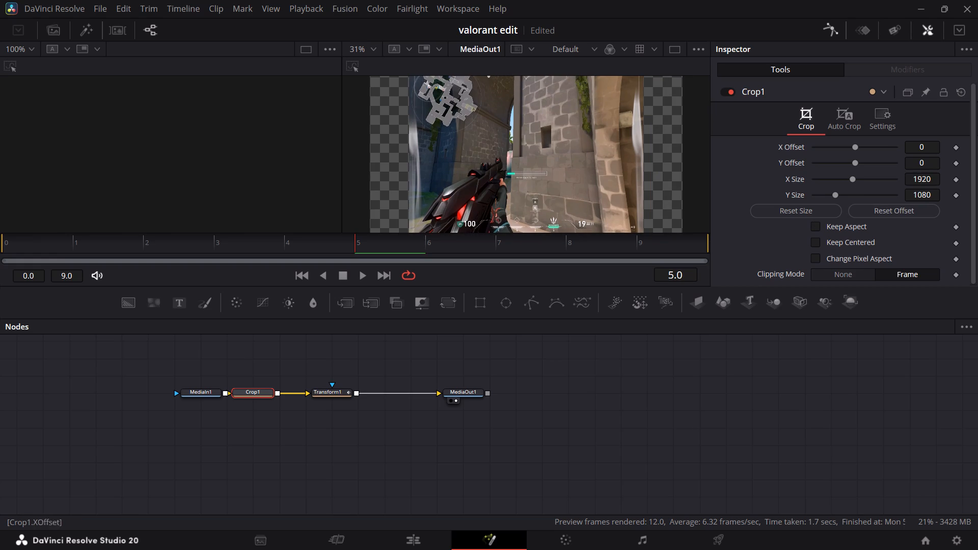
Run Auto Crop on Crop1 at frame 5, and check the result on the Edit page.
left_click(851, 113)
left_click(831, 166)
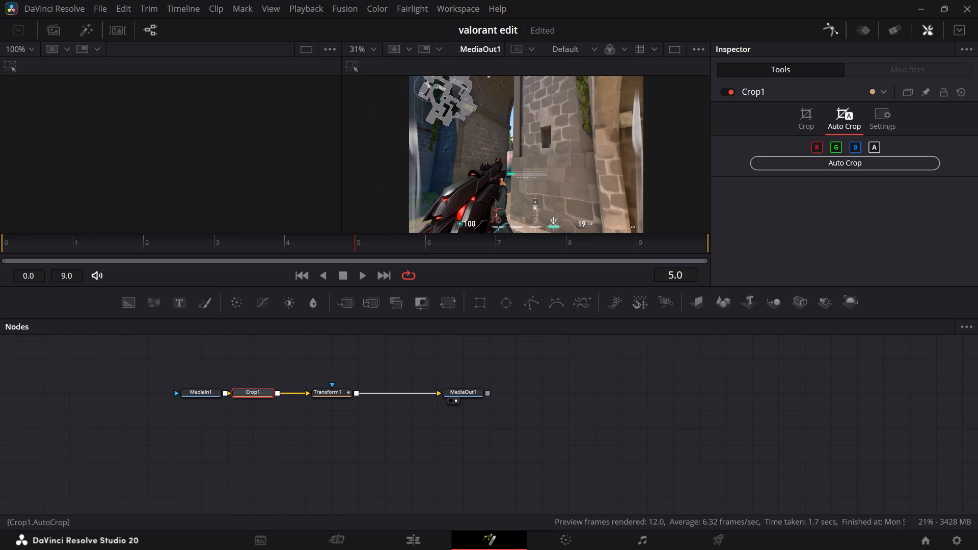
left_click(398, 543)
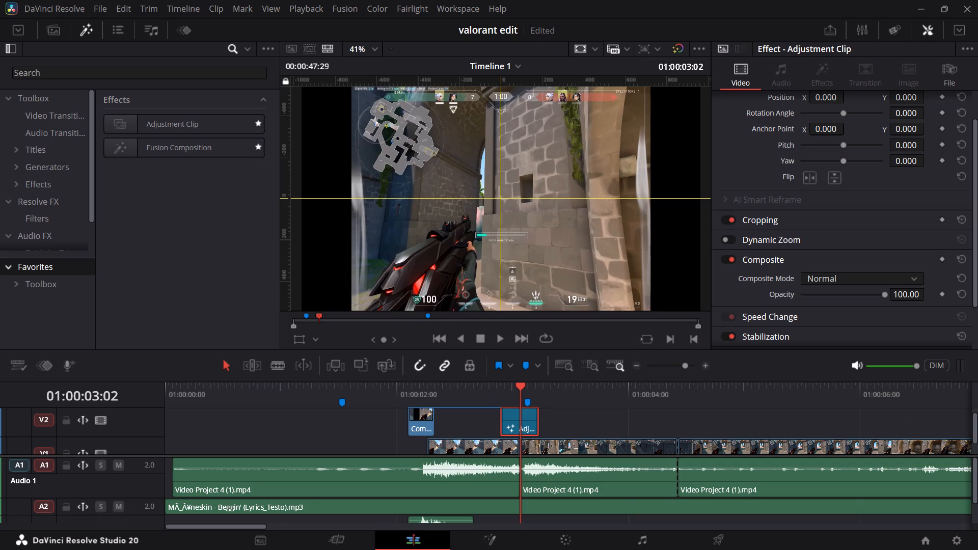
left_click(488, 538)
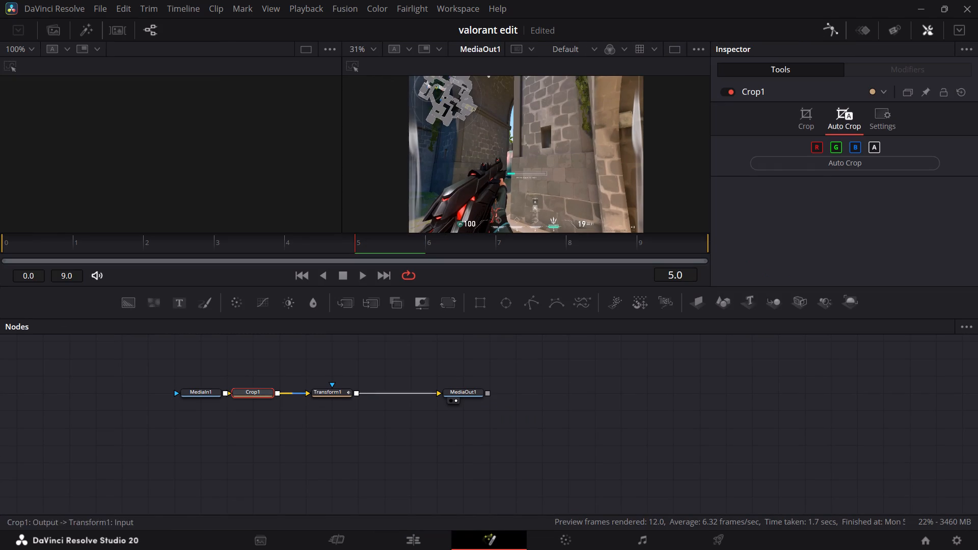
Increase Transform1's Center X keyframe at frame 5 to shift the mirrored image toward the frame's right edge.
left_click(339, 395)
left_click_drag(354, 245, 269, 241)
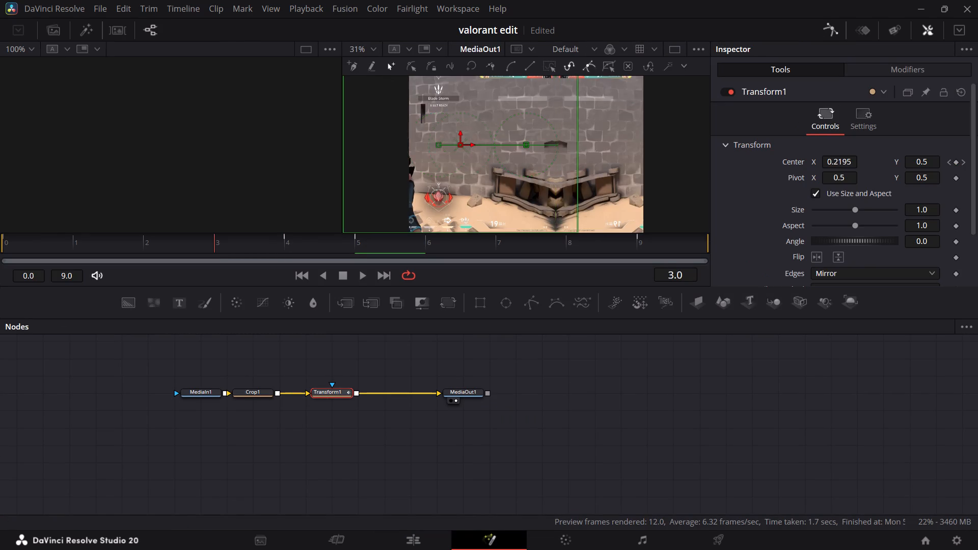
left_click_drag(269, 241, 290, 249)
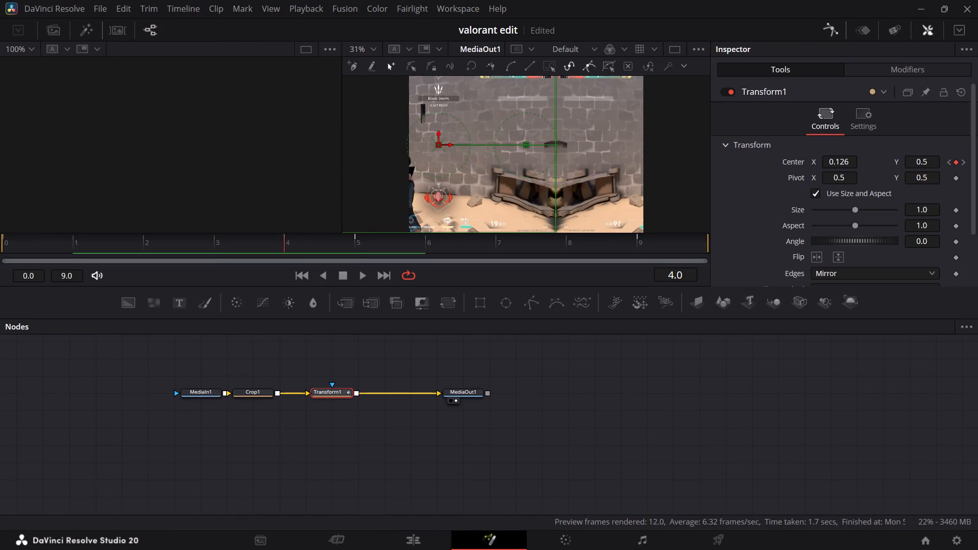
left_click_drag(290, 249, 372, 240)
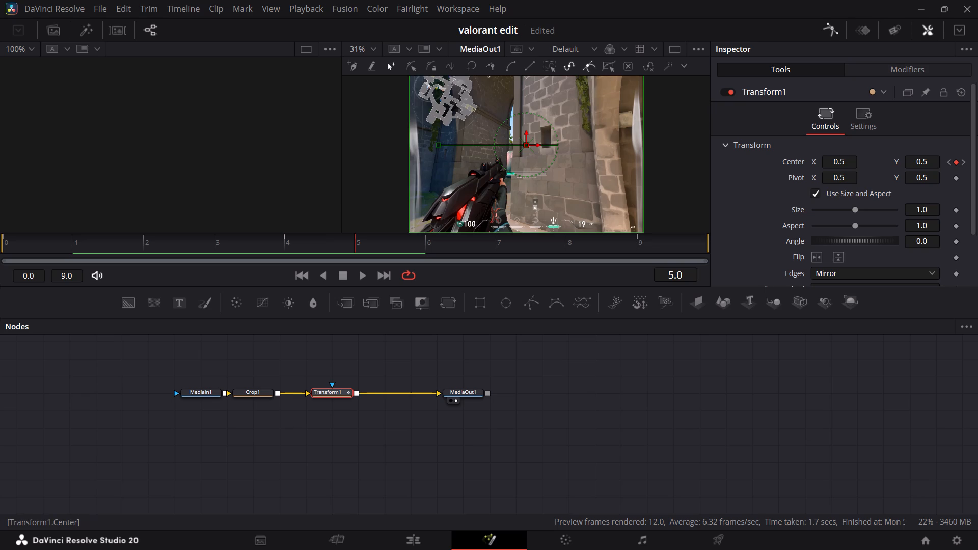
left_click_drag(838, 163, 650, 161)
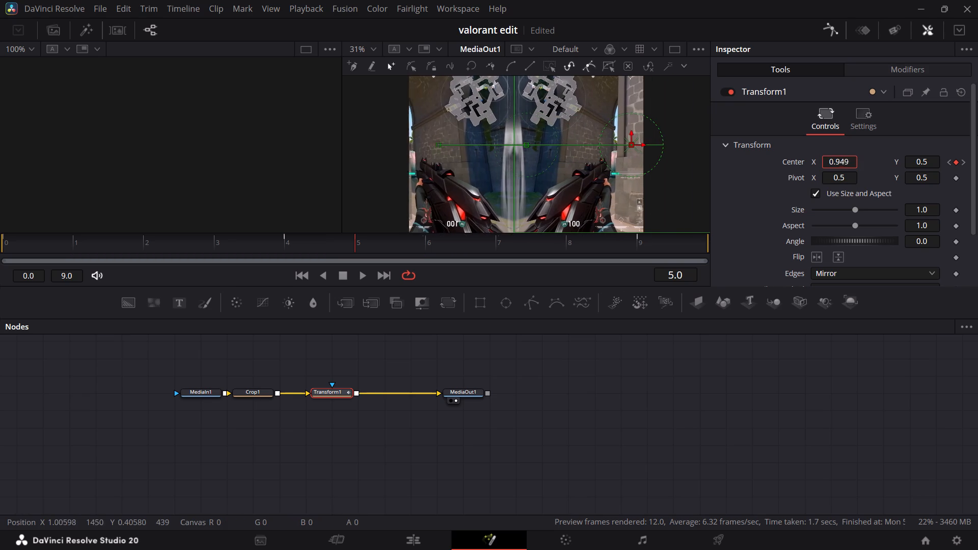
left_click_drag(650, 161, 679, 160)
Enable Motion Blur on Transform1 and set its Quality to 5.
left_click_drag(359, 245, 0, 252)
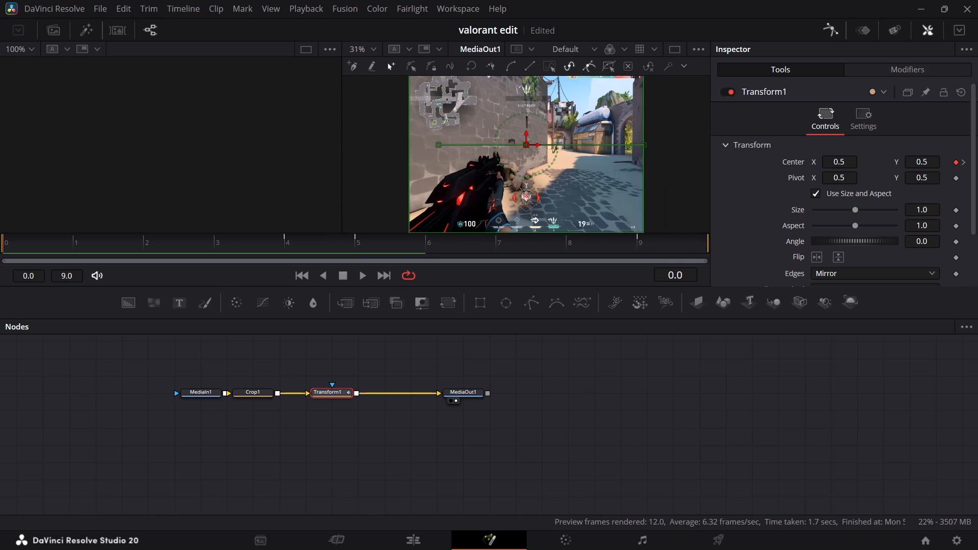
left_click(875, 120)
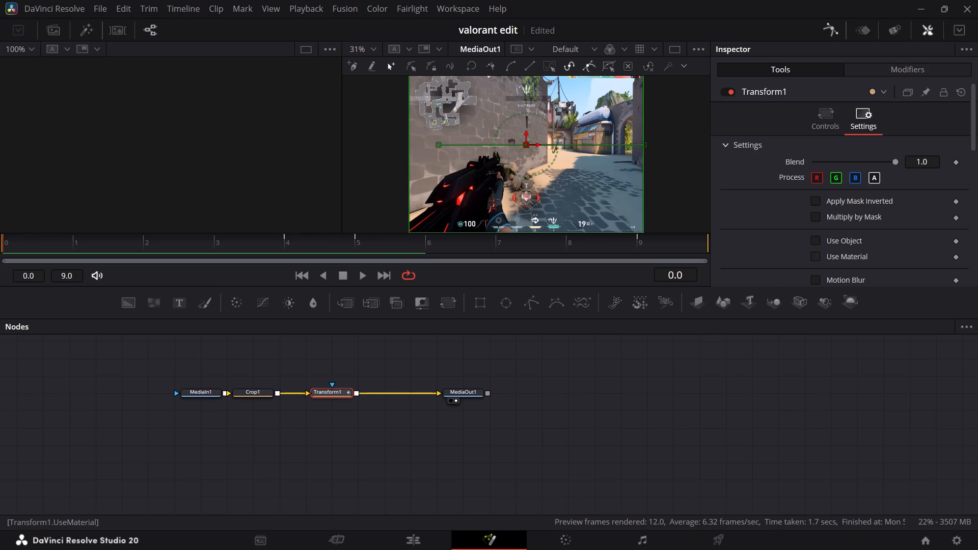
left_click(817, 277)
scroll(877, 248, "down", 1)
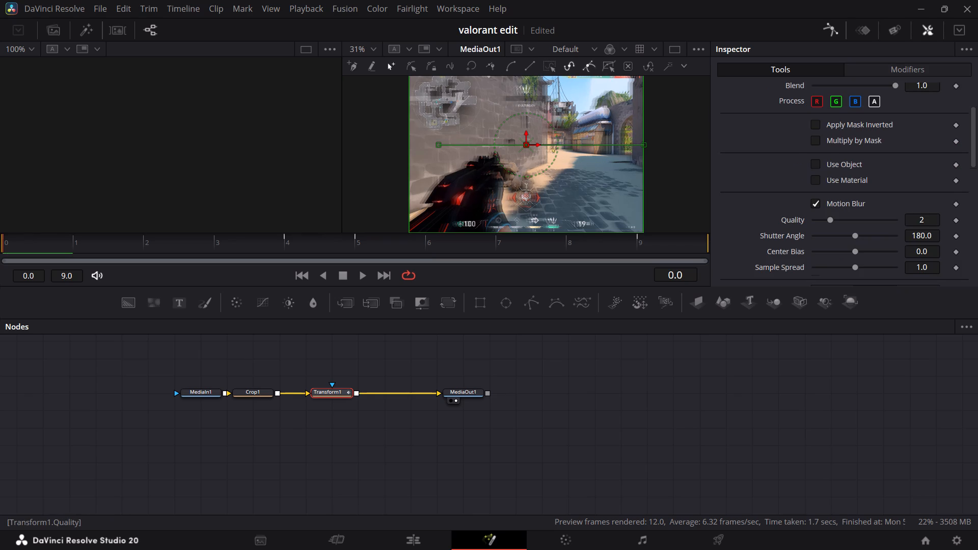
left_click_drag(924, 218, 645, 209)
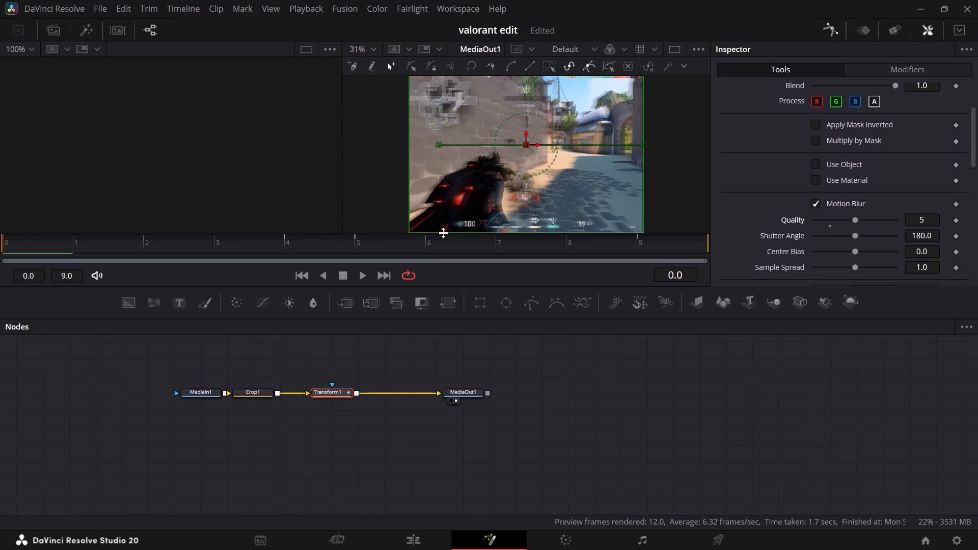
Show Transform1's displacement curve in the Spline editor, fit it to view, and smooth all its keyframes.
left_click(835, 38)
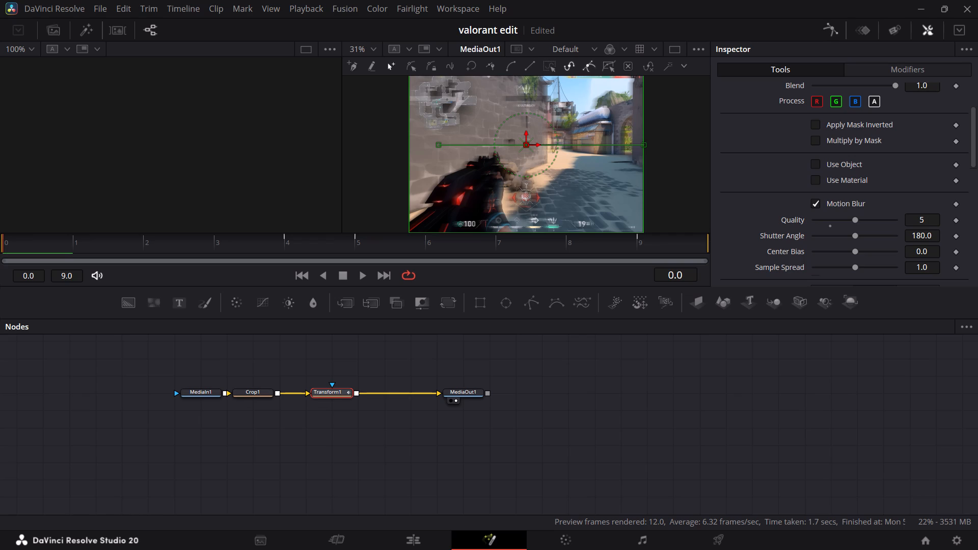
left_click(835, 32)
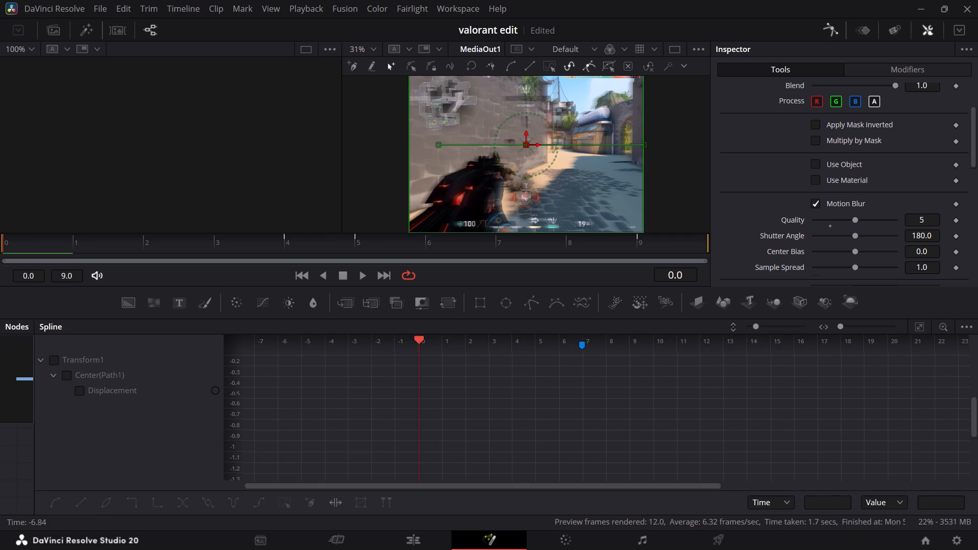
left_click(58, 363)
left_click(918, 330)
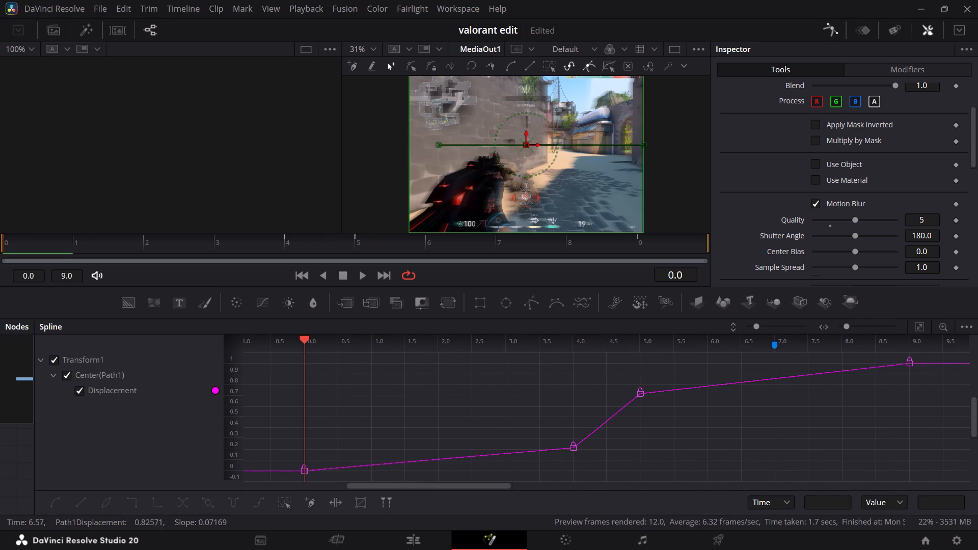
key("ctrl+a")
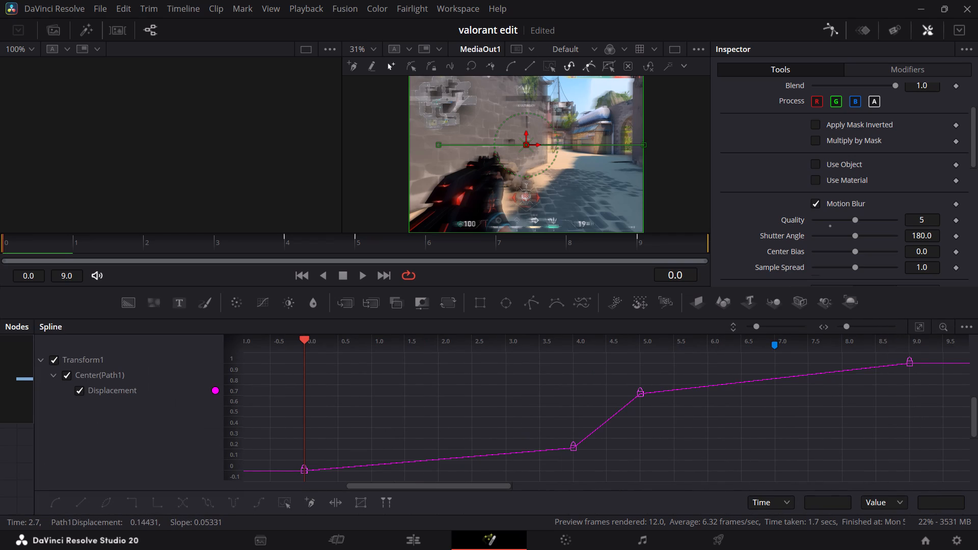
left_click(488, 427)
key("ctrl+a")
key("shift+s")
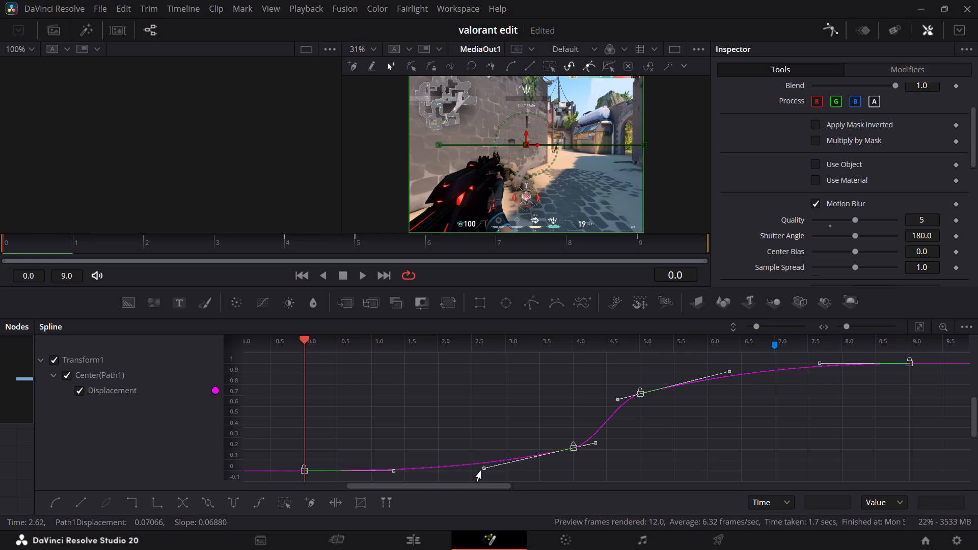
Reshape the tangent handles of Transform1's displacement keyframes at frames 4 and 5 to concentrate the movement between them.
left_click_drag(482, 470, 582, 449)
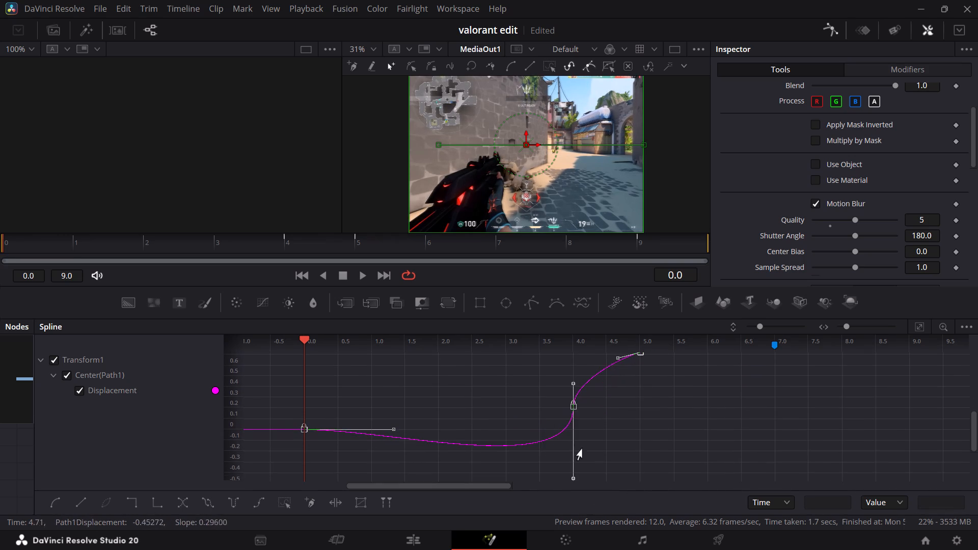
left_click_drag(582, 449, 554, 387)
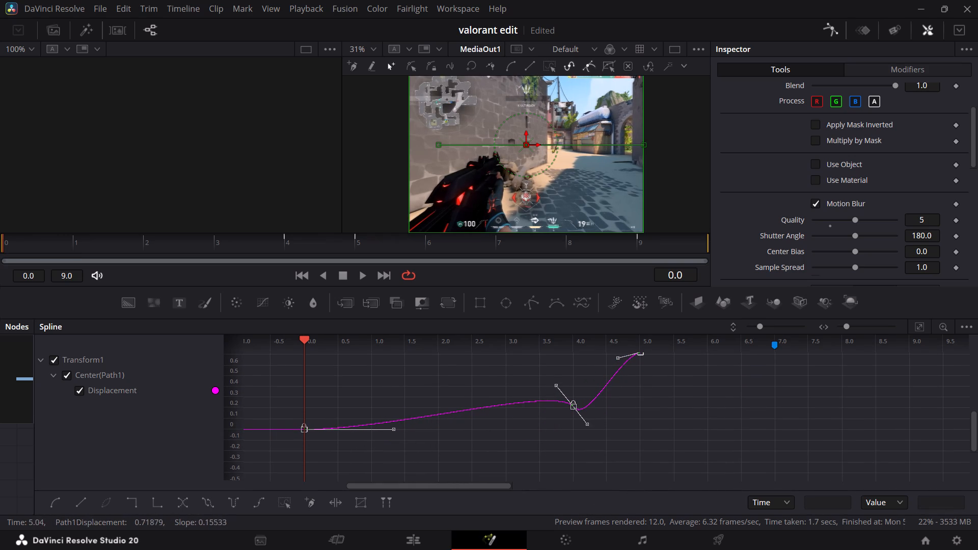
middle_click_drag(646, 389, 649, 442)
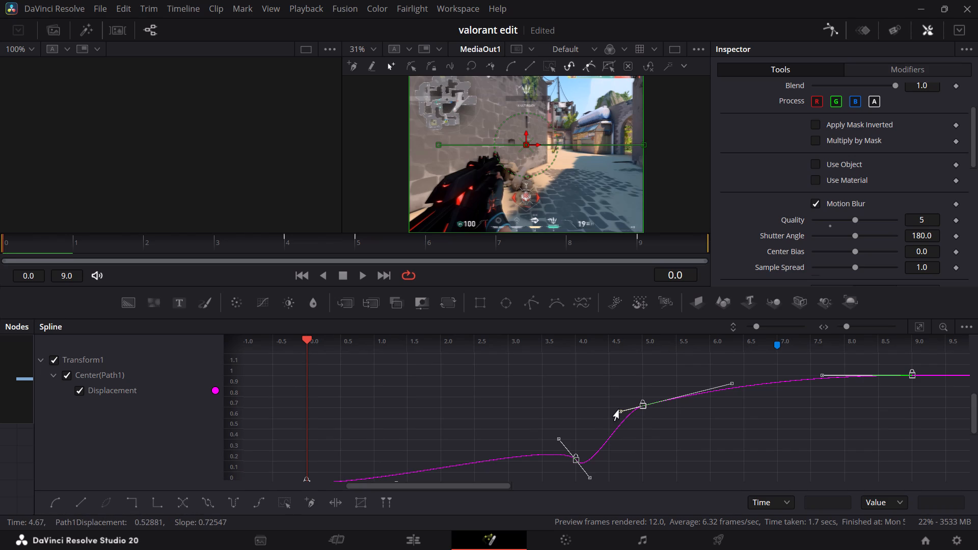
left_click_drag(619, 410, 612, 382)
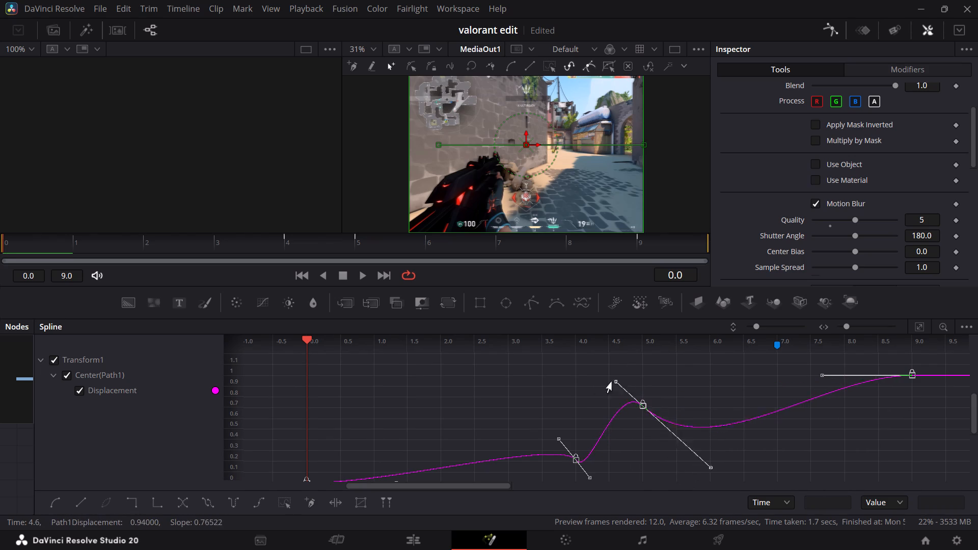
left_click_drag(612, 382, 661, 438)
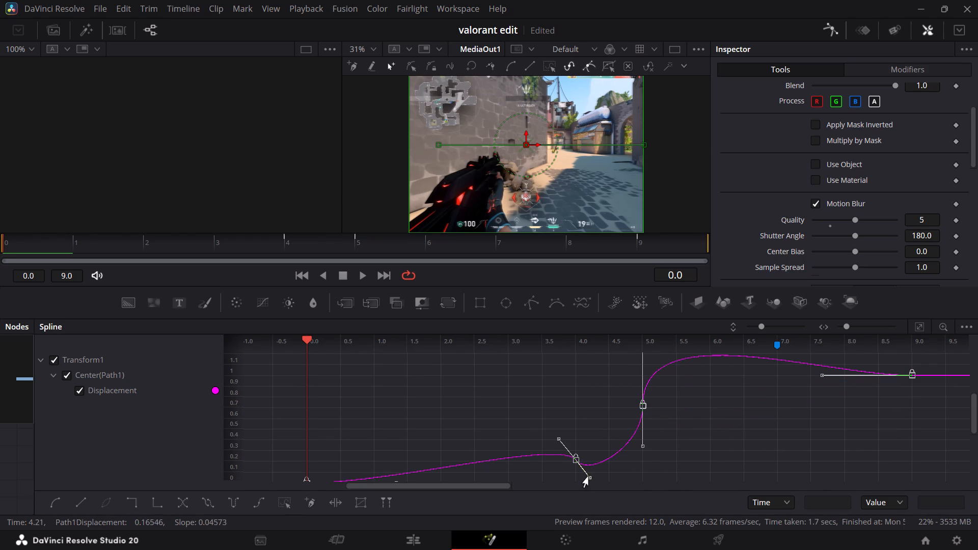
left_click_drag(589, 477, 629, 423)
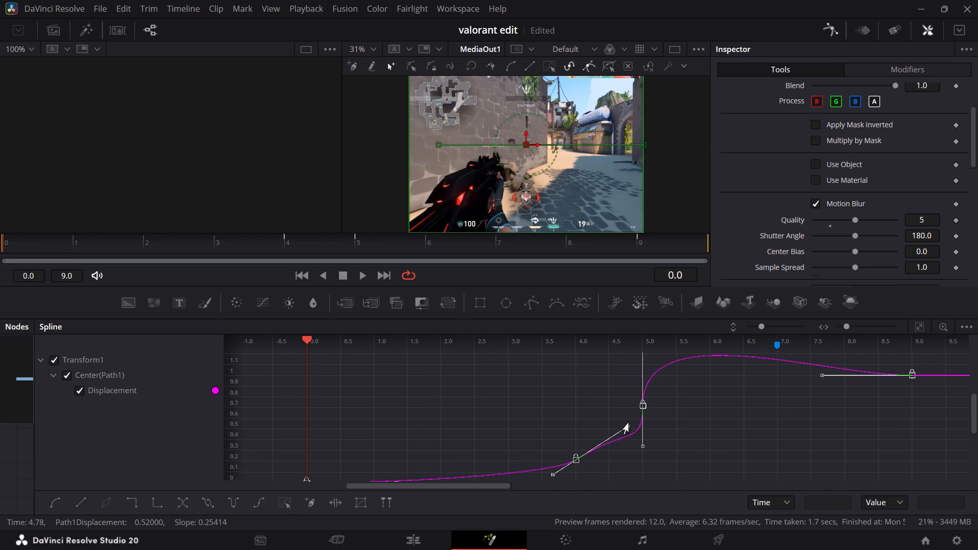
left_click_drag(629, 423, 602, 435)
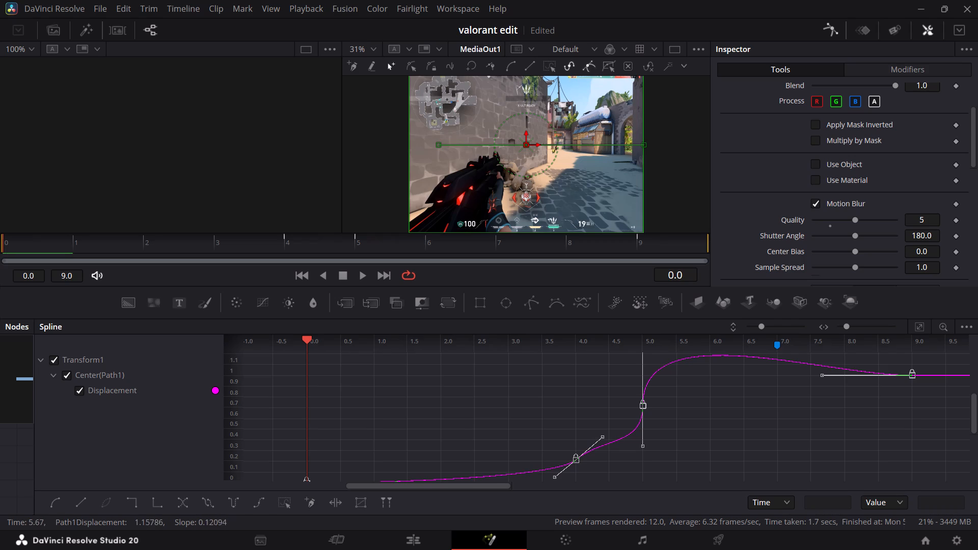
Tilt the frame 5 keyframe's handles into a gradual ease-out and make the frame 4 keyframe's handles nearly vertical.
middle_click_drag(693, 387, 688, 423)
middle_click_drag(674, 445, 668, 436)
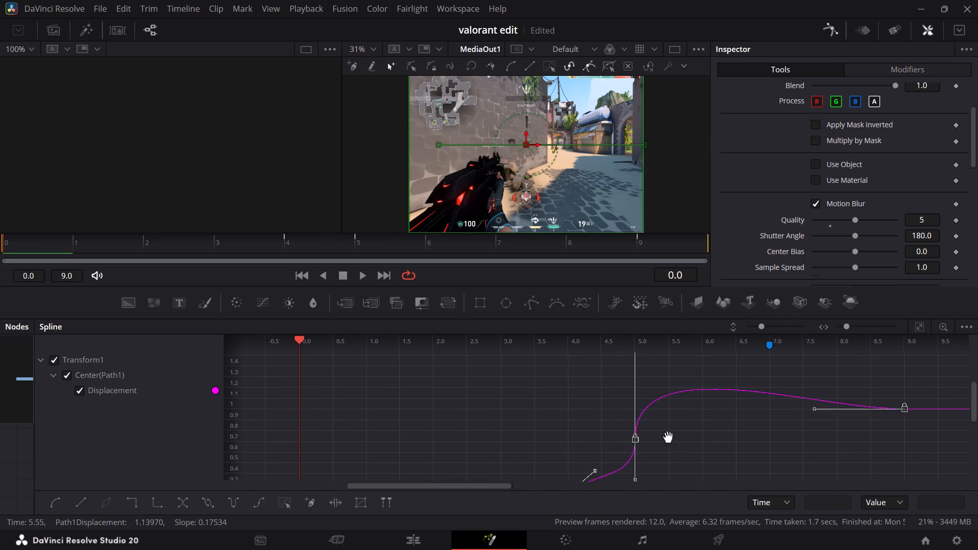
middle_click_drag(668, 436, 668, 401)
left_click_drag(633, 439, 603, 401)
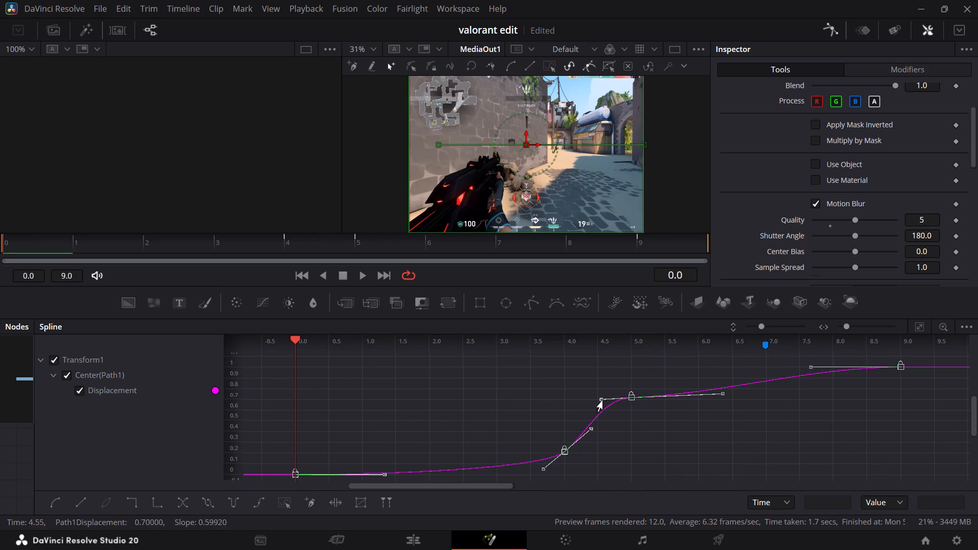
left_click_drag(603, 401, 610, 410)
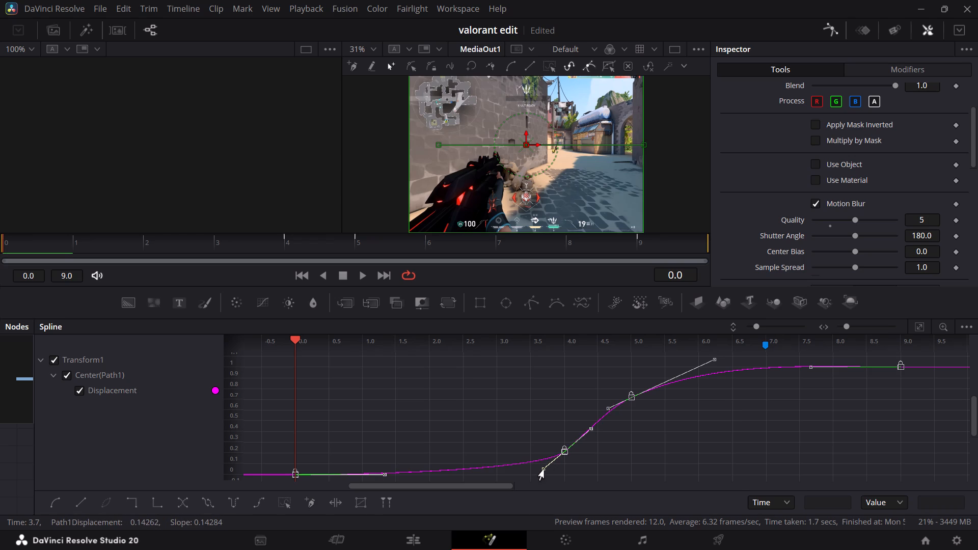
left_click_drag(544, 470, 562, 473)
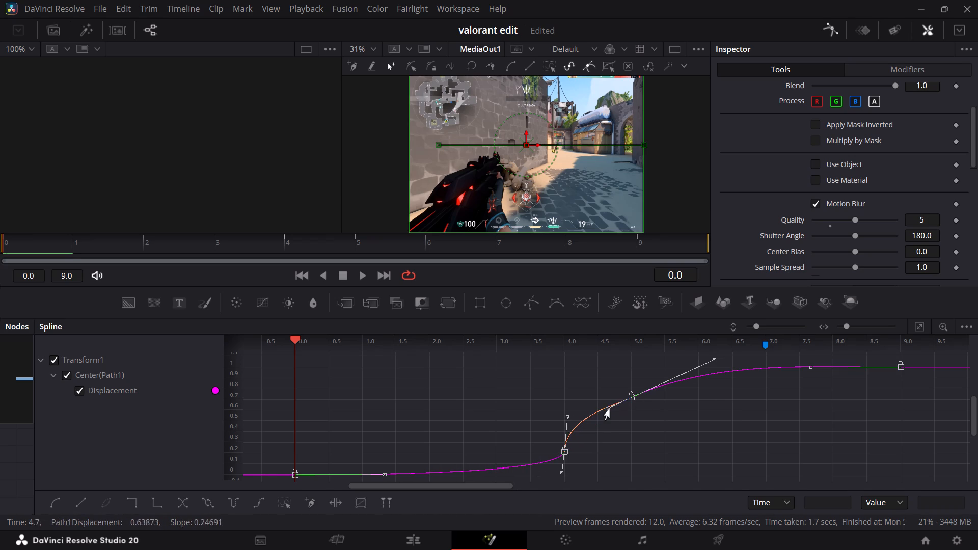
Shorten the frame 5 keyframe's outgoing handle and turn its tangent vertical to remove most of the curve's overshoot.
left_click_drag(610, 409, 617, 420)
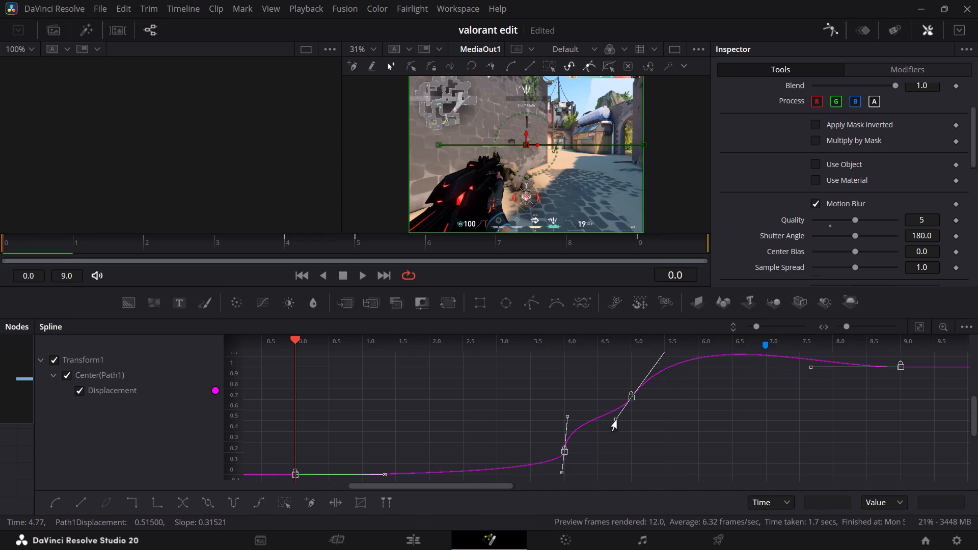
left_click_drag(617, 420, 617, 418)
middle_click_drag(644, 411, 645, 461)
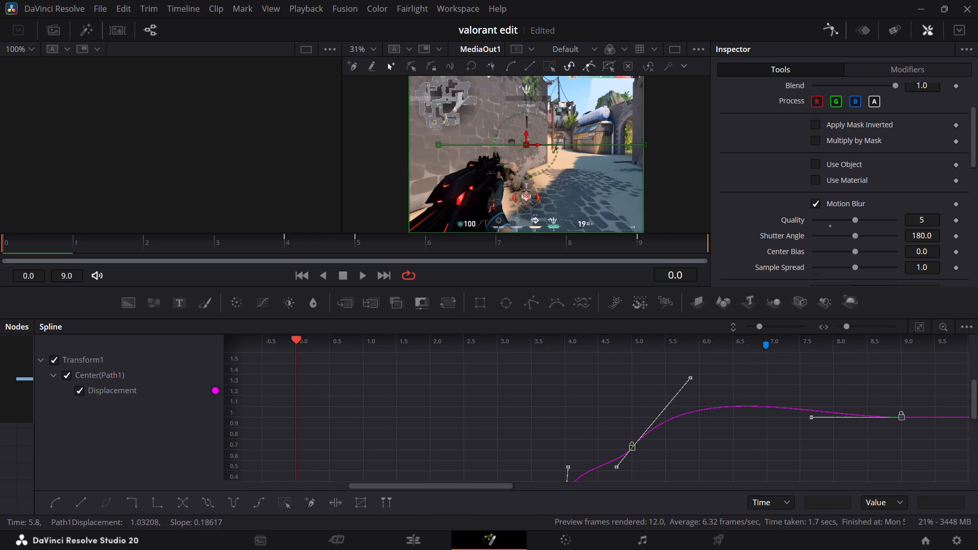
left_click_drag(691, 378, 659, 418)
middle_click_drag(664, 446, 664, 441)
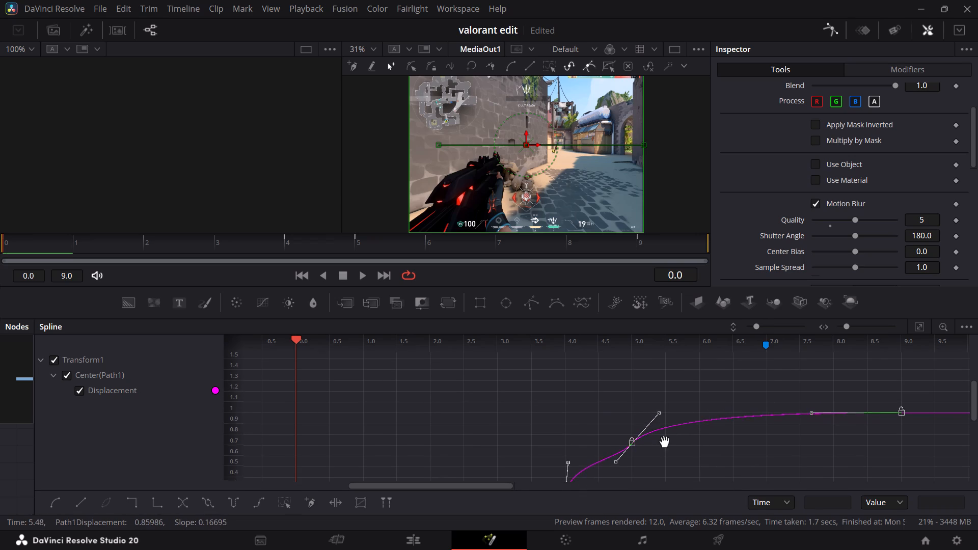
middle_click_drag(664, 441, 666, 410)
left_click_drag(619, 433, 635, 438)
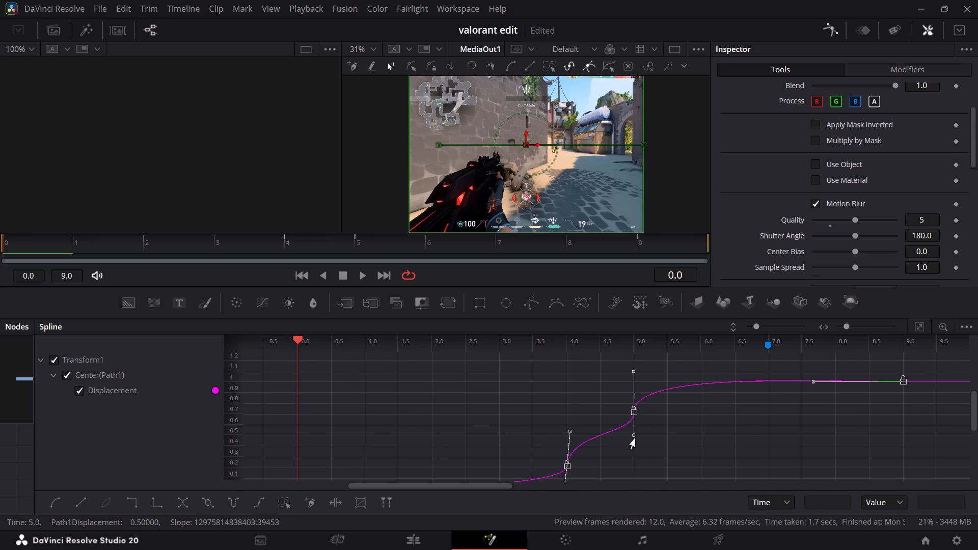
left_click_drag(635, 438, 635, 437)
middle_click_drag(674, 413, 685, 389)
Scrub the composition back and forth between frames 0 and 9 to examine the slide's motion and blur.
left_click_drag(391, 244, 70, 249)
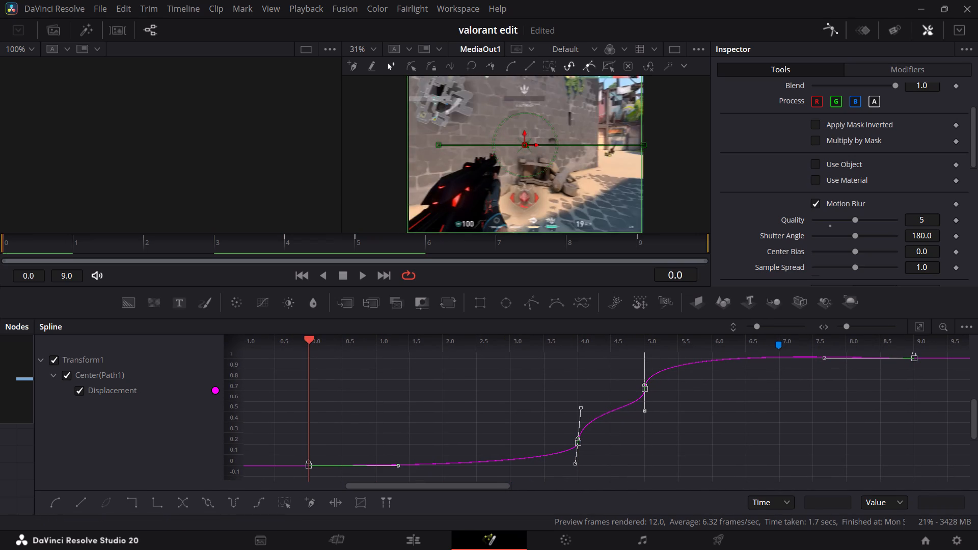
left_click_drag(70, 249, 512, 260)
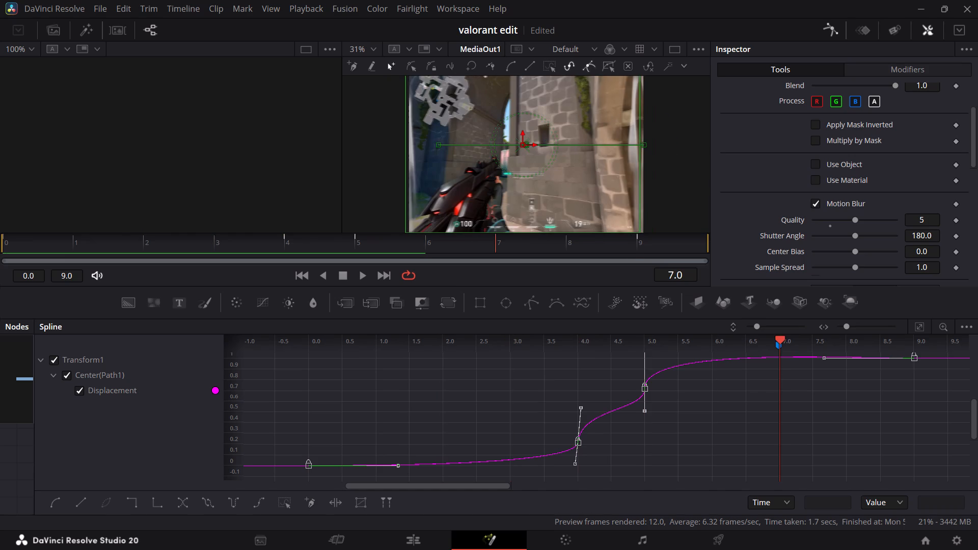
left_click_drag(512, 260, 497, 244)
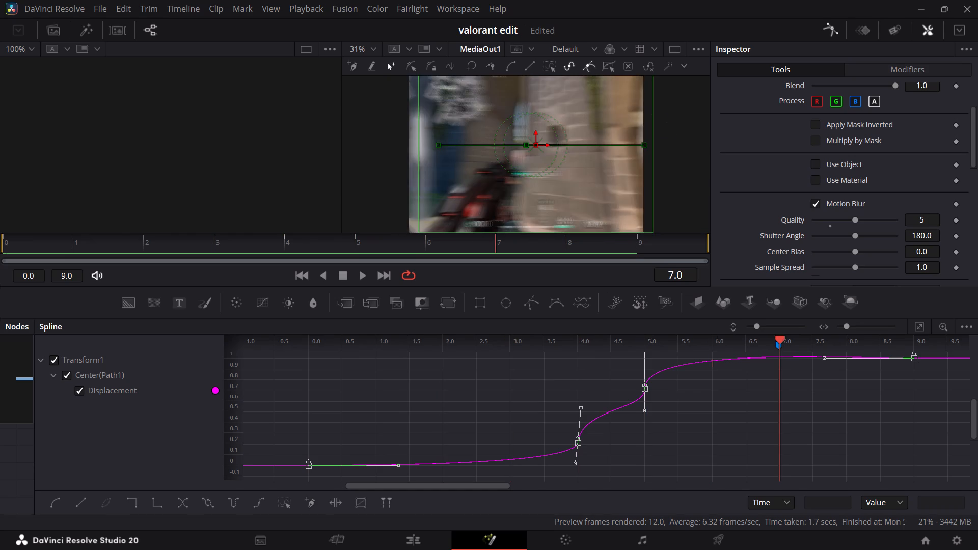
left_click_drag(497, 244, 141, 250)
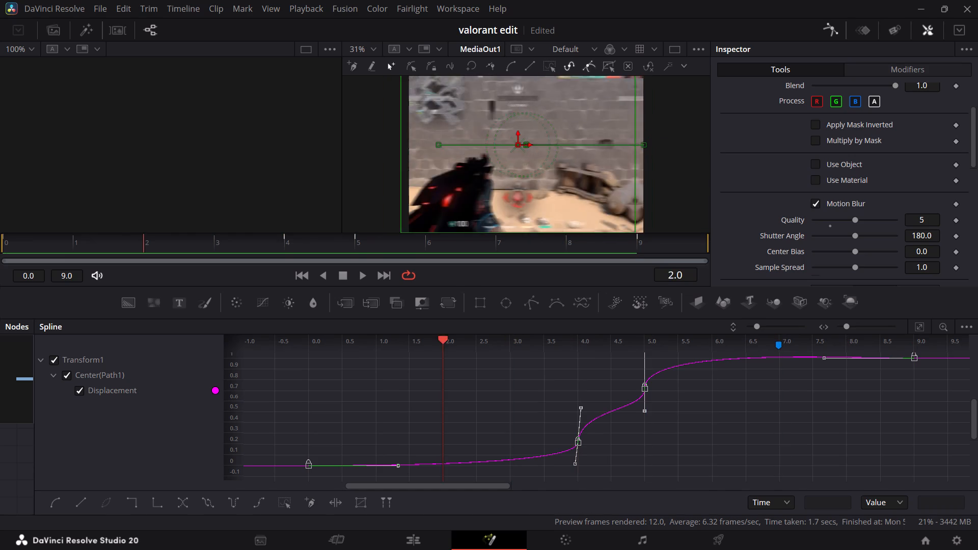
left_click_drag(141, 250, 585, 249)
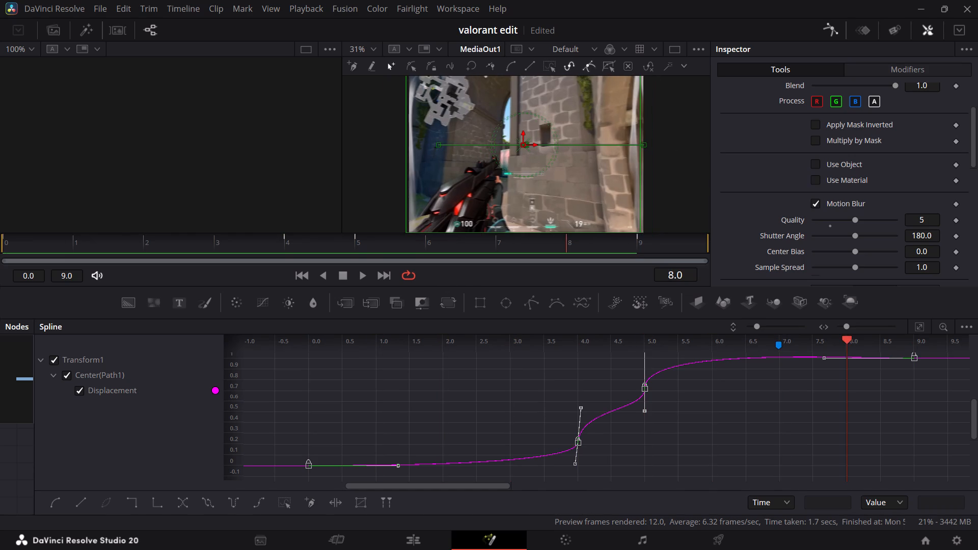
left_click_drag(585, 249, 646, 249)
left_click_drag(622, 237, 635, 243)
left_click_drag(635, 243, 710, 243)
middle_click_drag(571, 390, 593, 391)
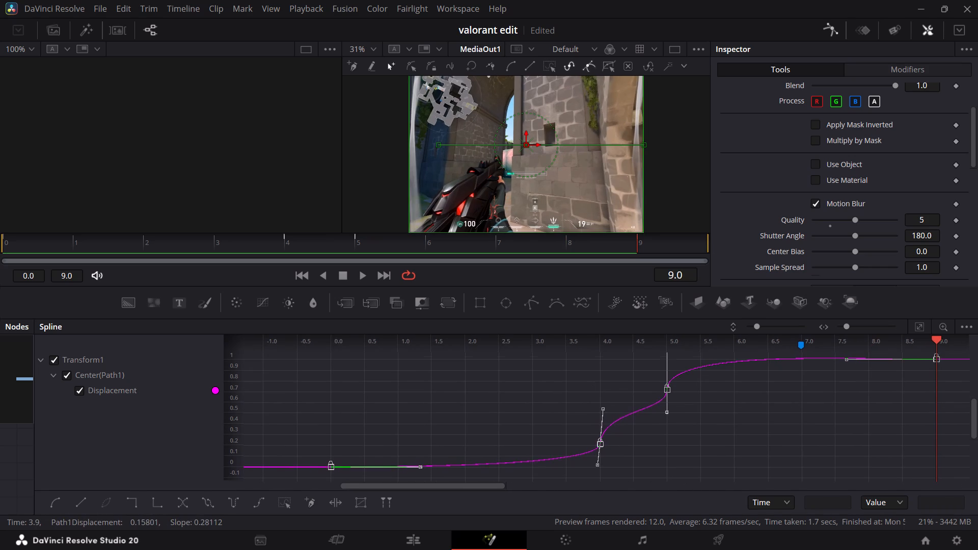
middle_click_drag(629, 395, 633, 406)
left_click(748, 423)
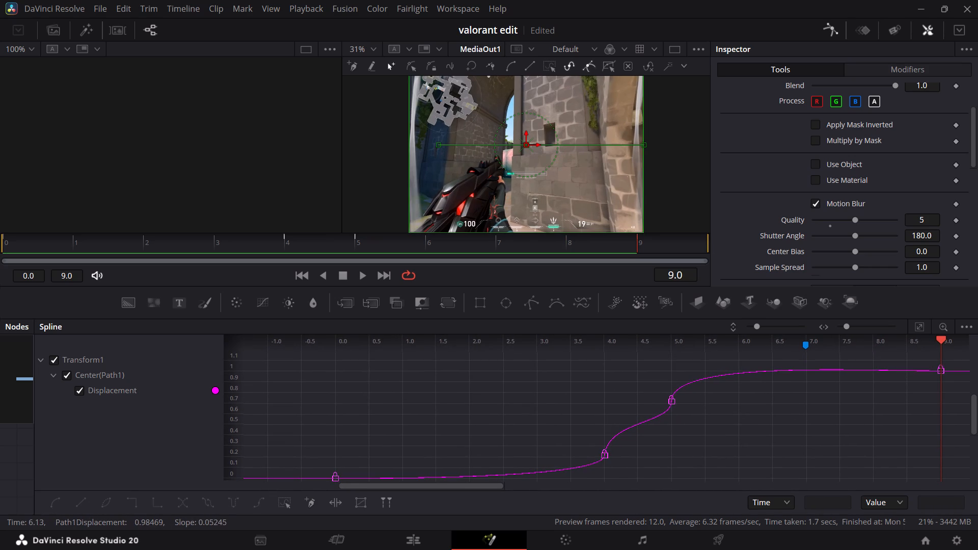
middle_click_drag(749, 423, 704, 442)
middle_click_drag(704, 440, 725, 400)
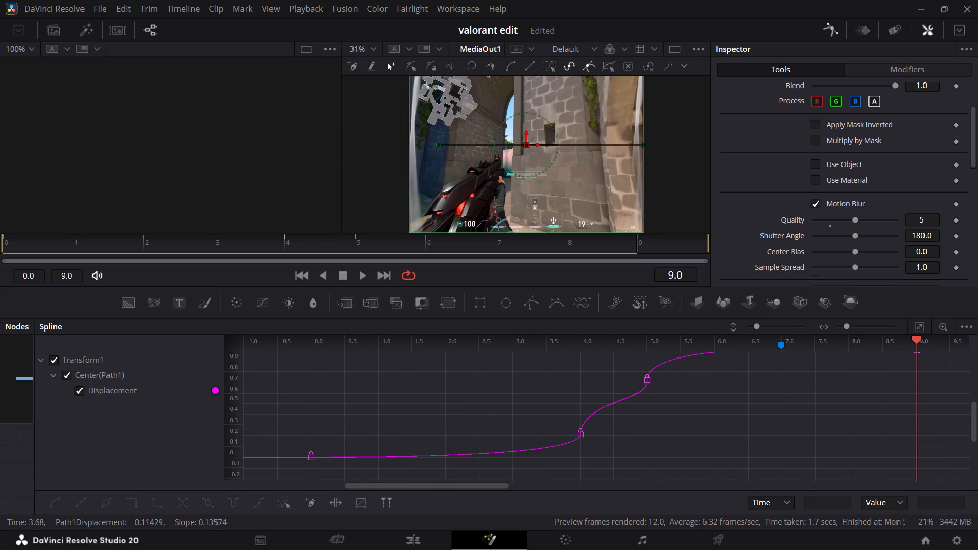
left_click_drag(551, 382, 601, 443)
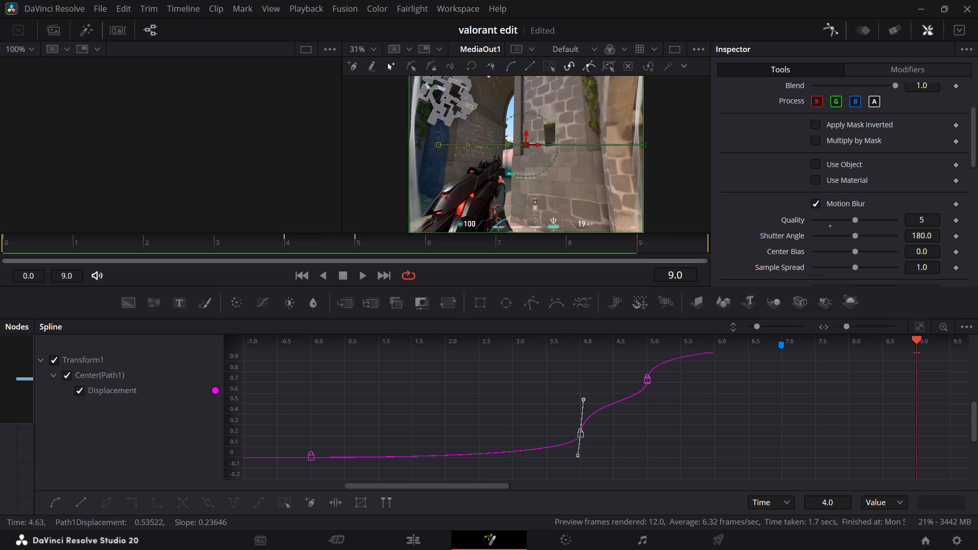
Play back the slide transition repeatedly on the Edit page, from before the adjustment clip into the following footage, to judge its motion.
left_click(434, 534)
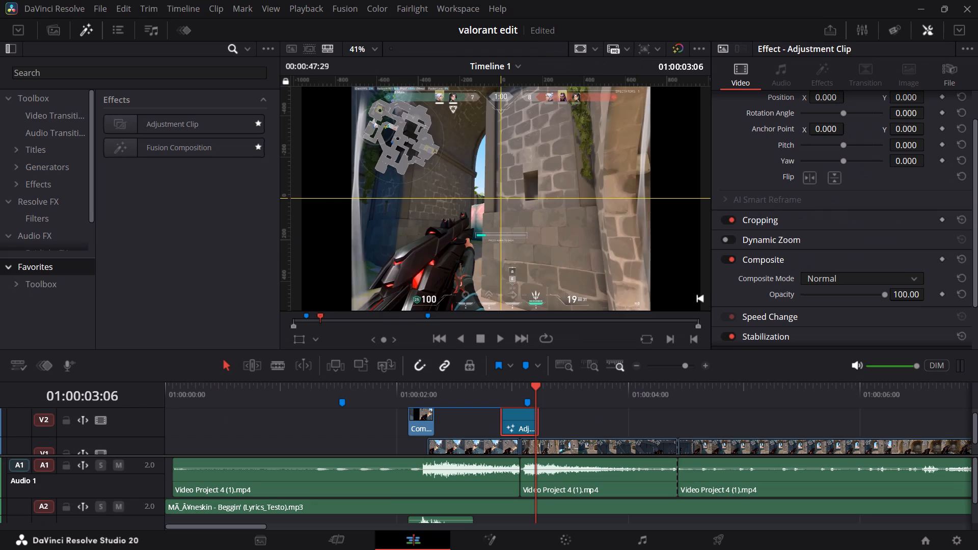
left_click_drag(517, 382, 449, 386)
key("space")
key("space")
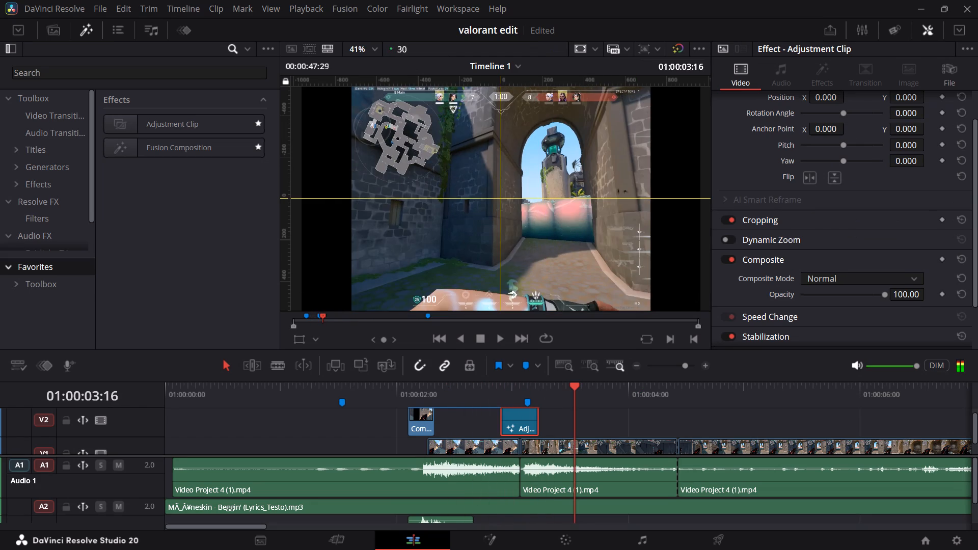
left_click_drag(537, 388, 446, 389)
key("space")
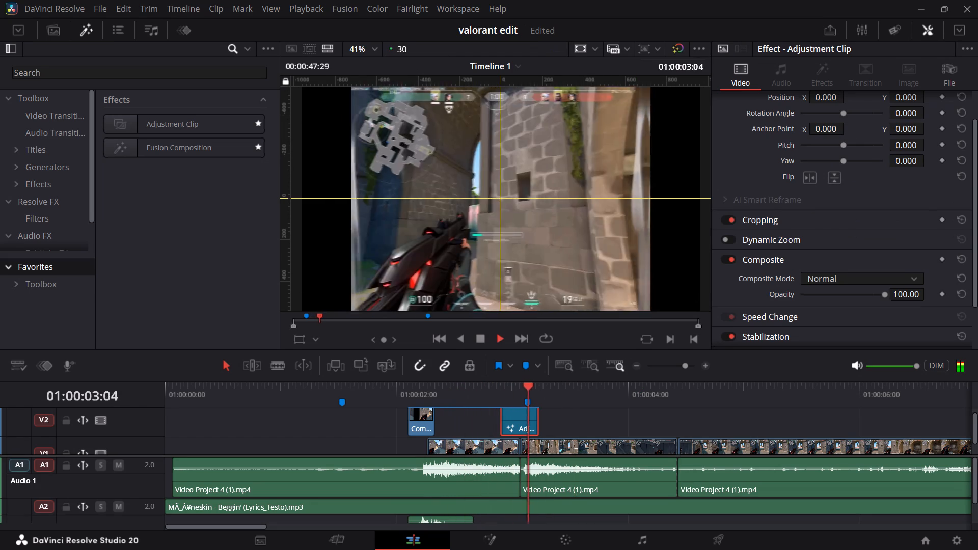
key("space")
left_click_drag(534, 391, 490, 390)
key("space")
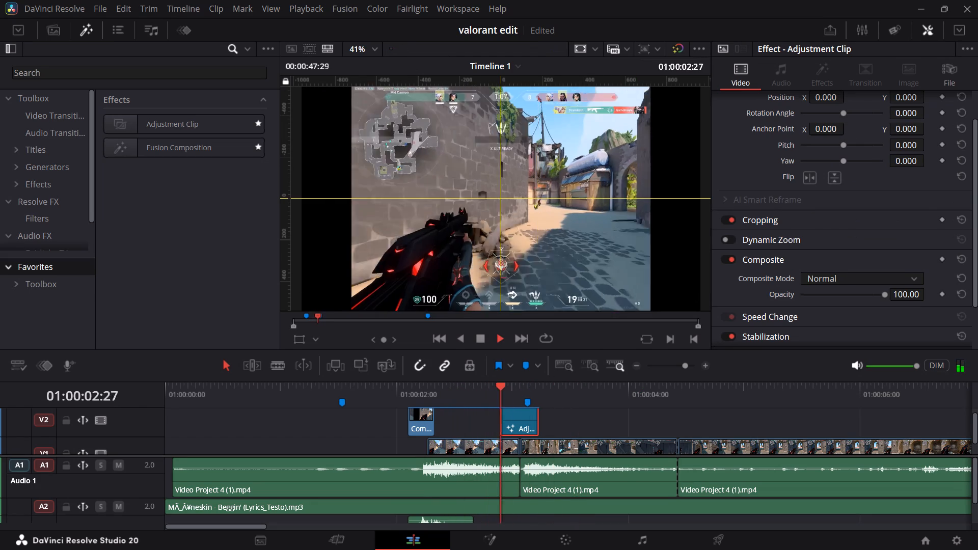
key("space")
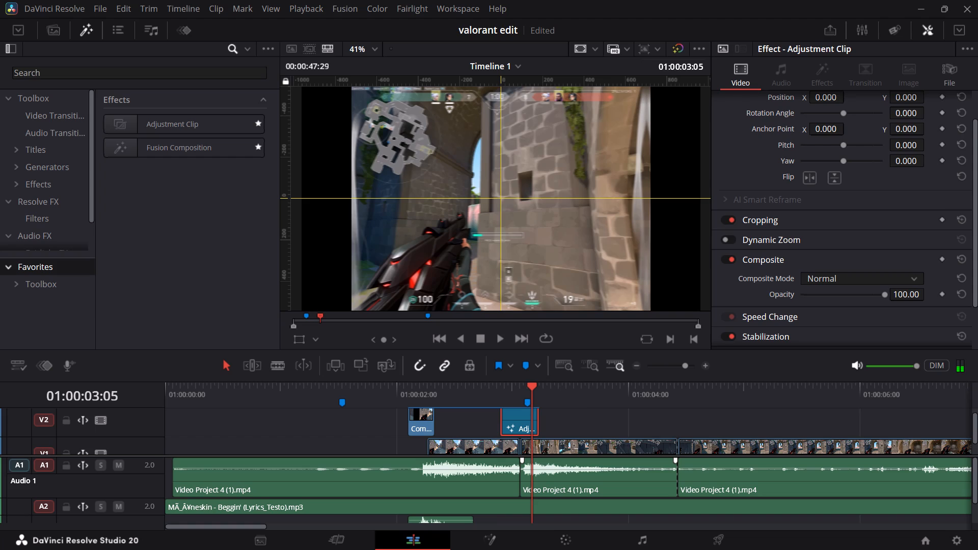
left_click_drag(529, 391, 403, 386)
key("space")
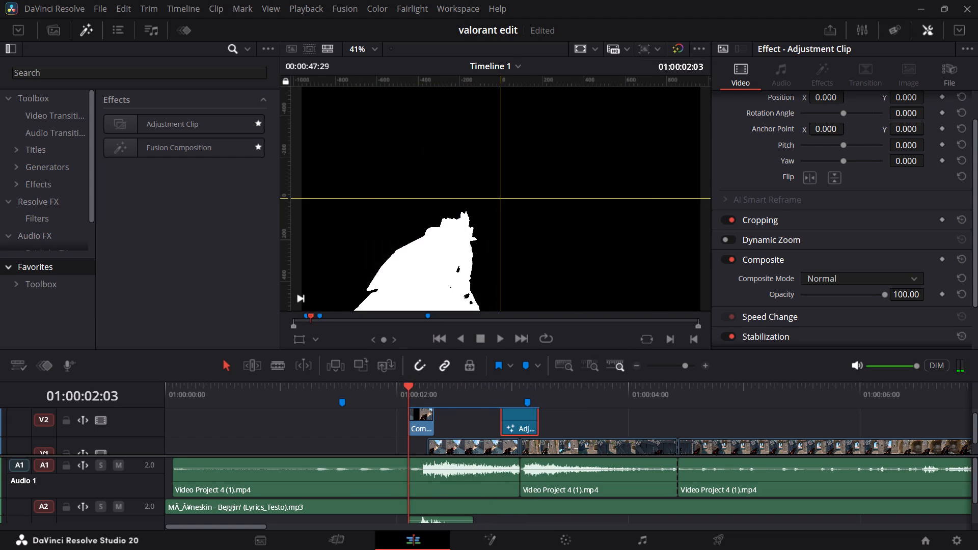
key("space")
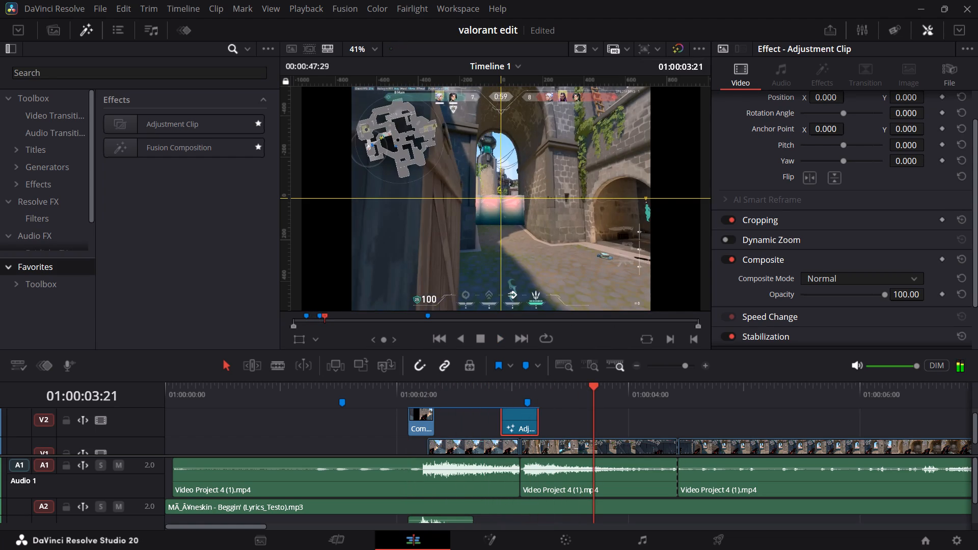
left_click_drag(570, 393, 477, 393)
key("space")
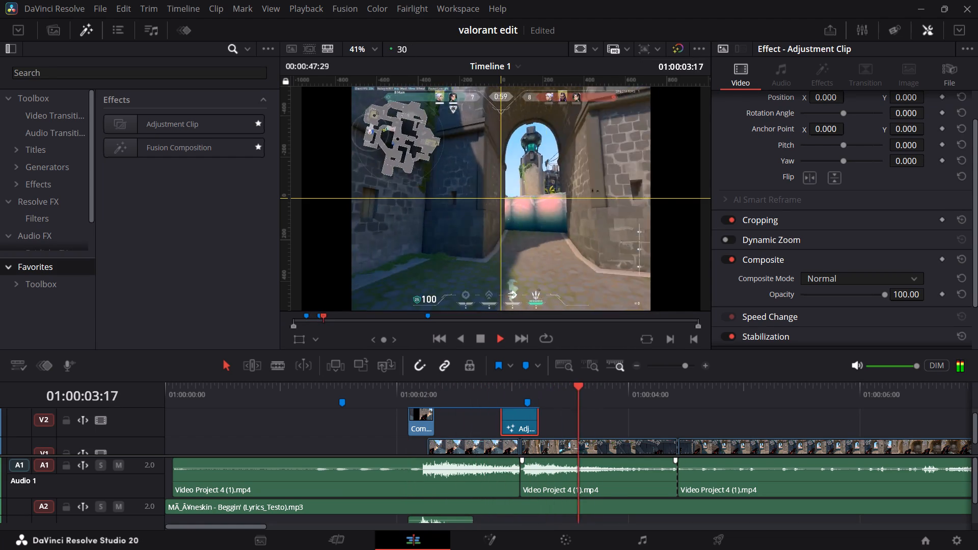
key("space")
key("space")
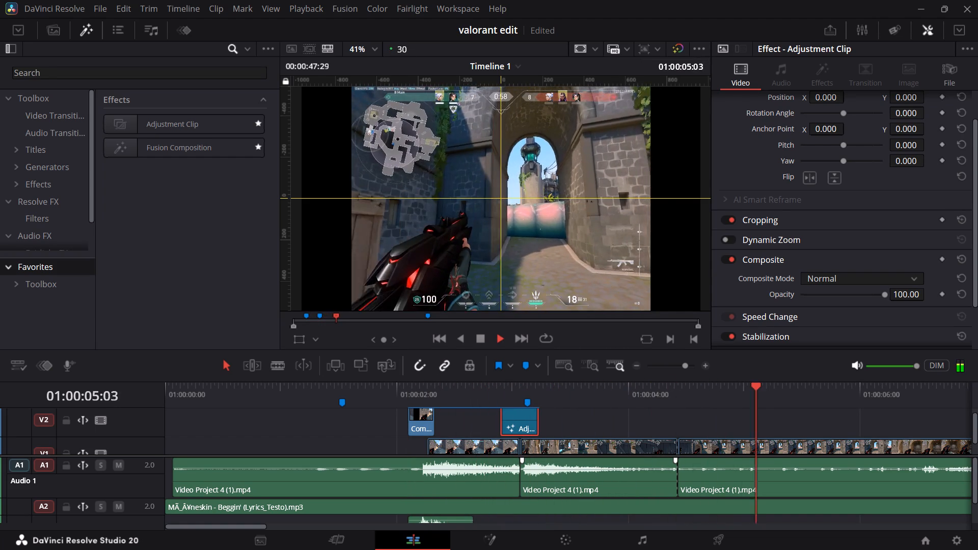
key("space")
left_click_drag(648, 392, 469, 387)
key("space")
key("space")
key("space")
key("space")
Lower the volume of the Video Project 4 (1).mp4 audio segment under the playhead on A1 to -3.9.
left_click(560, 463)
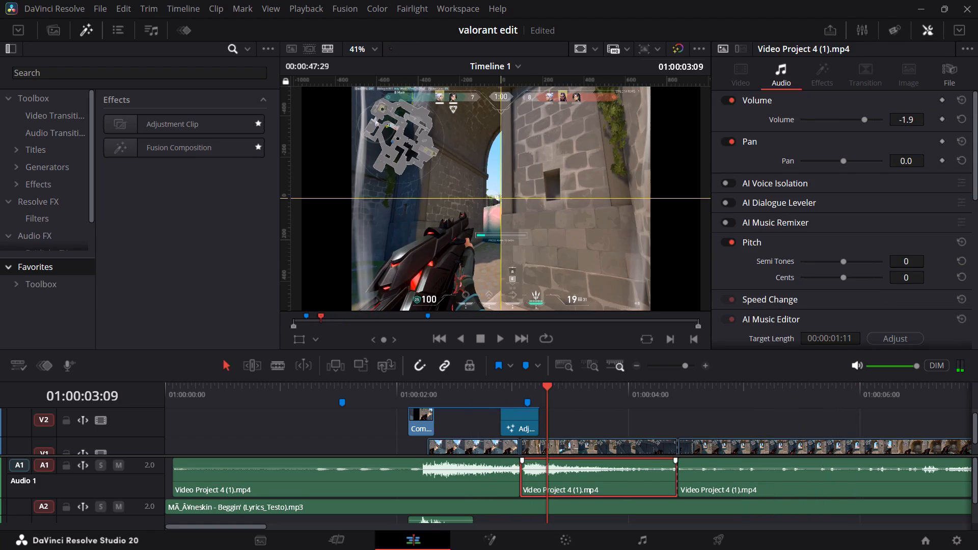
left_click(546, 467)
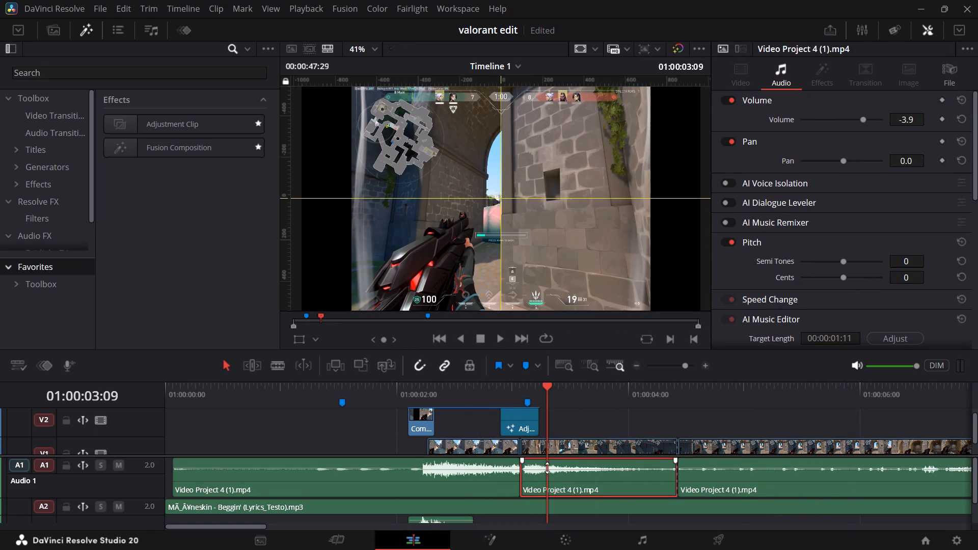
Switch to the Brave browser and search YouTube for "swooch sound effect".
left_click(556, 540)
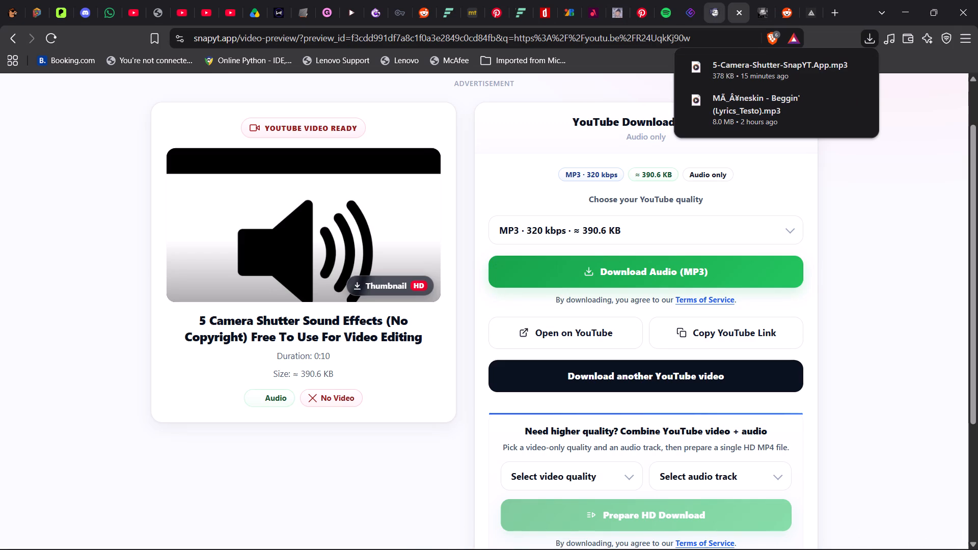
left_click(224, 0)
left_click(201, 0)
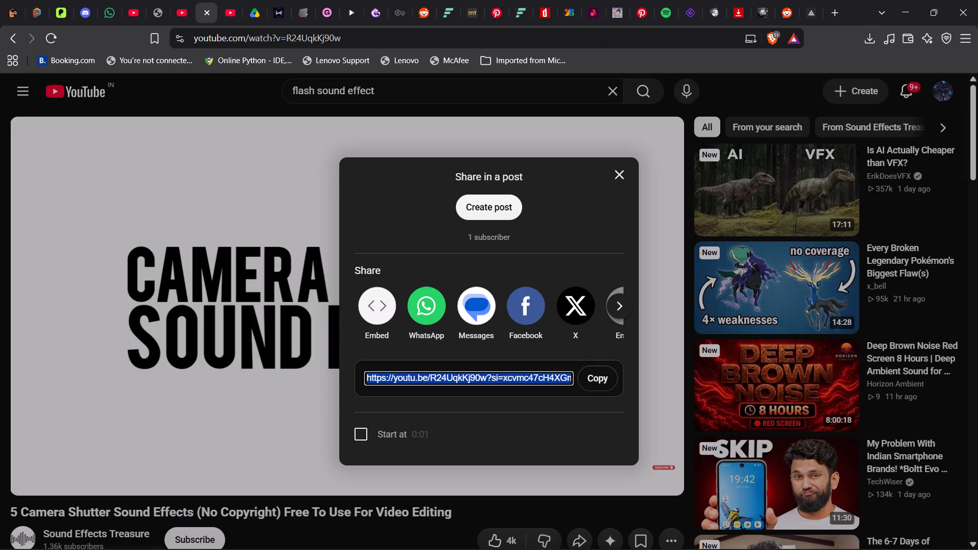
left_click(376, 89)
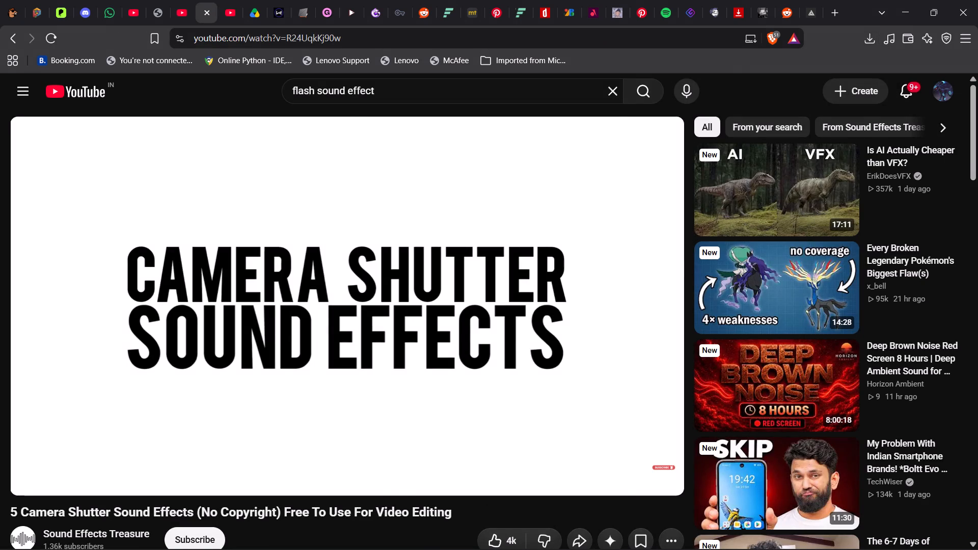
left_click_drag(316, 89, 284, 91)
key("s")
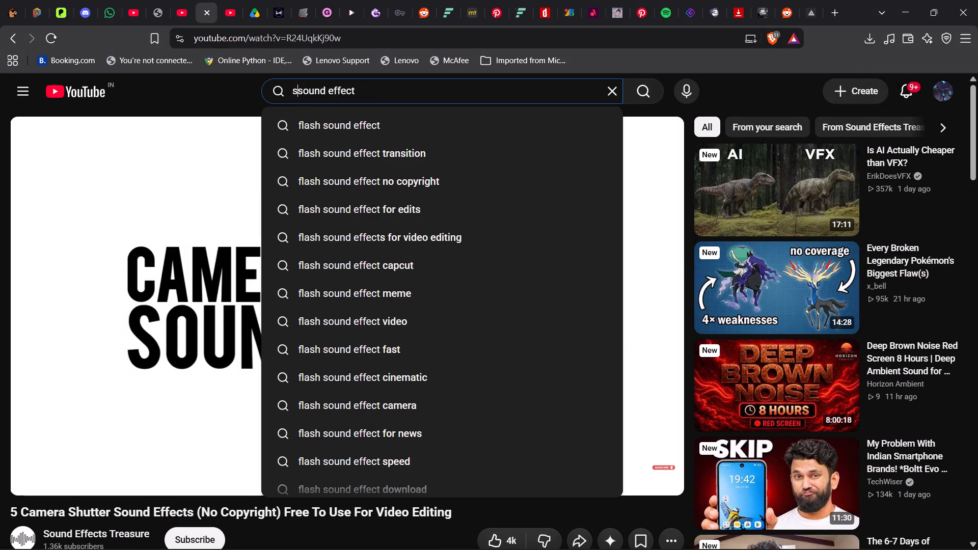
key("w")
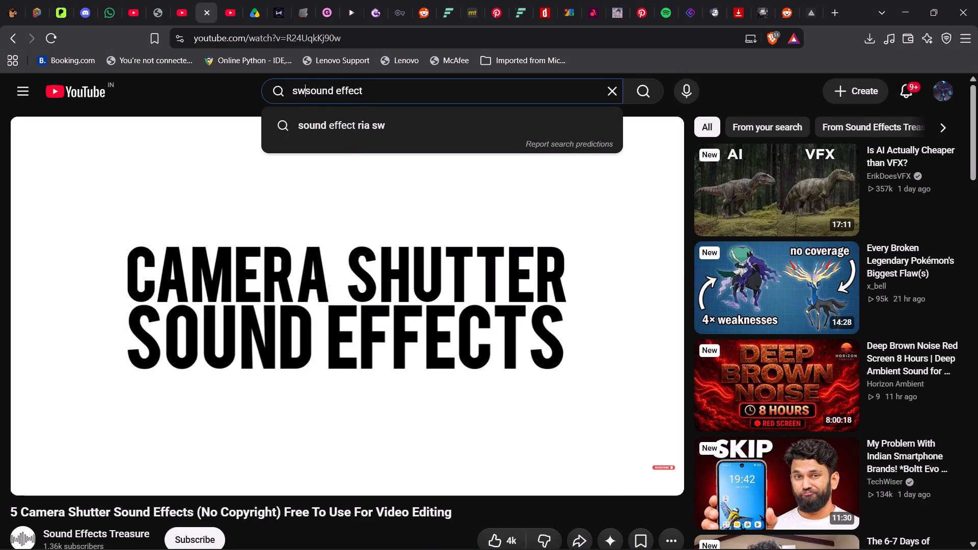
type("ooch")
key("space")
key("Return")
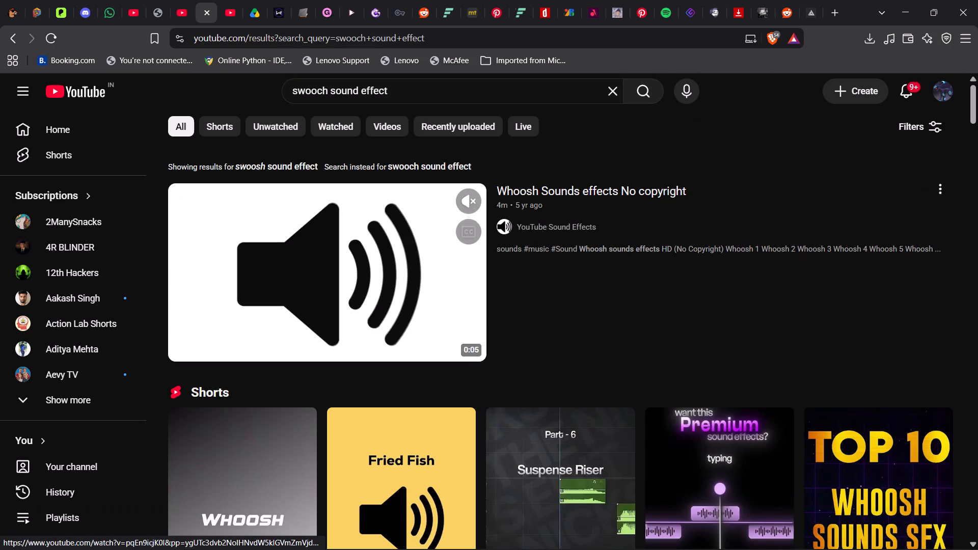
Open the video "Whoosh Sounds effects No copyright", copy its share link, and return to the SnapYT page.
left_click(418, 286)
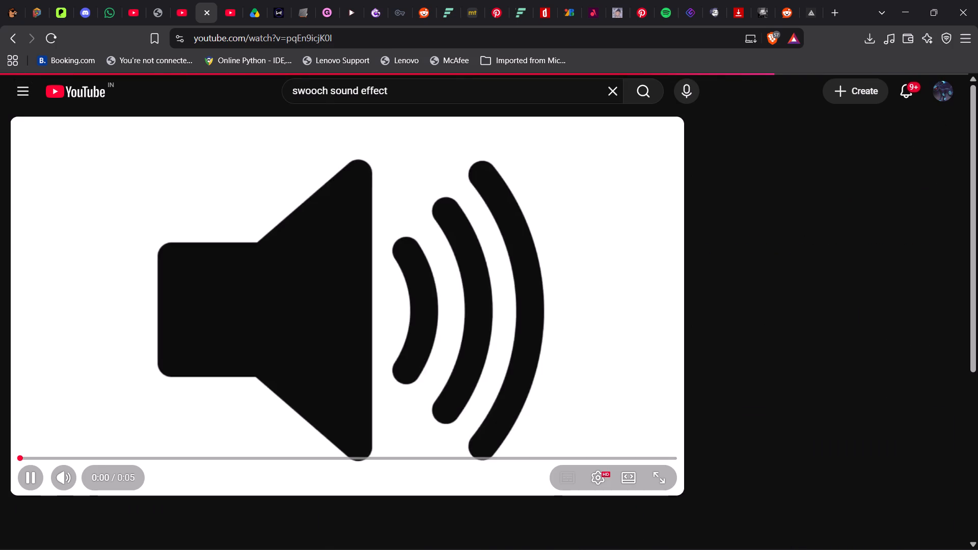
left_click(306, 366)
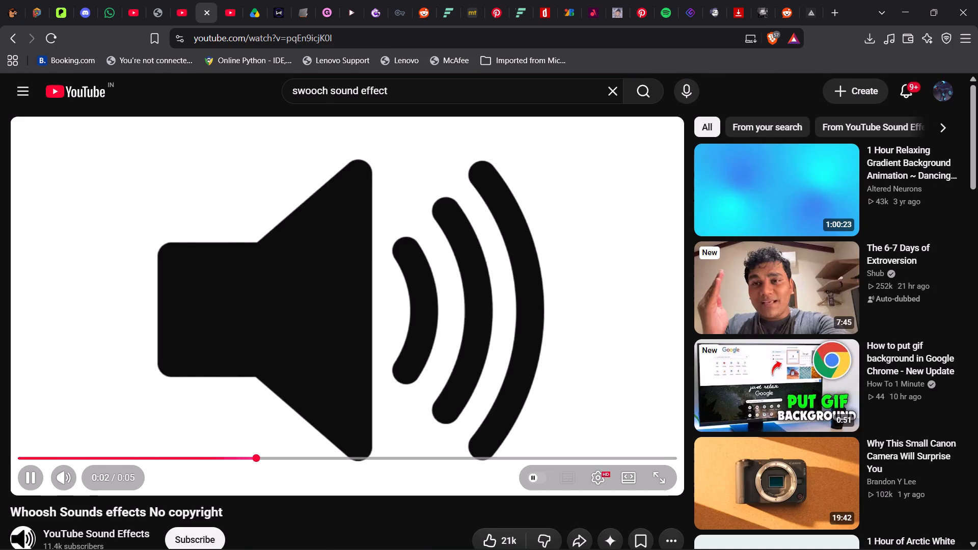
left_click(234, 330)
left_click(362, 40)
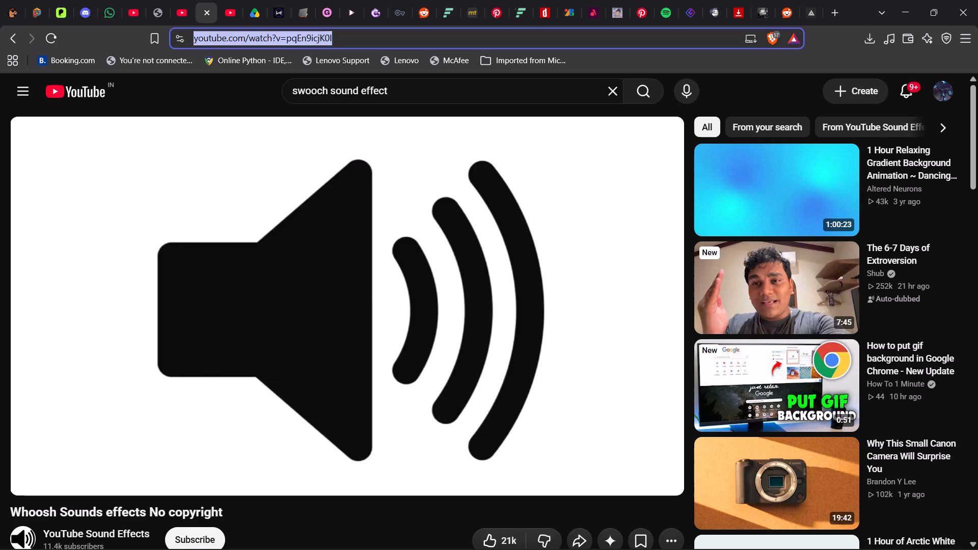
left_click(430, 522)
scroll(432, 514, "down", 3)
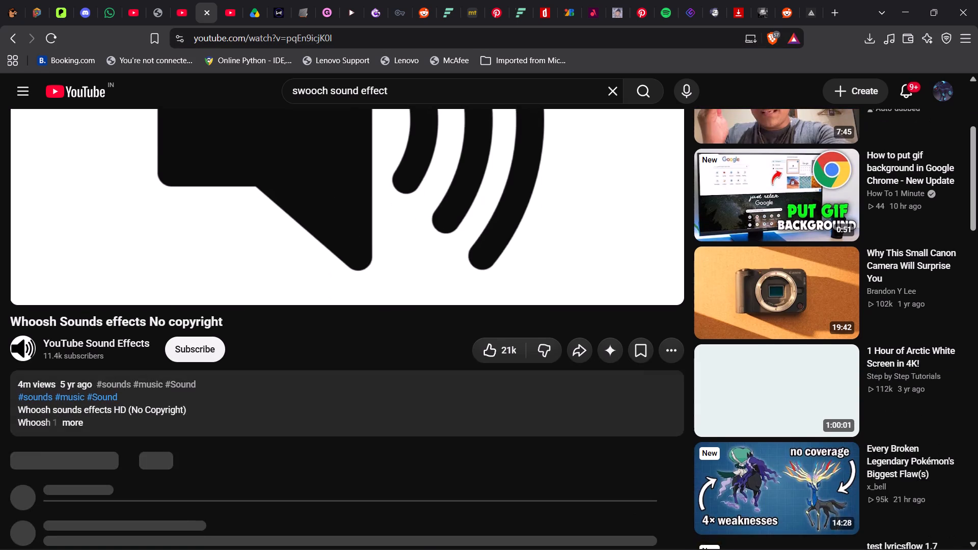
left_click(581, 342)
left_click(601, 381)
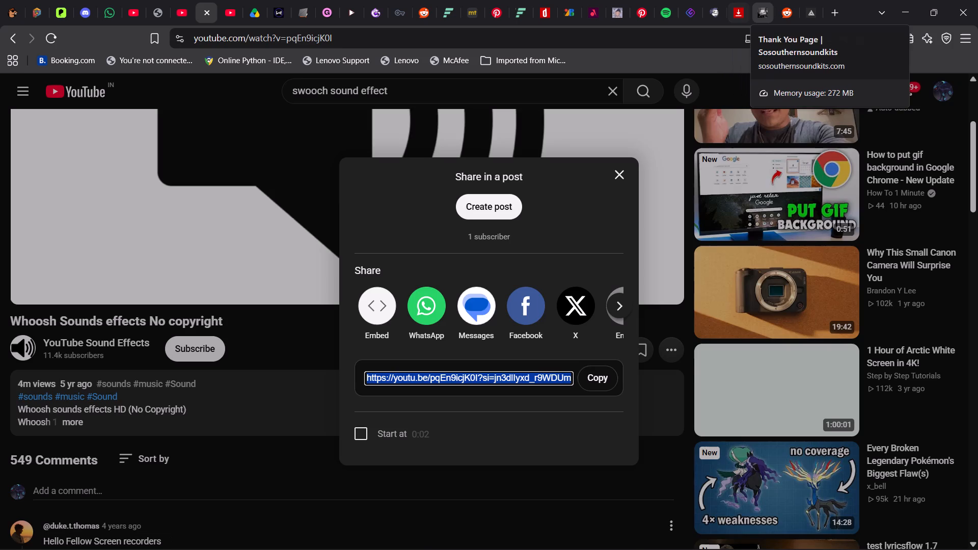
left_click(742, 20)
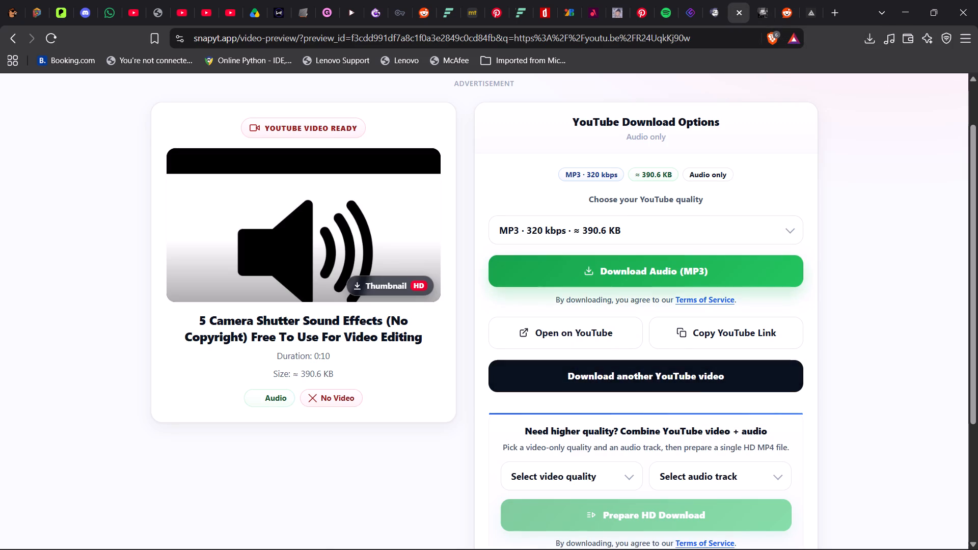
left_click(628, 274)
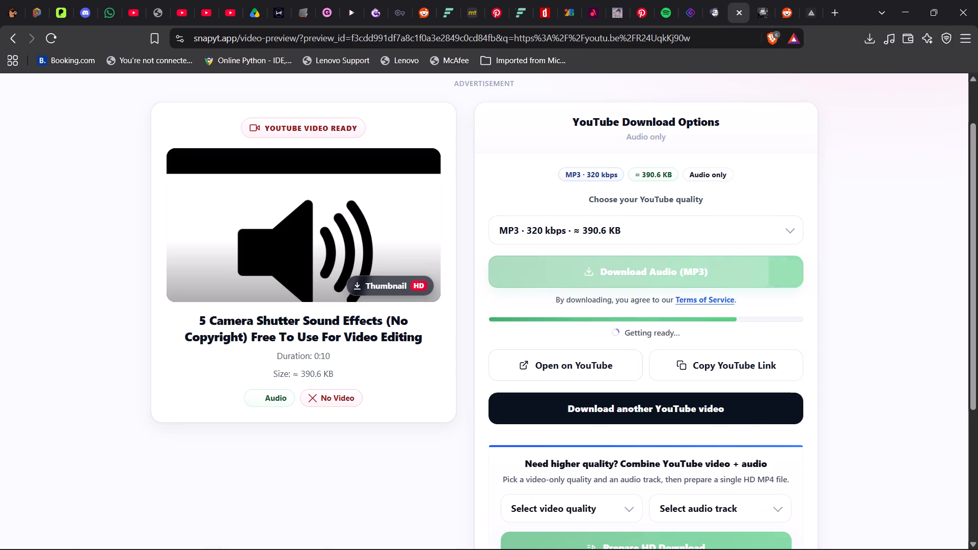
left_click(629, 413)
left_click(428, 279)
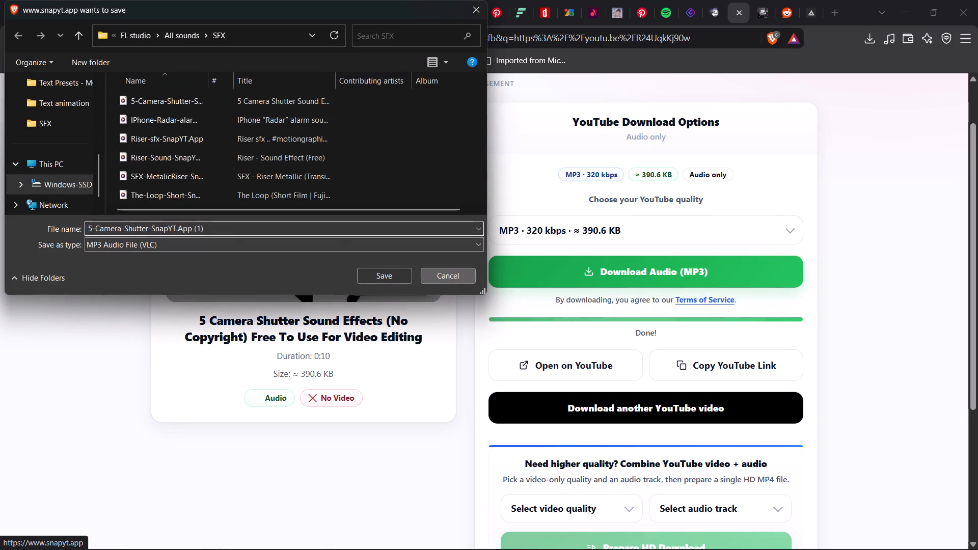
Start another SnapYT download using the copied whoosh video link.
left_click(614, 379)
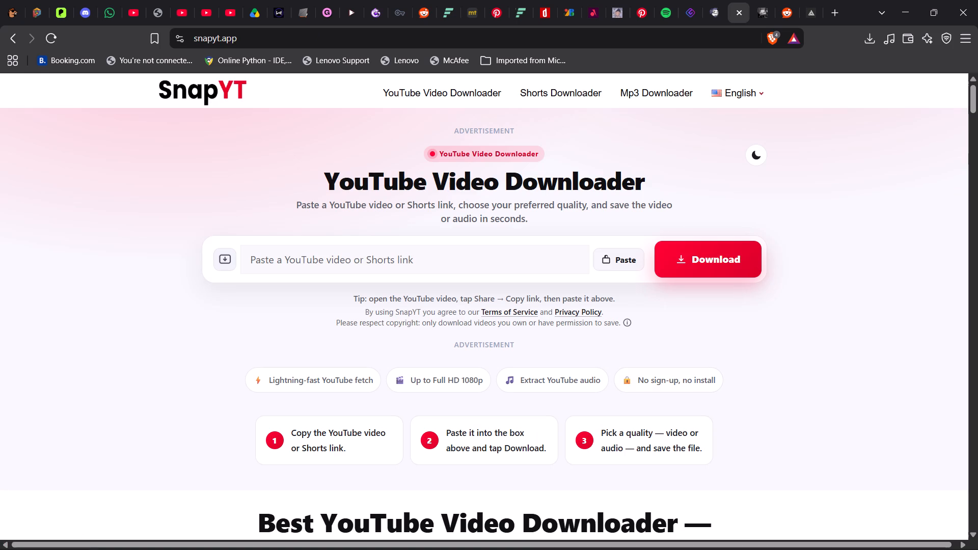
left_click(554, 261)
key("ctrl+v")
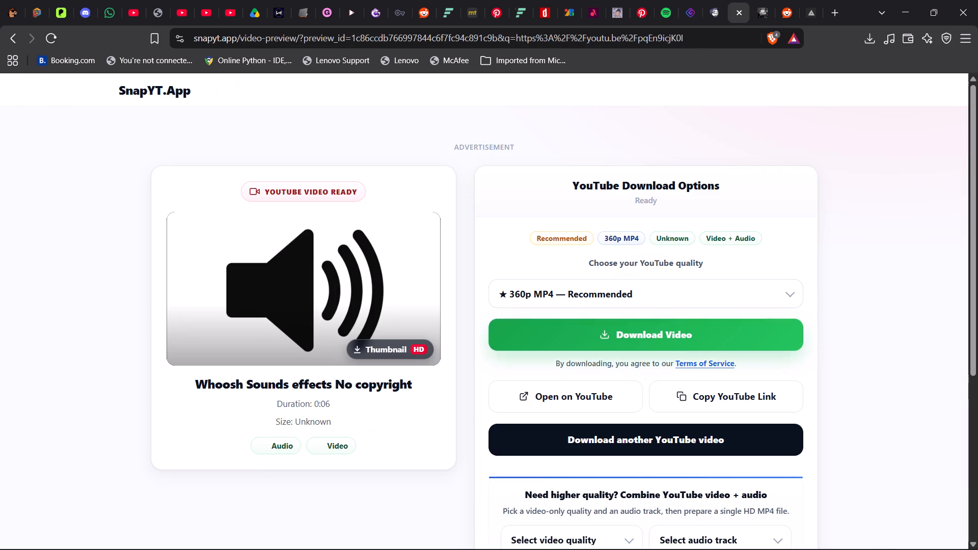
Download the whoosh audio as MP3 320 kbps and save it as Whoosh-Sounds-effects-SnapYT.App in the SFX folder.
left_click(659, 296)
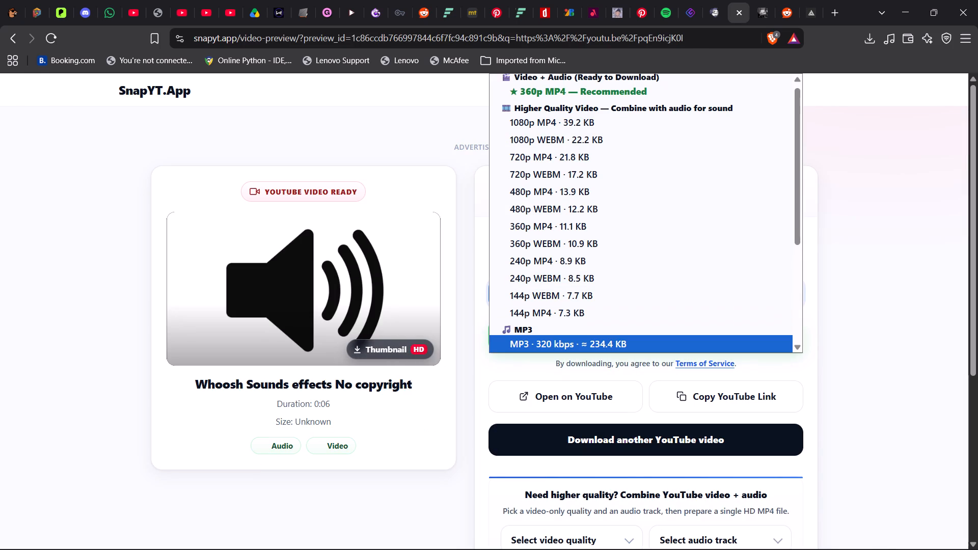
left_click(552, 342)
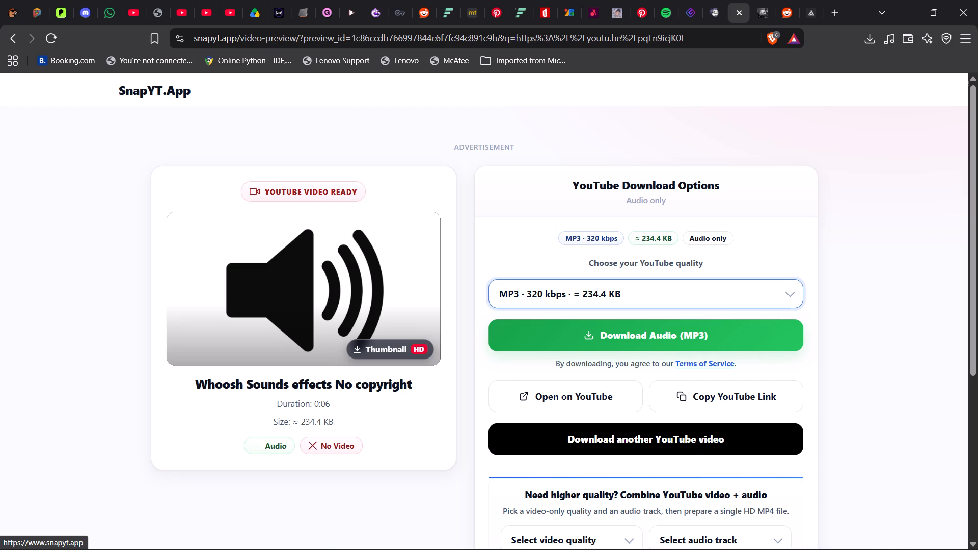
left_click(646, 338)
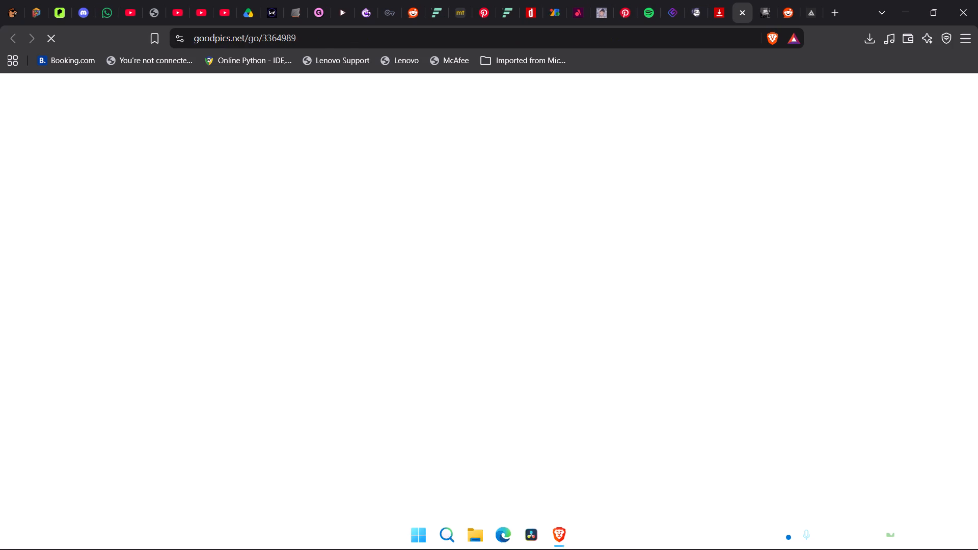
left_click(895, 13)
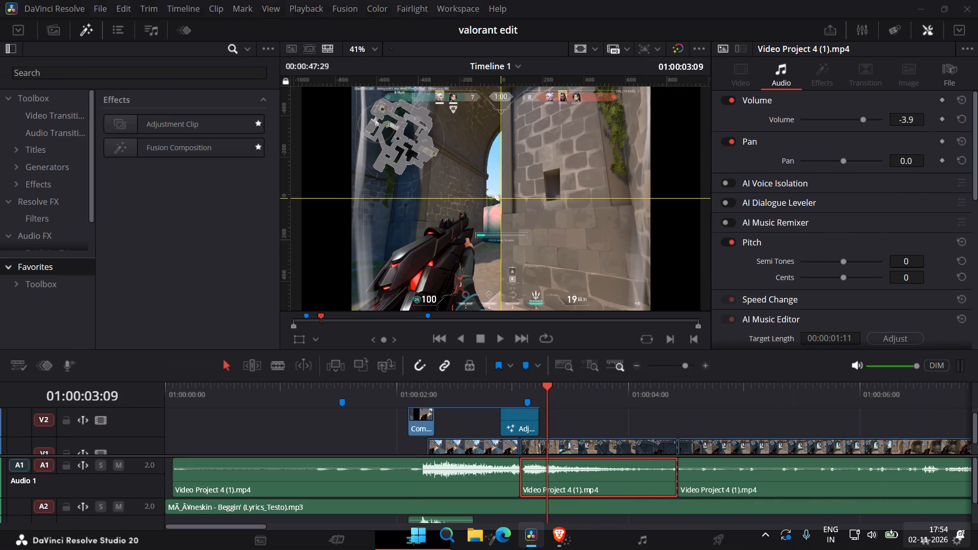
scroll(251, 175, "down", 4)
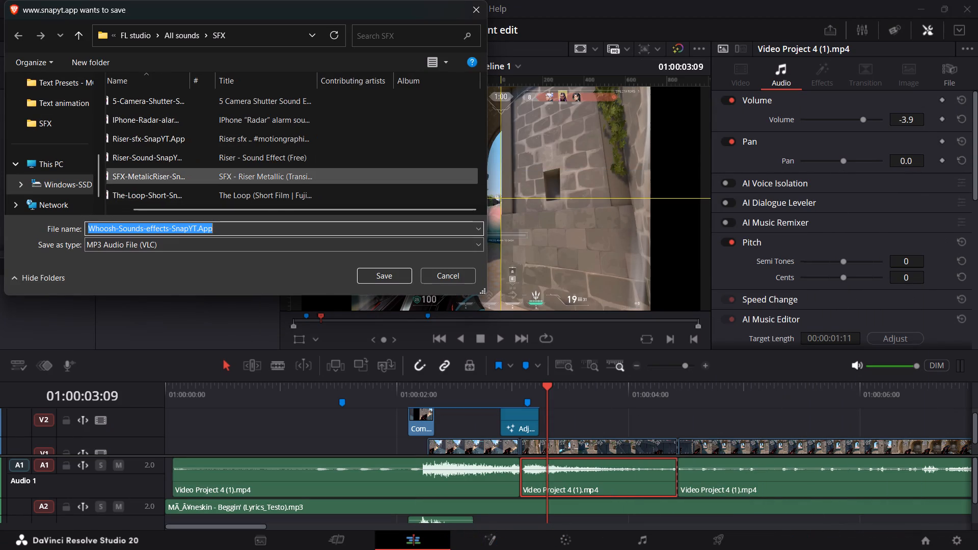
scroll(251, 175, "up", 4)
scroll(182, 174, "down", 2)
scroll(182, 174, "up", 4)
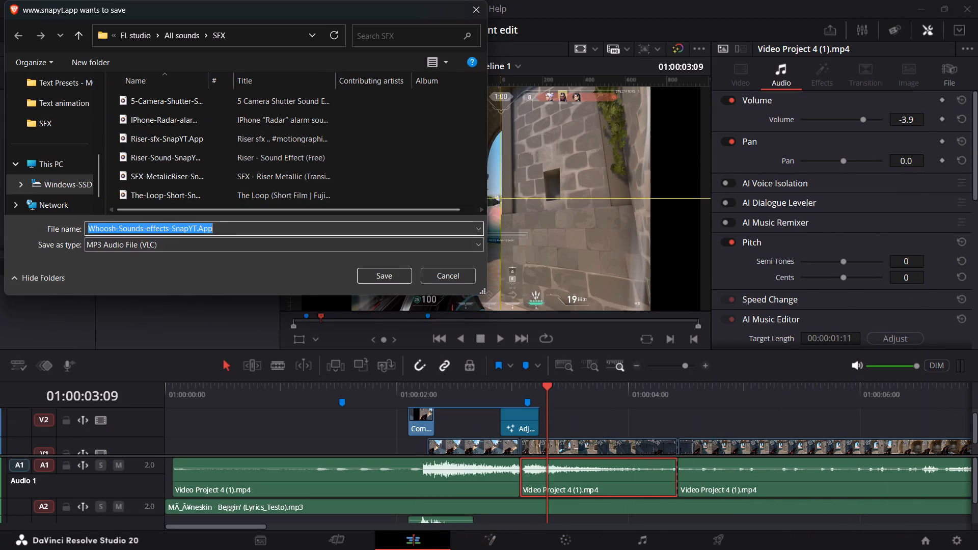
left_click(385, 279)
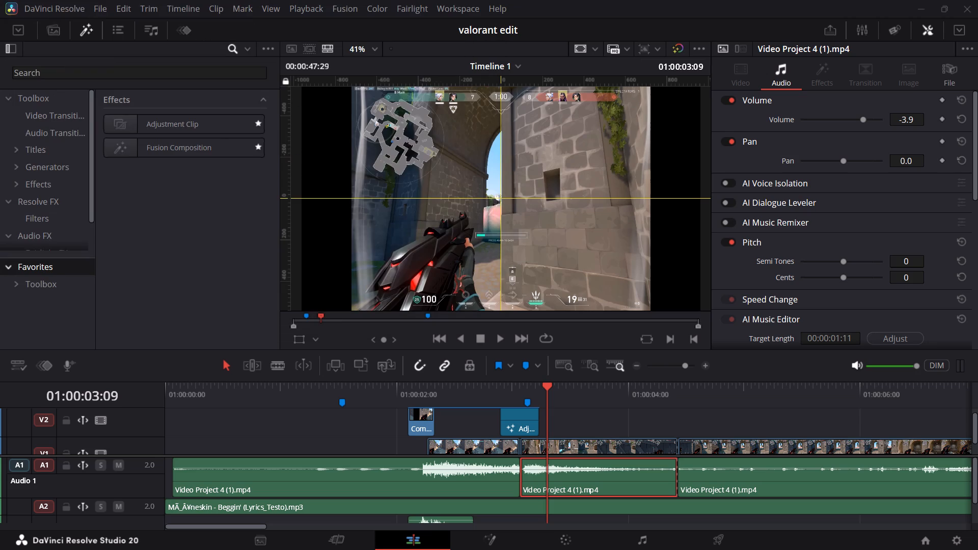
Bring the A3 track holding the camera shutter sound into view on Timeline 1.
scroll(586, 415, "down", 4)
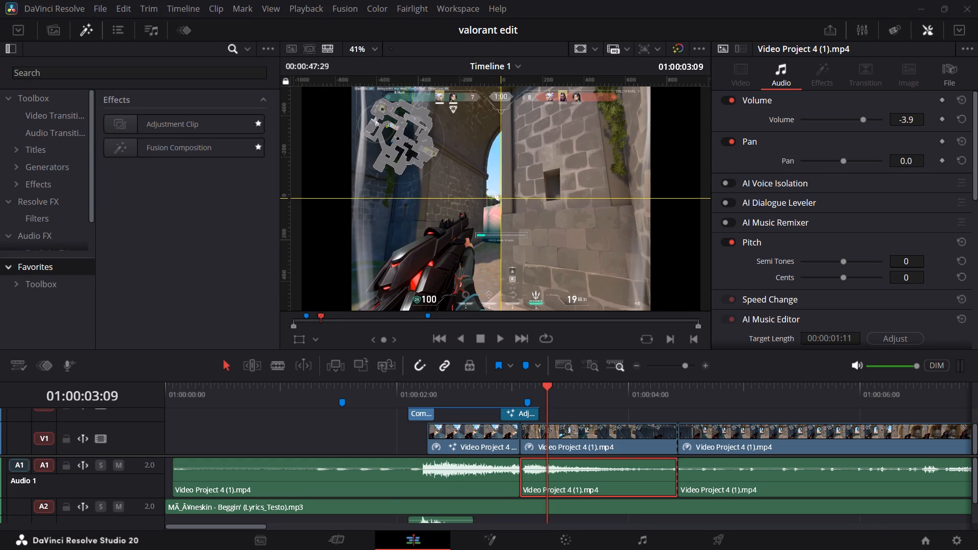
scroll(250, 499, "down", 4)
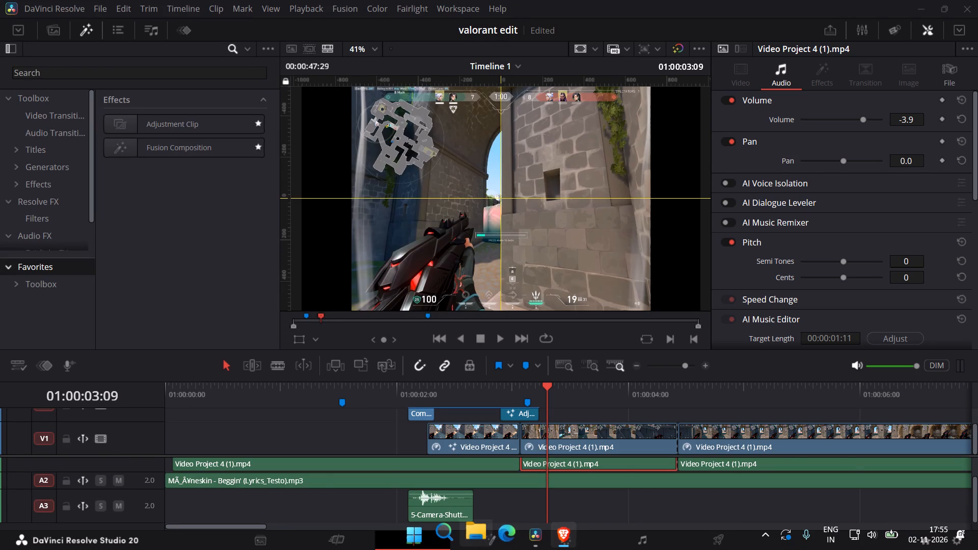
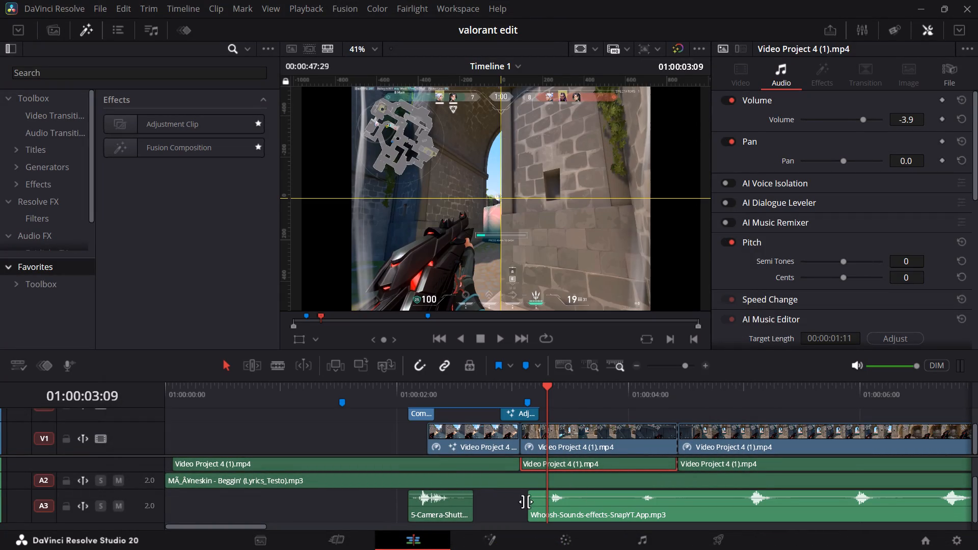
Move the whoosh sound effect on track A3 earlier so it starts at about 01:00:02:22, and preview the timing.
left_click_drag(544, 508, 513, 503)
left_click_drag(541, 386, 515, 390)
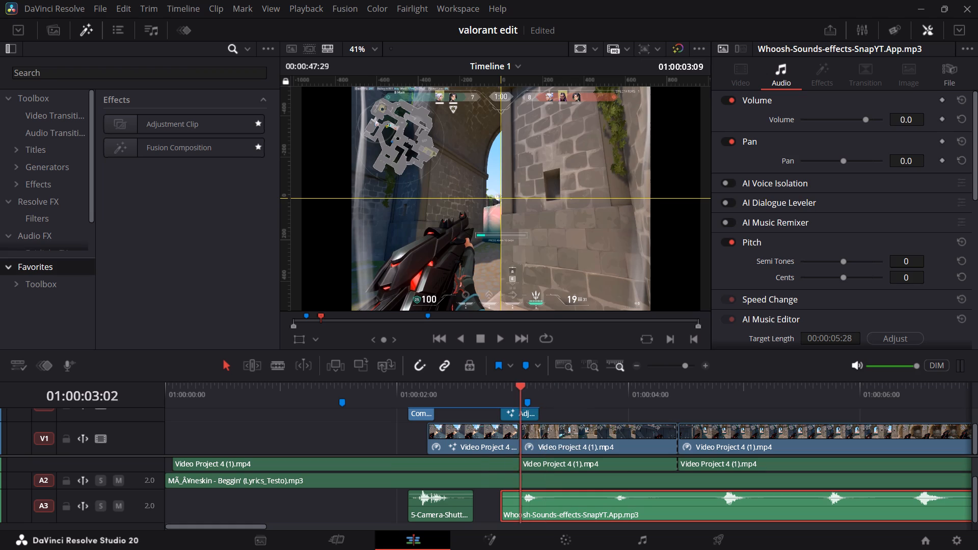
left_click_drag(515, 390, 483, 390)
left_click_drag(515, 508, 494, 503)
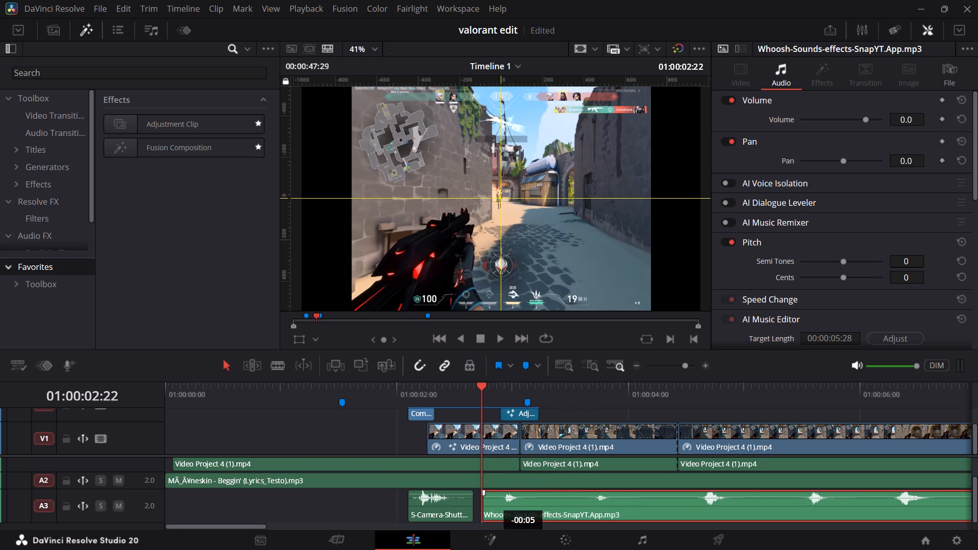
left_click_drag(494, 503, 492, 502)
key("space")
key("space")
Trim the whoosh clip's start to the beginning of the adjustment clip, raise its volume to 9 dB, and preview it.
left_click_drag(482, 502, 505, 501)
left_click(529, 496)
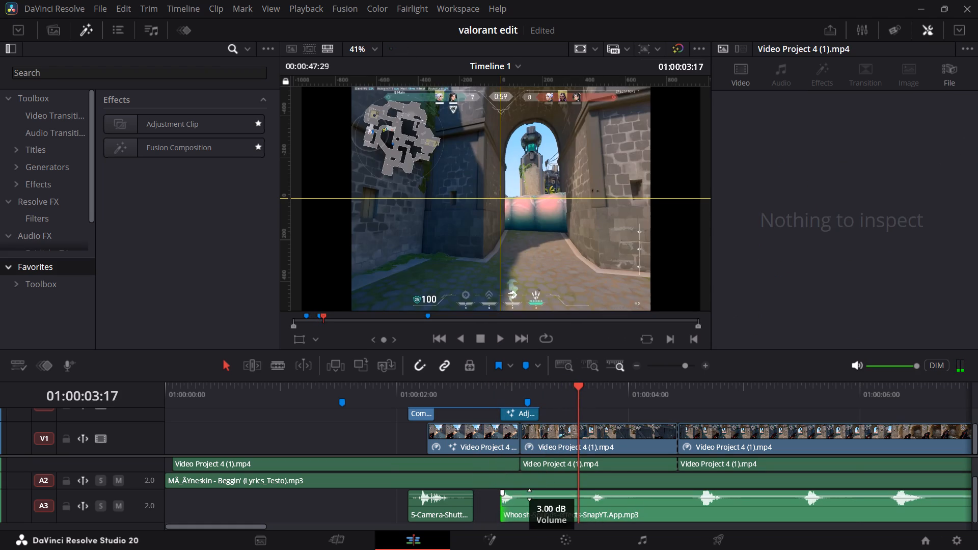
left_click_drag(539, 390, 482, 390)
key("space")
key("space")
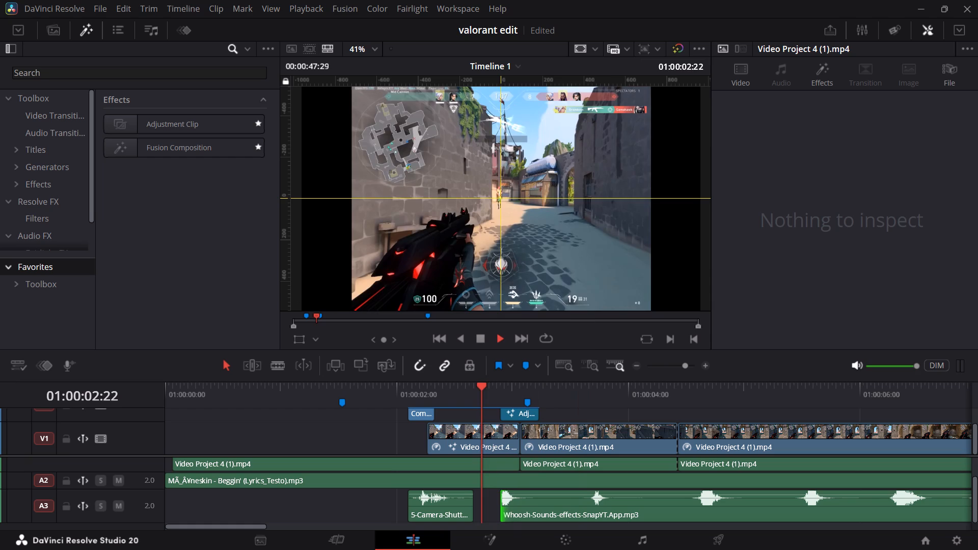
key("space")
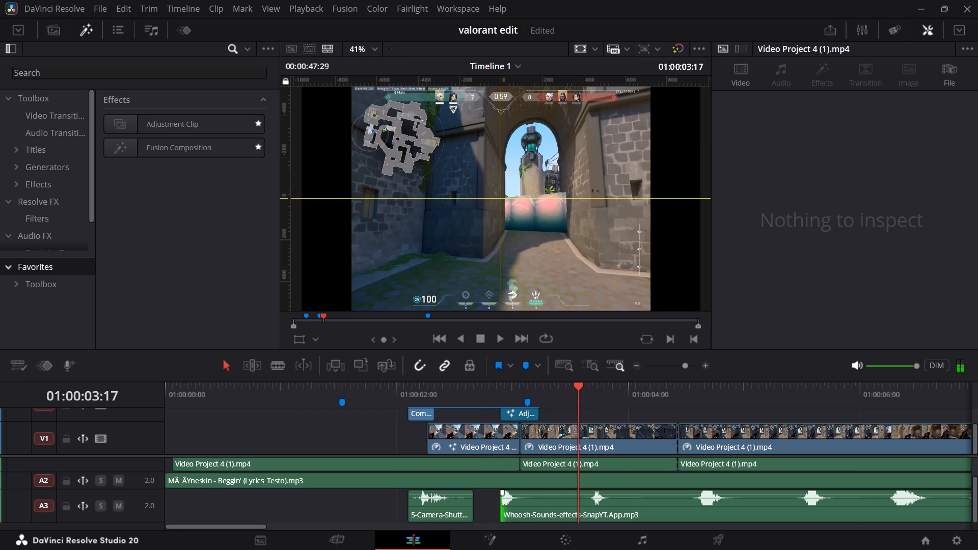
Trim the whoosh clip's start to 01:00:03:17, slide it back to the beginning of the adjustment clip, and preview it.
left_click_drag(501, 503, 584, 499)
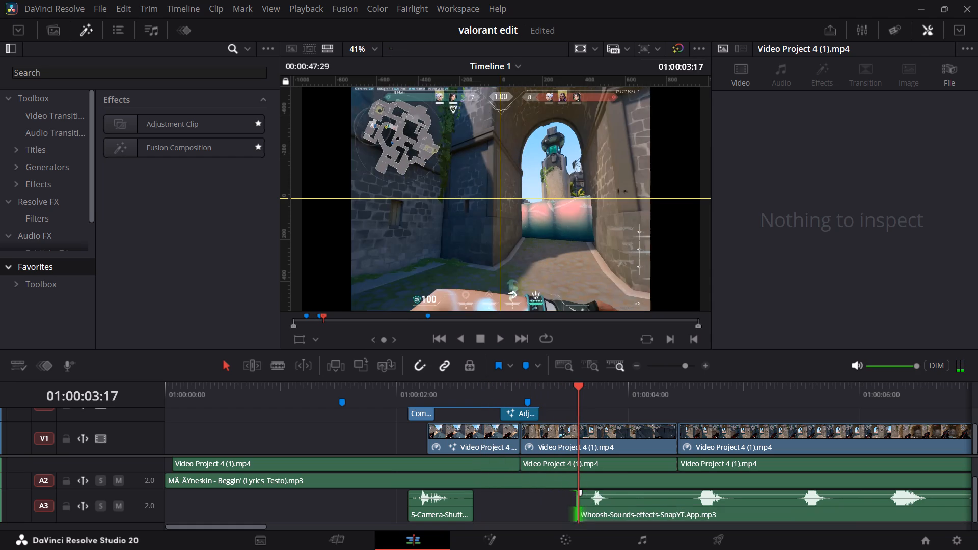
left_click_drag(650, 510, 568, 503)
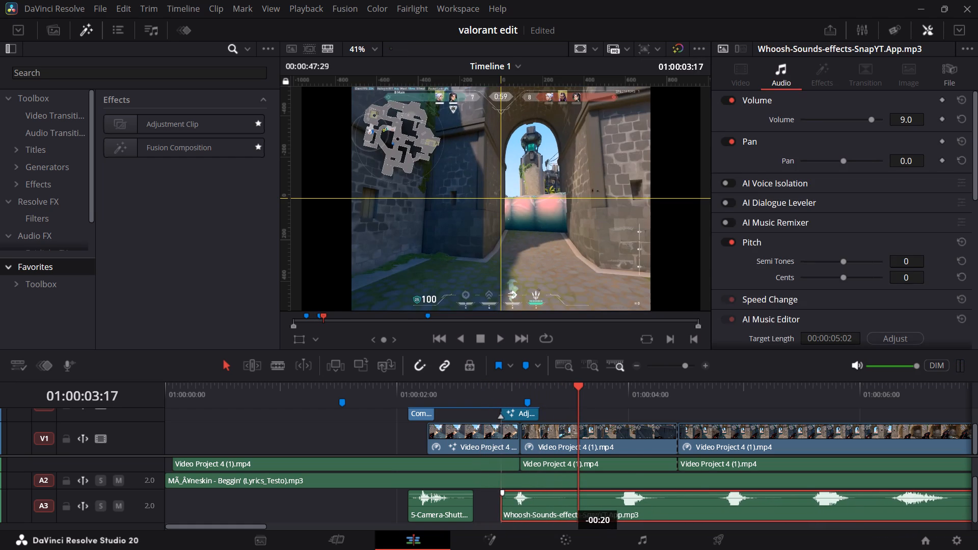
left_click_drag(568, 503, 570, 502)
left_click_drag(569, 393, 469, 394)
key("space")
key("space")
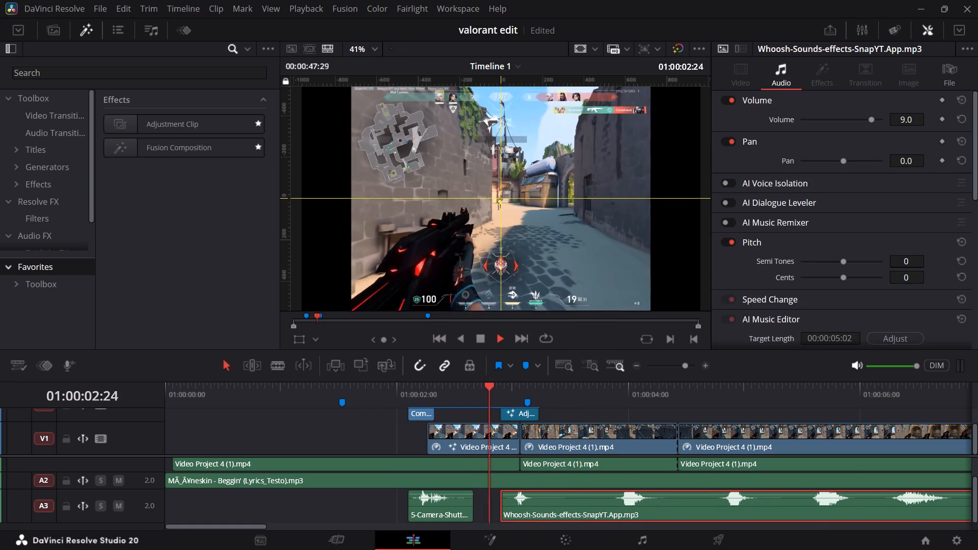
key("space")
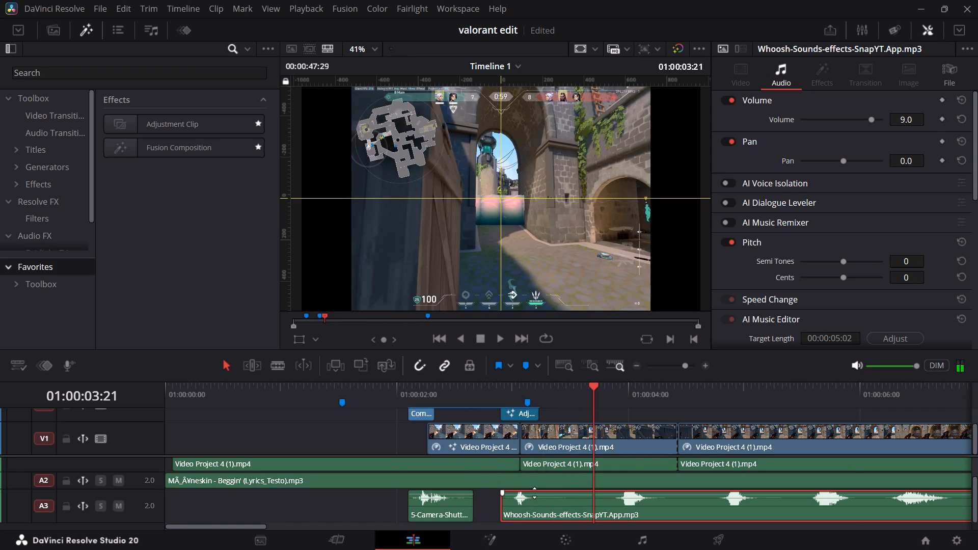
Trim the whoosh clip's start again to 01:00:03:21 and play the remaining whooshes.
left_click_drag(506, 503, 579, 512)
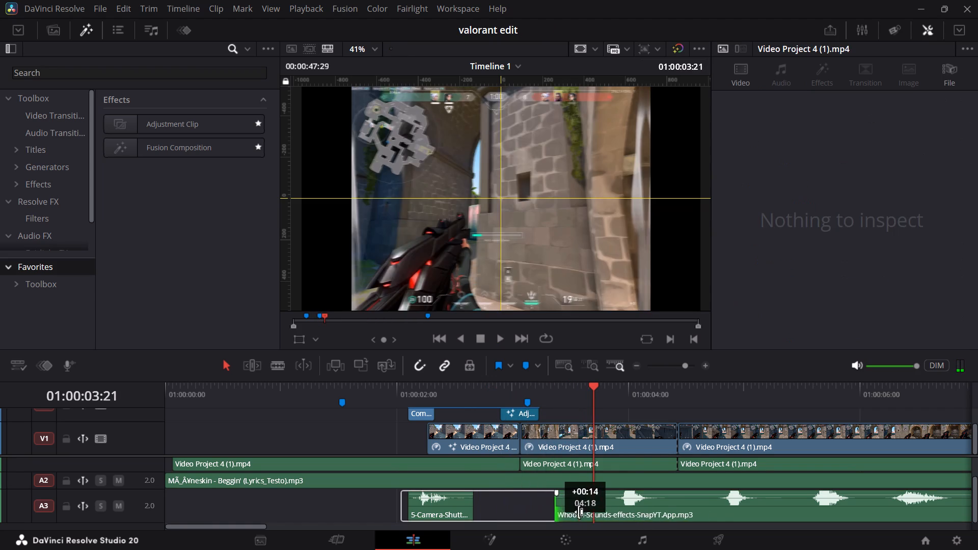
left_click_drag(579, 512, 603, 511)
key("space")
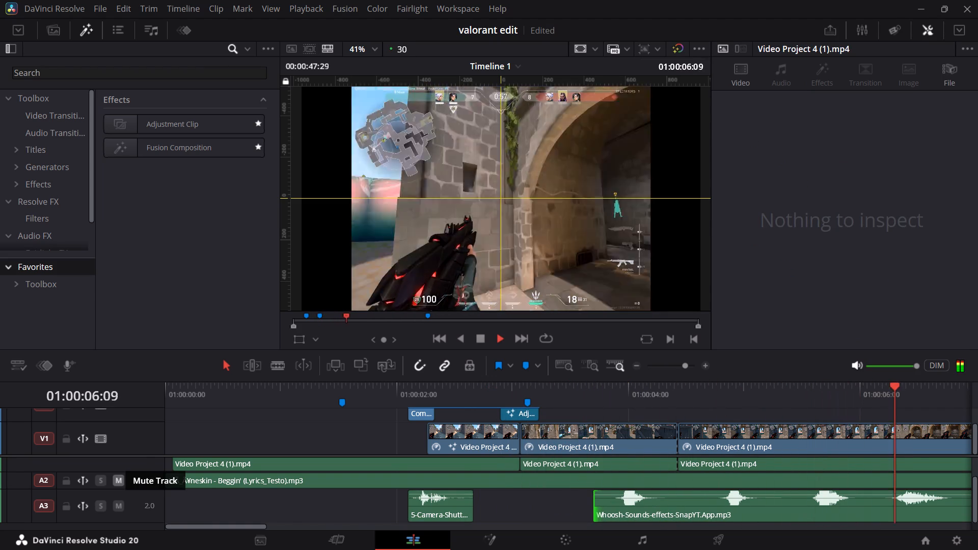
key("space")
Trim the whoosh clip's start to about 01:00:06:02, move the remainder just after the camera shutter sound, and preview it.
left_click_drag(594, 502, 595, 502)
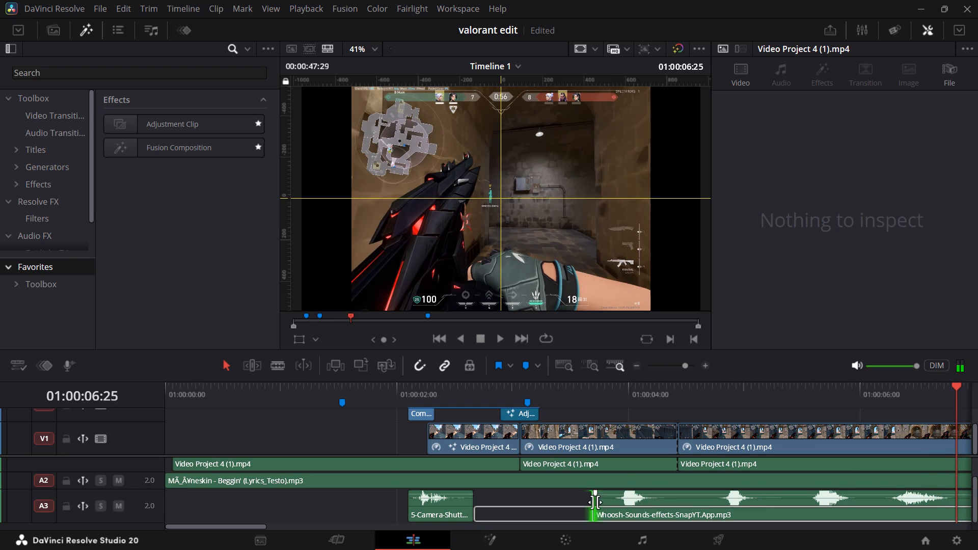
left_click_drag(595, 502, 869, 513)
left_click_drag(884, 513, 530, 494)
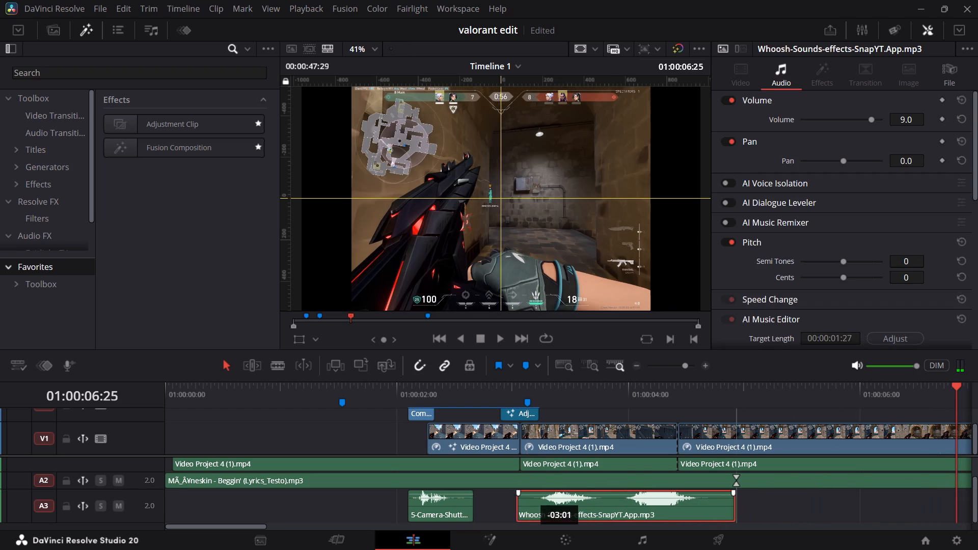
left_click_drag(530, 494, 493, 493)
left_click_drag(504, 386, 454, 389)
key("space")
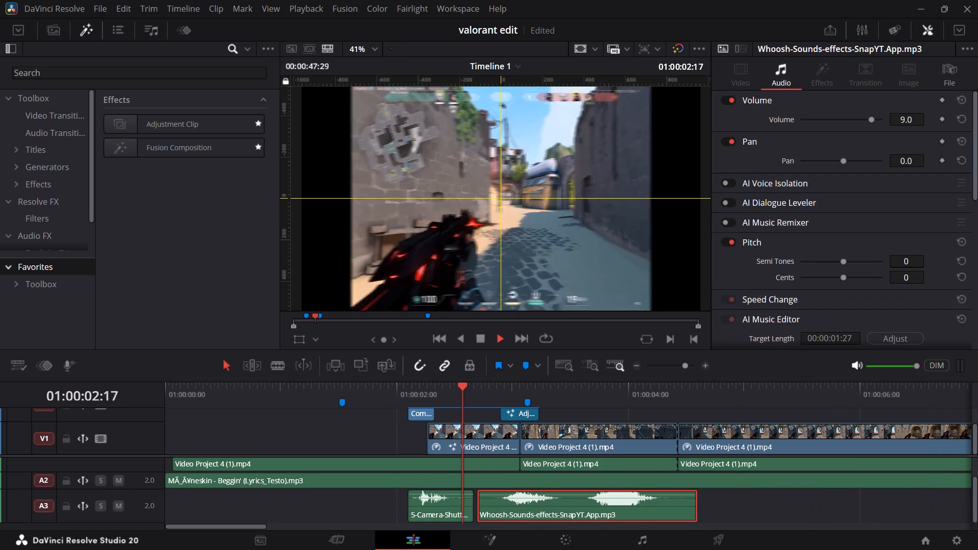
key("space")
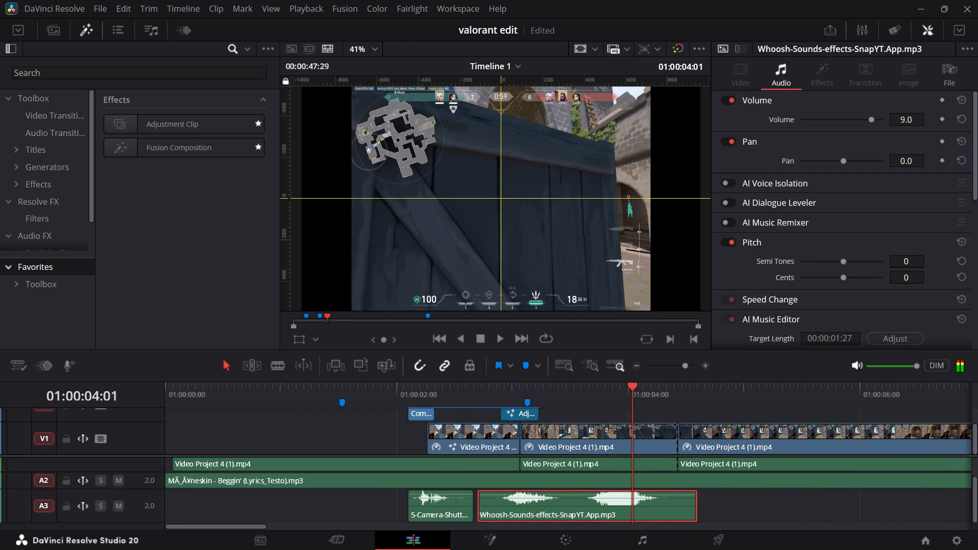
key("space")
key("space")
Trim the end of the whoosh clip to about 01:00:03:17, keeping only its first whoosh.
left_click_drag(694, 508, 659, 507)
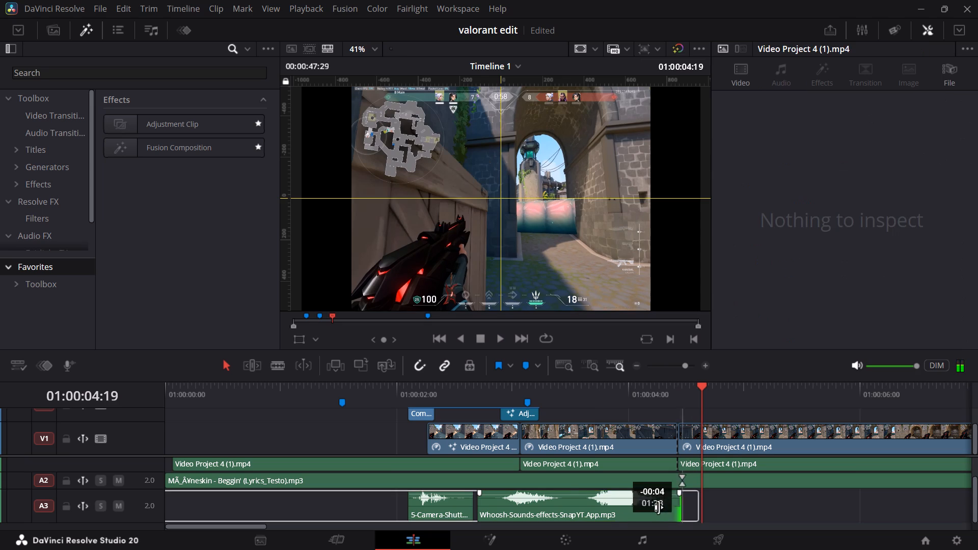
left_click_drag(659, 507, 570, 504)
Play the edit from the beginning and replay the first transition to check how the whoosh fits the cut.
left_click_drag(540, 392, 318, 392)
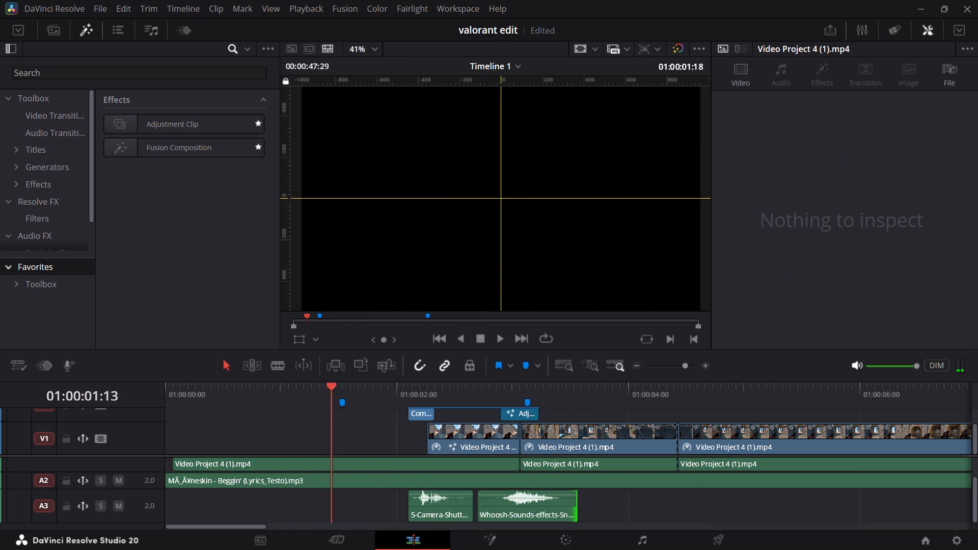
left_click_drag(318, 392, 160, 392)
key("space")
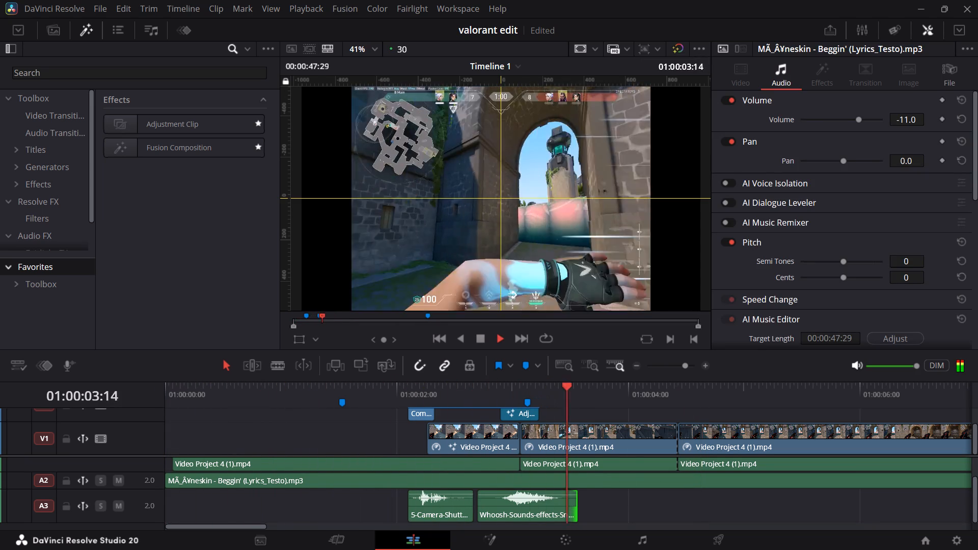
key("space")
left_click_drag(488, 397, 453, 399)
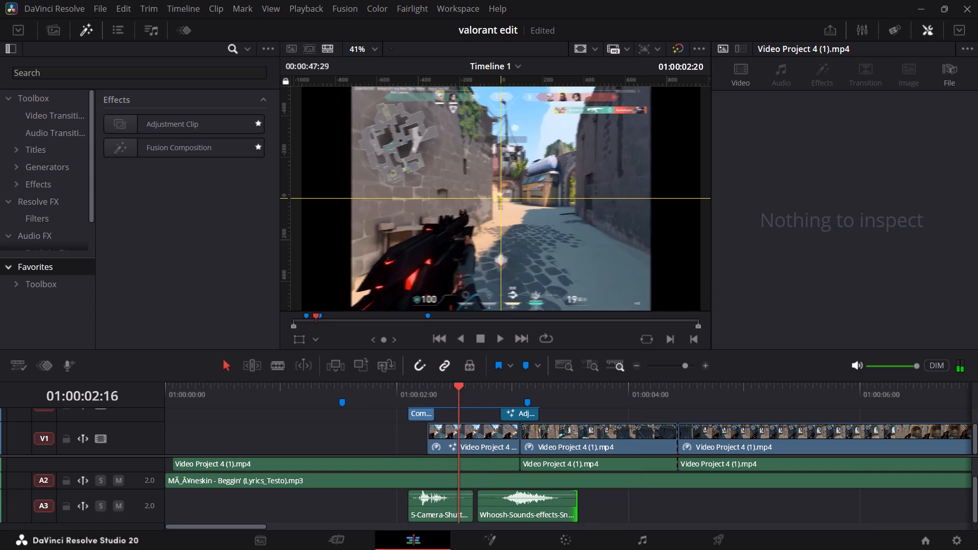
left_click_drag(453, 399, 386, 406)
key("space")
key("space")
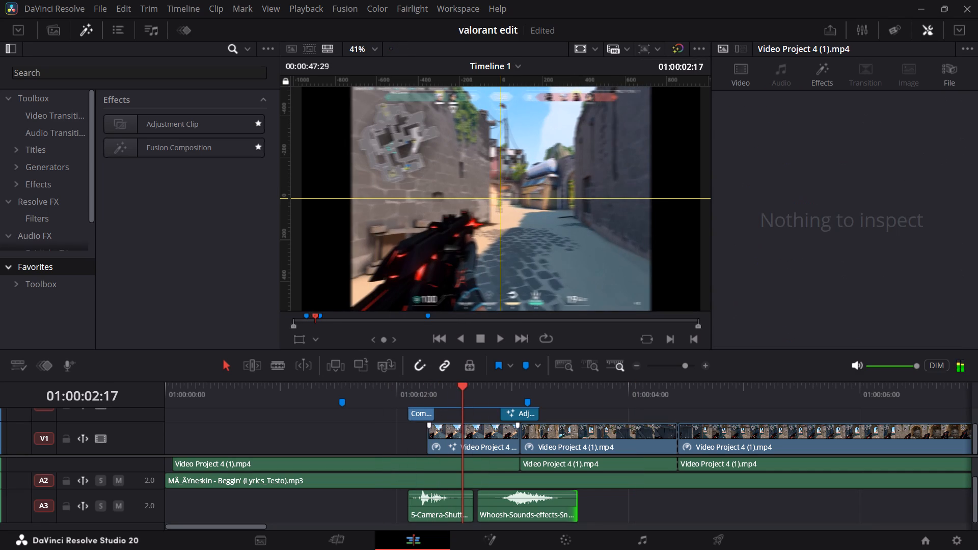
left_click(480, 435)
key("space")
key("space")
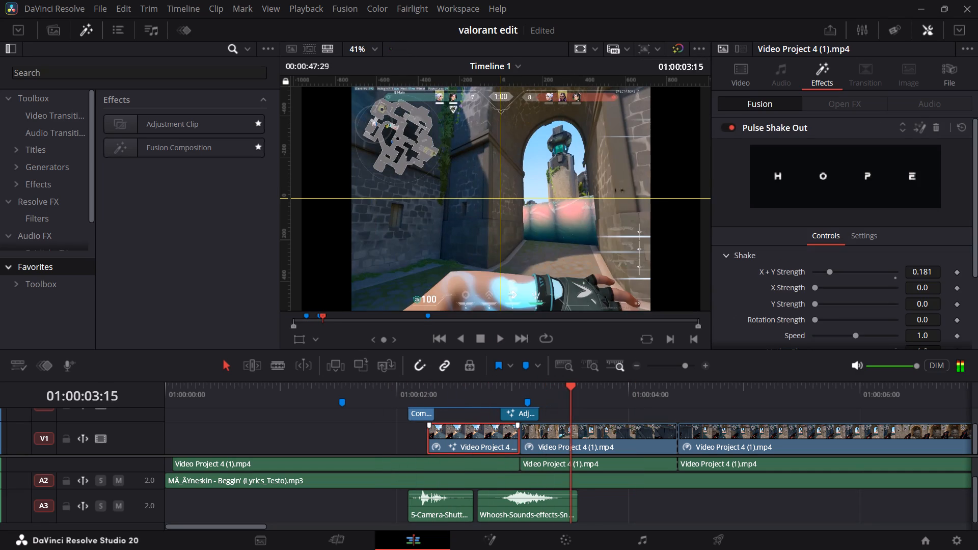
key("space")
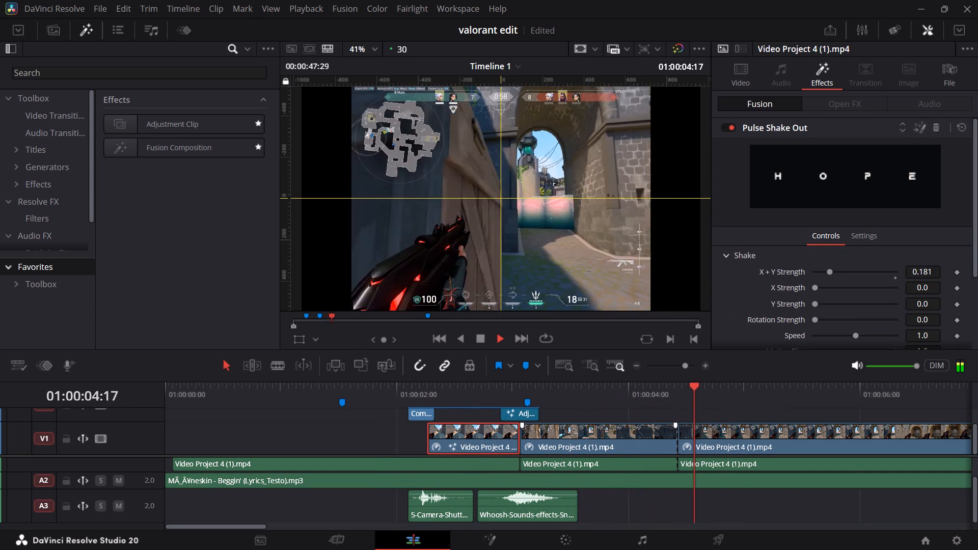
key("space")
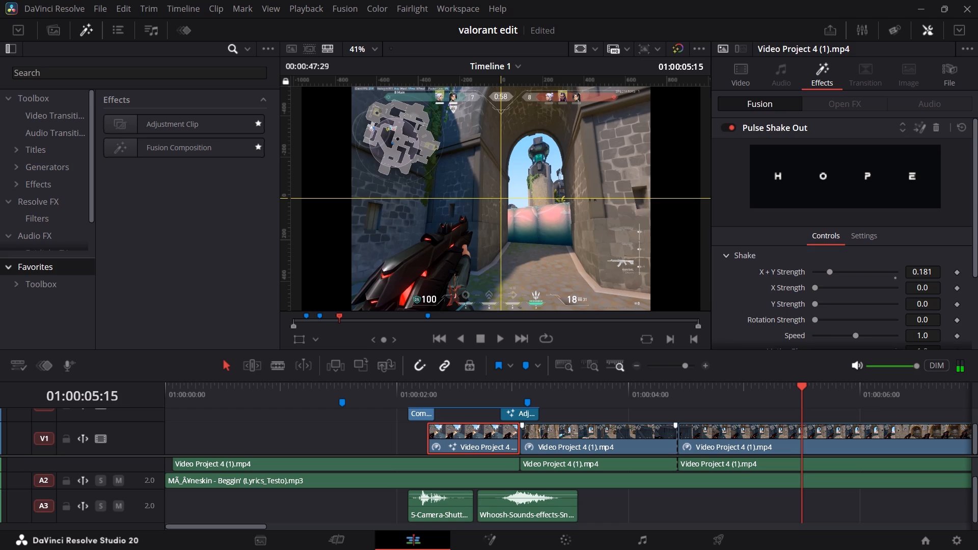
On the Color page, set the contrast of the clip at 01:00:05:15 to 1.200 in the primaries color wheels.
left_click(537, 441)
left_click(477, 435)
left_click(554, 536)
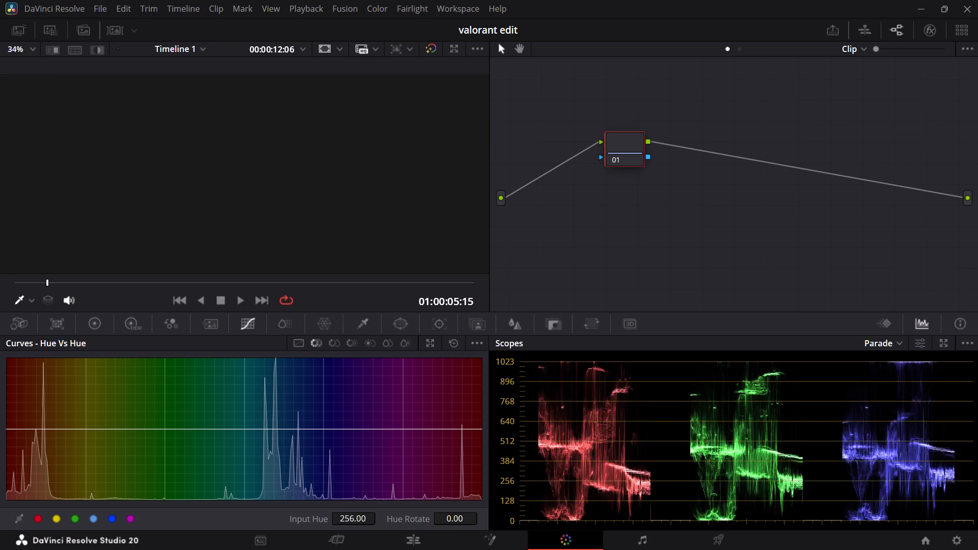
left_click(83, 327)
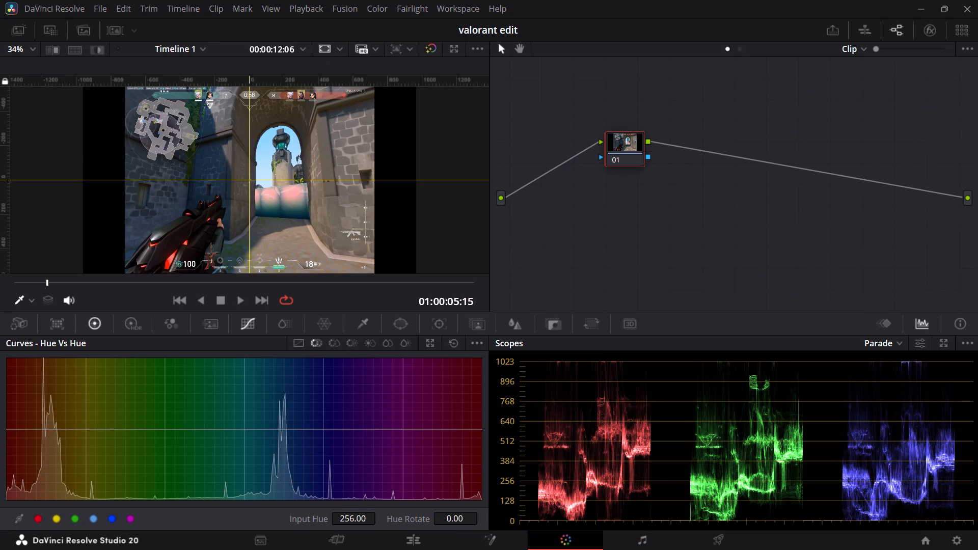
left_click_drag(285, 358, 293, 360)
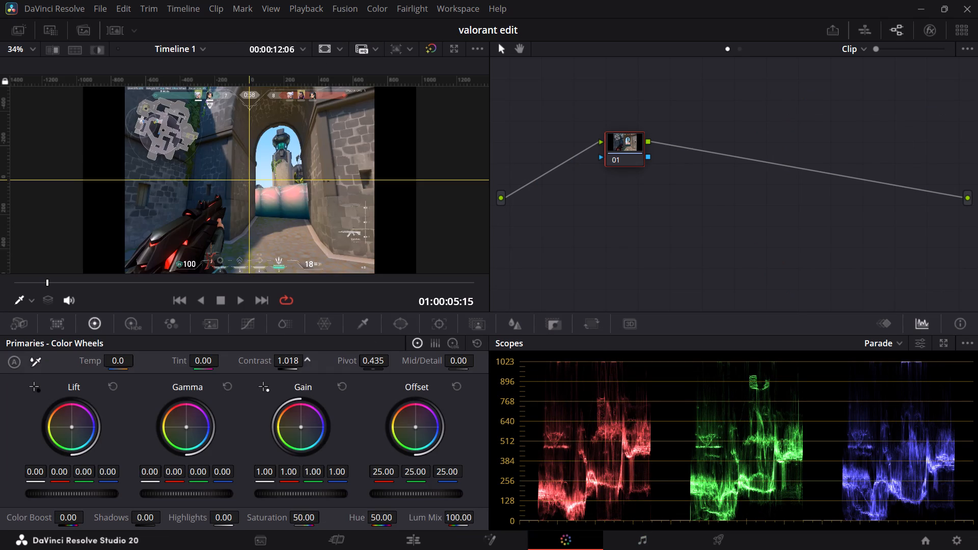
left_click_drag(293, 360, 314, 380)
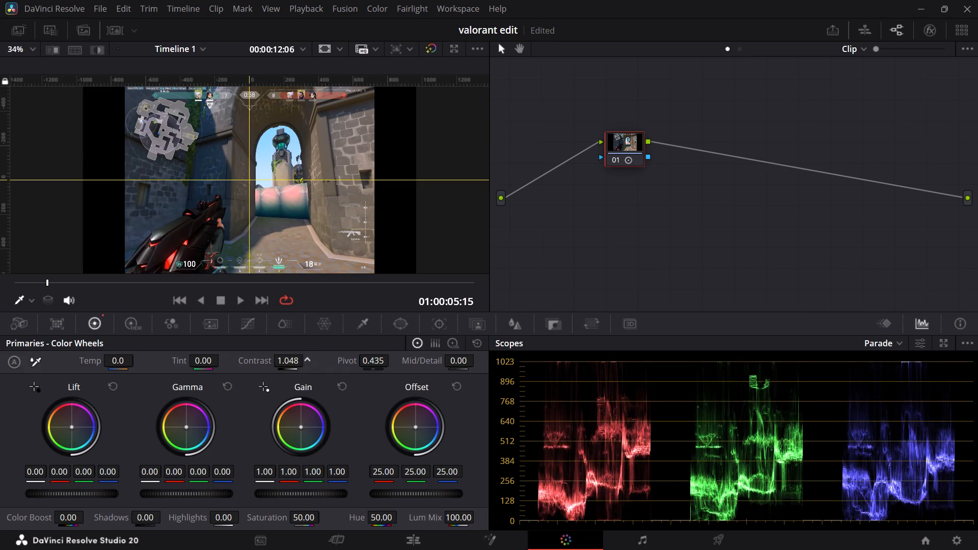
left_click_drag(314, 380, 348, 381)
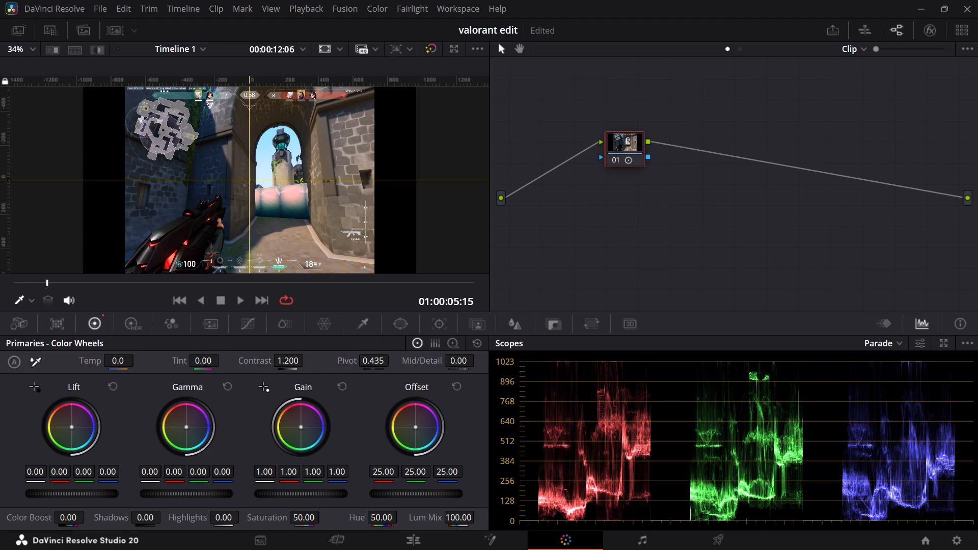
Add a serial node before the contrast node and move the contrast node away from the new one.
key("shift+space")
left_click(688, 223)
left_click(629, 151)
key("shift+s")
left_click_drag(623, 151, 710, 165)
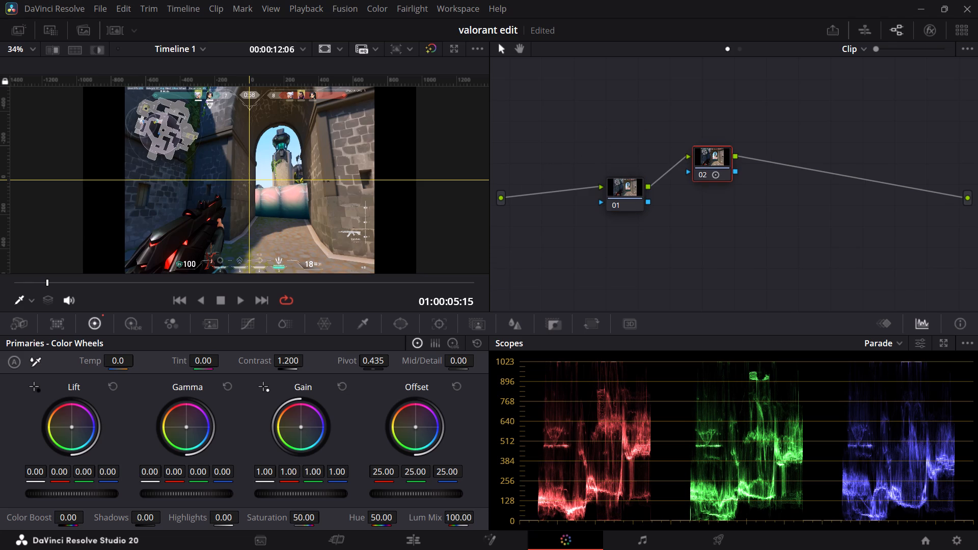
Search the effects library for glow and apply the Glow effect to node 01.
key("shift+space")
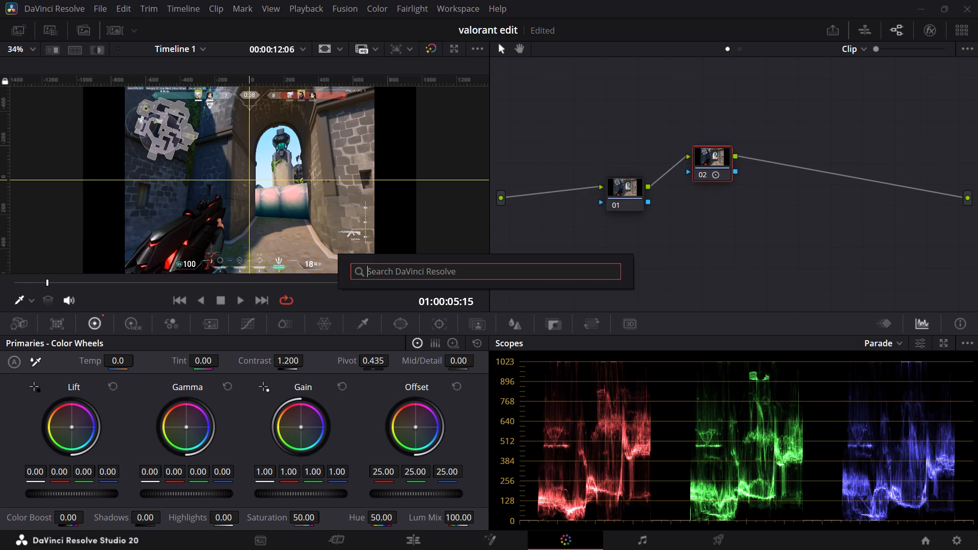
left_click(671, 244)
left_click(631, 192)
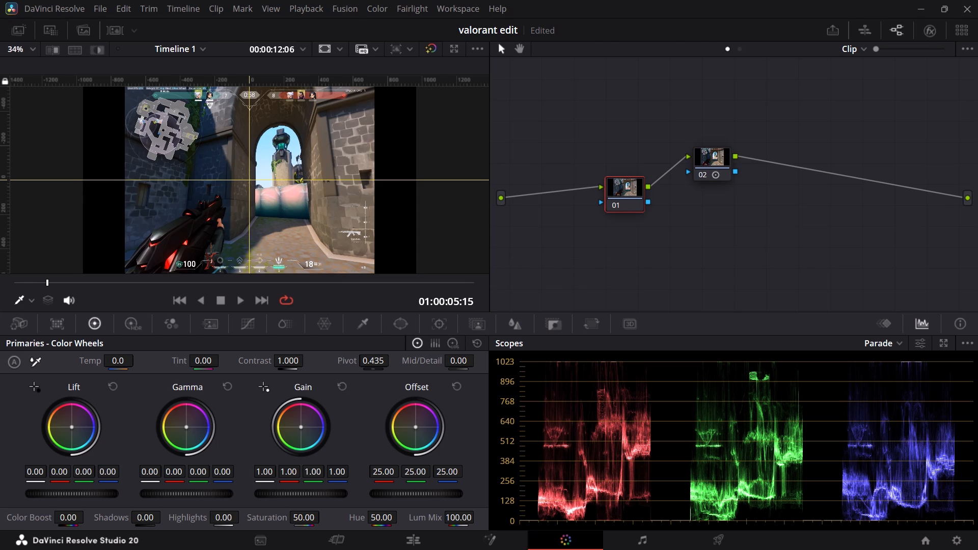
left_click(935, 34)
left_click(945, 50)
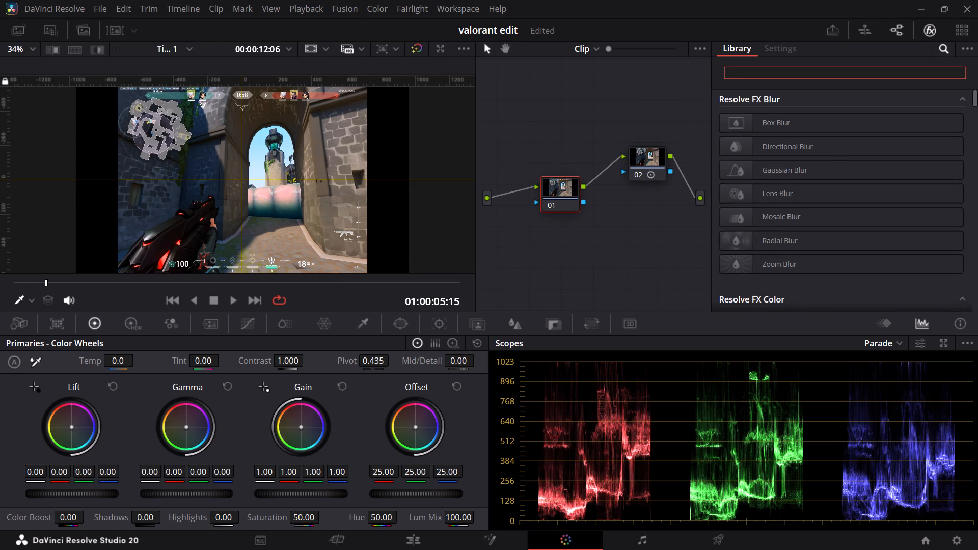
key("d")
key("BackSpace")
type("soft")
key("space")
key("BackSpace")
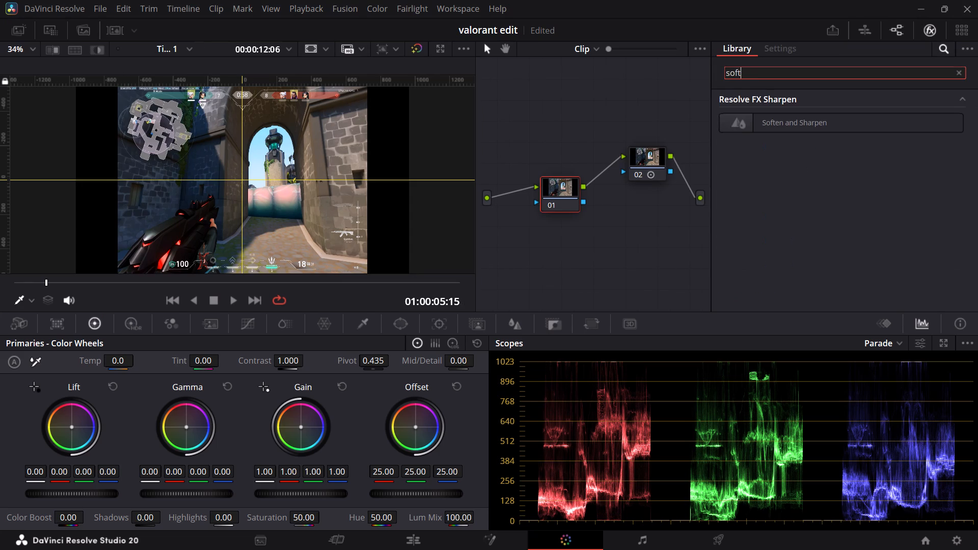
key("BackSpace")
key("BackSpace")
key("BackSpace")
key("BackSpace")
type("glow")
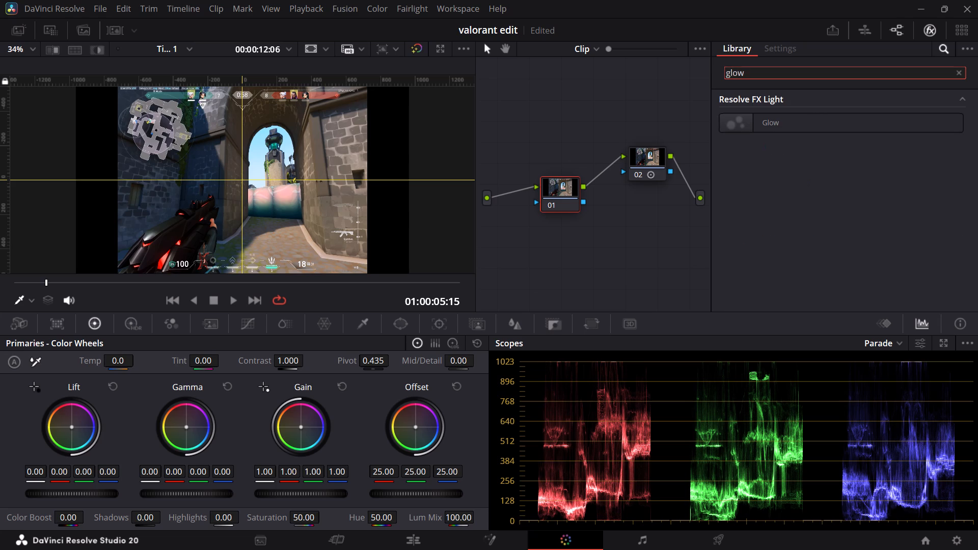
left_click_drag(786, 128, 562, 196)
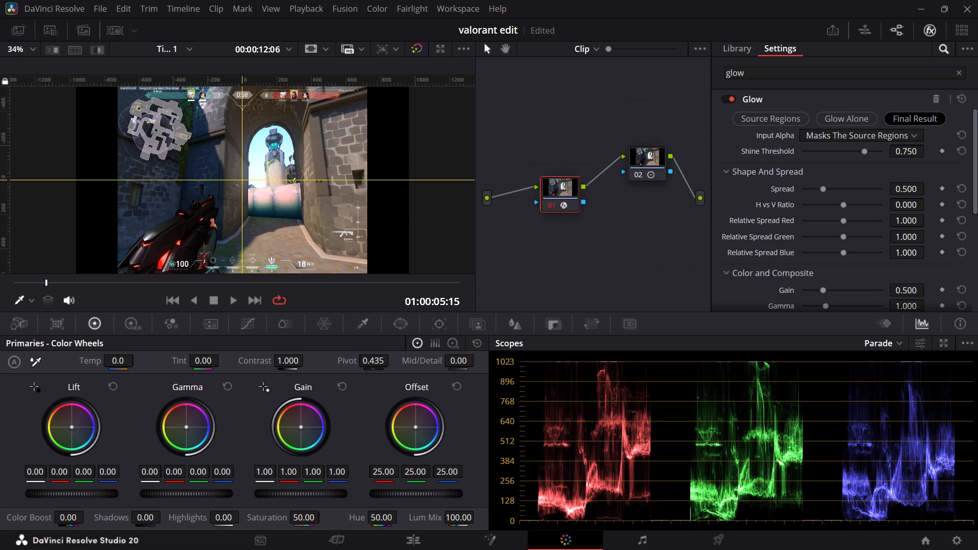
Adjust the Glow on node 01 to a shine threshold of about 0.605 and a spread of about 0.233.
left_click_drag(867, 152, 849, 152)
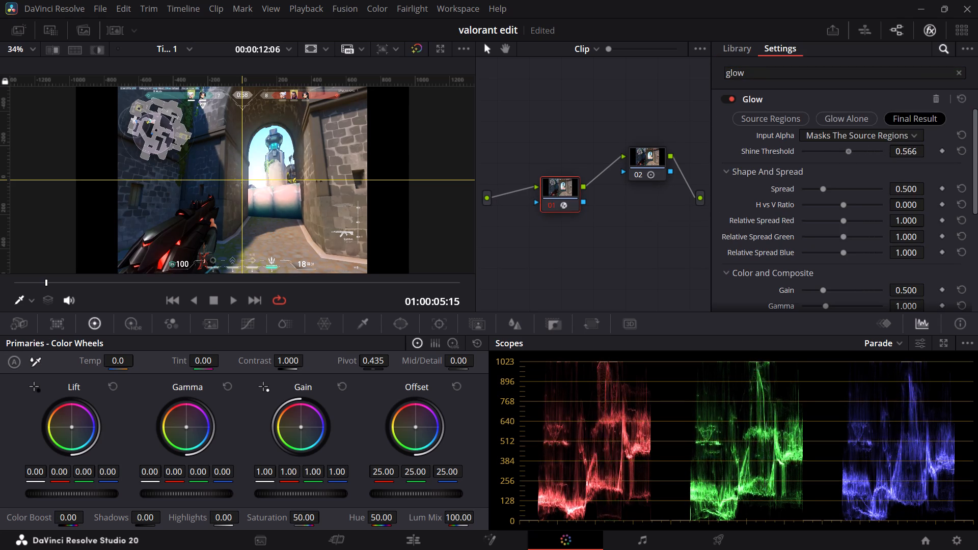
left_click_drag(849, 152, 829, 143)
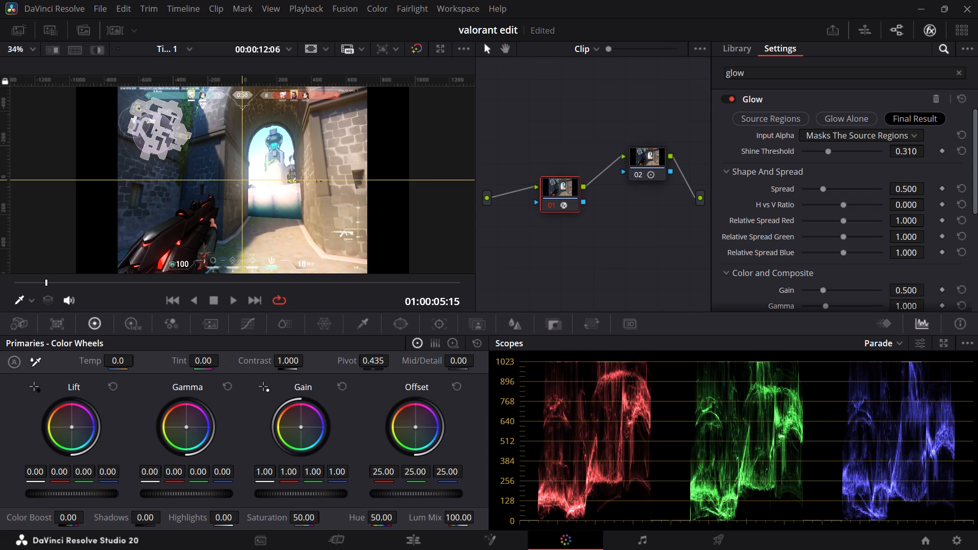
left_click_drag(825, 189, 862, 185)
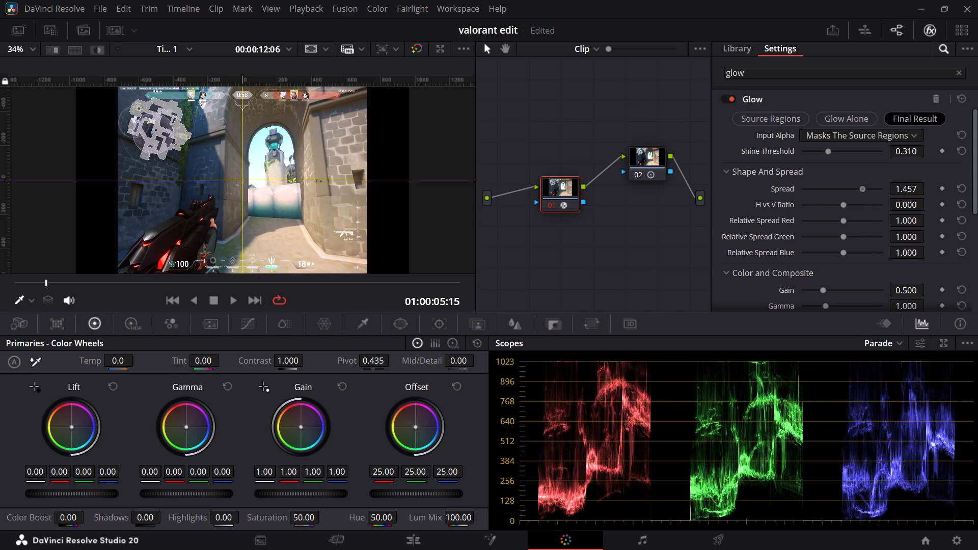
left_click_drag(862, 185, 812, 185)
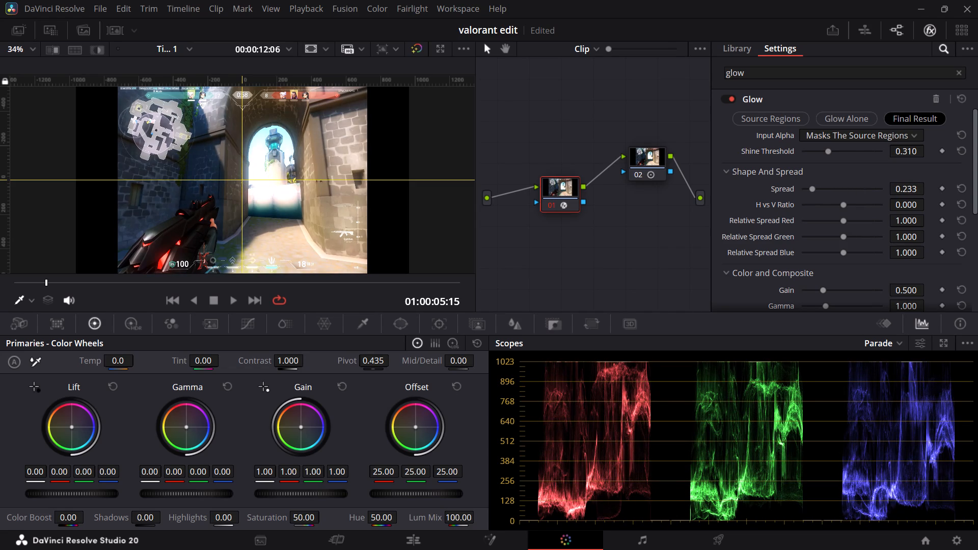
left_click_drag(831, 153, 852, 152)
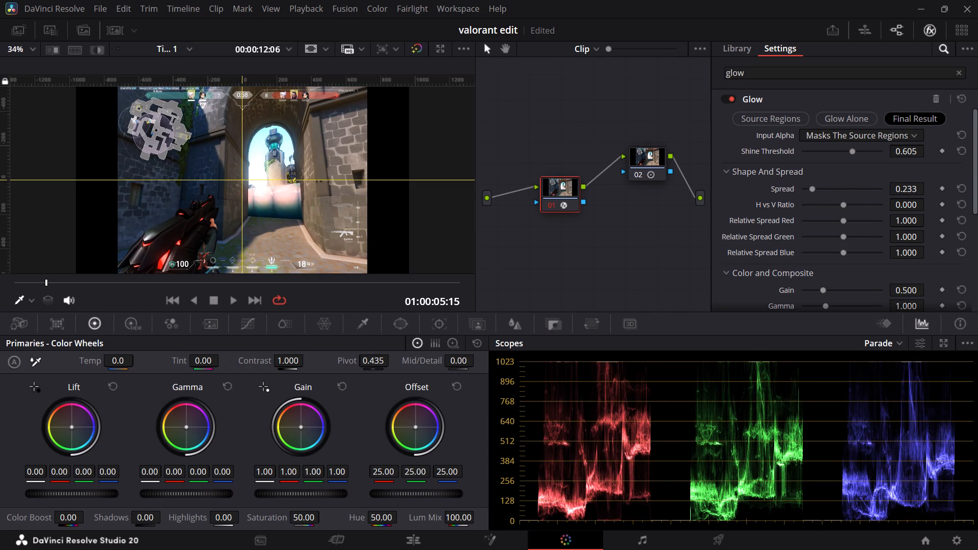
scroll(867, 204, "down", 4)
scroll(867, 205, "up", 1)
left_click_drag(914, 176, 529, 266)
left_click(603, 239)
On node 02, set the contrast to 1.100 and the saturation to 100.00 in the primaries color wheels.
left_click(633, 155)
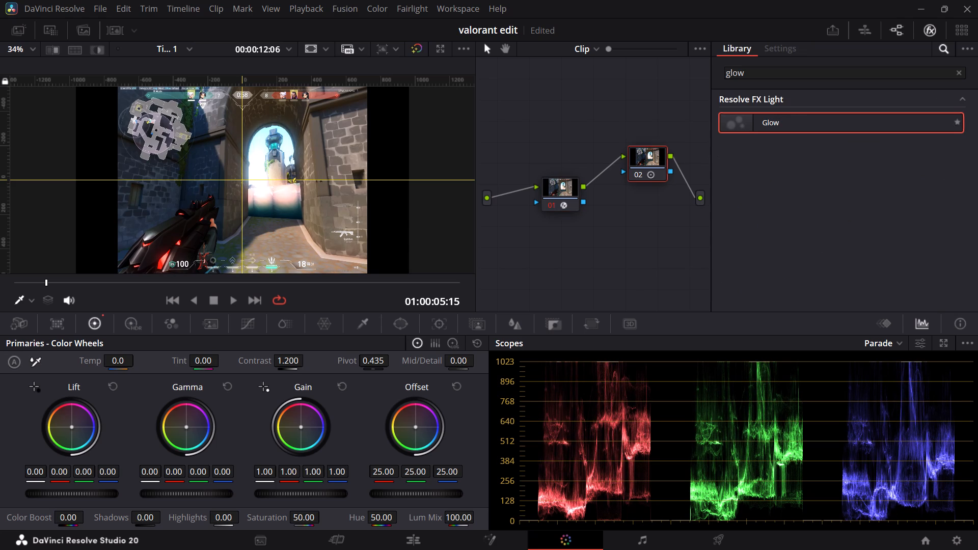
left_click(659, 197)
left_click_drag(290, 362, 286, 350)
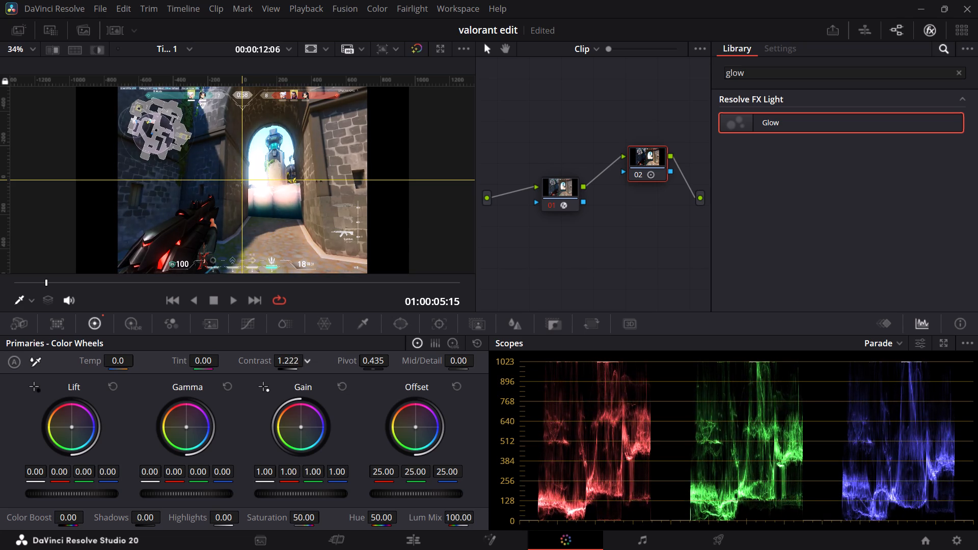
left_click_drag(286, 350, 258, 347)
left_click_drag(303, 521, 499, 516)
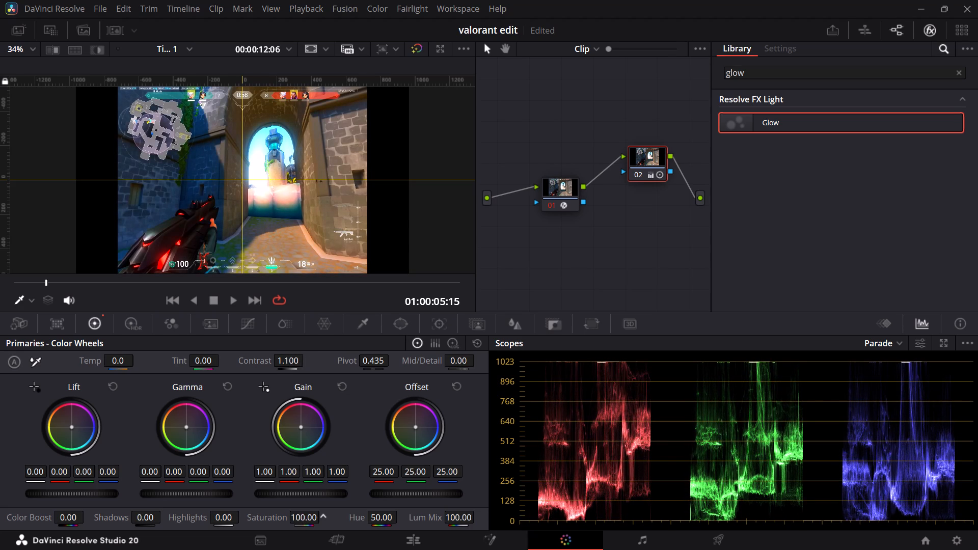
left_click_drag(499, 516, 812, 515)
left_click_drag(302, 517, 402, 518)
Set node 02's shadows to -19.00 and highlights to 2.00, and close the effects library.
left_click_drag(145, 520, 68, 506)
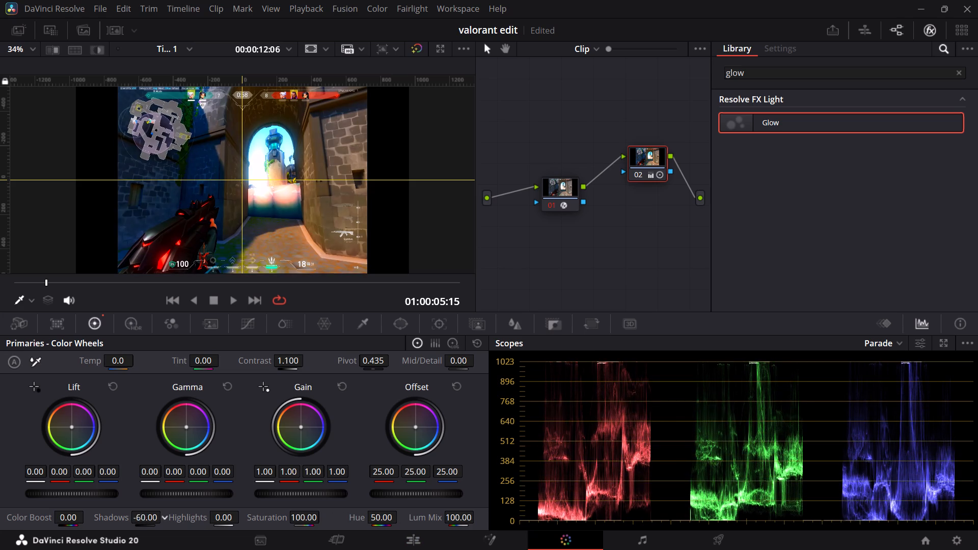
left_click_drag(68, 506, 120, 500)
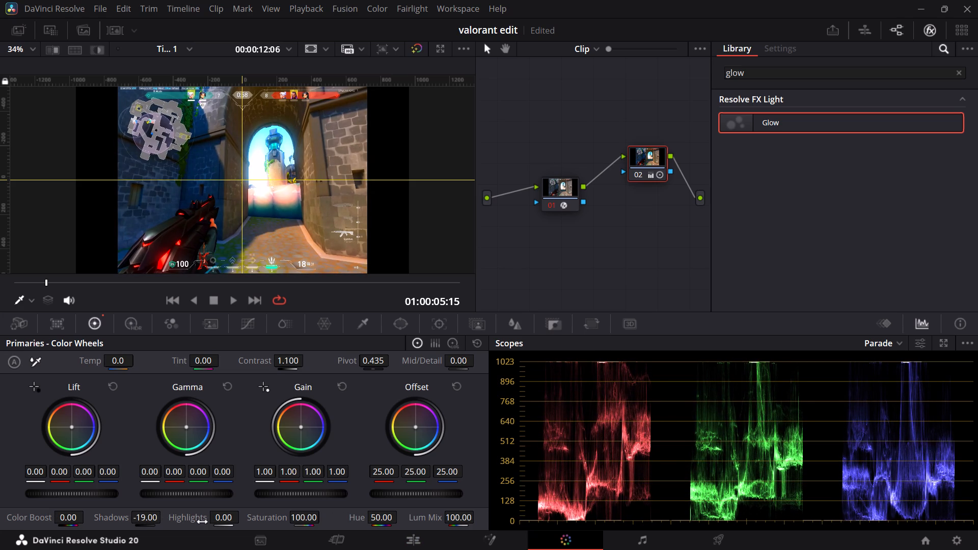
left_click_drag(234, 521, 258, 515)
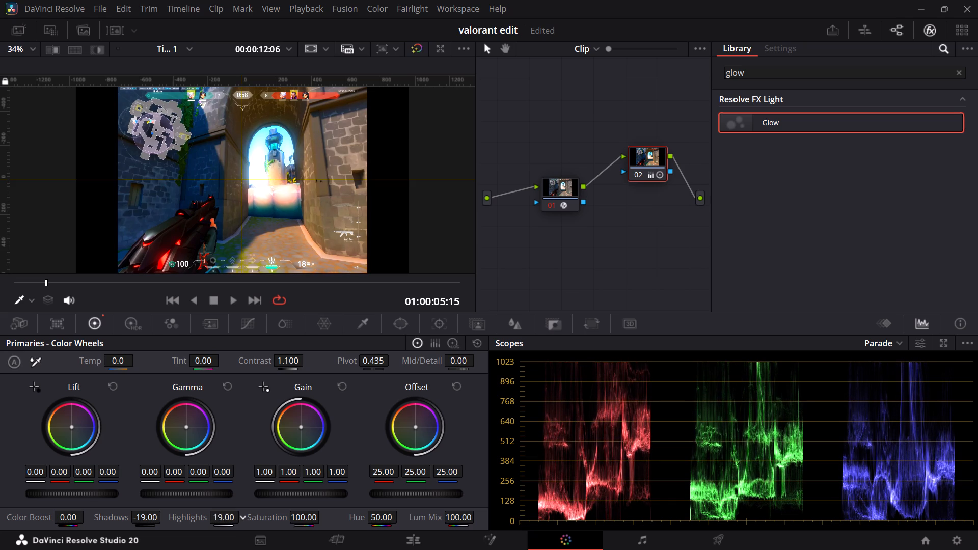
left_click_drag(258, 515, 237, 512)
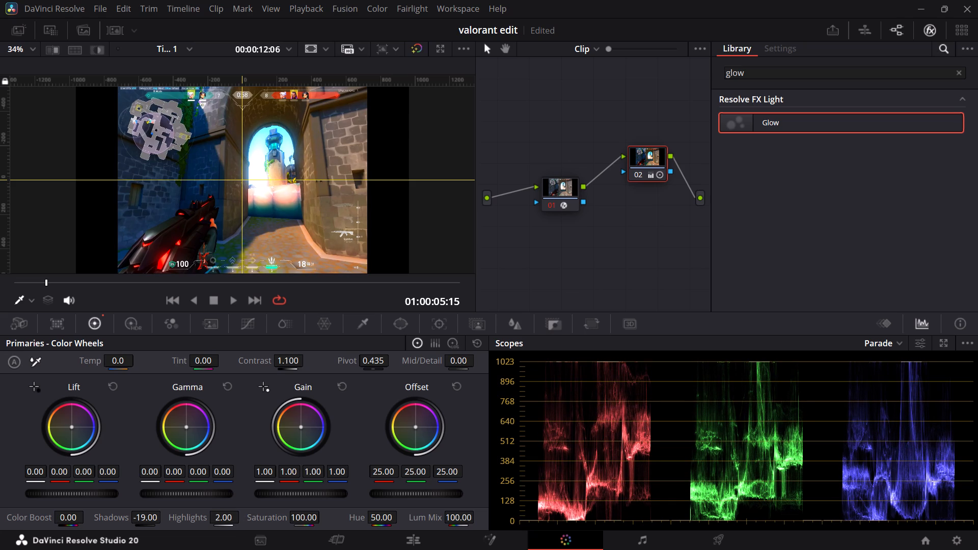
left_click(941, 47)
left_click(929, 25)
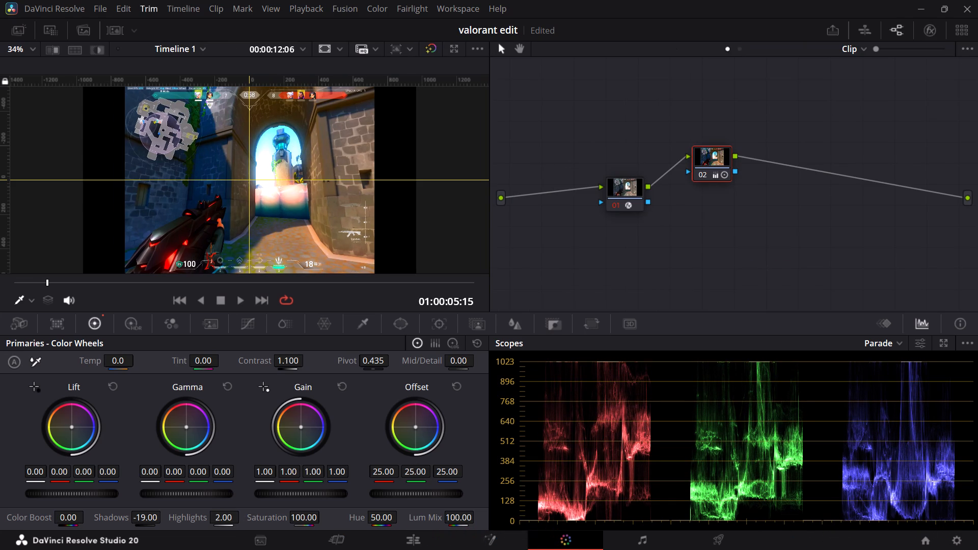
left_click(111, 28)
left_click(111, 28)
Return to the Edit page and play the montage from just before the first transition to review the graded clip.
left_click(424, 538)
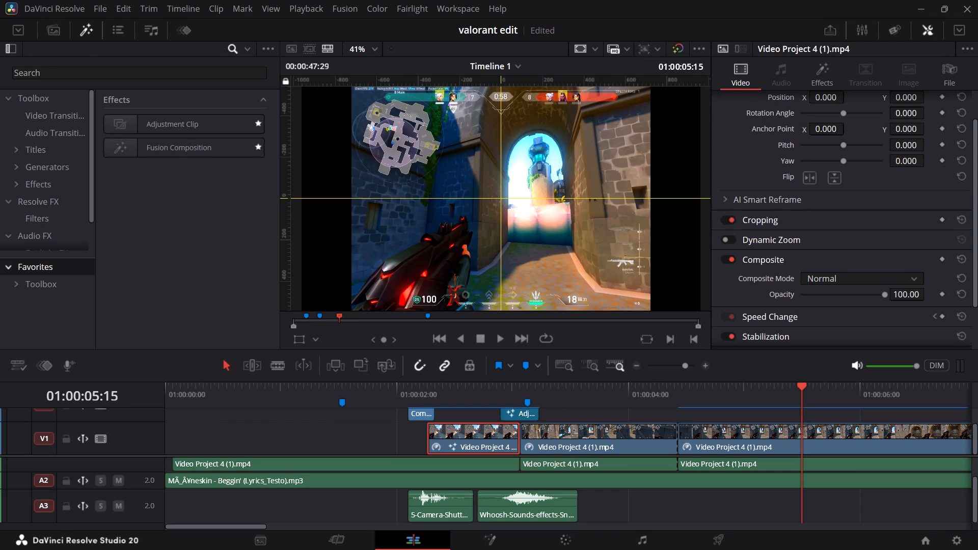
left_click_drag(781, 391, 535, 389)
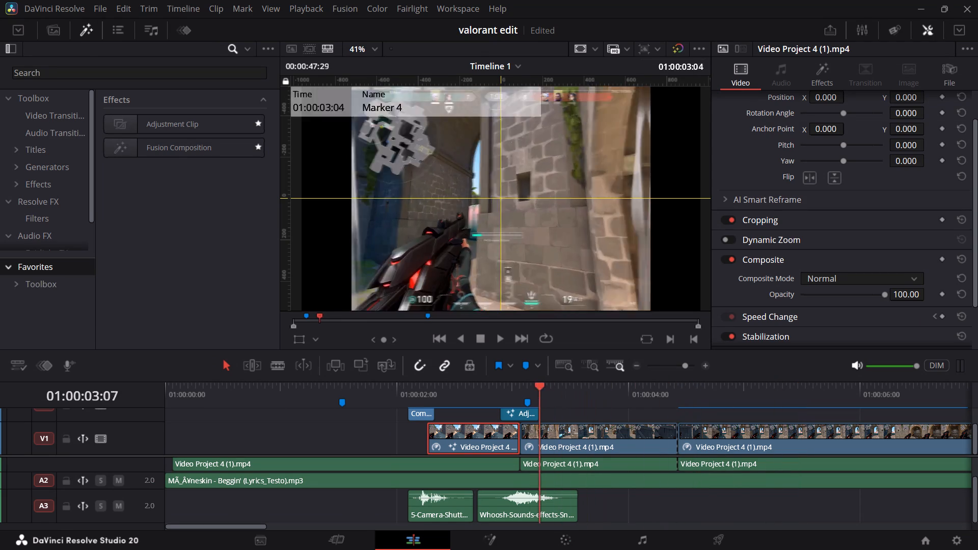
left_click_drag(535, 389, 582, 395)
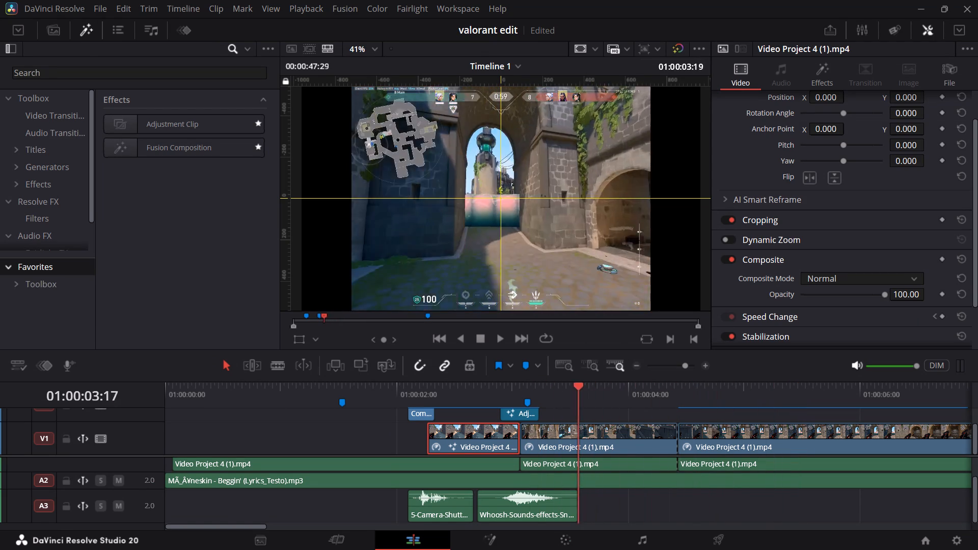
left_click_drag(582, 395, 456, 393)
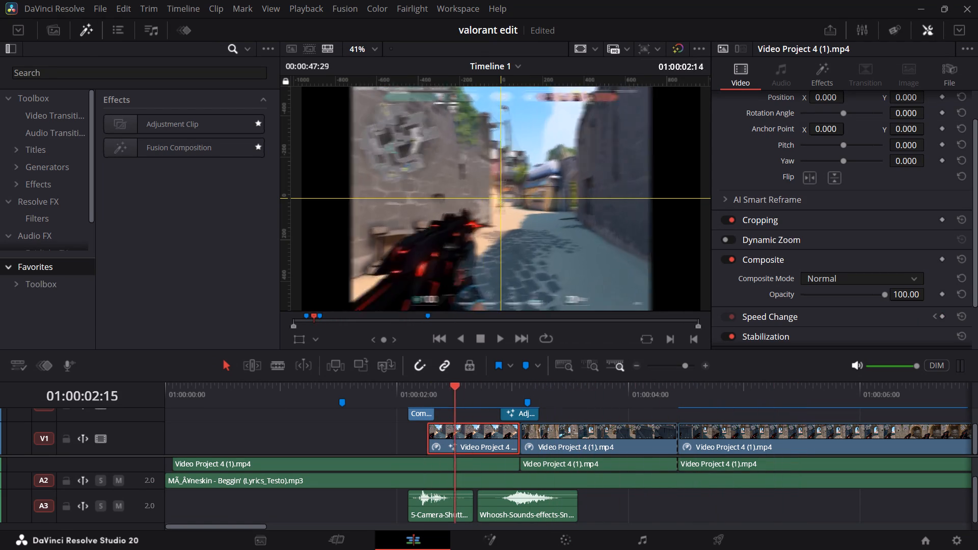
left_click_drag(456, 393, 432, 395)
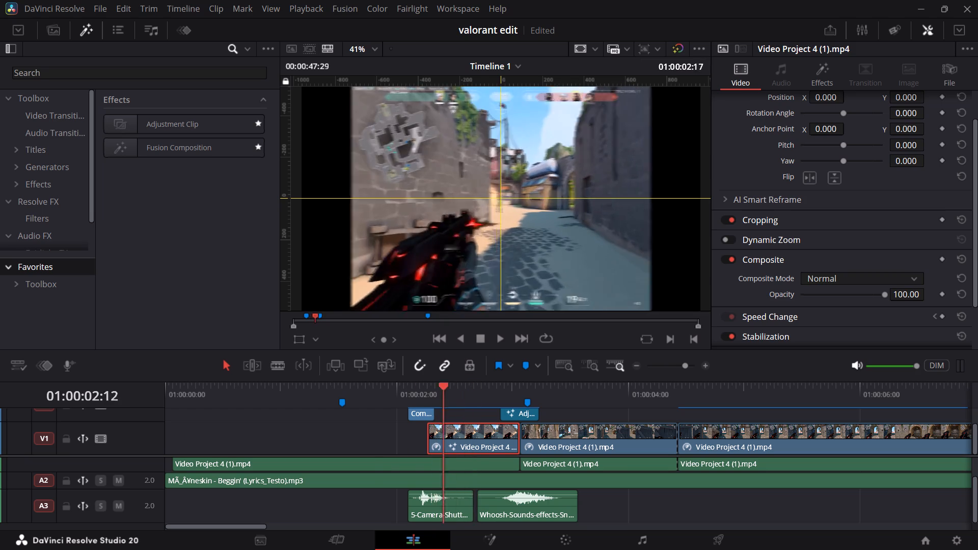
left_click_drag(432, 395, 370, 395)
key("space")
key("space")
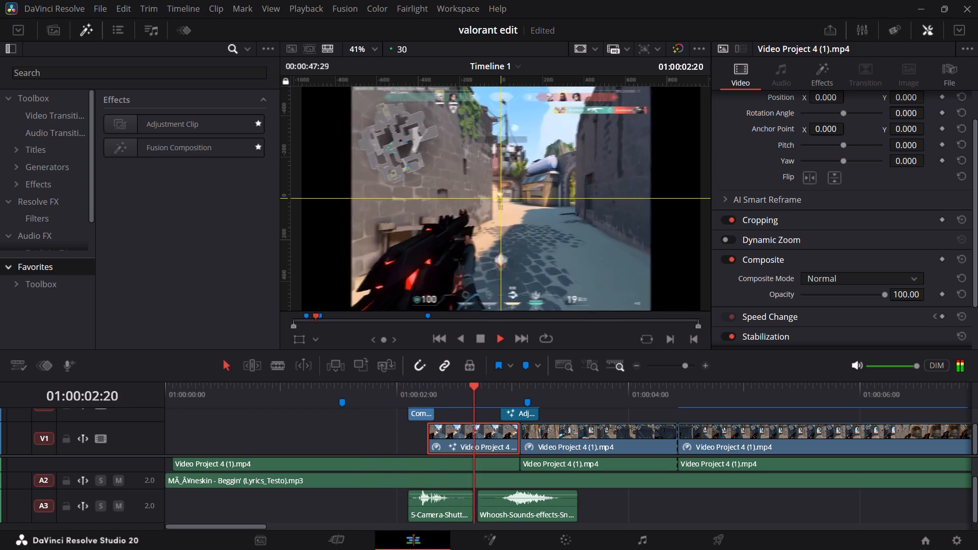
key("space")
key("space")
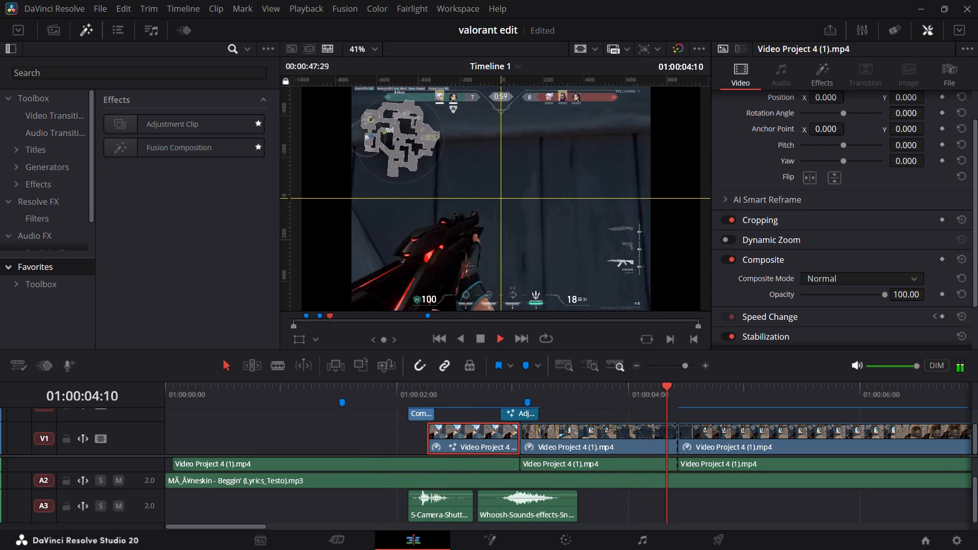
key("space")
key("space")
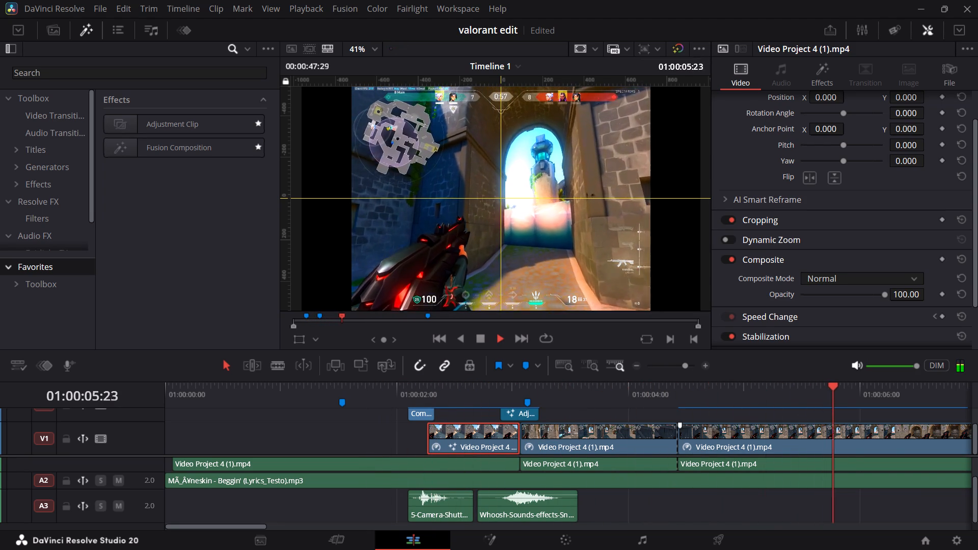
middle_click_drag(760, 518, 589, 487)
key("space")
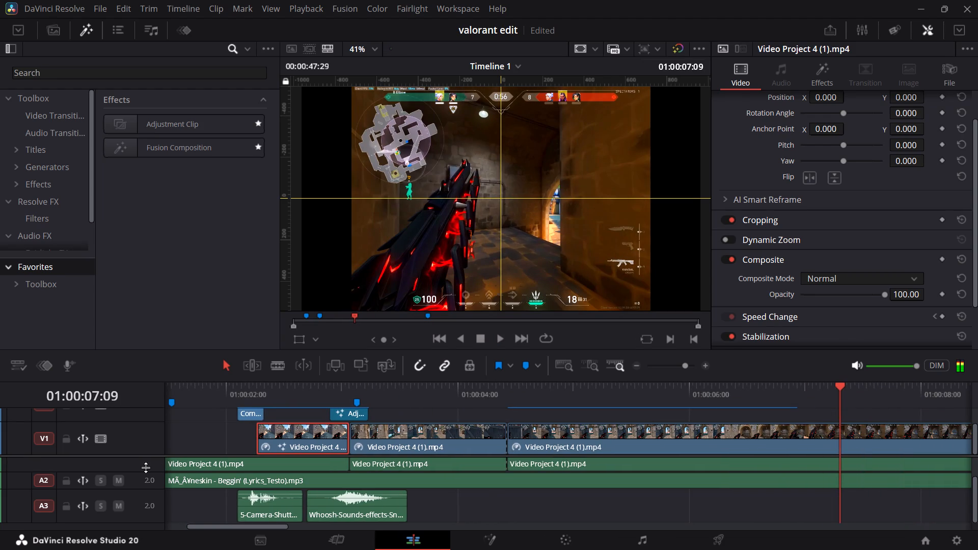
Increase the height of the first audio track so the gameplay clips' waveforms show in the timeline.
left_click_drag(143, 470, 142, 505)
key("space")
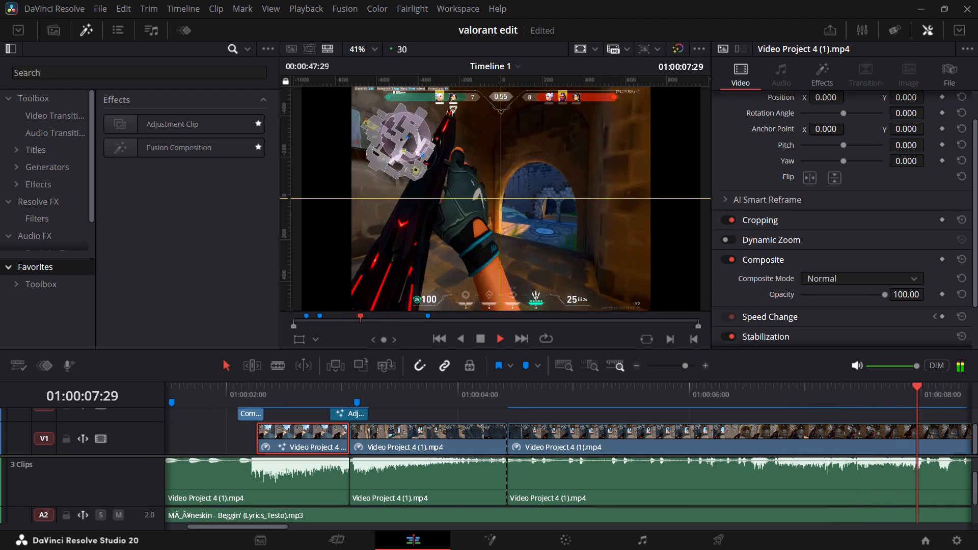
key("space")
Extend the end of the last gameplay video clip on V1 to line up with the end of its audio.
left_click(678, 363)
key("space")
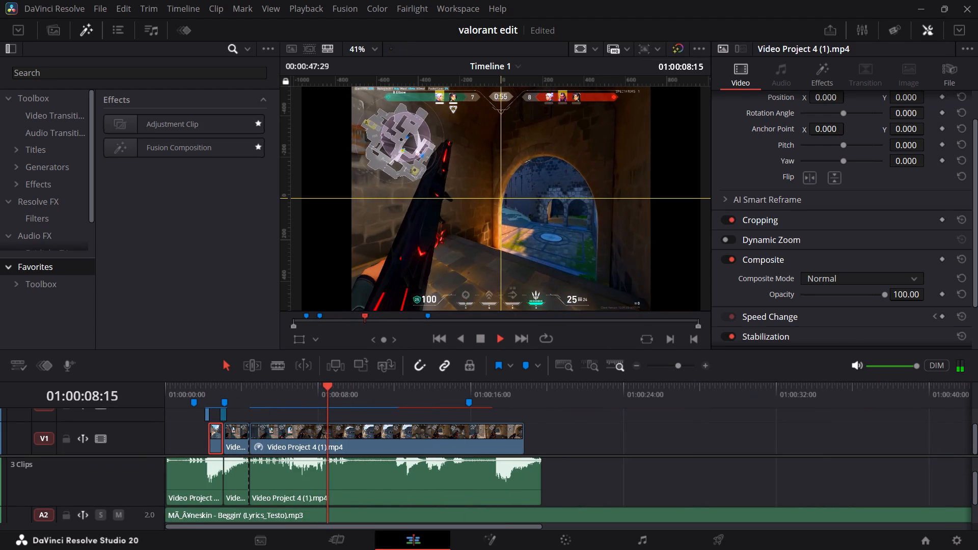
left_click_drag(522, 438, 541, 437)
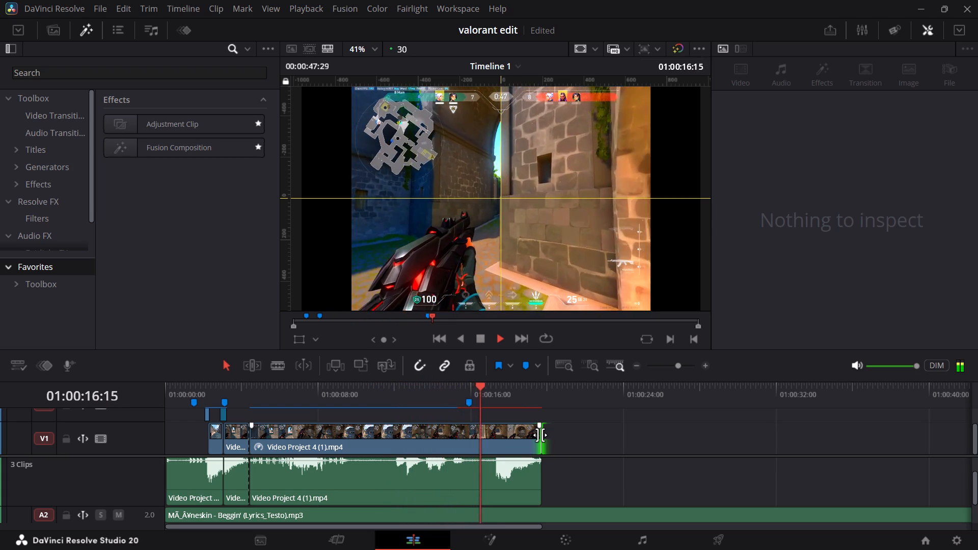
Preview Video Project 9 (3).mp4 from the media pool and place it on V1, leaving a gap after the last gameplay clip.
key("space")
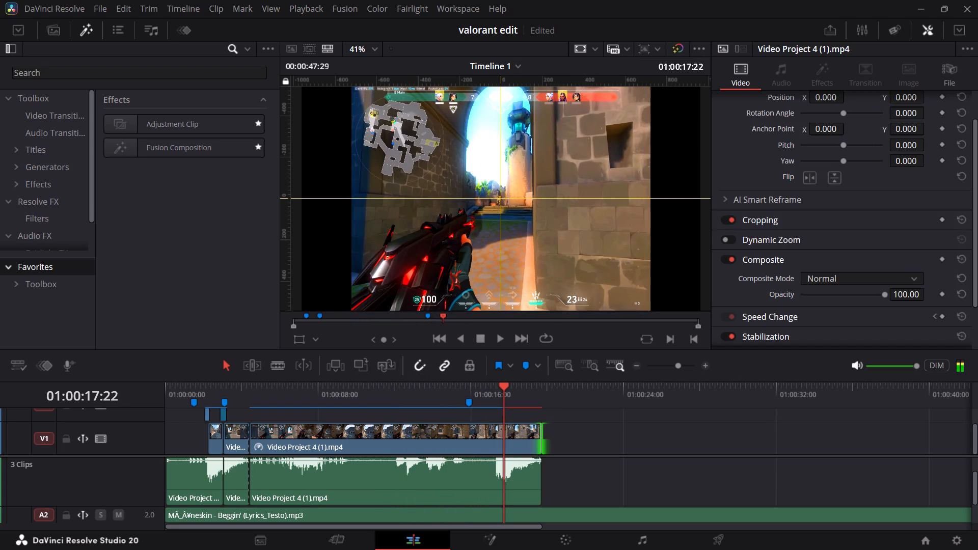
left_click_drag(504, 391, 473, 387)
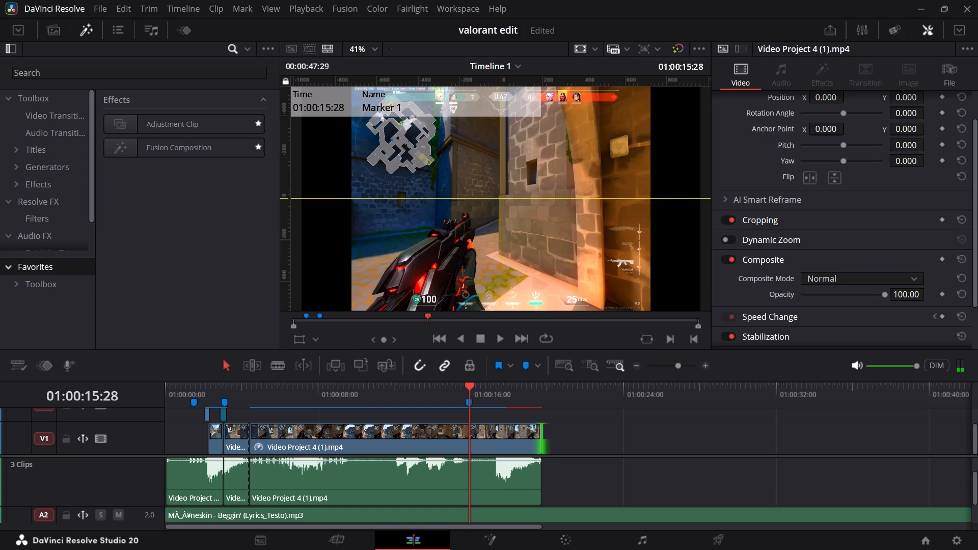
left_click(58, 32)
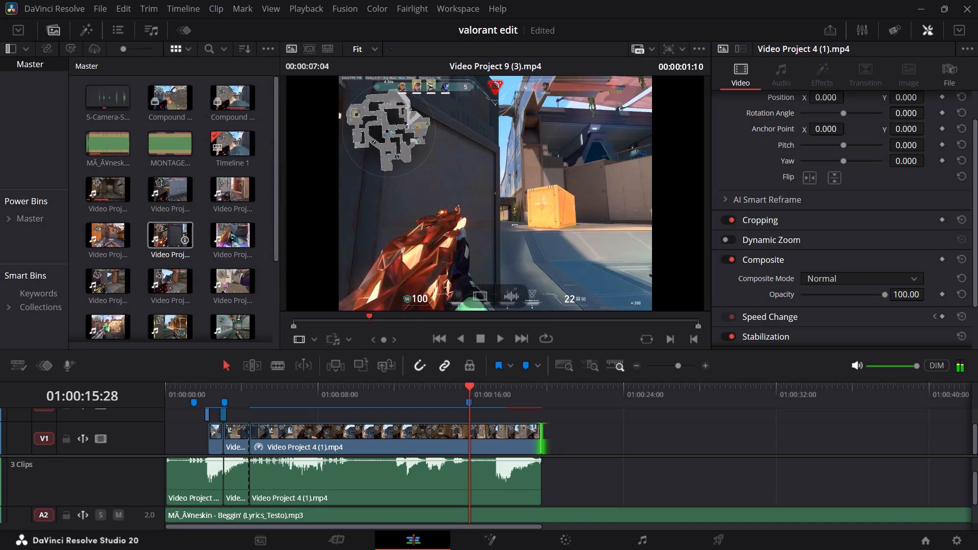
key("space")
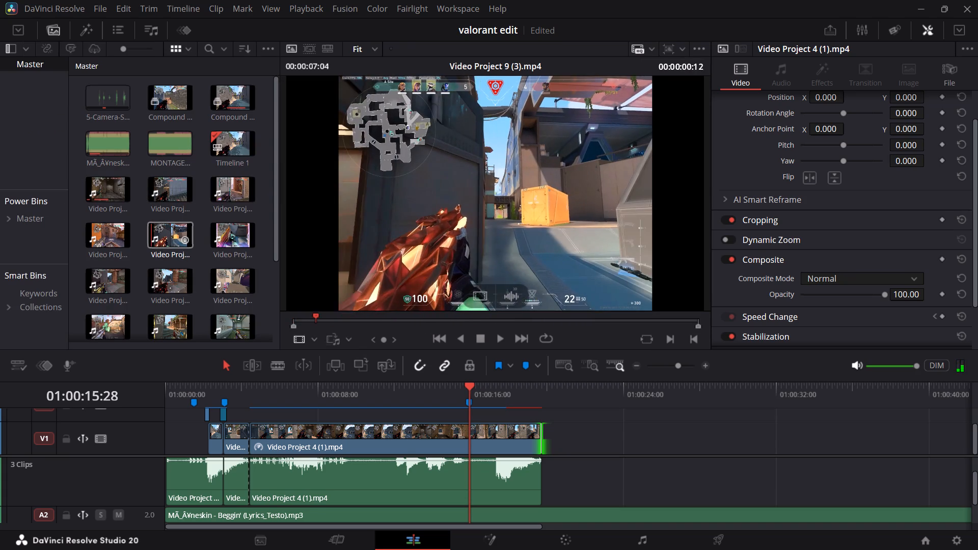
key("space")
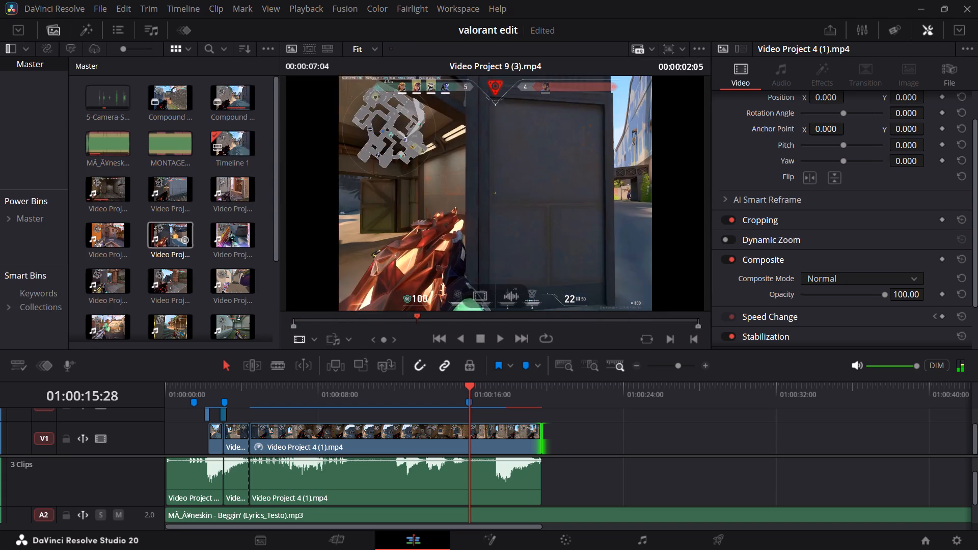
left_click_drag(161, 238, 590, 438)
left_click(618, 436)
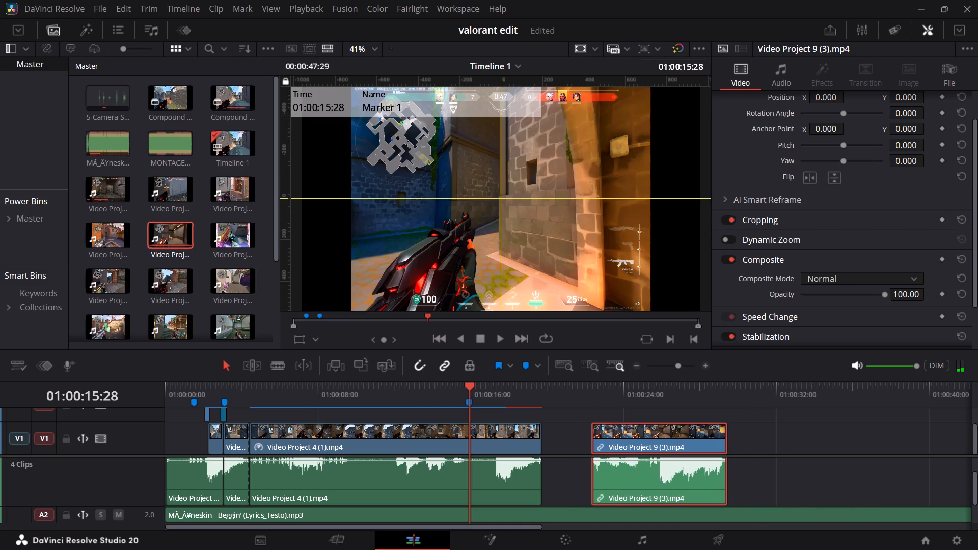
Play the new clip briefly and increase the height of track A2 so the Beggin' song's waveform shows.
left_click_drag(618, 392, 594, 390)
key("space")
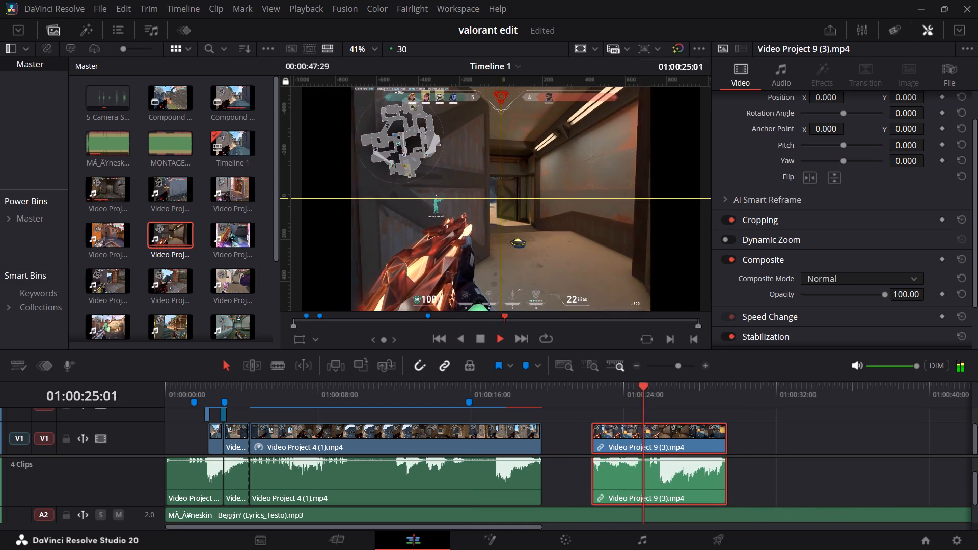
key("space")
scroll(594, 424, "down", 5)
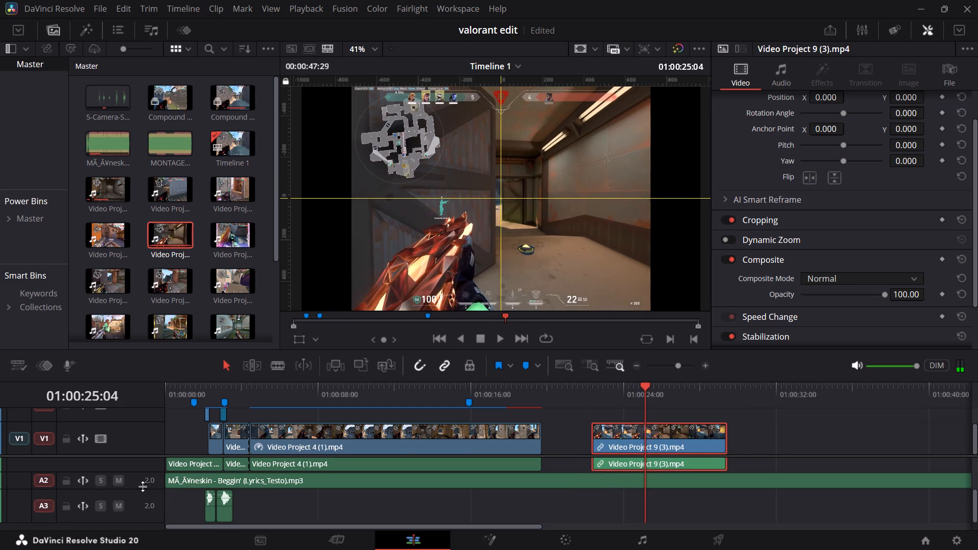
left_click_drag(132, 488, 134, 513)
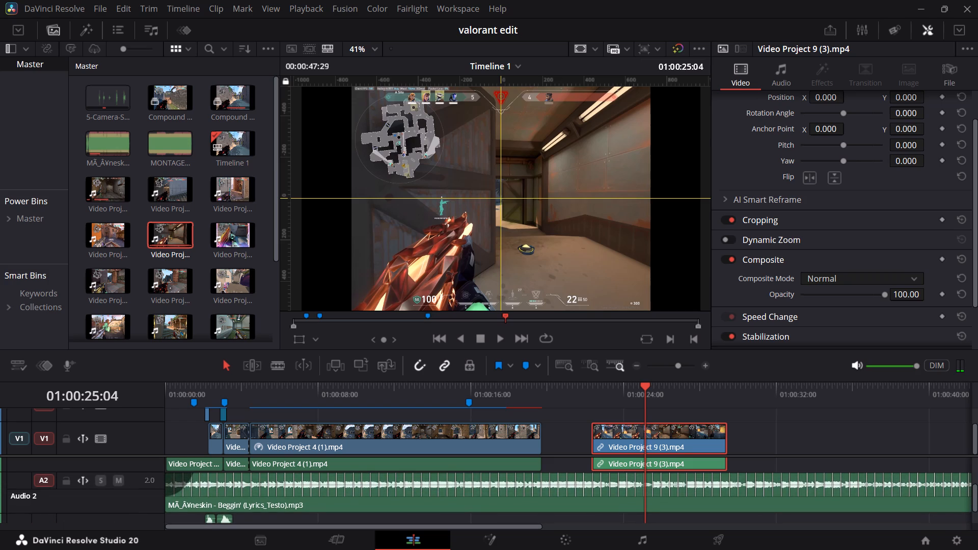
Find where the shots begin in Video Project 9 (3).mp4 and trim the clip's start to 01:00:25:28.
left_click_drag(629, 390, 589, 392)
key("space")
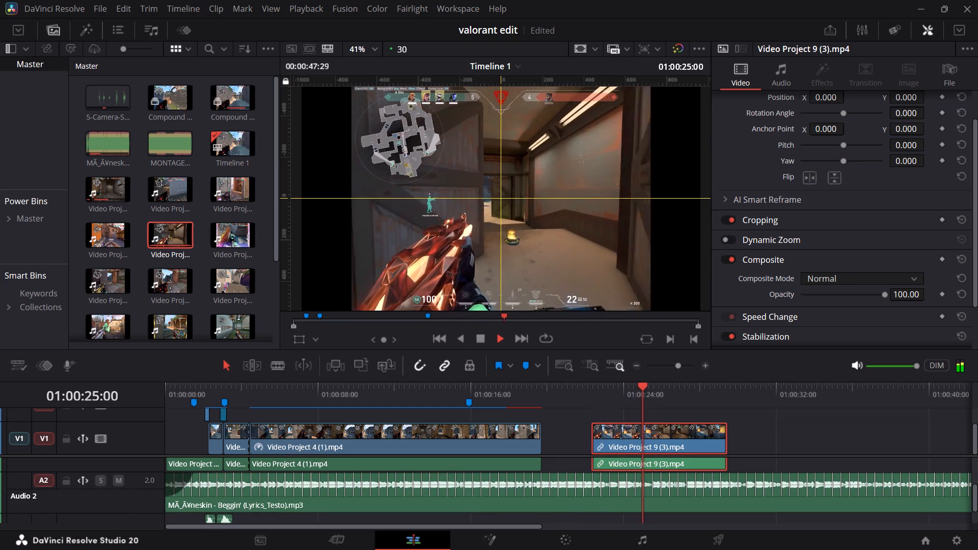
key("space")
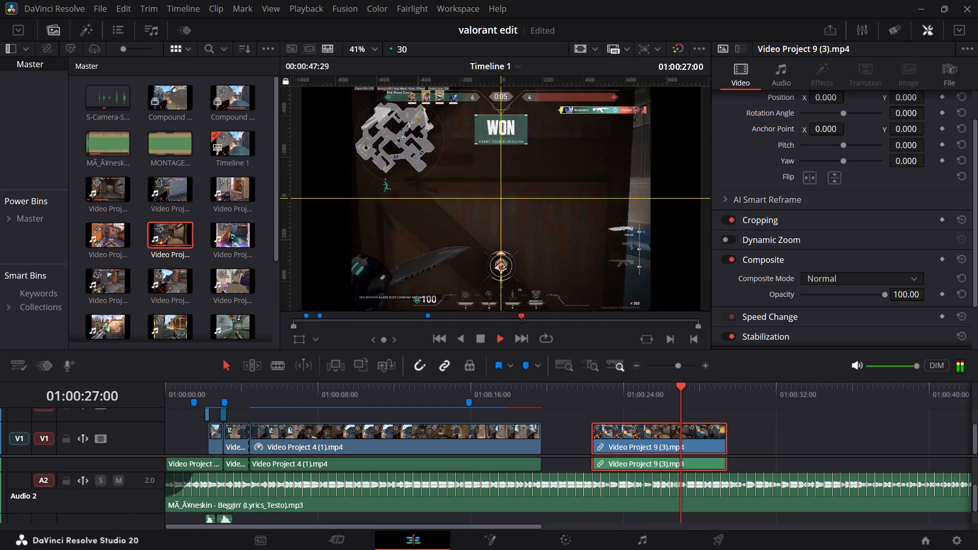
left_click_drag(673, 390, 660, 392)
key("space")
key("space")
left_click_drag(661, 391, 634, 394)
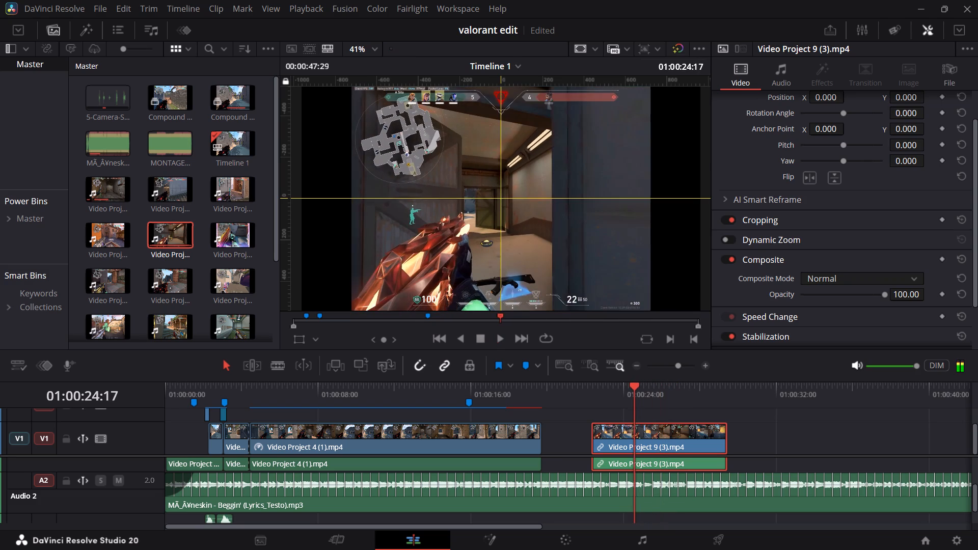
key("space")
key("space")
key("space")
key("space")
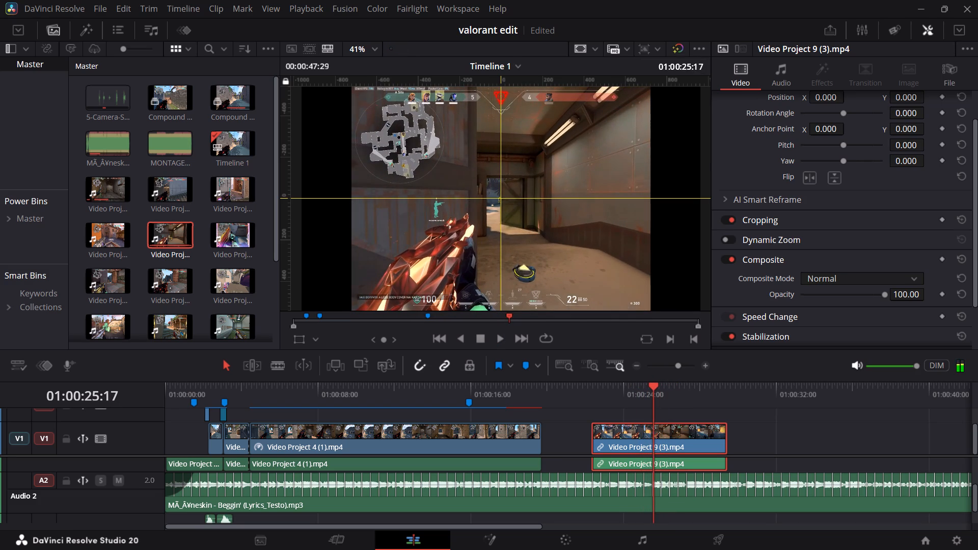
key("space")
key("space")
key("space")
key("space")
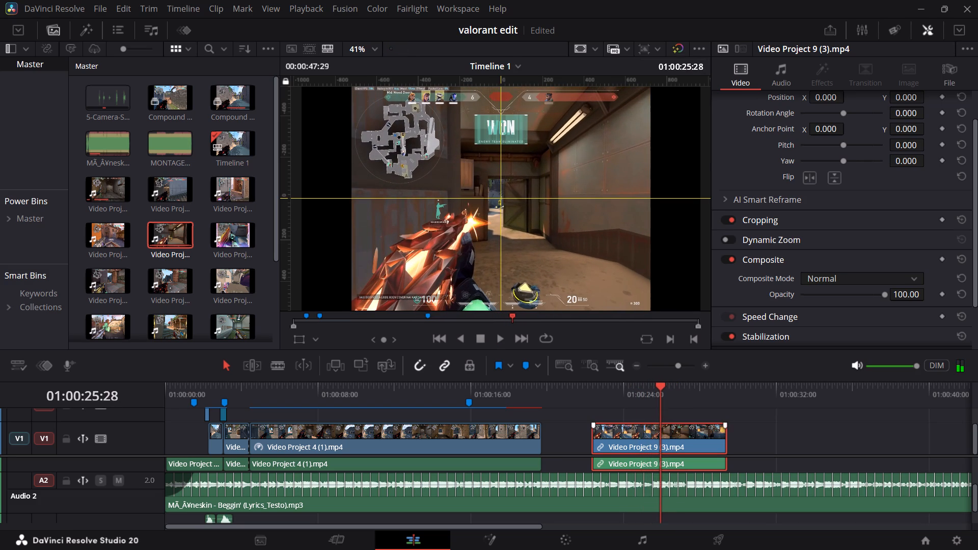
left_click_drag(593, 433, 659, 433)
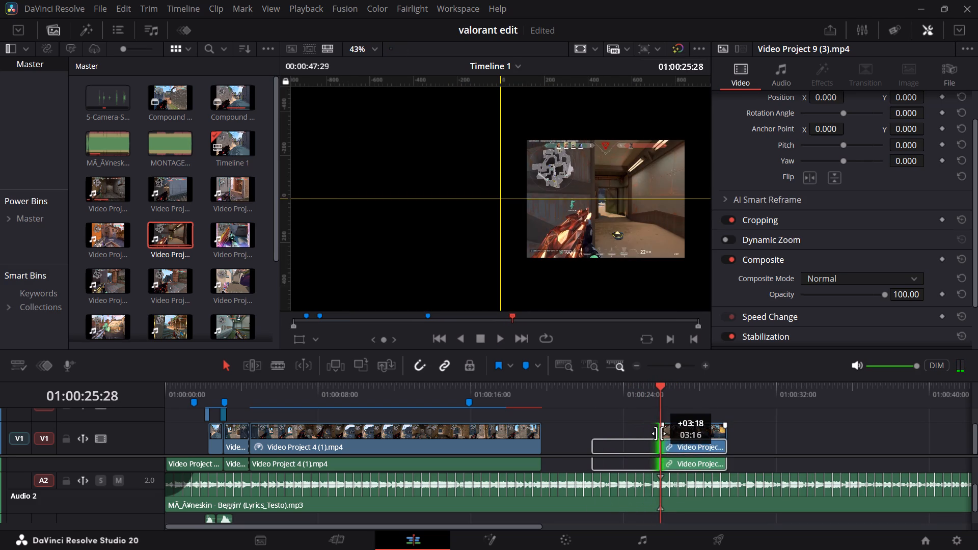
left_click_drag(659, 433, 659, 433)
key("space")
key("space")
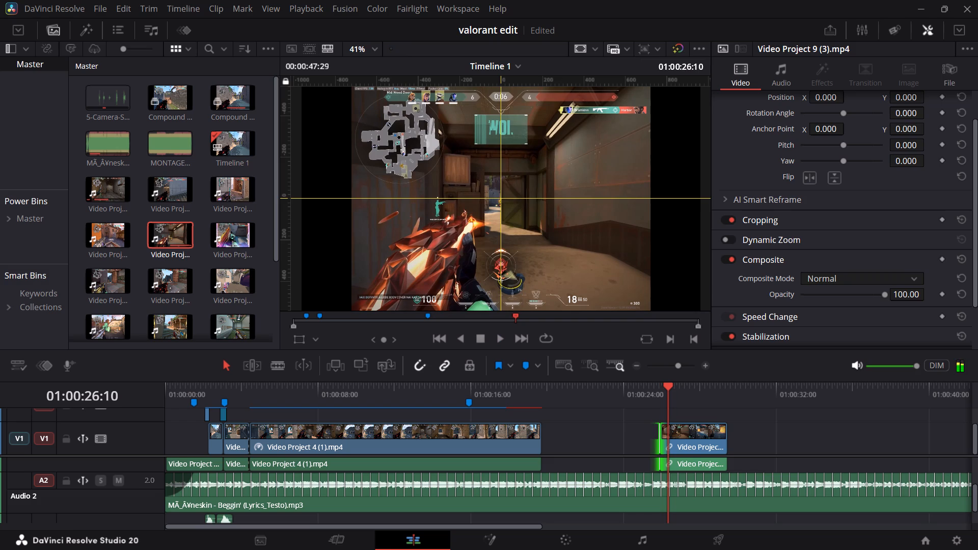
Switch to Brave and watch parts of the Beggin' (Valorant Montage) video on YouTube as an editing reference.
left_click(557, 526)
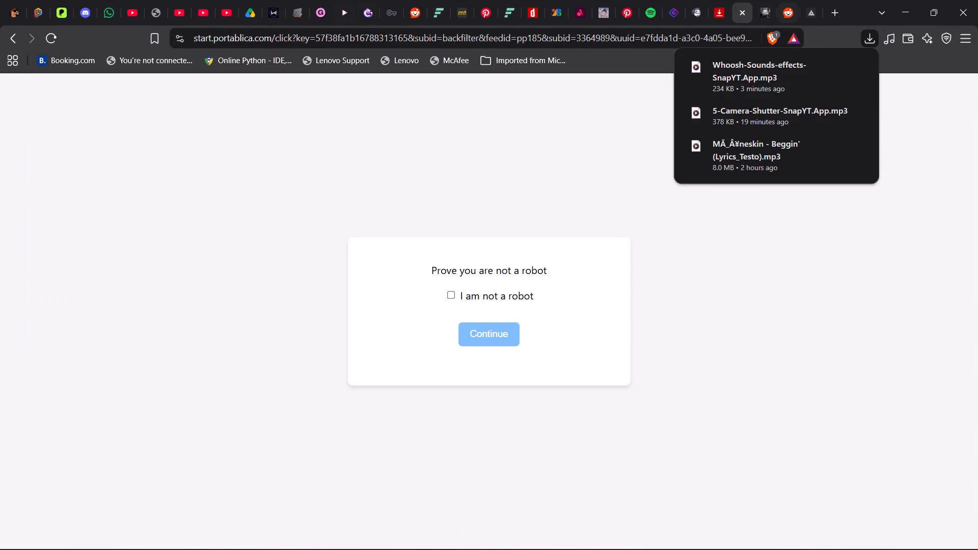
left_click(228, 0)
left_click(195, 0)
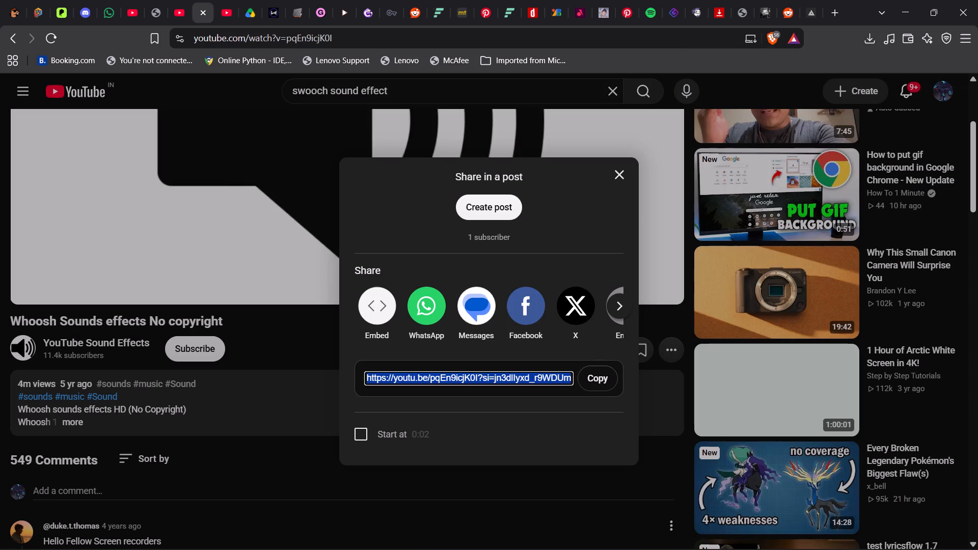
left_click(179, 0)
left_click(410, 249)
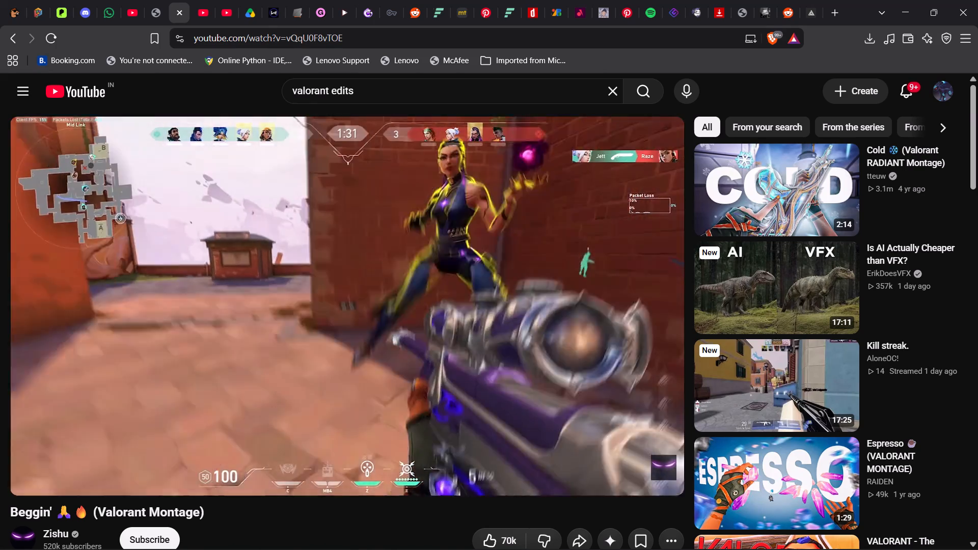
left_click(378, 453)
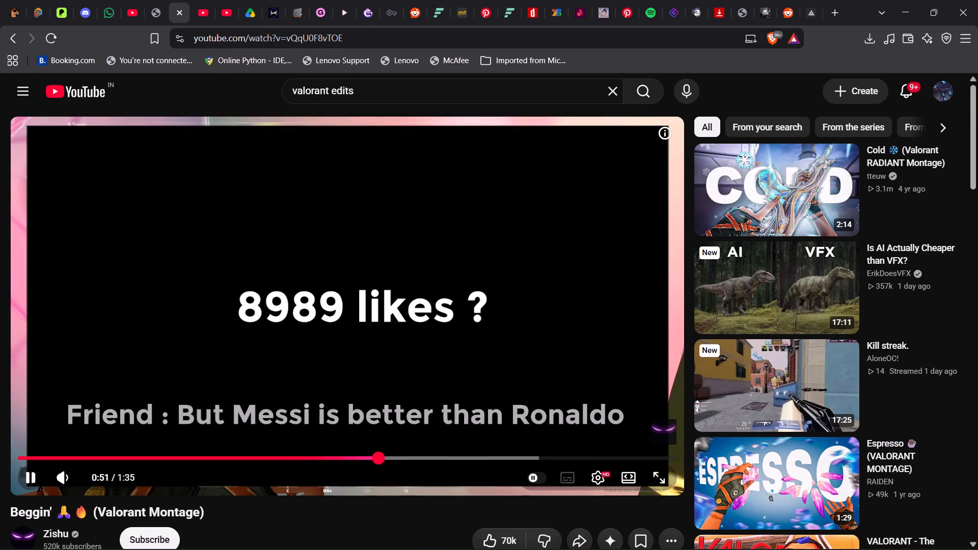
left_click(160, 449)
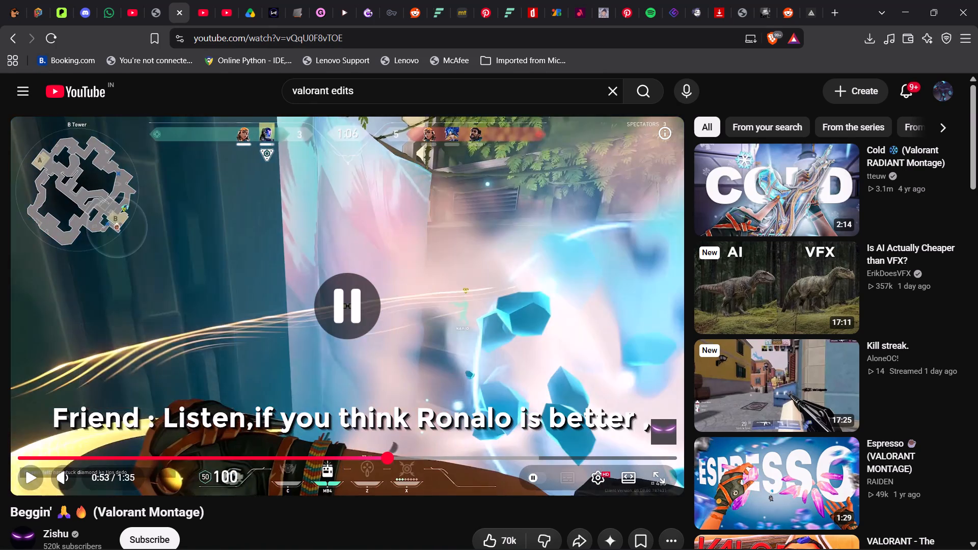
left_click(150, 453)
left_click(227, 364)
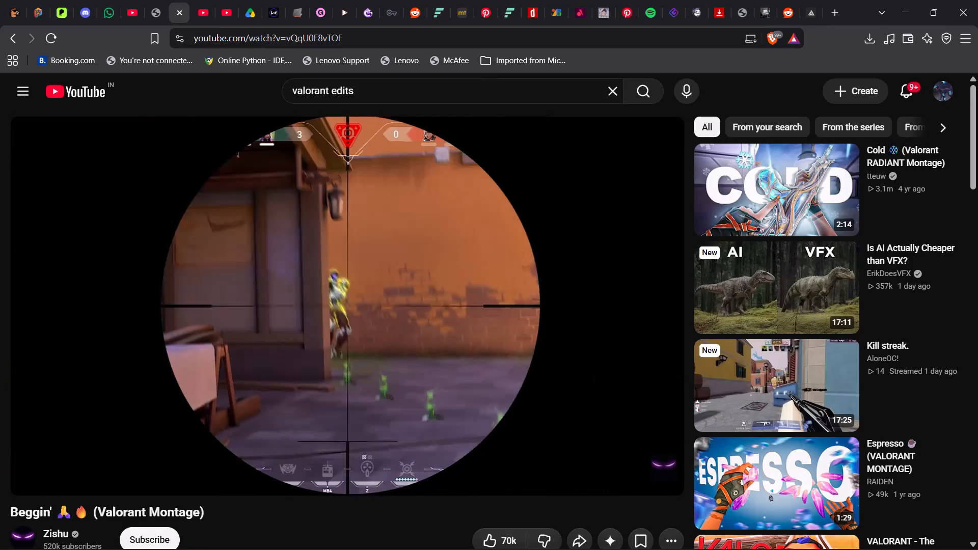
key("space")
key("space")
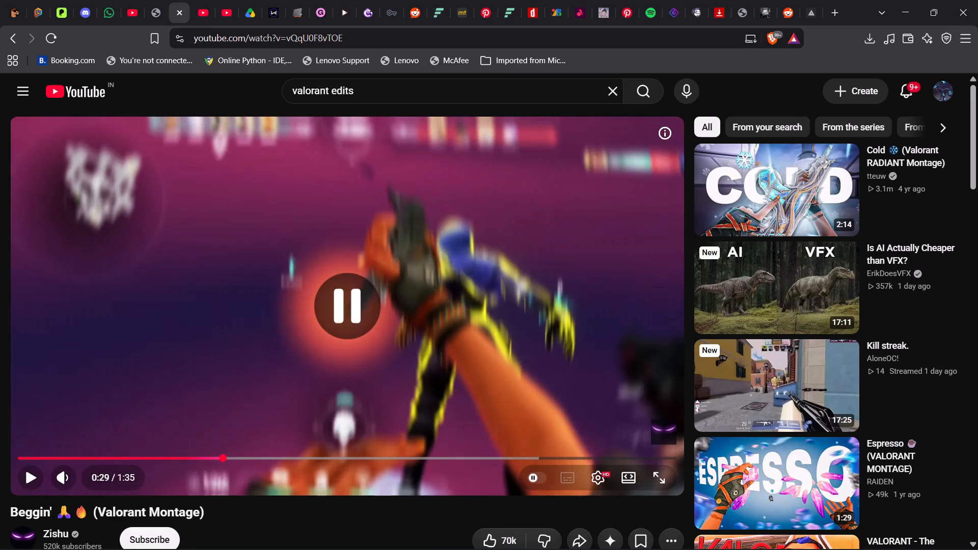
key("space")
left_click(200, 458)
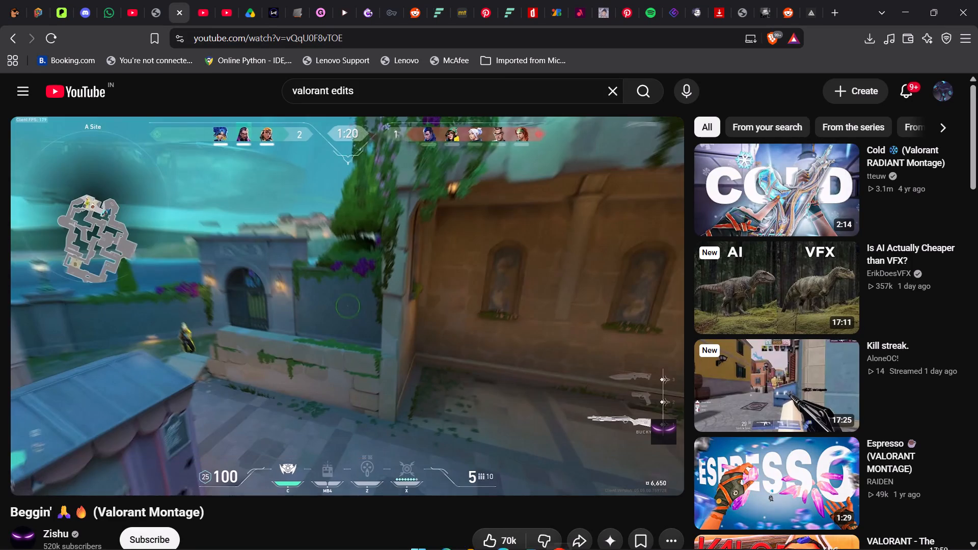
Return to DaVinci Resolve, scrub back to the first transition, and replay the trimmed Video Project 9 (3).mp4 against the music.
left_click(522, 532)
left_click_drag(614, 388, 444, 401)
key("space")
key("space")
left_click_drag(490, 393, 357, 391)
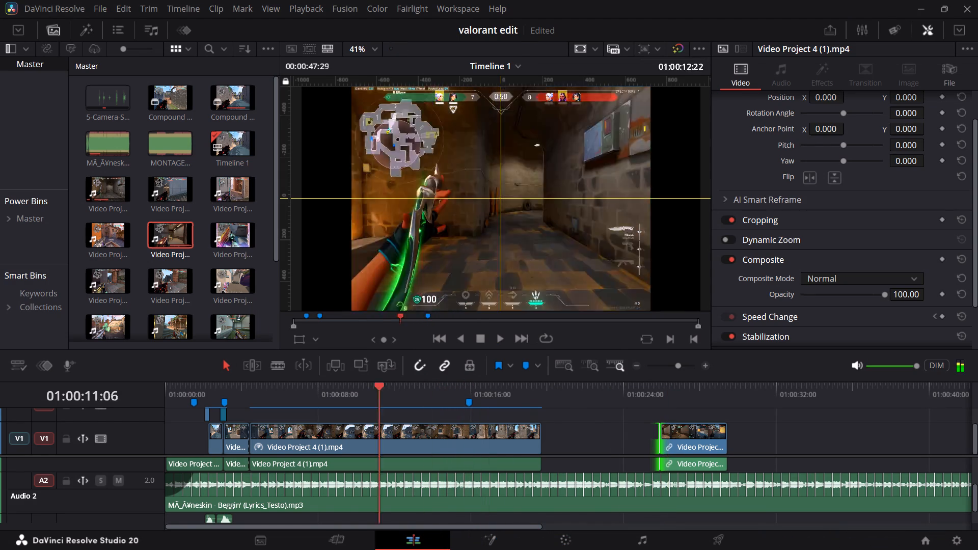
left_click_drag(357, 391, 223, 398)
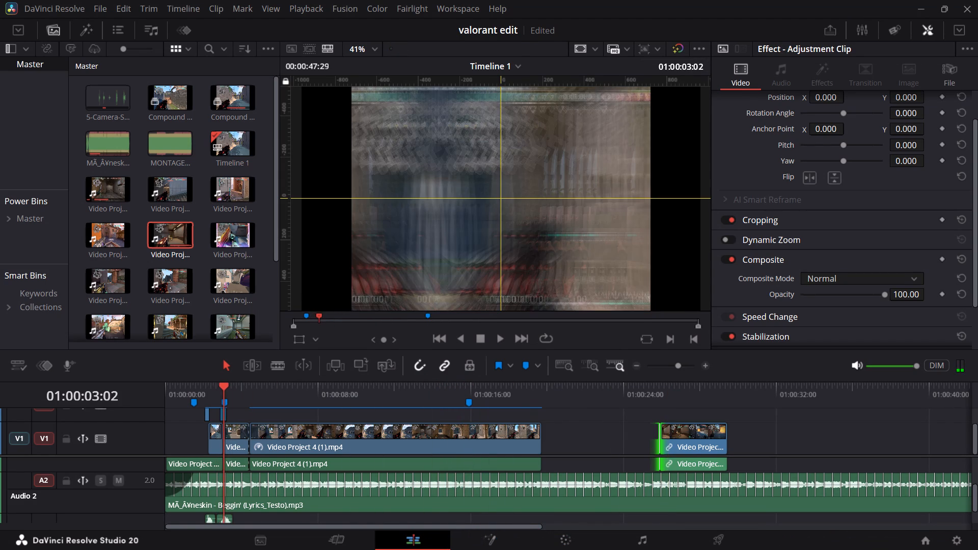
left_click(660, 400)
key("space")
key("space")
left_click_drag(673, 391, 660, 393)
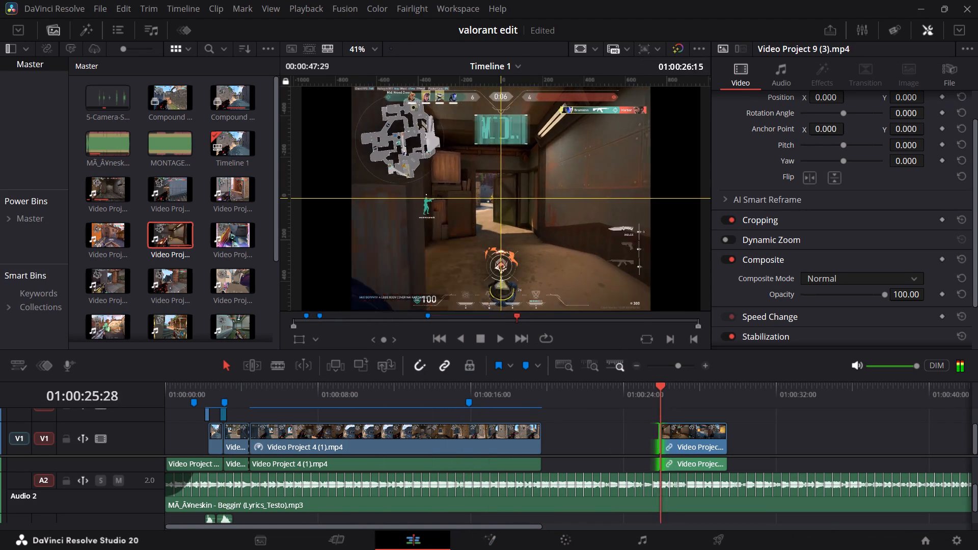
left_click_drag(660, 393, 654, 395)
key("space")
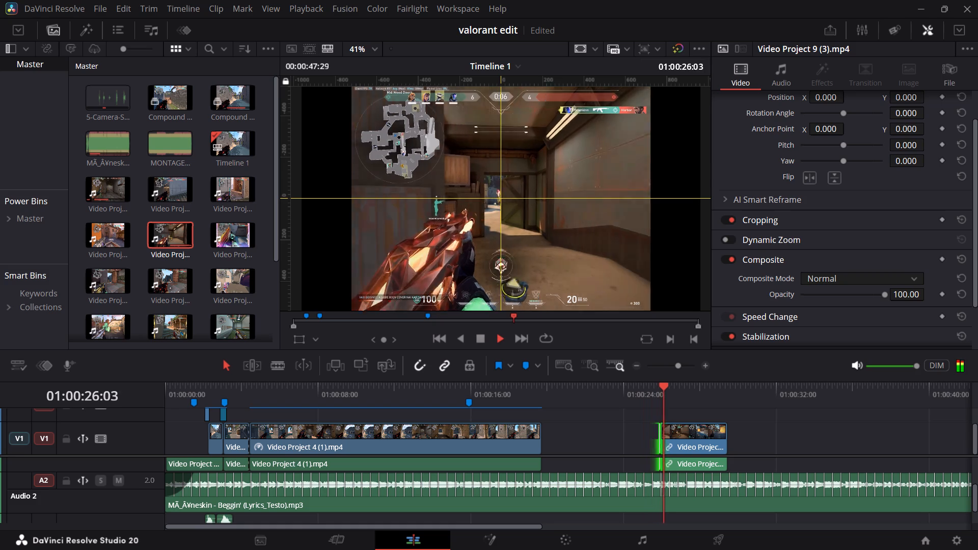
key("space")
key("space")
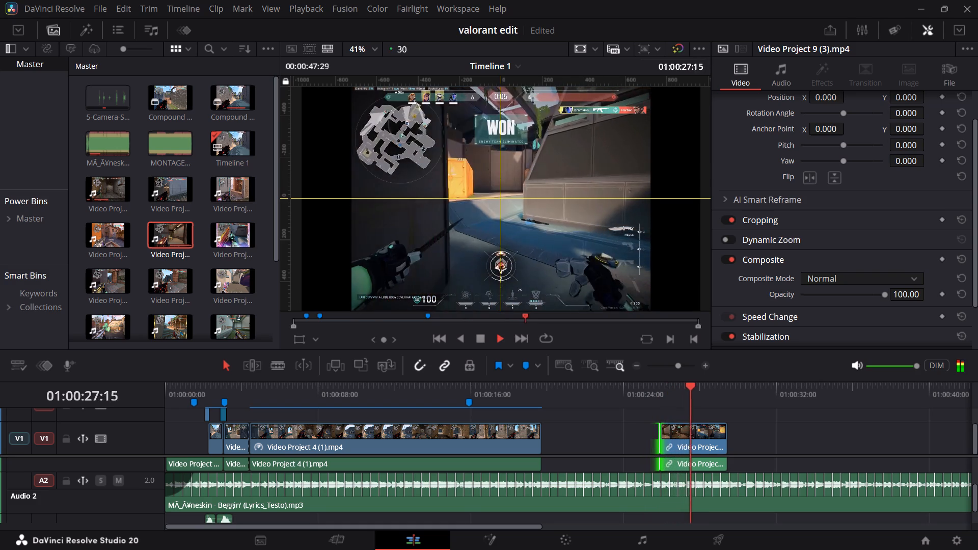
key("space")
key("space")
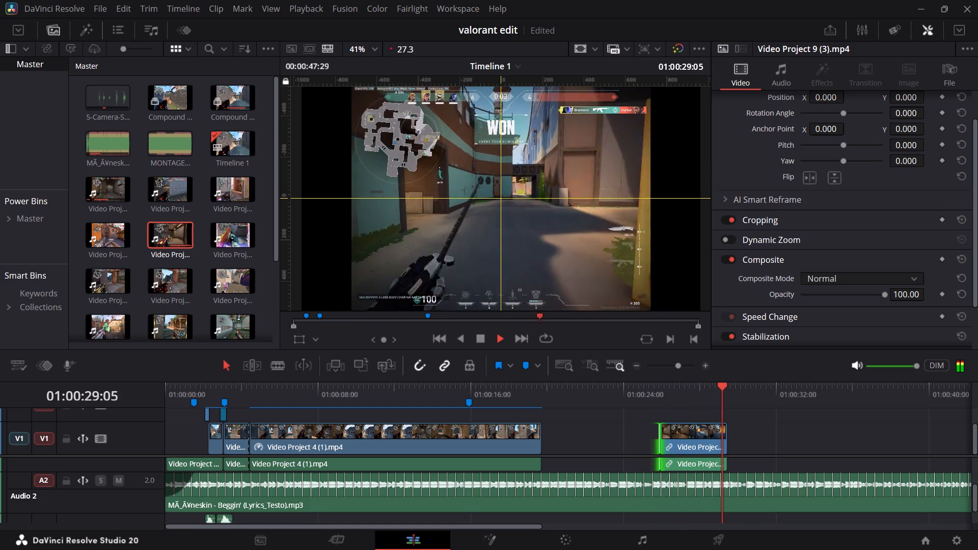
key("space")
Trim the end of Video Project 9 (3).mp4 to about 01:00:29:02 and replay the shortened clip.
left_click_drag(673, 390, 646, 394)
key("space")
key("space")
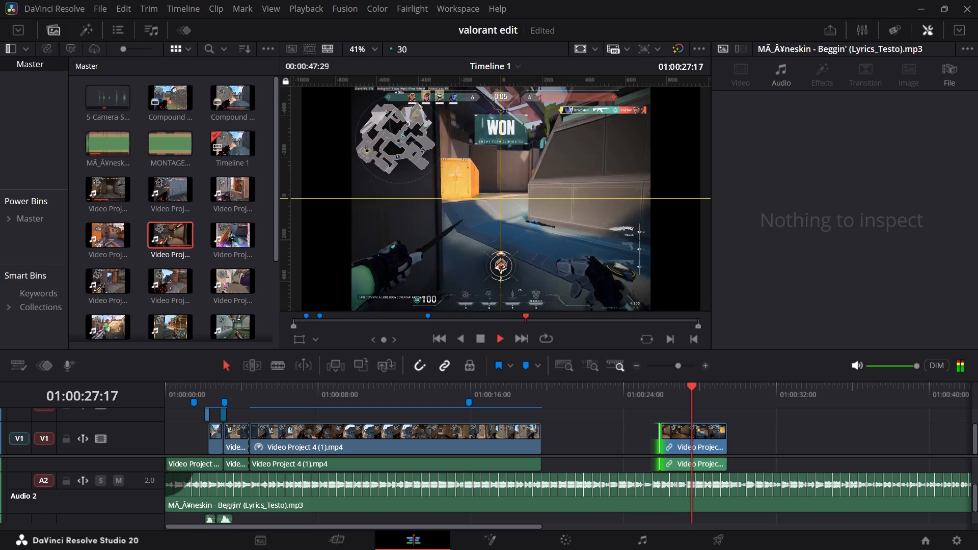
key("space")
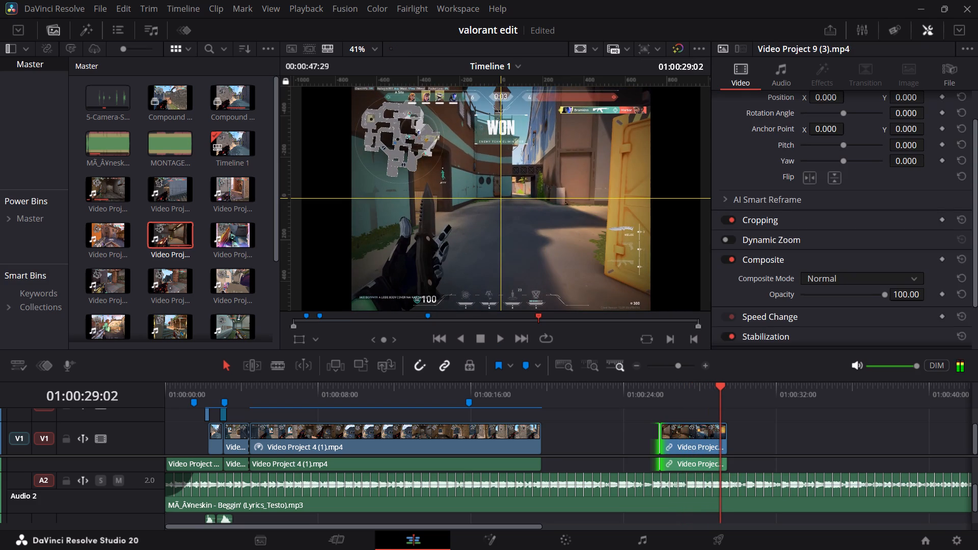
left_click_drag(726, 440, 716, 440)
left_click_drag(708, 400, 655, 401)
key("space")
key("space")
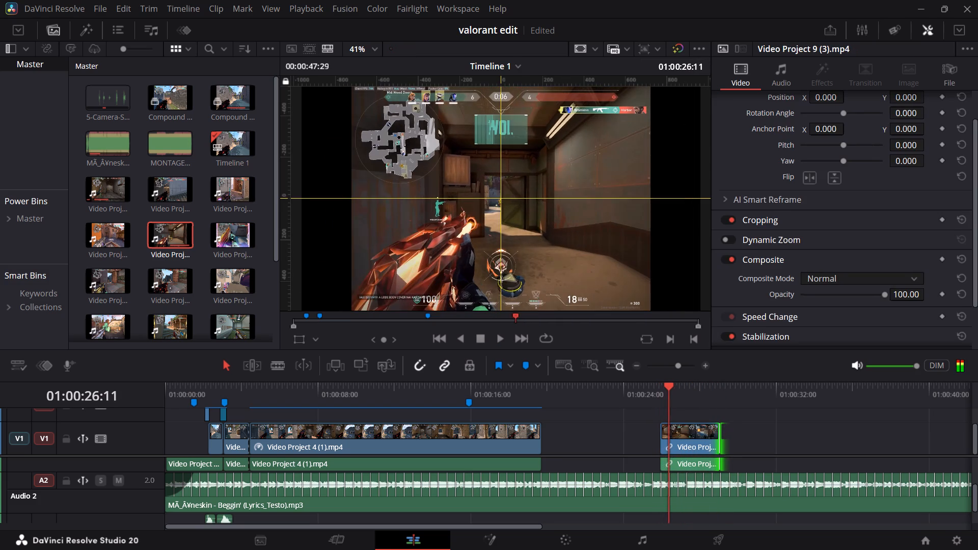
key("space")
key("space")
key("space")
key("space")
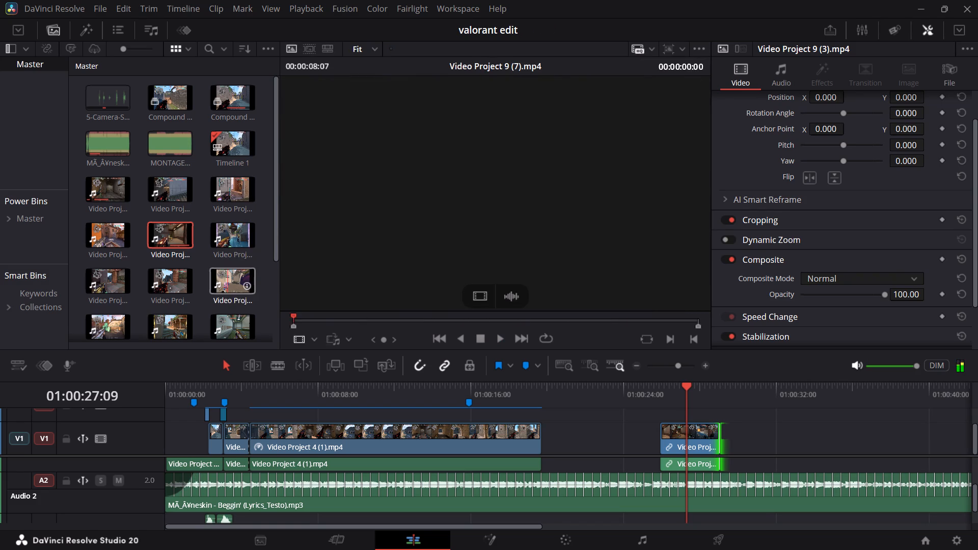
Add Video Project 9 (7).mp4 to V1 after Video Project 9 (3).mp4, starting at about 01:00:30, and play it through.
left_click_drag(226, 282, 683, 405)
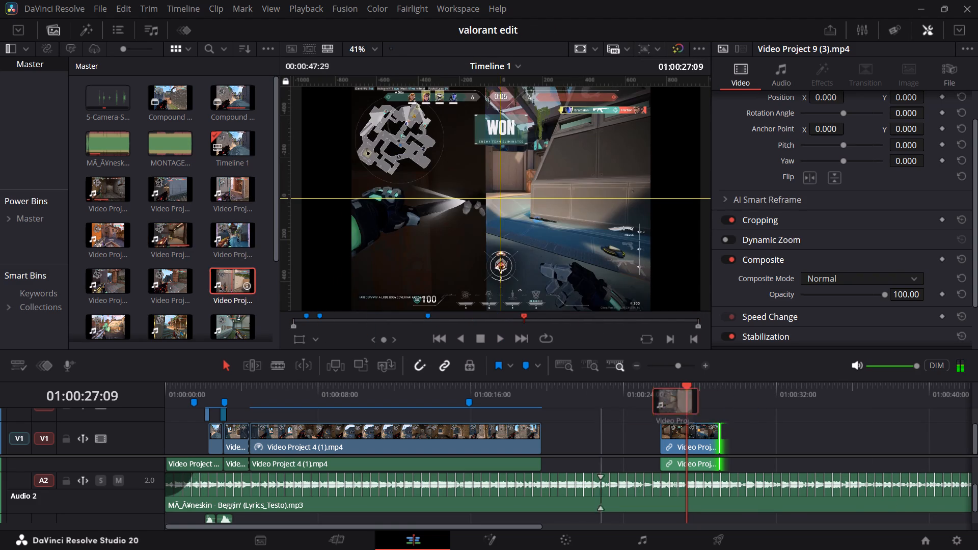
left_click_drag(683, 405, 739, 436)
left_click_drag(746, 395, 740, 395)
key("space")
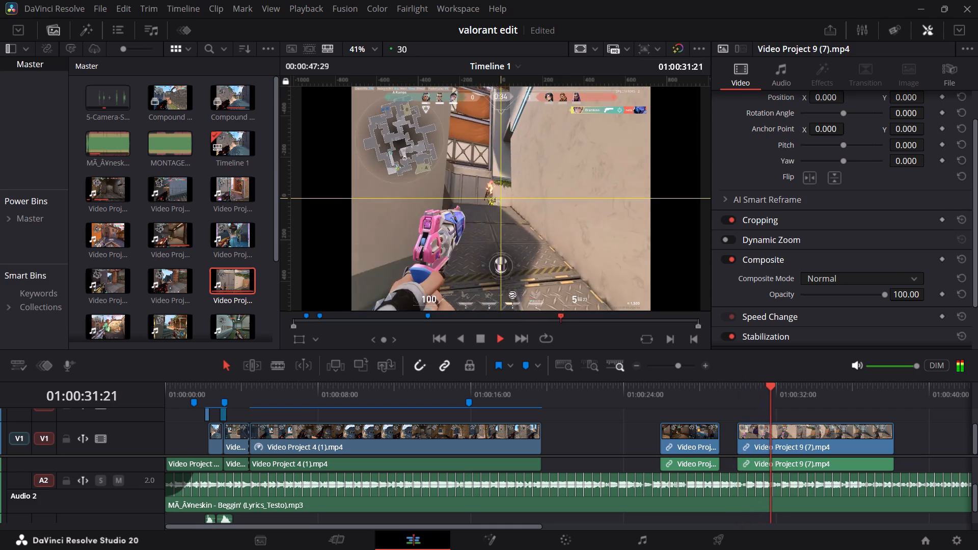
key("space")
key("space")
key("space")
key("space")
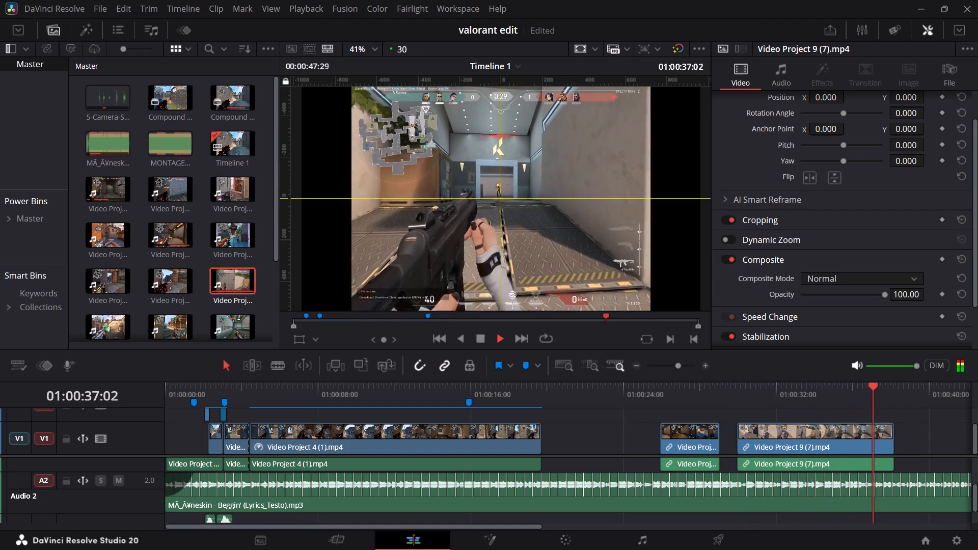
key("space")
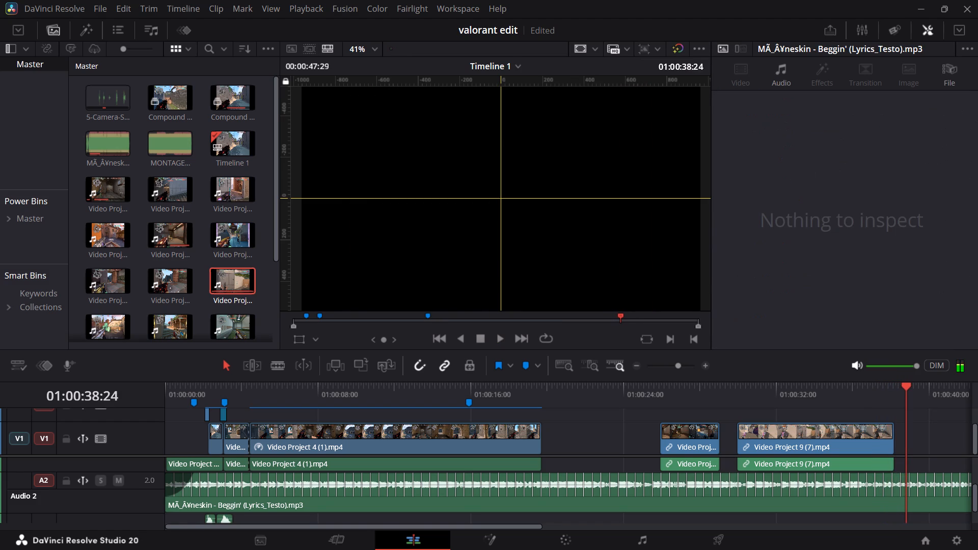
Roughly trim the end of Video Project 9 (7).mp4 to about 01:00:33:16, keeping its first shots.
left_click_drag(890, 435, 758, 435)
left_click_drag(754, 400, 737, 396)
key("space")
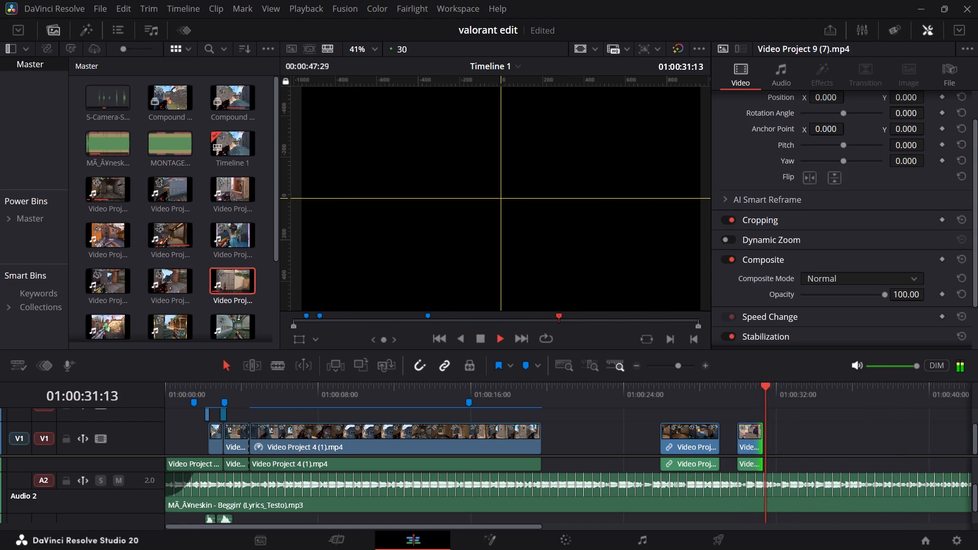
key("space")
left_click_drag(762, 436, 801, 437)
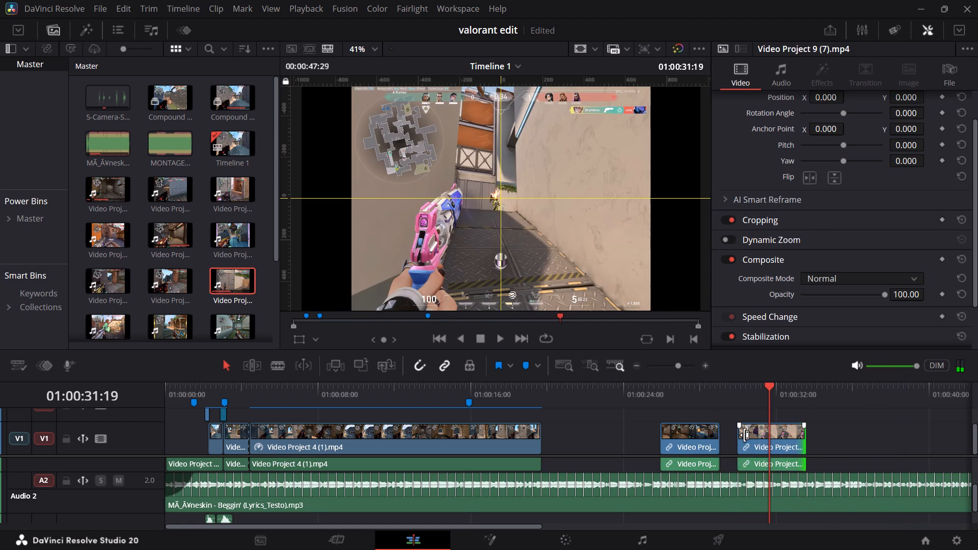
Trim the start of Video Project 9 (7).mp4 to about 01:00:31, just before the shot, and replay it.
left_click_drag(740, 437, 767, 437)
key("space")
key("space")
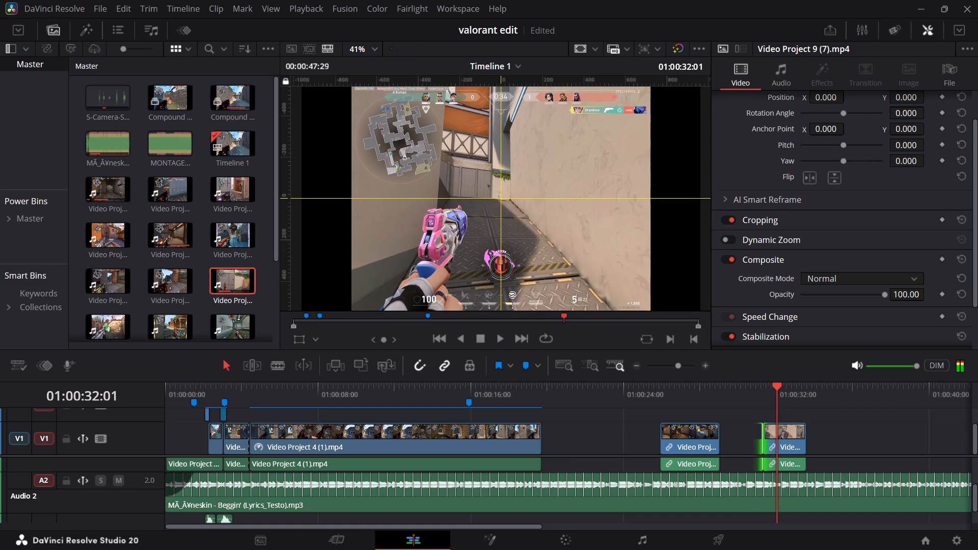
left_click_drag(768, 440, 774, 438)
left_click_drag(774, 388, 765, 390)
left_click(767, 391)
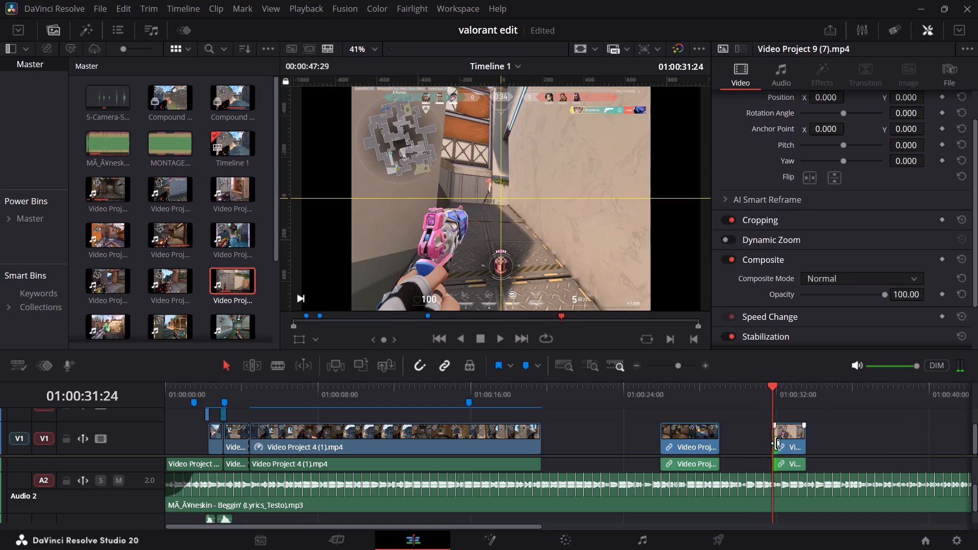
left_click_drag(775, 443, 765, 442)
left_click_drag(766, 438, 760, 438)
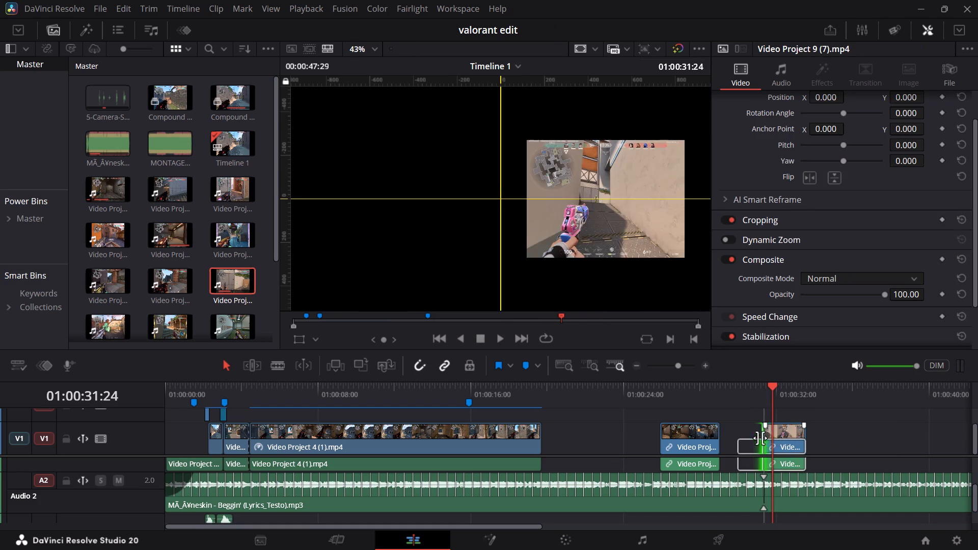
left_click_drag(760, 438, 754, 438)
left_click_drag(763, 400, 755, 397)
key("space")
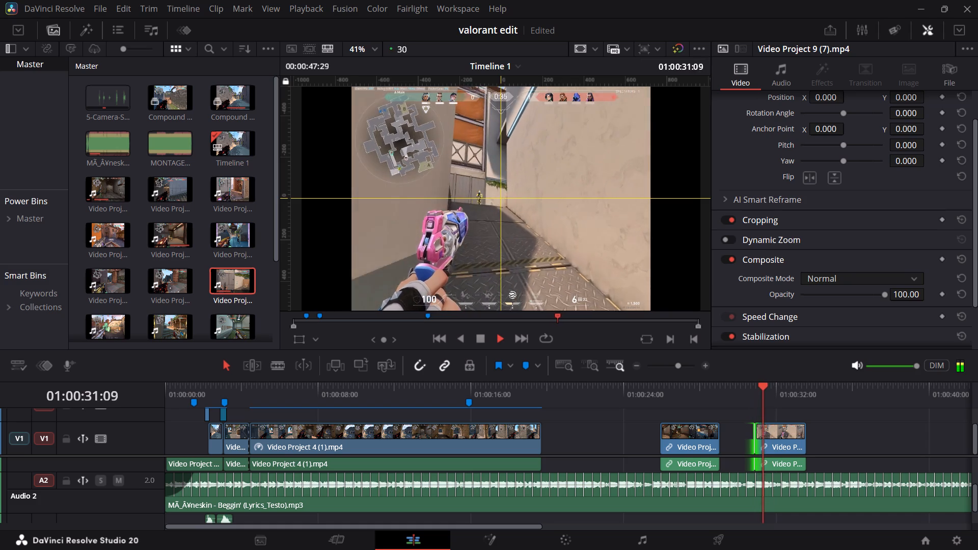
key("space")
key("space")
key("space")
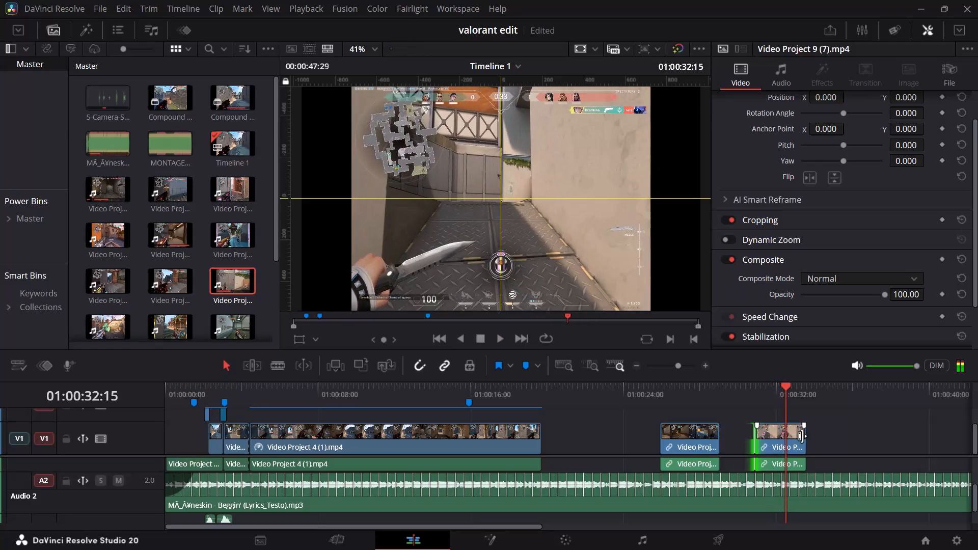
Trim the end of Video Project 9 (7).mp4 to about 01:00:32:15 and move the clip against the end of Video Project 9 (3).mp4.
left_click_drag(802, 436, 781, 436)
left_click_drag(773, 442, 751, 442)
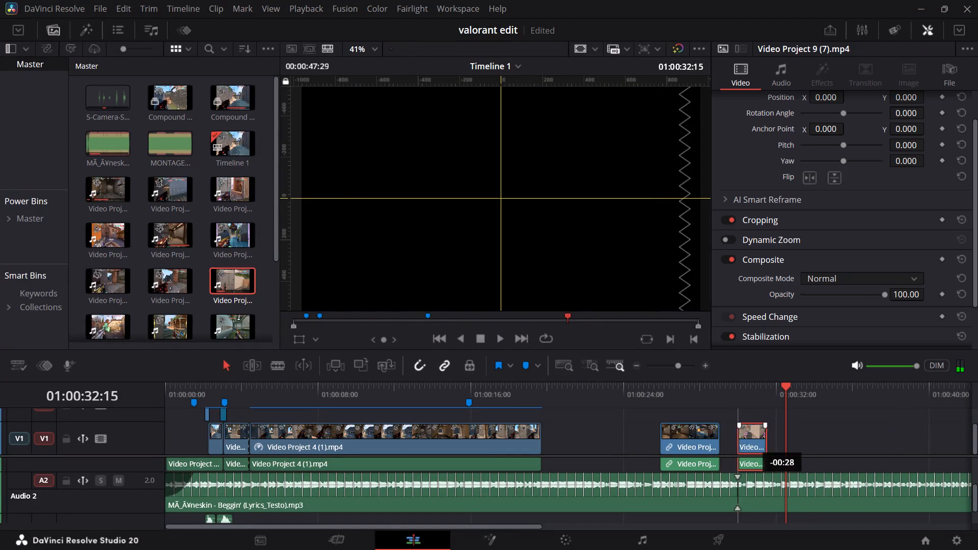
left_click_drag(751, 442, 737, 442)
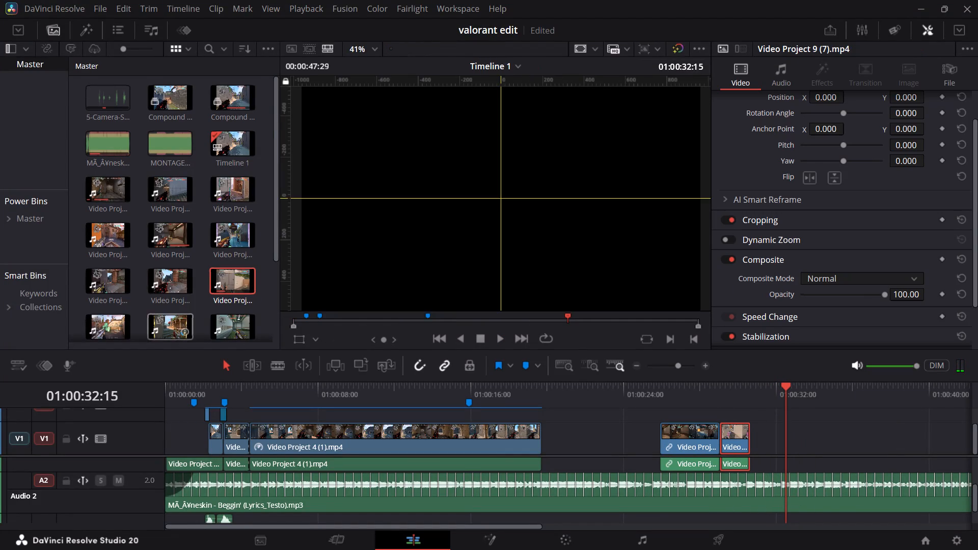
Add Video Project 9 (9).mp4 to V1 after the Video Project 9 (7).mp4 clip, at about 01:00:31:10, and play it.
scroll(181, 320, "down", 2)
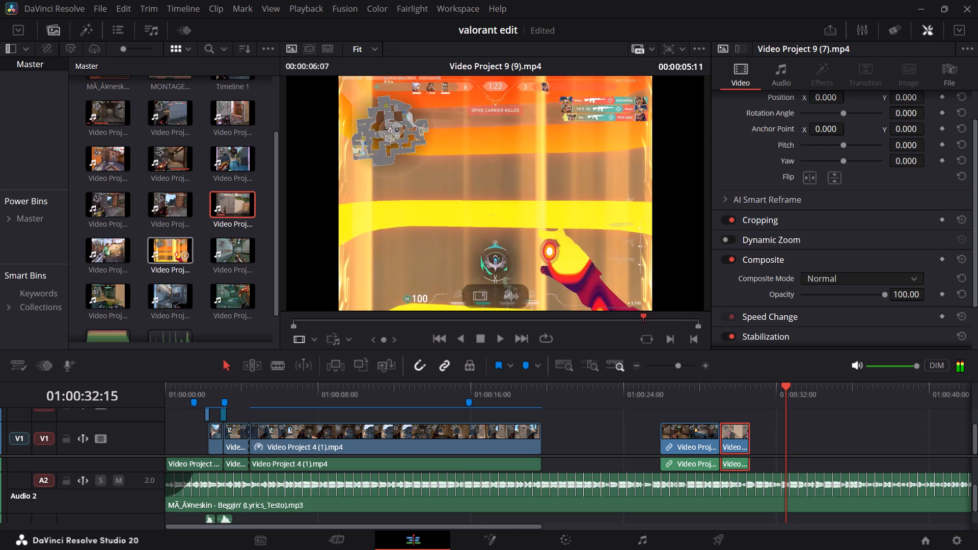
left_click_drag(175, 254, 766, 435)
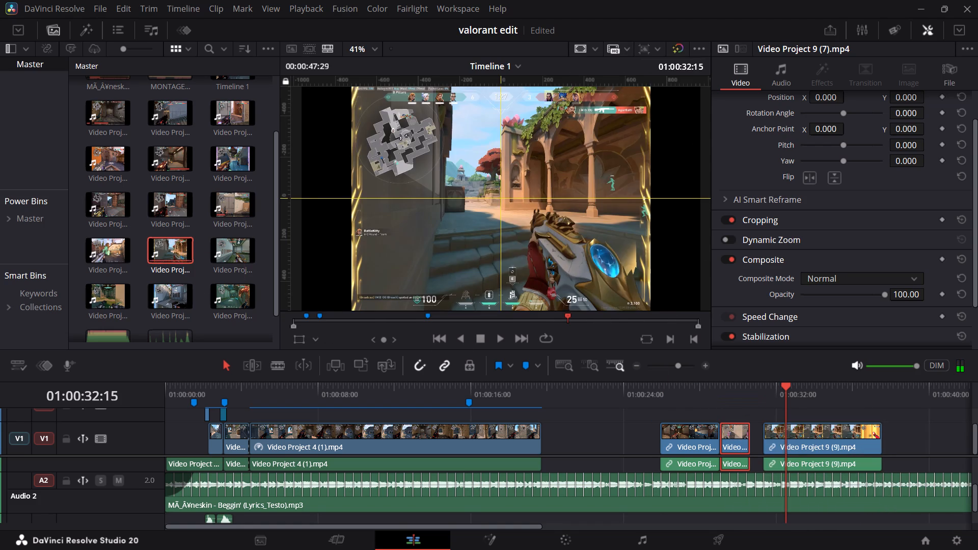
left_click_drag(773, 396, 764, 397)
key("space")
Trim the start of Video Project 9 (9).mp4 to about 01:00:35:10, shortly before the final kill, and replay it.
left_click_drag(765, 439, 768, 438)
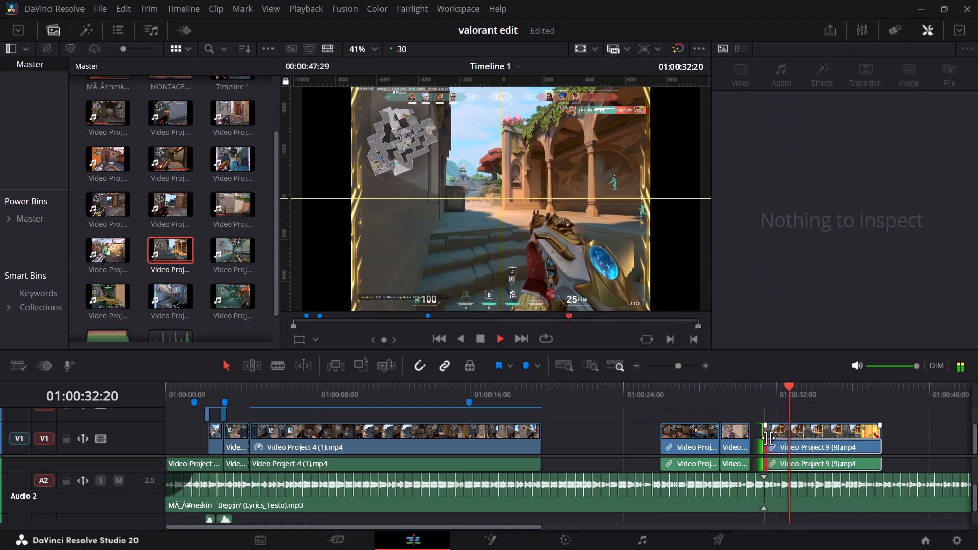
left_click_drag(768, 438, 798, 435)
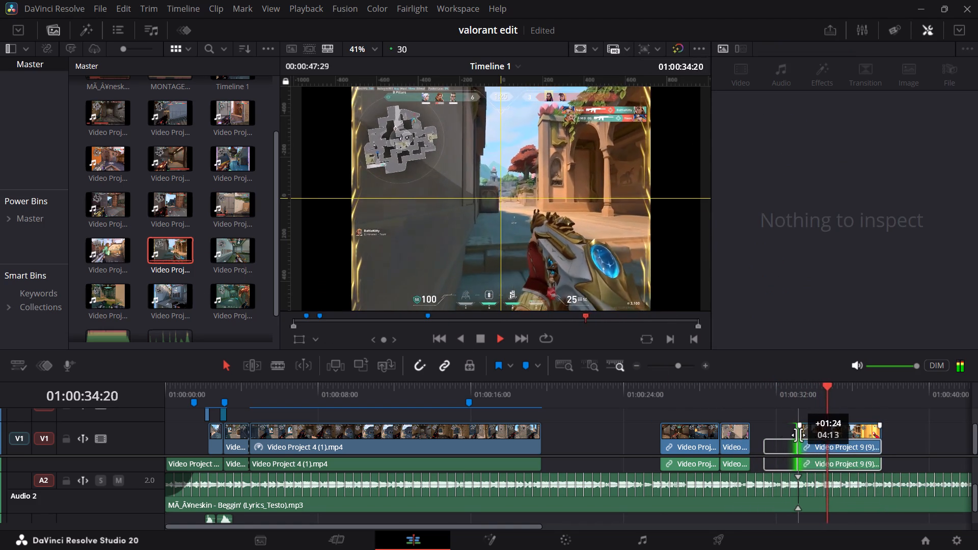
left_click_drag(798, 435, 828, 431)
key("space")
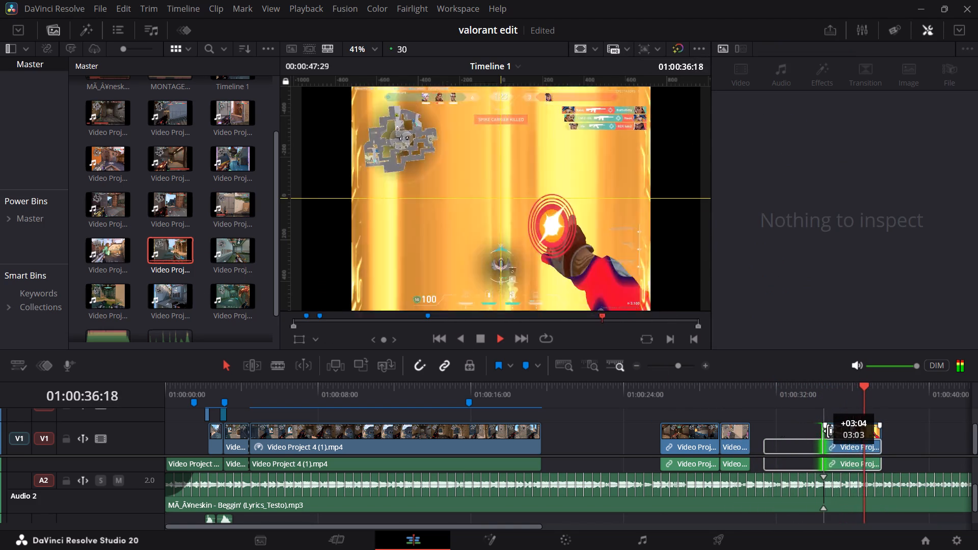
key("space")
left_click_drag(828, 442, 844, 440)
left_click_drag(853, 395, 840, 394)
key("space")
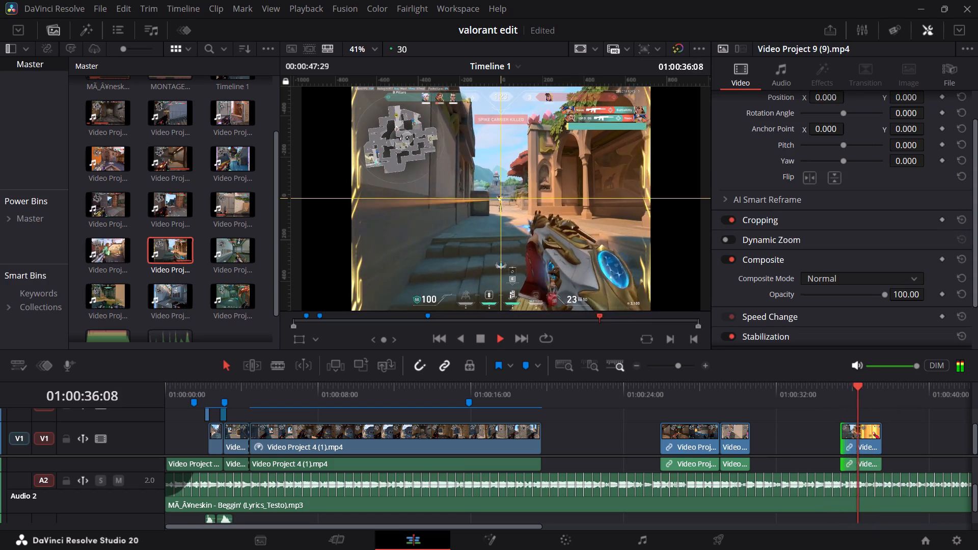
key("space")
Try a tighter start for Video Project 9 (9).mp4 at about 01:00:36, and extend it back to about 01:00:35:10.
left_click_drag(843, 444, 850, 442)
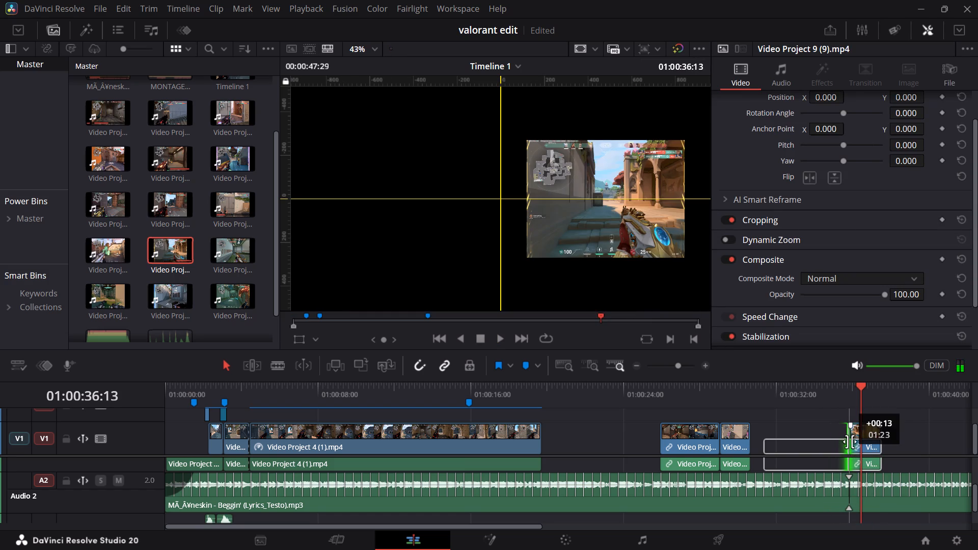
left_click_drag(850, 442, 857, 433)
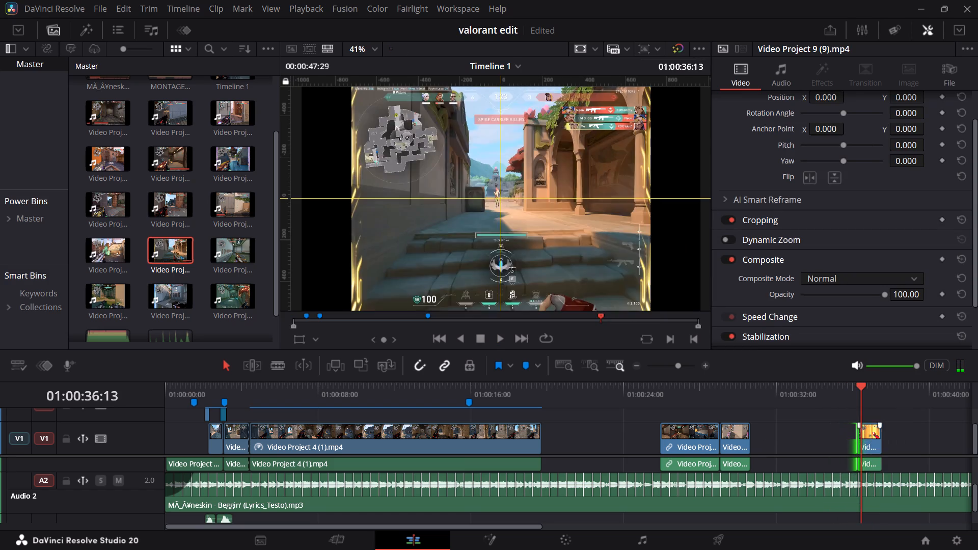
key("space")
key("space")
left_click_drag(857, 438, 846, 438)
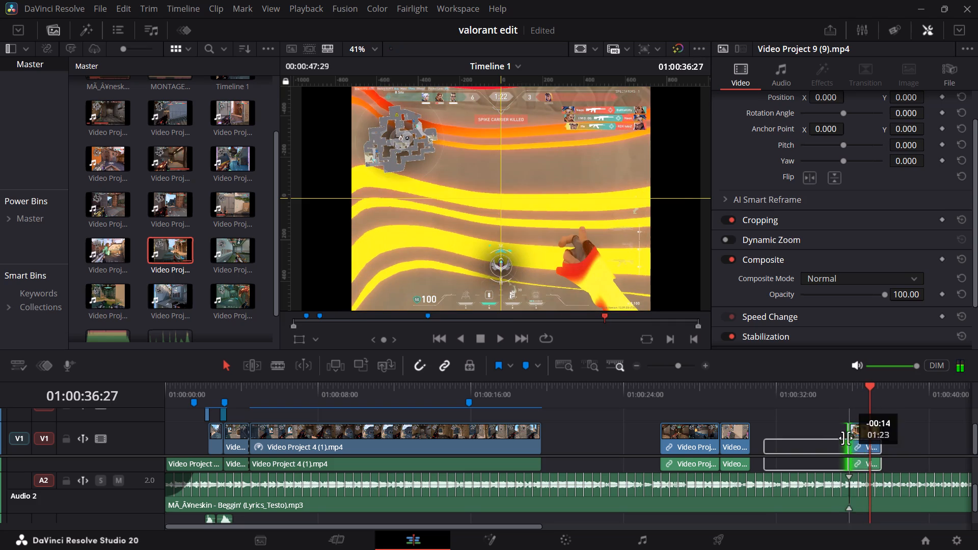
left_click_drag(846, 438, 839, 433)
Replay the trimmed Video Project 9 (9).mp4 from its start to examine the timing of the final shot.
left_click_drag(861, 393, 856, 390)
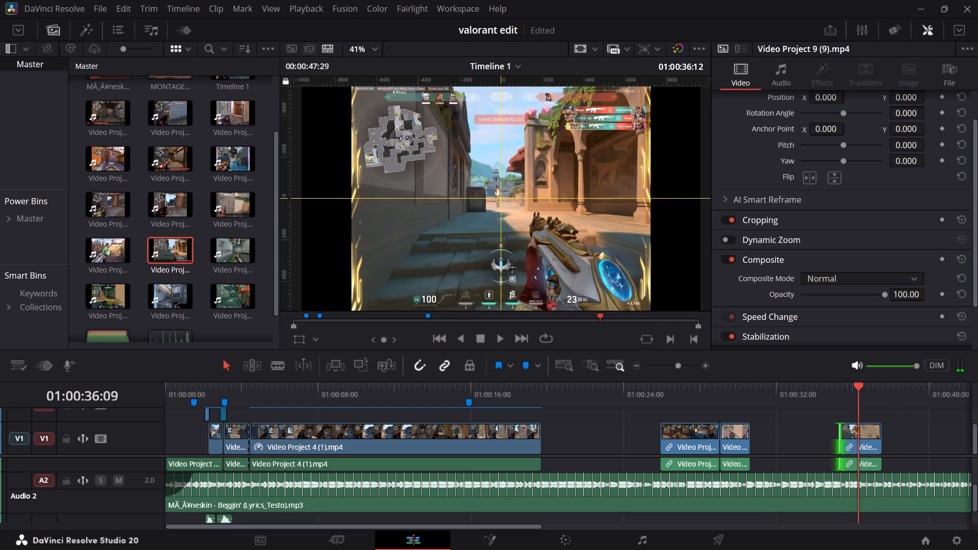
left_click_drag(856, 390, 835, 391)
key("space")
key("space")
key("space")
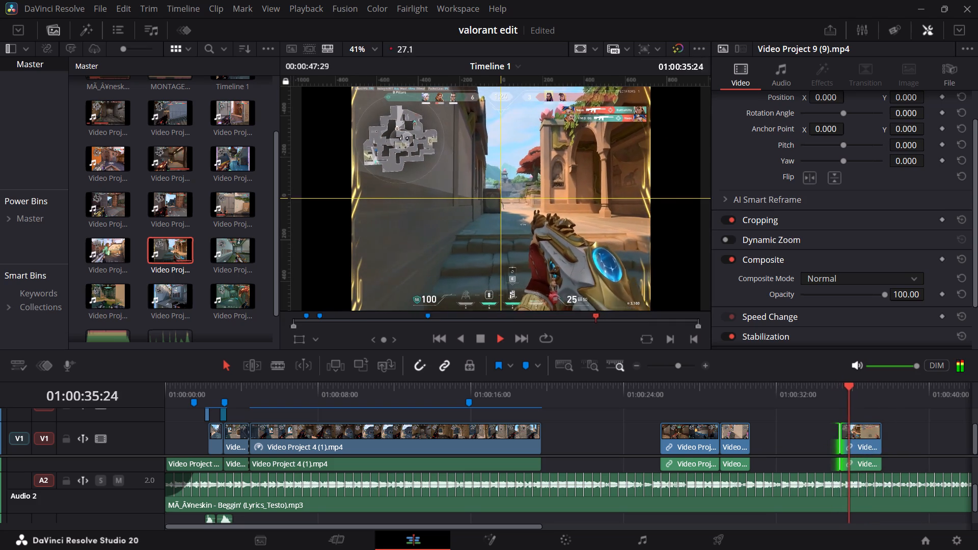
key("space")
left_click_drag(862, 394, 837, 394)
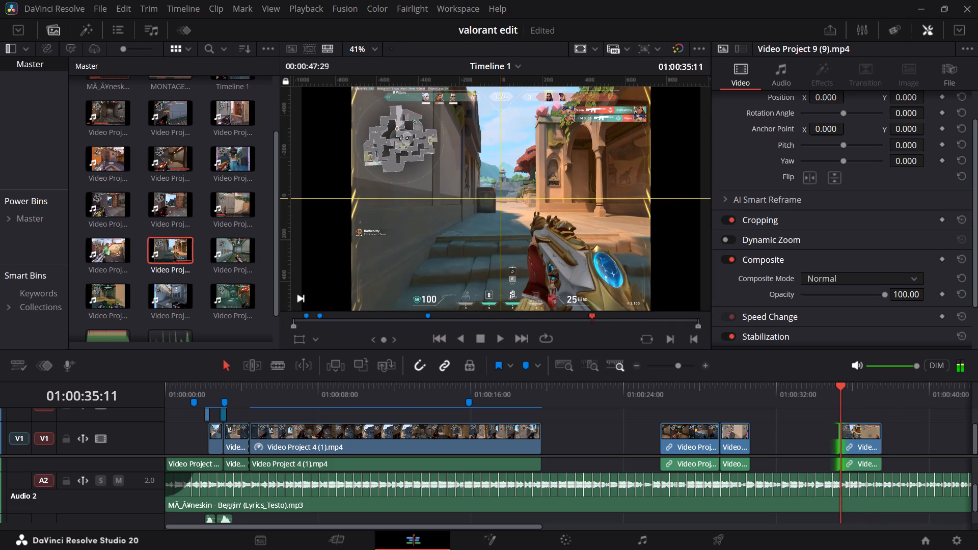
key("space")
key("space")
key("space")
key("space")
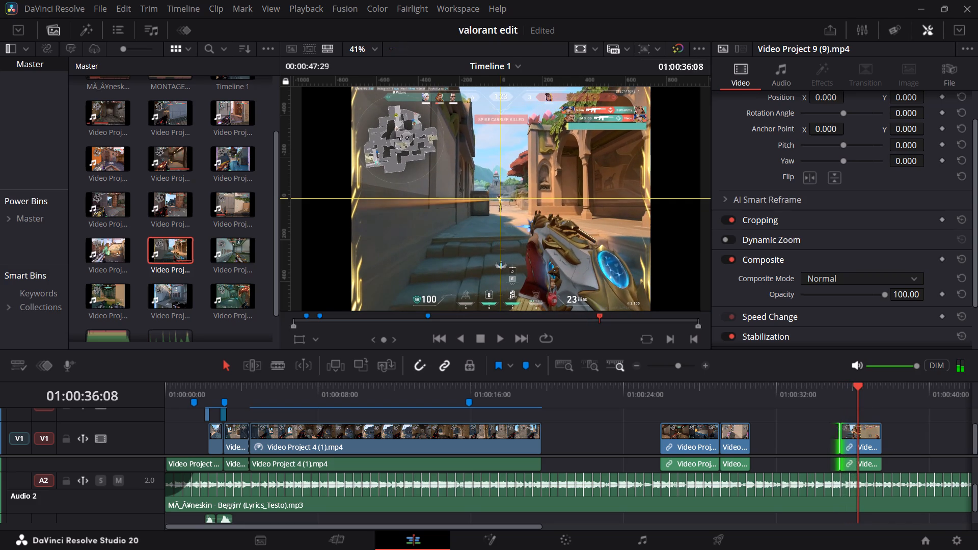
Fine-trim the start of Video Project 9 (9).mp4 to a clip length of about 01:27, with snapping temporarily off, and replay it.
left_click_drag(843, 438, 847, 431)
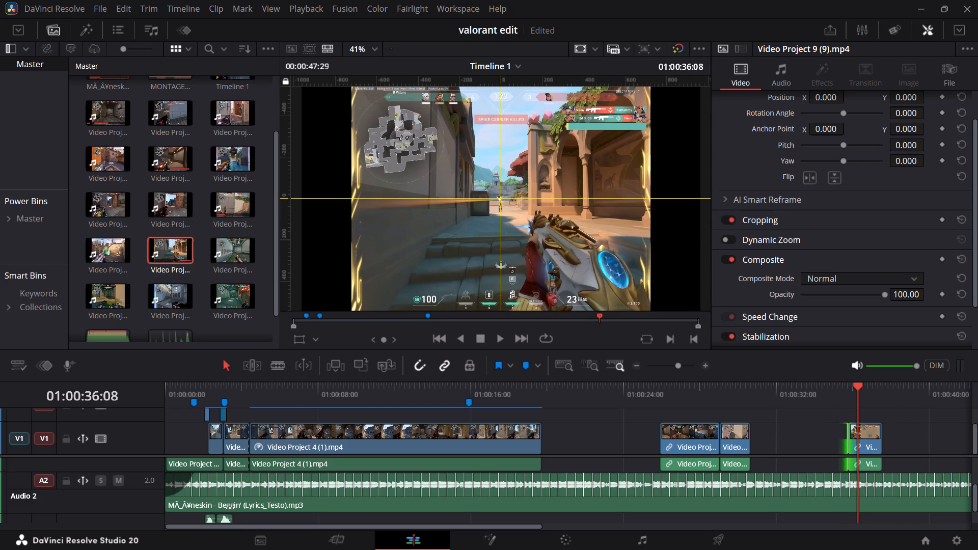
left_click(424, 369)
left_click_drag(850, 445, 846, 444)
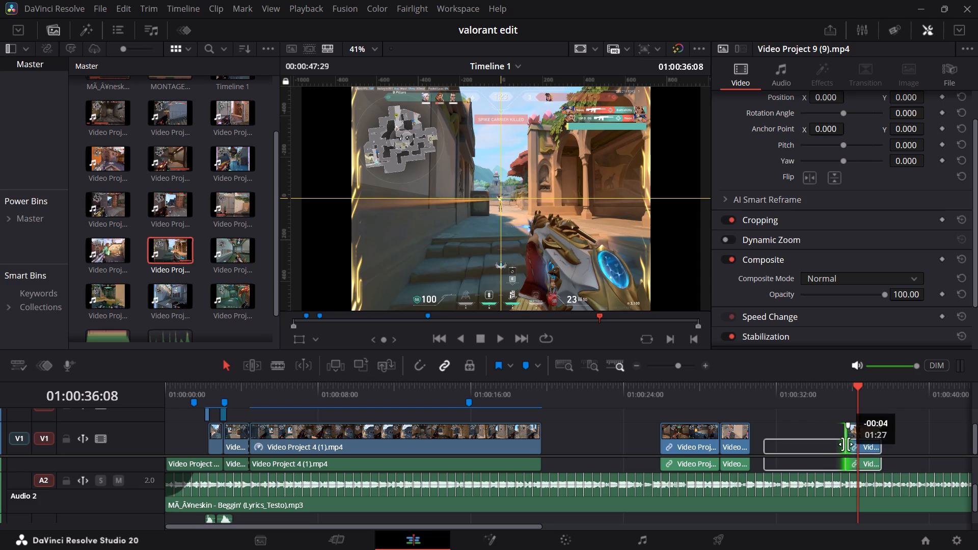
left_click_drag(846, 444, 846, 444)
left_click_drag(857, 394, 842, 391)
key("space")
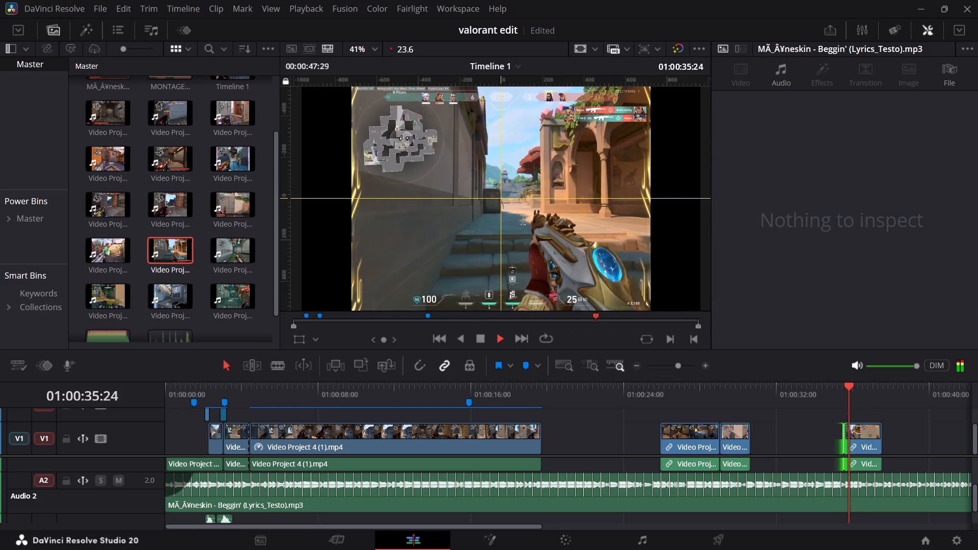
key("space")
key("space")
key("space")
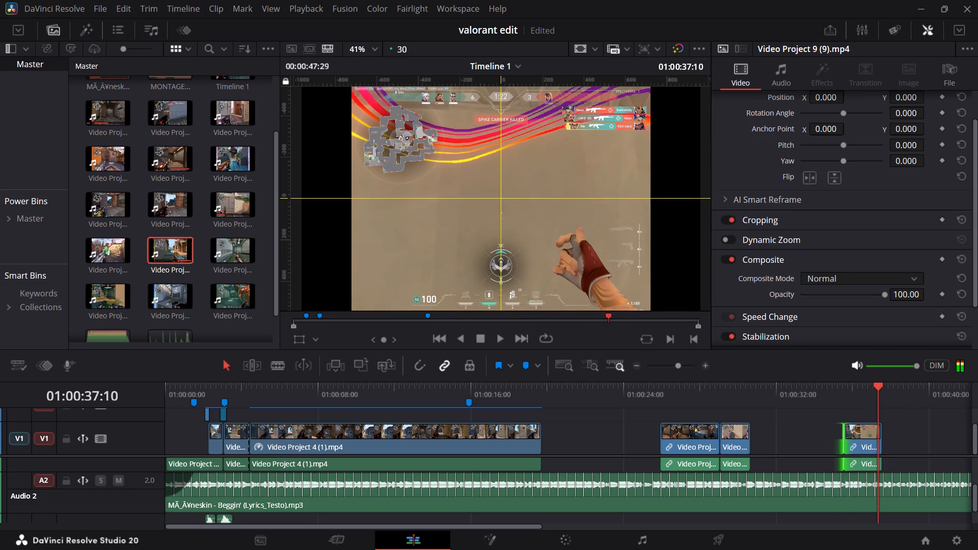
left_click(419, 368)
Replay and scrub the trimmed Video Project 9 (9).mp4 to examine the timing around its final kill.
key("space")
key("space")
left_click_drag(880, 398, 862, 396)
key("space")
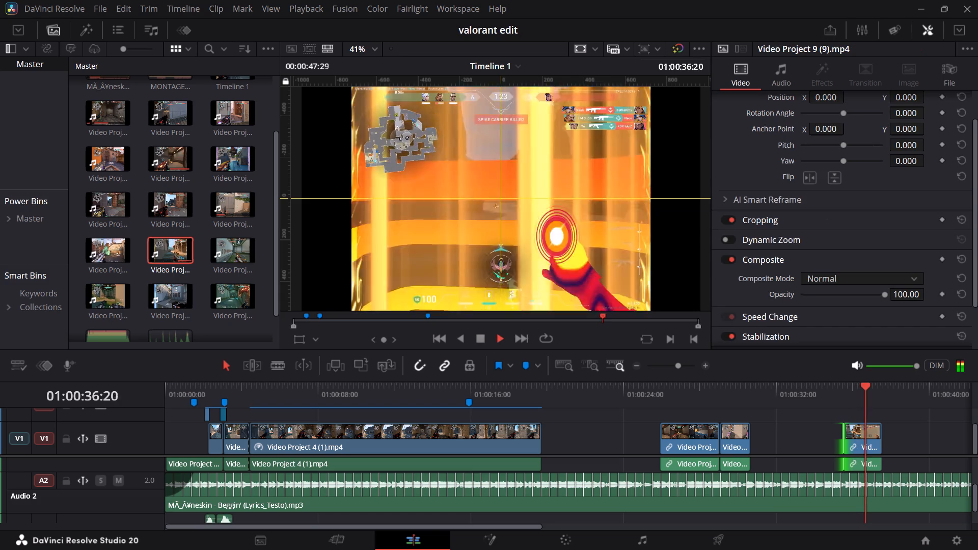
key("space")
key("space")
key("space")
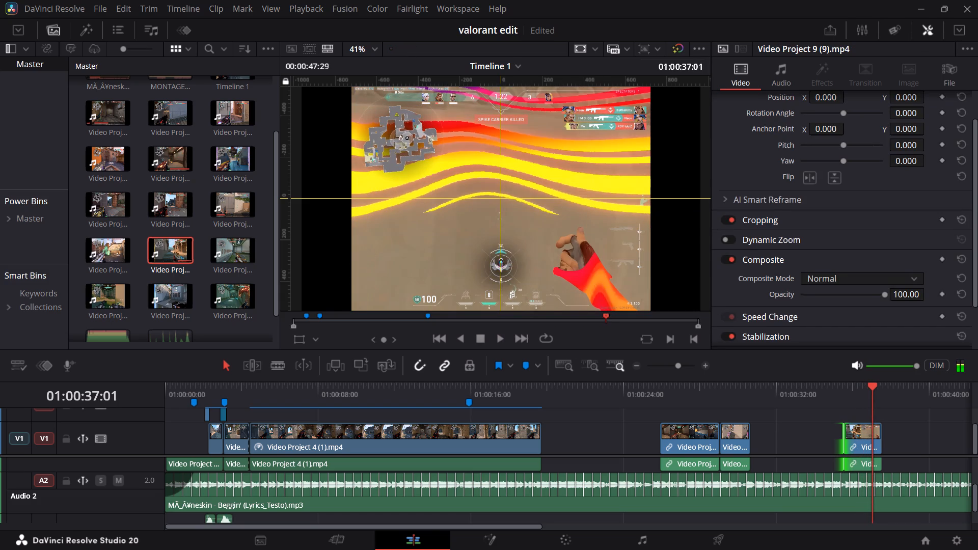
left_click_drag(866, 397, 863, 396)
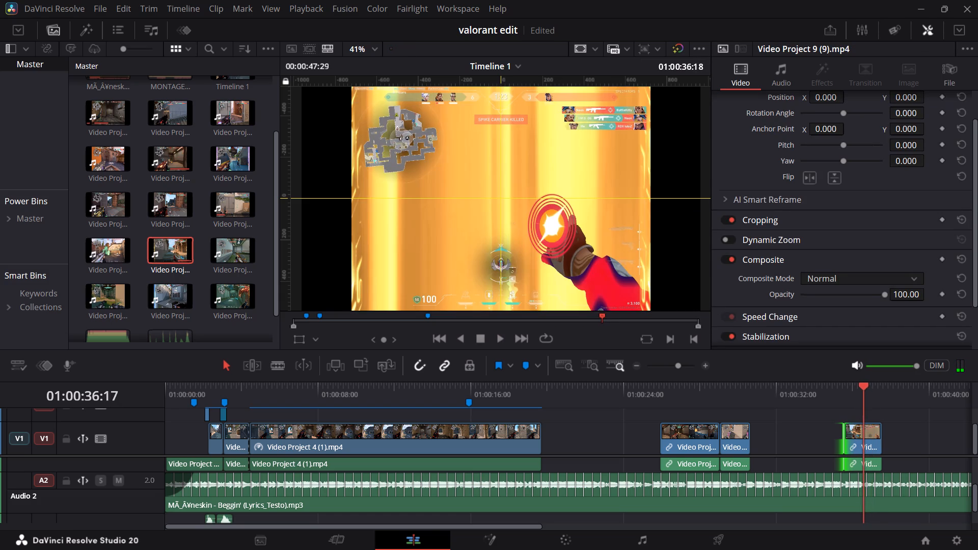
left_click_drag(863, 396, 873, 395)
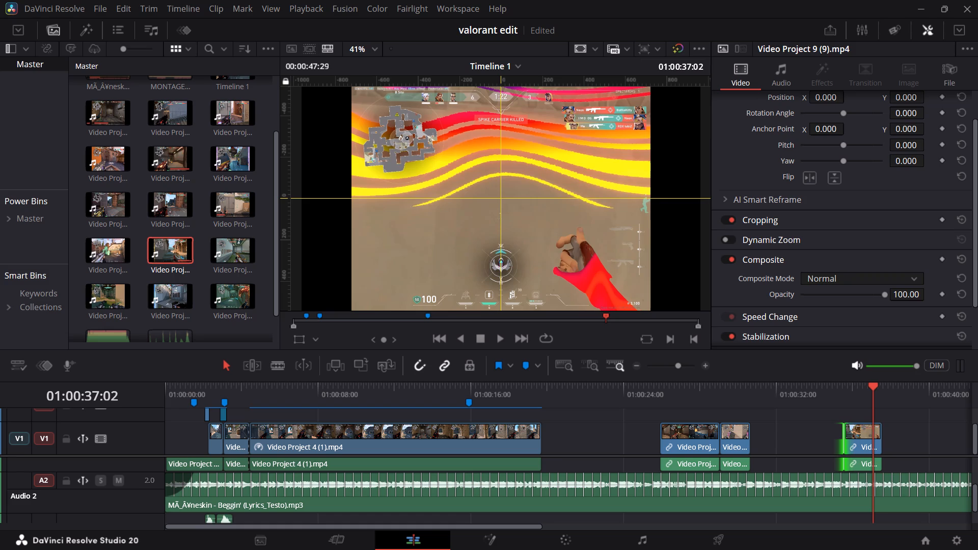
Move Video Project 9 (9).mp4 back to about 01:00:31 on V1, leaving a small gap after the preceding kill clip.
left_click_drag(868, 435, 771, 429)
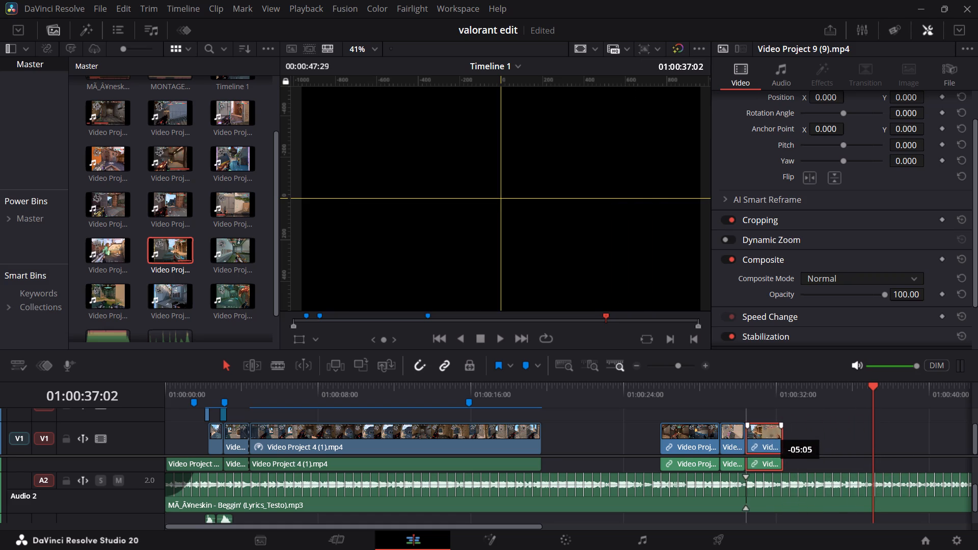
left_click_drag(771, 429, 779, 426)
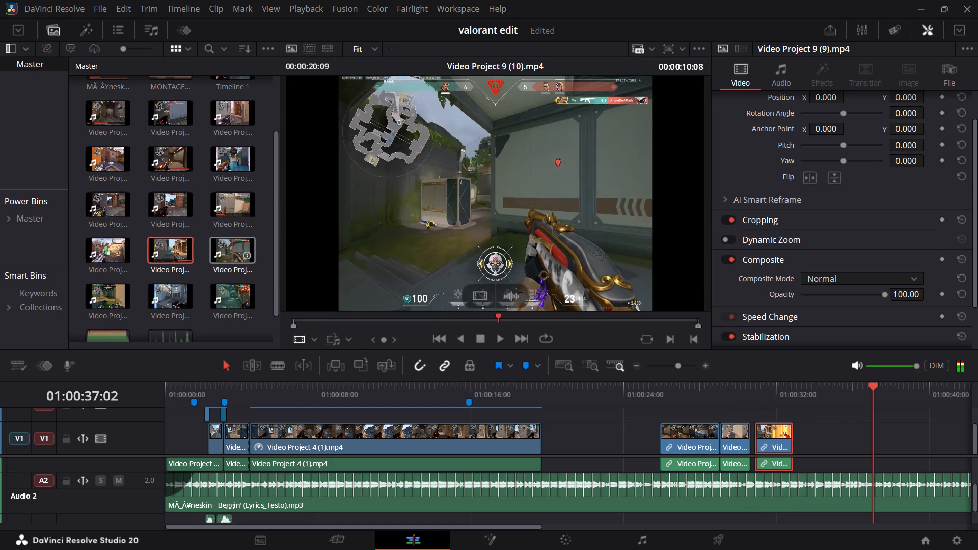
Place Video Project 9 (10).mp4 on V1 at about 01:00:34:15, beyond the last clip, and play it from its start.
left_click_drag(226, 248, 820, 430)
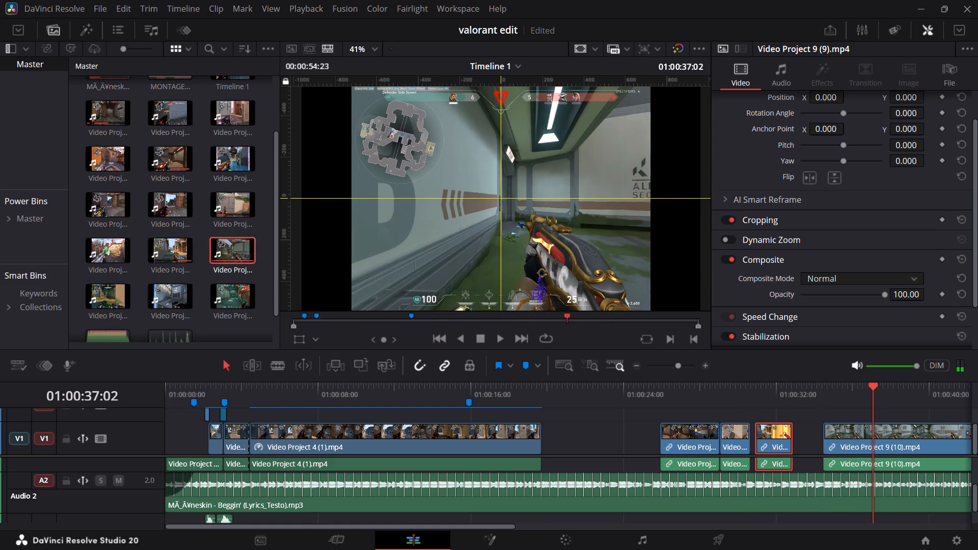
left_click_drag(847, 397, 825, 397)
key("space")
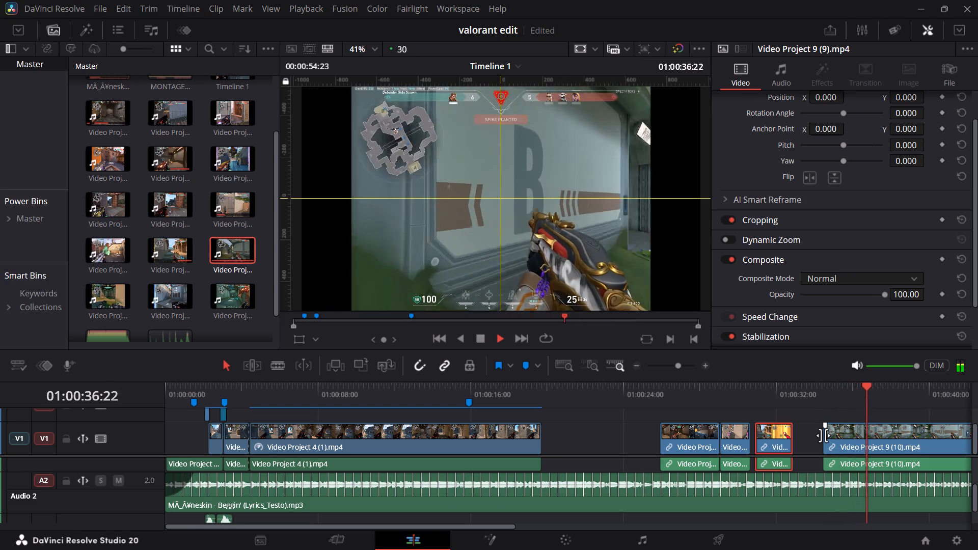
Trim the start of Video Project 9 (10).mp4 to about 01:00:43, shortly before its first kill.
middle_click_drag(824, 413, 752, 416)
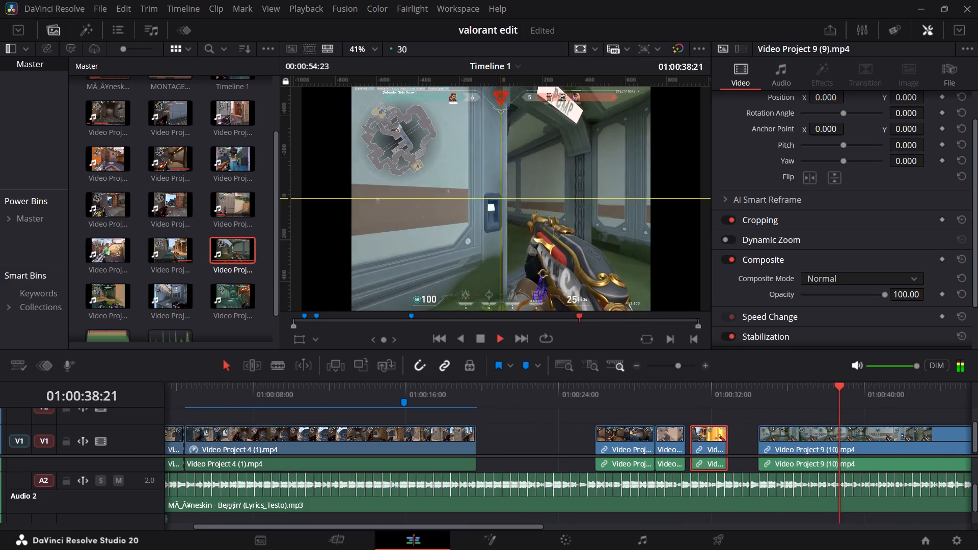
middle_click_drag(752, 416, 664, 403)
left_click_drag(668, 437, 678, 437)
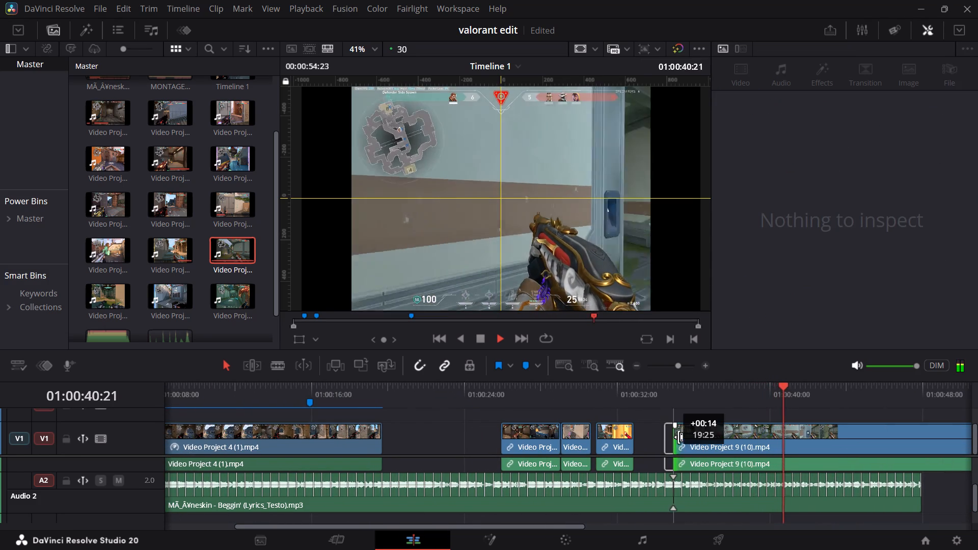
left_click_drag(678, 437, 777, 437)
middle_click_drag(733, 441, 703, 450)
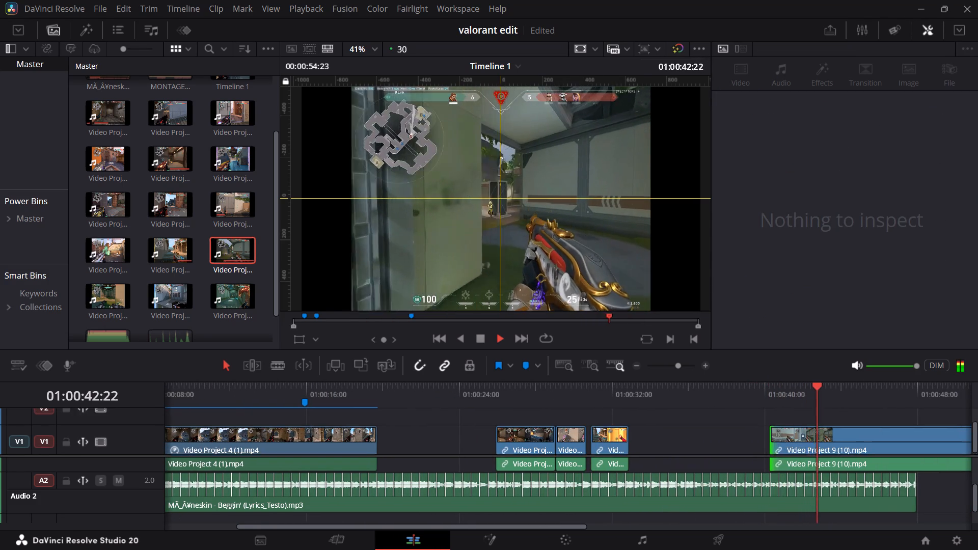
middle_click_drag(703, 450, 587, 402)
key("space")
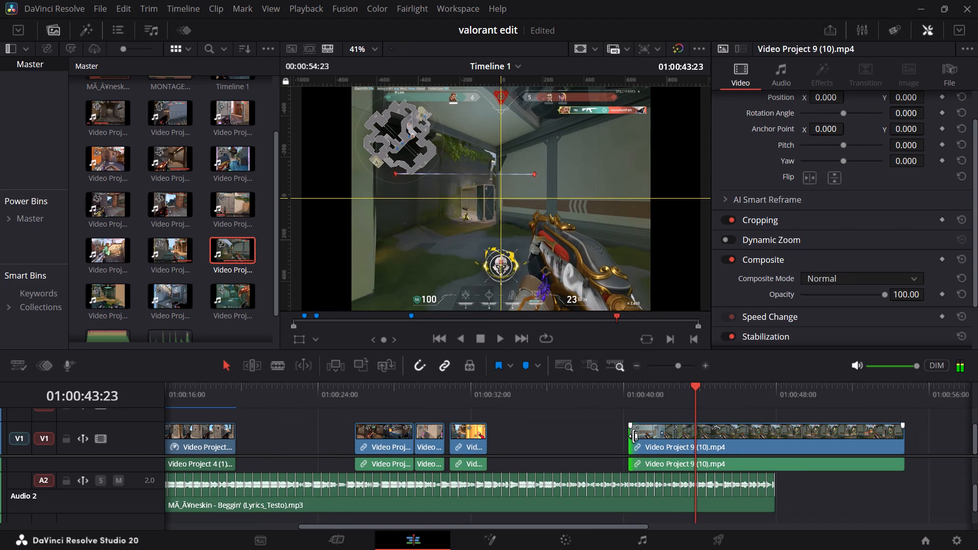
left_click_drag(633, 436, 687, 436)
left_click_drag(691, 409, 680, 407)
key("space")
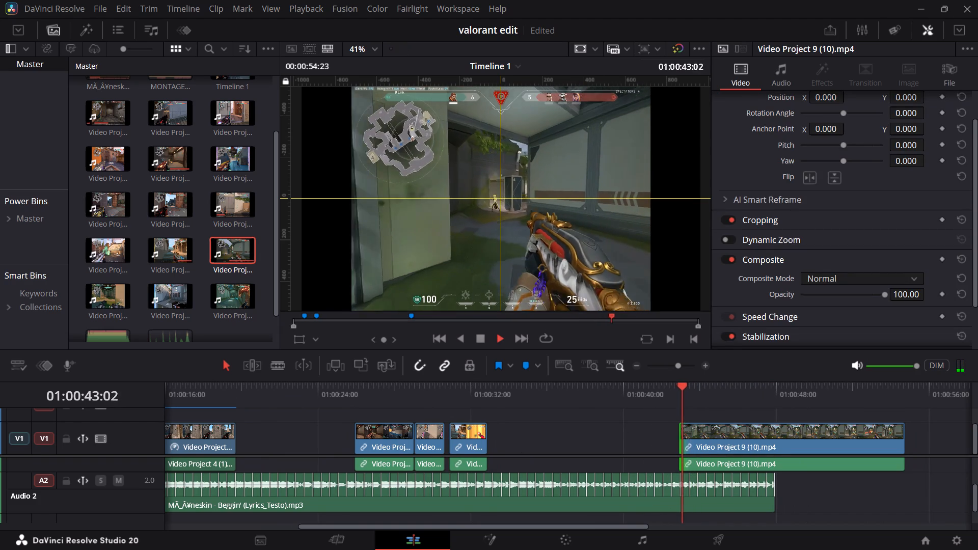
Play Video Project 9 (10).mp4 through and recheck its opening to examine the timing of the kills.
key("space")
key("space")
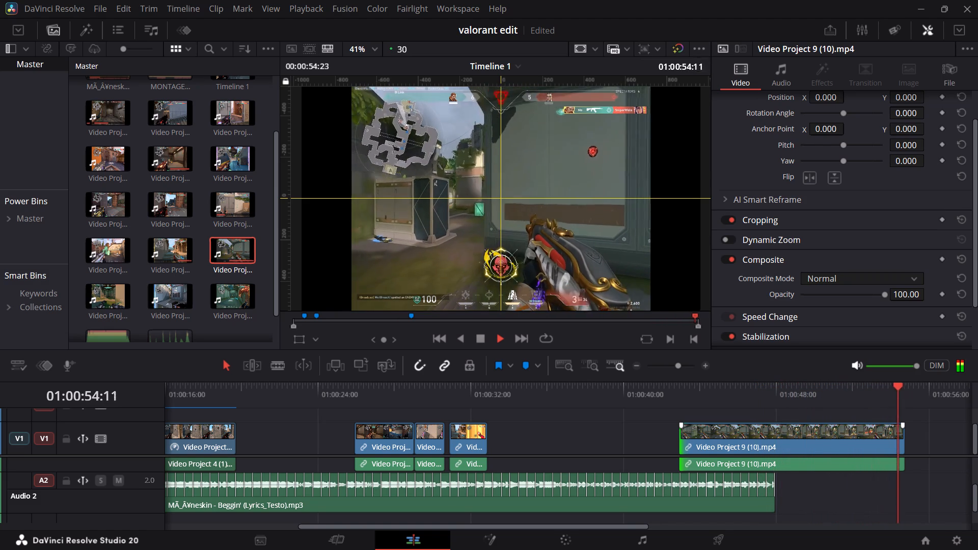
key("space")
left_click_drag(739, 398, 673, 399)
key("space")
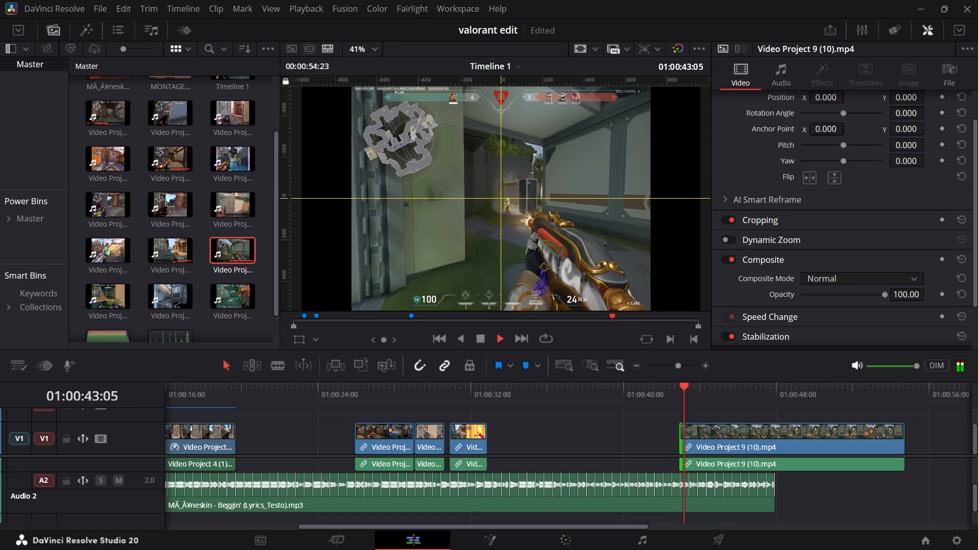
key("space")
left_click_drag(694, 393, 680, 393)
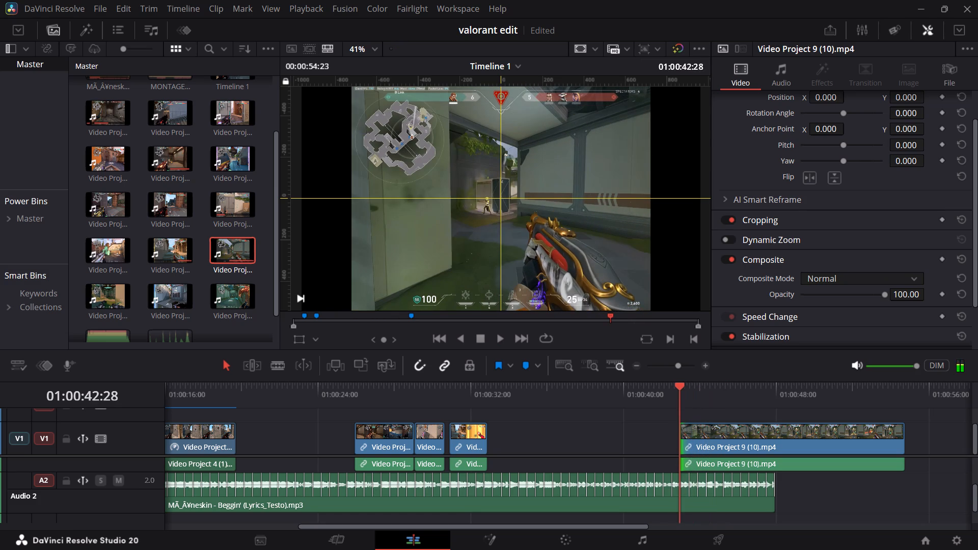
left_click_drag(680, 393, 679, 394)
Extend the start of Video Project 9 (10).mp4 back to about 01:00:42:15 and replay it past the first kill.
left_click_drag(680, 432, 674, 433)
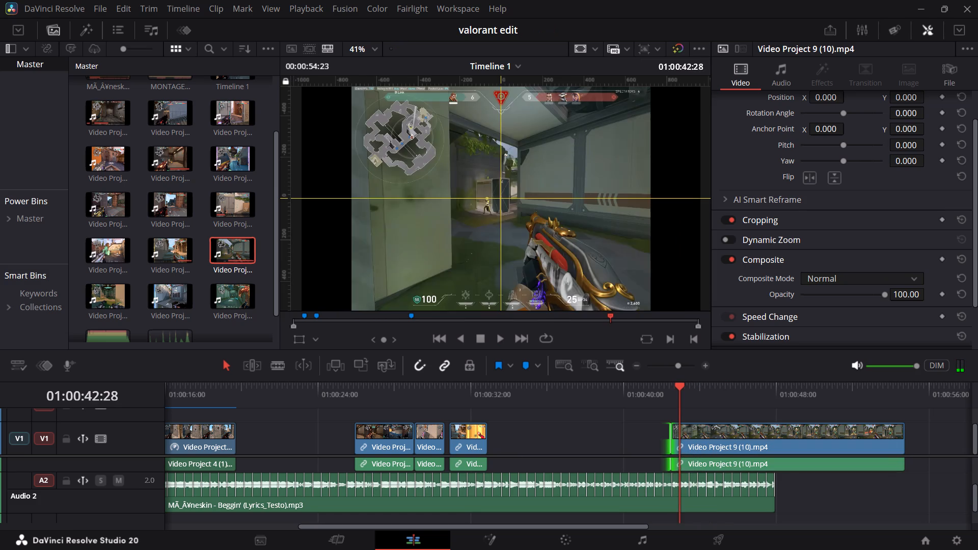
left_click_drag(687, 396, 673, 395)
key("space")
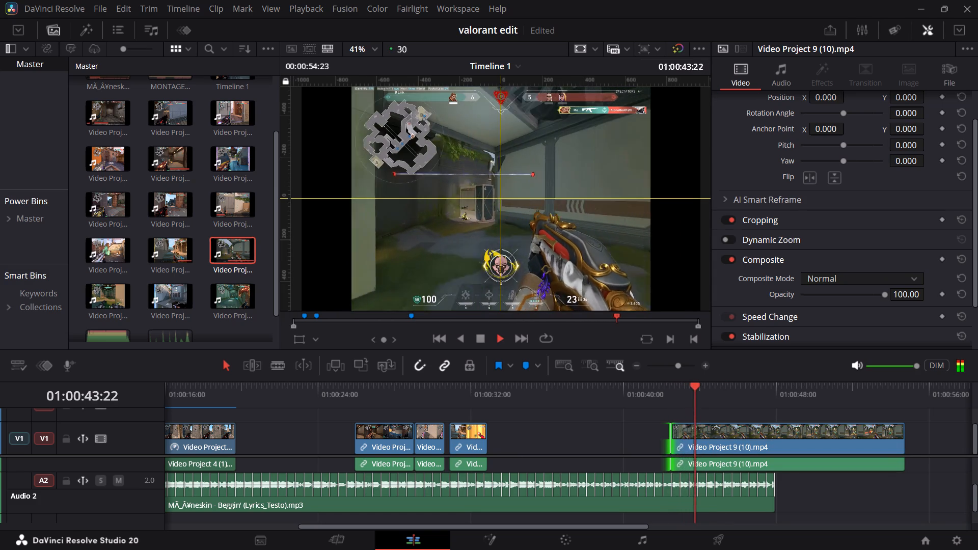
key("space")
key("space")
key("space")
key("space")
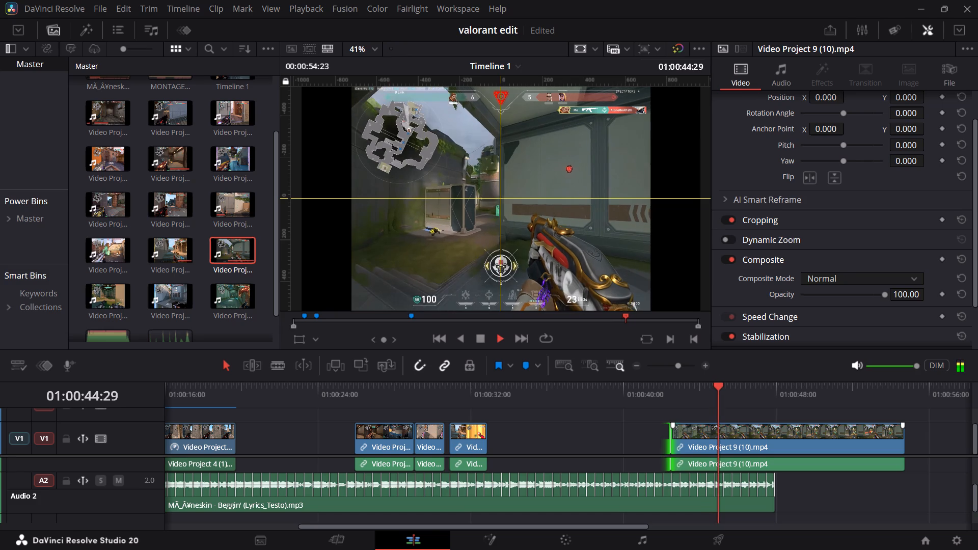
Split Video Project 9 (10).mp4 at 01:00:45:03, after the first kill.
key("space")
left_click(718, 438)
key("ctrl+b")
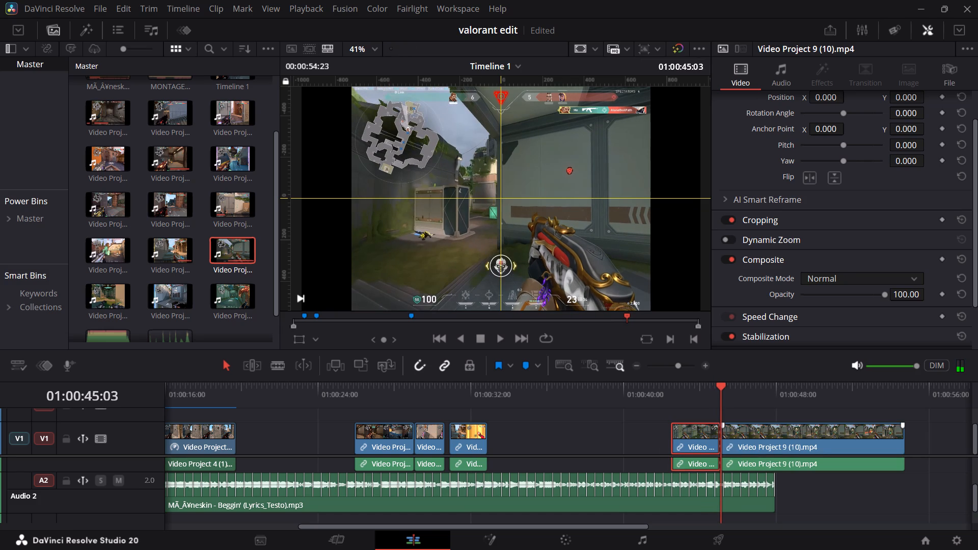
Play the second section of Video Project 9 (10).mp4 and trim its start to about 01:00:51:20.
key("space")
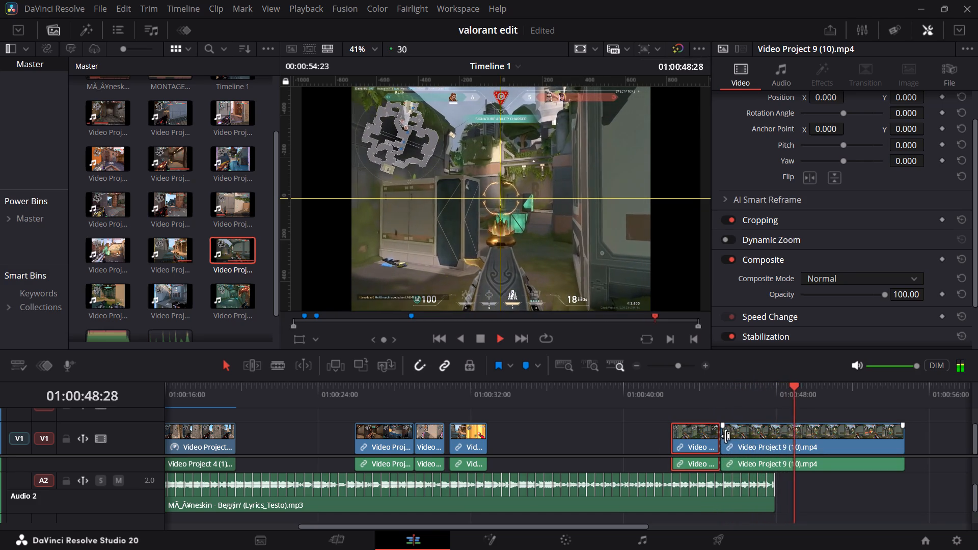
left_click_drag(725, 436, 821, 439)
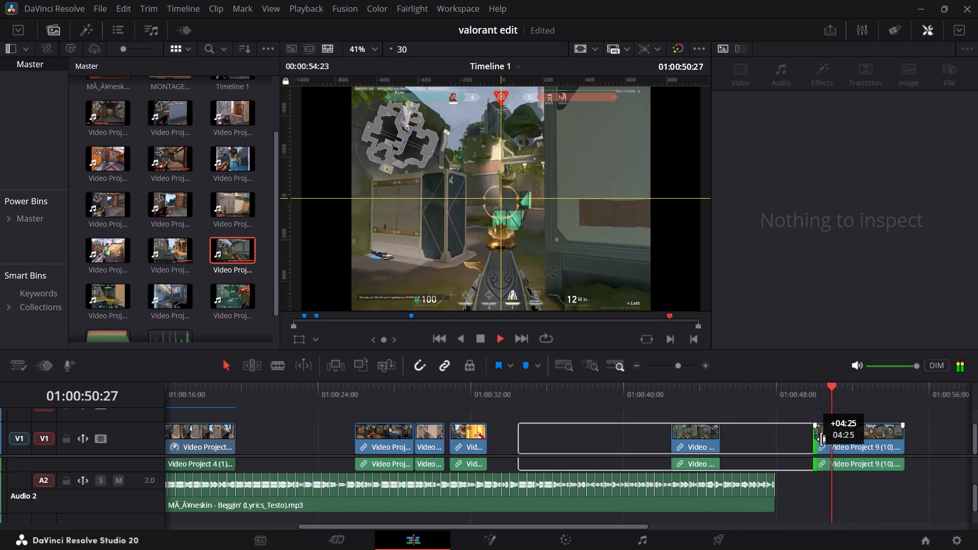
left_click_drag(821, 439, 831, 438)
key("space")
key("space")
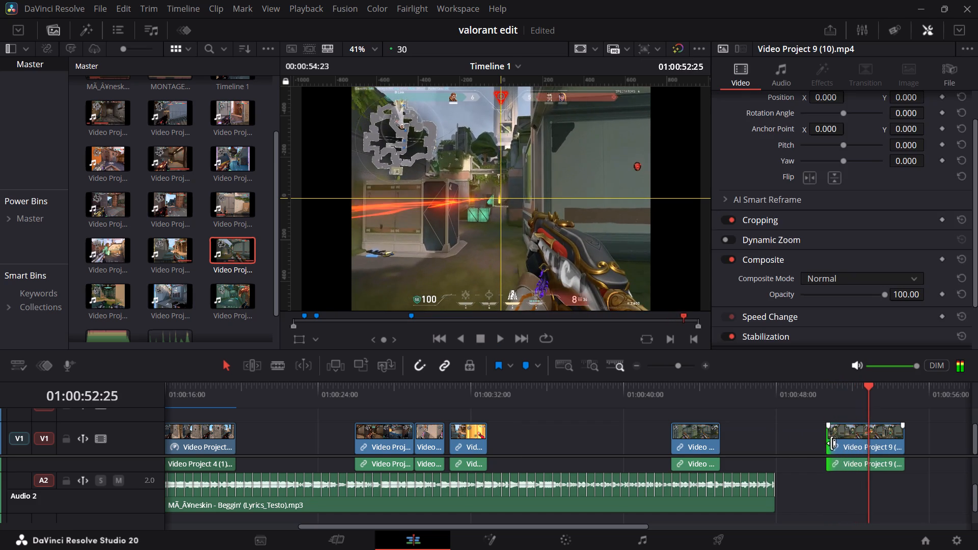
left_click_drag(830, 443, 849, 439)
key("space")
key("space")
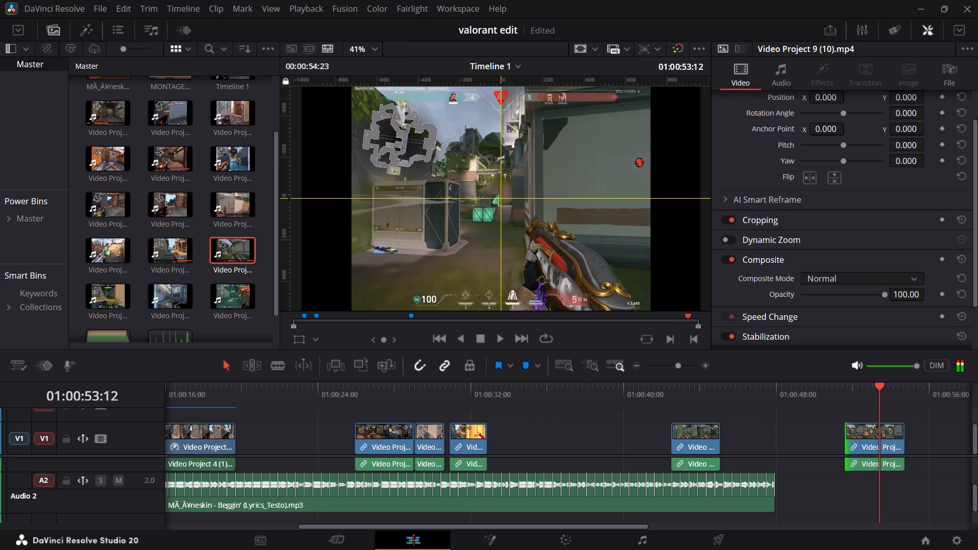
Replay the second section of Video Project 9 (10).mp4 and tighten its start to about 01:00:53:10, shortly before the last kill.
left_click_drag(881, 389, 846, 392)
key("space")
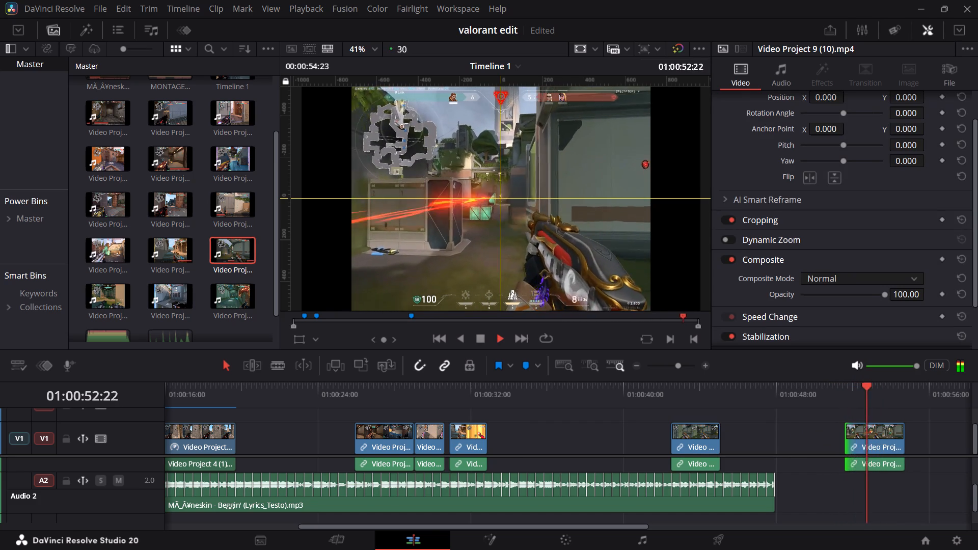
key("space")
key("space")
key("space")
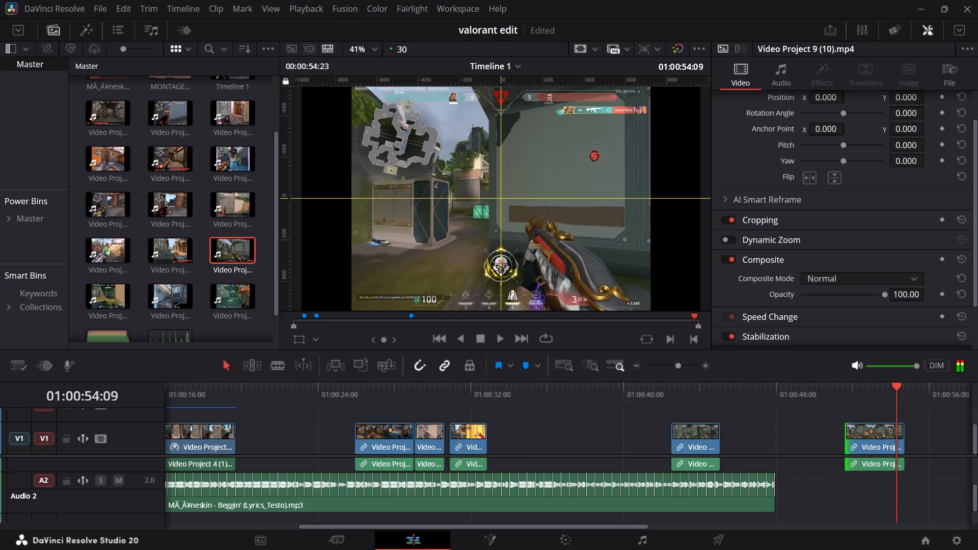
left_click_drag(848, 439, 867, 437)
left_click_drag(873, 387, 867, 389)
key("space")
key("space")
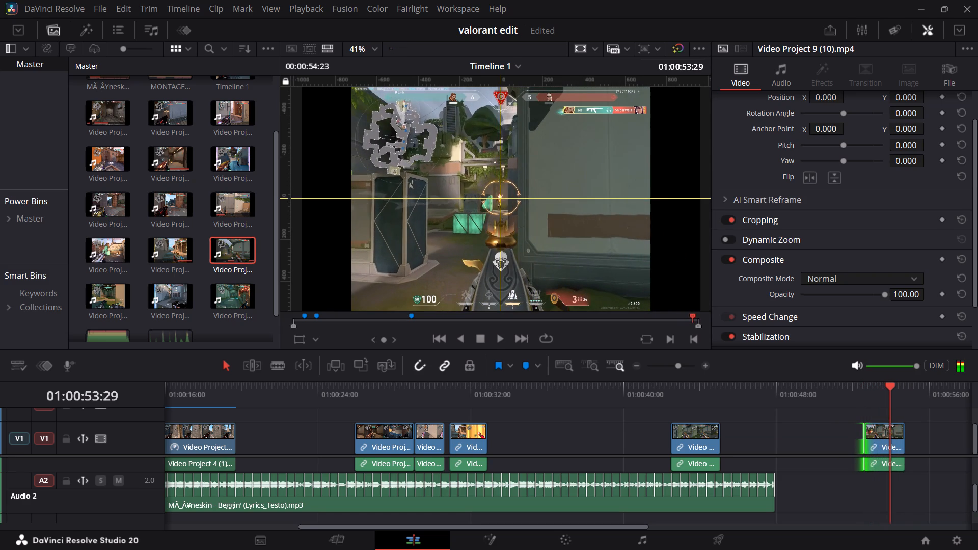
left_click_drag(867, 441, 880, 432)
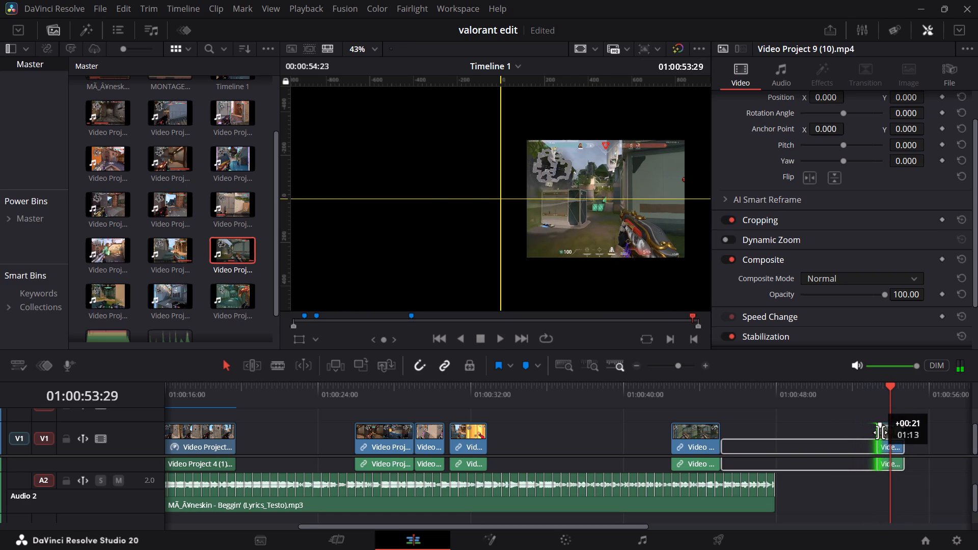
left_click_drag(880, 432, 882, 432)
Move the trimmed second section of Video Project 9 (10).mp4 up close behind its first section, at about 01:00:45:05.
left_click_drag(891, 432, 736, 425)
left_click(736, 431)
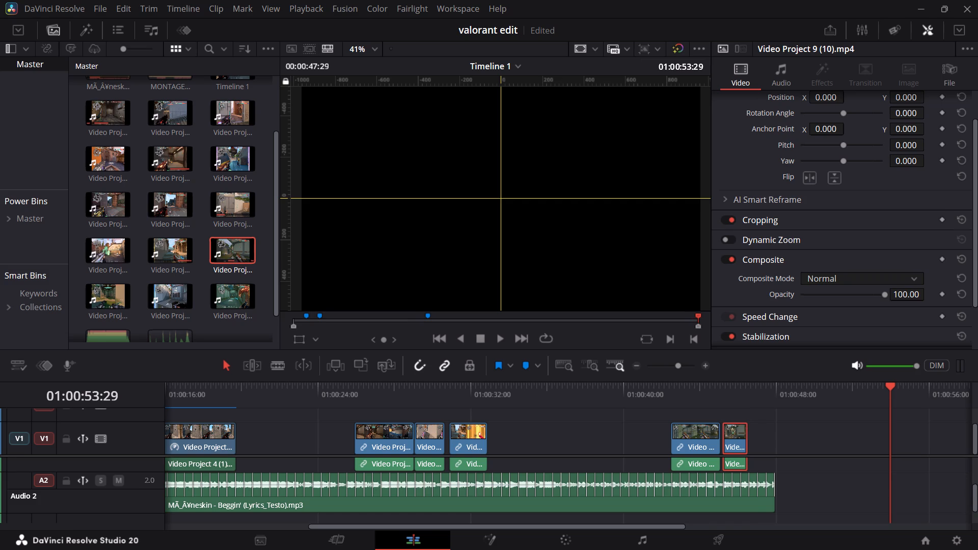
Move both sections of Video Project 9 (10).mp4 together to about 01:00:33, just after Video Project 9 (9).mp4.
left_click_drag(686, 405, 788, 438)
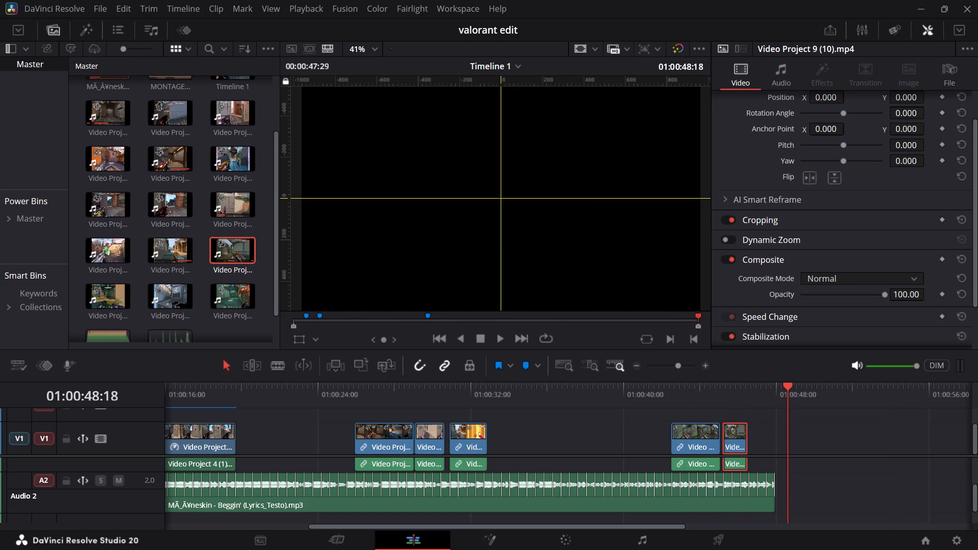
left_click_drag(758, 444, 680, 446)
left_click_drag(687, 434, 502, 426)
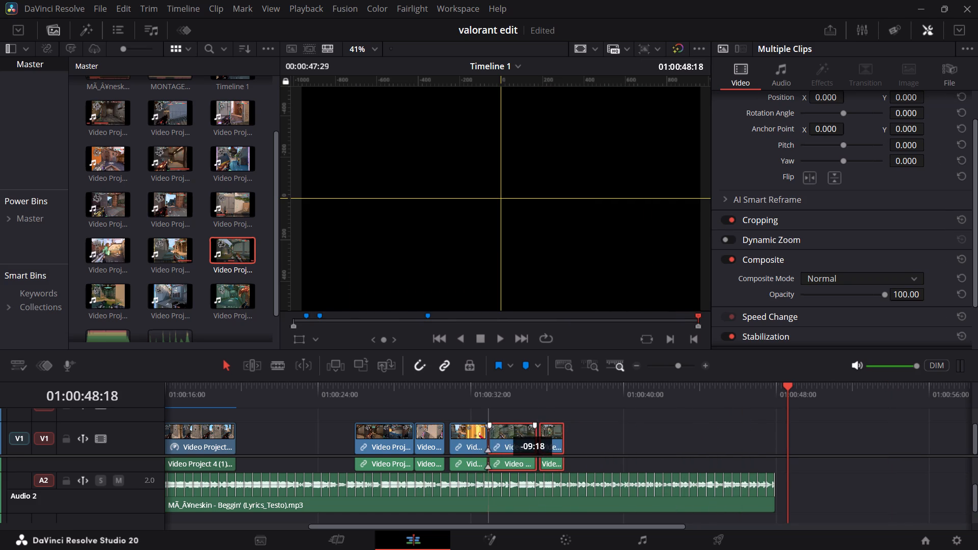
left_click_drag(502, 426, 507, 427)
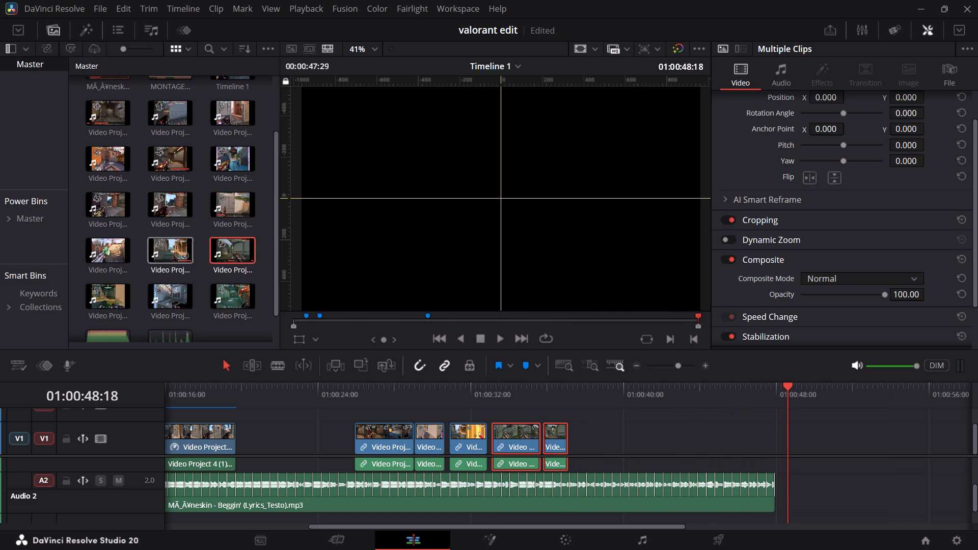
Place Video Project 9 (11).mp4 on V1 at about 01:00:39, after the other kill clips, and preview its opening.
left_click_drag(107, 295, 297, 344)
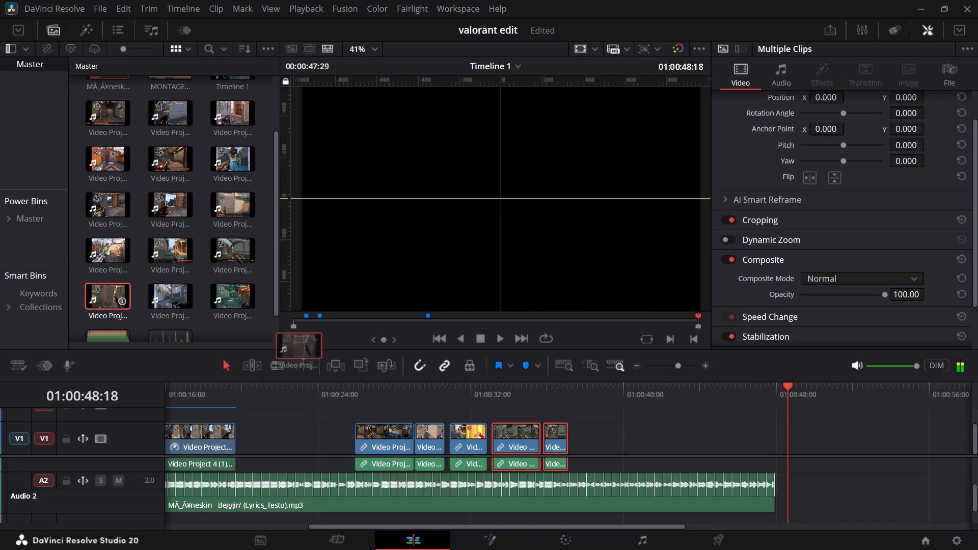
left_click_drag(297, 344, 600, 432)
left_click_drag(635, 393, 603, 397)
key("space")
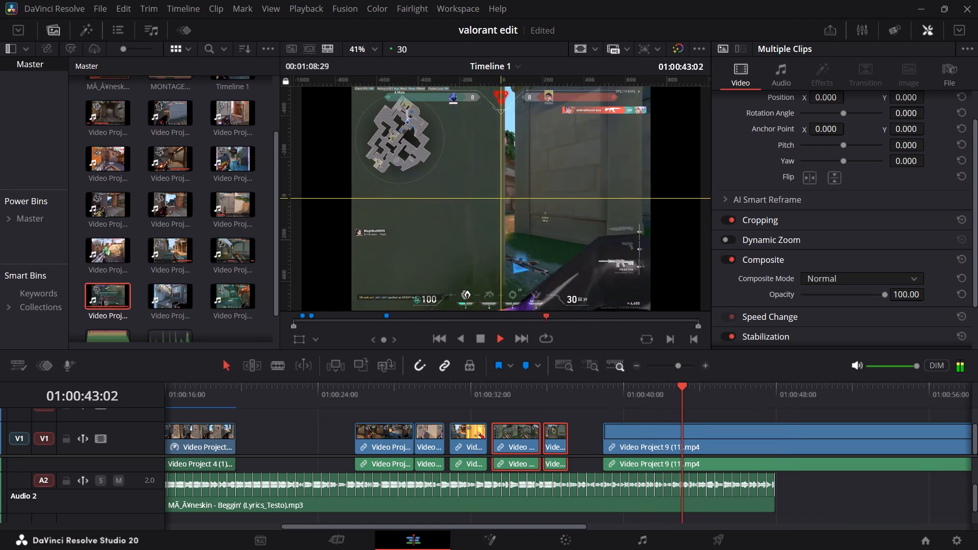
key("space")
left_click_drag(656, 397, 614, 404)
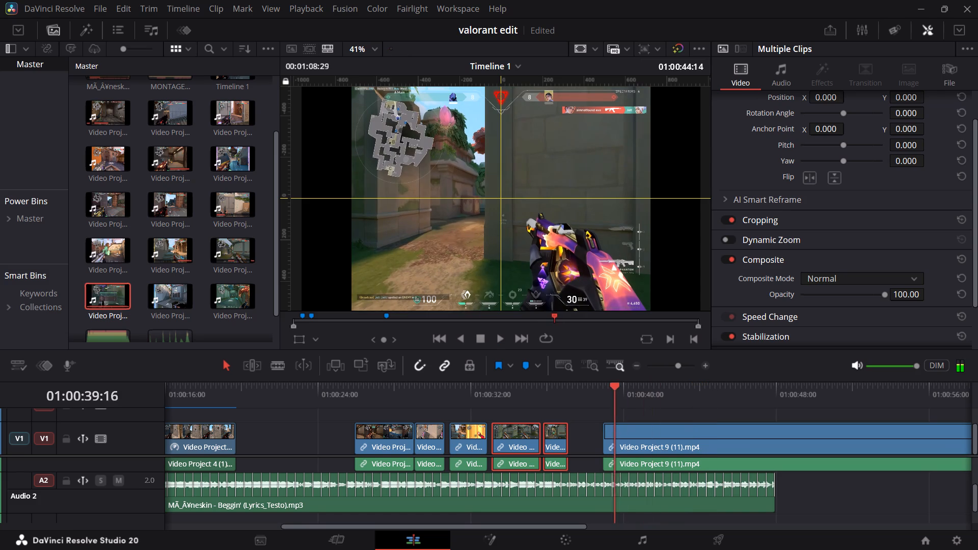
Replay the opening of Video Project 9 (11).mp4, split it at 01:00:40:05 and delete the part before the split.
left_click_drag(614, 404, 606, 405)
key("space")
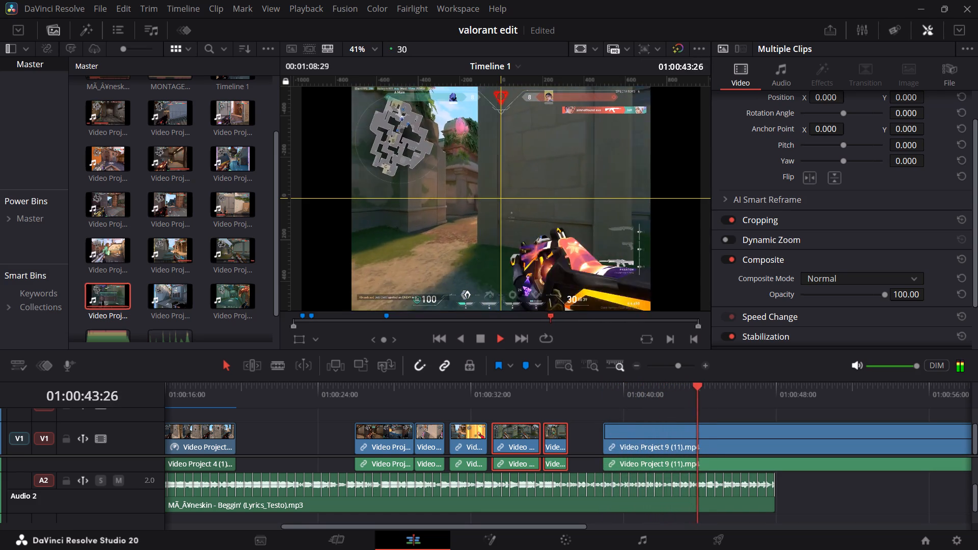
key("space")
left_click_drag(659, 403, 635, 402)
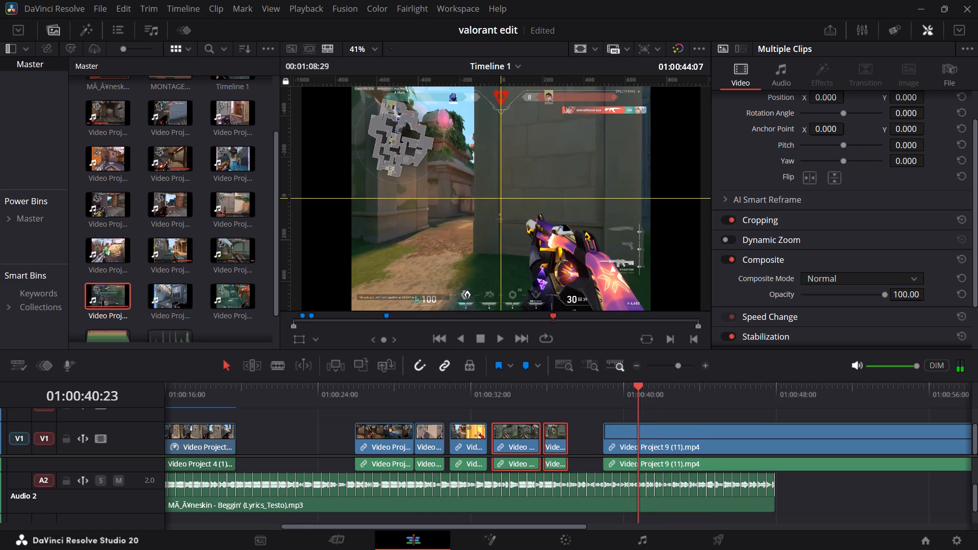
left_click_drag(635, 402, 624, 406)
key("space")
key("space")
left_click(644, 438)
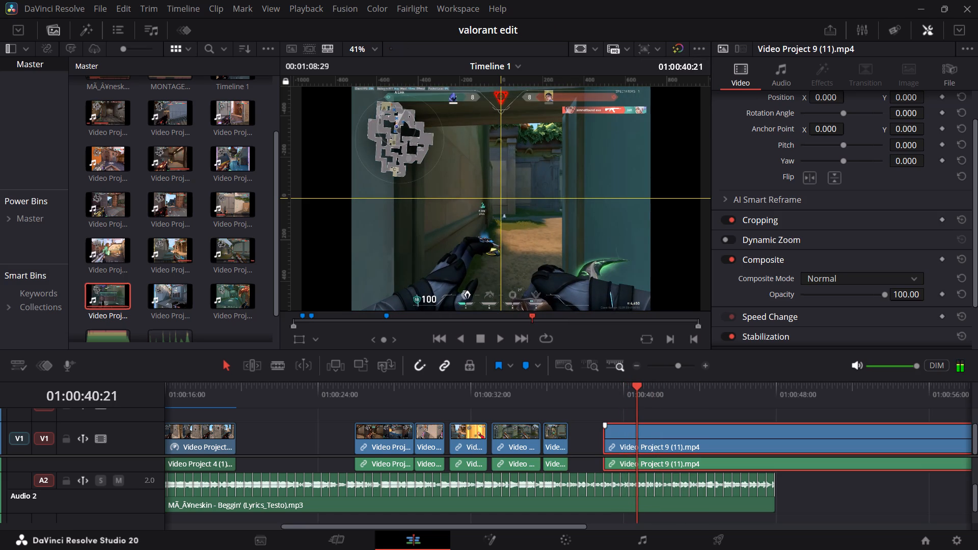
left_click_drag(639, 402, 629, 395)
key("space")
key("space")
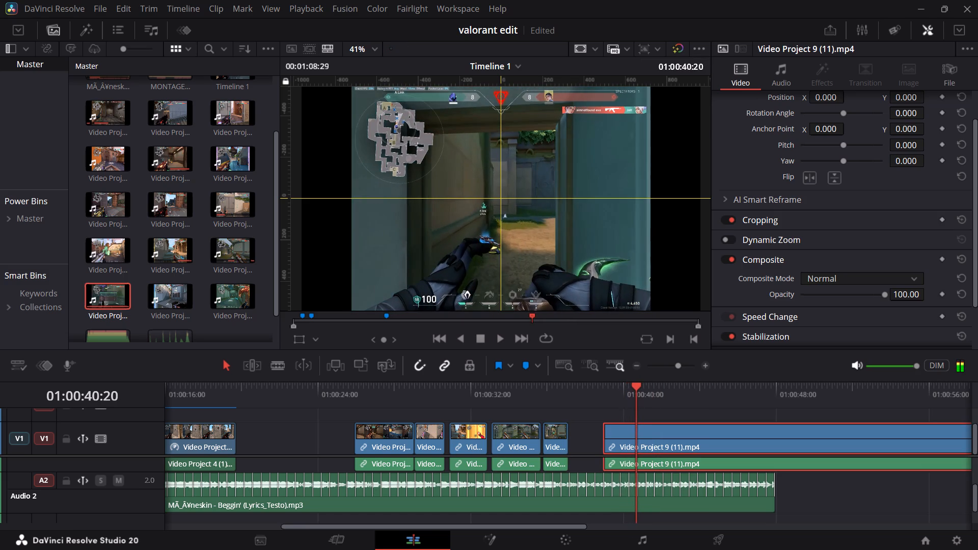
left_click_drag(628, 388, 619, 390)
key("space")
key("space")
key("space")
key("space")
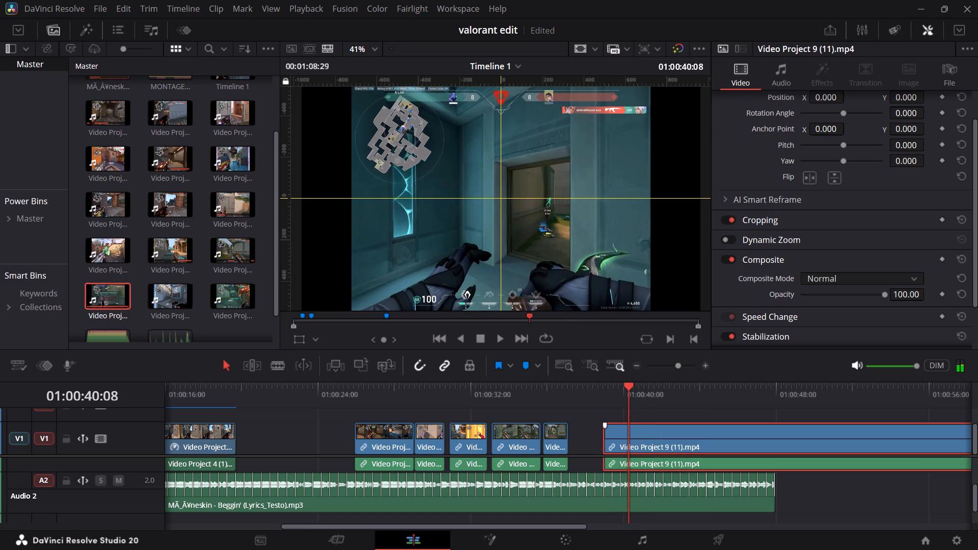
left_click(637, 441)
key("Left")
key("Left")
key("Left")
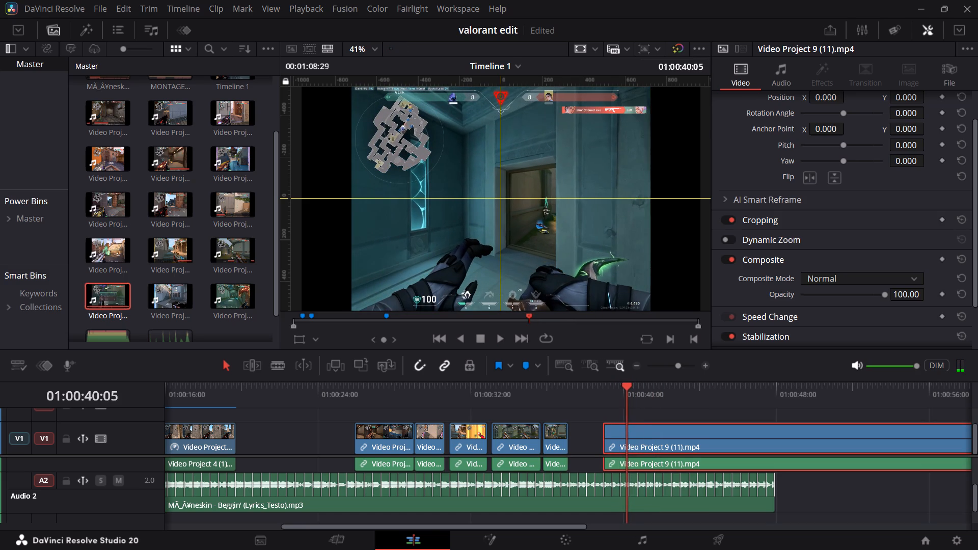
key("ctrl+b")
key("BackSpace")
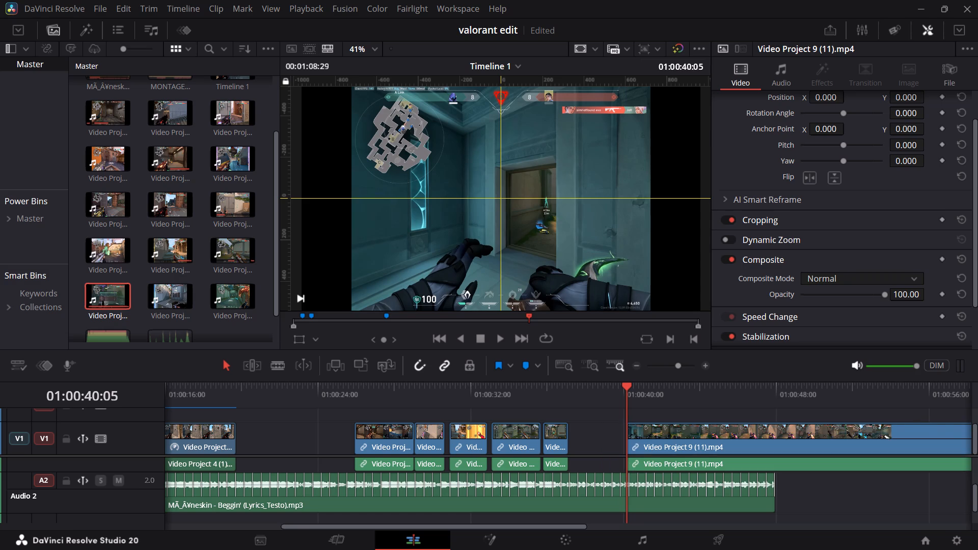
Replay the shortened Video Project 9 (11).mp4 and split it at 01:00:44:25.
key("space")
left_click(662, 437)
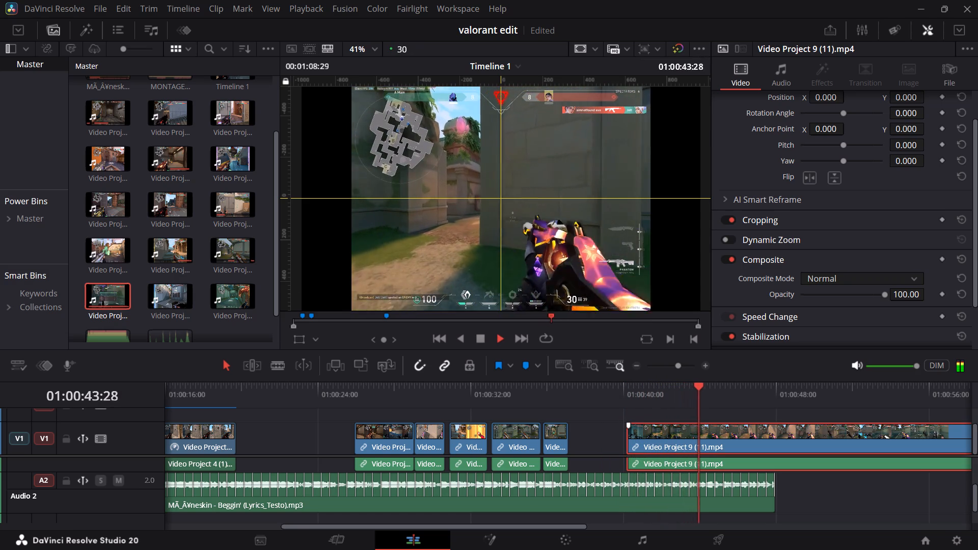
key("space")
left_click_drag(668, 399, 645, 392)
key("space")
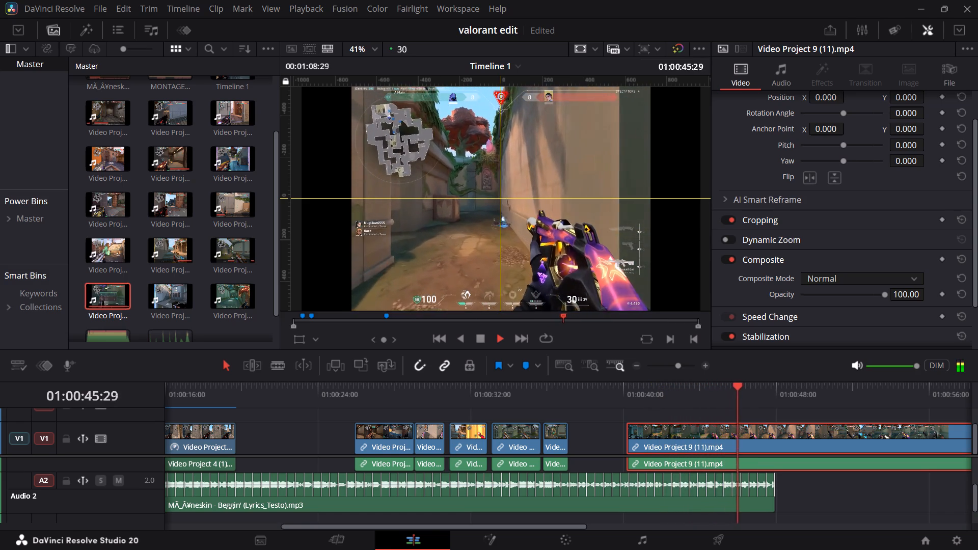
left_click_drag(715, 397, 664, 390)
key("space")
key("space")
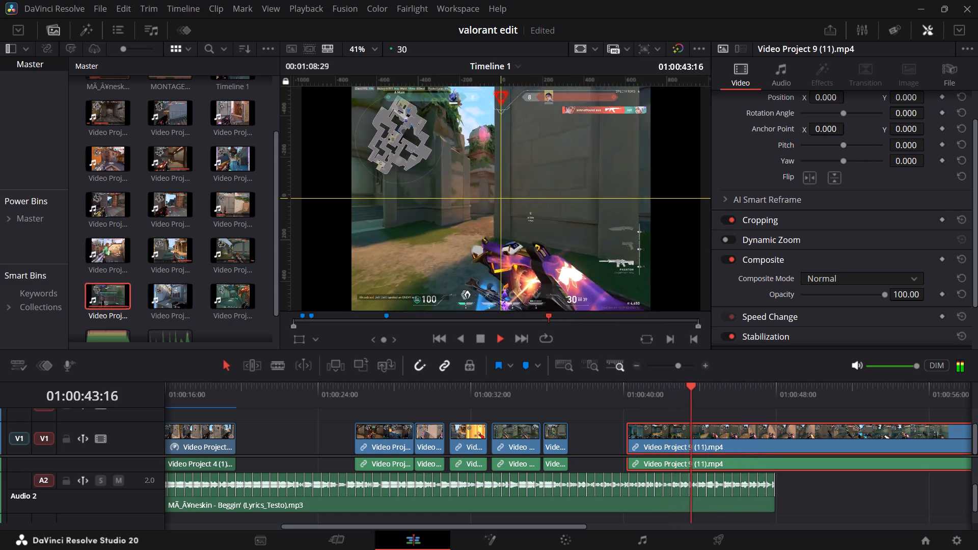
key("space")
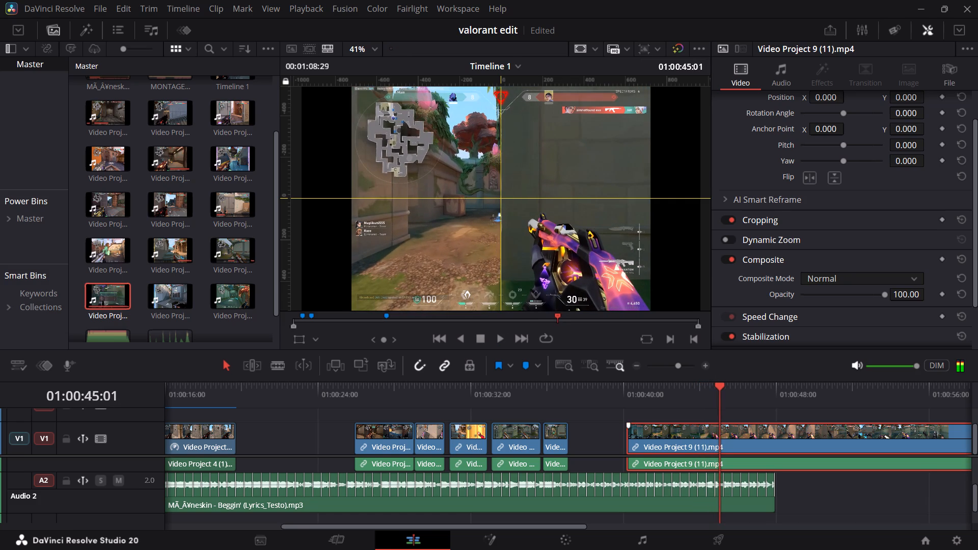
left_click_drag(715, 389, 673, 384)
key("space")
key("space")
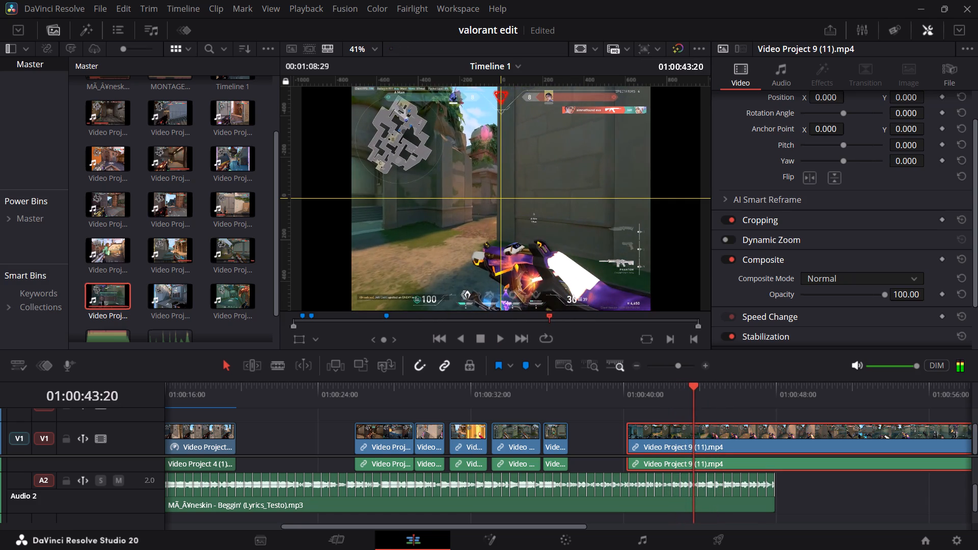
key("space")
key("space")
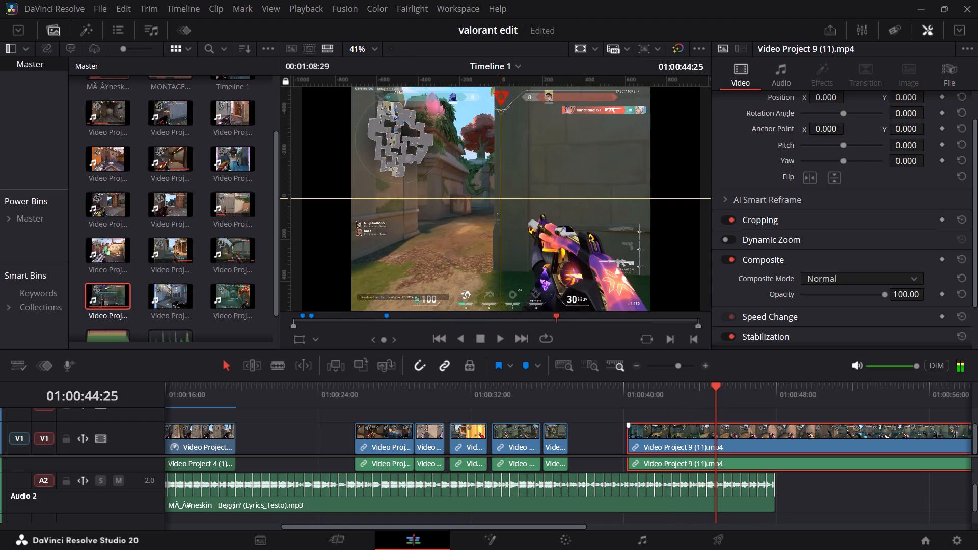
key("ctrl+b")
Trim the start of the second section of Video Project 9 (11).mp4 to about 01:00:49:02, shortly before the next kill.
key("space")
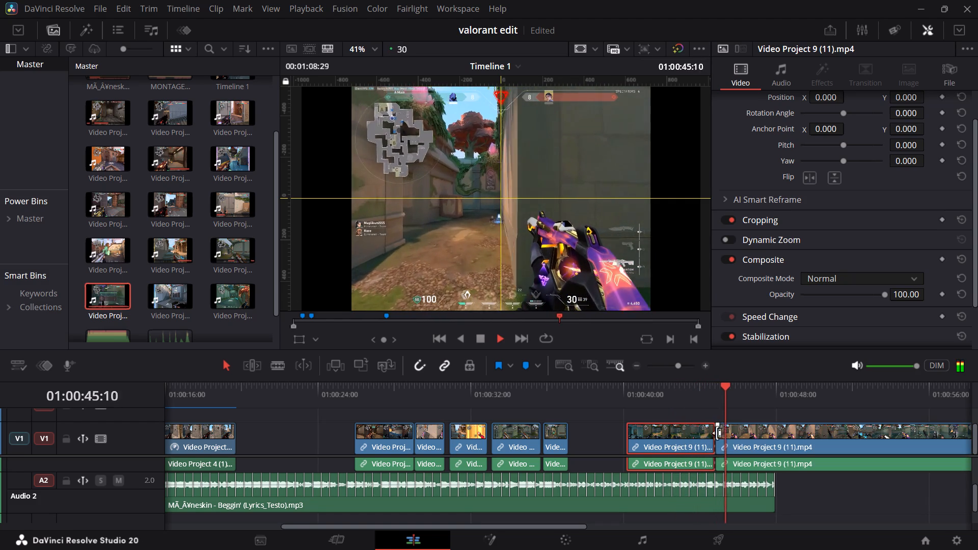
left_click_drag(722, 434, 752, 433)
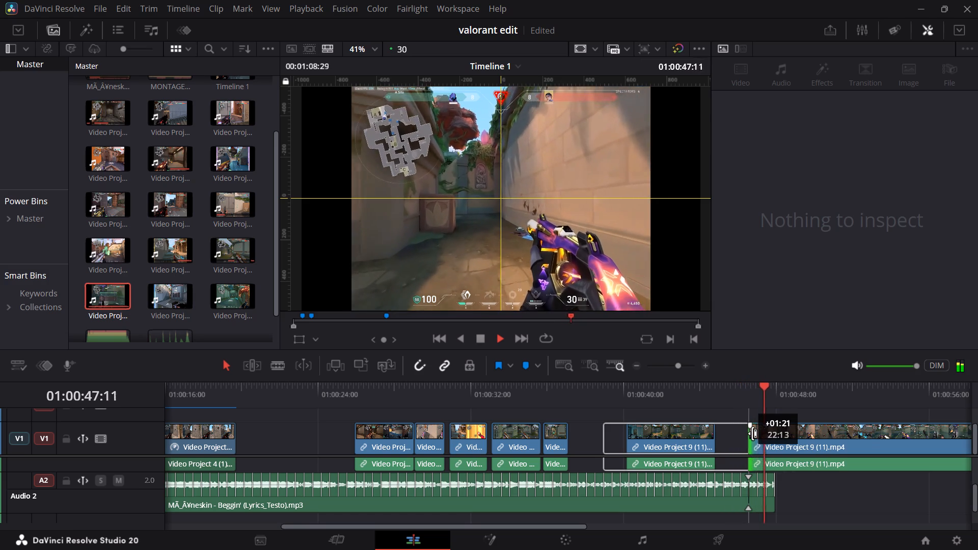
left_click_drag(752, 433, 794, 432)
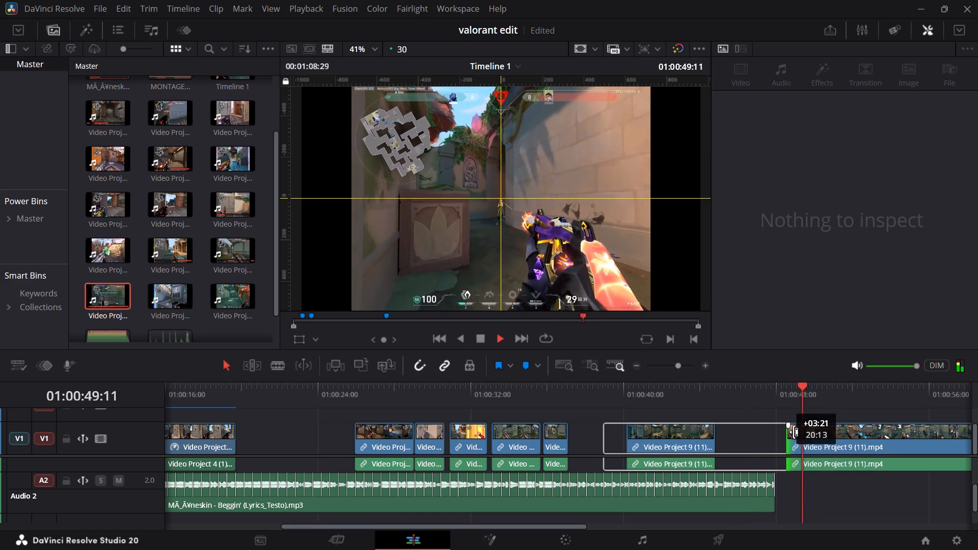
left_click_drag(794, 432, 795, 432)
key("space")
key("space")
left_click_drag(816, 398, 786, 390)
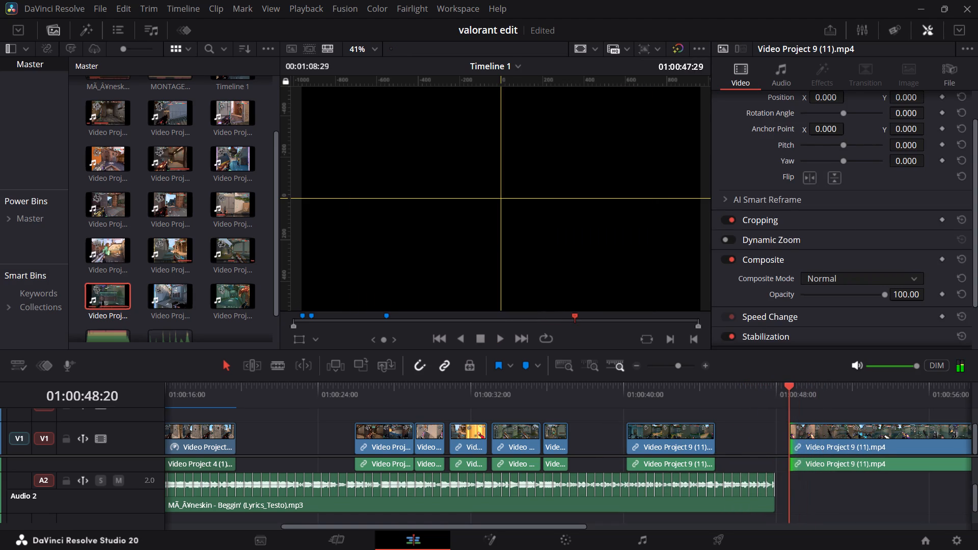
left_click_drag(786, 390, 790, 389)
key("space")
key("space")
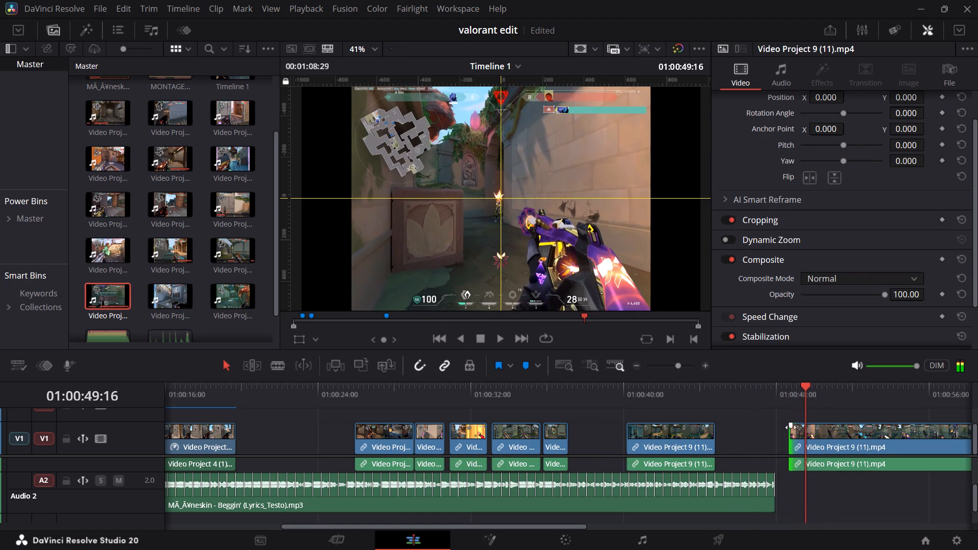
left_click_drag(795, 438, 802, 437)
Move the second section of Video Project 9 (11).mp4 up close behind its first section, at about 01:00:45:05.
left_click_drag(823, 432, 809, 432)
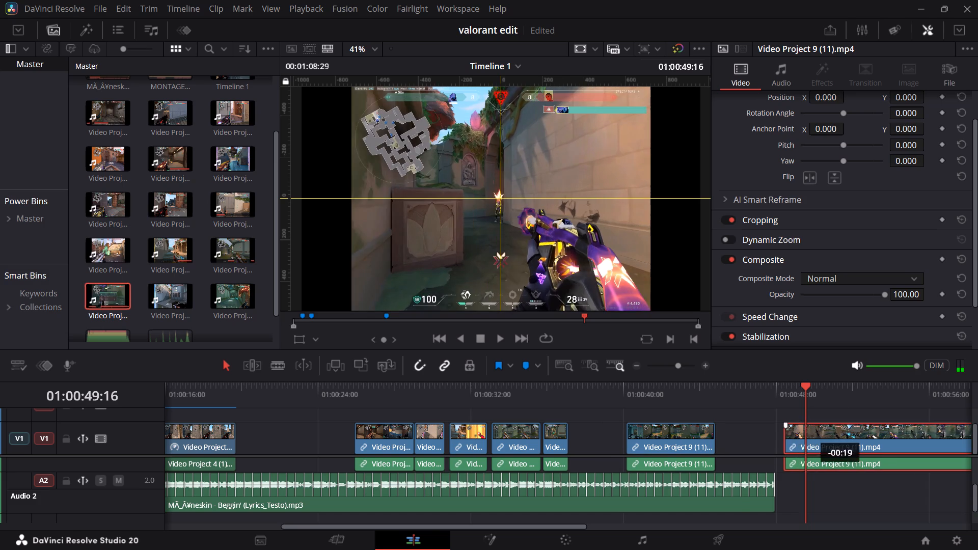
left_click_drag(809, 432, 751, 428)
Replay the moved section of Video Project 9 (11).mp4 and split it at 01:00:49:17, shortly before the following kill.
left_click_drag(734, 389, 724, 389)
key("space")
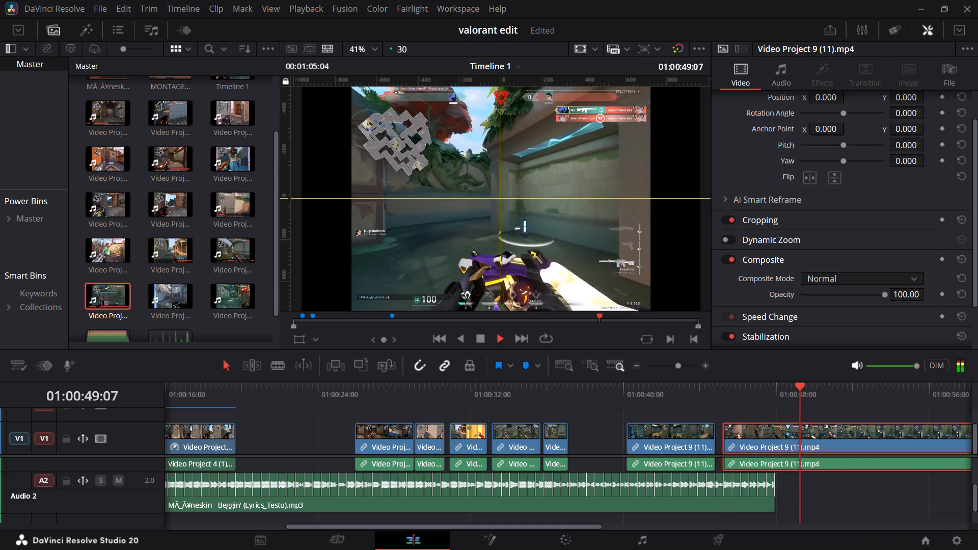
key("space")
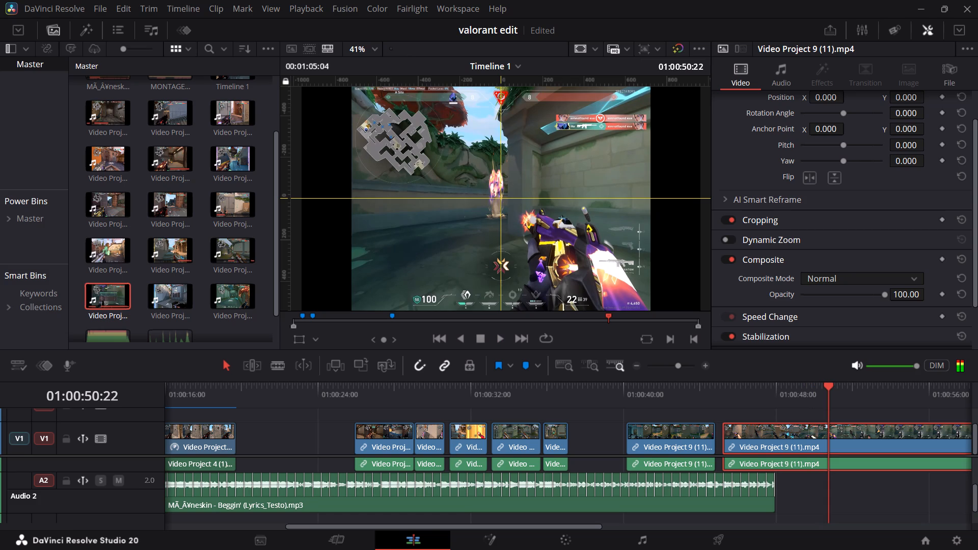
left_click_drag(801, 397, 780, 395)
key("space")
key("space")
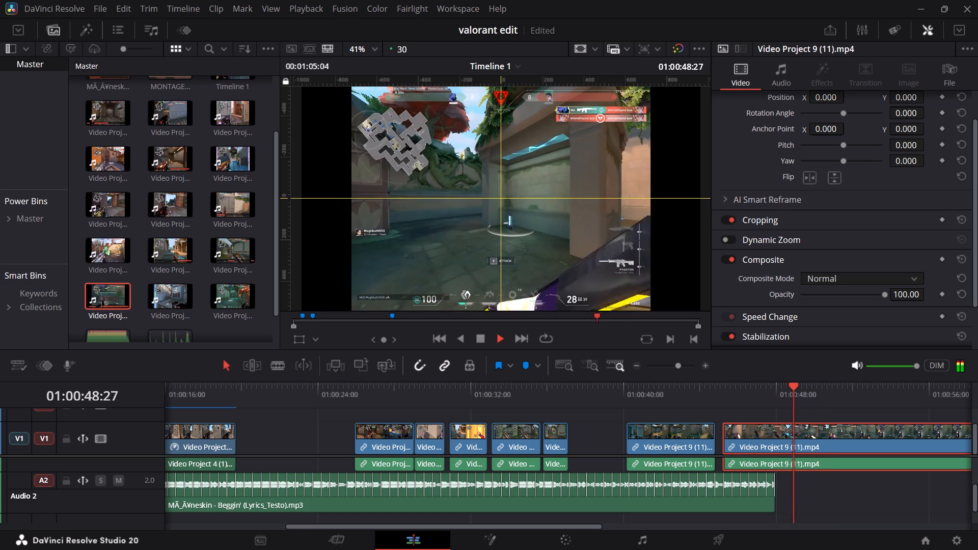
key("space")
key("space")
key("space")
key("space")
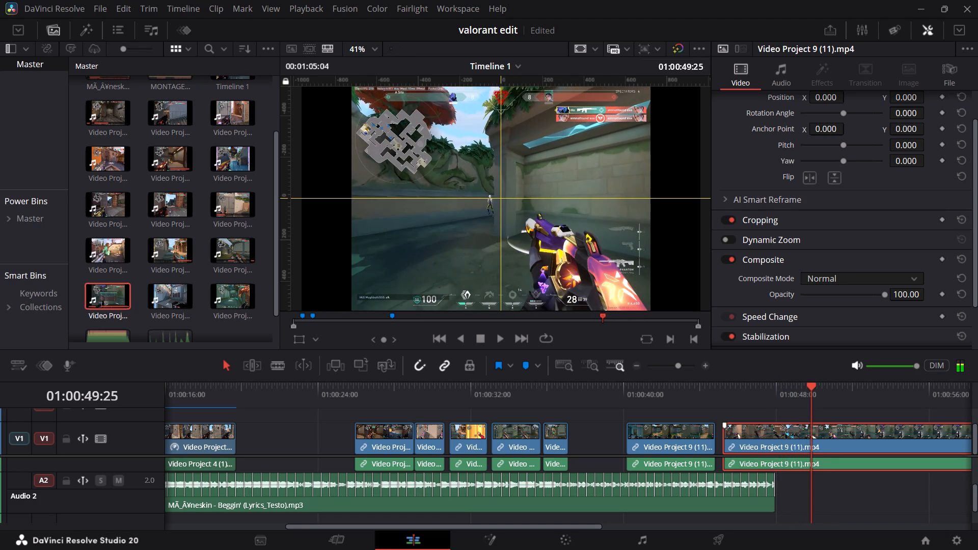
left_click_drag(812, 395, 789, 394)
key("space")
key("space")
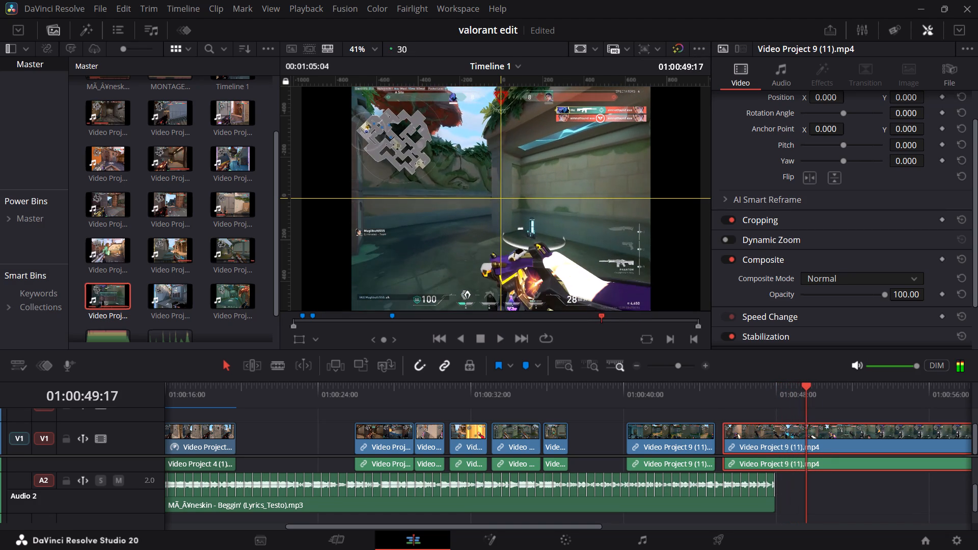
left_click(792, 435)
key("ctrl+b")
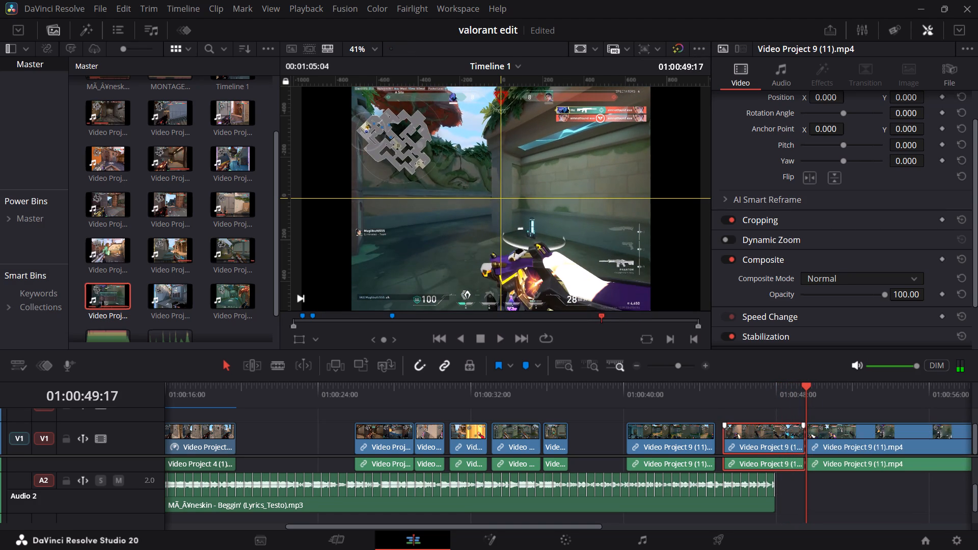
Preview the remaining third section of Video Project 9 (11).mp4 from the split to about 01:00:58 to check for further kills.
key("space")
key("space")
key("space")
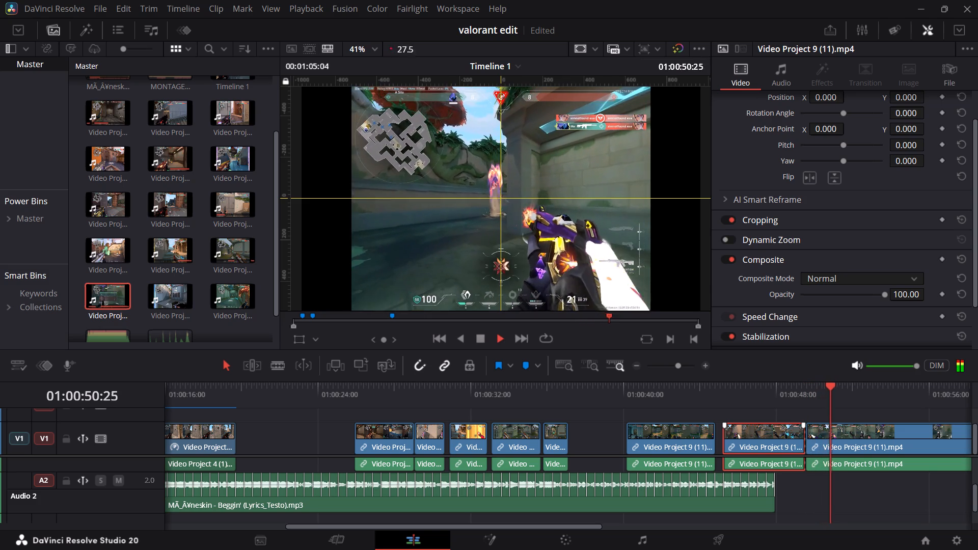
key("space")
key("space")
key("space")
key("space")
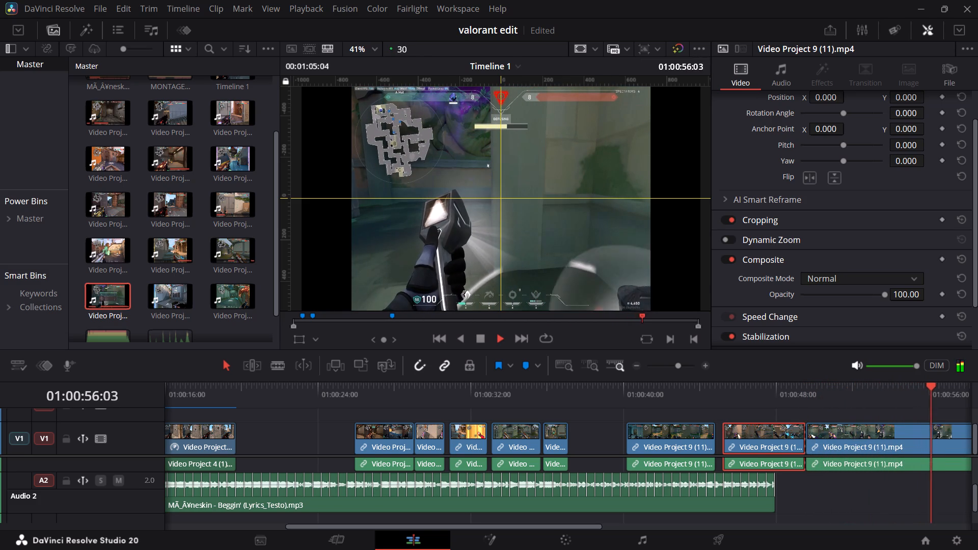
middle_click_drag(847, 418, 492, 418)
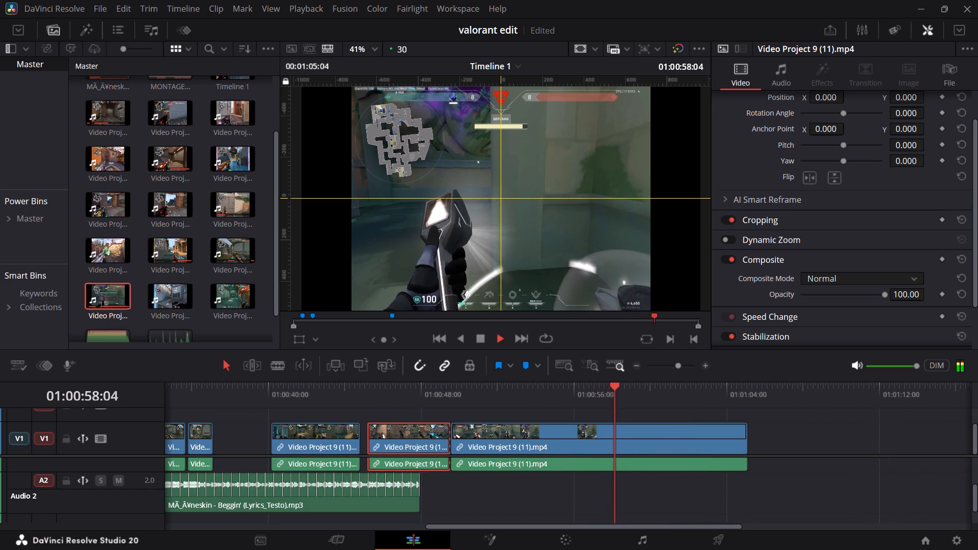
key("space")
Replay the second section of Video Project 9 (11).mp4 through its kill and split it at 01:00:46:22, just after the kill.
left_click_drag(619, 396, 371, 401)
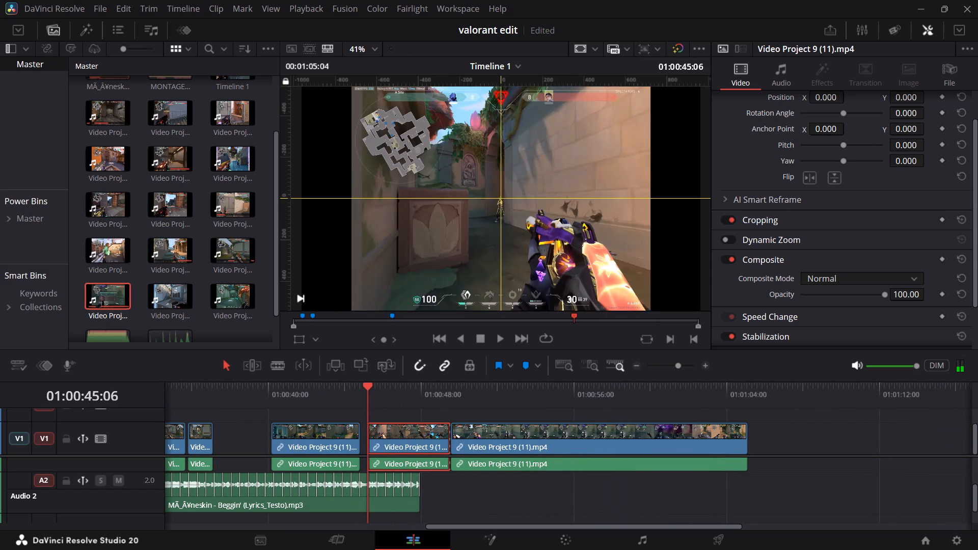
key("space")
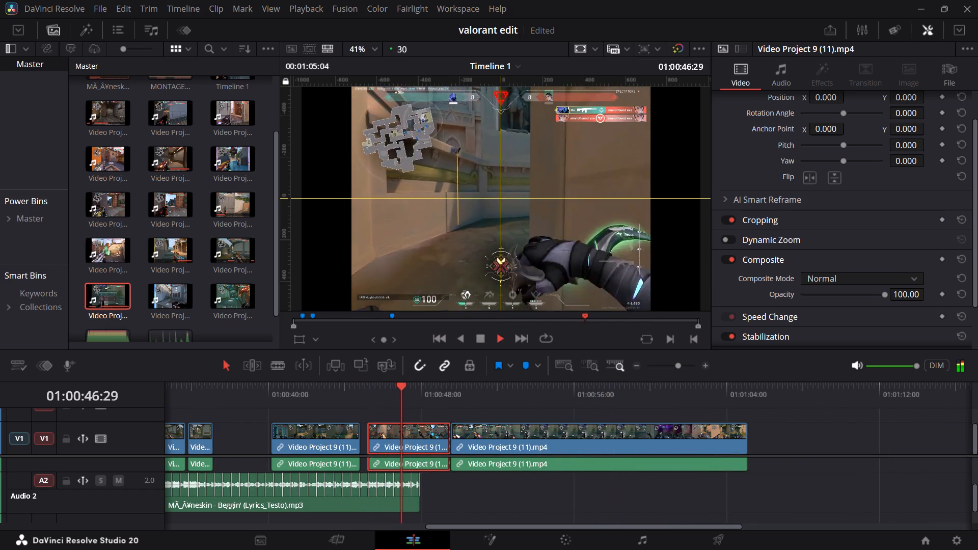
key("space")
left_click_drag(423, 388, 384, 387)
key("space")
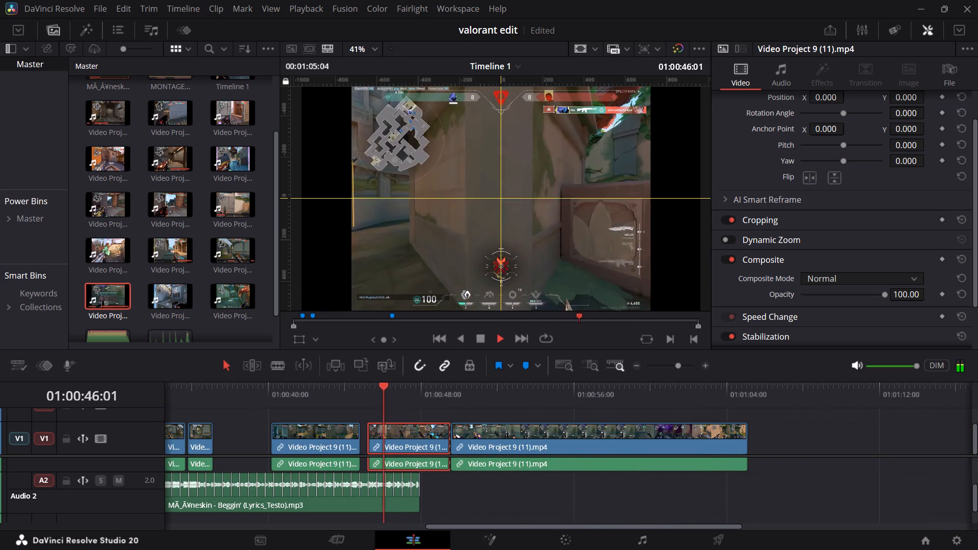
key("space")
left_click_drag(388, 388, 363, 388)
key("space")
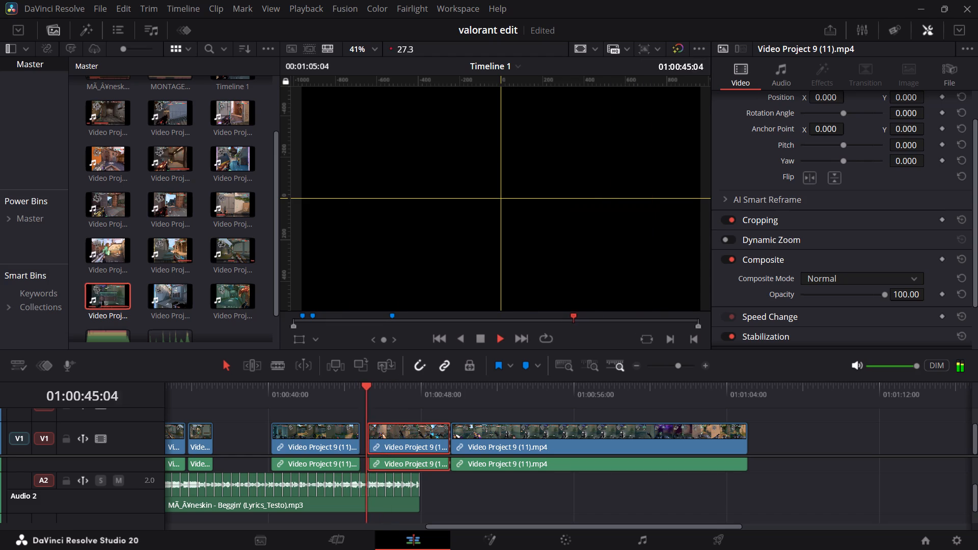
key("space")
key("space")
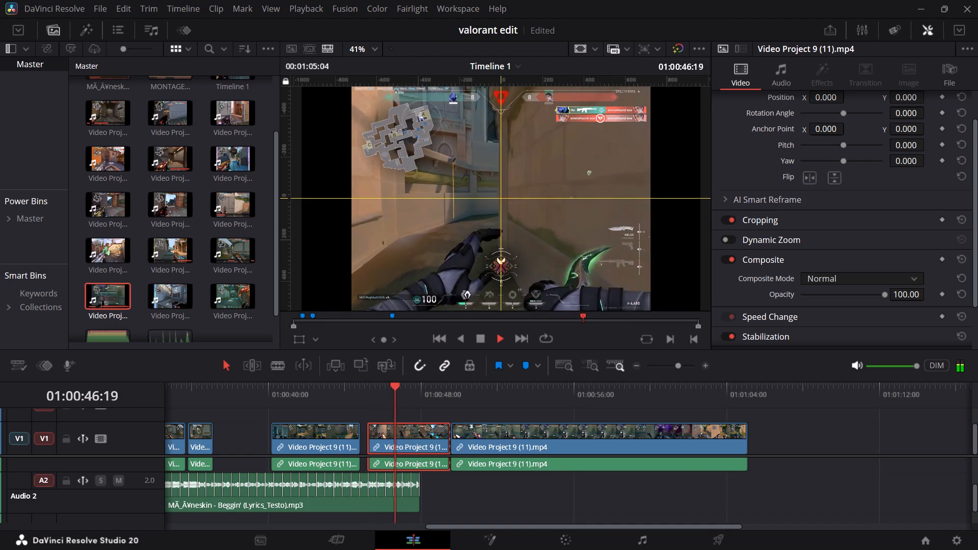
key("space")
left_click_drag(402, 390, 373, 392)
key("space")
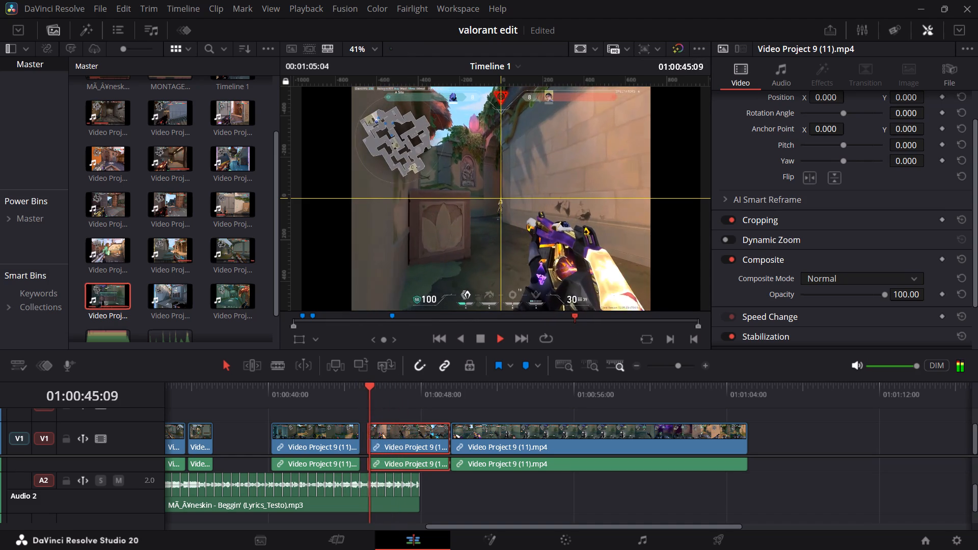
key("space")
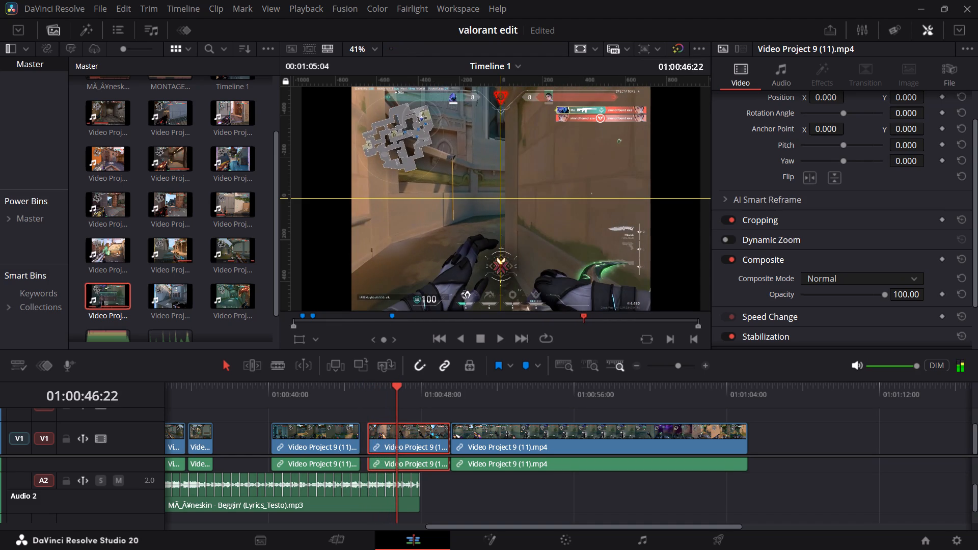
key("ctrl+b")
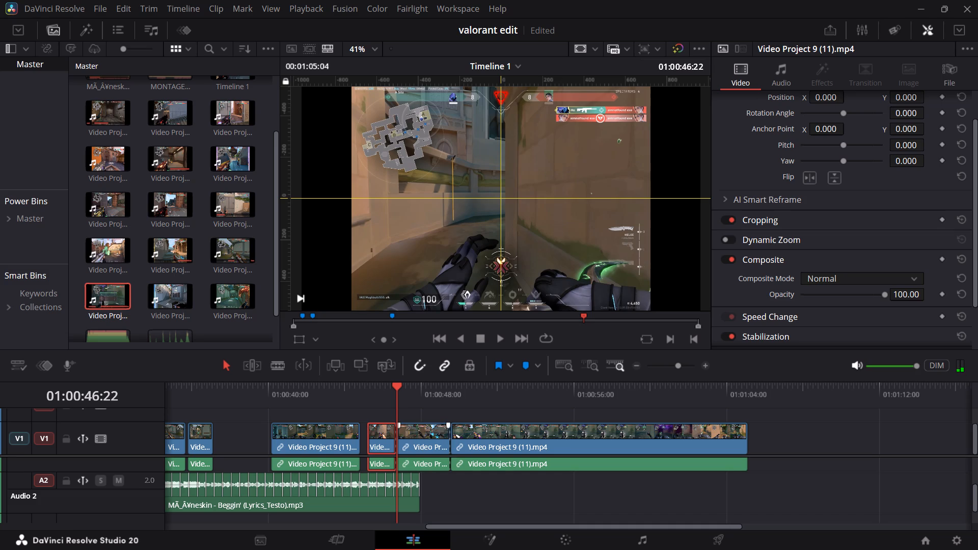
Preview the footage leading into the following kill and split that section of Video Project 9 (11).mp4 at 01:00:49:08.
key("space")
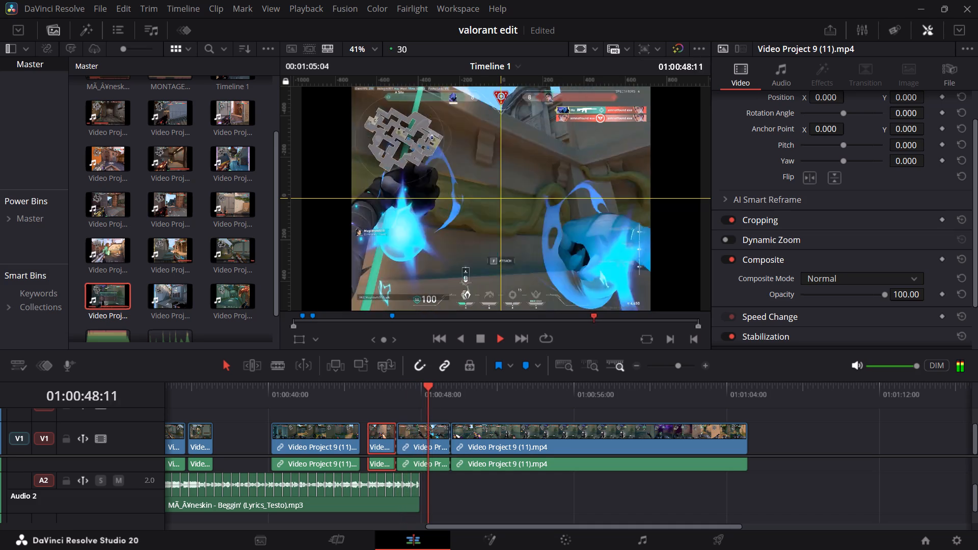
key("space")
left_click_drag(449, 392, 430, 392)
key("space")
key("space")
left_click(447, 397)
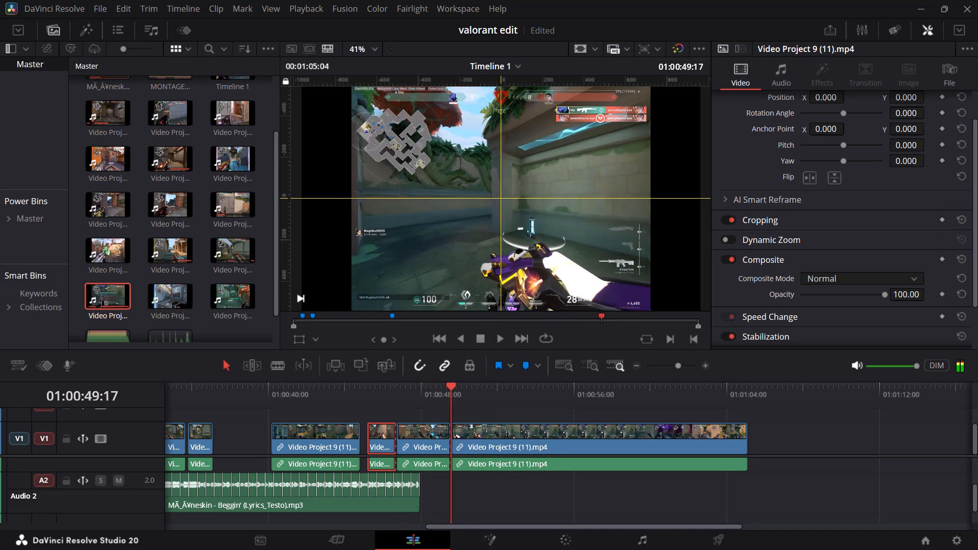
key("space")
key("space")
key("space")
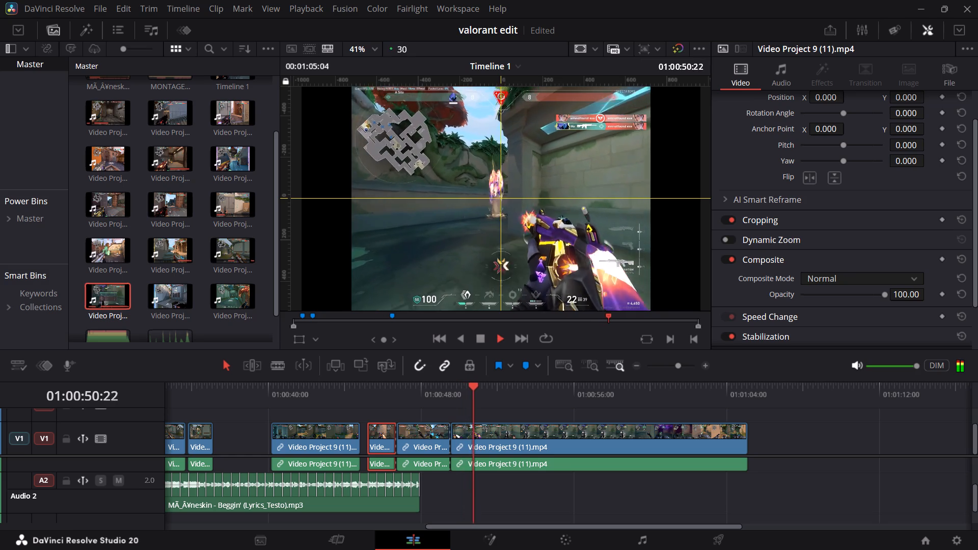
key("space")
left_click_drag(475, 406, 440, 402)
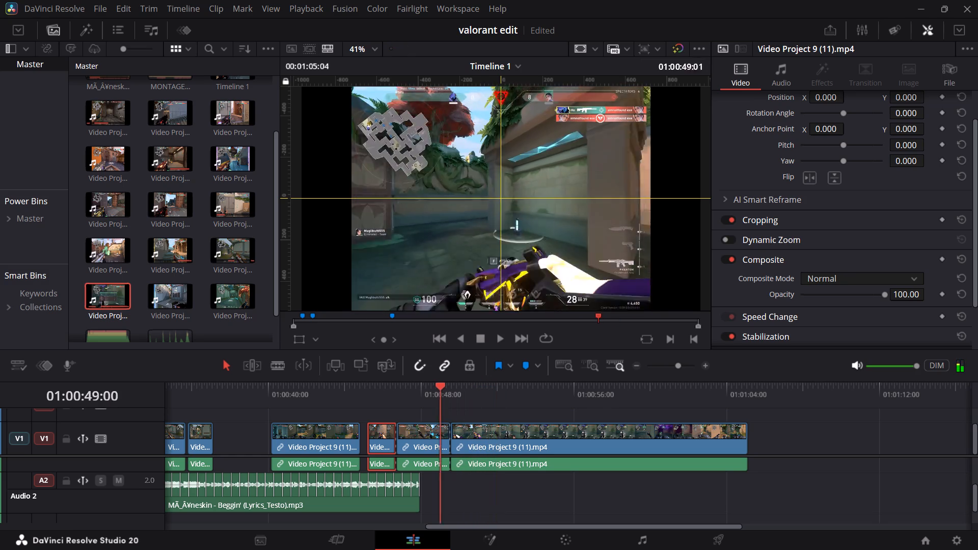
left_click_drag(440, 402, 436, 402)
key("space")
key("space")
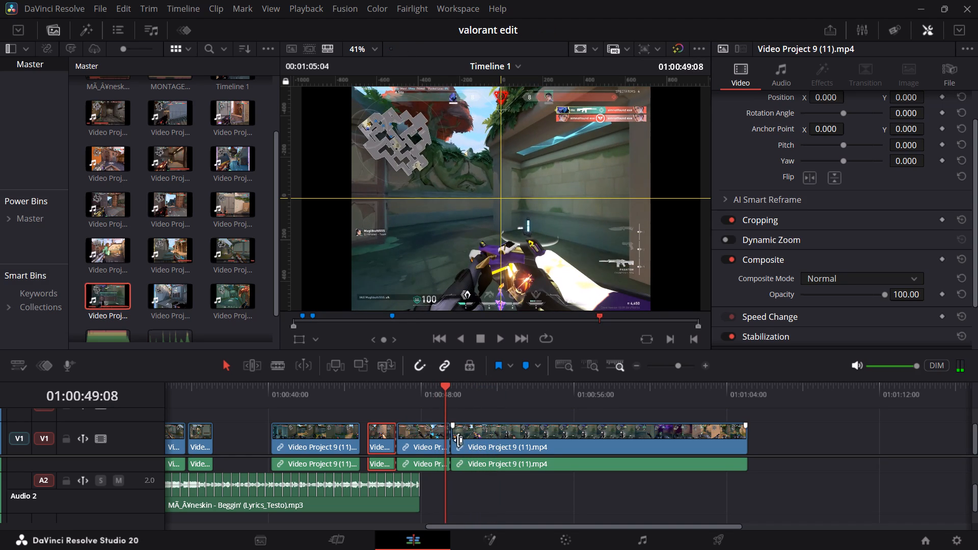
left_click(437, 436)
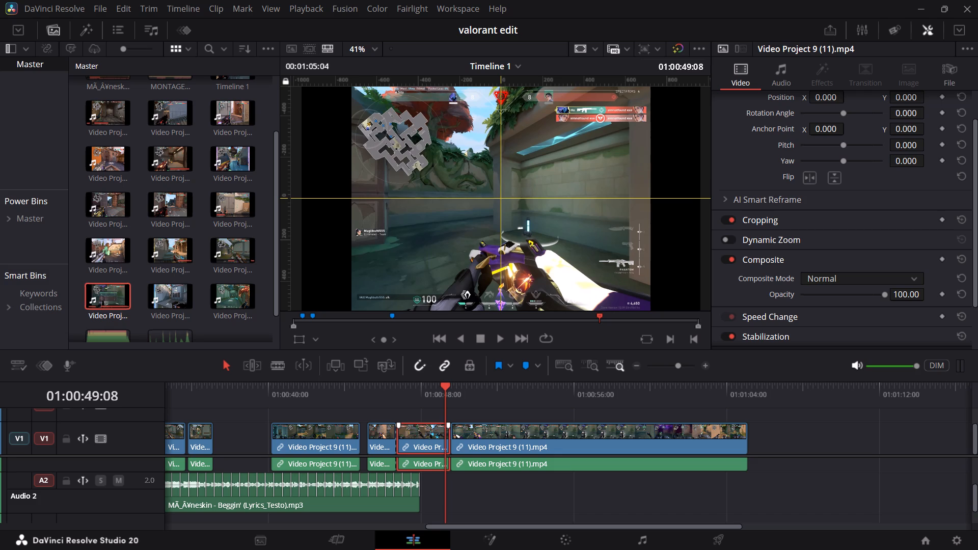
key("ctrl+b")
key("space")
key("space")
Delete the long final section of Video Project 9 (11).mp4 that starts at 01:00:49:17.
left_click_drag(683, 365, 686, 366)
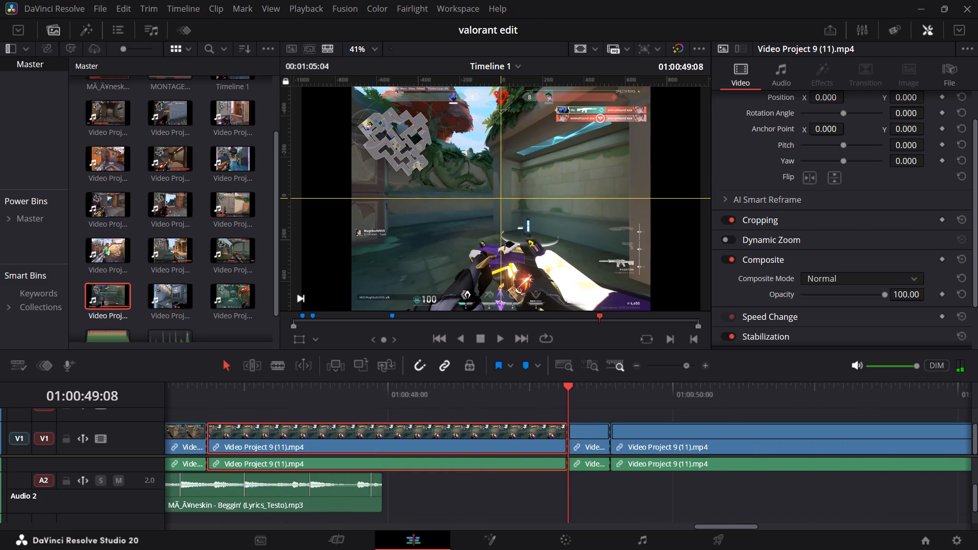
left_click_drag(686, 366, 688, 367)
left_click_drag(612, 406, 654, 436)
left_click_drag(615, 413, 649, 443)
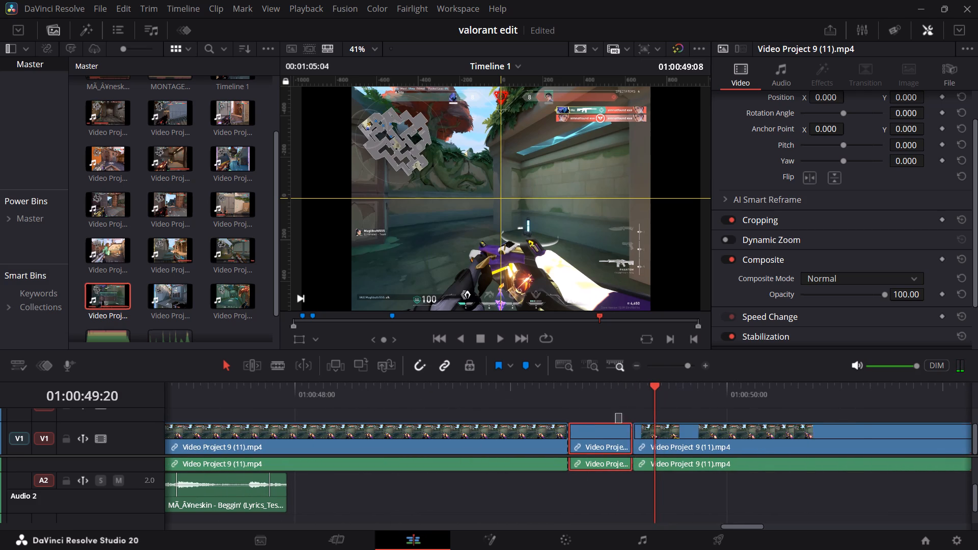
left_click_drag(649, 443, 665, 449)
right_click(654, 434)
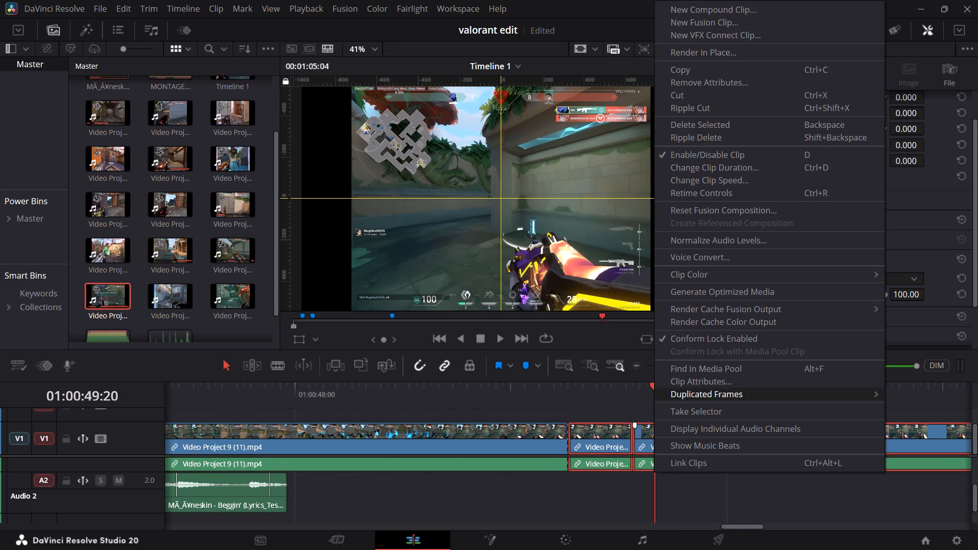
left_click(582, 412)
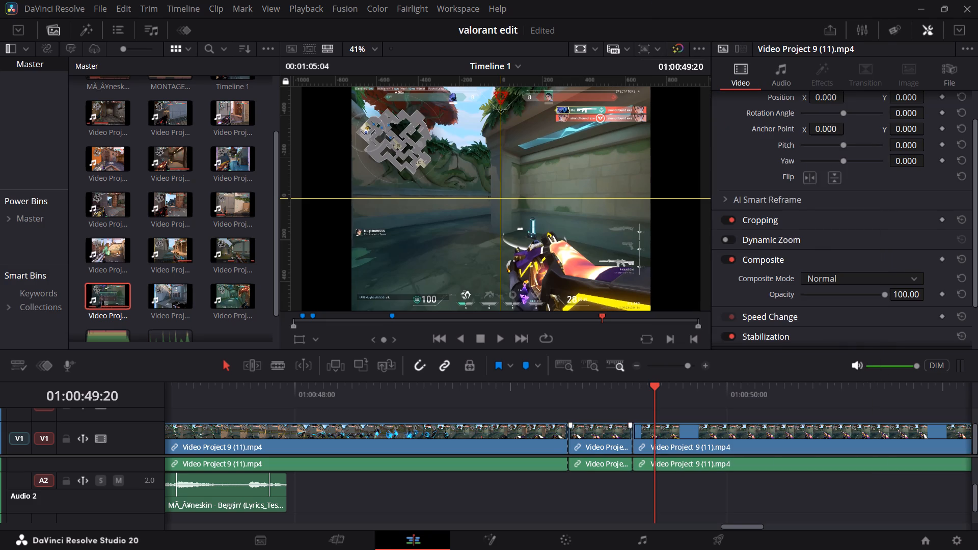
left_click(657, 433)
key("BackSpace")
Extend the end of the short section starting at 01:00:49:08 to about 01:00:50:09.
left_click_drag(632, 443, 661, 447)
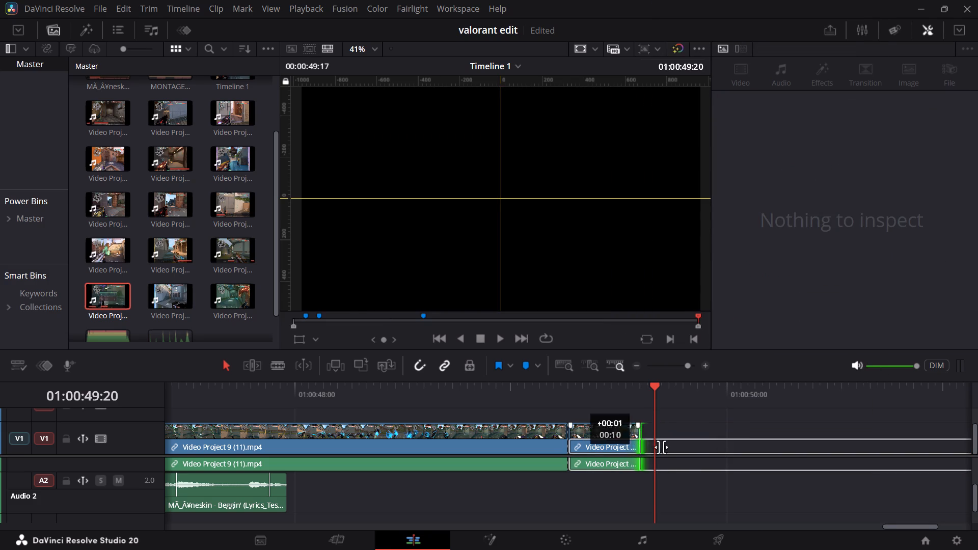
left_click_drag(661, 447, 796, 442)
Replay the footage around the 01:00:49:08 cut repeatedly to check the timing of the lead-in to the kill.
left_click_drag(661, 387, 582, 396)
key("space")
key("space")
left_click_drag(628, 399, 570, 404)
key("space")
key("space")
left_click_drag(614, 401, 576, 401)
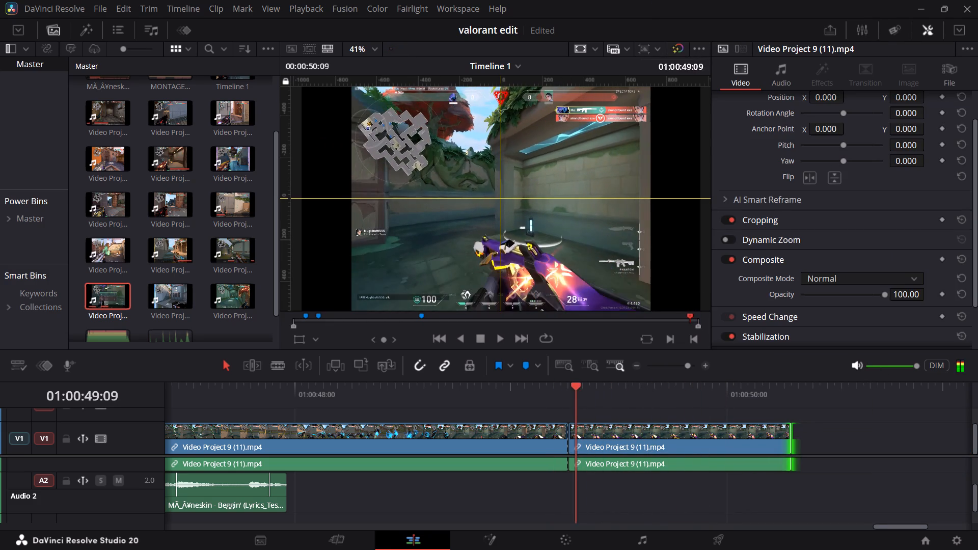
left_click_drag(576, 401, 568, 404)
key("space")
key("space")
left_click_drag(575, 400, 536, 399)
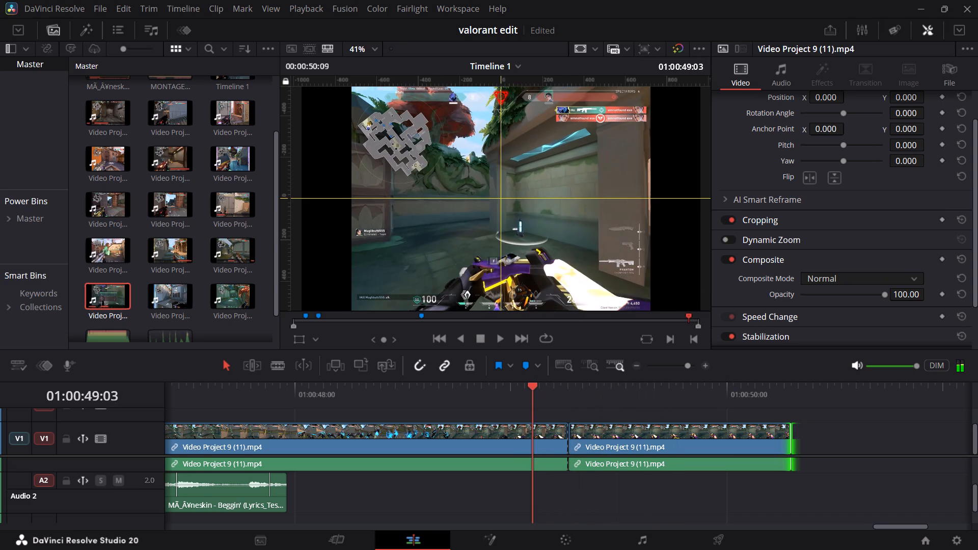
left_click_drag(536, 399, 442, 401)
key("space")
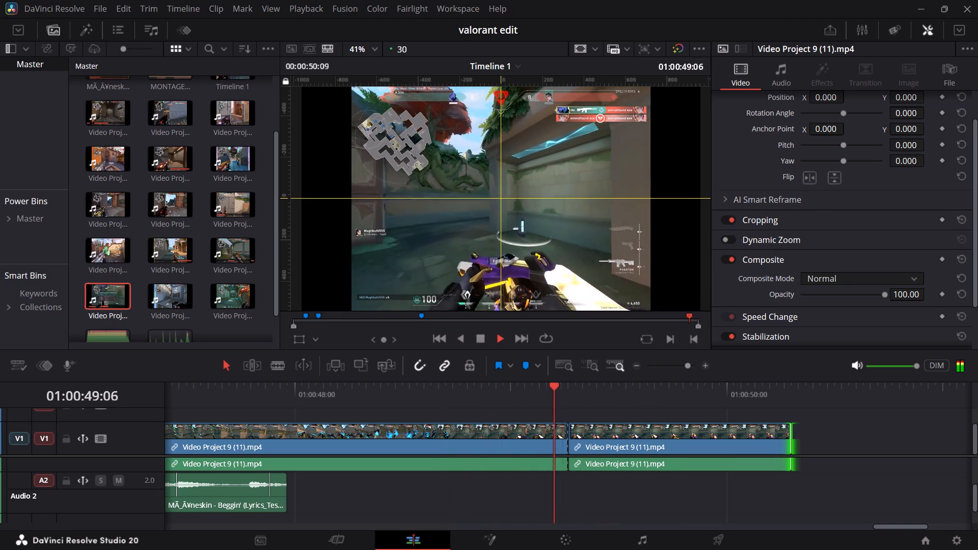
key("space")
left_click_drag(542, 402, 458, 400)
key("space")
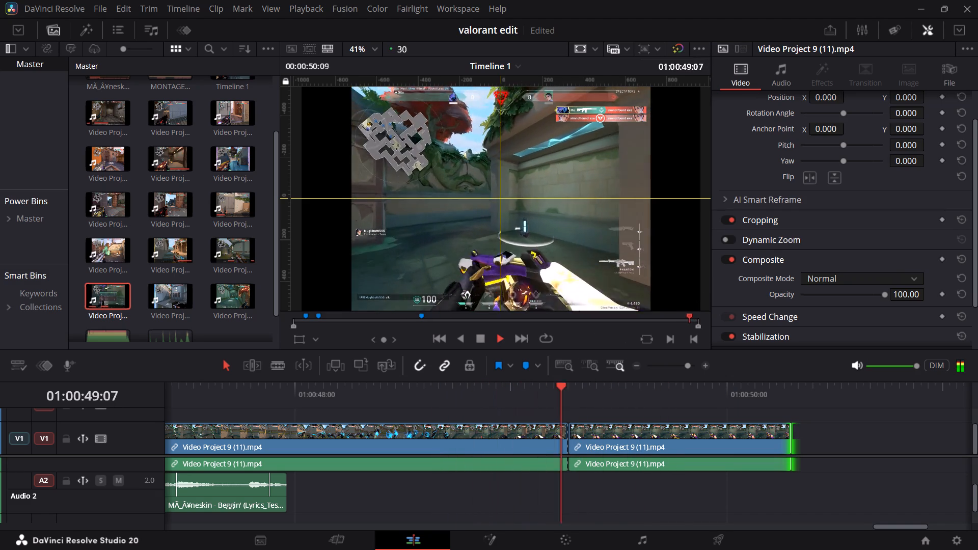
key("space")
Split the extended last section of Video Project 9 (11).mp4 at 01:00:49:24, where the enemy comes into view.
left_click_drag(704, 400, 660, 397)
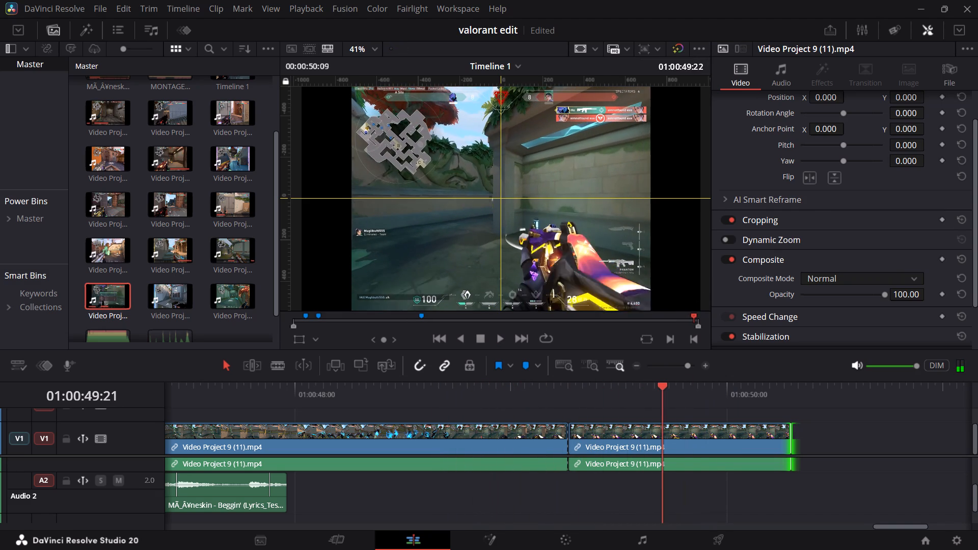
left_click_drag(660, 397, 660, 397)
left_click(666, 426)
key("space")
key("space")
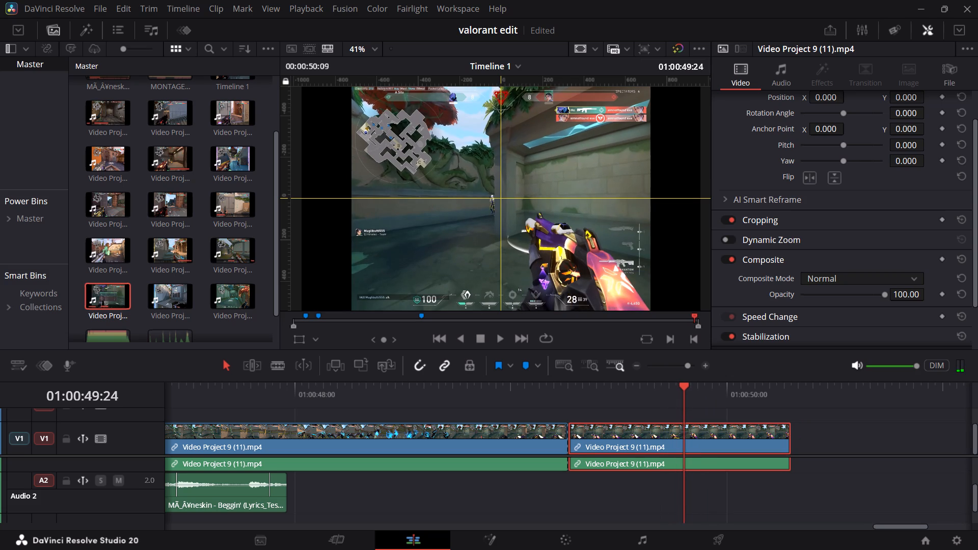
key("ctrl+b")
Extend the end of the last section of Video Project 9 (11).mp4 to about 01:00:50:22 and preview the kill.
left_click_drag(788, 437, 828, 436)
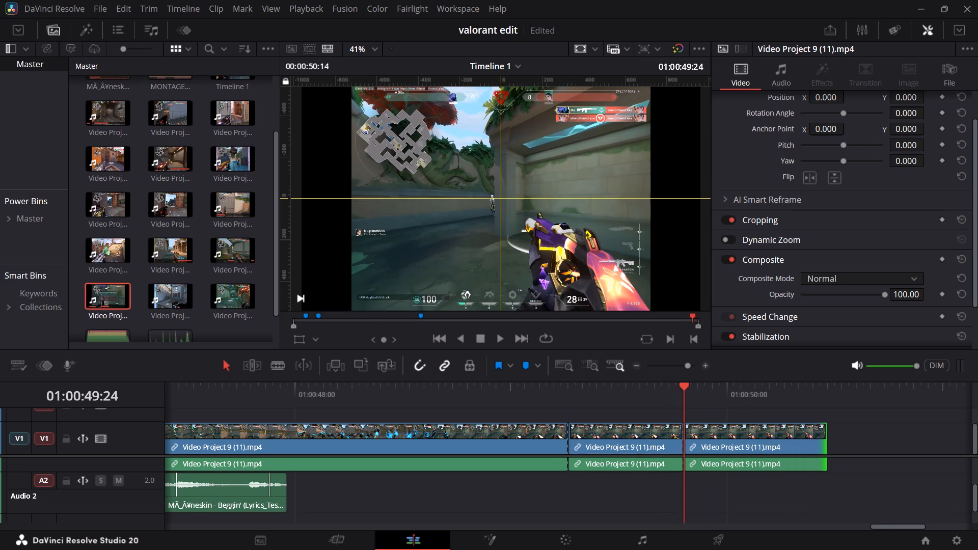
left_click(807, 395)
key("space")
key("space")
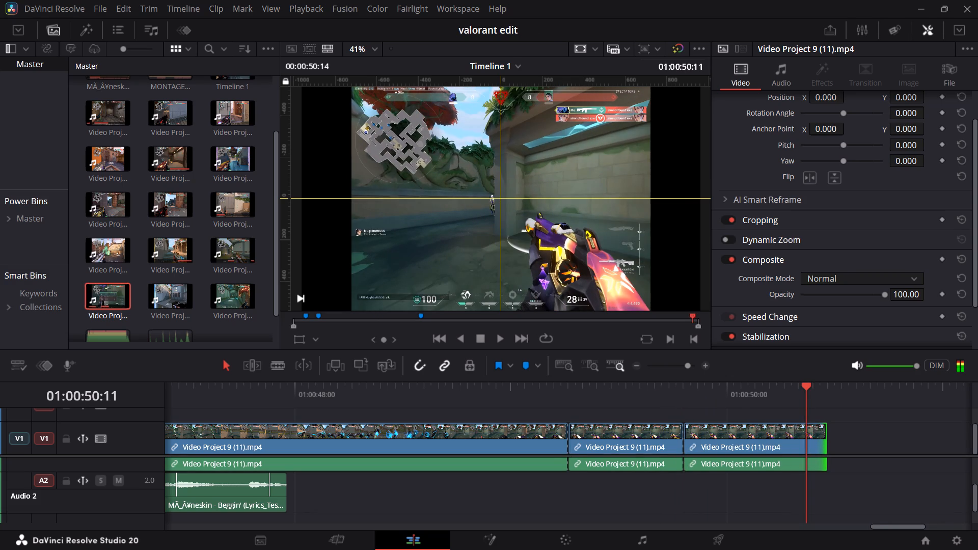
key("space")
left_click_drag(809, 388, 791, 389)
left_click_drag(827, 437, 860, 438)
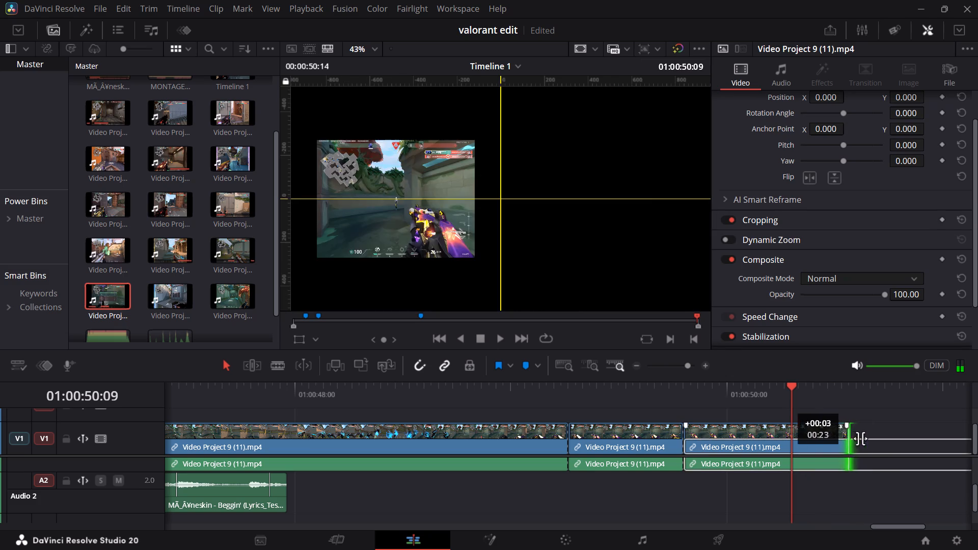
left_click_drag(860, 438, 885, 438)
key("space")
key("space")
Split the last section at 01:00:50:17, just before the kill registers, and delete its part between 01:00:49:24 and that split.
left_click(852, 403)
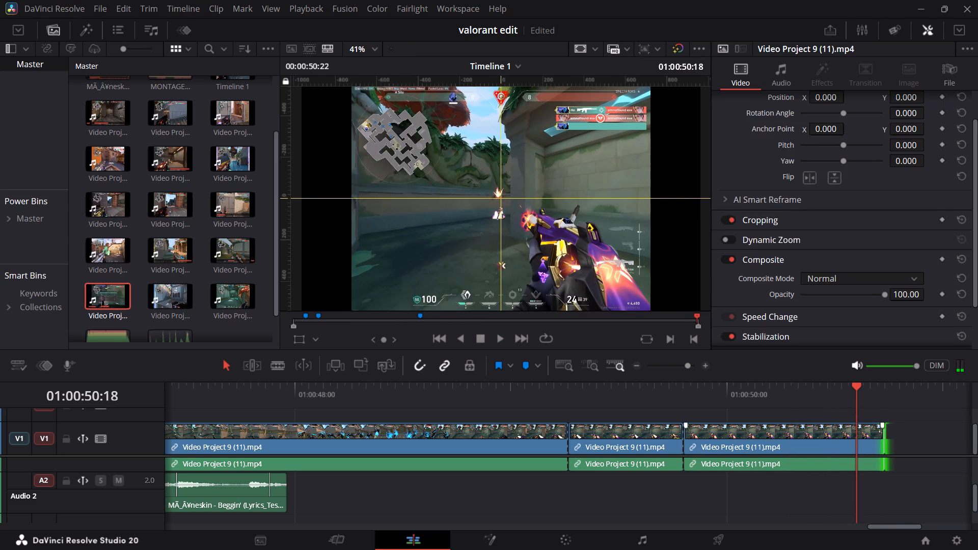
left_click(864, 441)
left_click(850, 392)
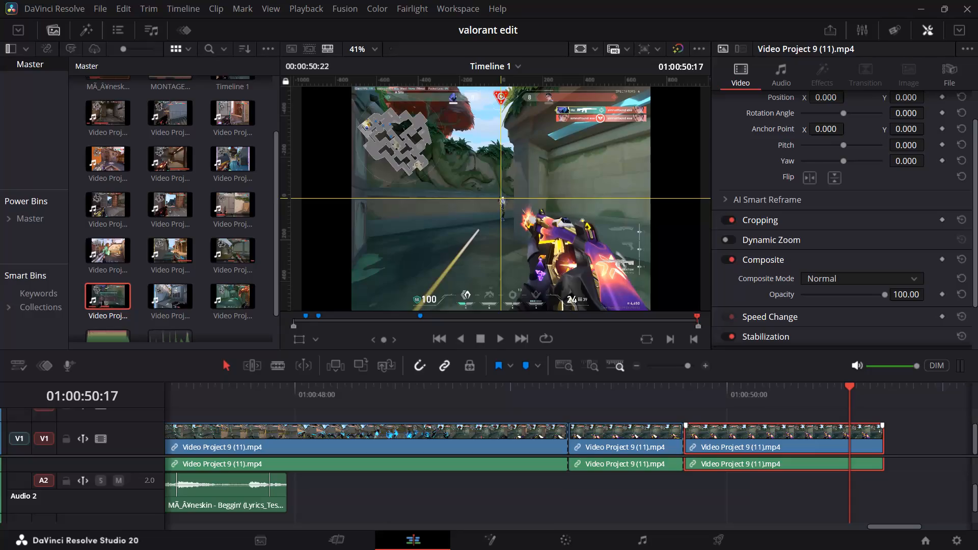
key("ctrl+b")
left_click(816, 436)
key("BackSpace")
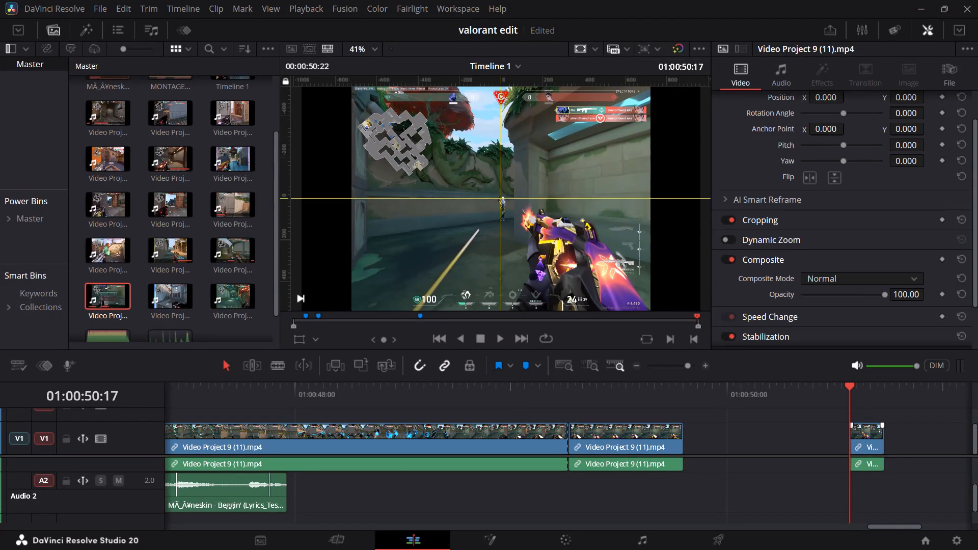
Move the leftover kill piece against the preceding section at 01:00:49:24 and extend its end to about 01:00:50:06.
left_click_drag(861, 437, 692, 433)
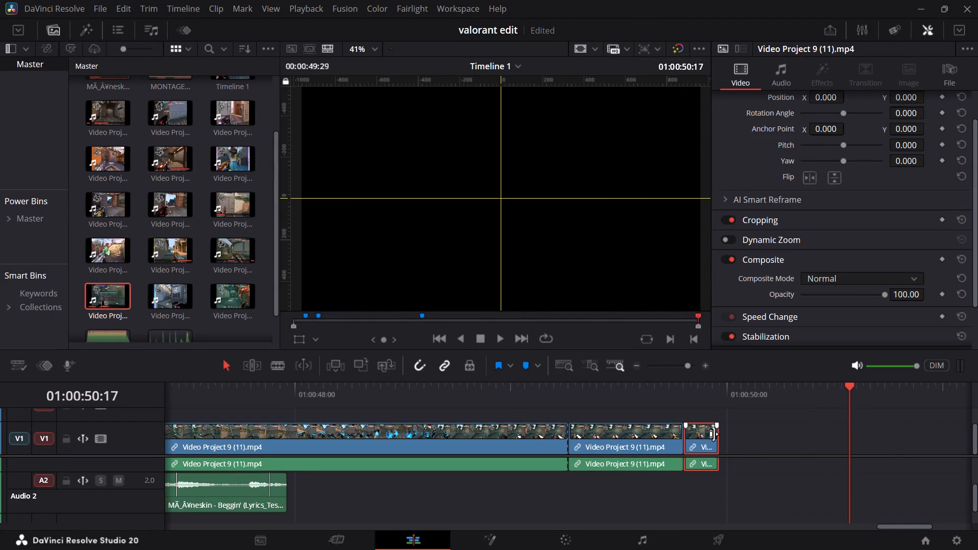
left_click_drag(714, 434, 783, 435)
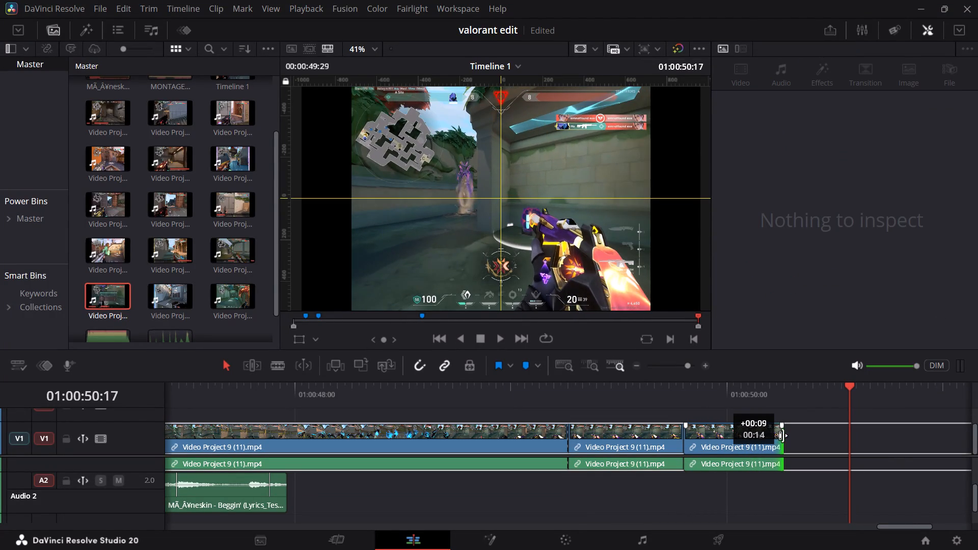
left_click_drag(783, 435, 769, 430)
left_click_drag(780, 388, 564, 388)
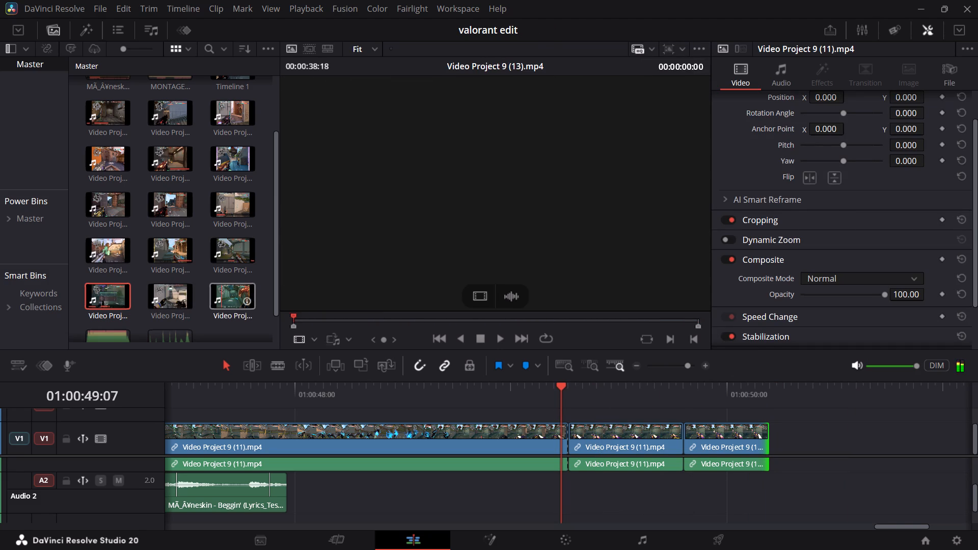
Add Video Project 9 (13).mp4 to the video track just after the last Video Project 9 (11).mp4 section, starting at about 01:00:50:08.
left_click_drag(225, 292, 227, 294)
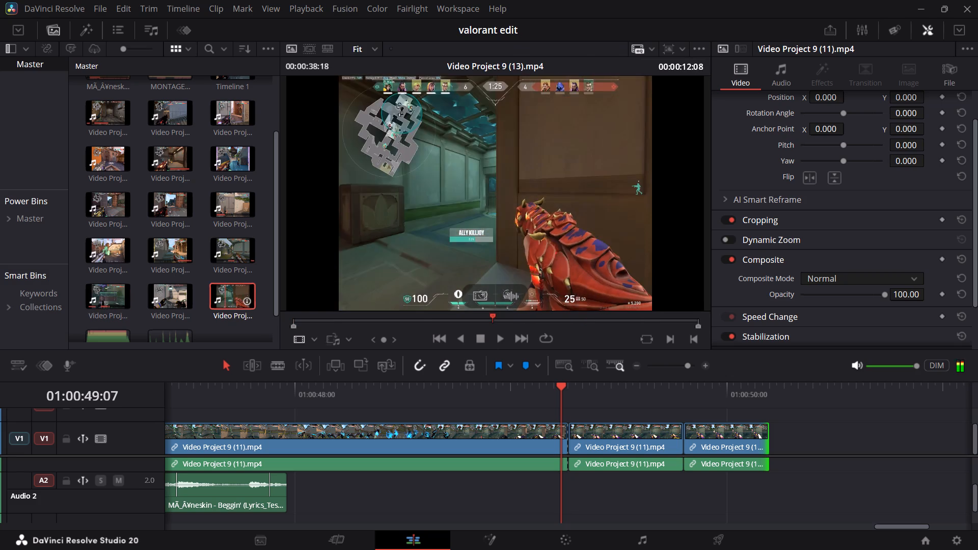
left_click_drag(227, 294, 794, 438)
left_click_drag(806, 434, 798, 433)
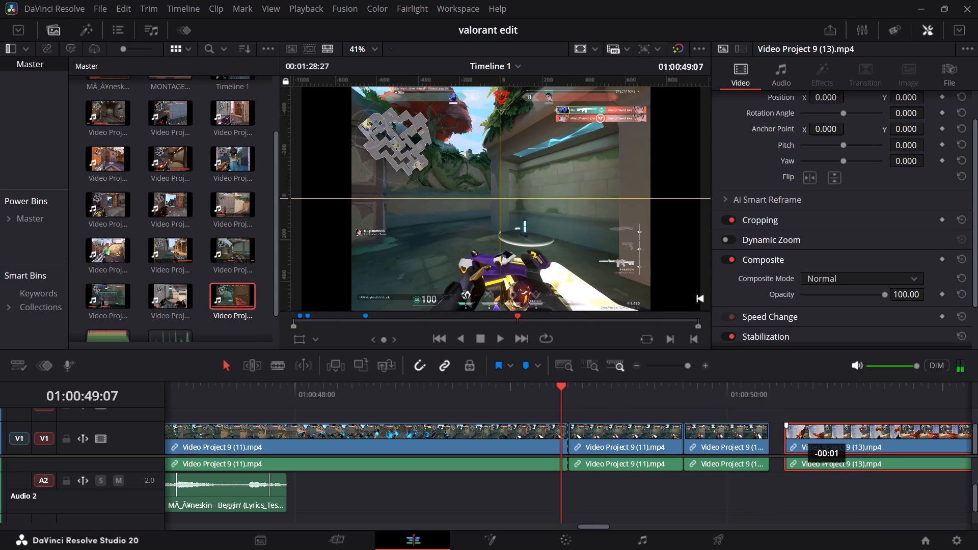
left_click_drag(798, 433, 795, 432)
Preview Video Project 9 (13).mp4 and trim its start past the buy phase to about 01:00:59:09.
left_click_drag(798, 400, 786, 395)
key("space")
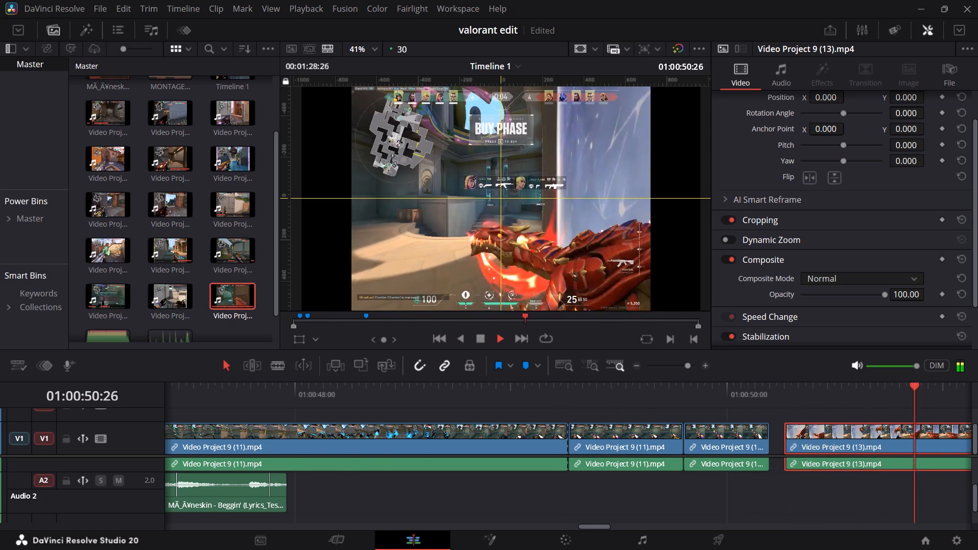
key("space")
key("space")
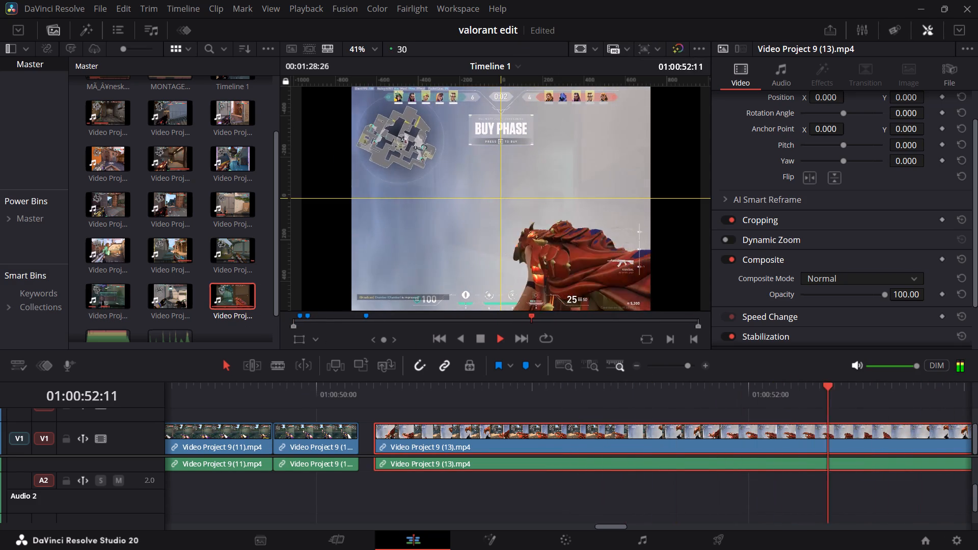
key("space")
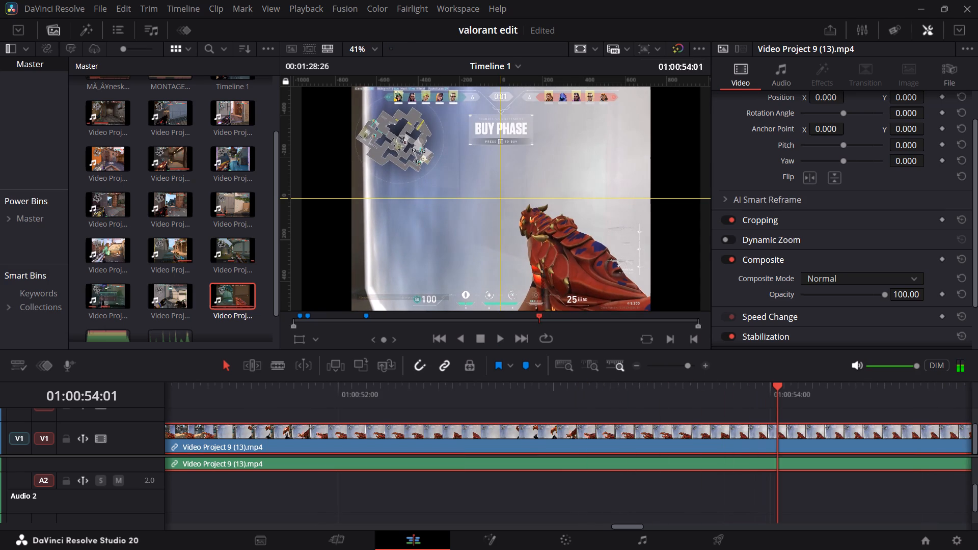
left_click_drag(688, 363, 683, 364)
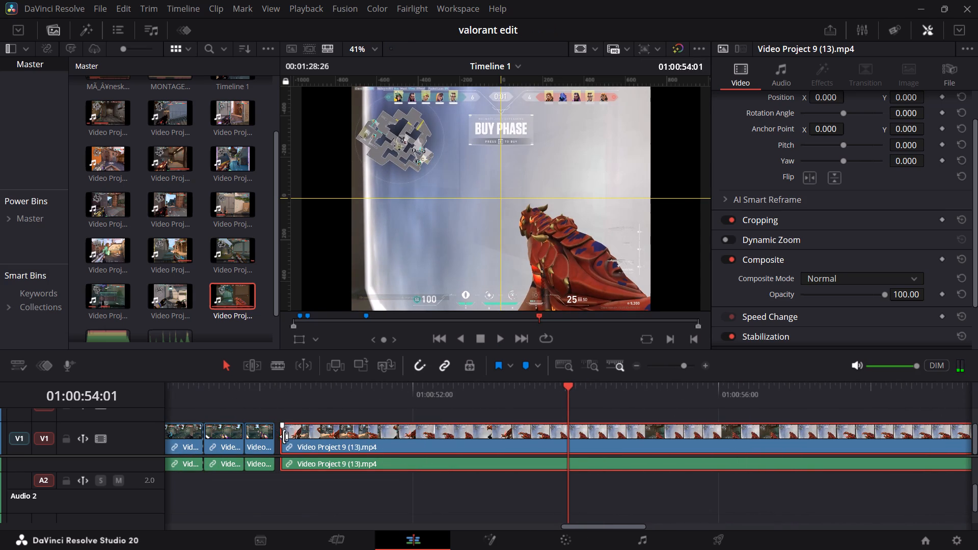
left_click_drag(281, 436, 536, 435)
key("space")
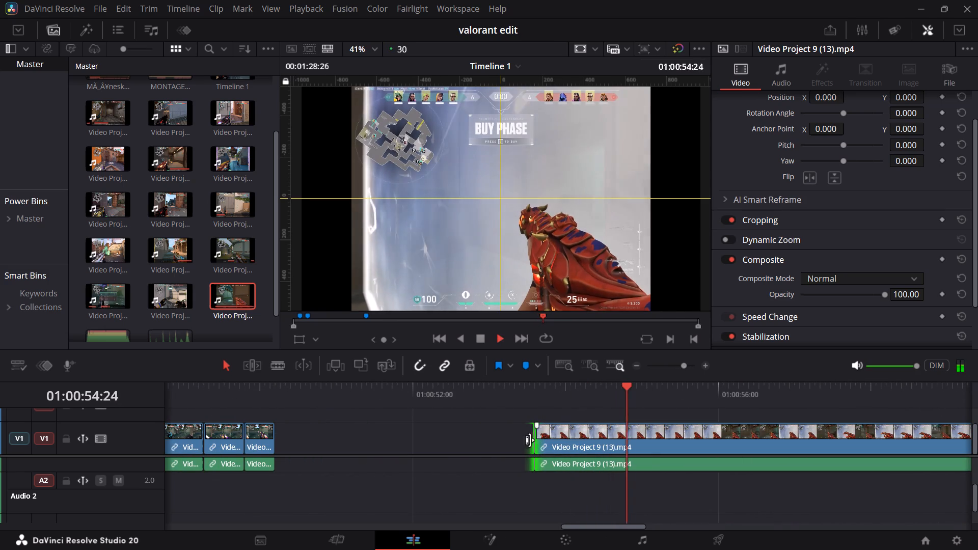
left_click_drag(540, 442, 658, 442)
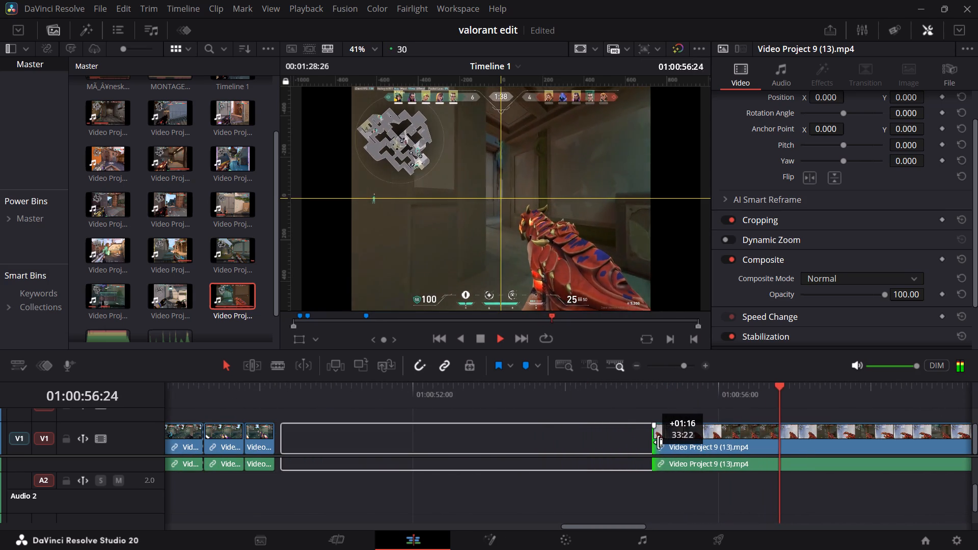
left_click_drag(658, 442, 746, 432)
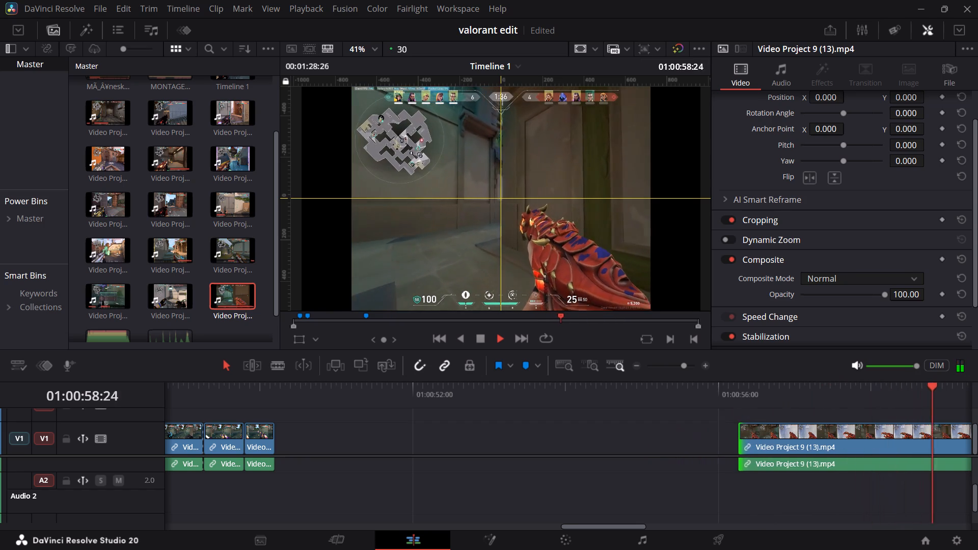
middle_click_drag(646, 433, 256, 428)
left_click_drag(350, 438, 384, 438)
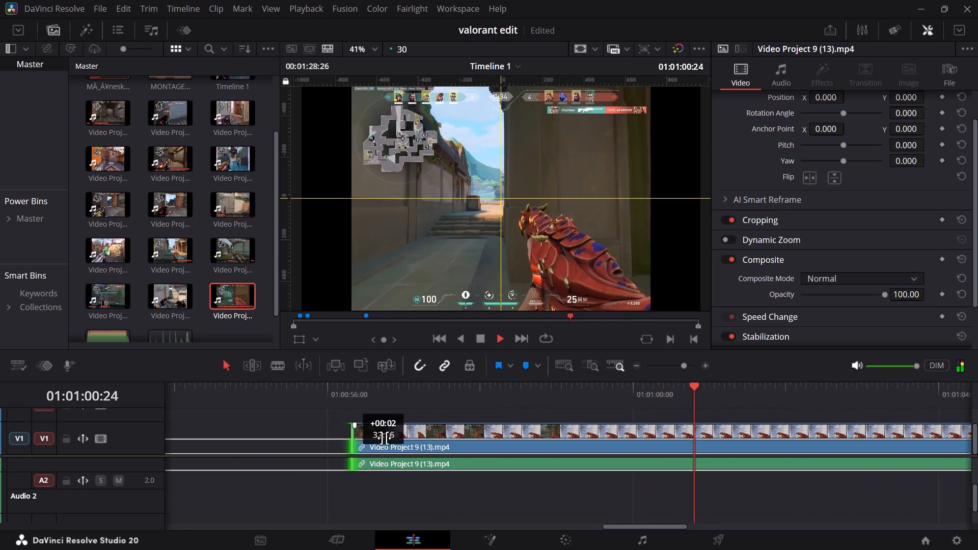
left_click_drag(384, 438, 584, 447)
middle_click_drag(542, 447, 332, 421)
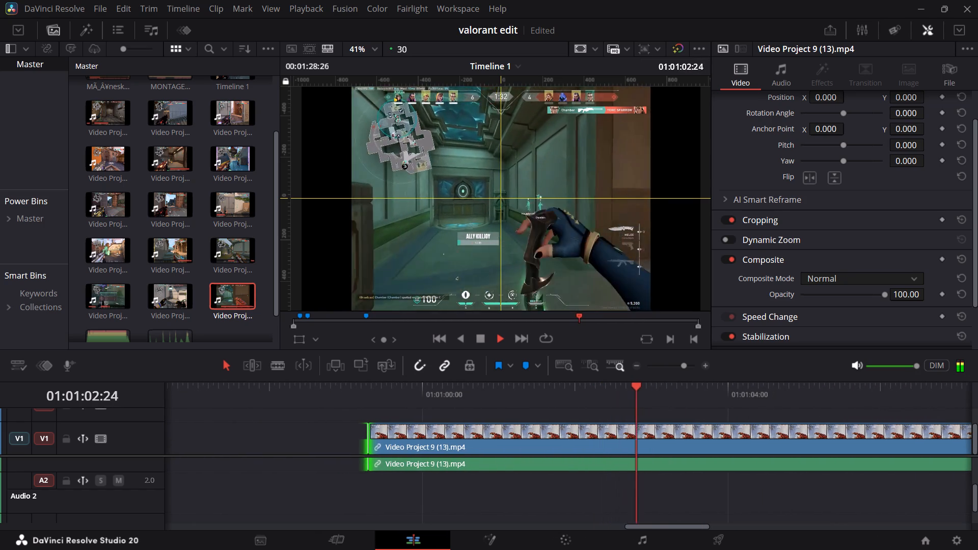
Split Video Project 9 (13).mp4 at 01:01:01:15, where the corridor comes into view, and delete the part before it.
key("space")
key("space")
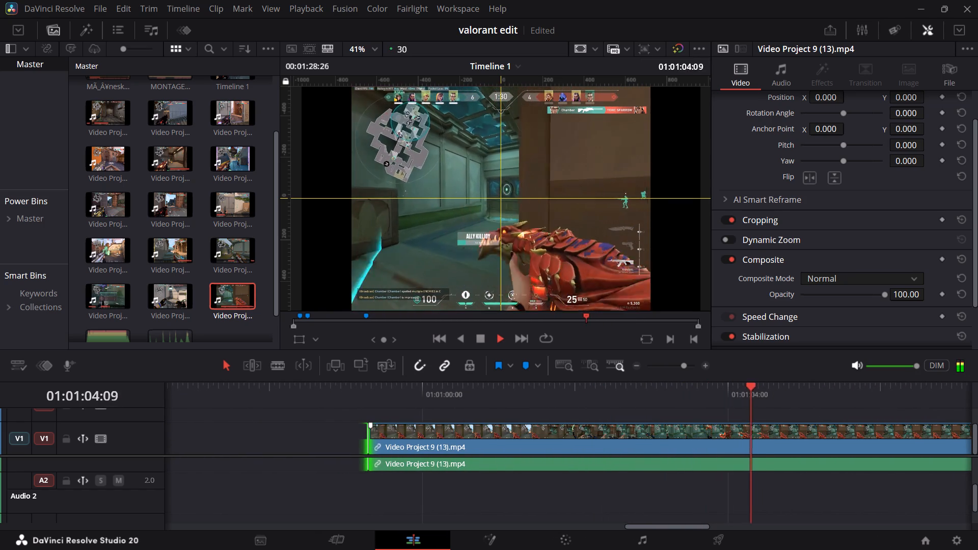
key("space")
left_click_drag(485, 397, 384, 409)
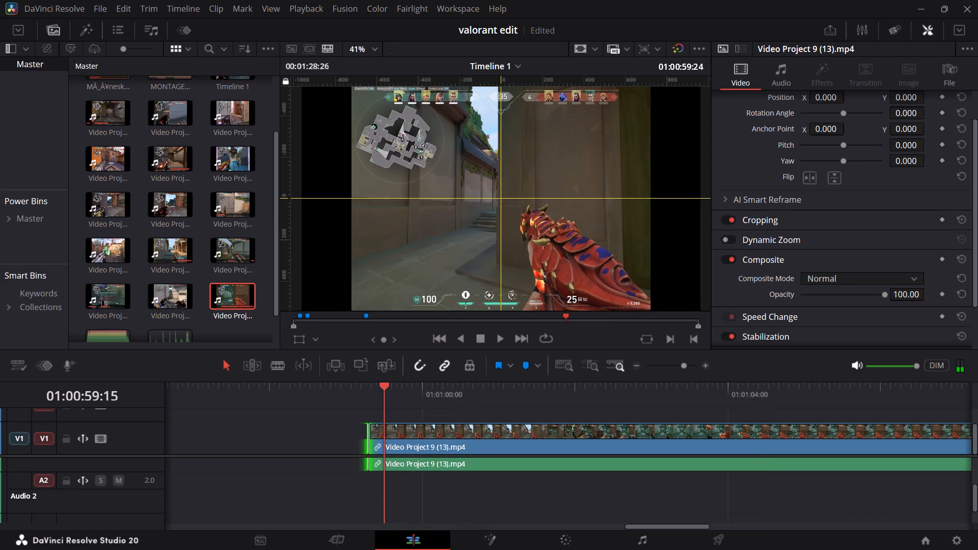
left_click_drag(384, 409, 381, 409)
key("space")
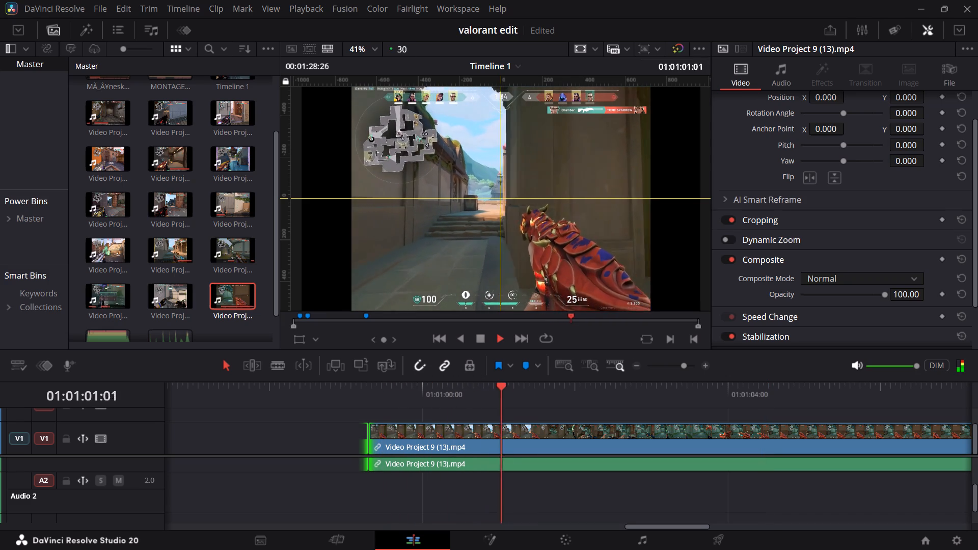
key("space")
left_click_drag(541, 400, 503, 397)
key("space")
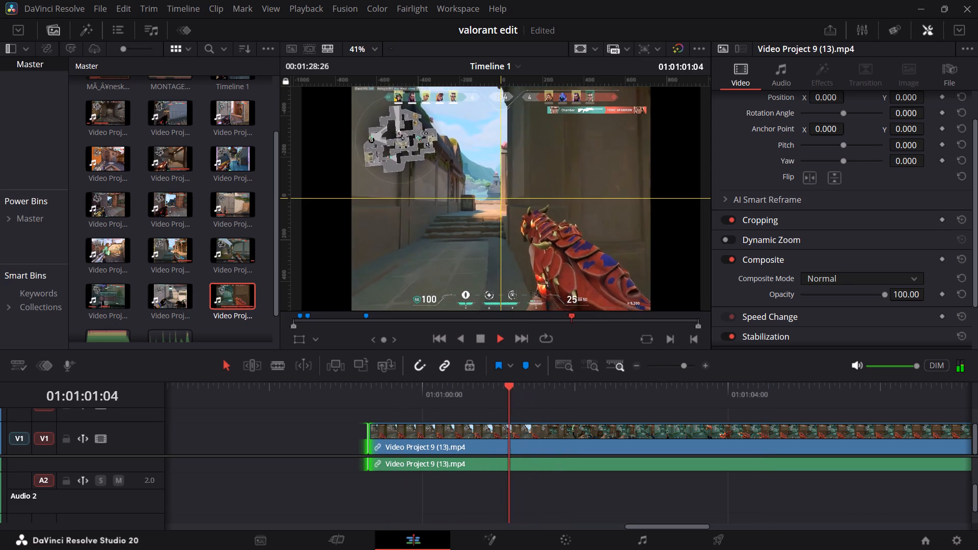
key("space")
left_click(553, 428)
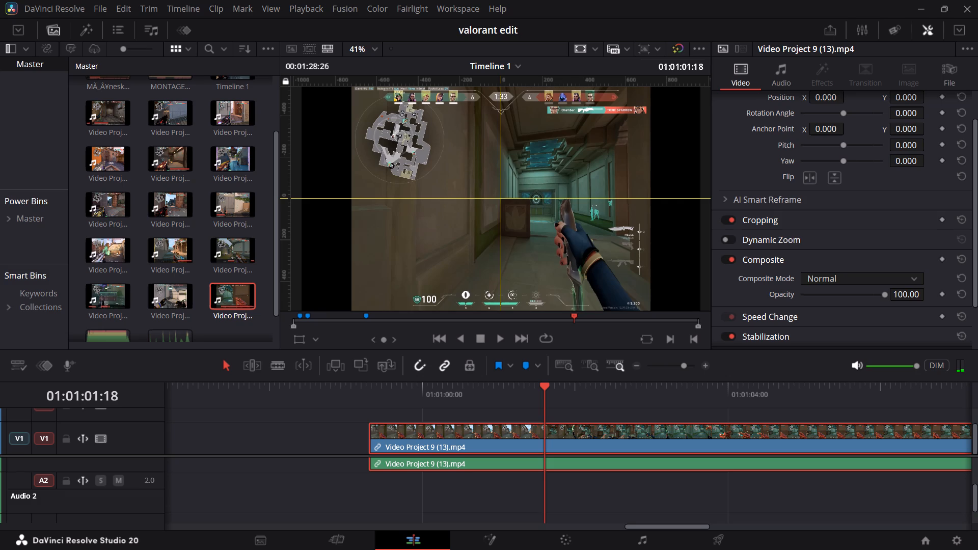
key("Left")
key("Left")
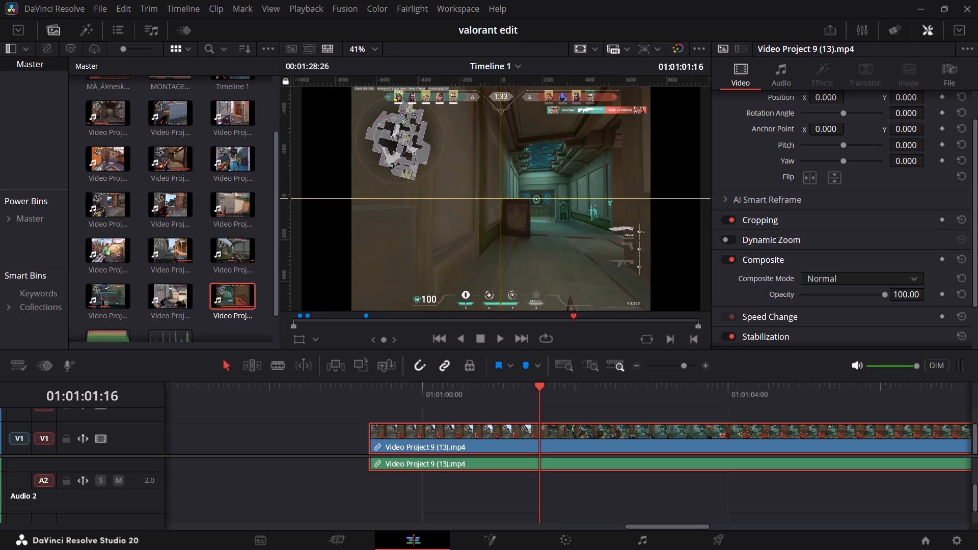
key("Left")
key("ctrl+b")
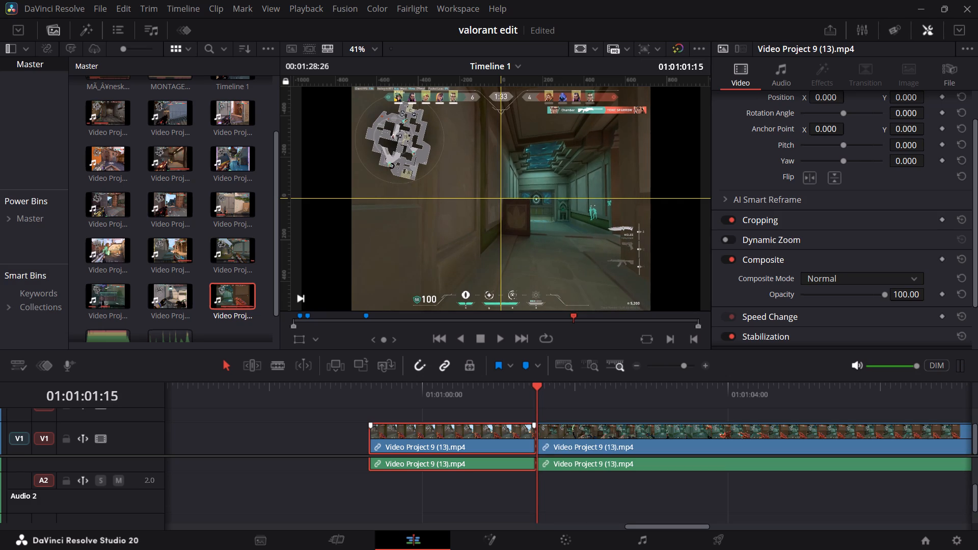
key("BackSpace")
Split the remaining Video Project 9 (13).mp4 at 01:01:03:09, while the knife is still held.
key("space")
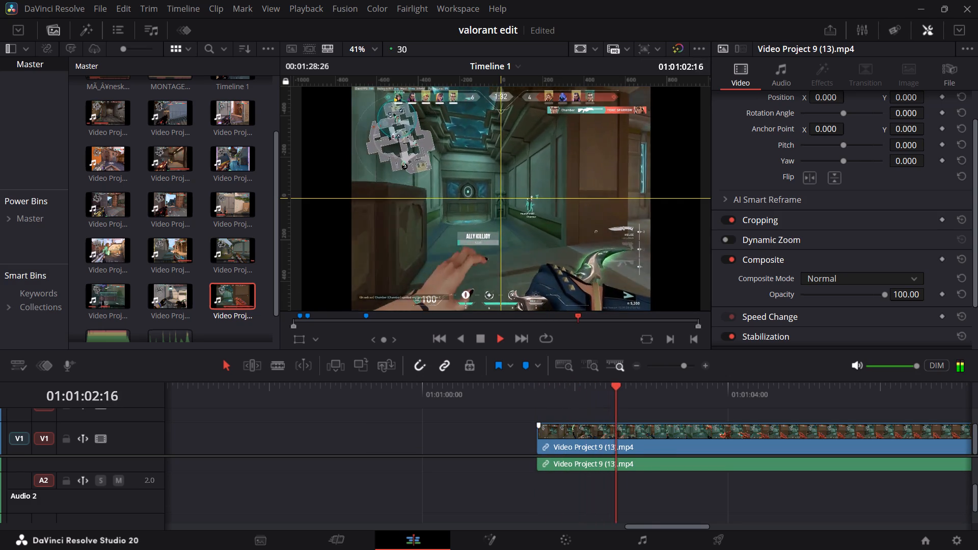
key("space")
left_click(672, 430)
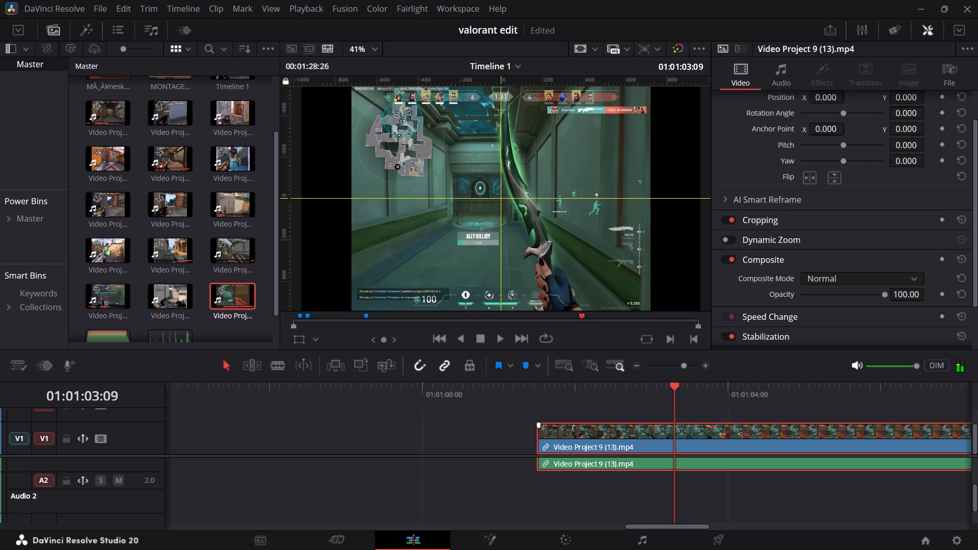
key("ctrl+b")
Split again at 01:01:03:13, where the gun appears, delete the short piece from 01:01:03:09, and close the gap.
key("space")
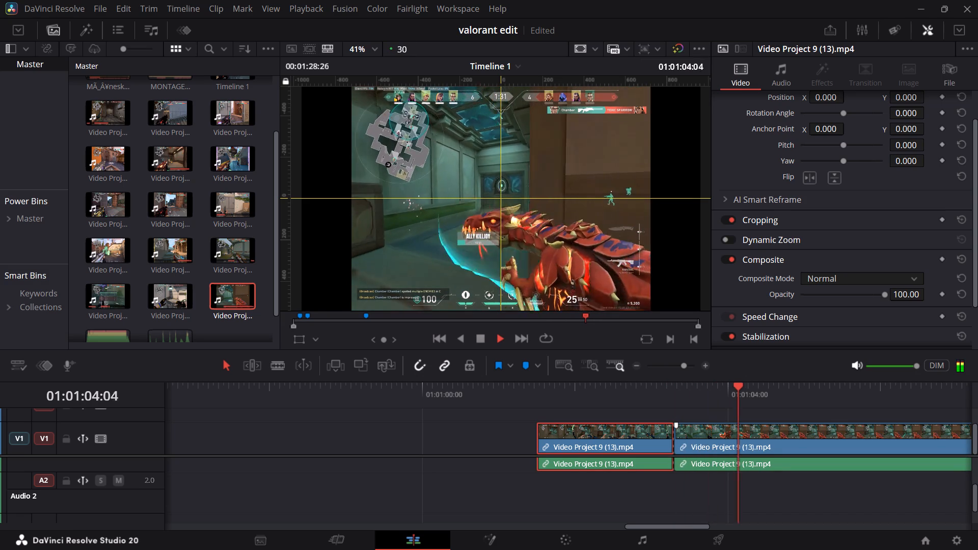
left_click_drag(711, 400, 696, 393)
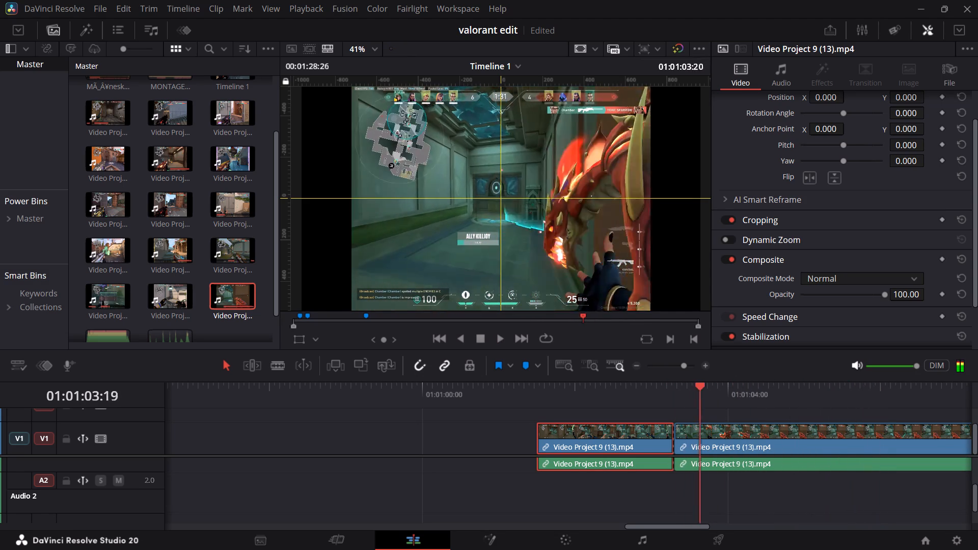
left_click_drag(696, 393, 674, 387)
key("space")
key("space")
key("space")
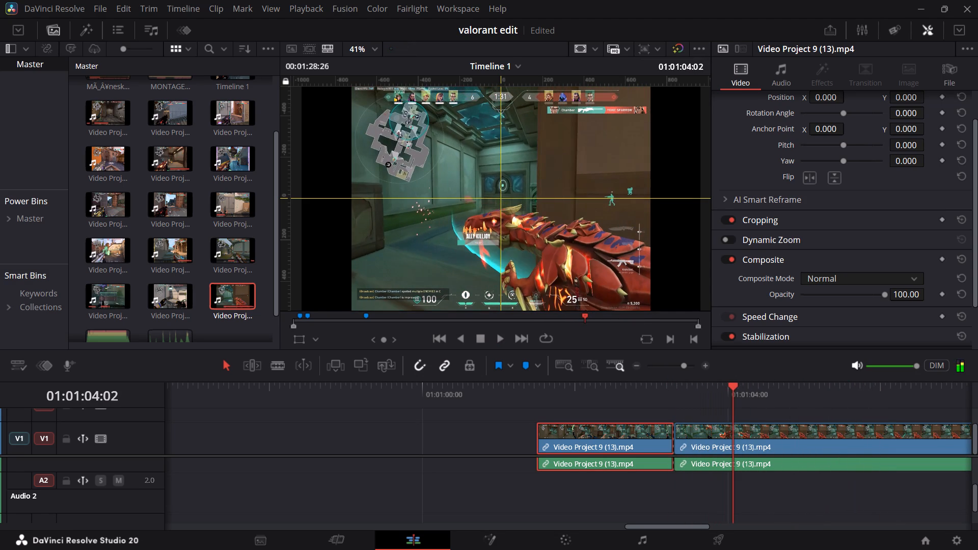
key("Left")
key("Left")
key("Left")
key("Left")
key("Left")
key("Left")
key("Left")
key("Left")
key("Left")
key("Left")
key("Left")
key("Left")
key("Left")
key("Left")
key("Left")
key("Left")
key("Left")
key("Left")
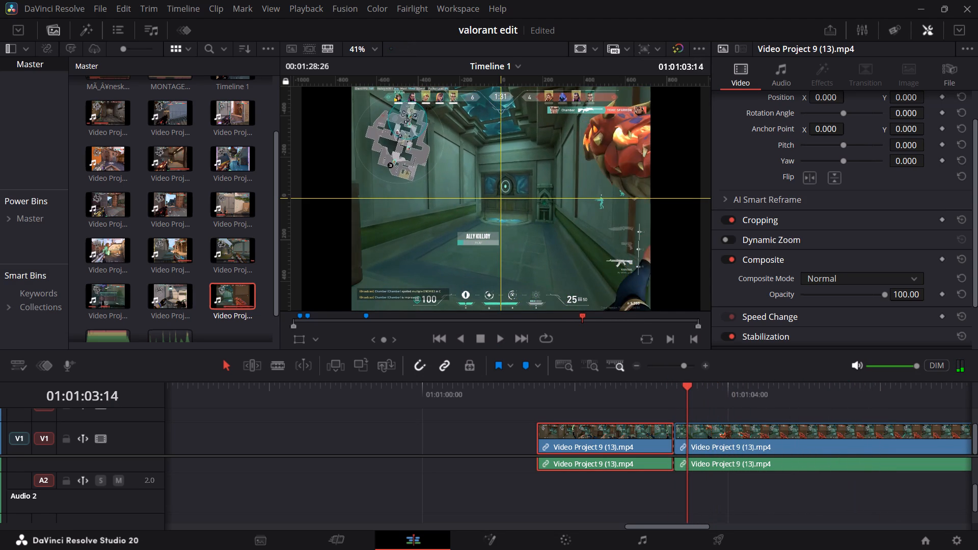
key("Left")
key("Left")
key("Left")
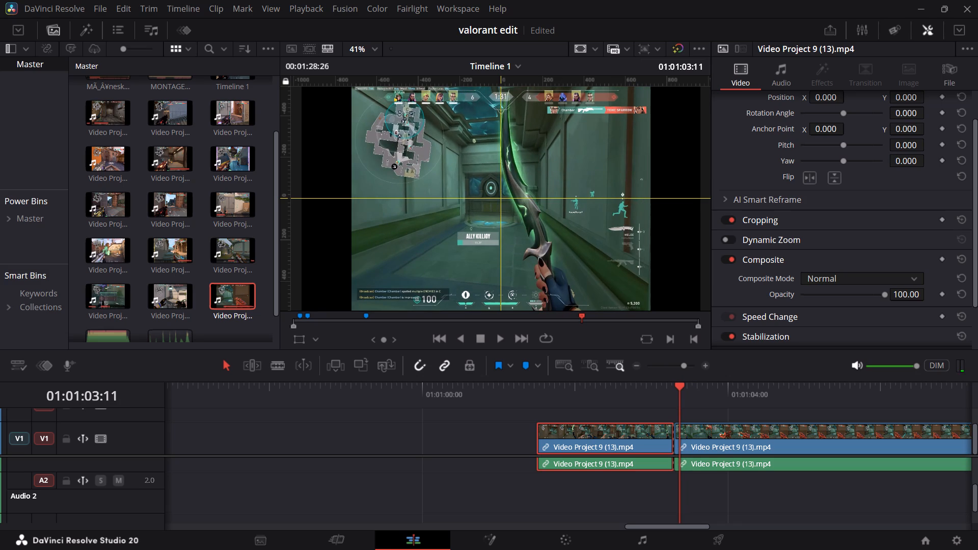
key("Left")
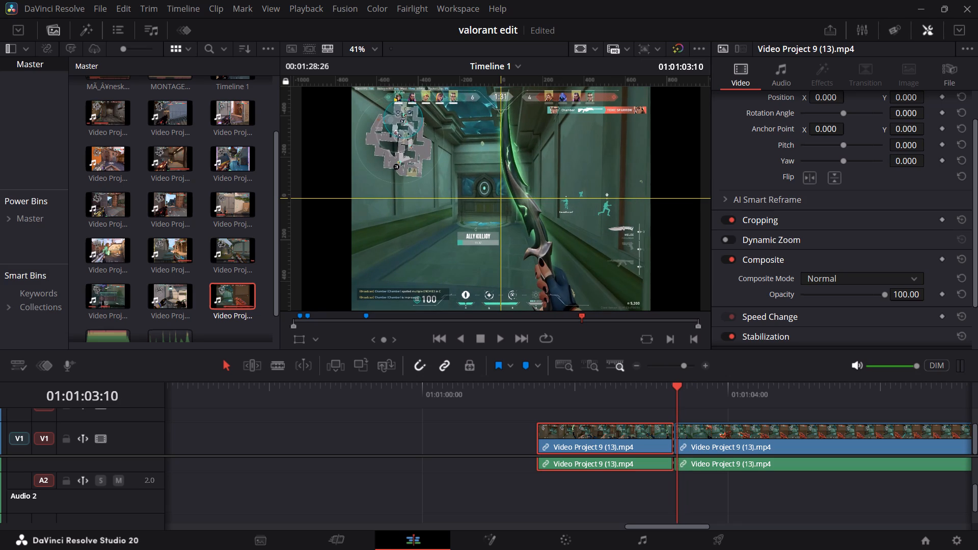
key("Right")
key("Right")
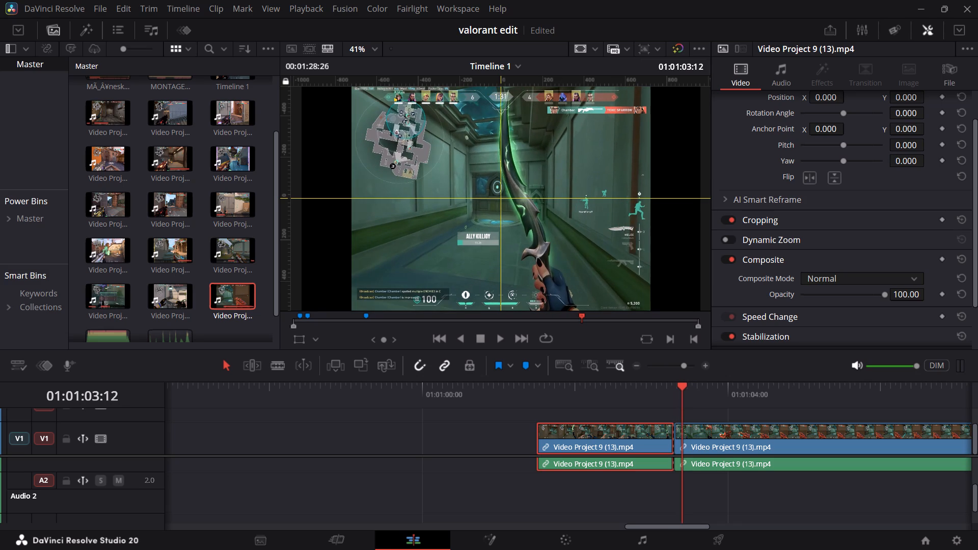
key("Right")
key("Left")
left_click(714, 437)
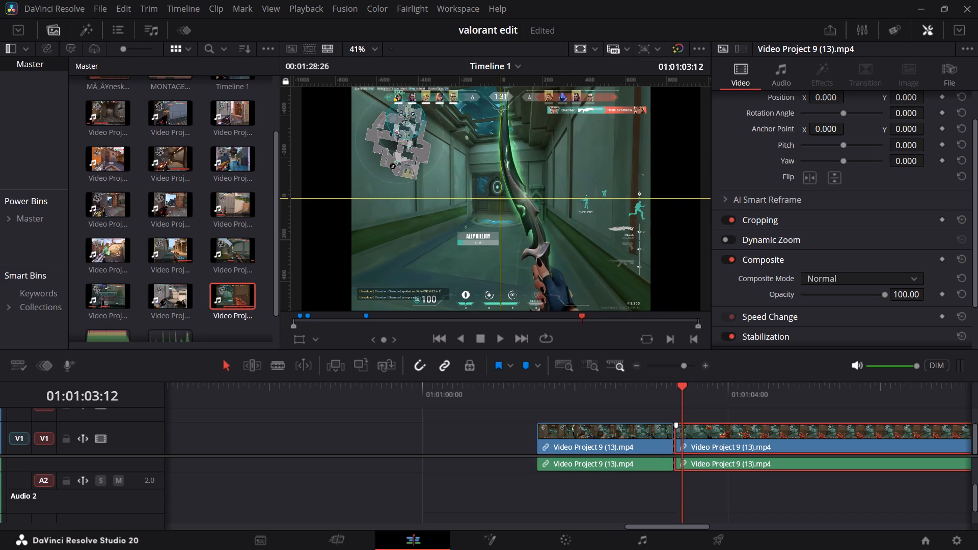
key("Right")
key("Right")
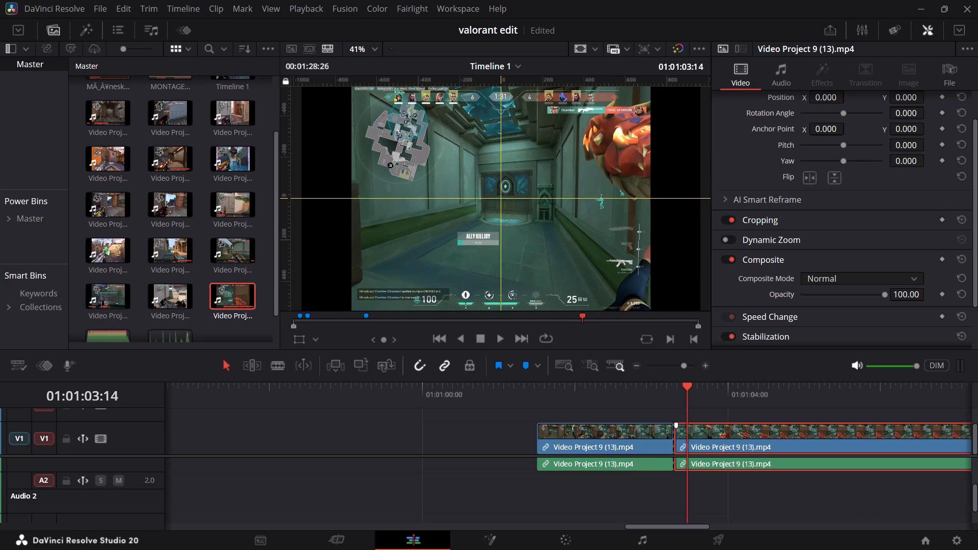
key("Left")
key("ctrl+b")
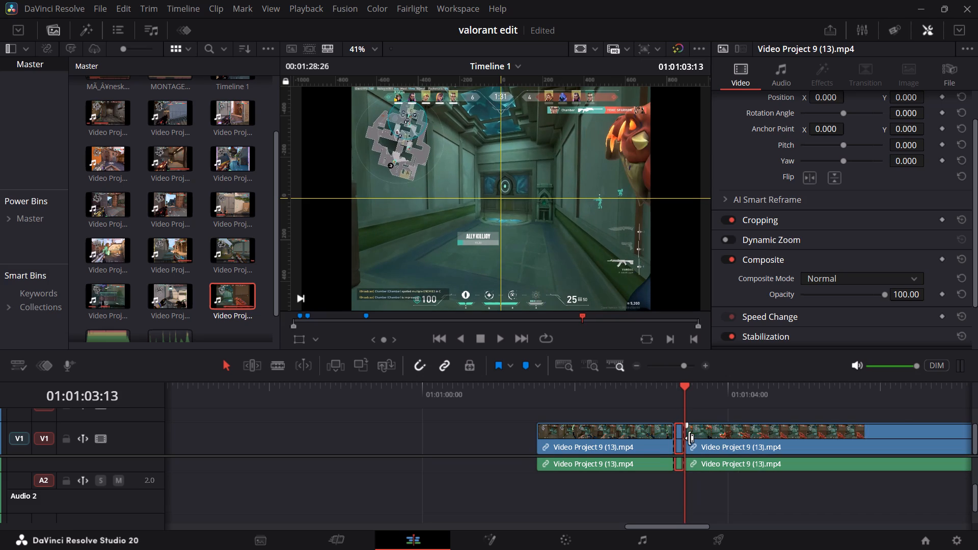
key("BackSpace")
left_click_drag(717, 442, 707, 435)
Split the long remaining Video Project 9 (13).mp4 piece about one second after its start, once the gun is fully drawn.
left_click_drag(688, 394, 678, 389)
key("space")
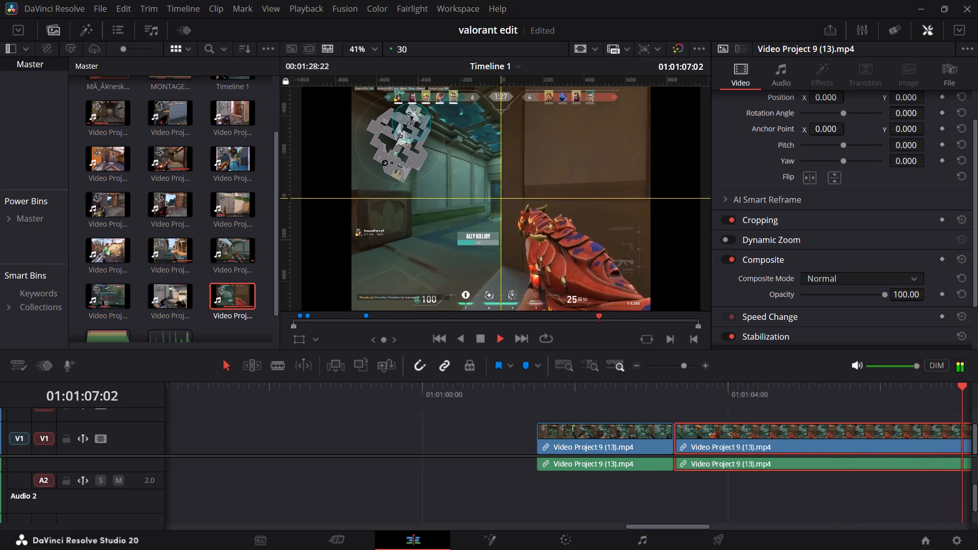
middle_click_drag(753, 413, 723, 406)
left_click_drag(687, 363, 675, 359)
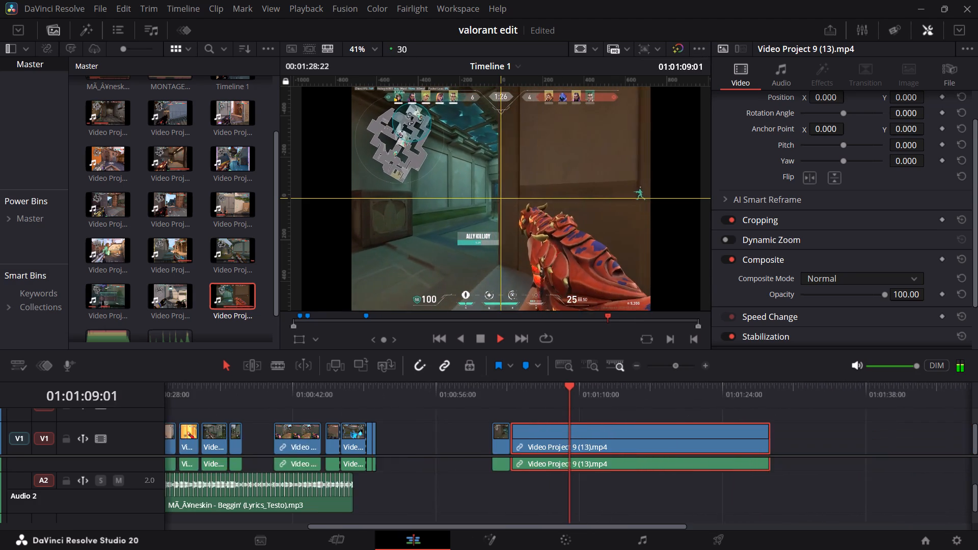
left_click_drag(675, 359, 674, 359)
left_click_drag(579, 393, 525, 391)
key("space")
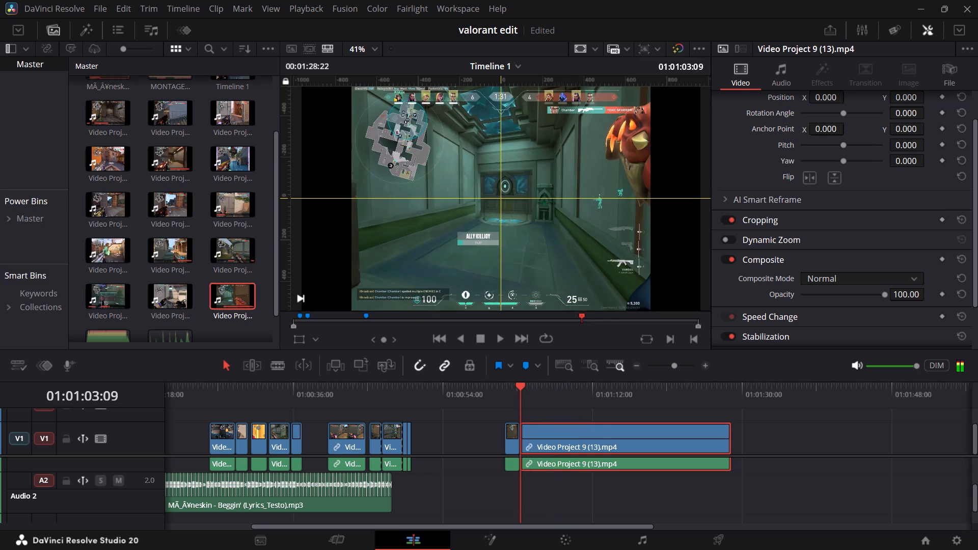
key("space")
key("space")
key("space")
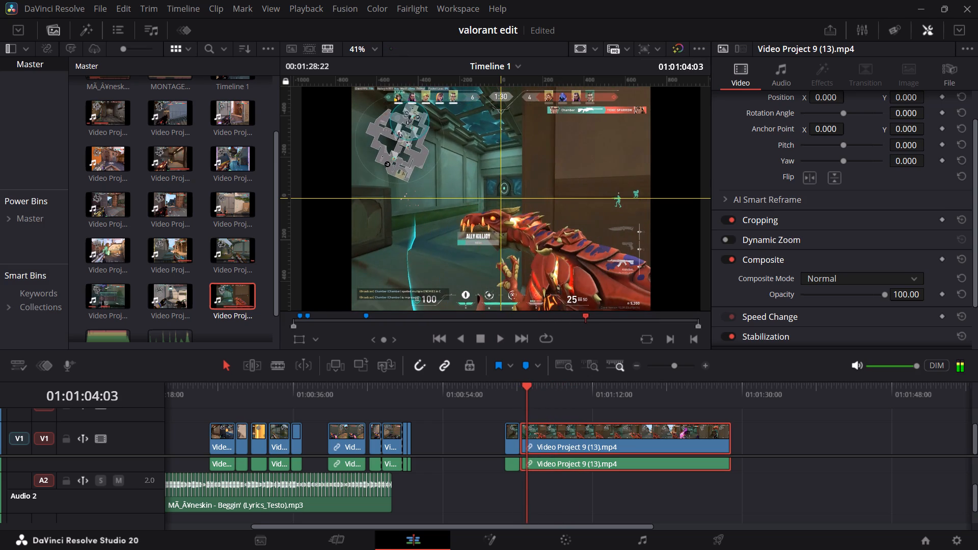
key("space")
key("ctrl+b")
Play the remaining piece from the new cut through about 01:01:19:03, looking for the next moment to cut.
key("space")
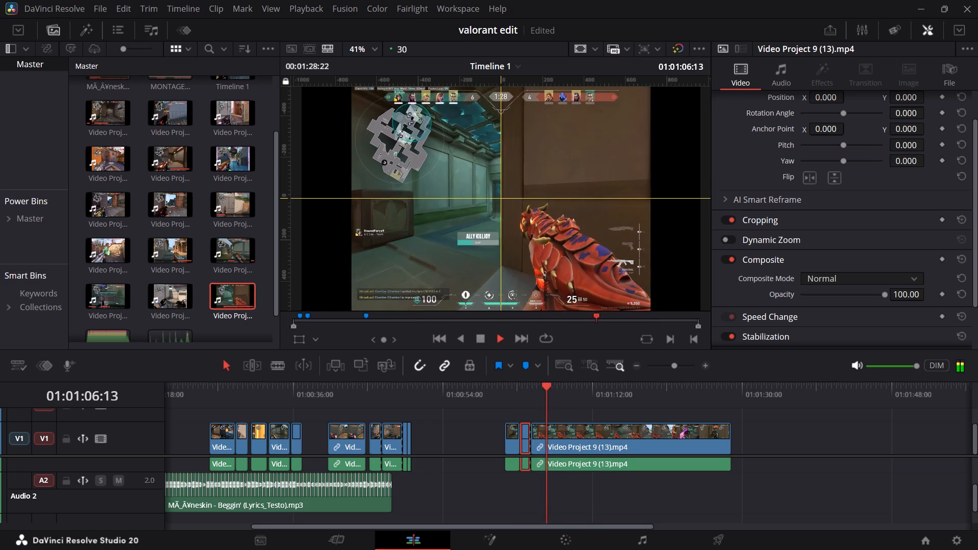
left_click(610, 430)
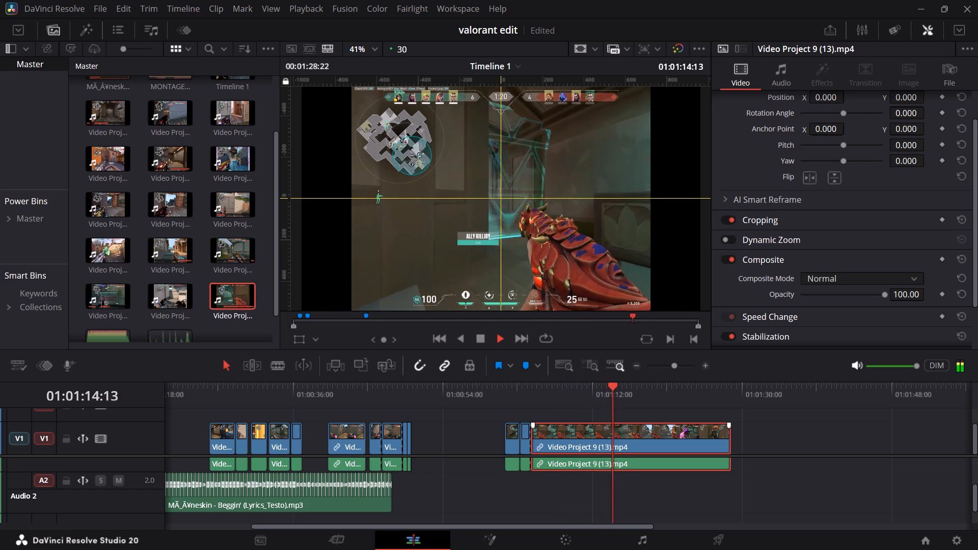
key("space")
key("space")
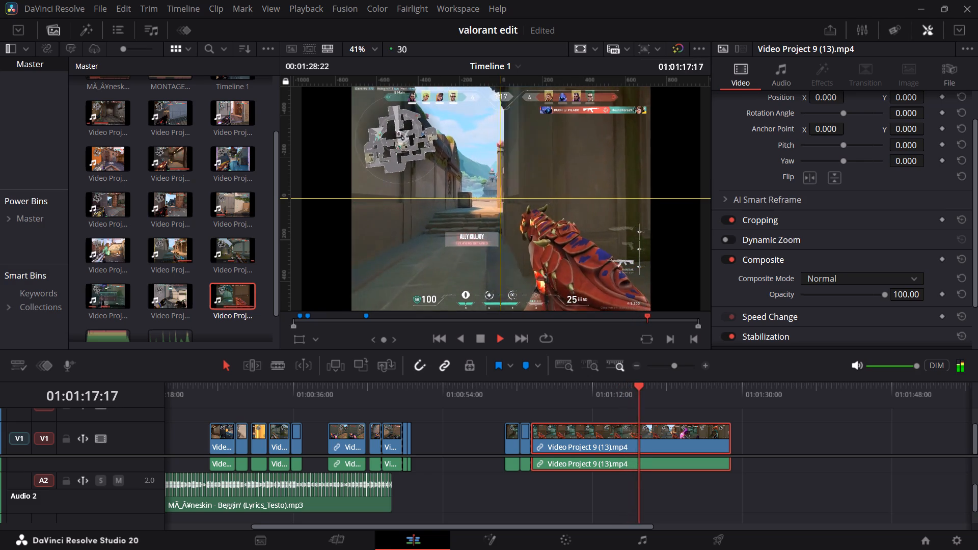
key("space")
key("space")
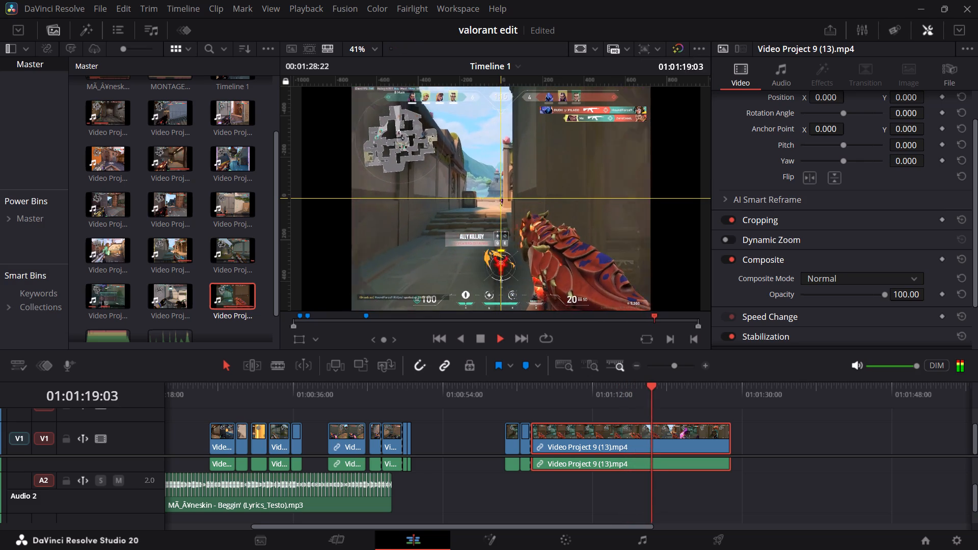
key("space")
Replay the stretch from about 01:01:16 to 01:01:18:08 to examine the corner approach before the first shots.
left_click_drag(647, 392, 627, 387)
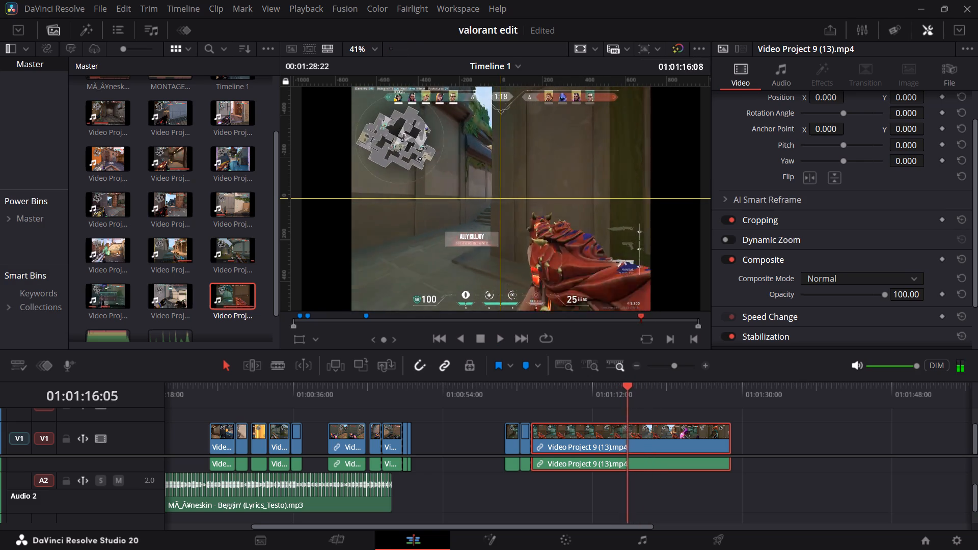
left_click_drag(627, 387, 633, 389)
key("space")
key("space")
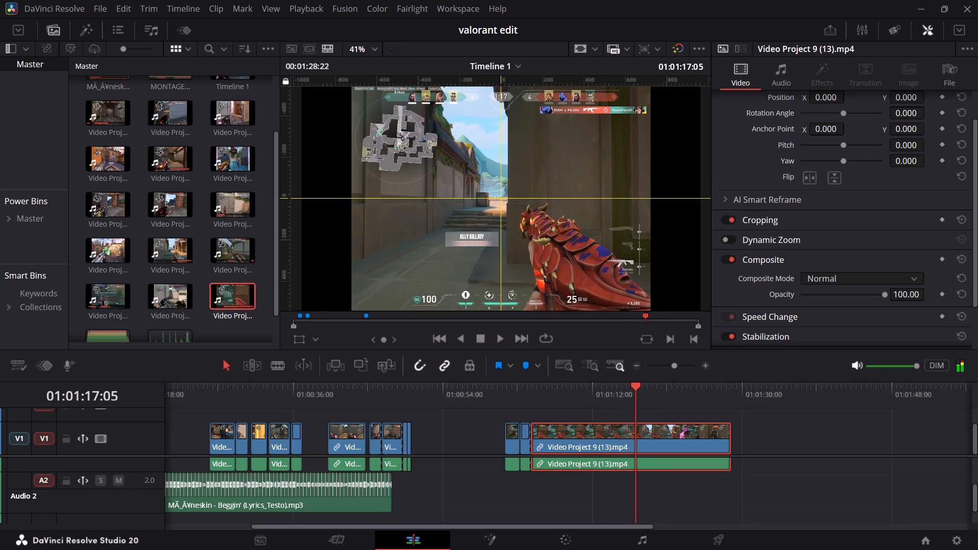
key("space")
key("space")
key("space")
key("space")
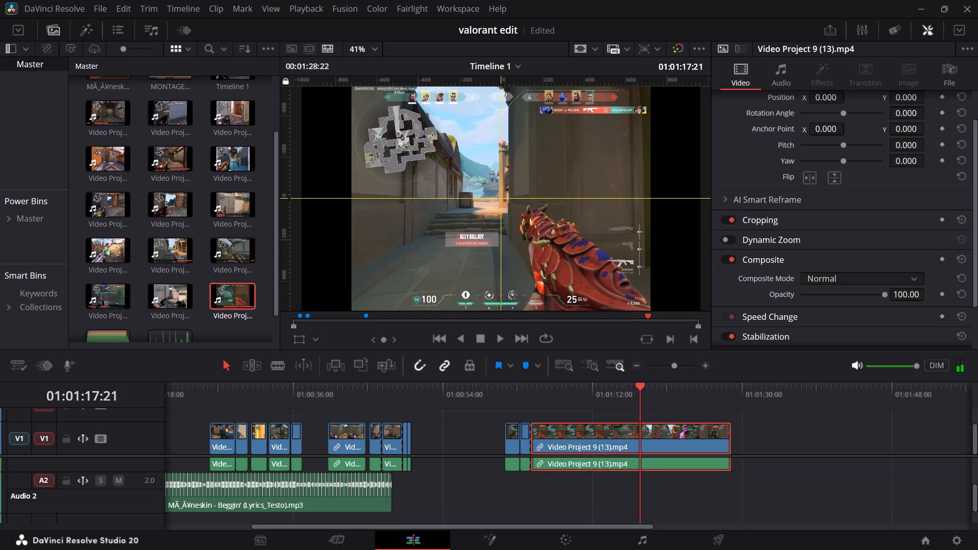
left_click_drag(643, 390, 624, 391)
key("space")
key("space")
key("space")
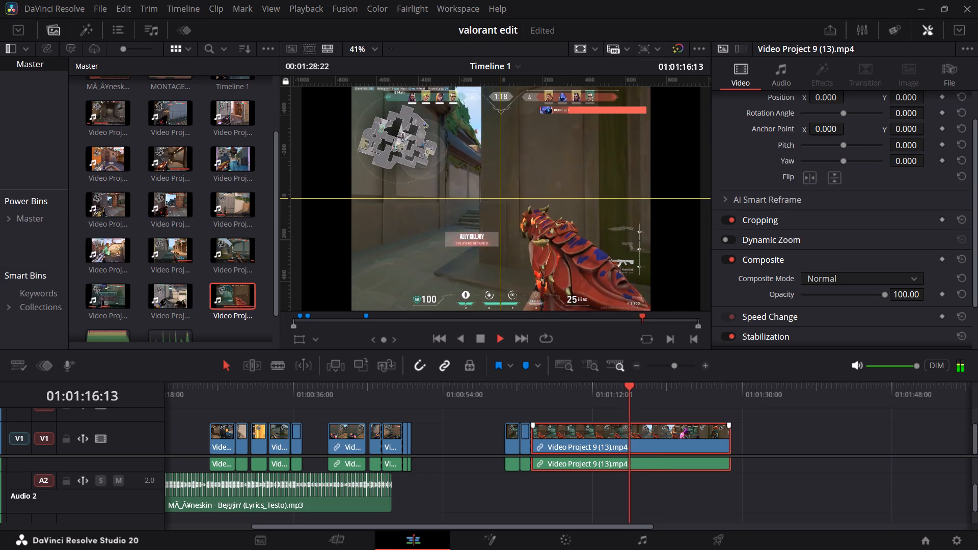
key("space")
key("space")
key("space")
key("space")
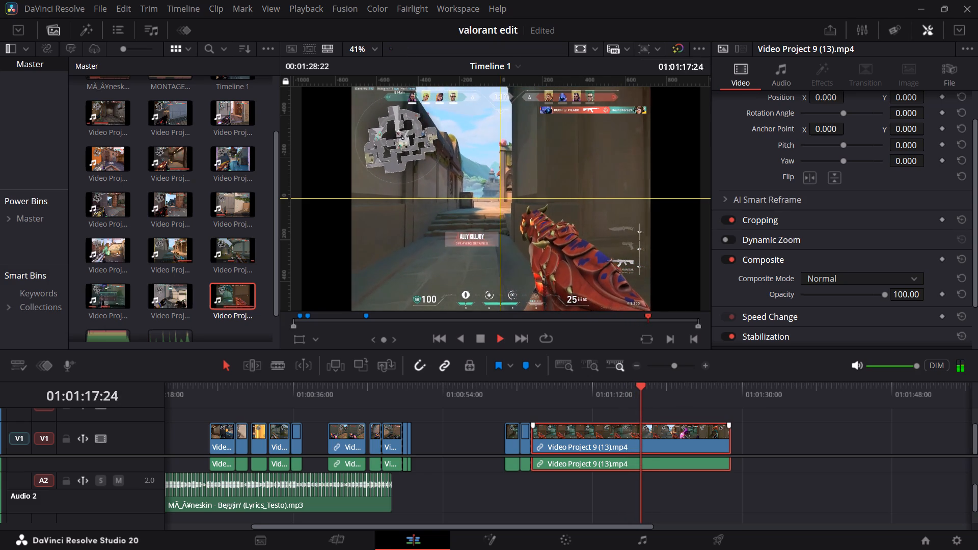
key("space")
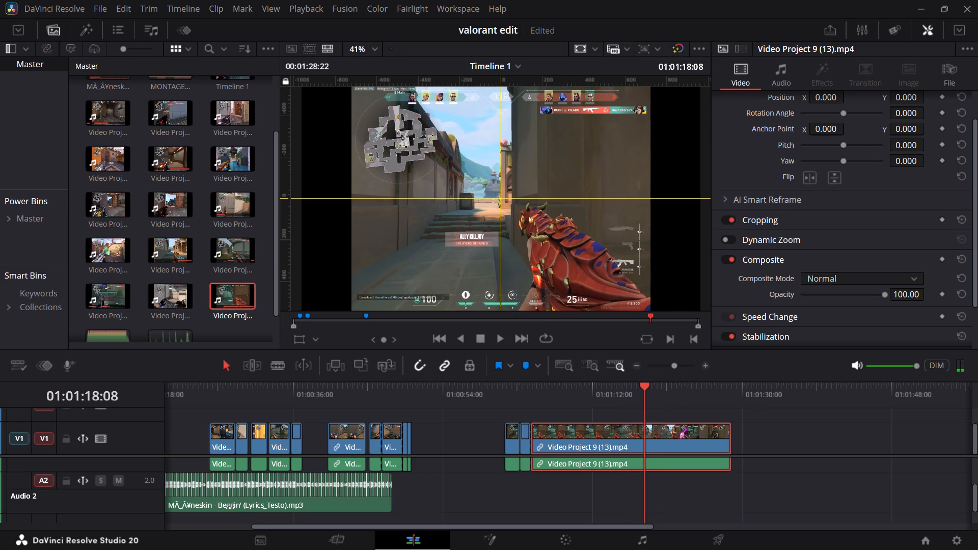
key("Left")
key("Left")
key("Left")
key("Left")
key("Left")
key("Left")
key("Left")
key("Left")
key("Left")
key("Left")
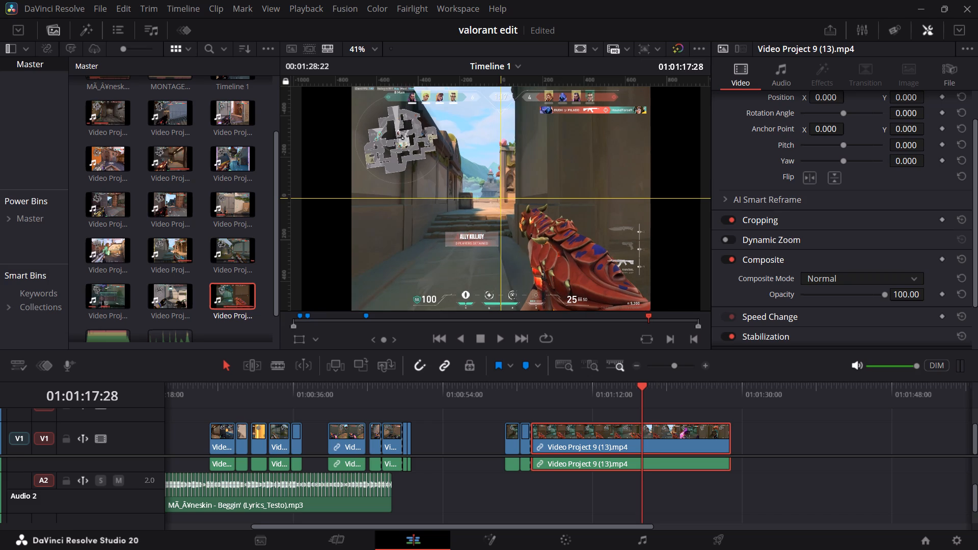
Recheck the approach and split the long piece at 01:01:16:24, as the stairway comes into view around the corner.
left_click(638, 386)
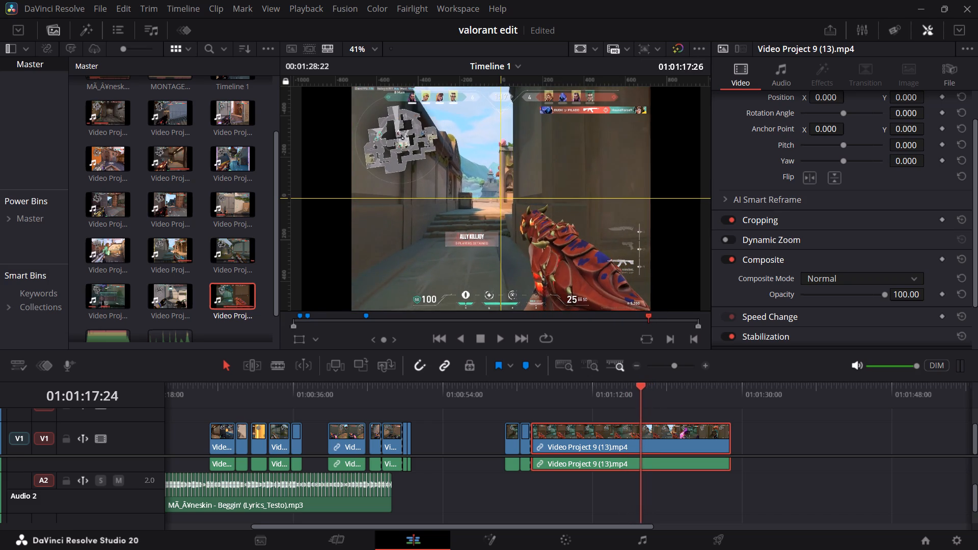
left_click_drag(639, 384, 602, 387)
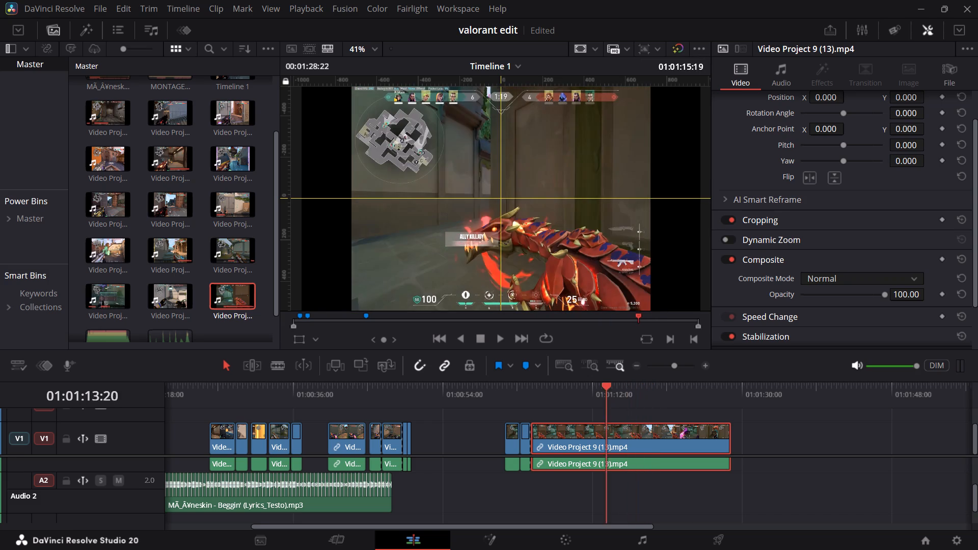
left_click_drag(602, 387, 534, 388)
key("space")
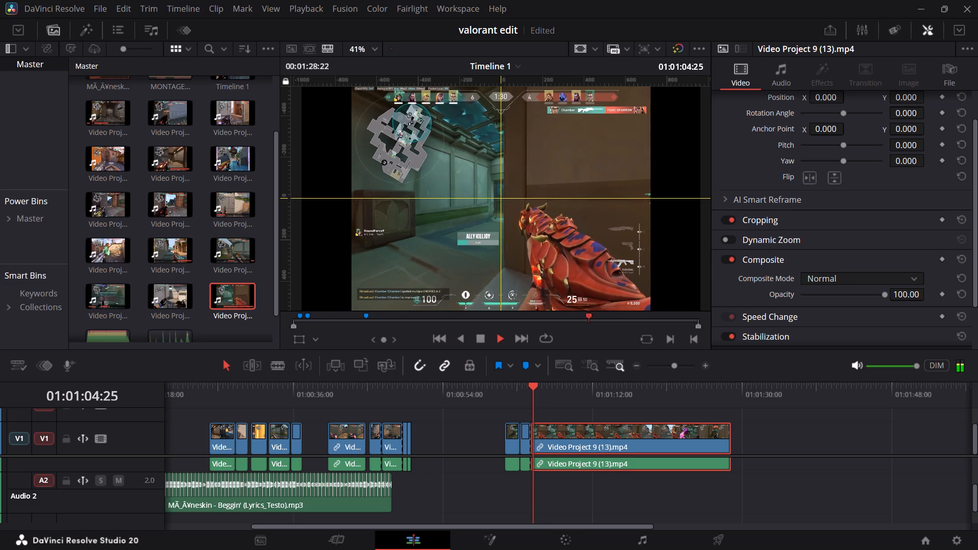
left_click(596, 396)
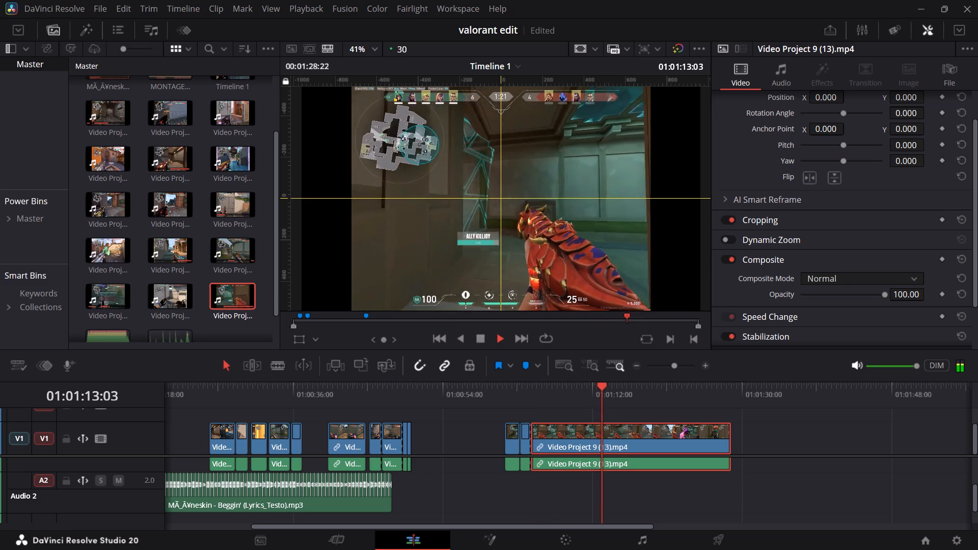
left_click(635, 392)
key("space")
left_click_drag(639, 395, 629, 395)
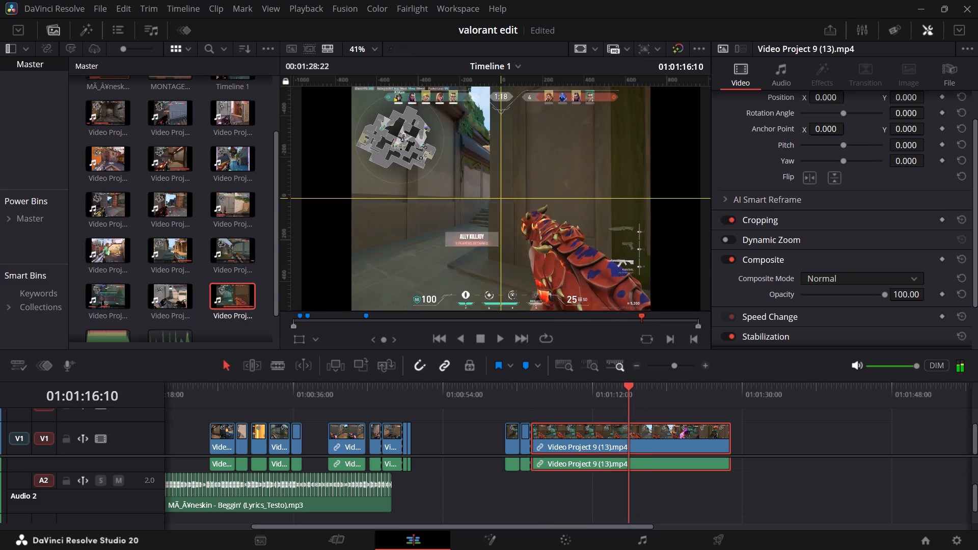
left_click_drag(629, 395, 632, 395)
key("ctrl+b")
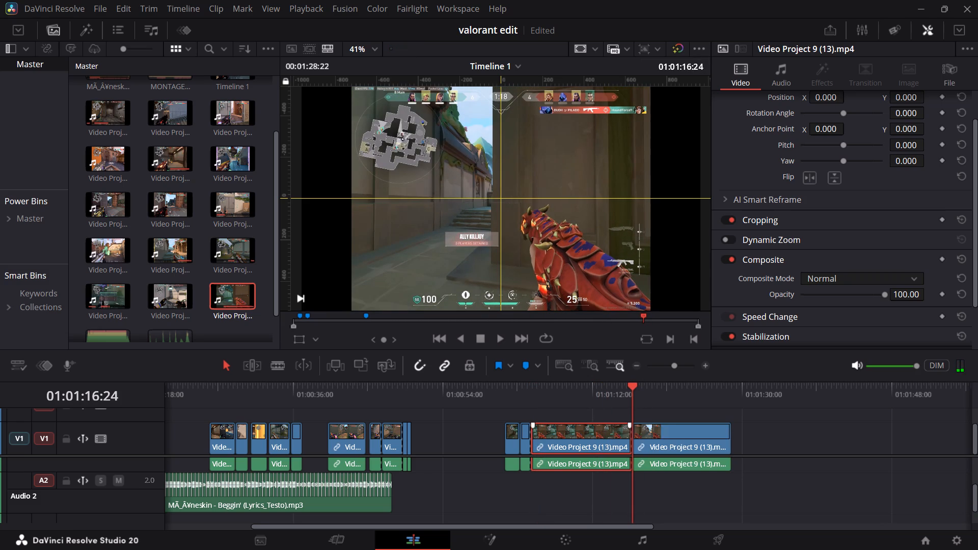
Split the piece after that cut at 01:01:19:14, just after the first kill.
key("space")
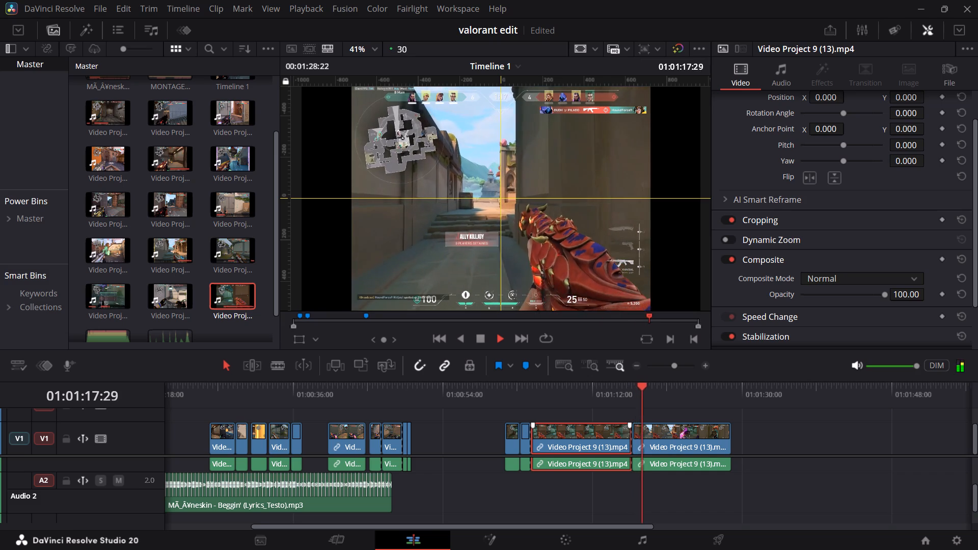
key("space")
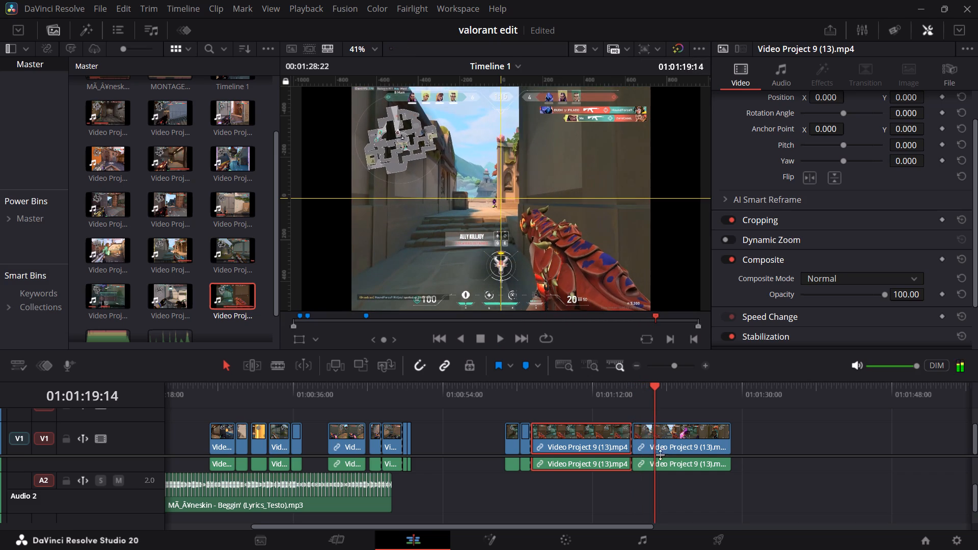
left_click(662, 446)
key("ctrl+b")
Review the moments after the first kill and split the last piece at 01:01:20:12, before firing resumes.
key("space")
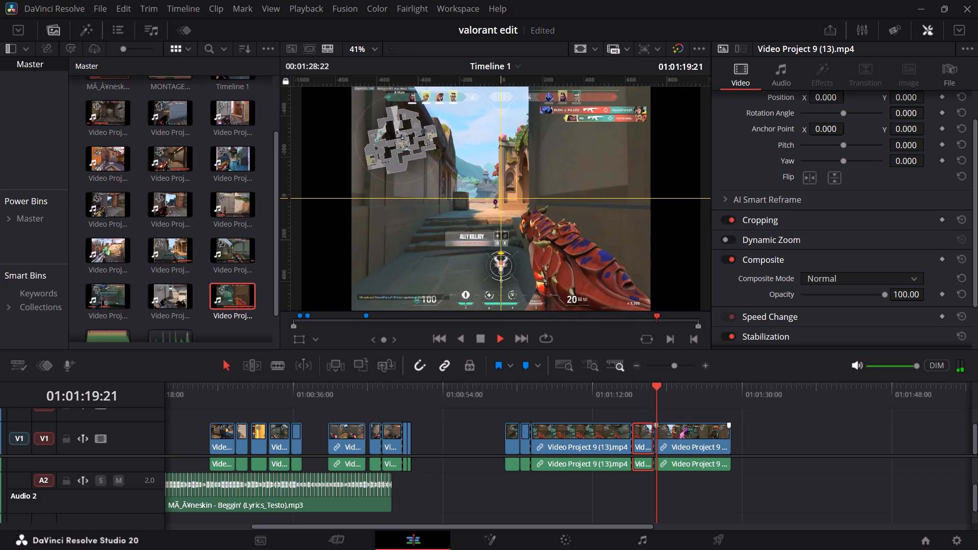
key("space")
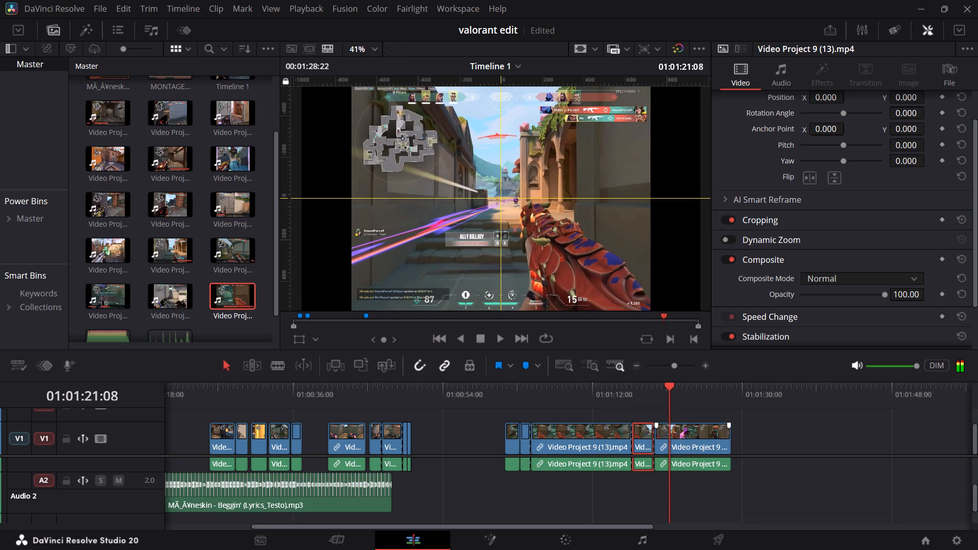
left_click_drag(663, 405, 658, 402)
key("space")
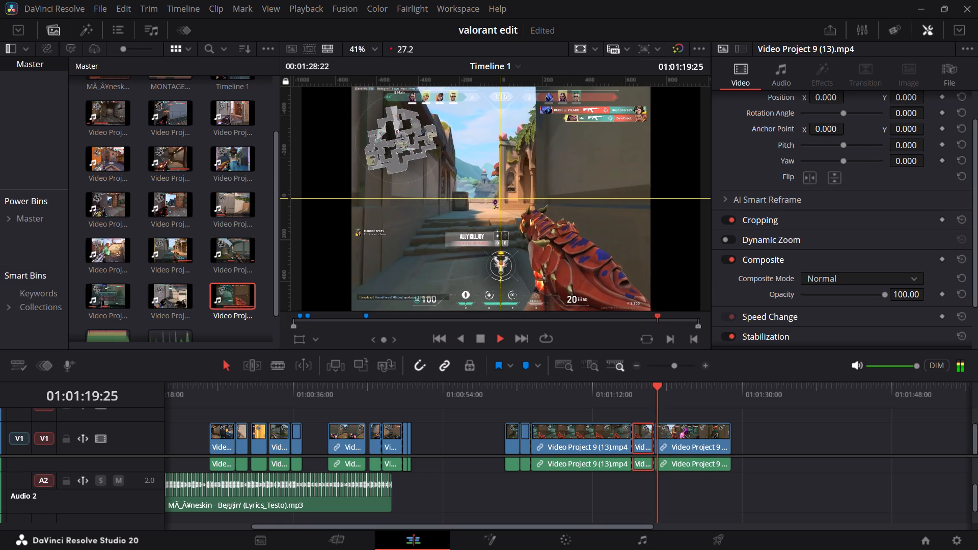
key("space")
left_click(662, 398)
key("space")
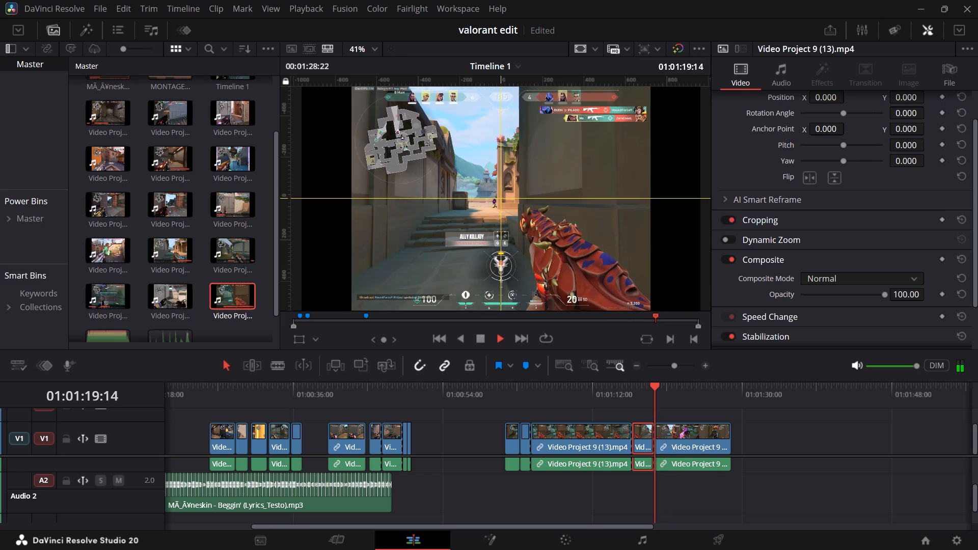
key("space")
left_click(667, 438)
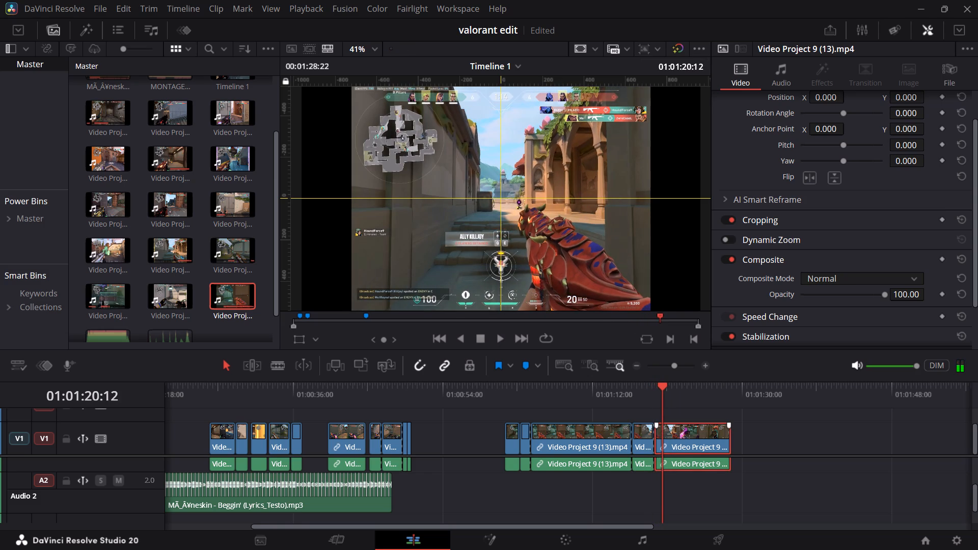
key("ctrl+b")
Review the second kill and split the last piece at 01:01:23:04, where the glowing purple hands are raised.
key("space")
key("space")
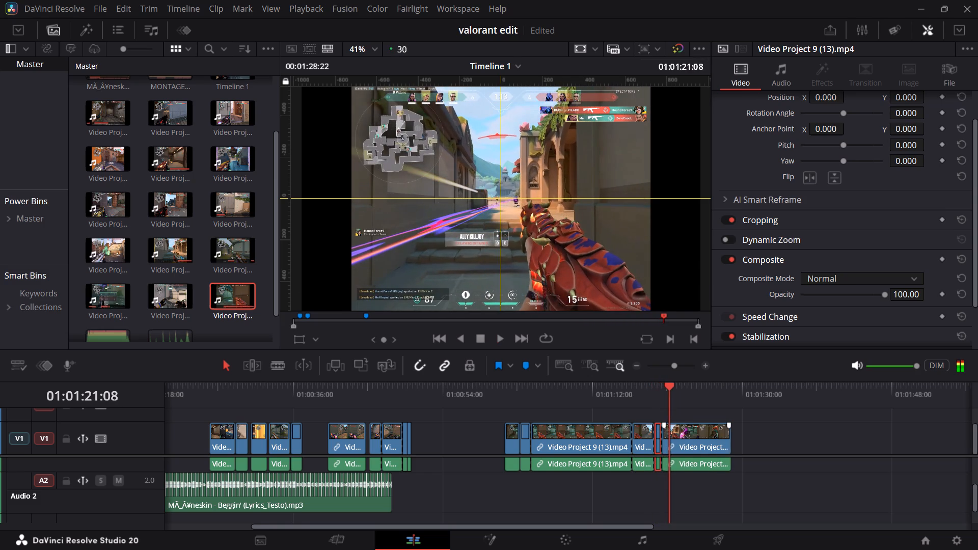
key("space")
key("space")
key("space")
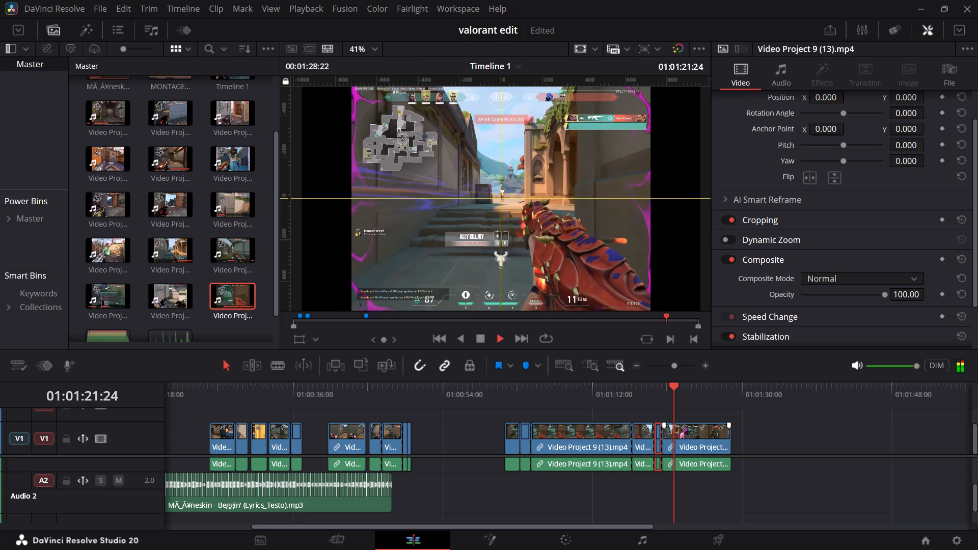
key("space")
left_click(685, 435)
key("space")
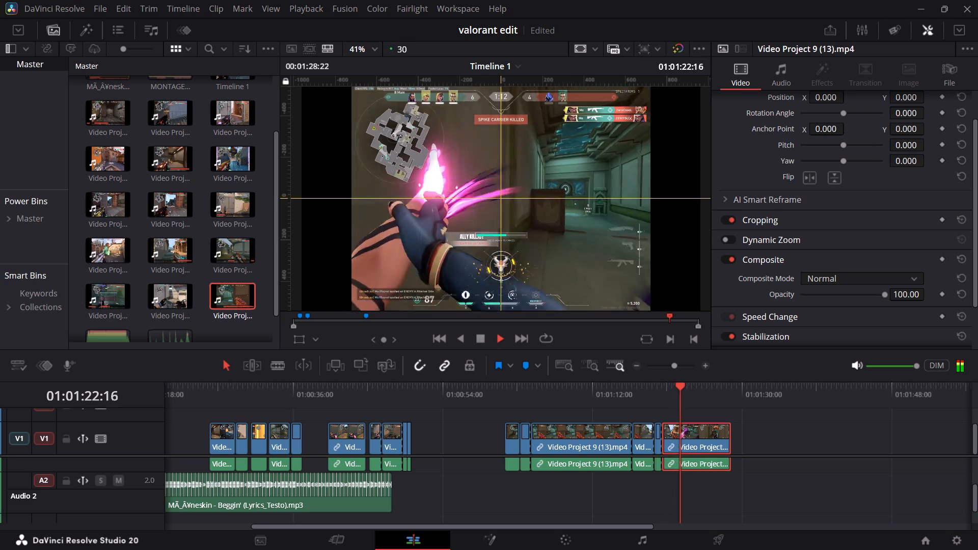
key("space")
left_click_drag(682, 395, 667, 393)
key("space")
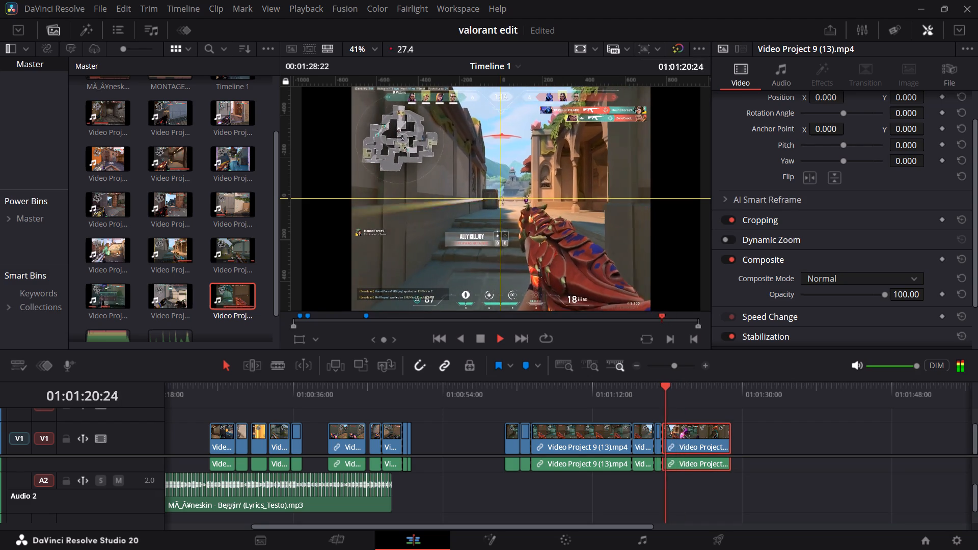
key("space")
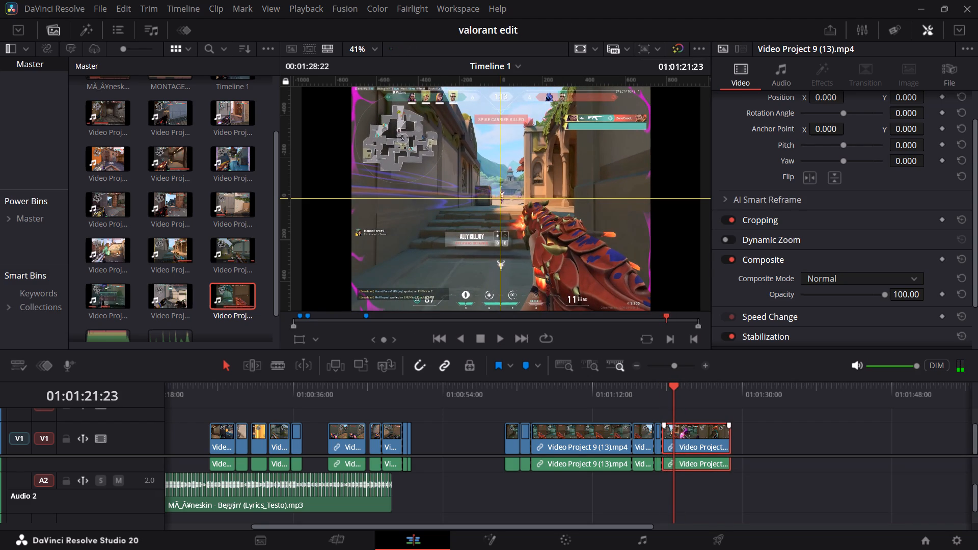
key("space")
key("space")
key("space")
key("space")
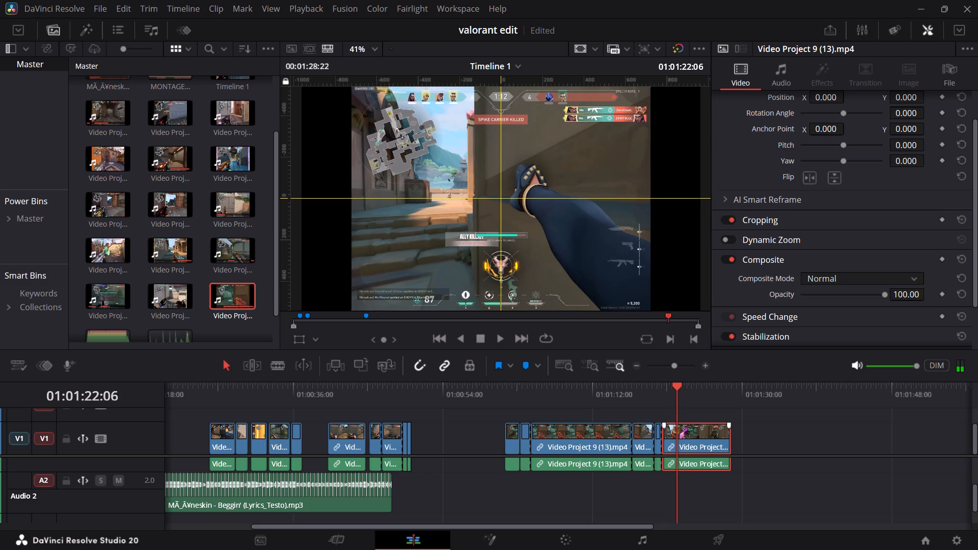
key("space")
key("space")
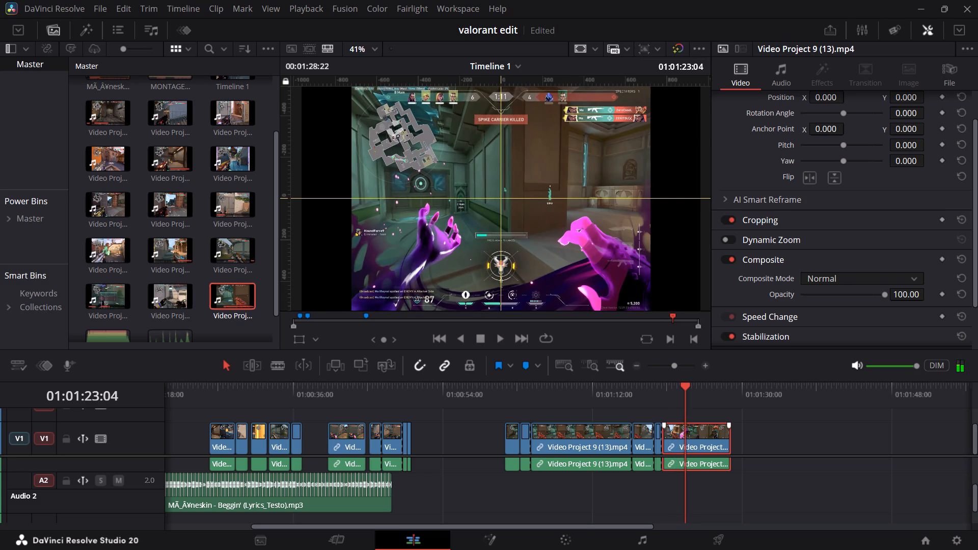
key("ctrl+b")
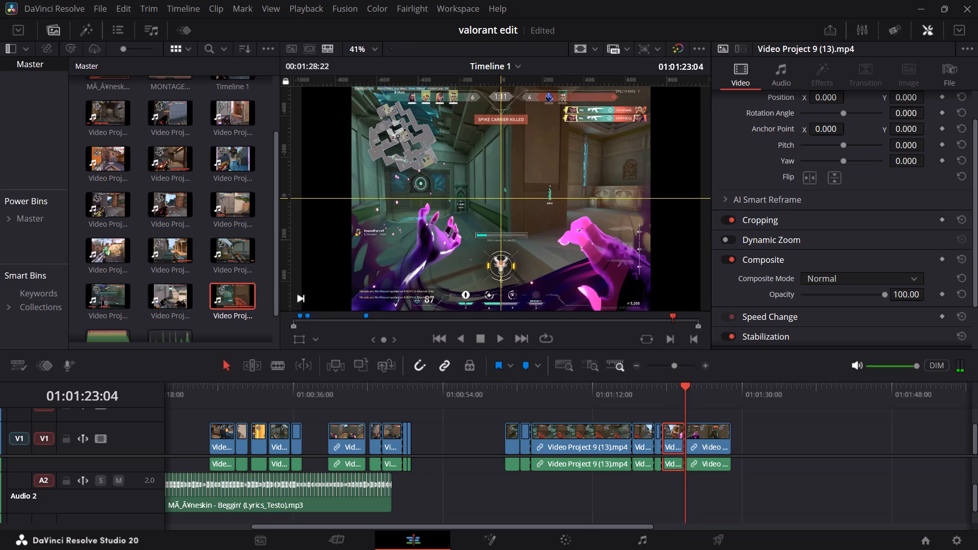
Play the footage after 01:01:23:04 to its end and delete that trailing piece.
key("space")
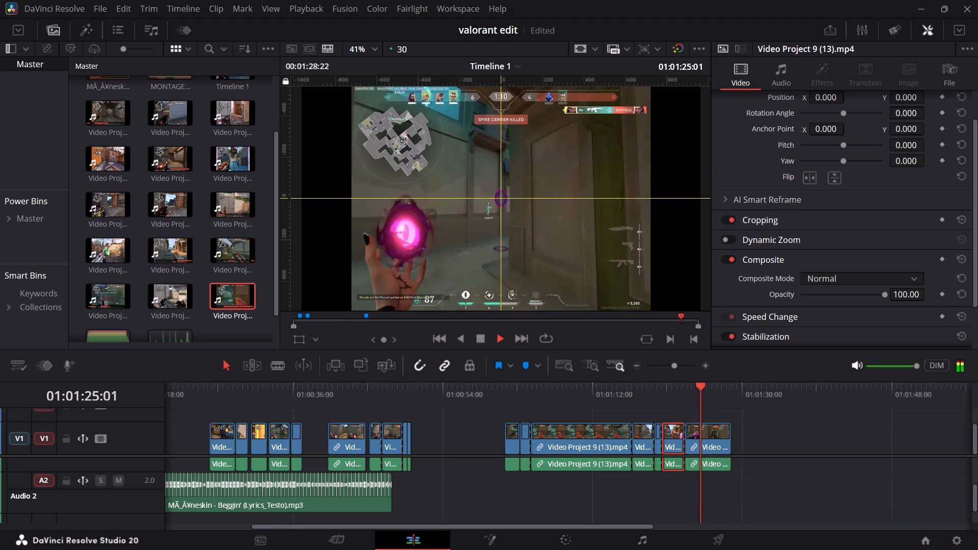
left_click(709, 438)
key("BackSpace")
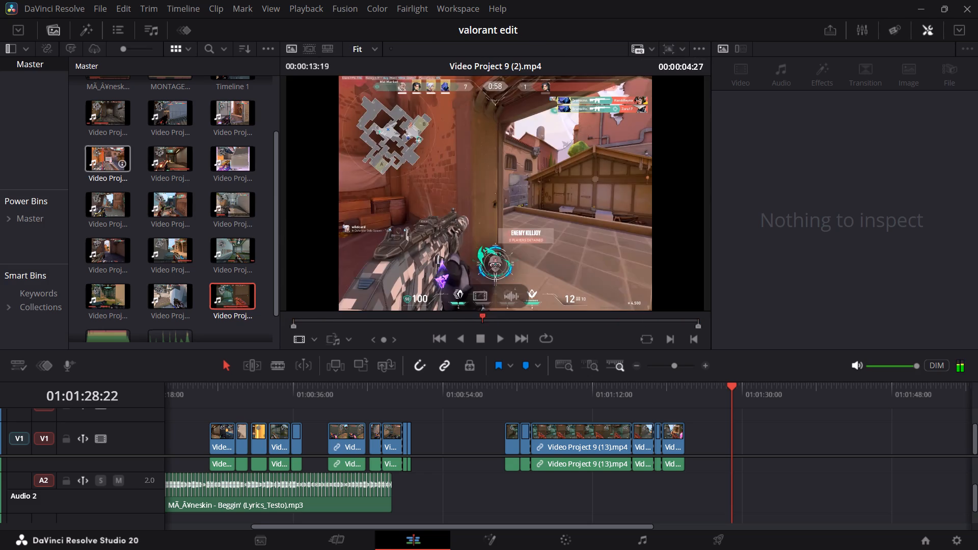
Browse the gameplay clips in the media pool from the beginning and preview Video Project 9 (1).mp4.
scroll(222, 181, "up", 2)
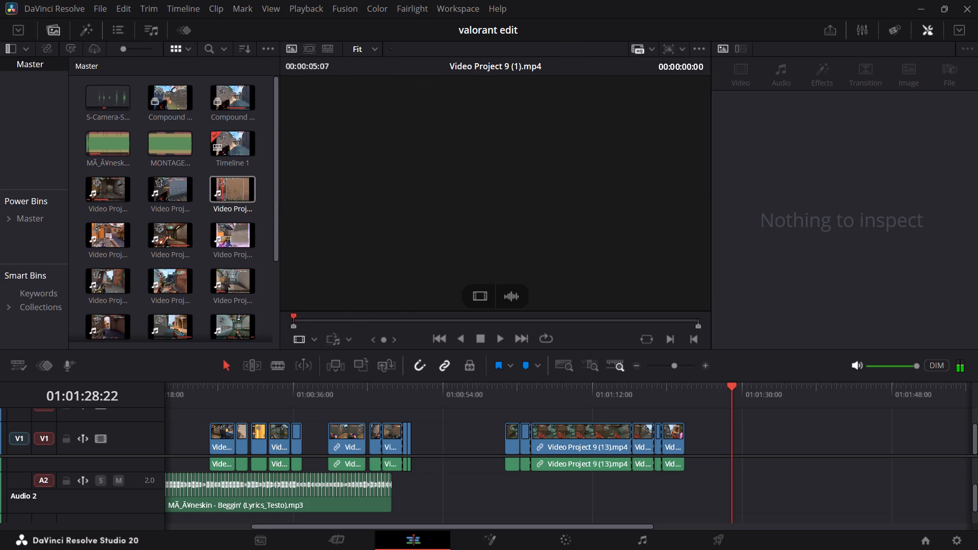
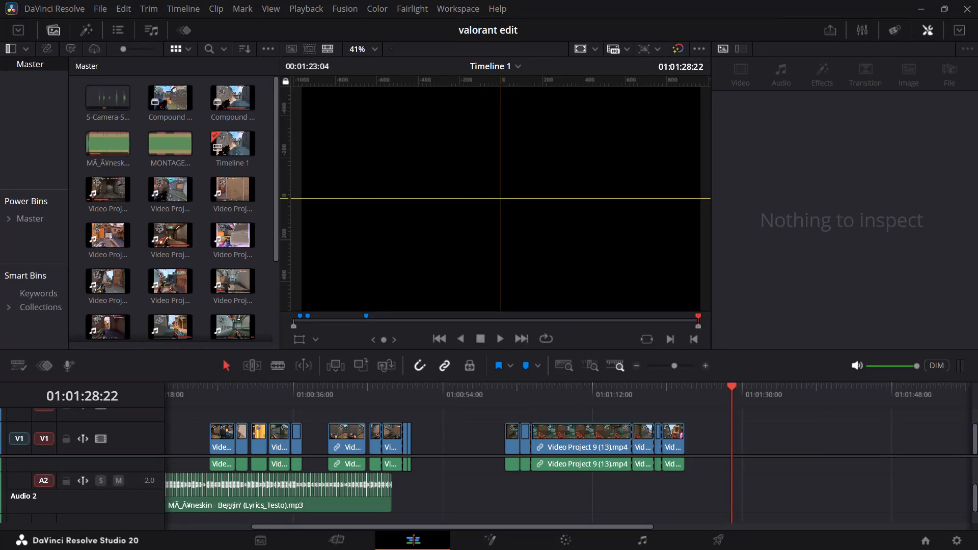
Play through the cut Video Project 9 (13).mp4 pieces from the first one to the end to check the kills and cuts.
left_click_drag(519, 395, 505, 395)
key("space")
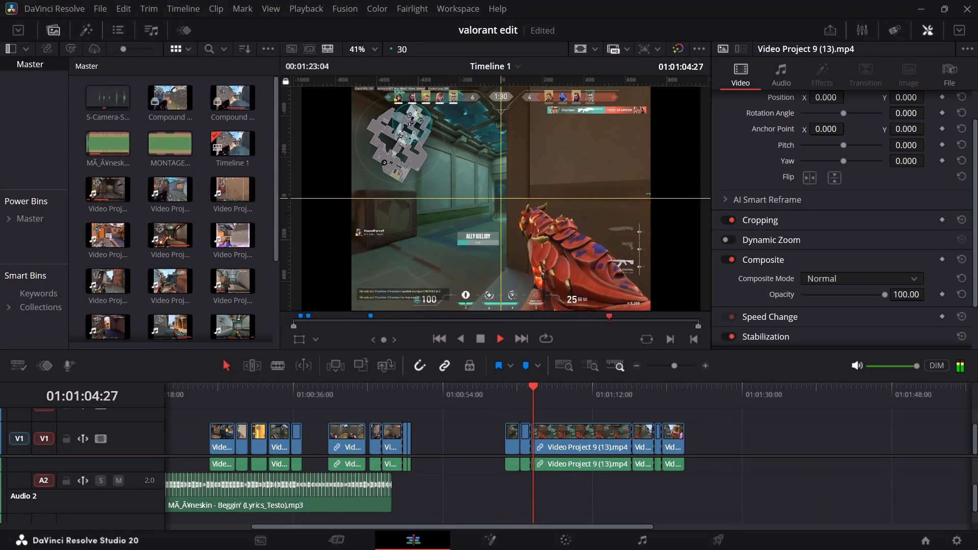
left_click_drag(549, 388, 587, 388)
left_click(620, 390)
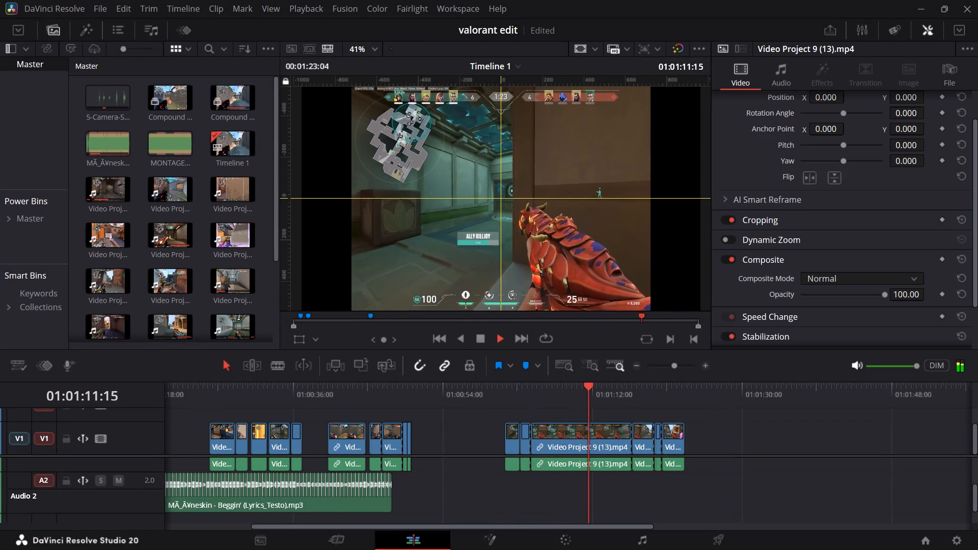
left_click(637, 398)
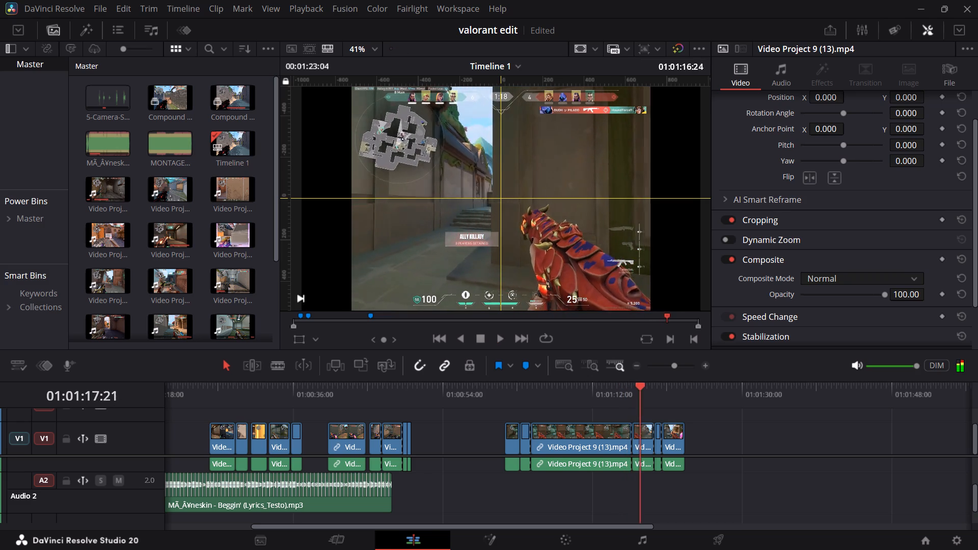
left_click(659, 400)
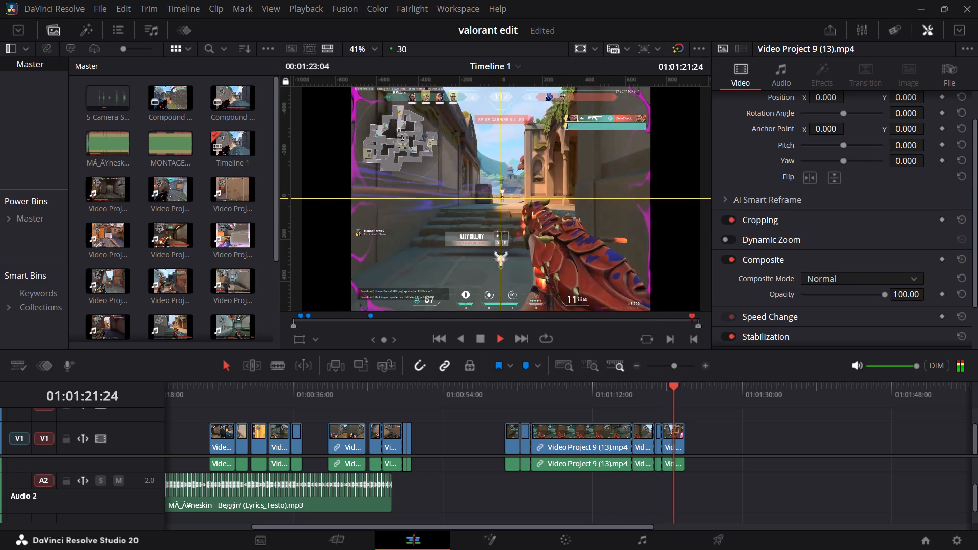
key("space")
key("space")
key("space")
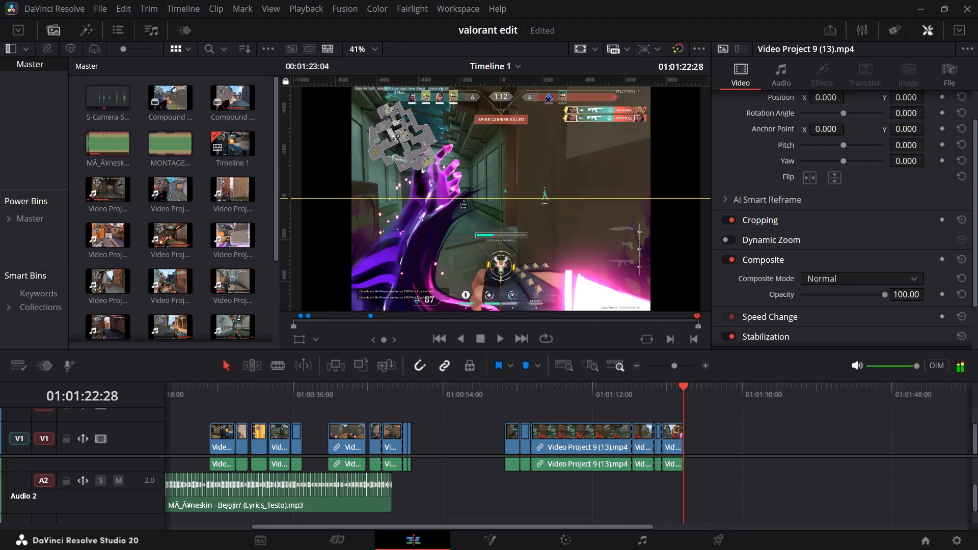
Return to the beginning of the timeline and review the opening Video Project 4 (1).mp4 clips against the song.
middle_click_drag(438, 439, 896, 435)
scroll(593, 454, "down", 3)
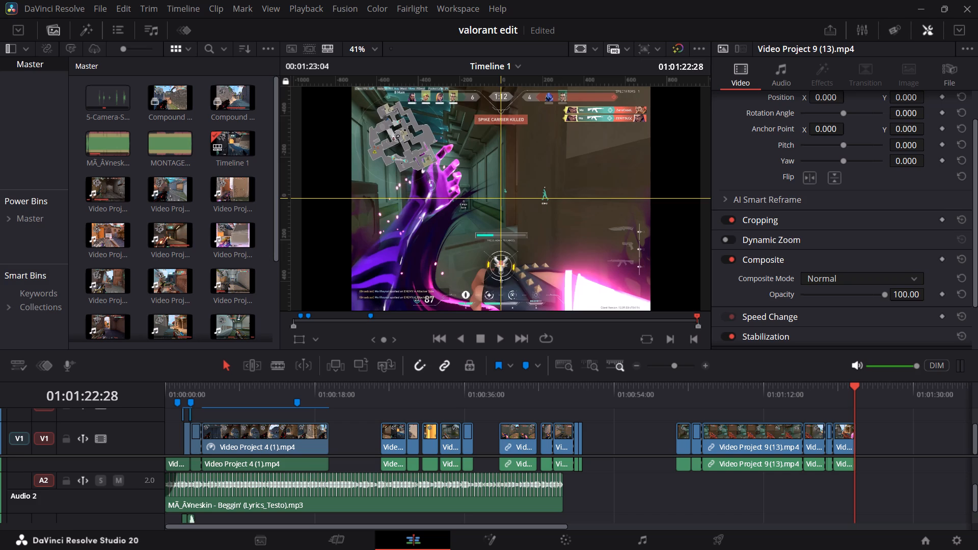
left_click_drag(299, 392, 208, 386)
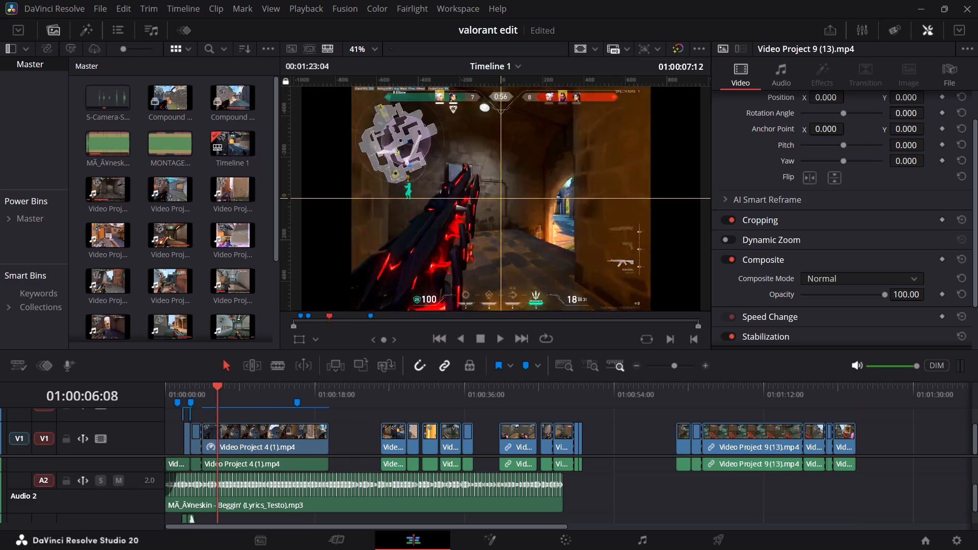
left_click_drag(208, 386, 293, 390)
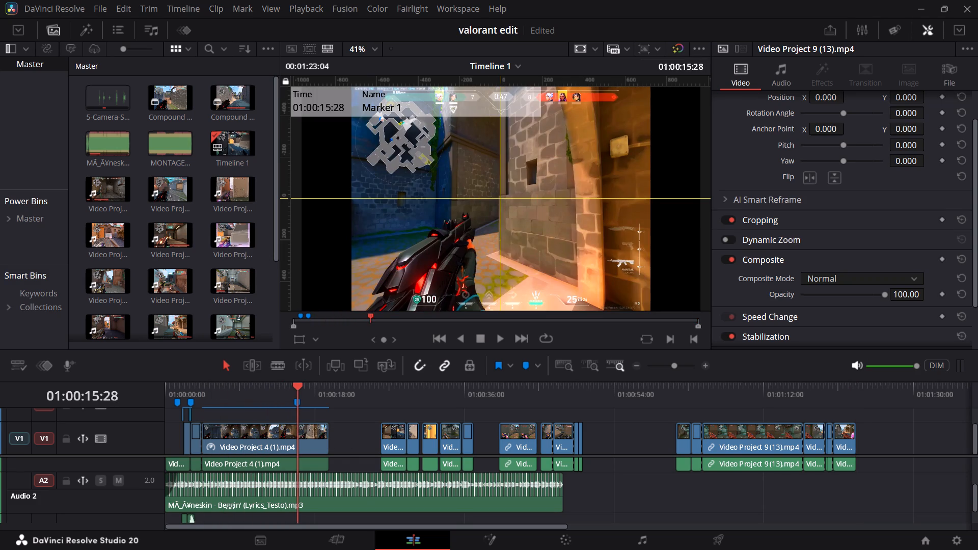
left_click_drag(293, 390, 202, 403)
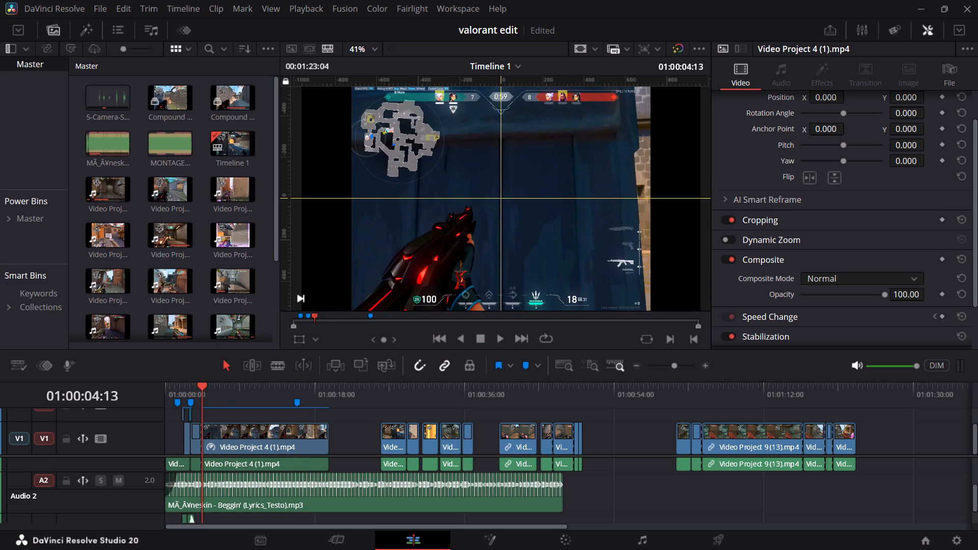
key("space")
key("space")
left_click_drag(210, 396, 187, 393)
key("space")
left_click_drag(187, 393, 173, 397)
key("space")
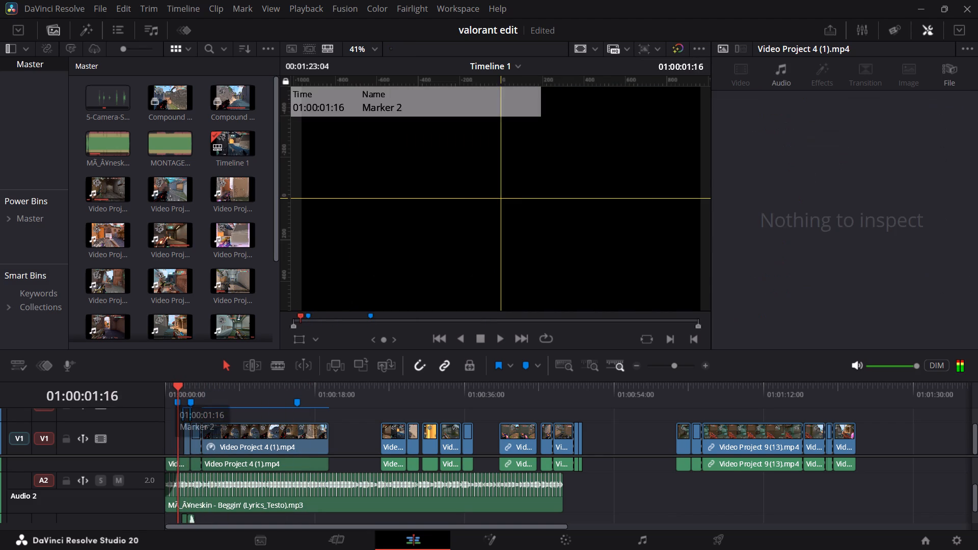
key("space")
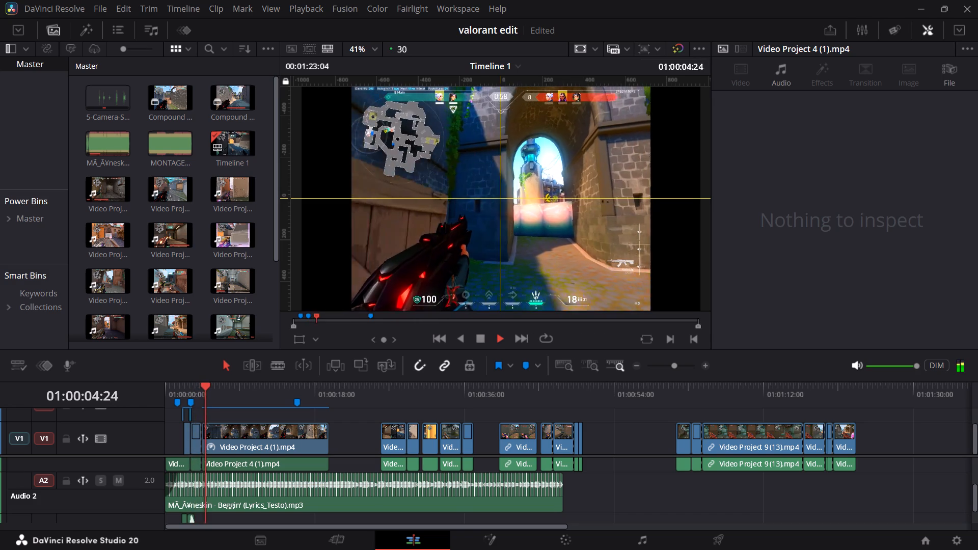
key("space")
key("space")
key("space")
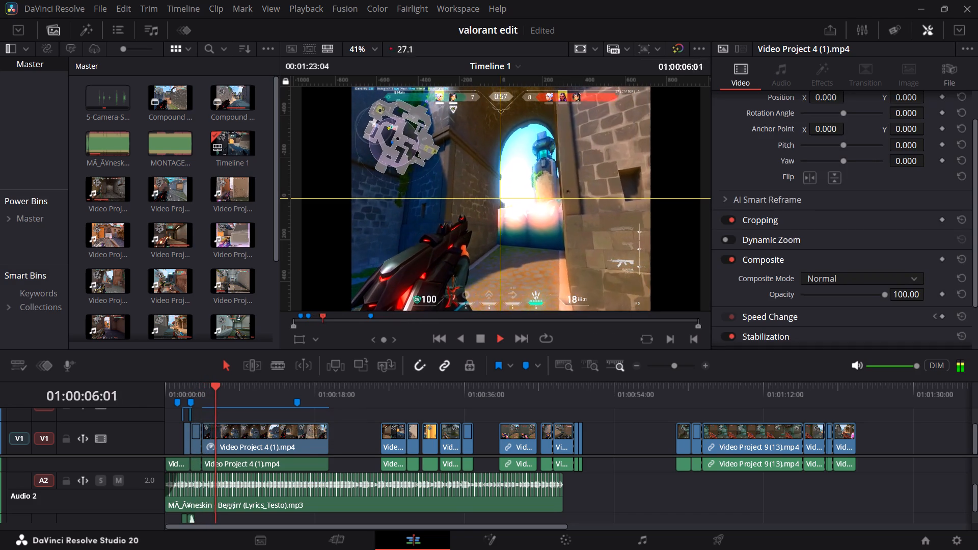
Copy the color grade of clip 05 onto clip 04, the adjustment clip 03 and clip 02, and return to editing.
left_click_drag(218, 391, 195, 392)
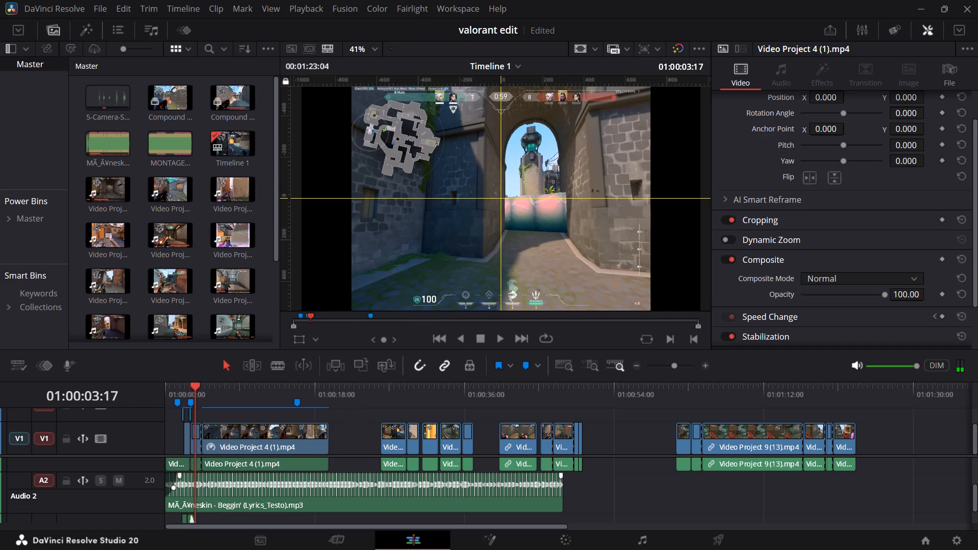
left_click(551, 535)
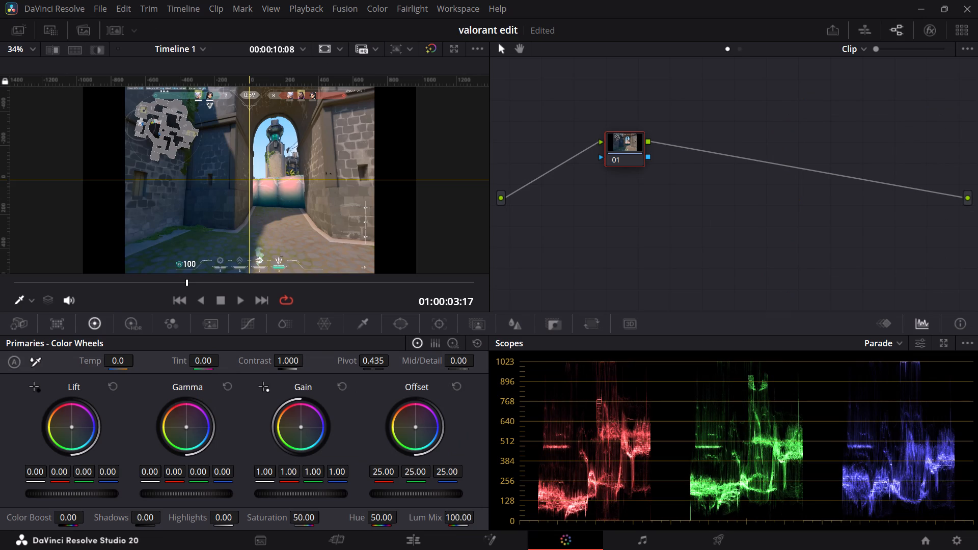
left_click(116, 25)
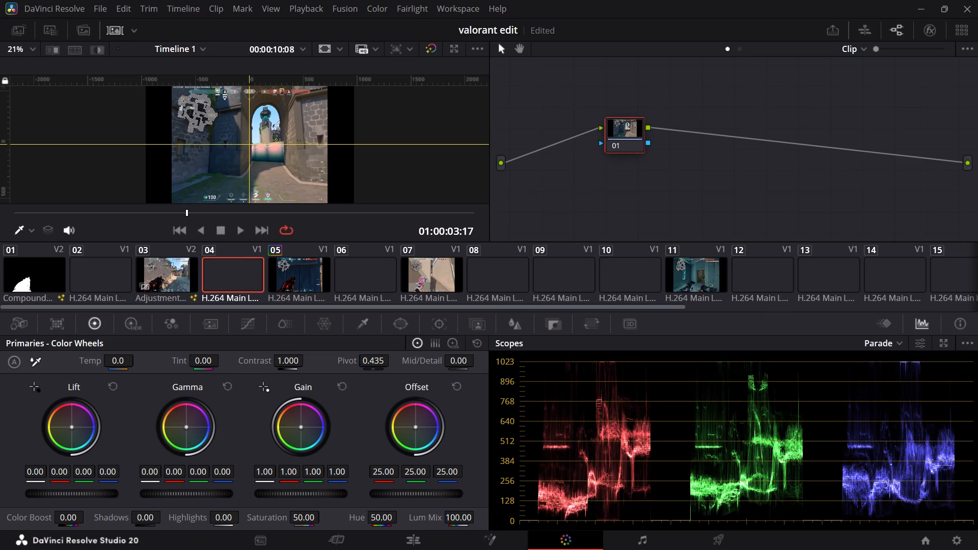
middle_click(290, 272)
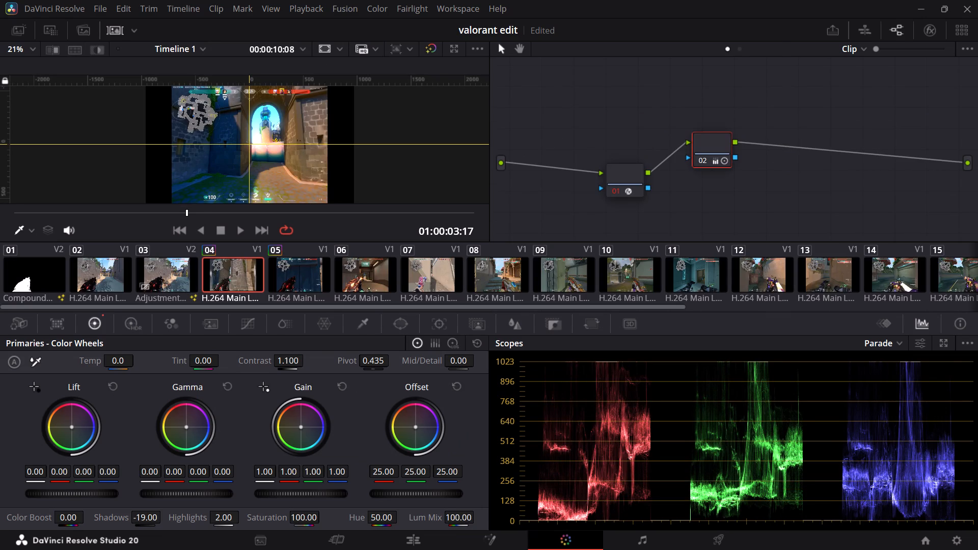
left_click(177, 274)
middle_click(305, 282)
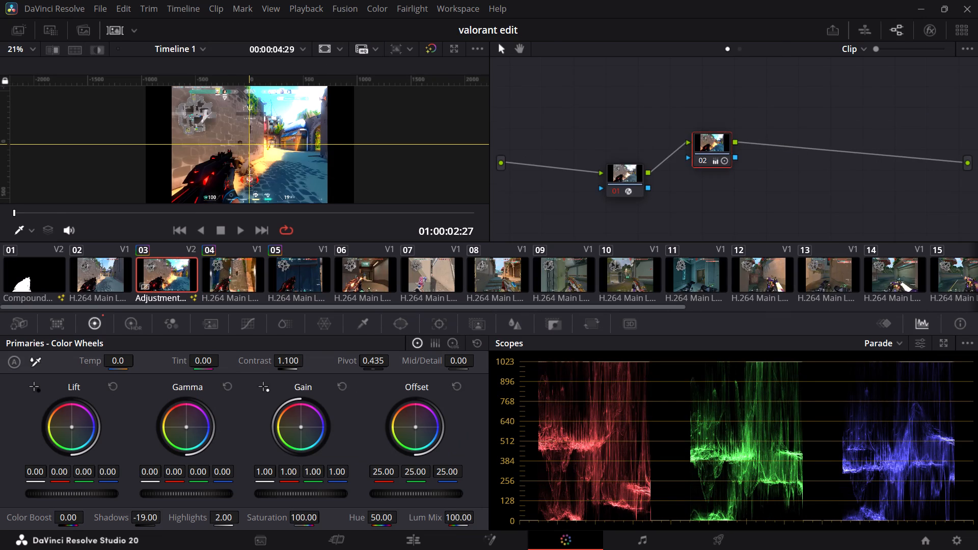
left_click(130, 281)
middle_click(296, 270)
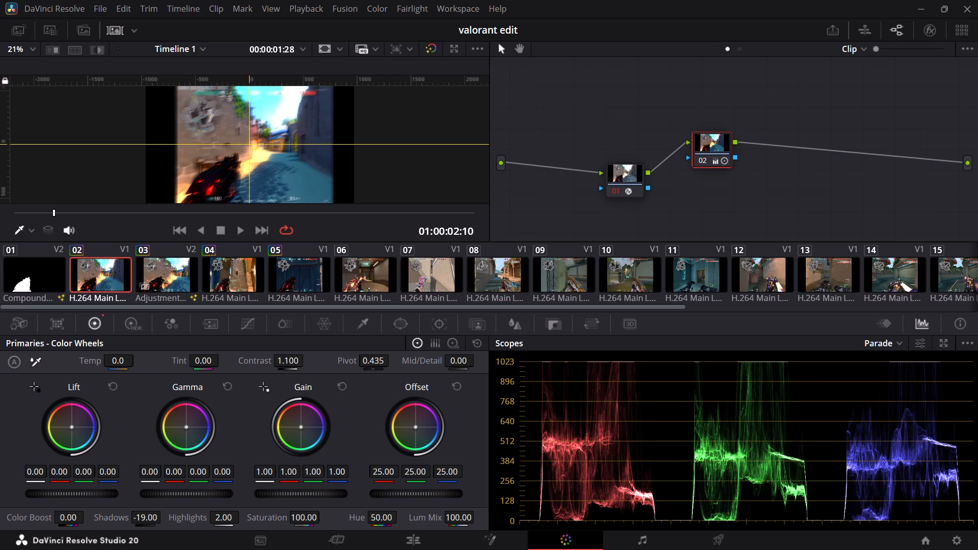
left_click(411, 542)
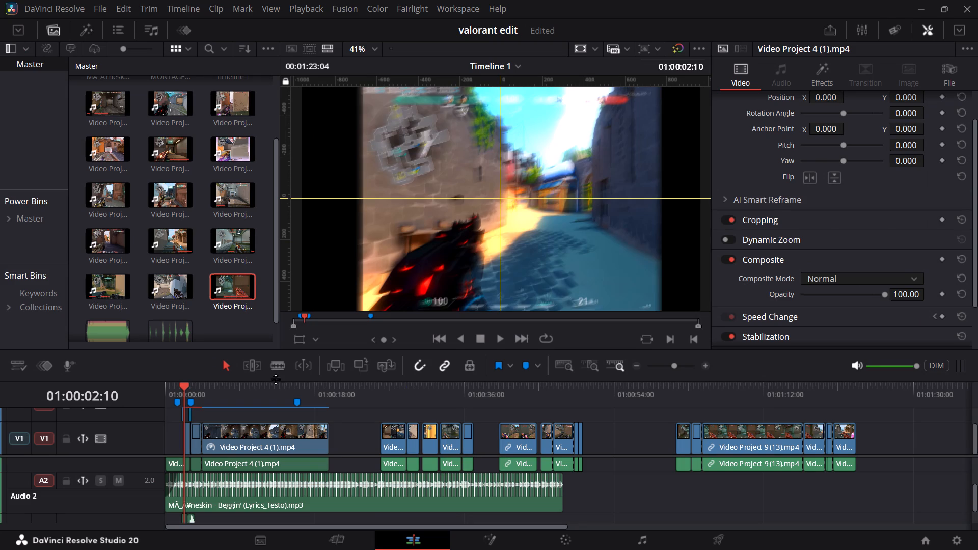
Review the graded opening from 01:00:02:10 and examine the long Video Project 4 (1).mp4 piece up to its first kill.
key("space")
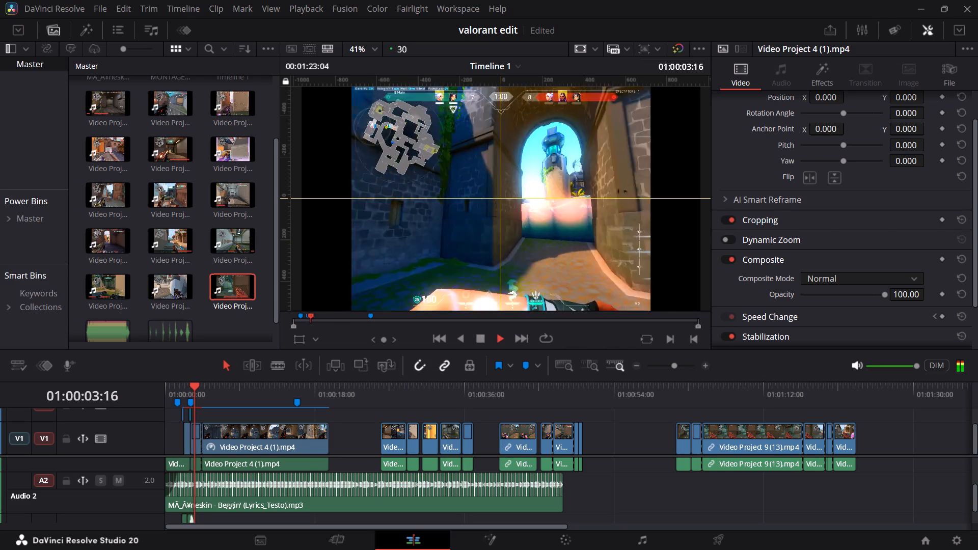
key("space")
key("space")
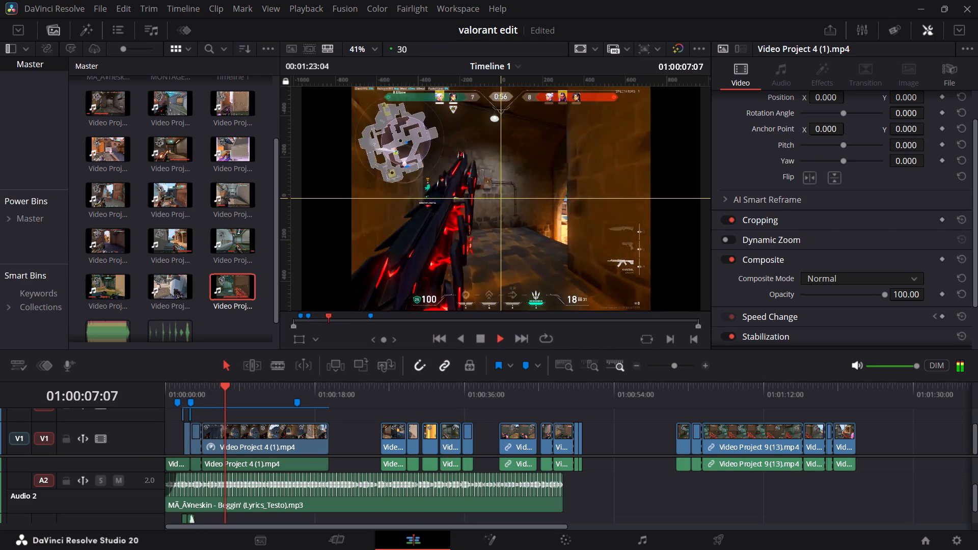
left_click_drag(132, 471, 133, 481)
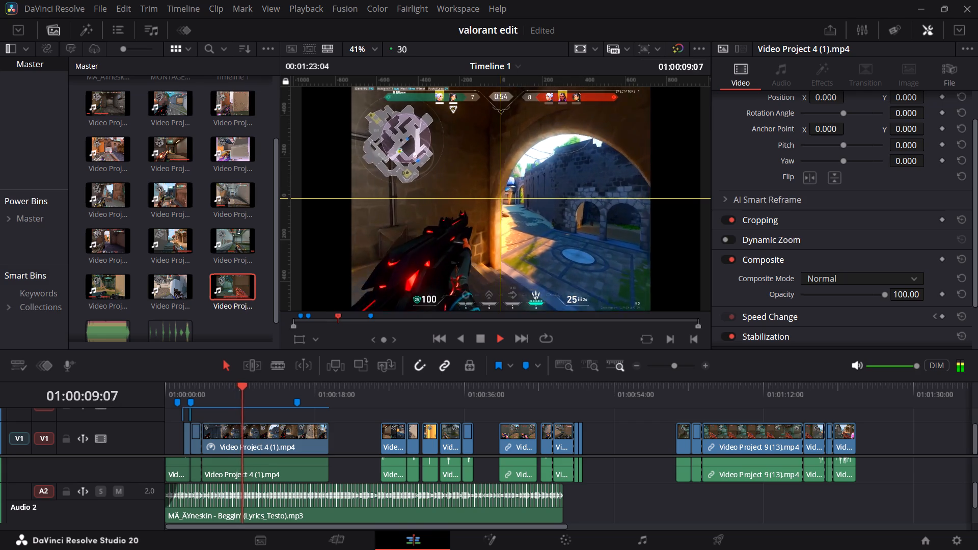
left_click(267, 389)
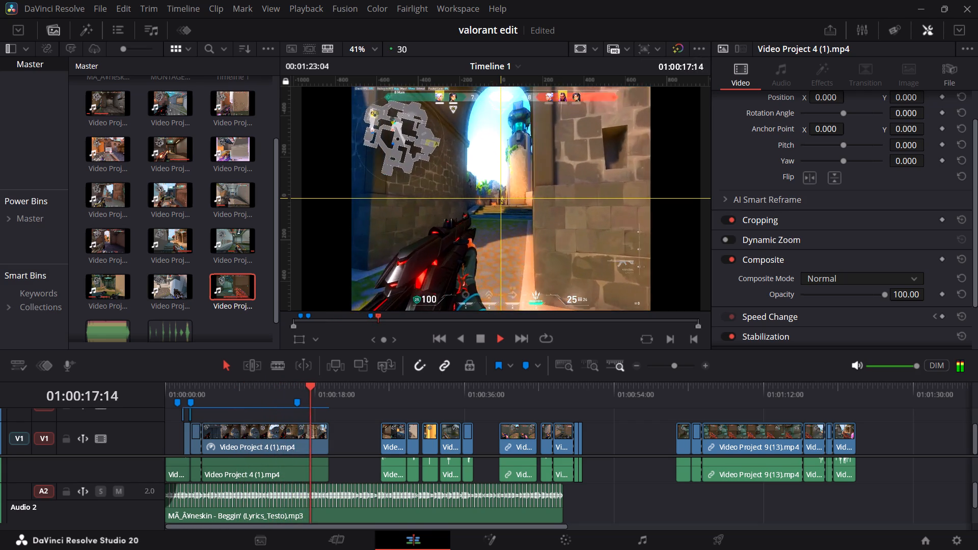
key("space")
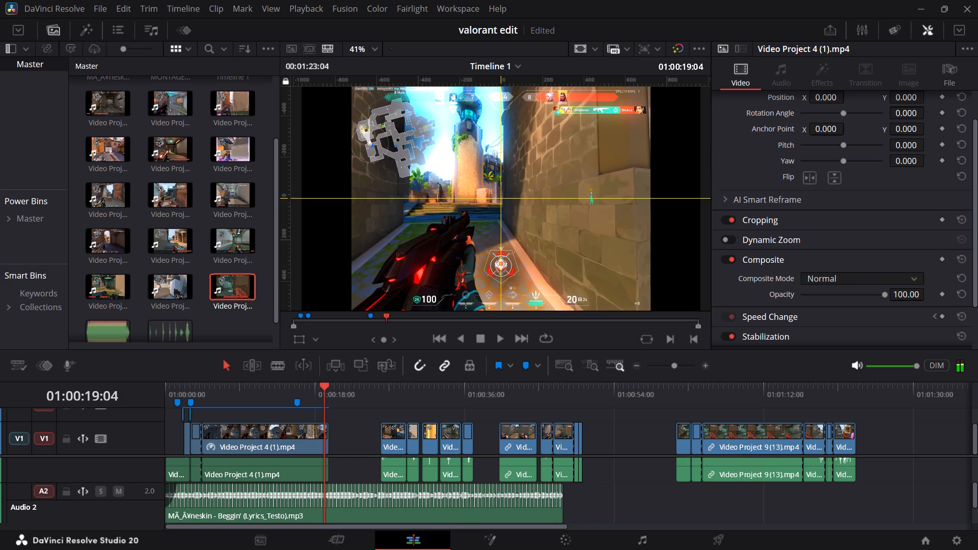
left_click_drag(309, 402, 308, 398)
left_click_drag(308, 390, 277, 386)
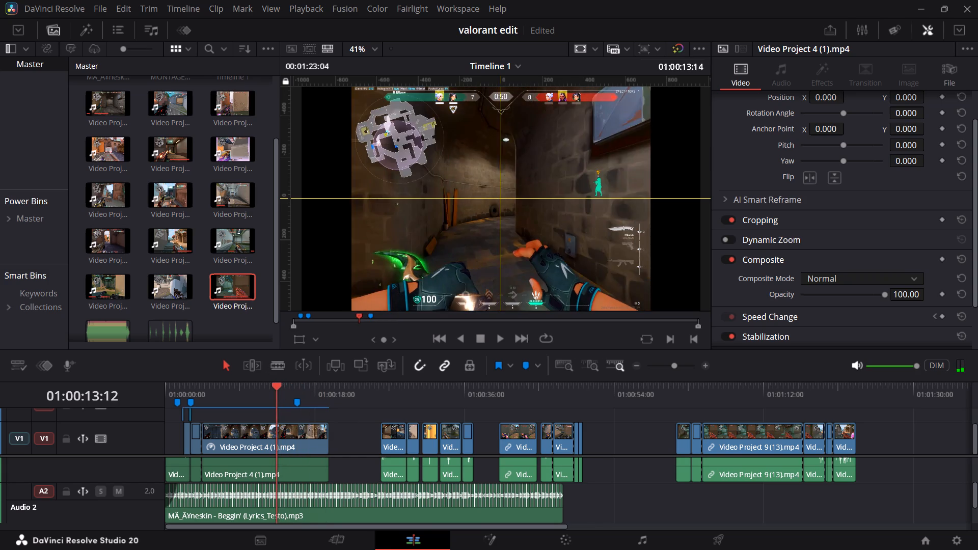
left_click_drag(277, 386, 282, 389)
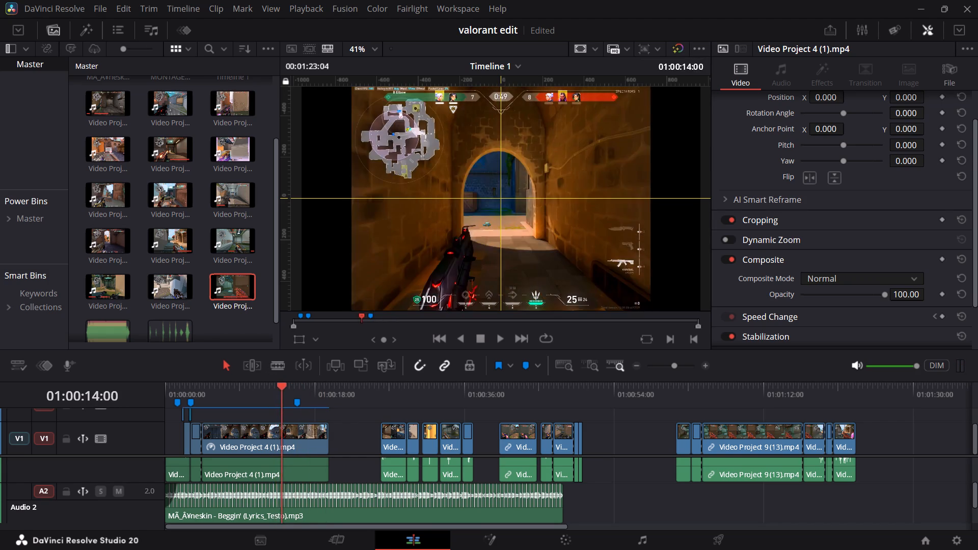
left_click_drag(282, 389, 215, 393)
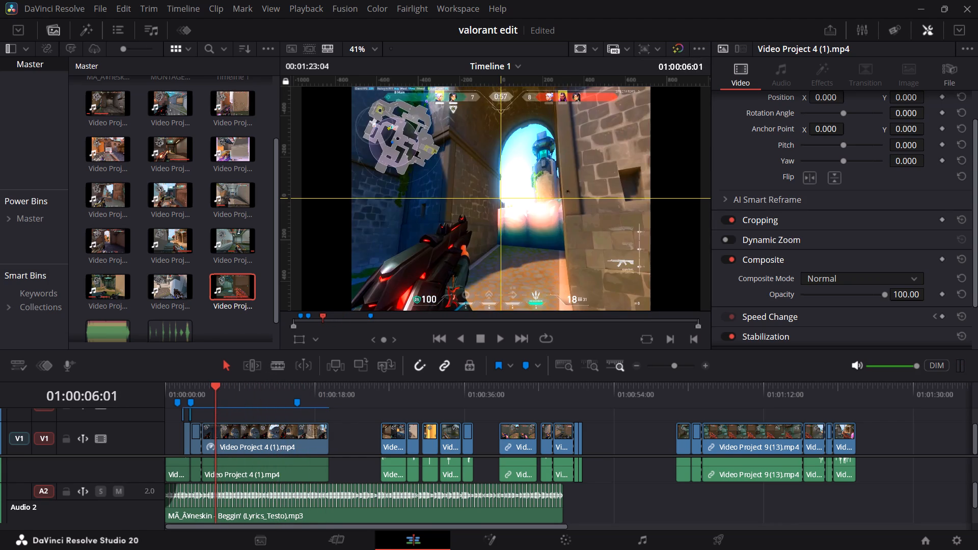
left_click_drag(213, 391, 204, 389)
key("space")
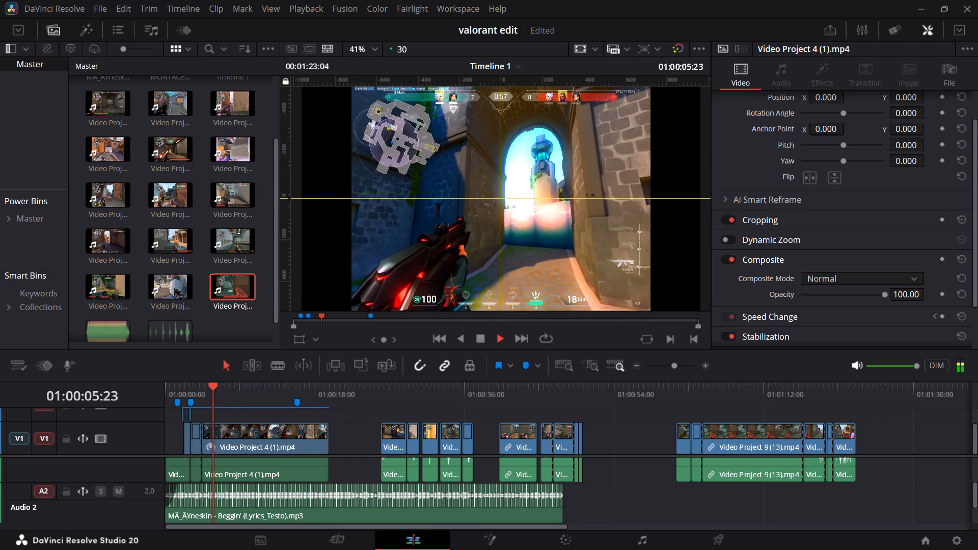
Split the long Video Project 4 (1).mp4 piece at 01:00:12:11 and delete the part before the cut.
left_click(264, 435)
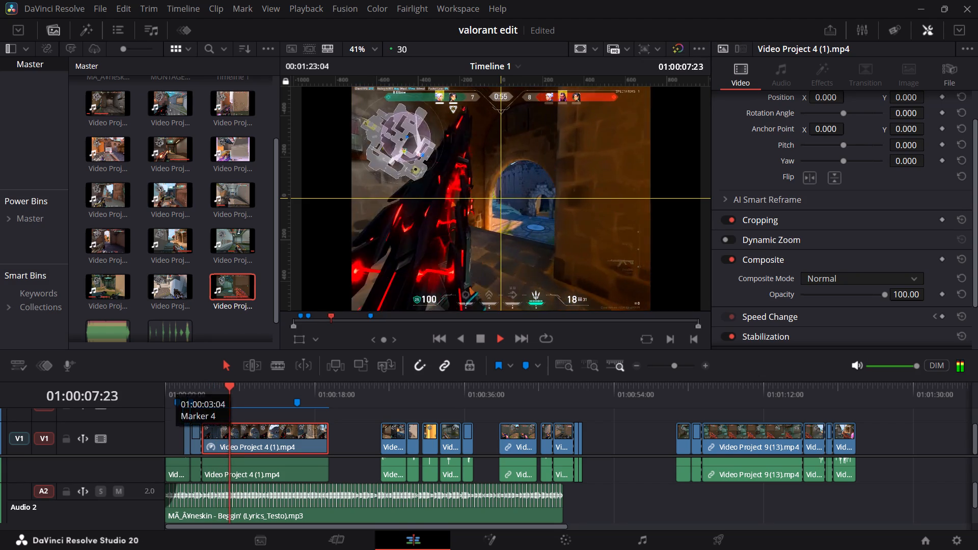
left_click(282, 459, "shift")
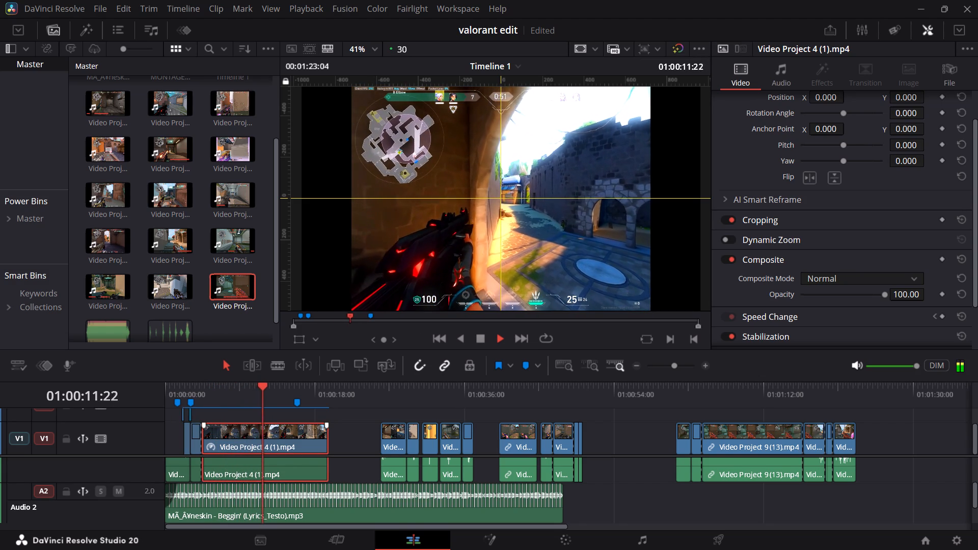
key("space")
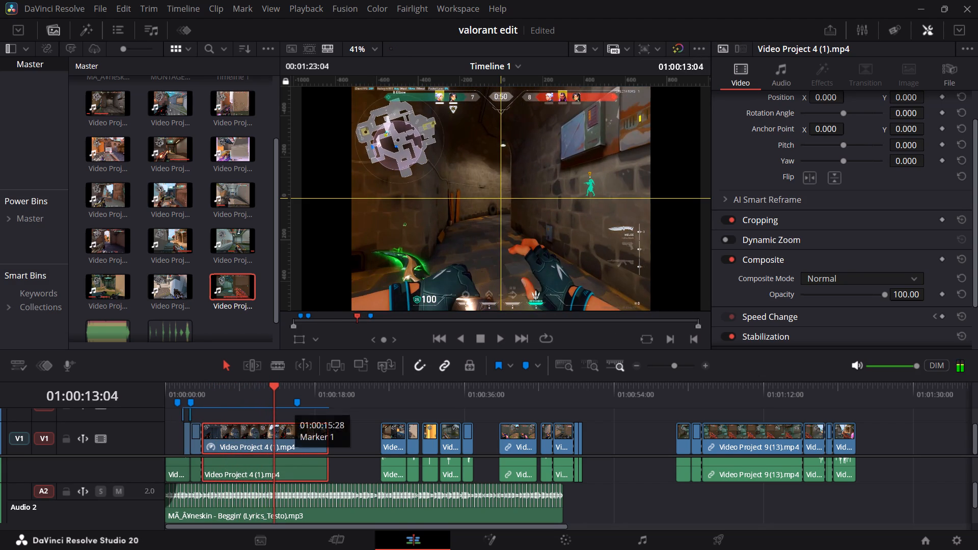
left_click_drag(280, 390, 269, 388)
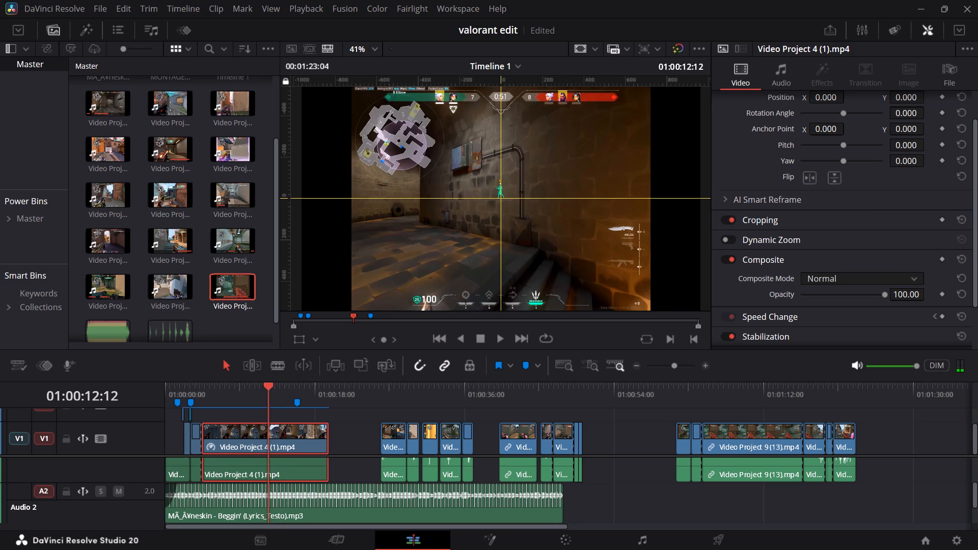
left_click_drag(269, 388, 269, 388)
key("Left")
key("Left")
key("Left")
key("Left")
key("Left")
key("Left")
key("Left")
key("Left")
key("Left")
key("Left")
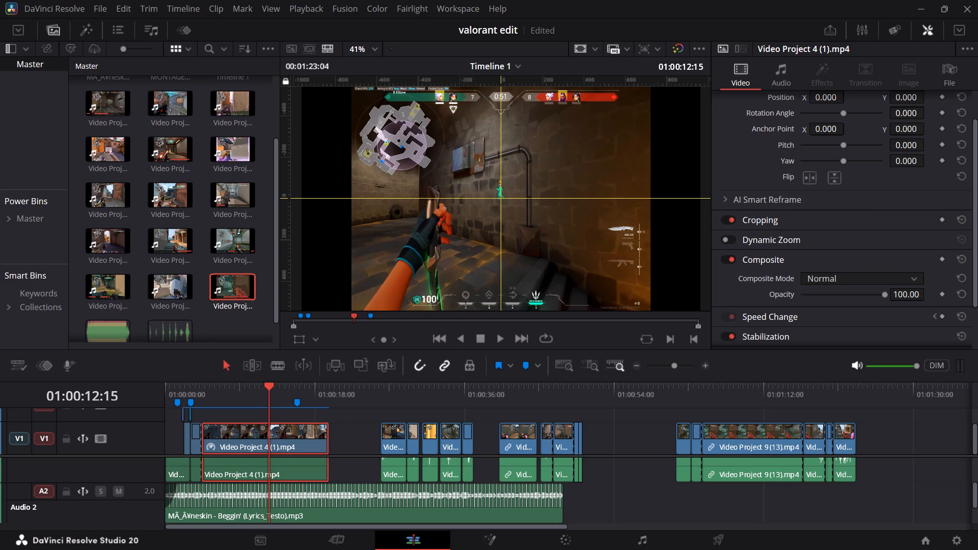
key("Right")
key("Right")
key("Right")
key("Right")
key("Right")
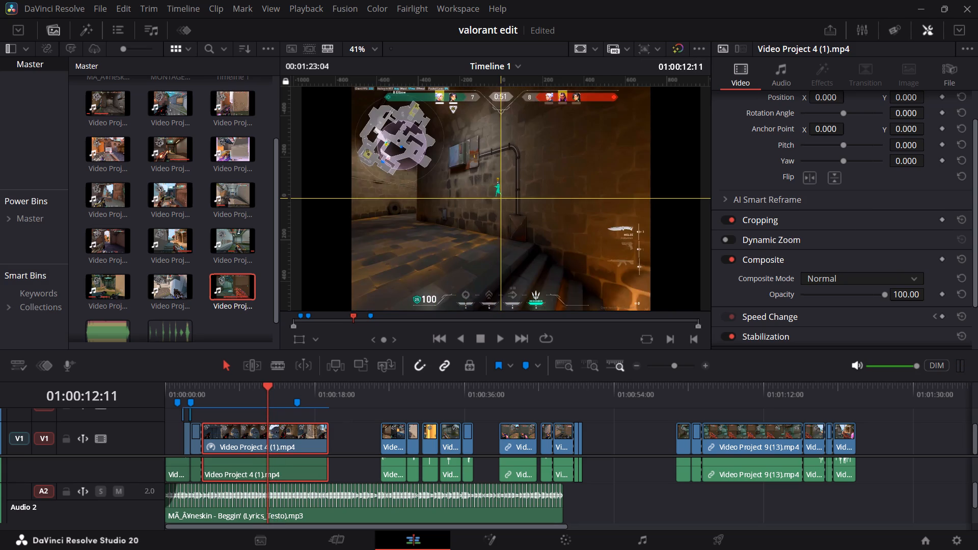
key("Right")
key("Left")
key("ctrl+b")
key("BackSpace")
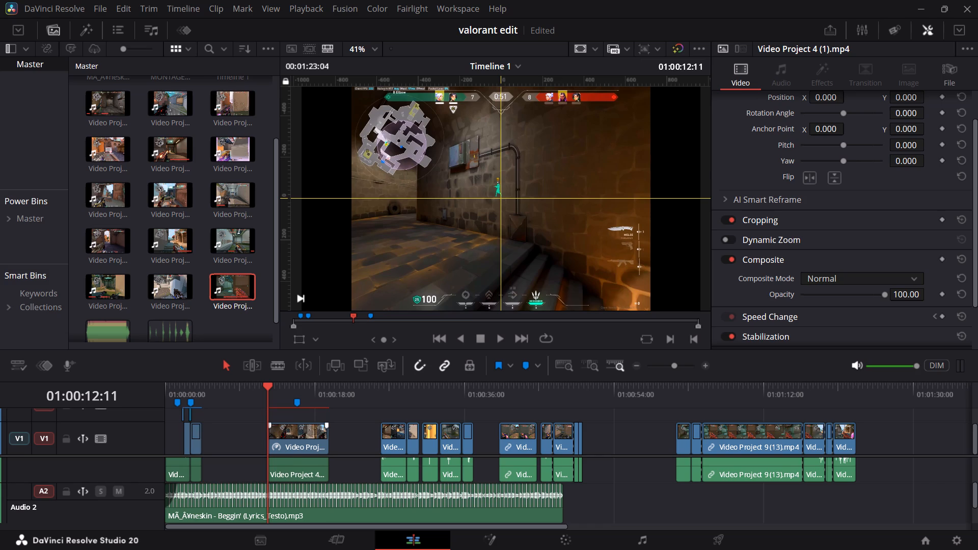
Move the remaining Video Project 4 (1).mp4 piece, video and audio, earlier so it sits right after the opening clips.
left_click(286, 440)
left_click(294, 455, "shift")
left_click(292, 465, "shift")
left_click_drag(298, 439, 241, 434)
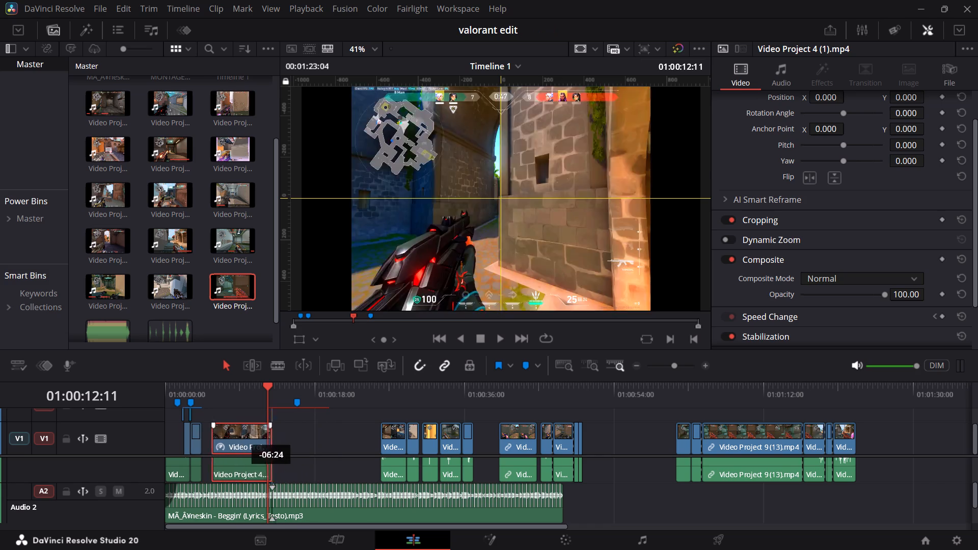
left_click_drag(241, 434, 234, 433)
Play through the moved Video Project 4 (1).mp4 piece and split it at 01:00:09:07.
left_click_drag(226, 397, 207, 396)
key("space")
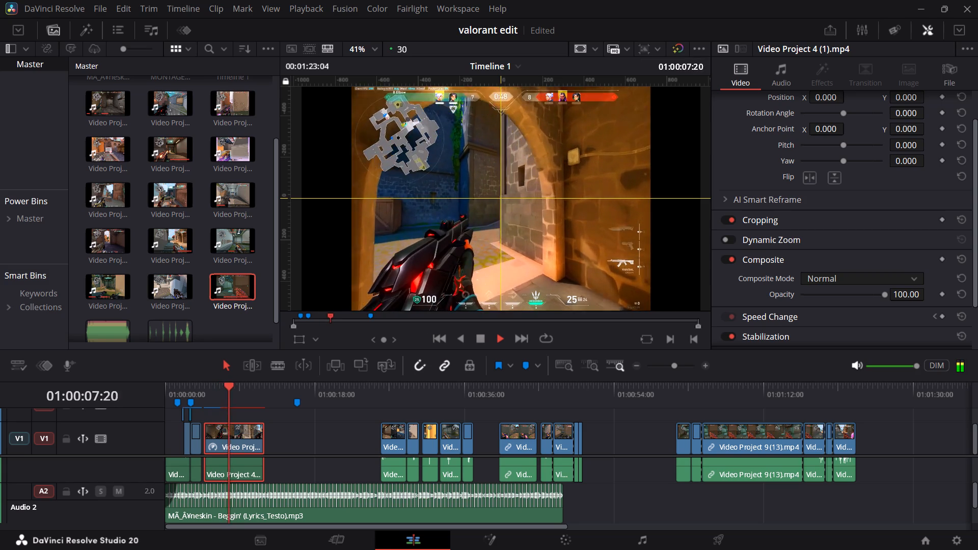
key("space")
left_click_drag(233, 393, 207, 398)
key("space")
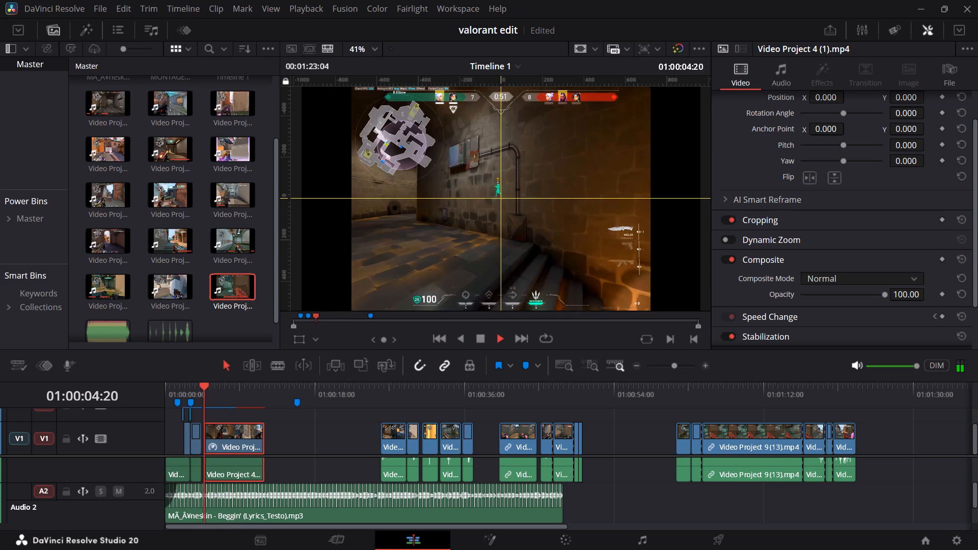
key("space")
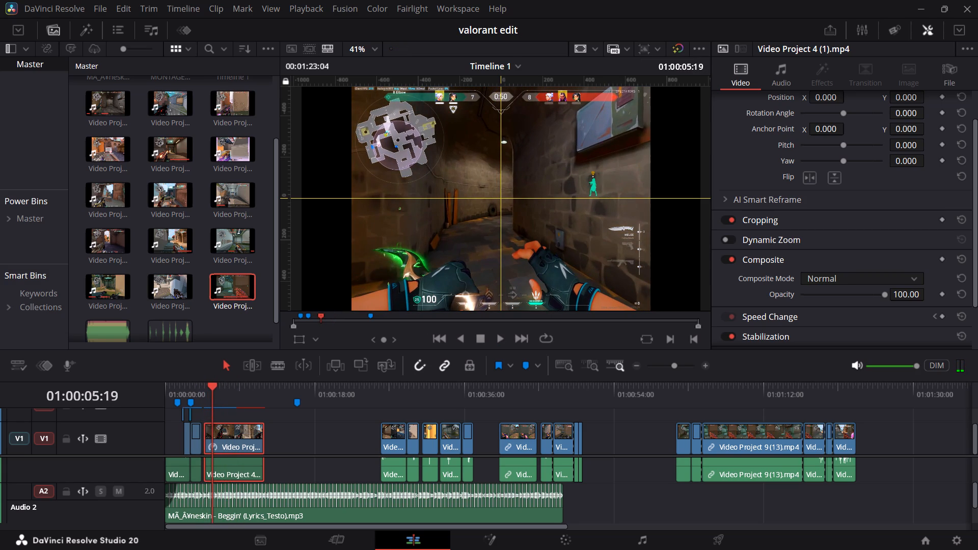
left_click(220, 388)
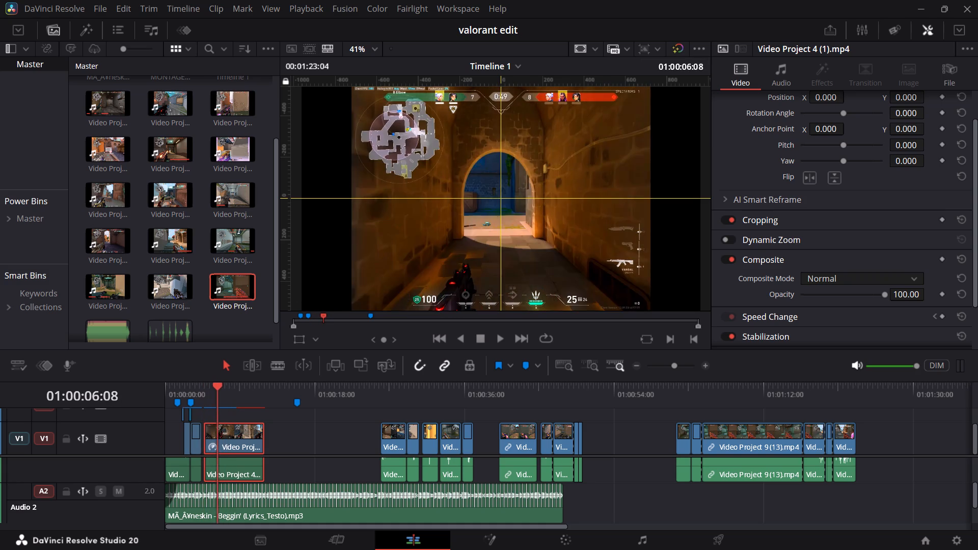
key("space")
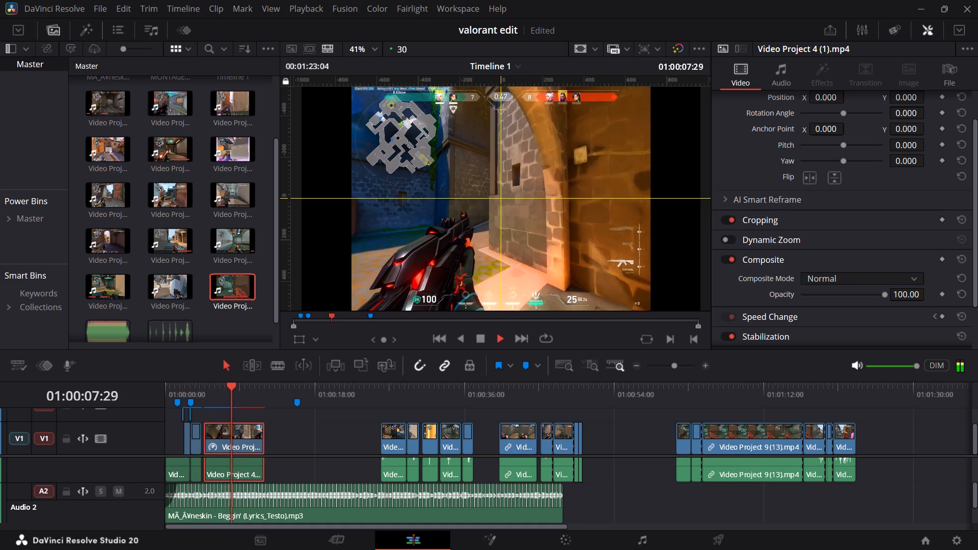
key("space")
key("space")
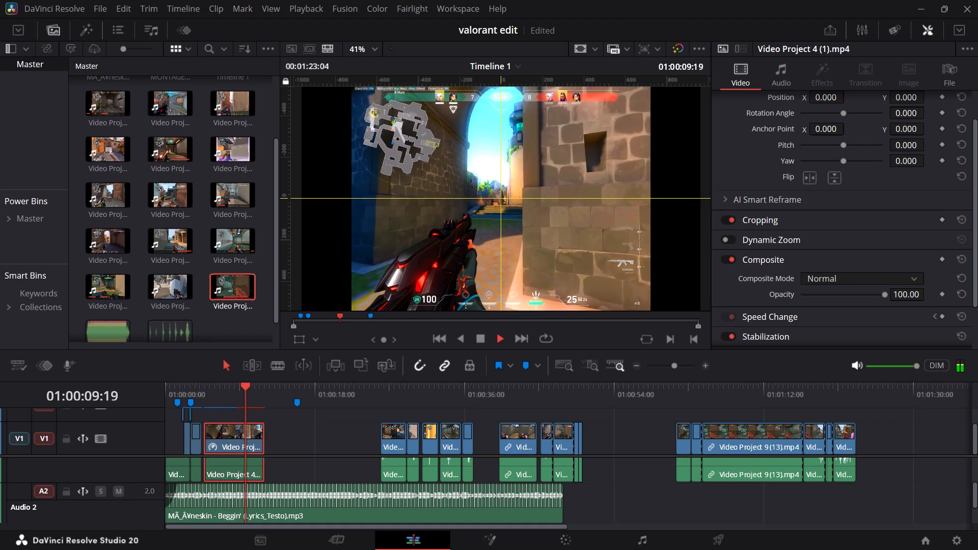
key("space")
left_click(241, 390)
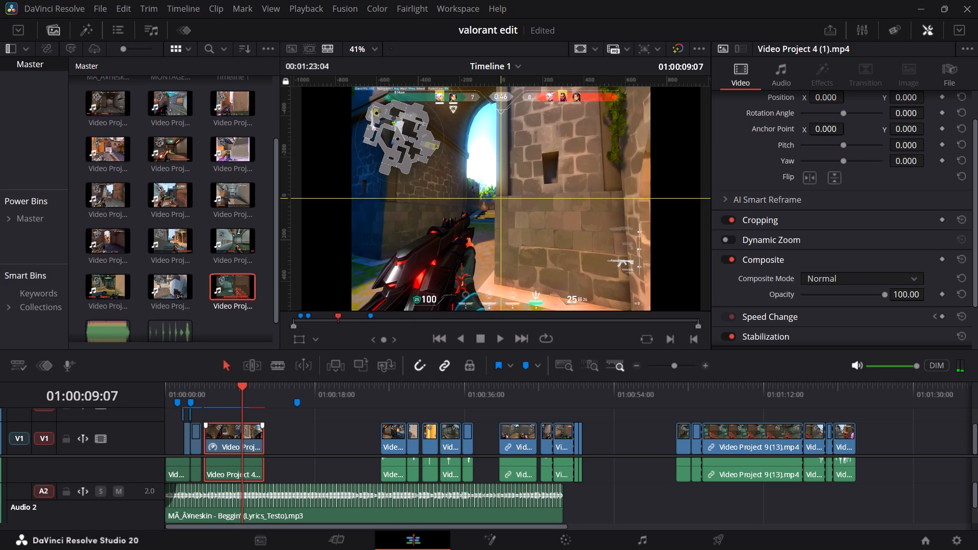
key("ctrl+b")
Split the first part of the piece at 01:00:05:26 and delete the video and audio between the two cuts.
left_click_drag(237, 404, 236, 399)
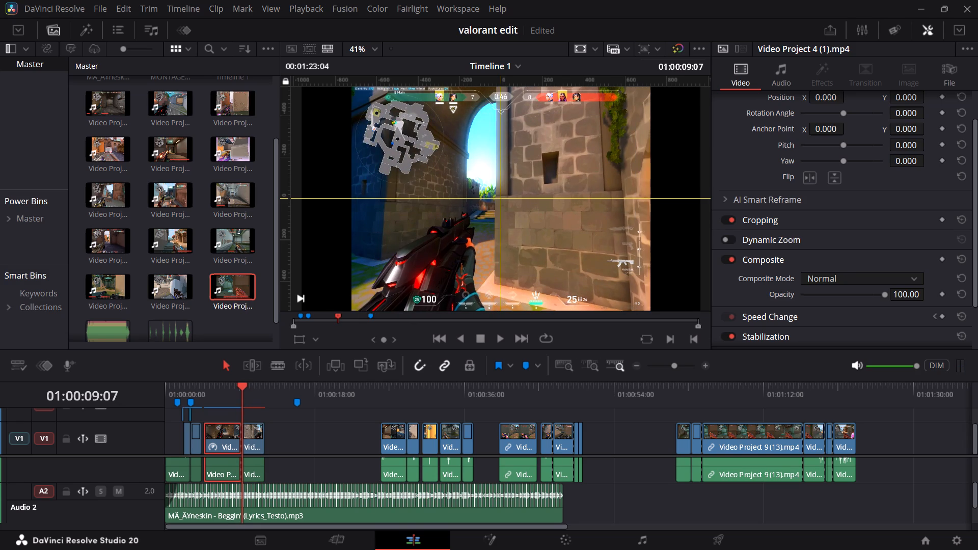
left_click_drag(236, 392, 214, 392)
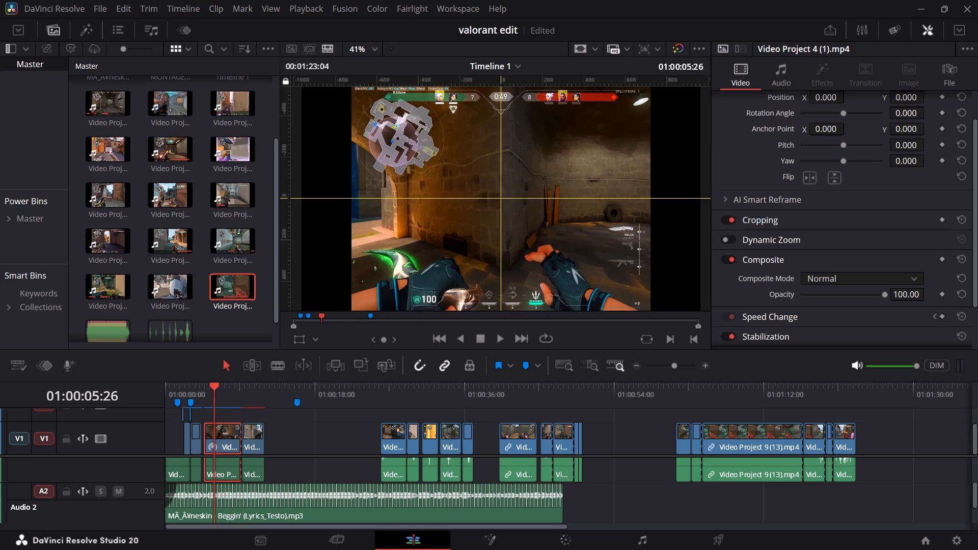
key("ctrl+b")
left_click(228, 438)
key("BackSpace")
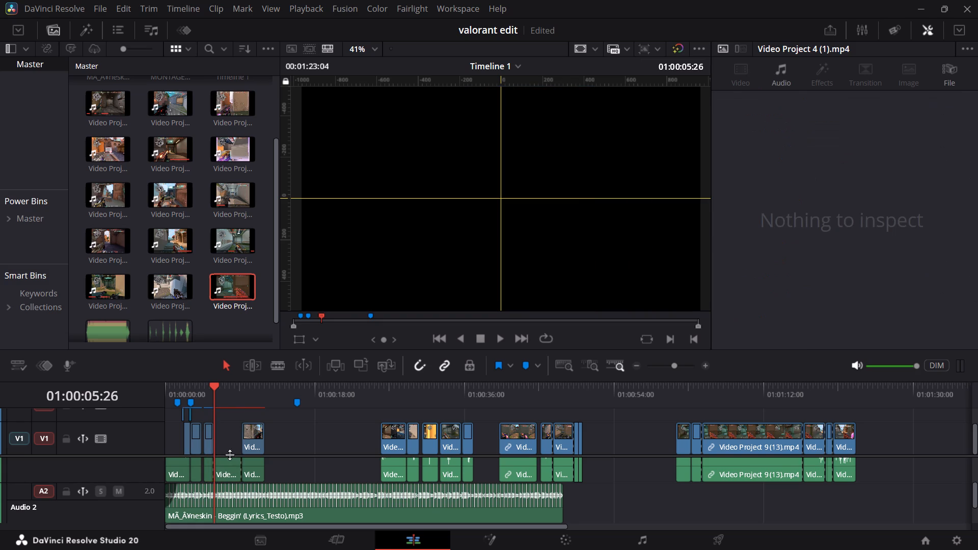
left_click(228, 460)
key("BackSpace")
Move the trailing Video Project 4 (1).mp4 piece back to 01:00:05:26 to close the gap.
left_click_drag(275, 437, 252, 463)
left_click_drag(252, 437, 239, 433)
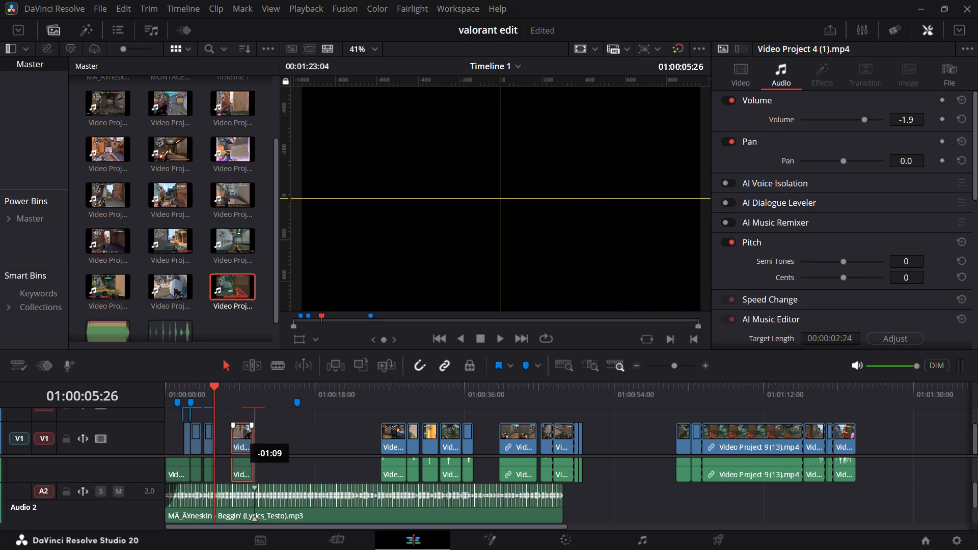
left_click_drag(239, 433, 225, 432)
Preview the clips from 01:00:25:28, then move the Video Project 9 (3).mp4 clip to about 01:00:09:23 and check it there.
left_click(386, 395)
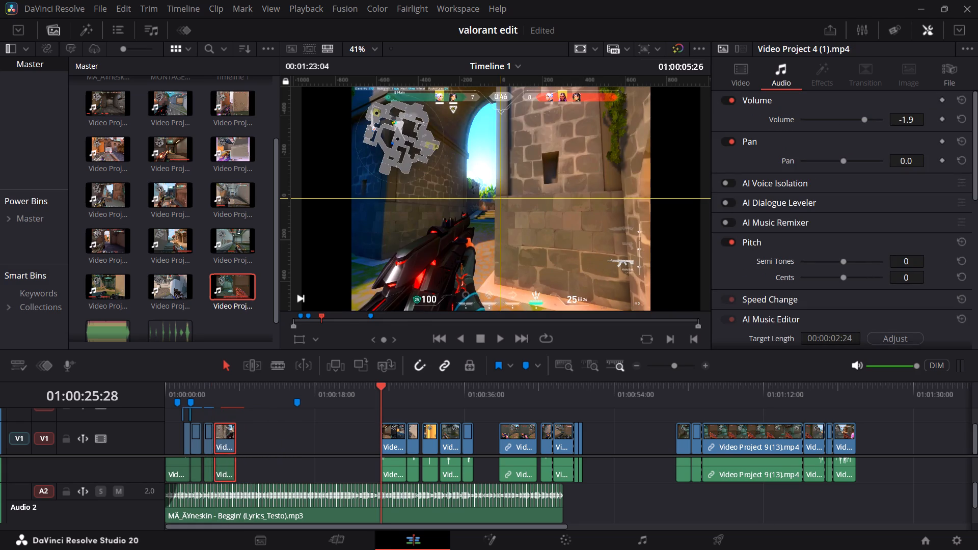
key("space")
key("space")
key("space")
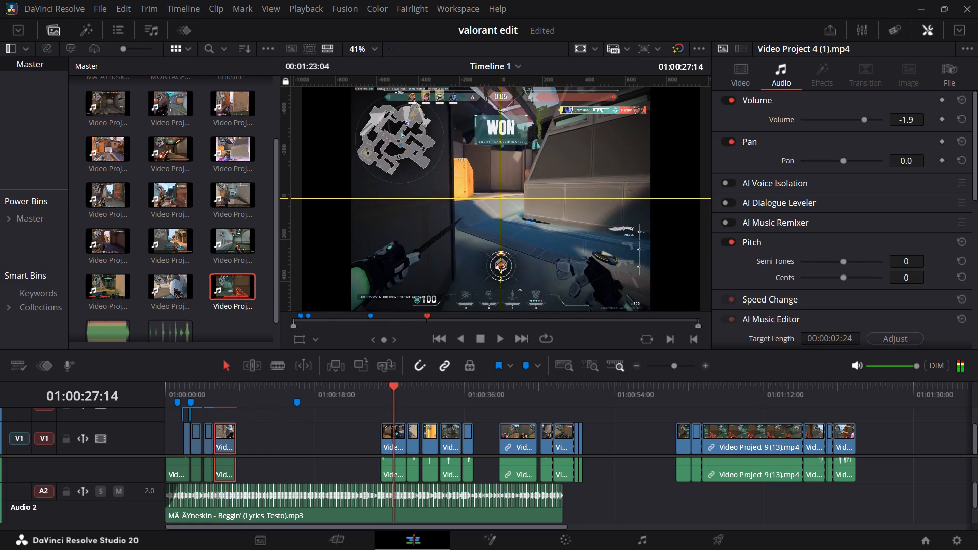
key("space")
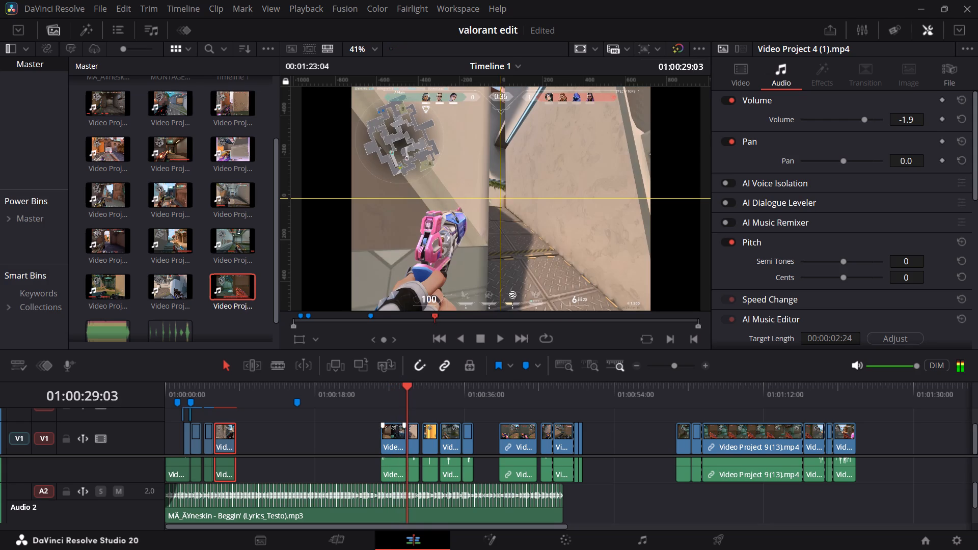
left_click_drag(391, 439, 255, 438)
left_click(256, 388)
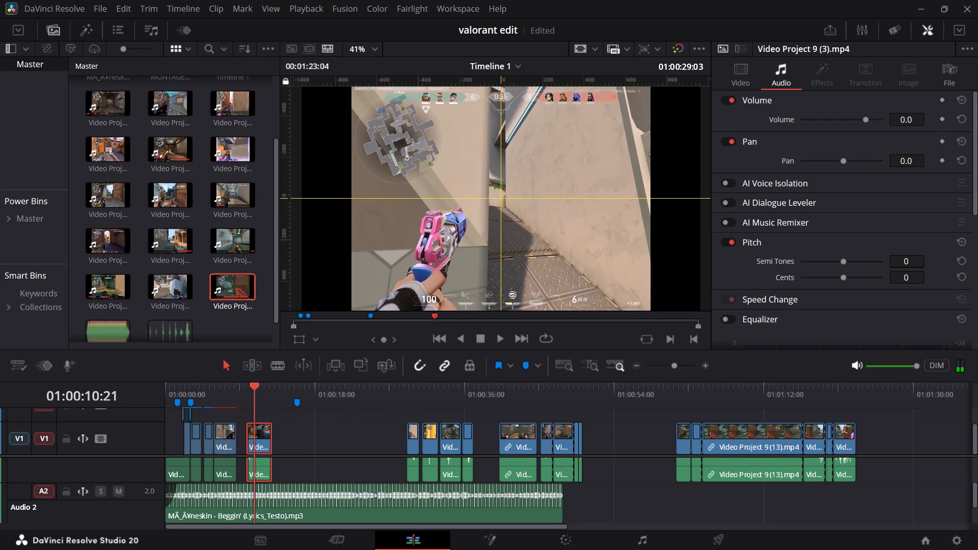
left_click(251, 394)
key("space")
key("space")
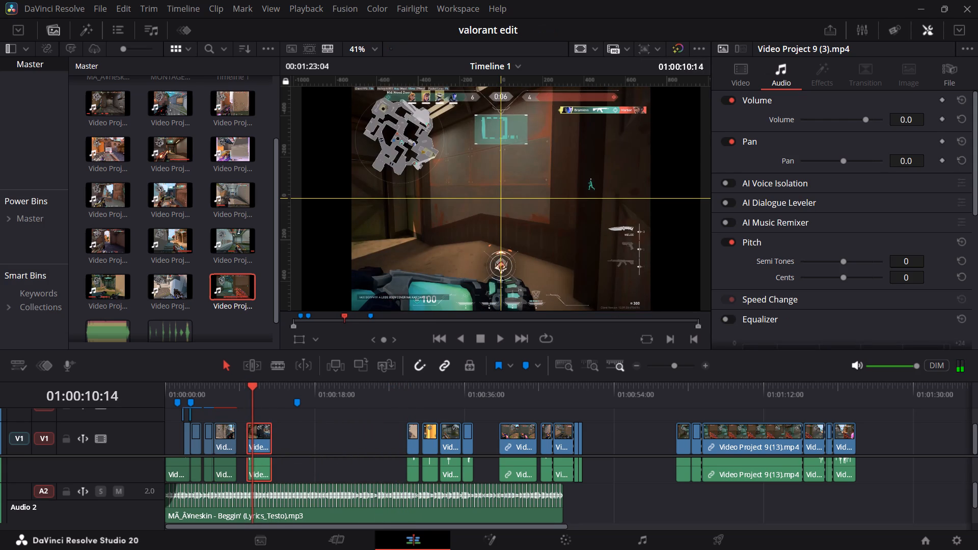
Switch to the Brave browser and rewind the Beggin' (Valorant Montage) reference video to about 0:18.
left_click(918, 8)
left_click(412, 302)
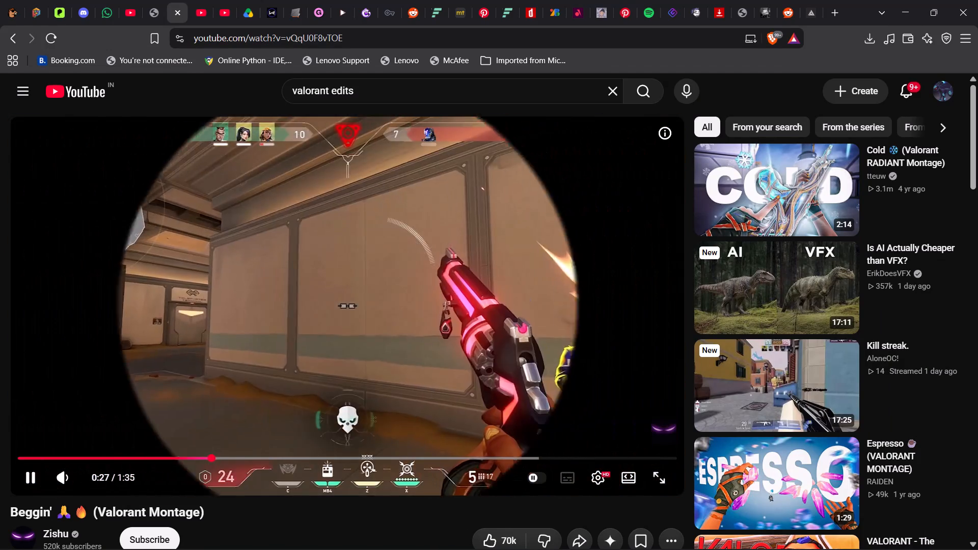
left_click(415, 321)
key("Left")
key("Left")
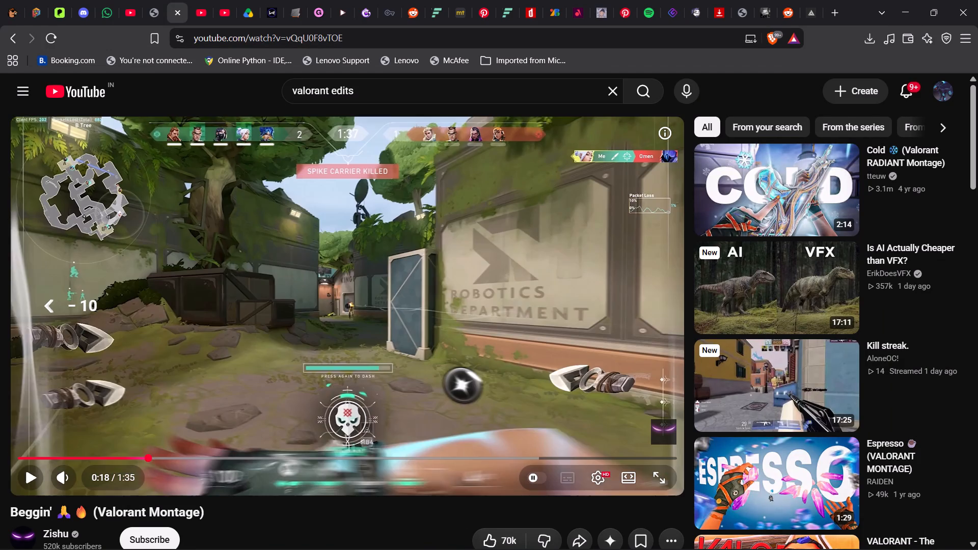
key("space")
key("space")
Slow the reference video to 0.5x speed and study the cuts and transition between about 0:17 and 0:19, pausing repeatedly.
left_click(601, 487)
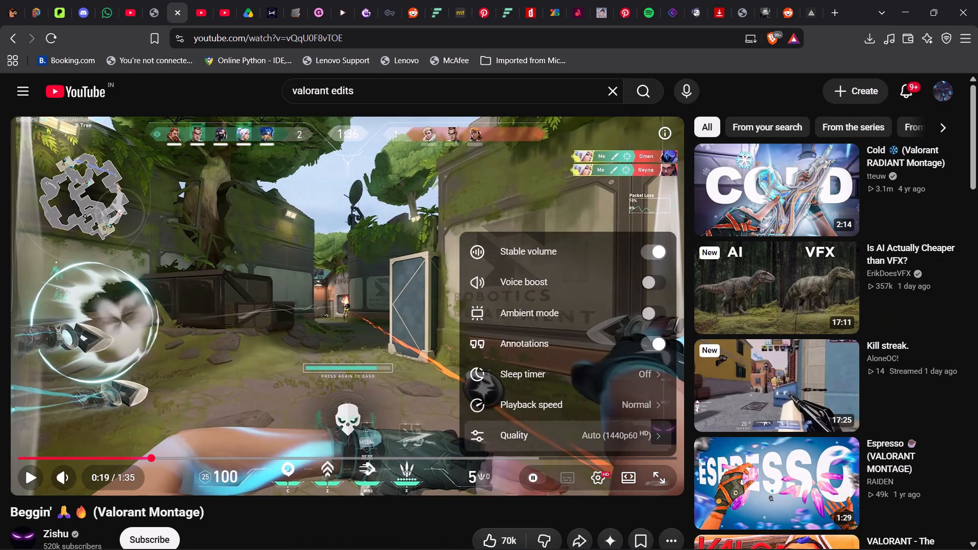
left_click(619, 407)
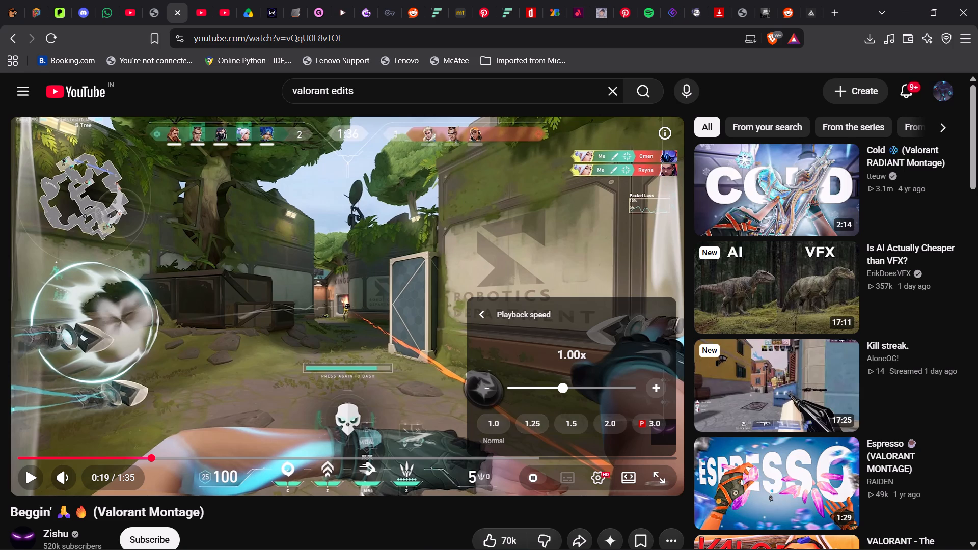
left_click_drag(560, 389, 530, 382)
left_click(363, 318)
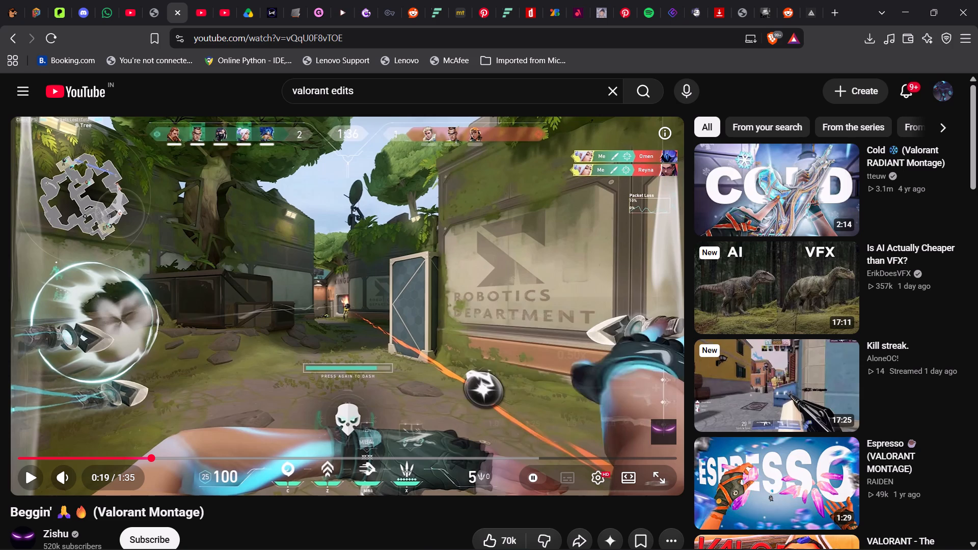
key("space")
key("space")
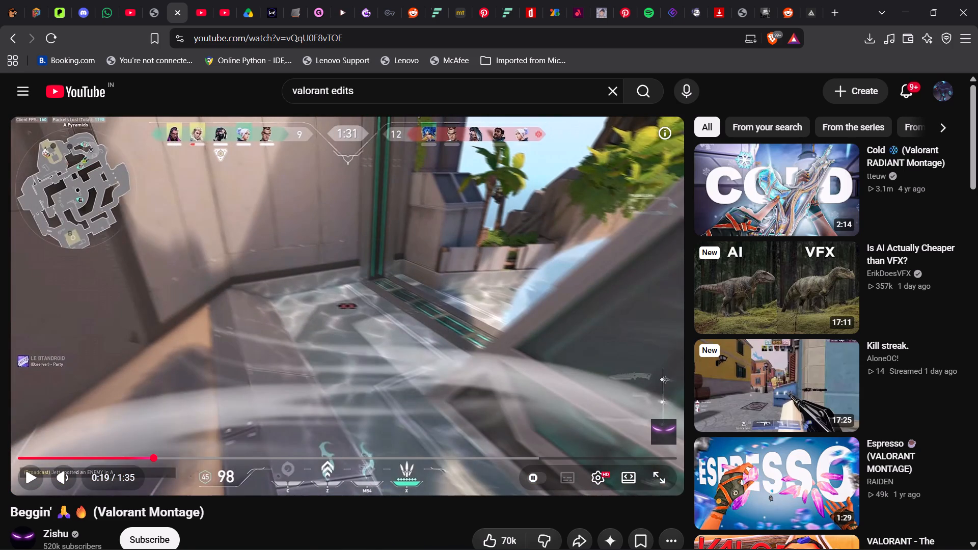
key("Left")
key("space")
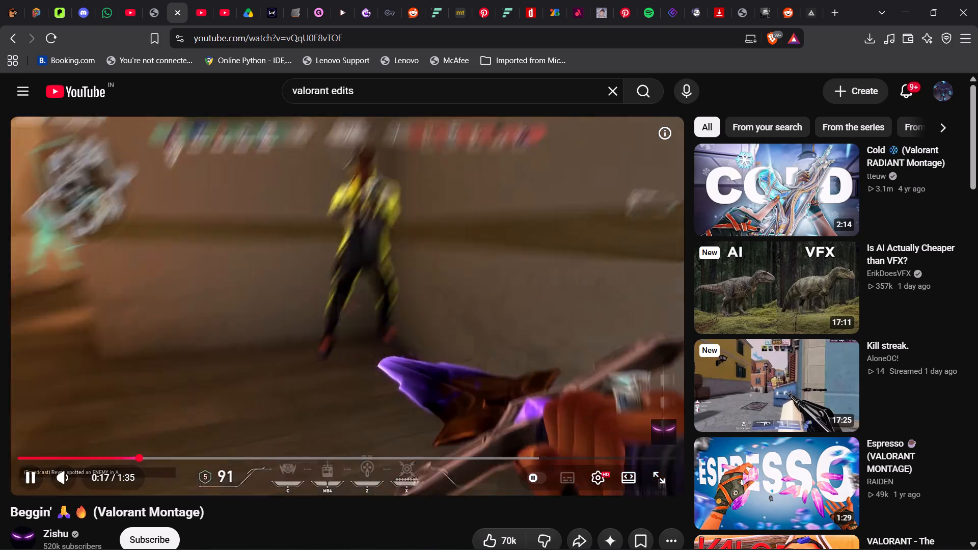
key("space")
key("space")
key("space")
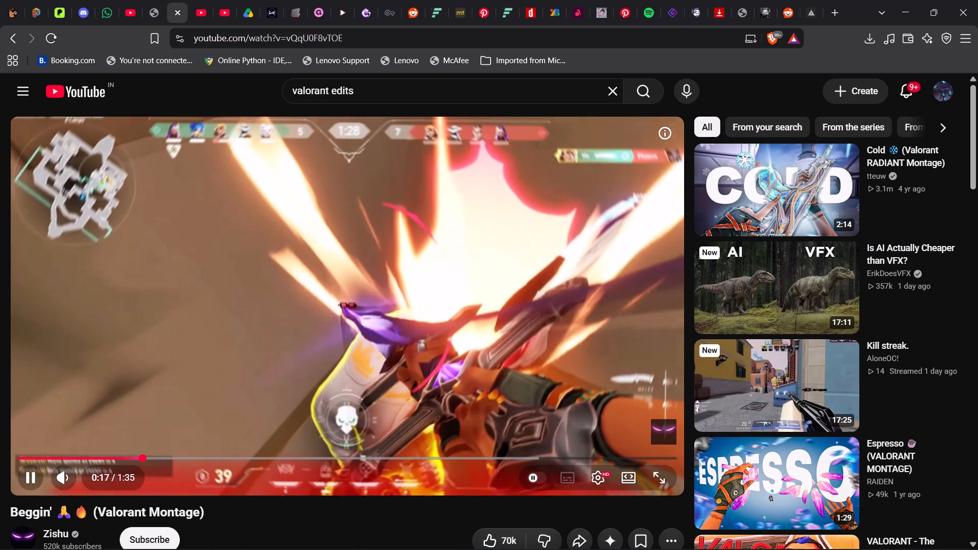
key("space")
key("space")
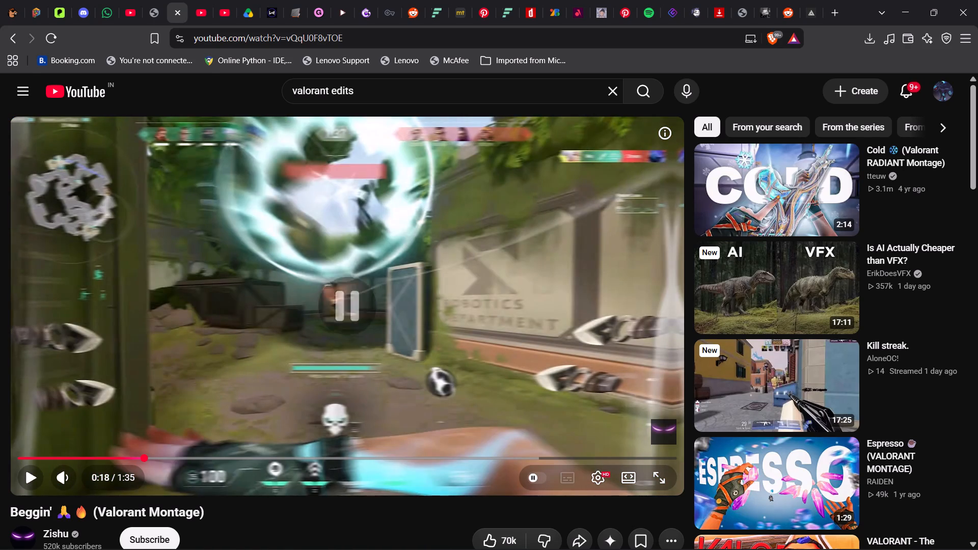
key("space")
key("space")
key("space")
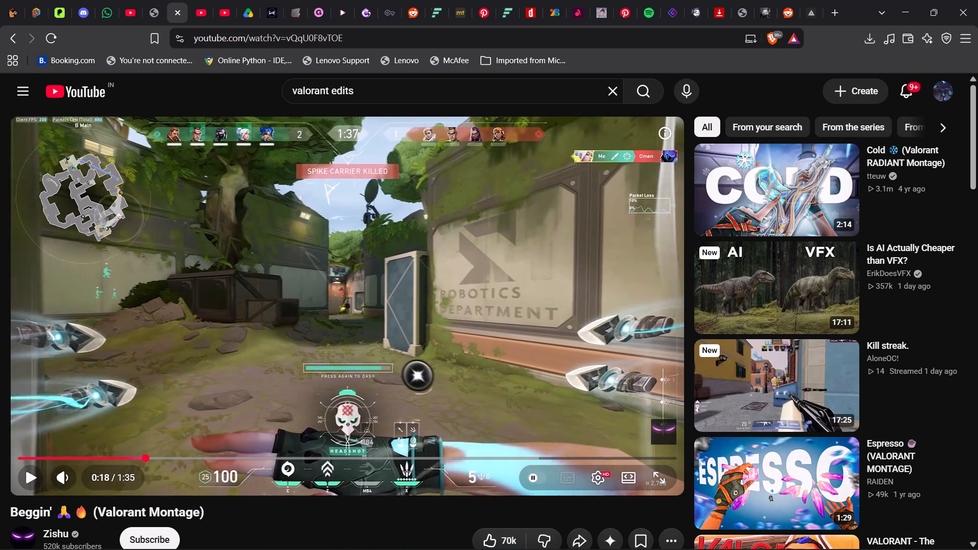
key("space")
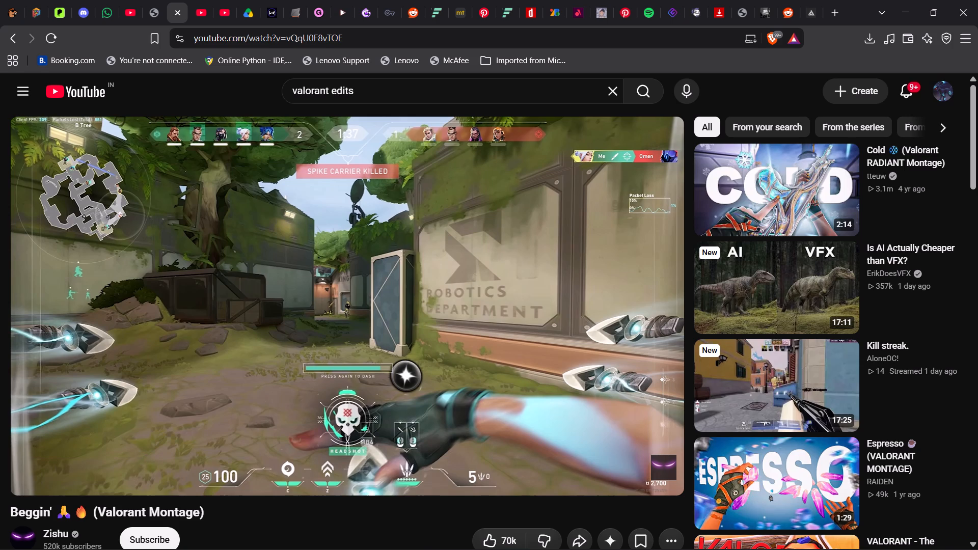
Rewind the reference video to about 0:16 and examine its cuts and effects in short bursts through about 0:30.
key("Left")
key("space")
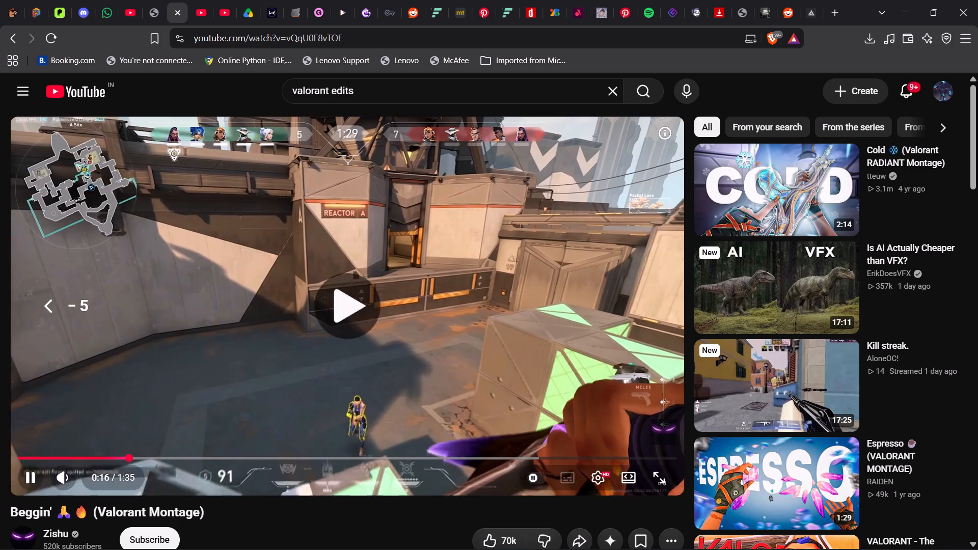
key("space")
key("space")
key("space")
key("space")
key("space")
key("space")
key("space")
key("space")
key("space")
key("space")
key("space")
key("space")
key("space")
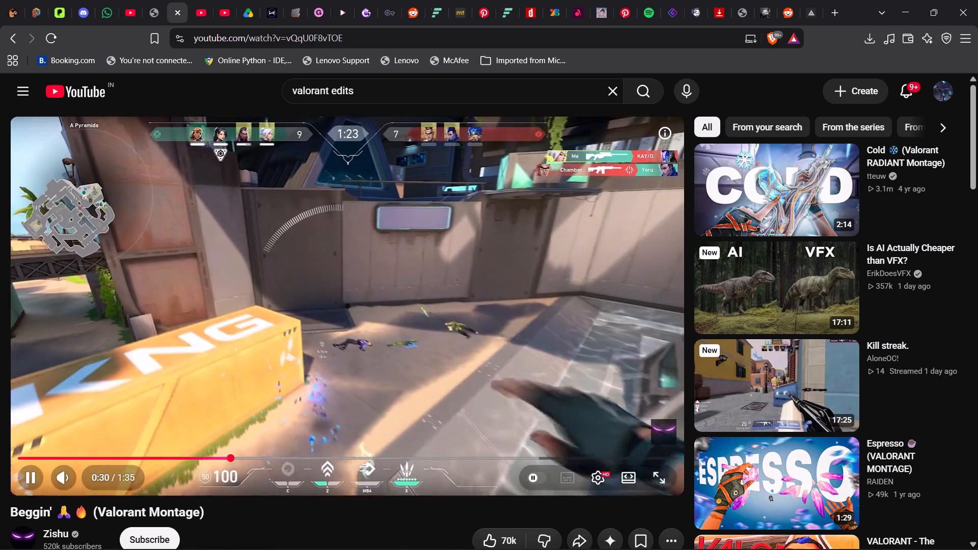
key("Left")
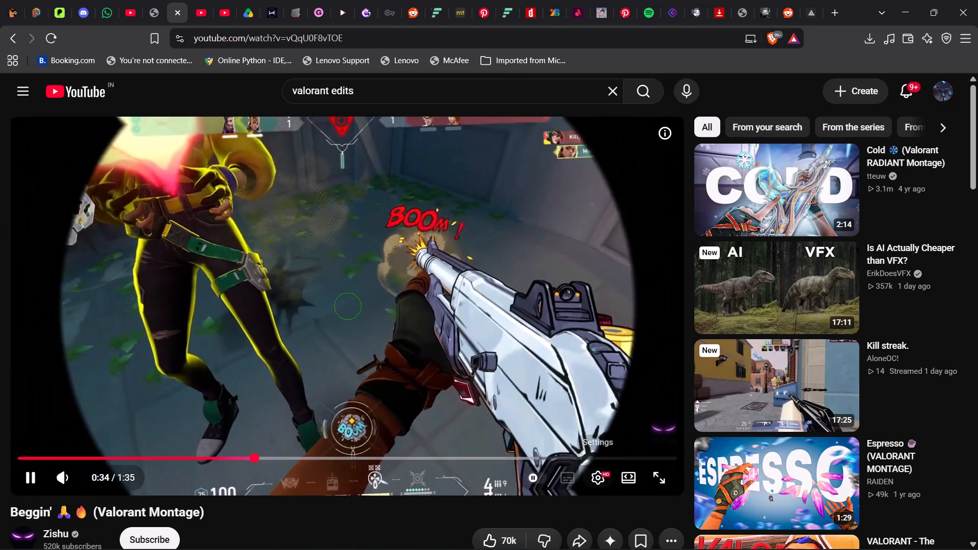
Return the reference video to normal 1.0 speed and rewatch the section from about 0:33 to 0:36.
left_click(599, 478)
left_click(615, 411)
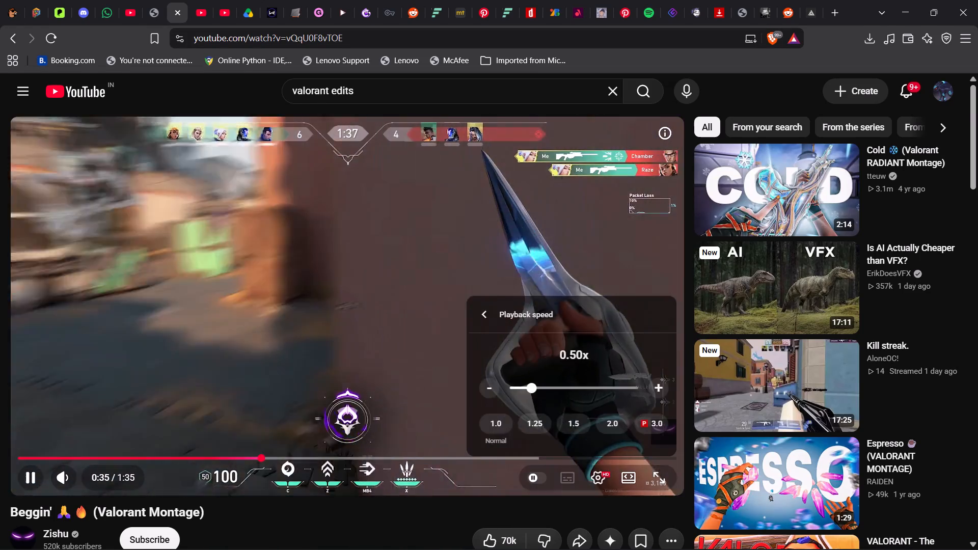
left_click(582, 420)
left_click(483, 418)
left_click(456, 387)
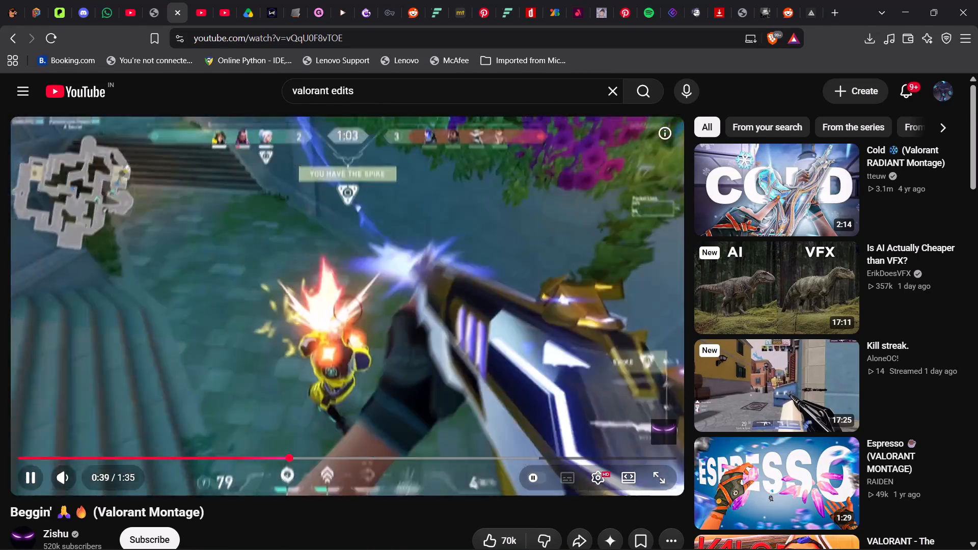
left_click(246, 460)
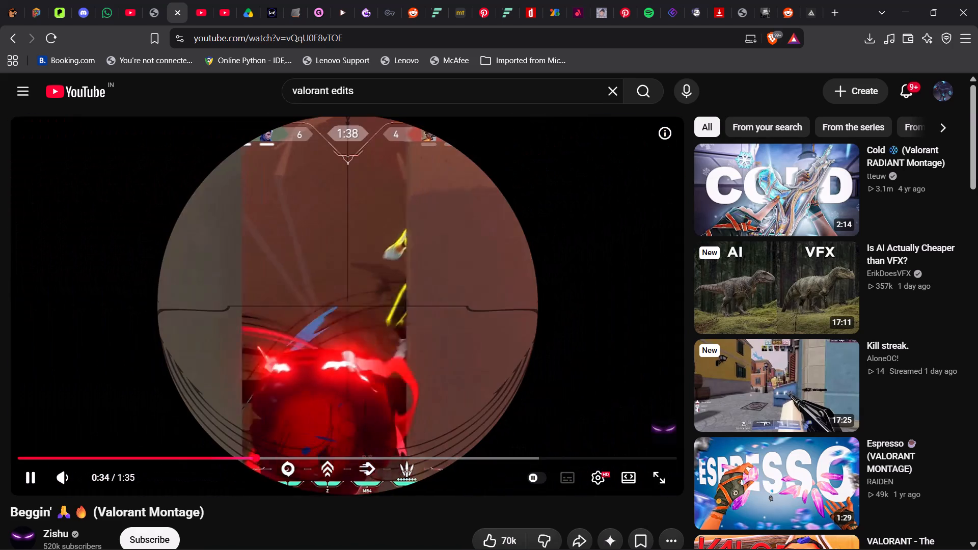
left_click(440, 336)
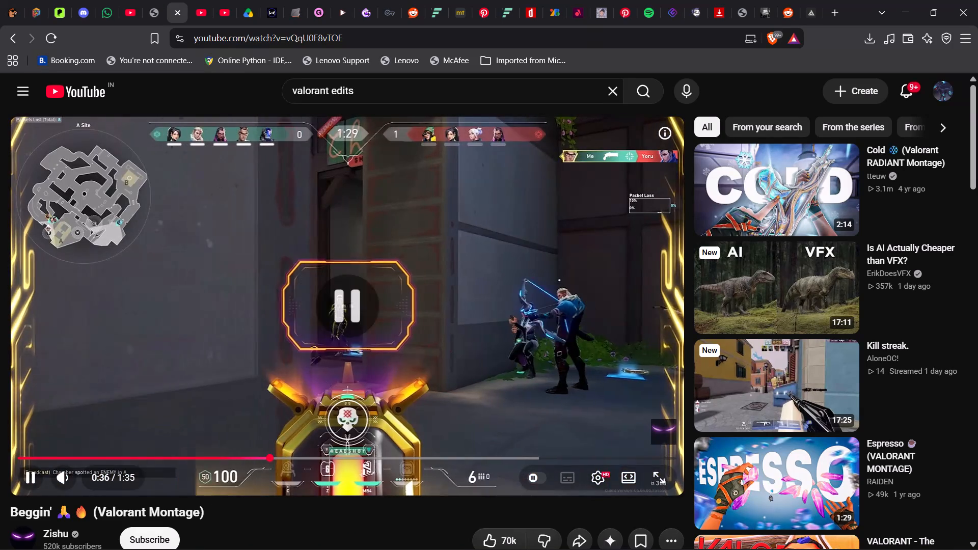
Switch to DaVinci Resolve, preview the opening clips, park the playhead at 01:00:02:20 and open that clip on the Color page.
left_click_drag(551, 549, 560, 549)
left_click(522, 532)
left_click_drag(230, 394, 207, 393)
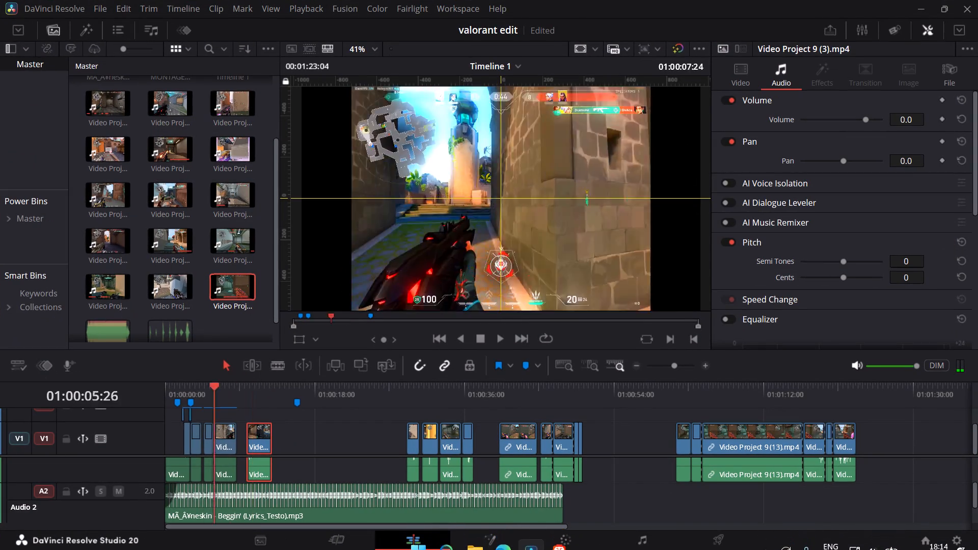
left_click_drag(207, 393, 170, 398)
key("space")
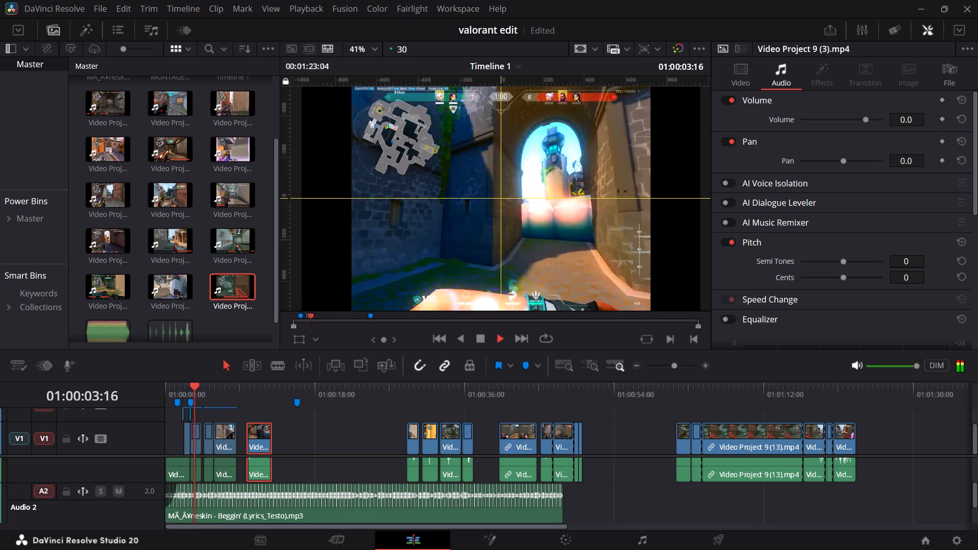
key("space")
left_click(186, 391)
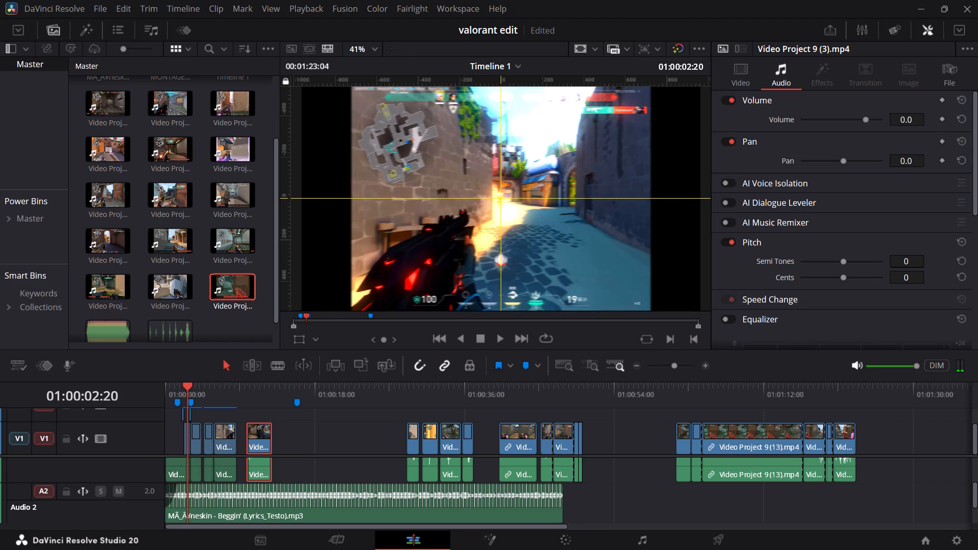
left_click(574, 543)
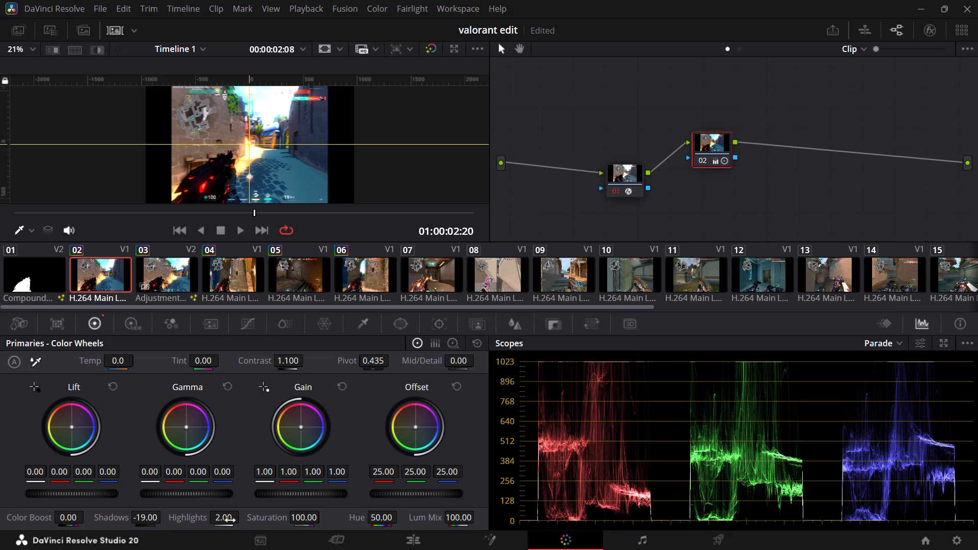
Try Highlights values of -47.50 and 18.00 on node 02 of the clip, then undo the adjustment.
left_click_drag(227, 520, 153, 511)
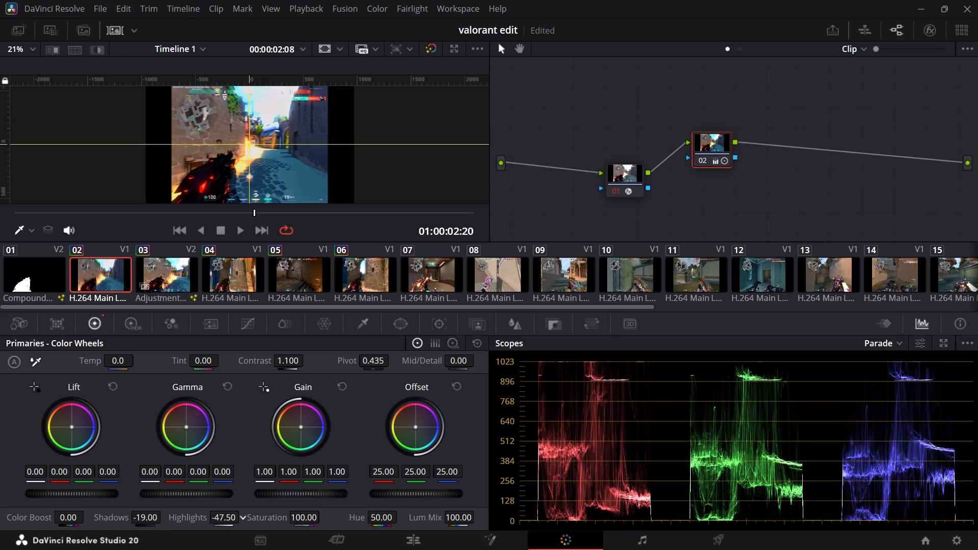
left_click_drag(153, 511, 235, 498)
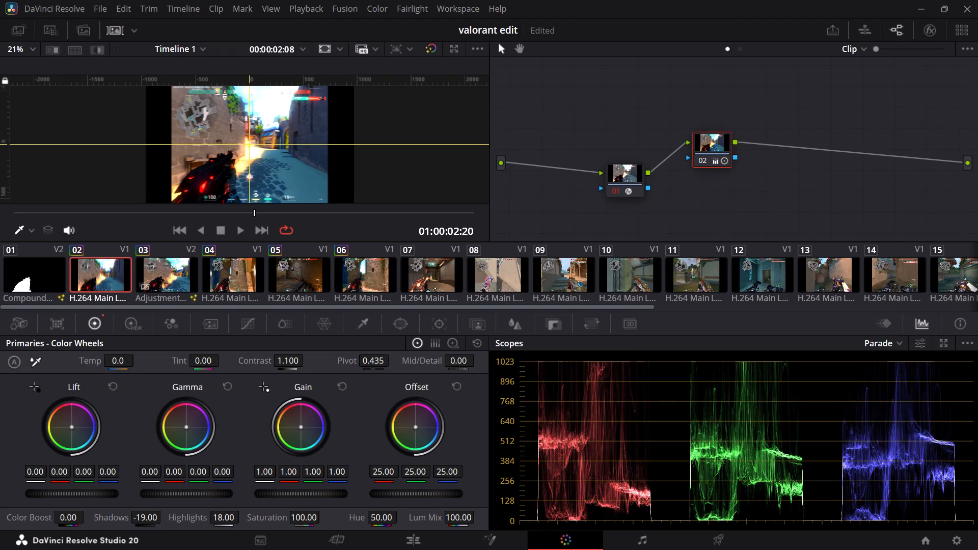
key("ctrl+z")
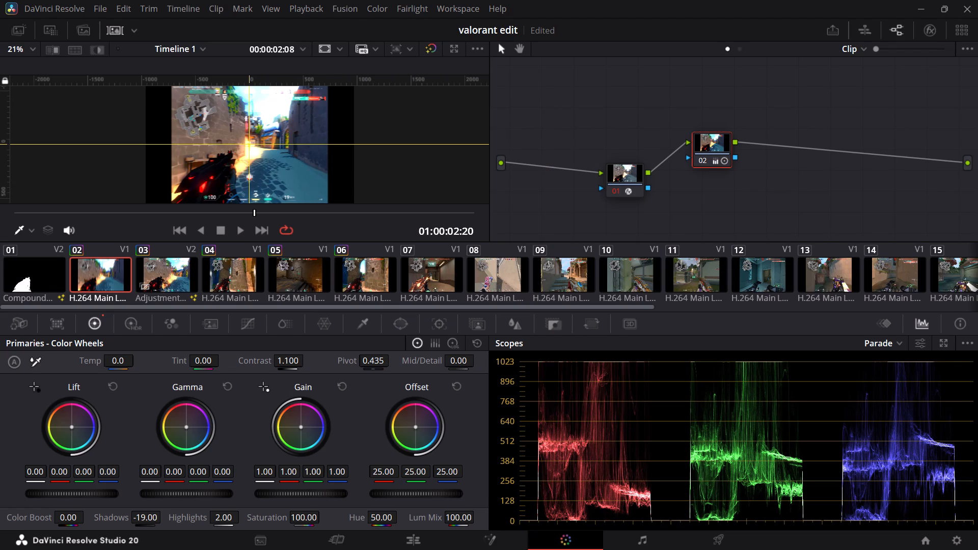
Open the Glow effect settings on node 01 and lower the glow's Gain to 0.597, with the clip thumbnails hidden.
left_click(616, 185)
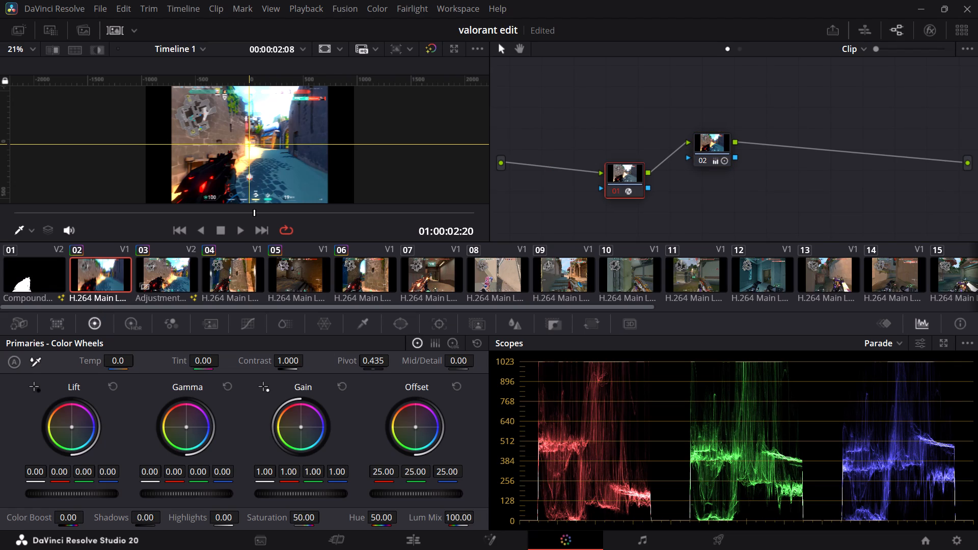
left_click(929, 33)
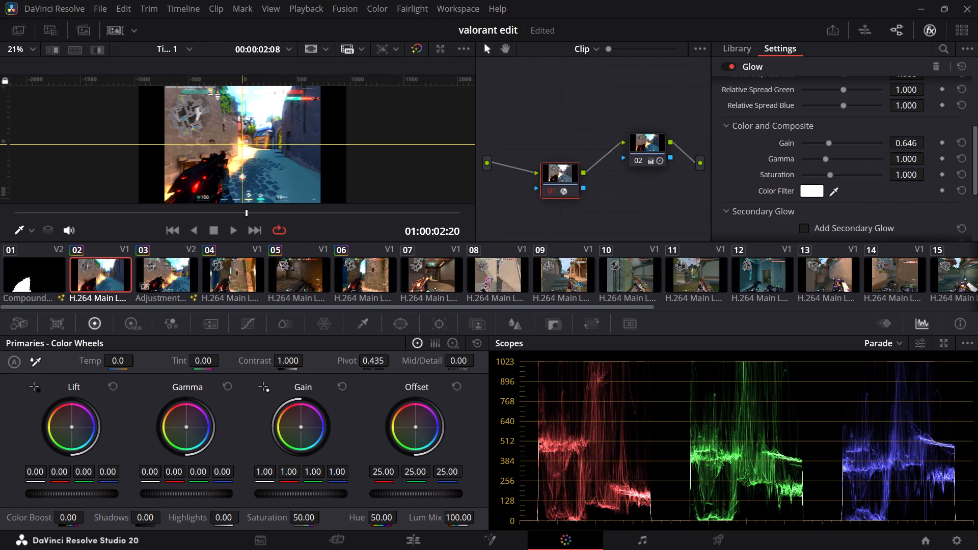
left_click(110, 22)
scroll(754, 123, "up", 4)
left_click_drag(920, 259, 889, 244)
Reduce the Spread of the Glow effect on node 01 to 0.036.
scroll(917, 237, "up", 3)
left_click_drag(909, 157, 857, 157)
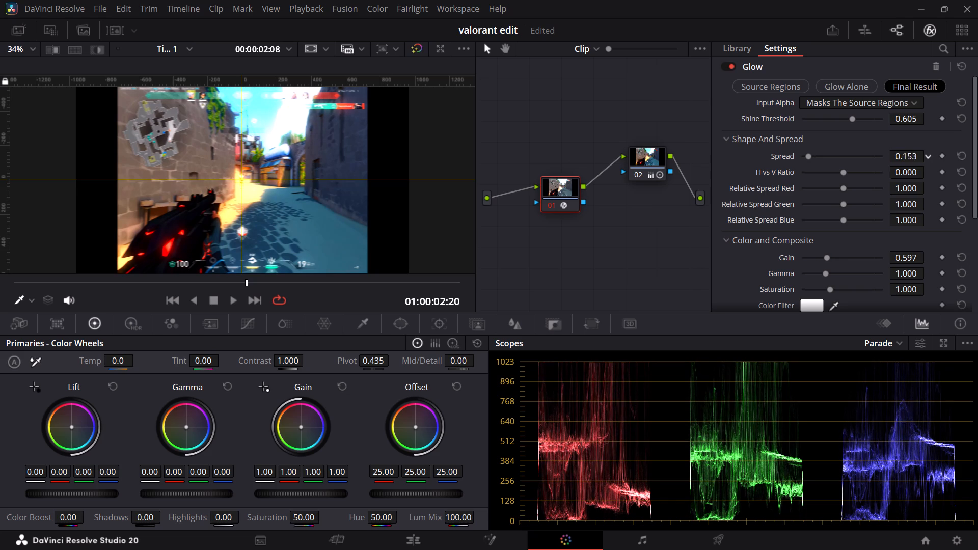
left_click_drag(857, 157, 738, 154)
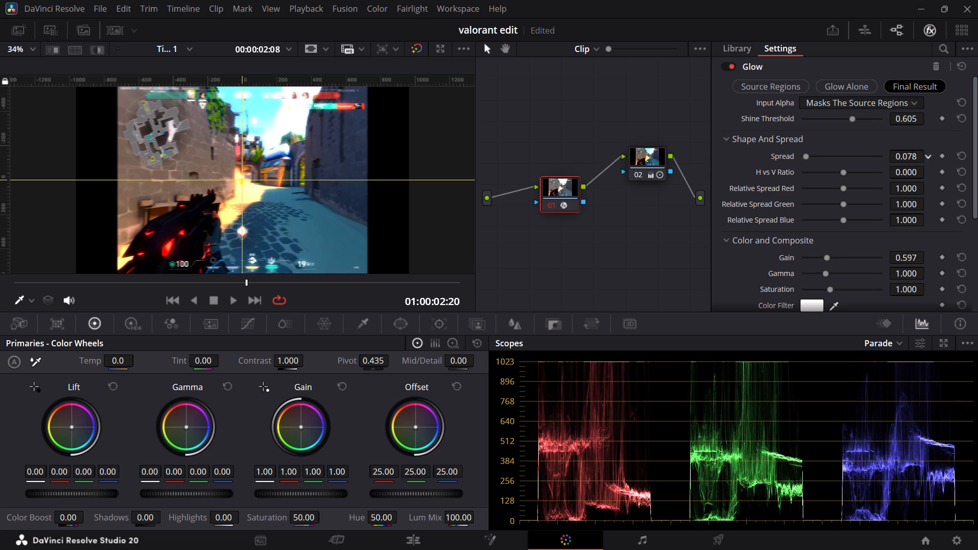
left_click_drag(738, 154, 592, 153)
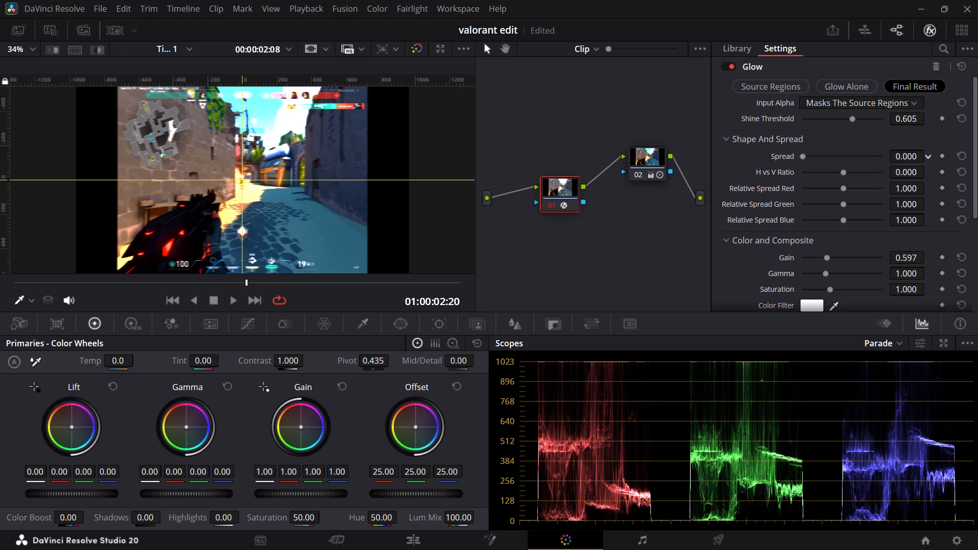
left_click_drag(592, 153, 615, 146)
Set the Glow effect's Shine Threshold on node 01 to 0.503.
scroll(892, 149, "up", 1)
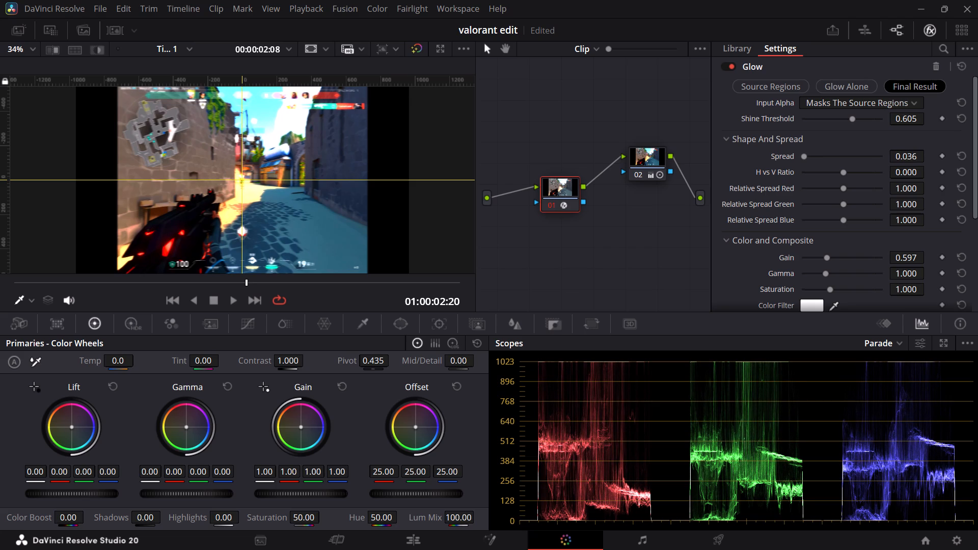
left_click_drag(908, 119, 939, 127)
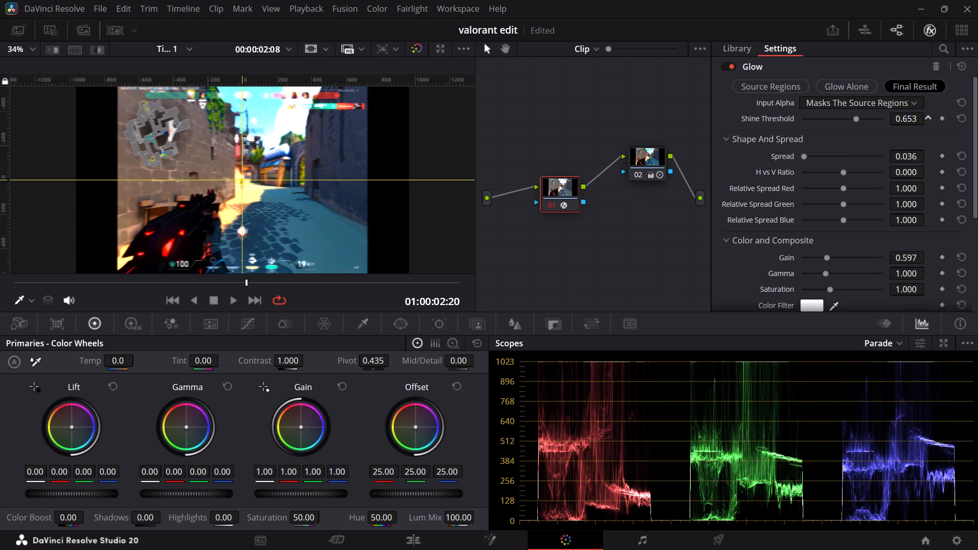
left_click_drag(939, 127, 751, 273)
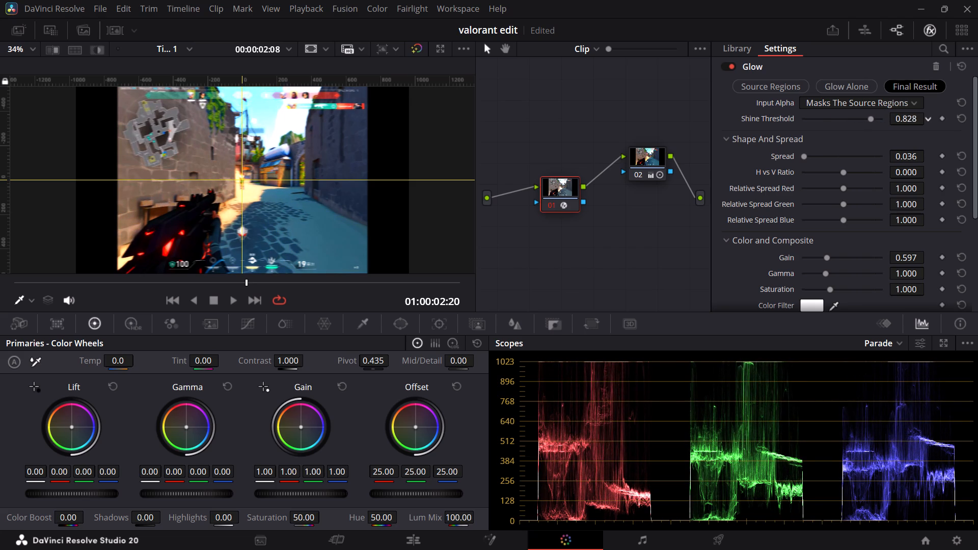
left_click_drag(751, 273, 552, 276)
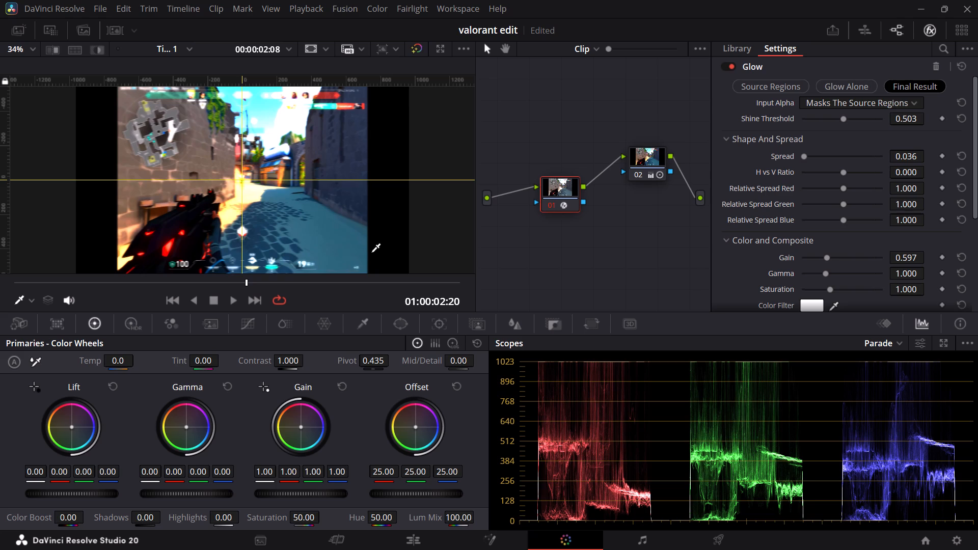
Check the glow in the Edit page viewer, then return to the Color page and show the clip thumbnails again.
left_click(406, 531)
left_click(405, 536)
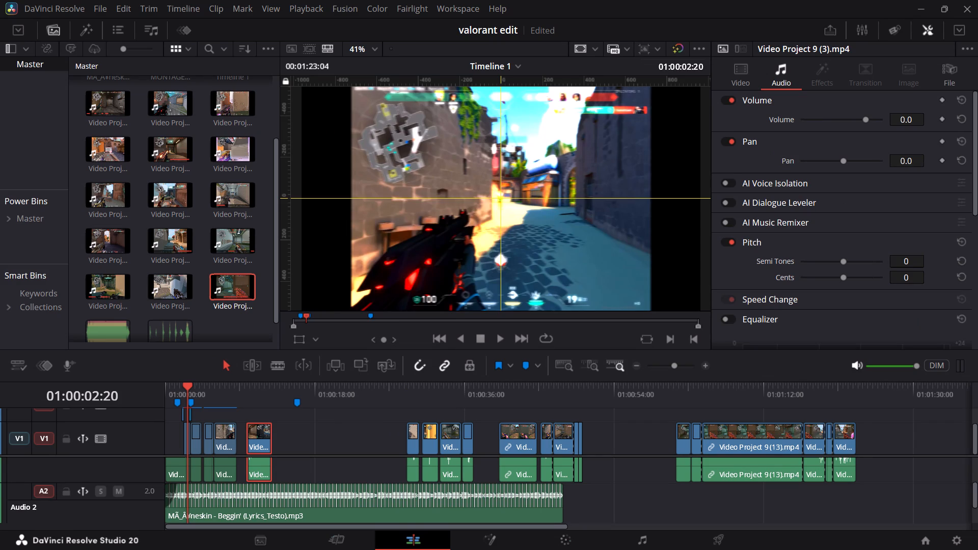
left_click(562, 538)
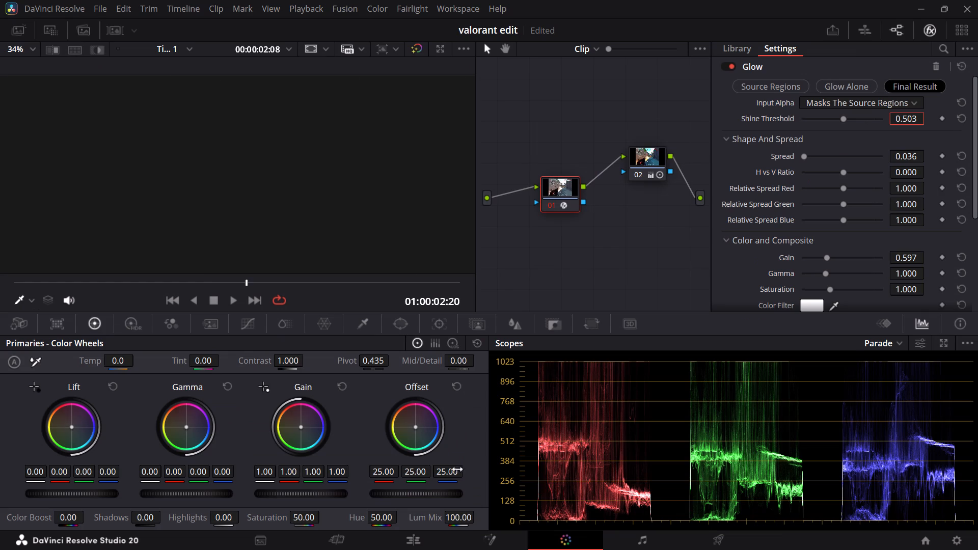
left_click(108, 32)
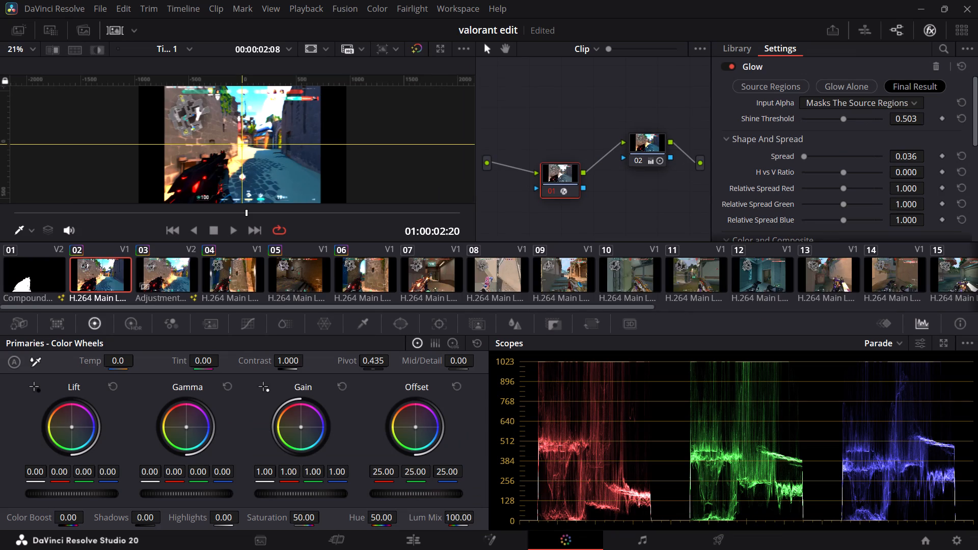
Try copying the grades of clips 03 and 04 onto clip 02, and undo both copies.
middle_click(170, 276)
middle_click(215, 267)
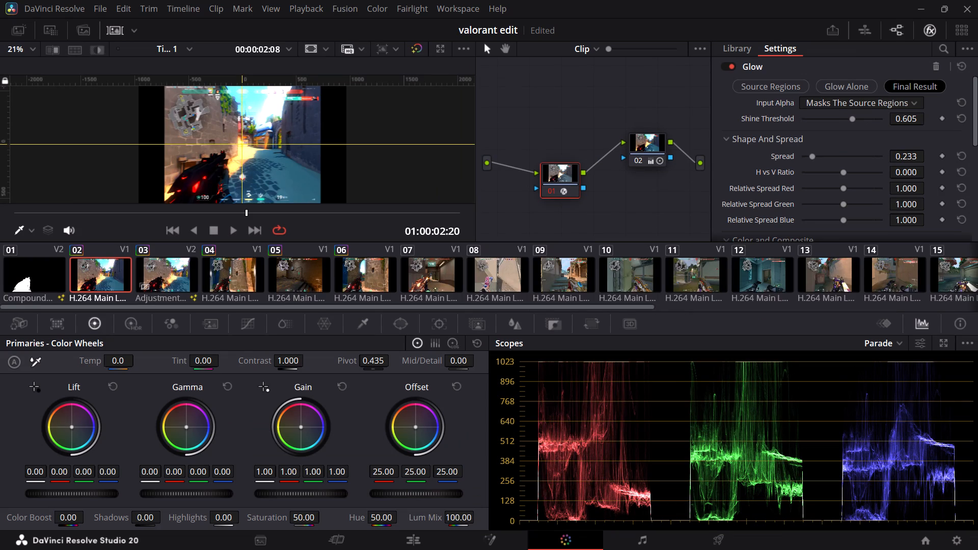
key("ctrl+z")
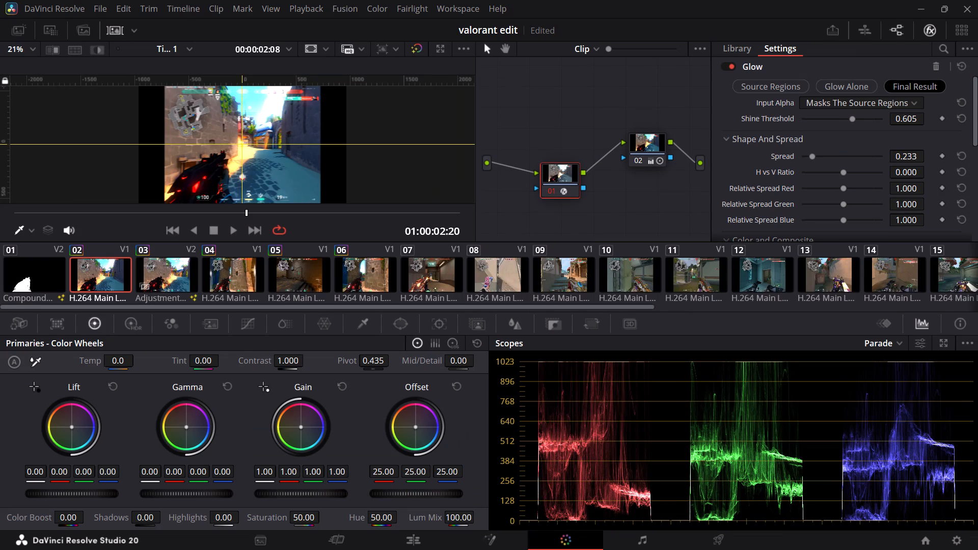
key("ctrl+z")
Copy clip 02's grade onto the adjustment clip 03, and copy clip 03's grade onto clip 04.
left_click(160, 272)
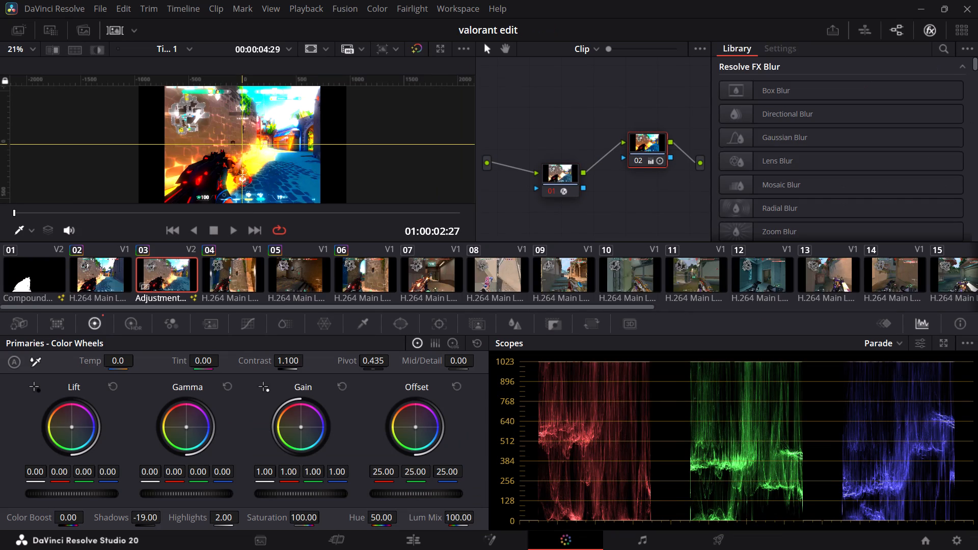
middle_click(95, 276)
left_click(231, 274)
middle_click(179, 276)
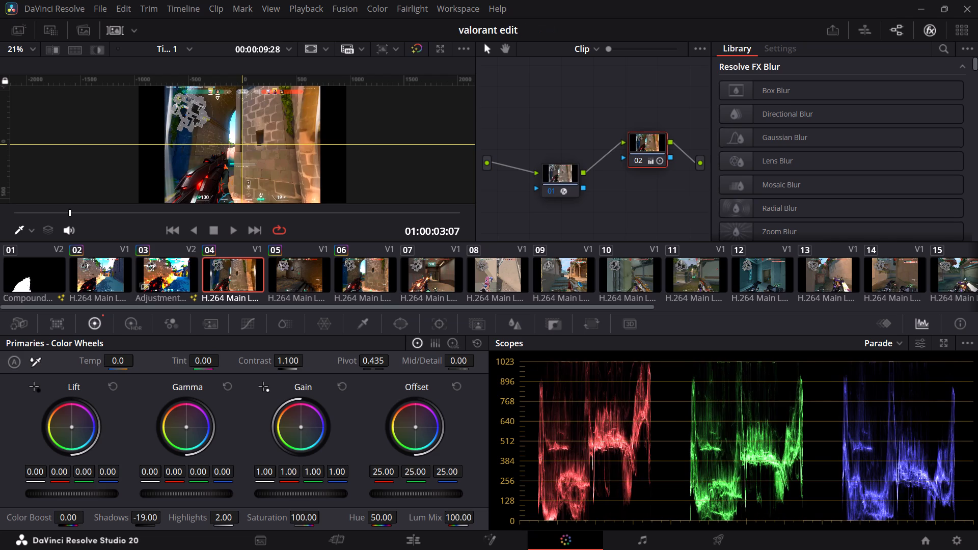
left_click(165, 275)
left_click(95, 276)
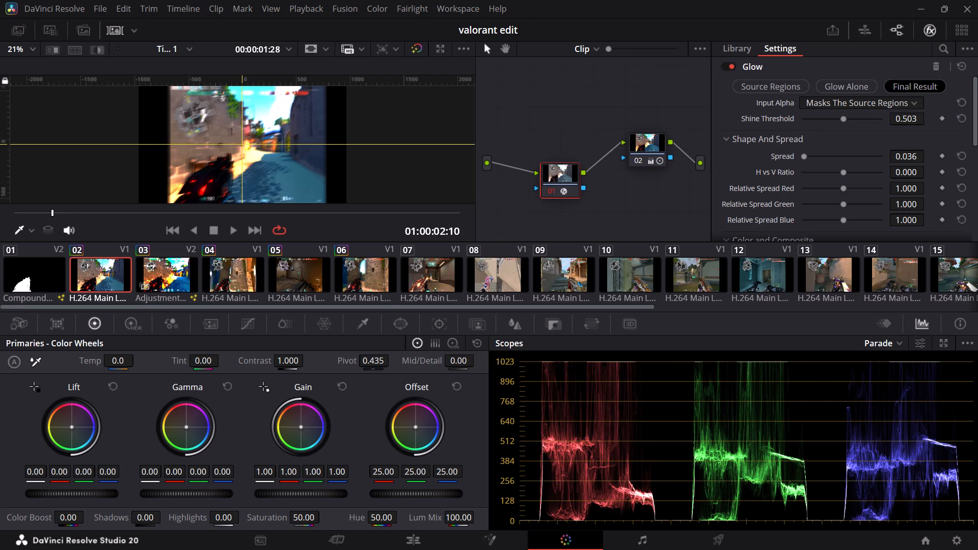
Play the transition from about 01:00:02:10 to 01:00:03:02 on the Edit page and recheck clip 02's glow on the Color page.
left_click(416, 536)
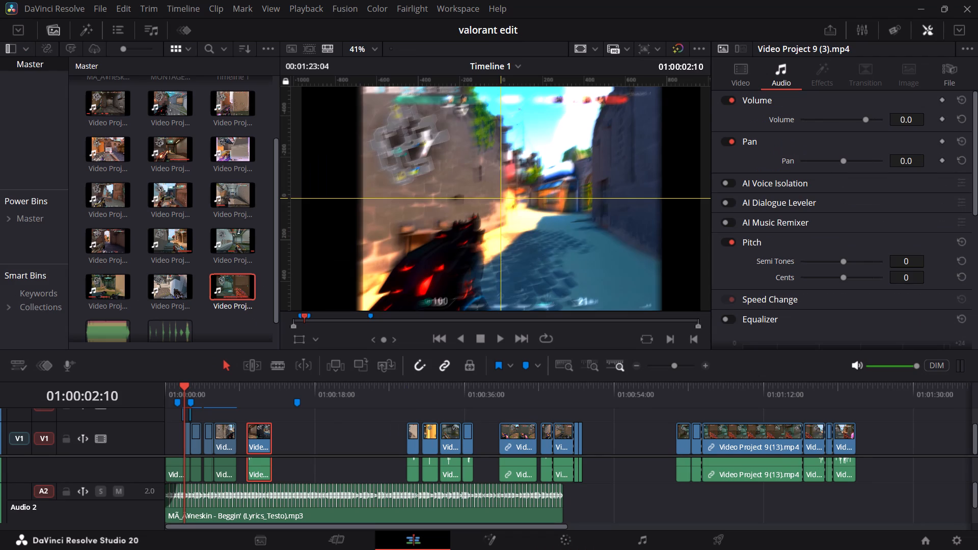
key("space")
key("space")
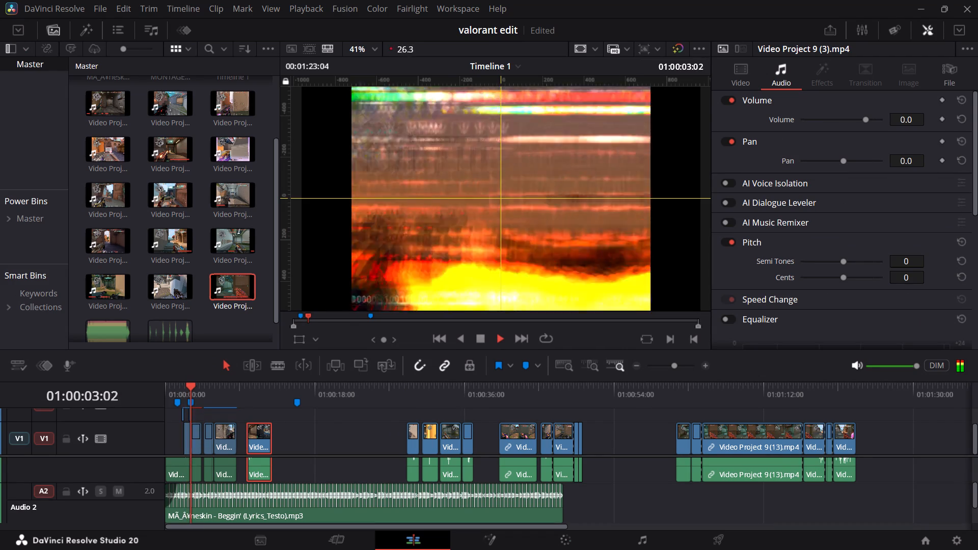
left_click_drag(195, 392, 187, 396)
key("space")
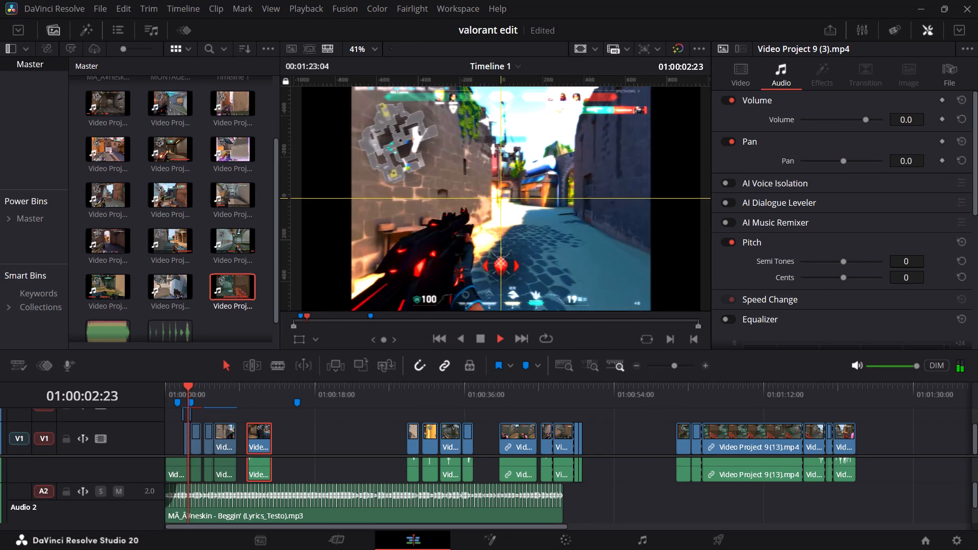
key("space")
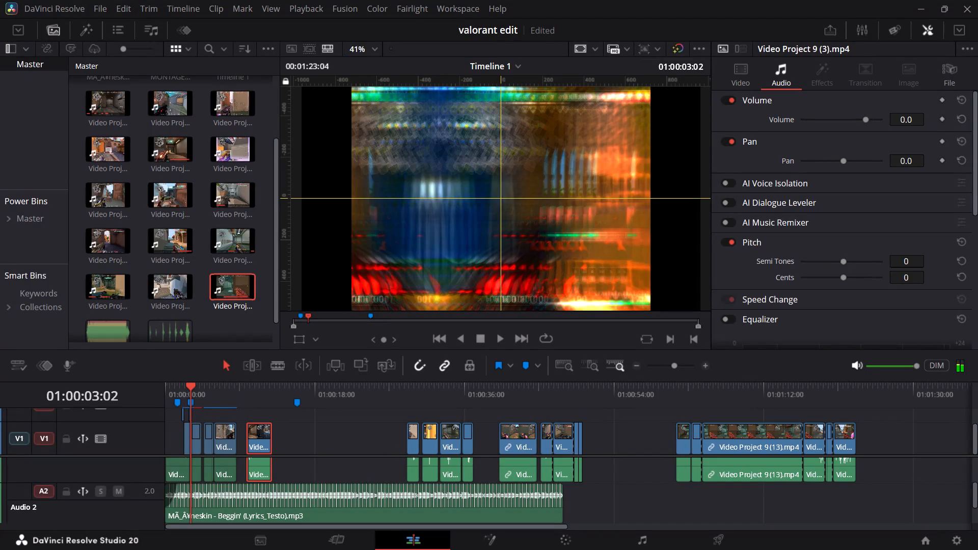
left_click(568, 538)
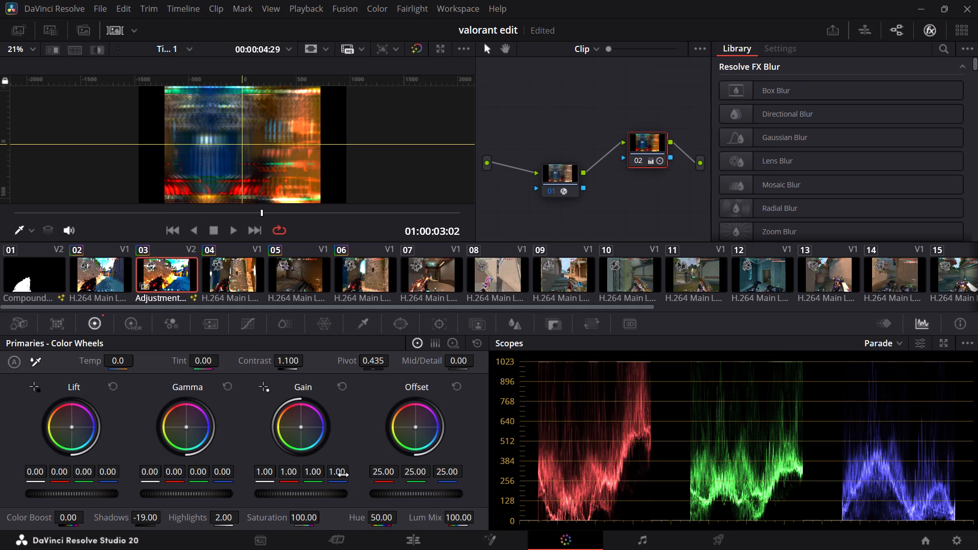
left_click(111, 272)
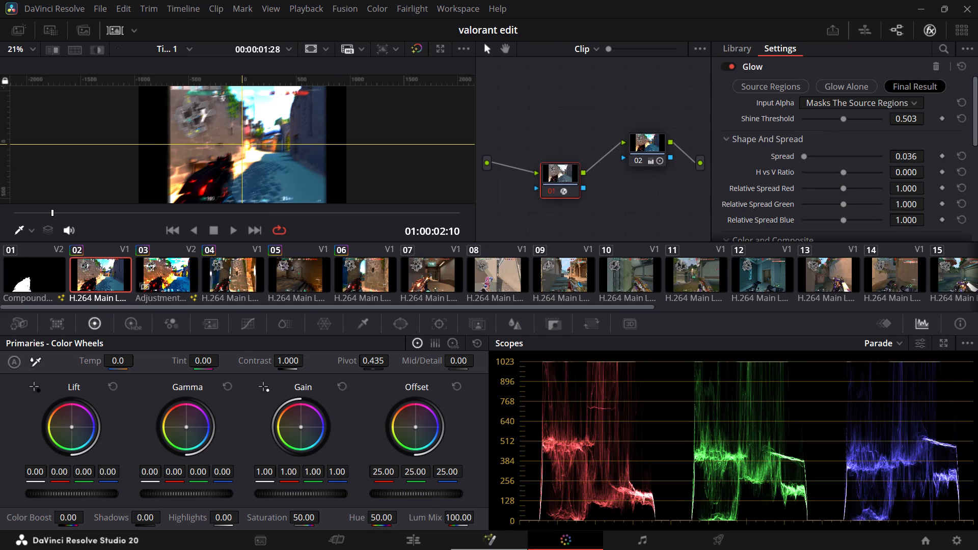
left_click(450, 542)
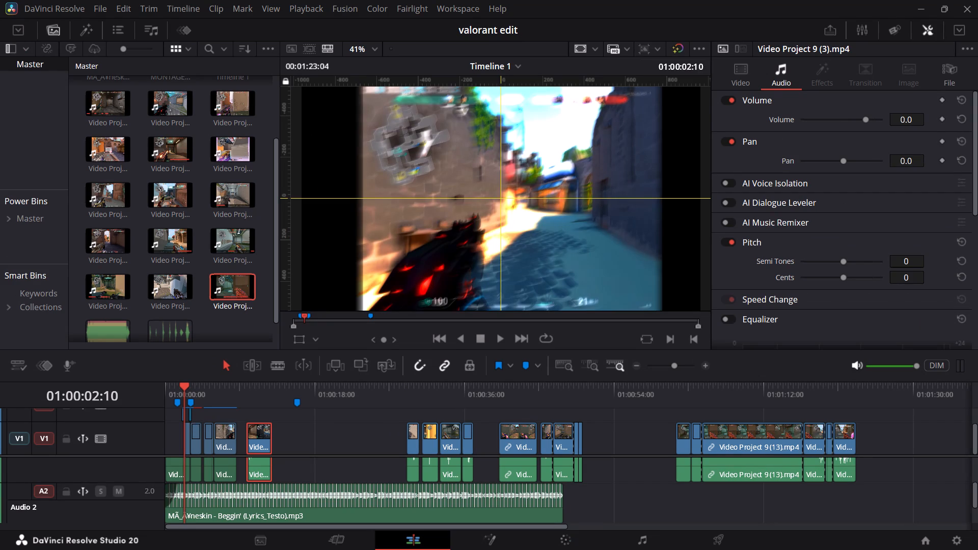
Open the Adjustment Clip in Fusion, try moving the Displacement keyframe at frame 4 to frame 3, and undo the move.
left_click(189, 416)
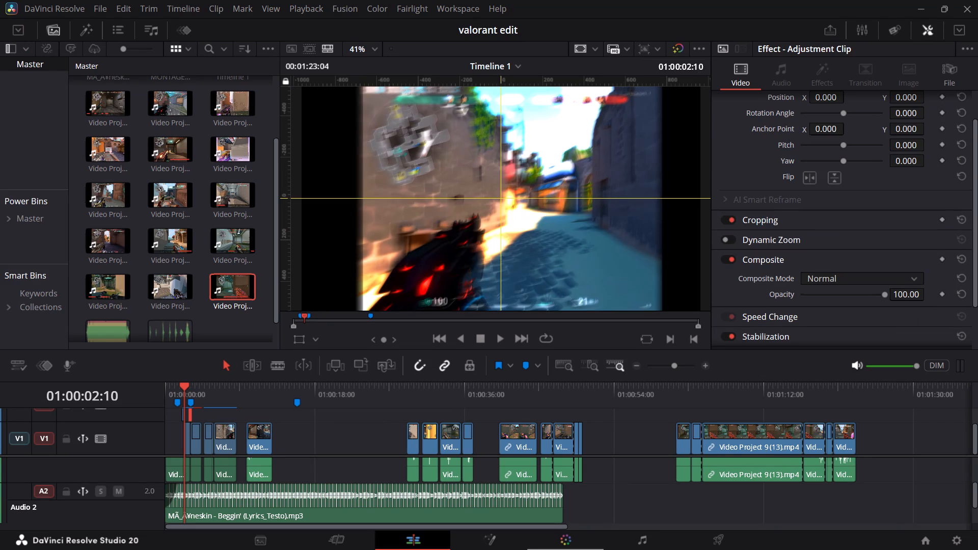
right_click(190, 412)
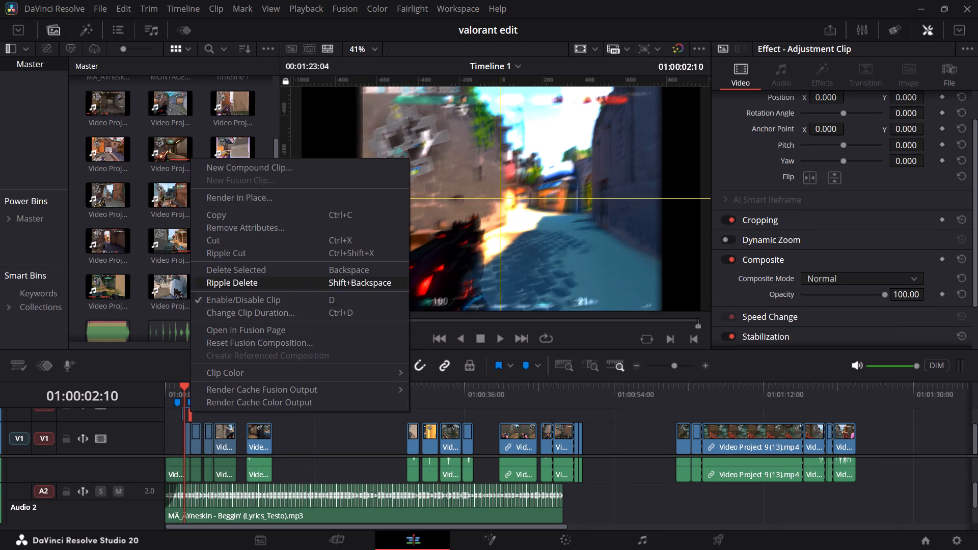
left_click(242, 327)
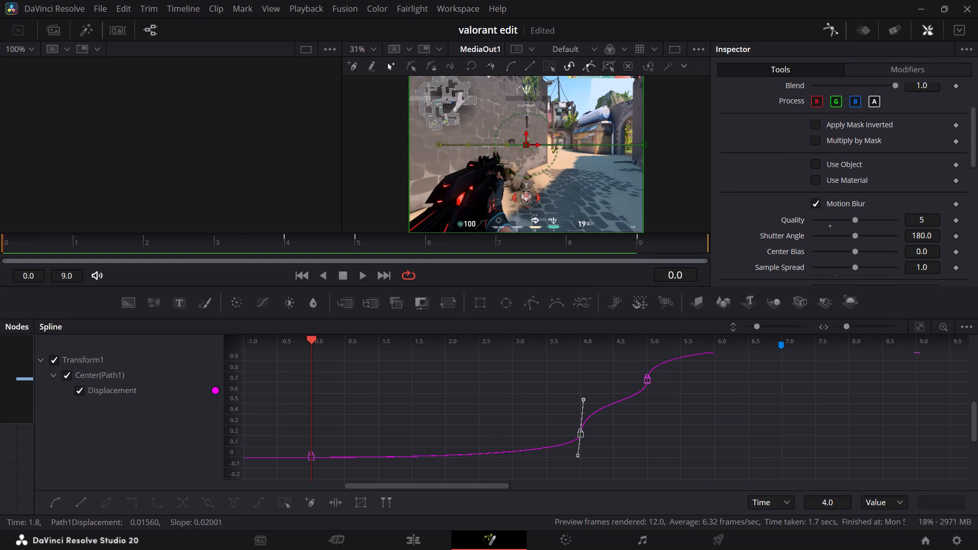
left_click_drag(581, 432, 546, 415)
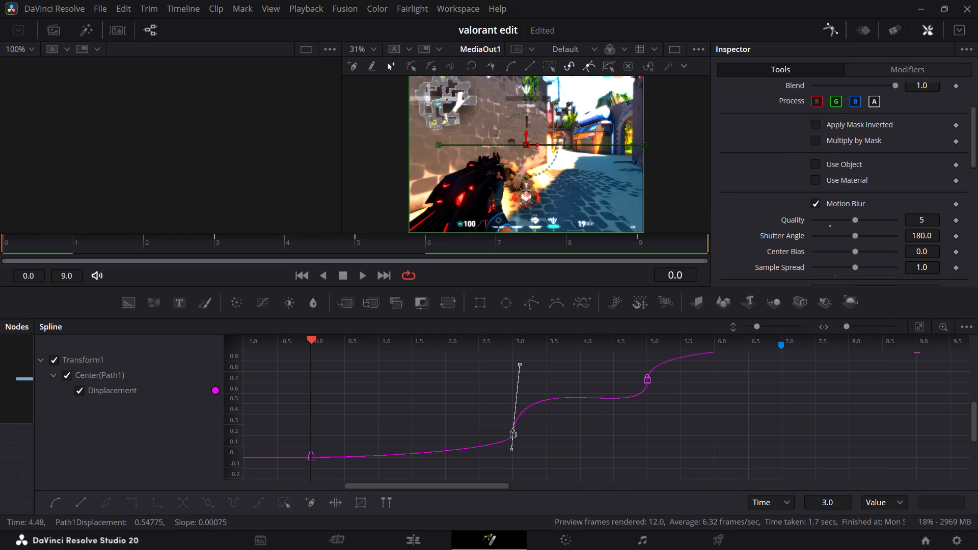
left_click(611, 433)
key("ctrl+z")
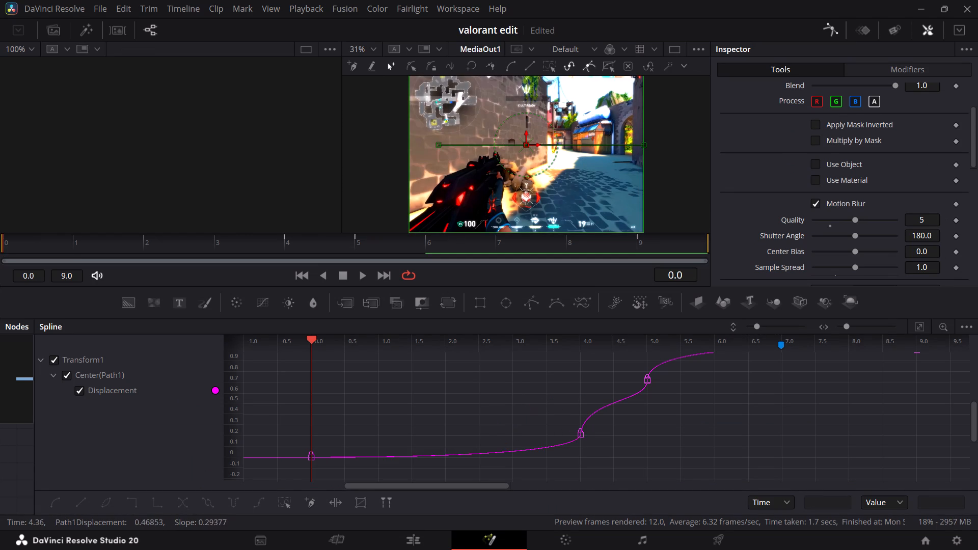
Scrub frame by frame through the Adjustment Clip over the cut on the Edit page to examine how the look changes.
left_click(414, 533)
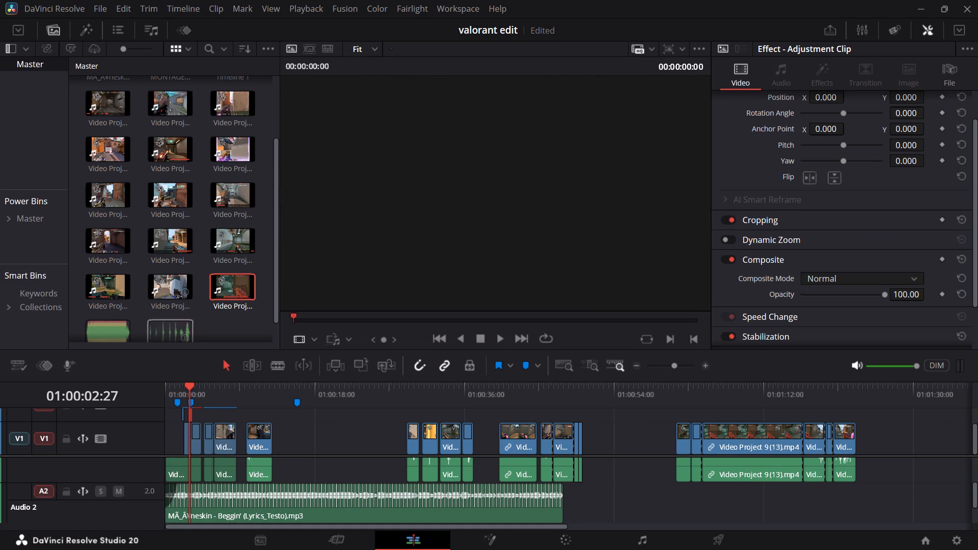
left_click(188, 390)
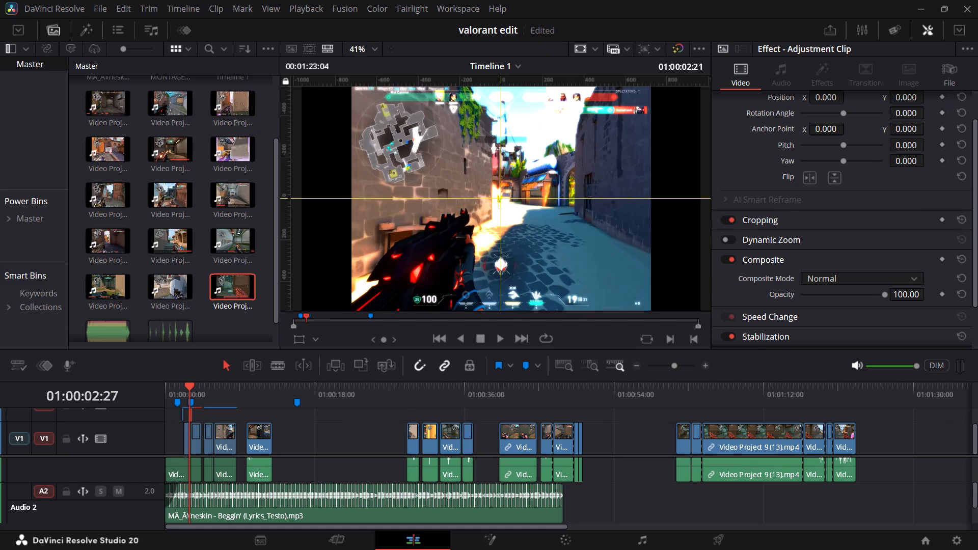
left_click(186, 389)
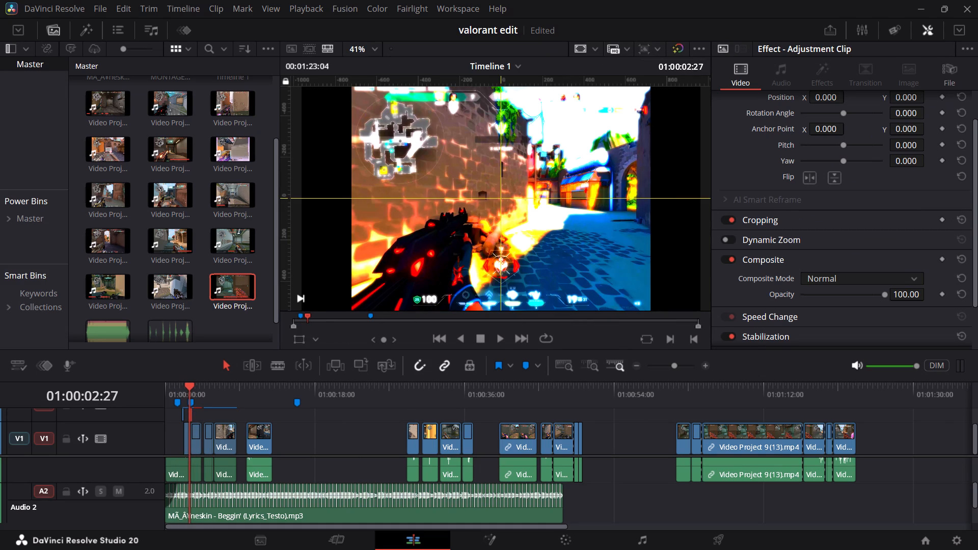
left_click_drag(676, 365, 693, 365)
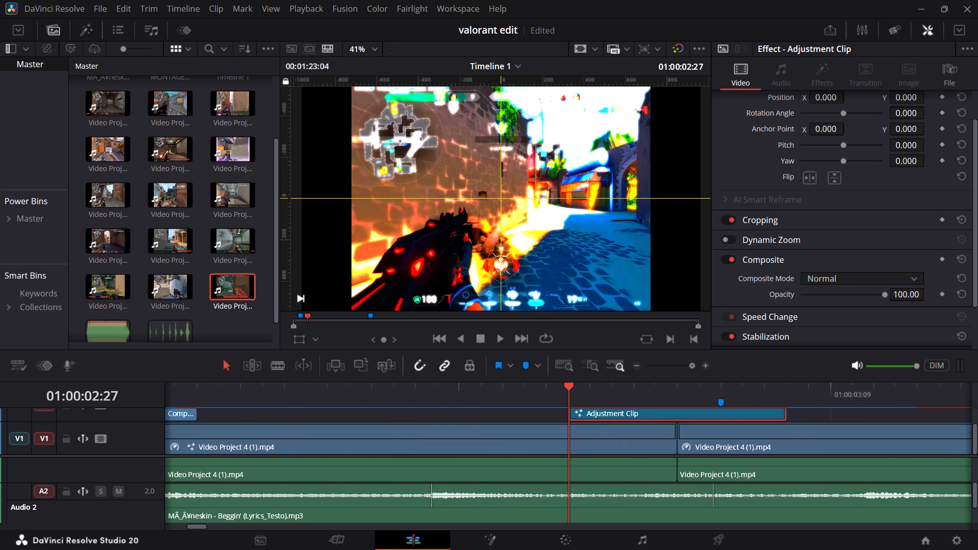
left_click_drag(693, 365, 688, 364)
left_click_drag(568, 389, 545, 390)
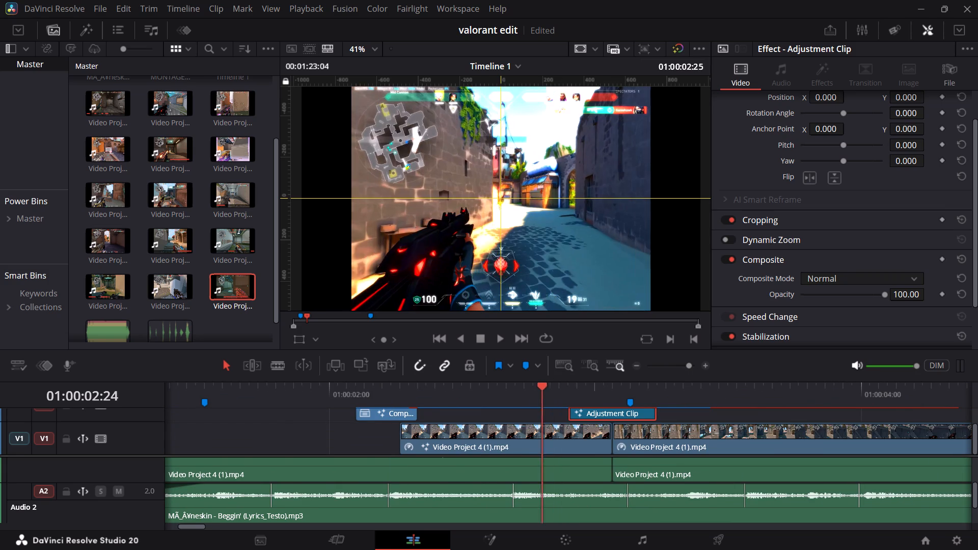
left_click_drag(545, 390, 667, 390)
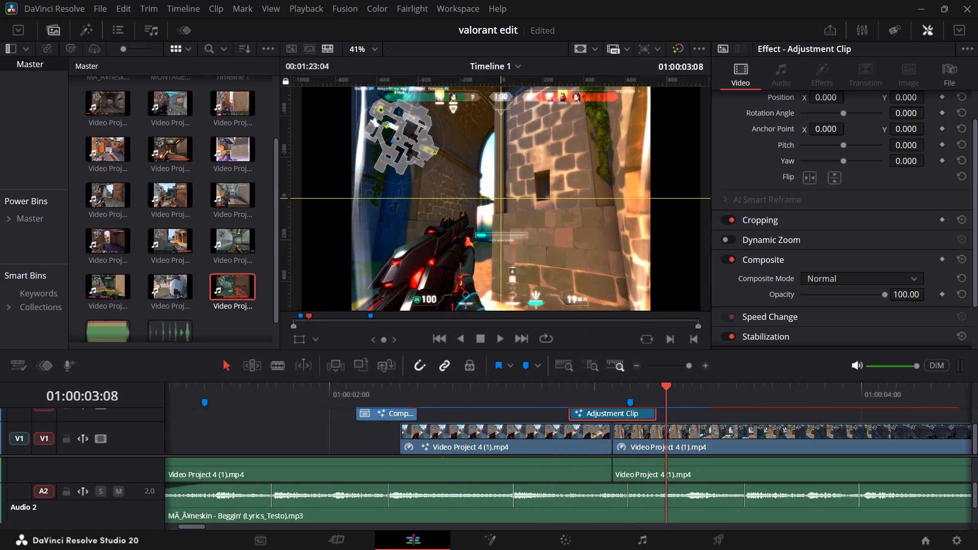
left_click_drag(667, 390, 646, 393)
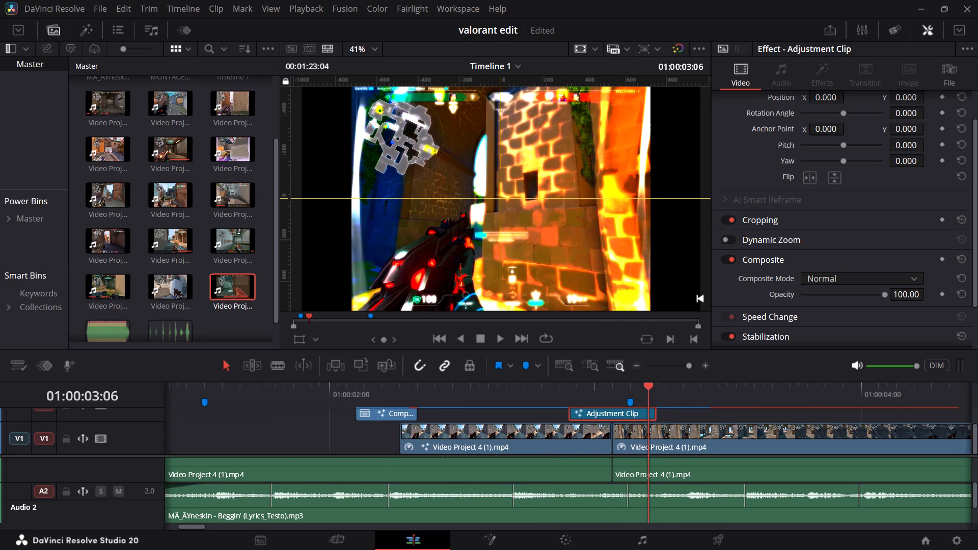
left_click_drag(646, 393, 643, 390)
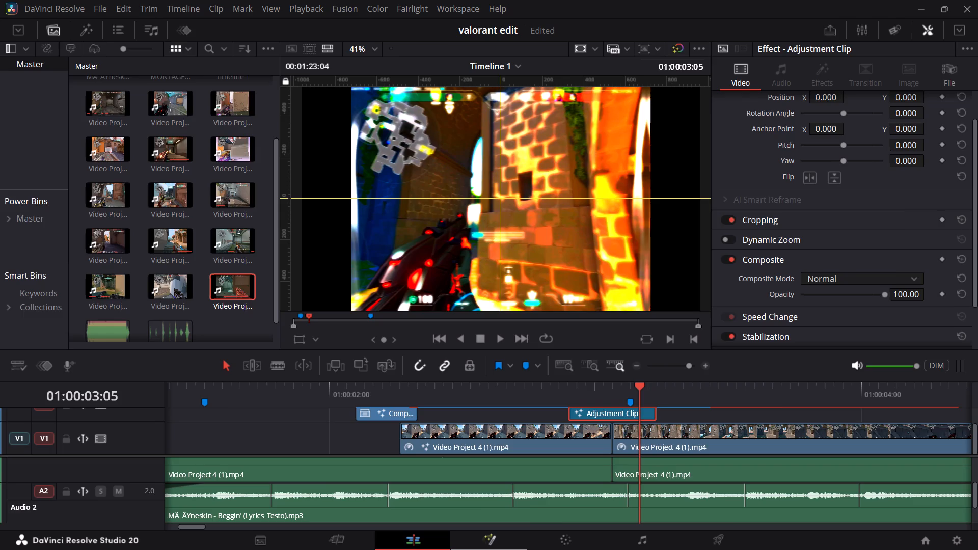
Widen the Adjustment Clip's Fusion node graph and space out Crop1 and Transform1 between MediaIn1 and MediaOut1, then return to the Edit page.
left_click(487, 541)
left_click(921, 32)
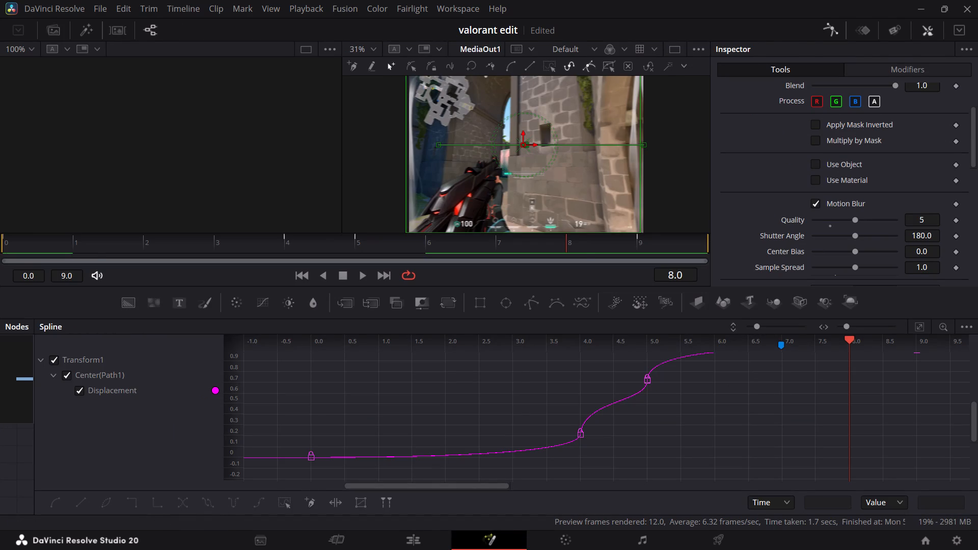
left_click(922, 32)
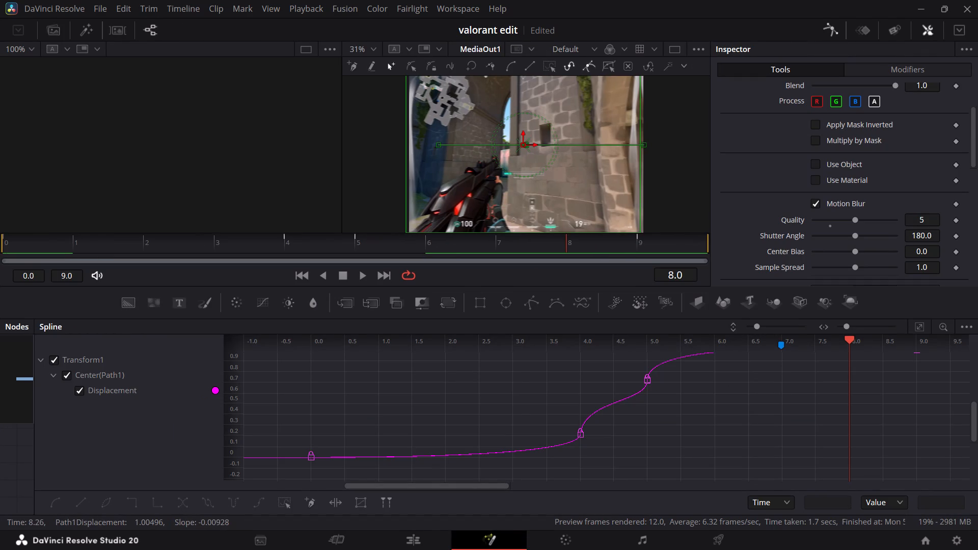
left_click_drag(34, 378, 767, 391)
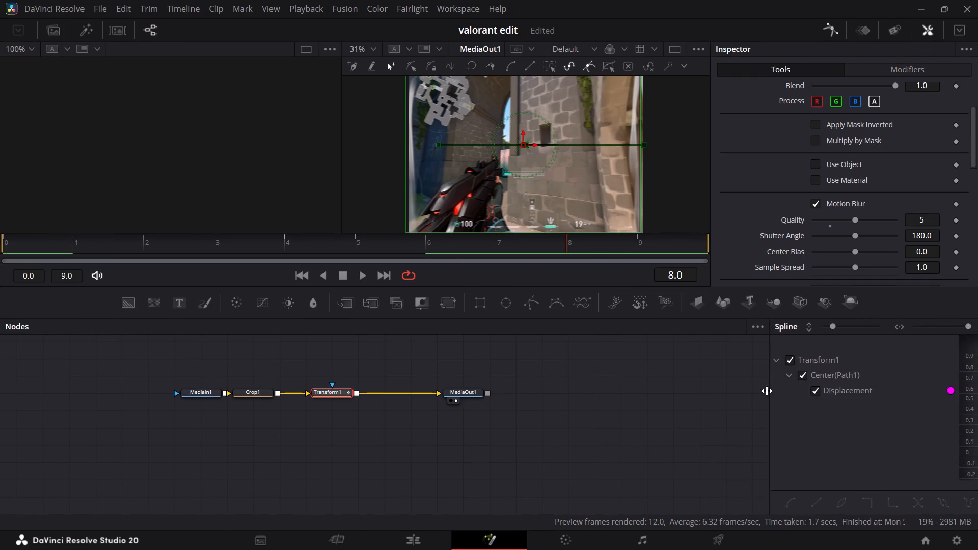
left_click_drag(767, 391, 629, 393)
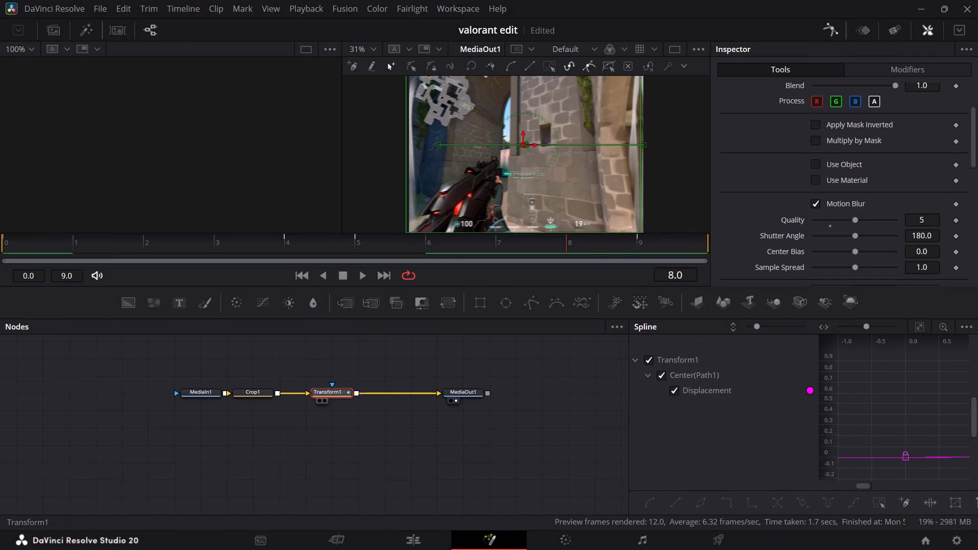
left_click_drag(248, 392, 266, 391)
left_click_drag(323, 391, 366, 391)
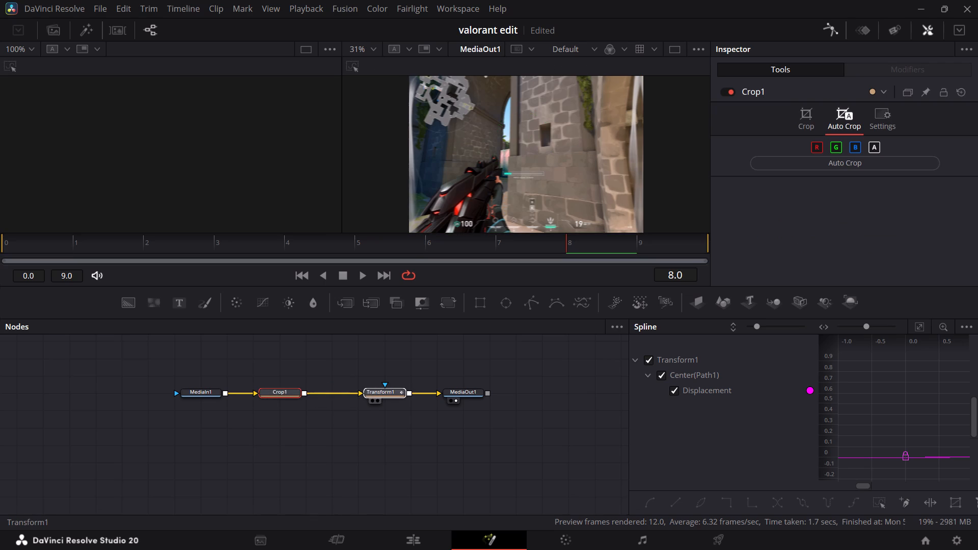
left_click_drag(366, 391, 357, 391)
left_click(205, 395)
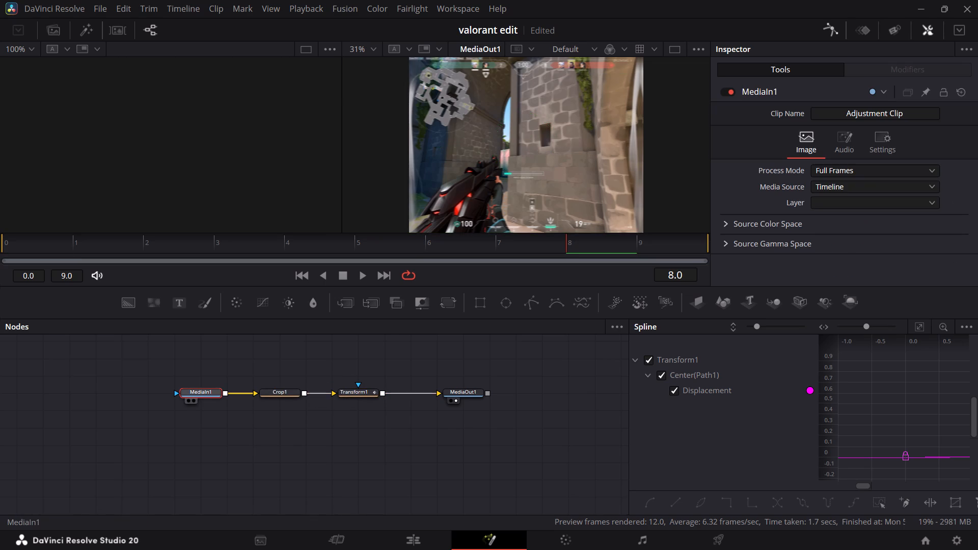
left_click(359, 449)
left_click(421, 542)
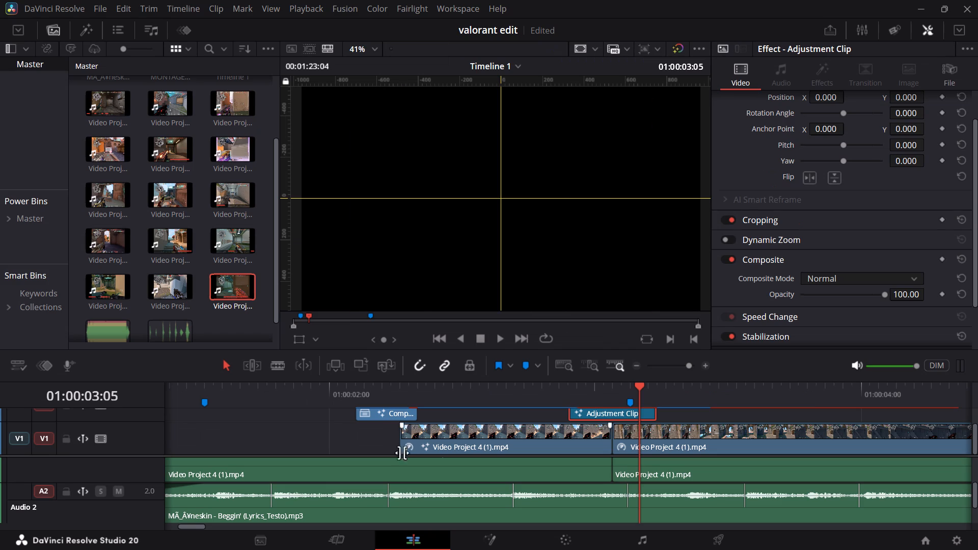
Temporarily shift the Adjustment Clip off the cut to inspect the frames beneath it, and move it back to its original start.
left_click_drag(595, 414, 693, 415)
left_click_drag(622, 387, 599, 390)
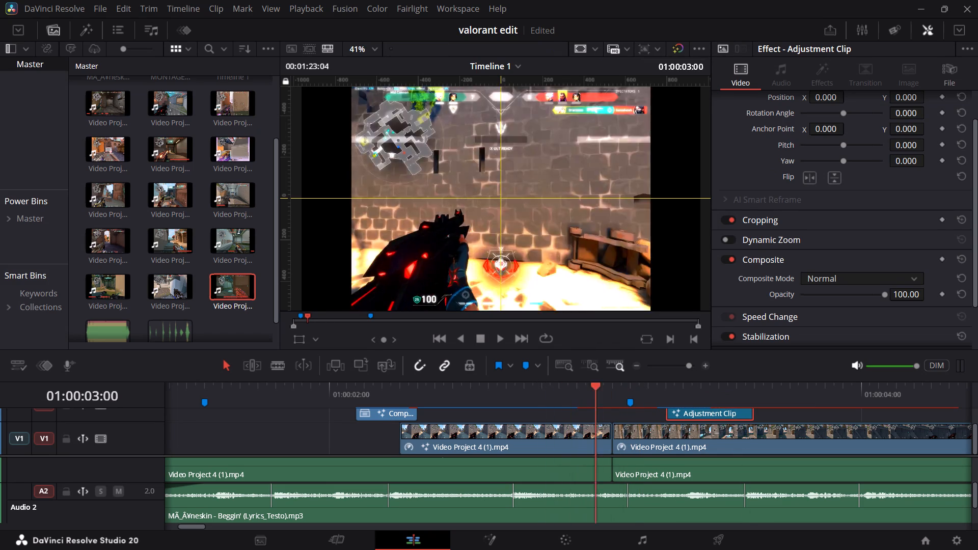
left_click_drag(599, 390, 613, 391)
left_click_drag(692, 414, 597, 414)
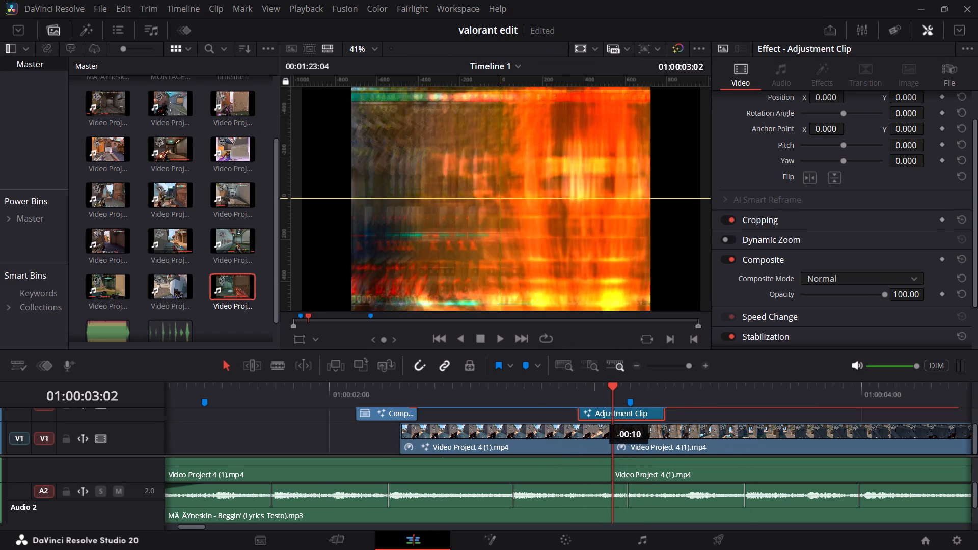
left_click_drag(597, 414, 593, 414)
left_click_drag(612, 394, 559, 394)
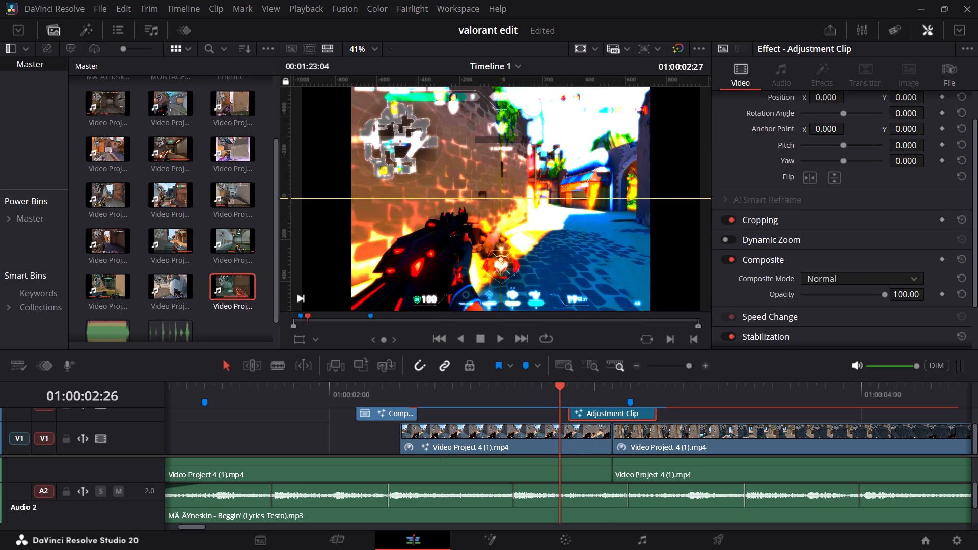
Scrub and play back the cut beneath the Adjustment Clip and the clip following it to examine the transition.
left_click_drag(559, 394, 606, 394)
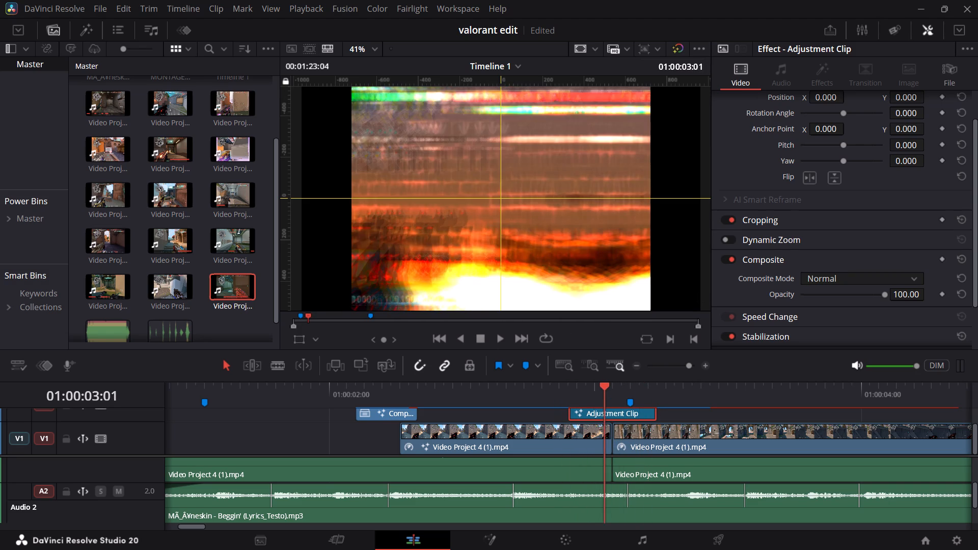
left_click_drag(606, 394, 581, 396)
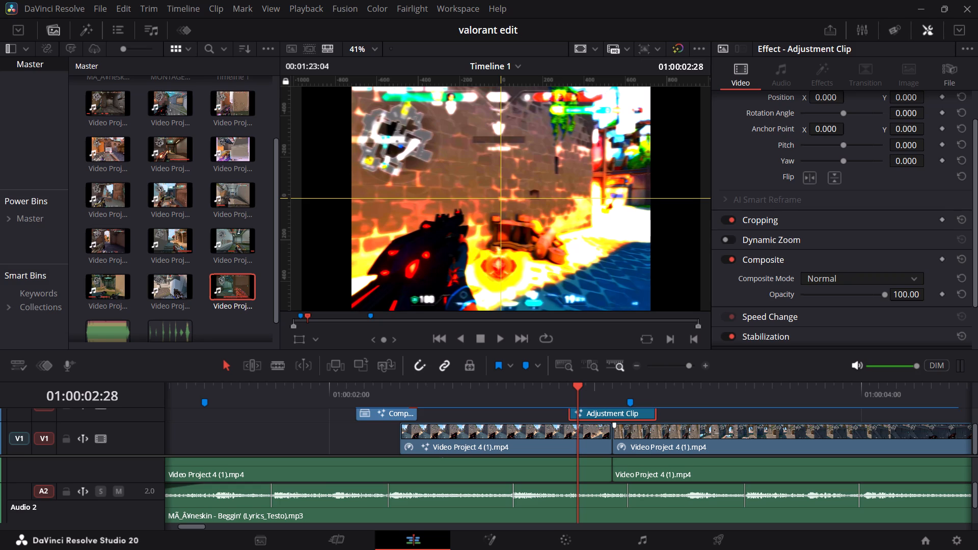
scroll(730, 415, "up", 2)
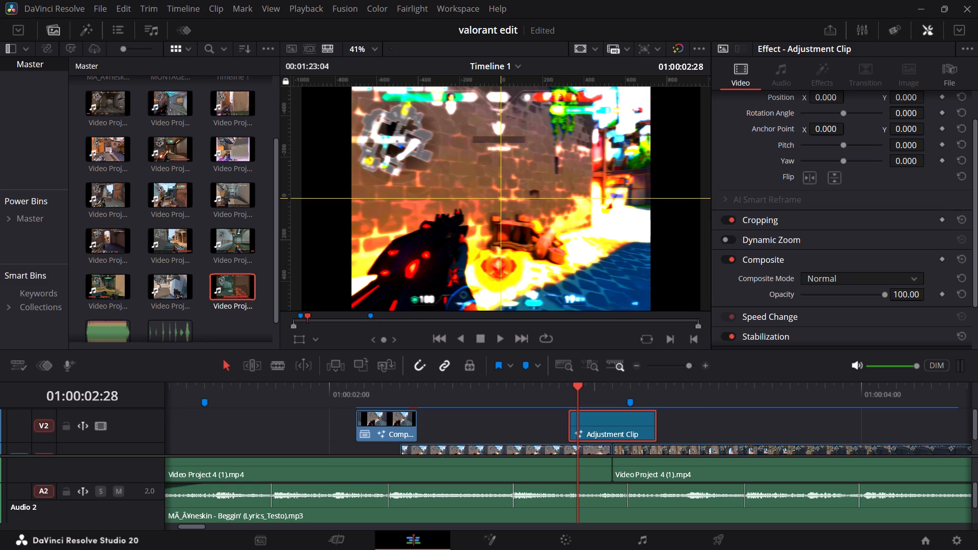
scroll(646, 435, "down", 2)
left_click_drag(585, 394, 547, 389)
key("space")
key("space")
key("space")
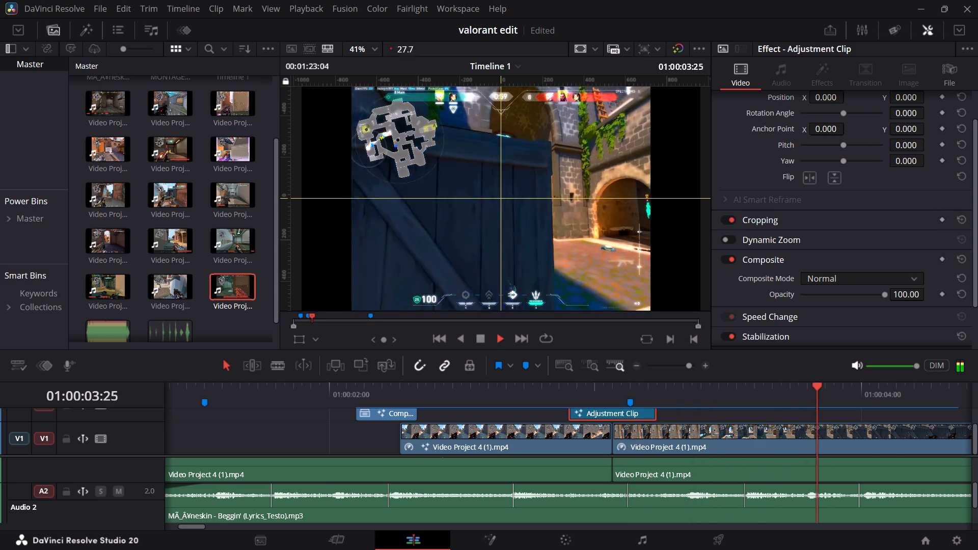
key("space")
left_click_drag(603, 397, 387, 398)
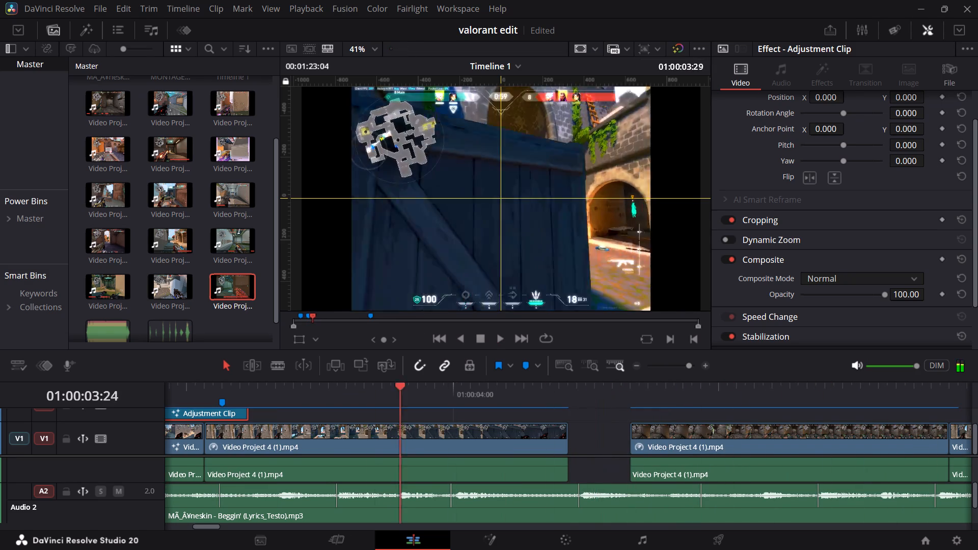
left_click_drag(387, 398, 244, 399)
key("space")
key("space")
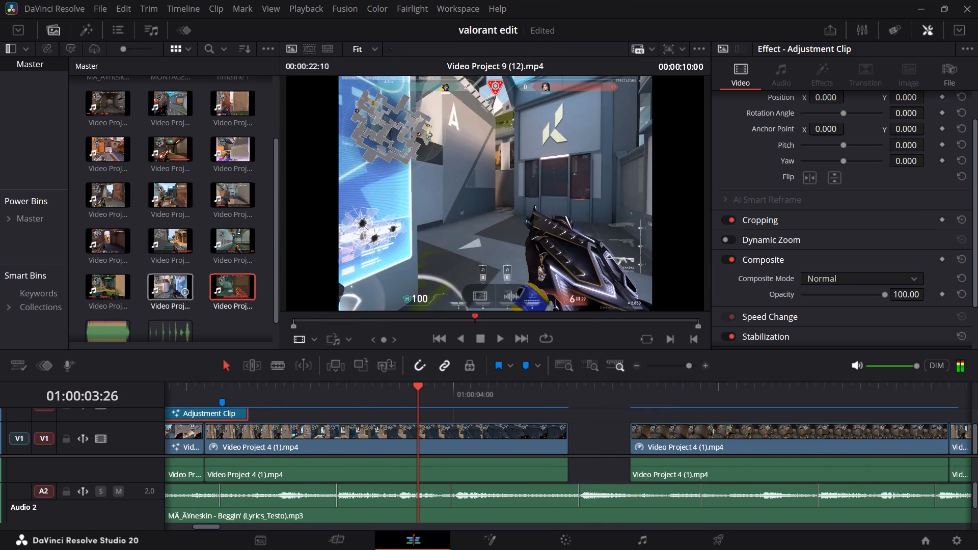
Skim the gameplay clips and compound clips in the Master bin to preview the available footage.
key("space")
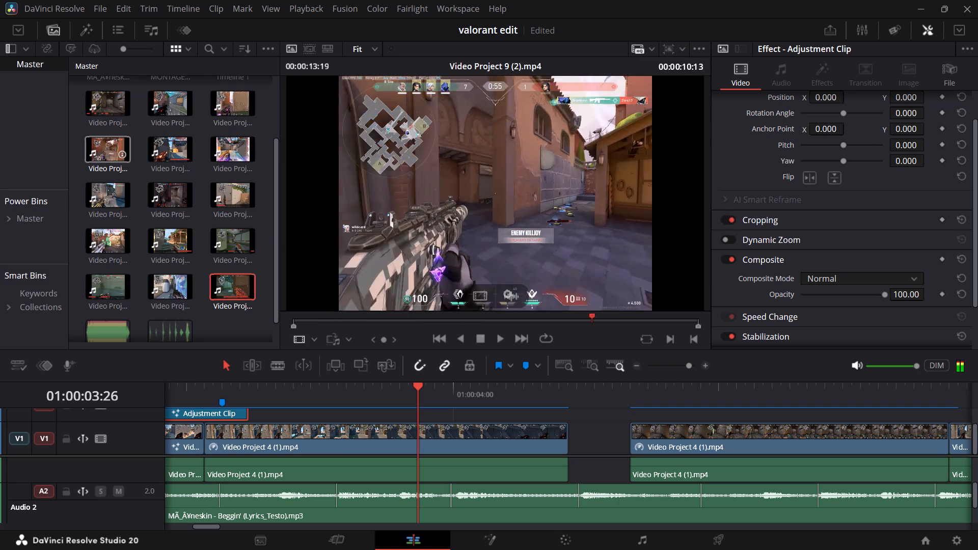
scroll(188, 163, "up", 2)
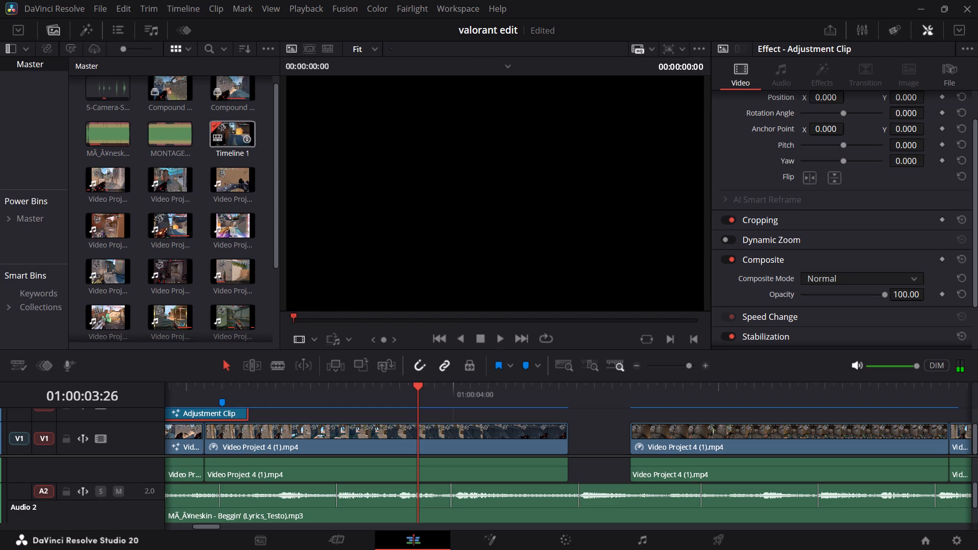
scroll(151, 175, "up", 1)
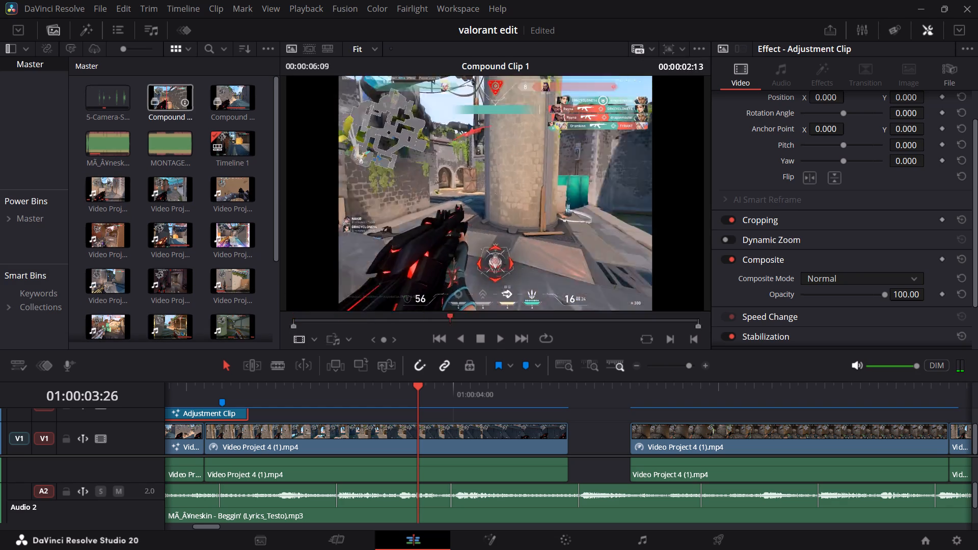
Replay the Video Project 4 (1) clip after the cut, up to the gap that follows it, to examine its pacing against the song.
left_click_drag(388, 396, 208, 385)
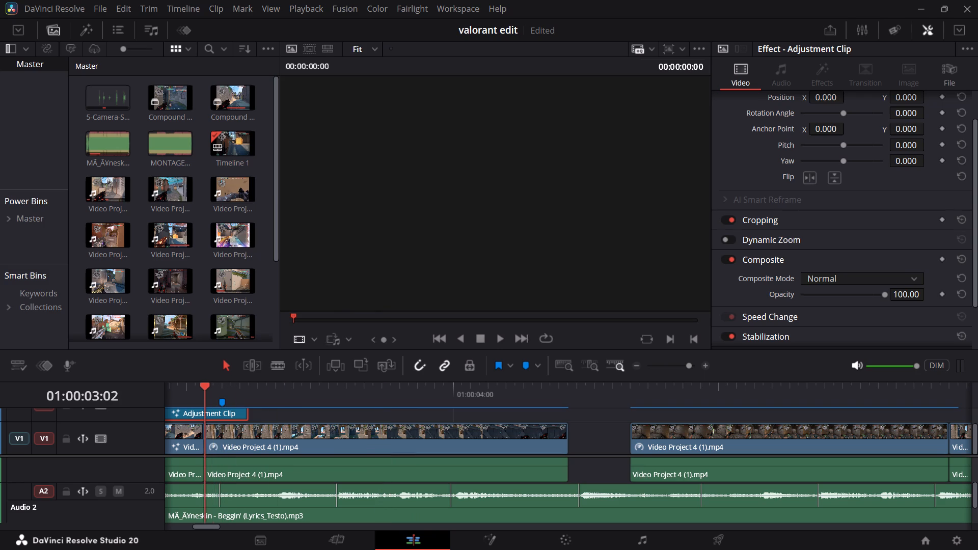
left_click_drag(208, 385, 207, 384)
key("space")
left_click(277, 417)
key("space")
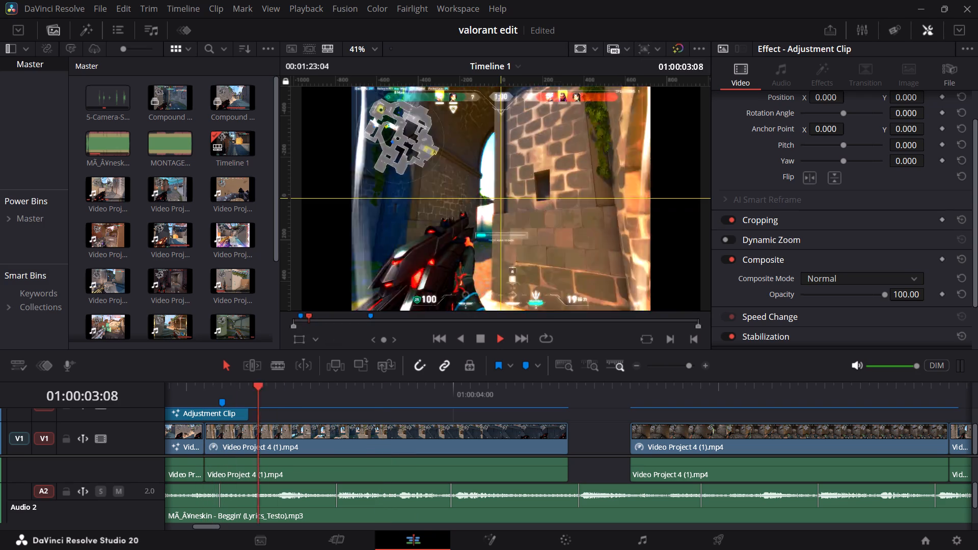
key("space")
key("space")
key("space")
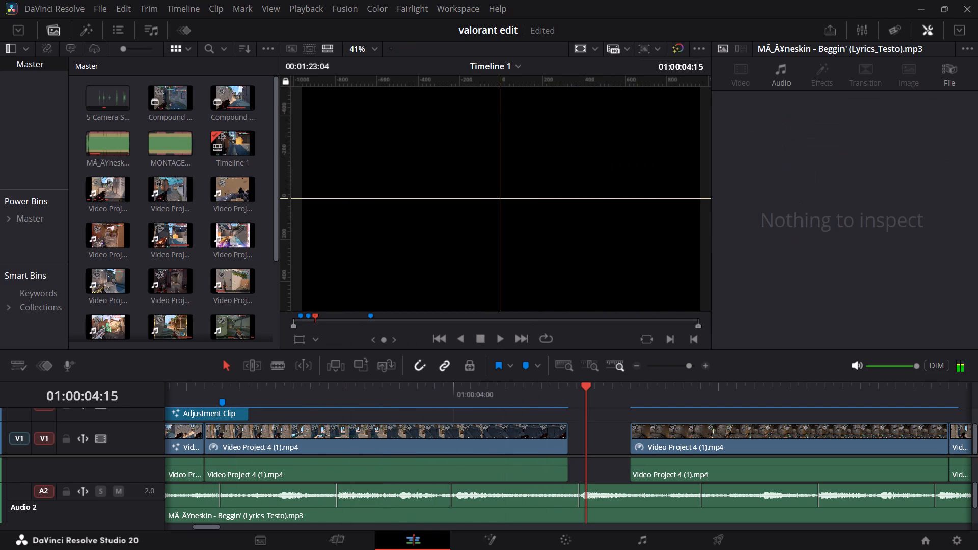
left_click_drag(491, 392, 339, 395)
key("space")
key("space")
key("space")
key("space")
left_click_drag(446, 397, 445, 396)
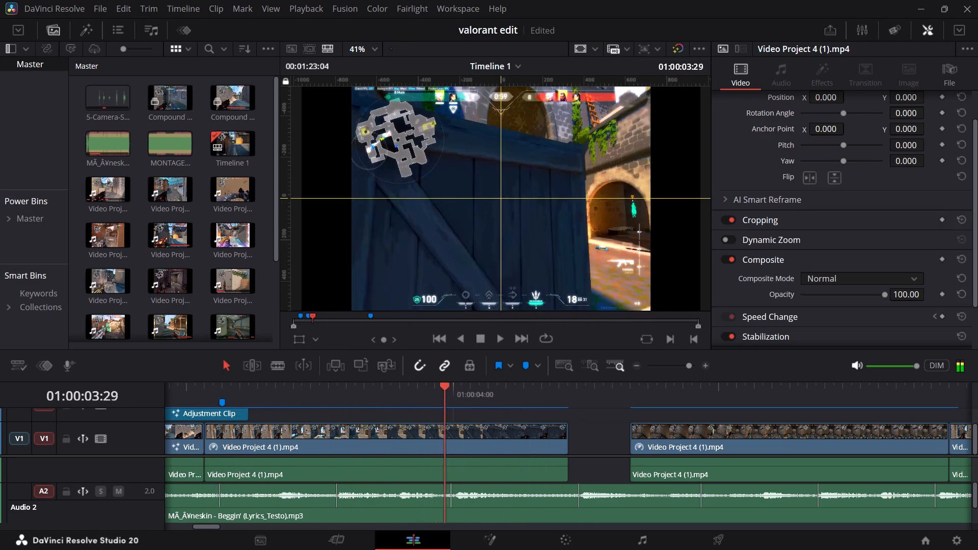
left_click_drag(445, 396, 316, 397)
key("space")
key("space")
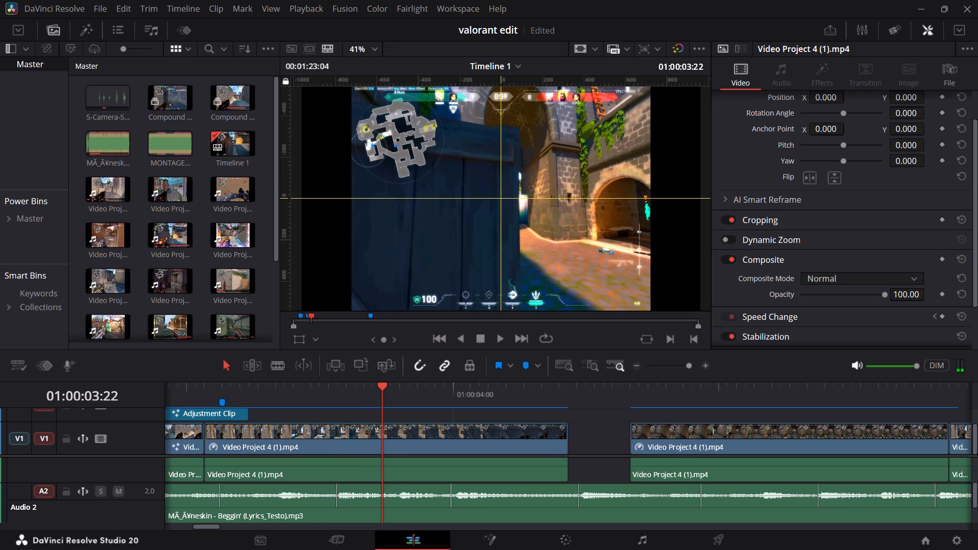
key("space")
key("space")
Duplicate the Video Project 4 (1) clip that follows the cut onto track V3, keeping the same timing.
left_click(494, 436)
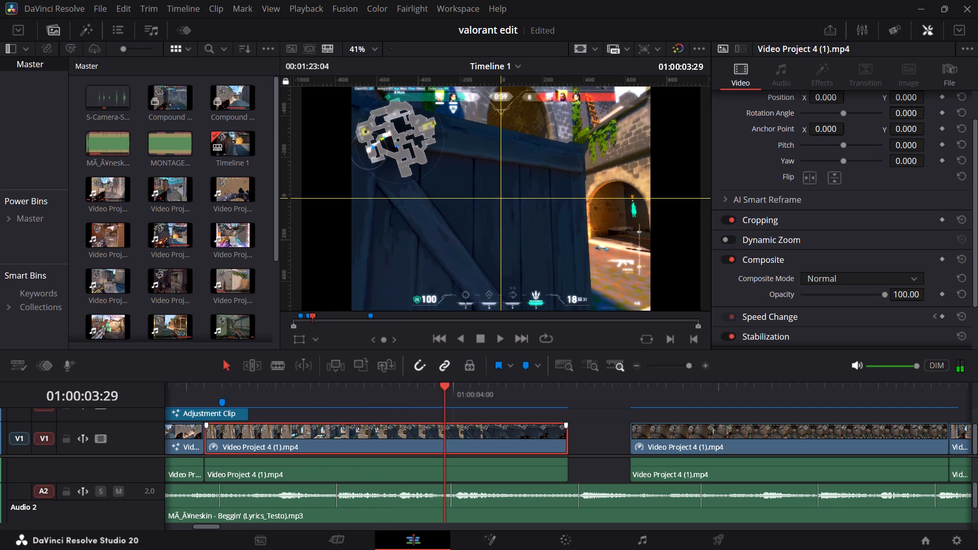
left_click_drag(446, 439, 444, 414, "alt")
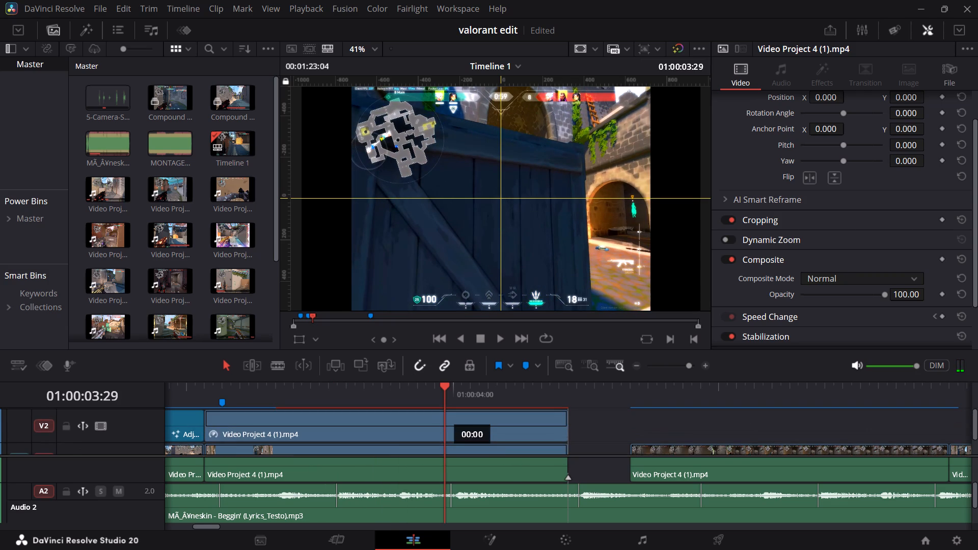
left_click_drag(444, 414, 441, 406, "alt")
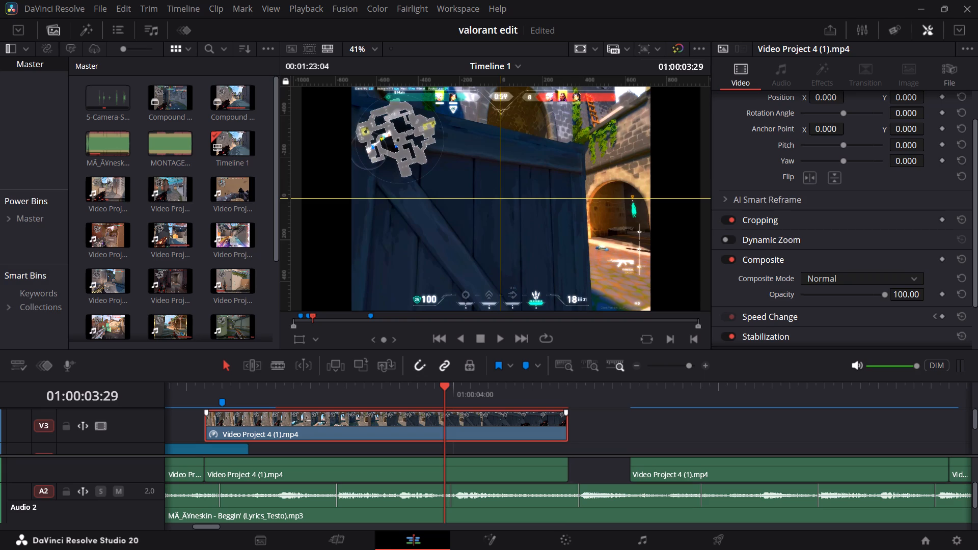
scroll(594, 434, "down", 4)
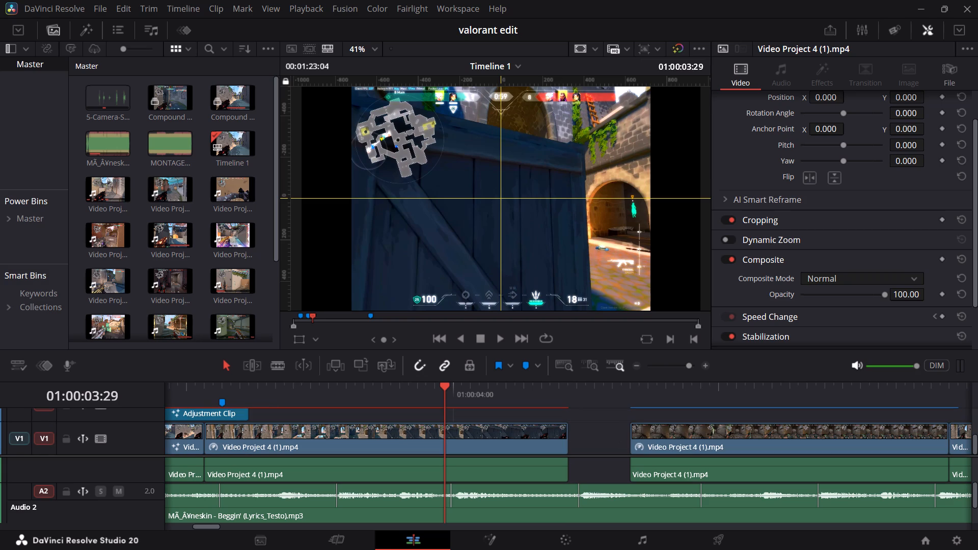
Play the Video Project 4 (1) clips around 01:00:06:00 to review how the gameplay continues after the gap.
left_click(634, 397)
key("space")
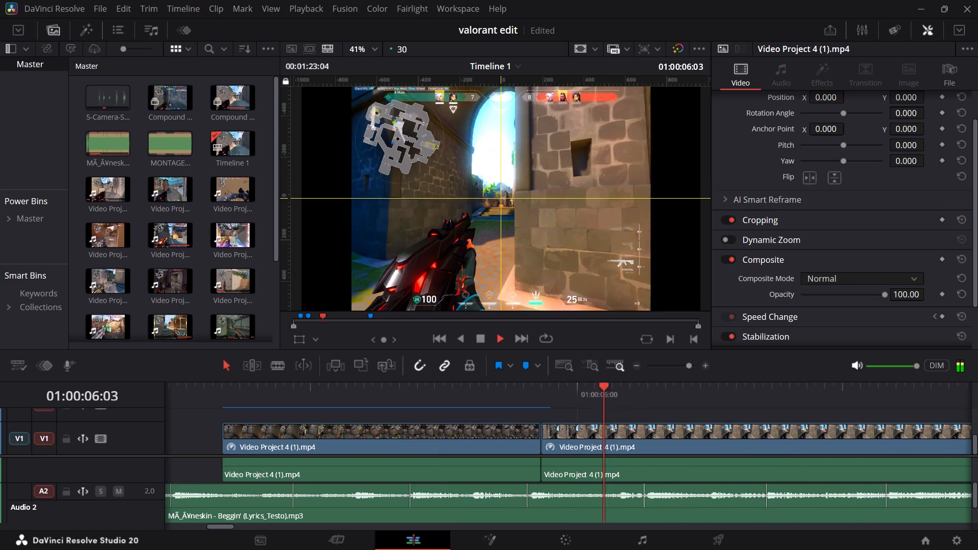
key("space")
key("space")
key("space")
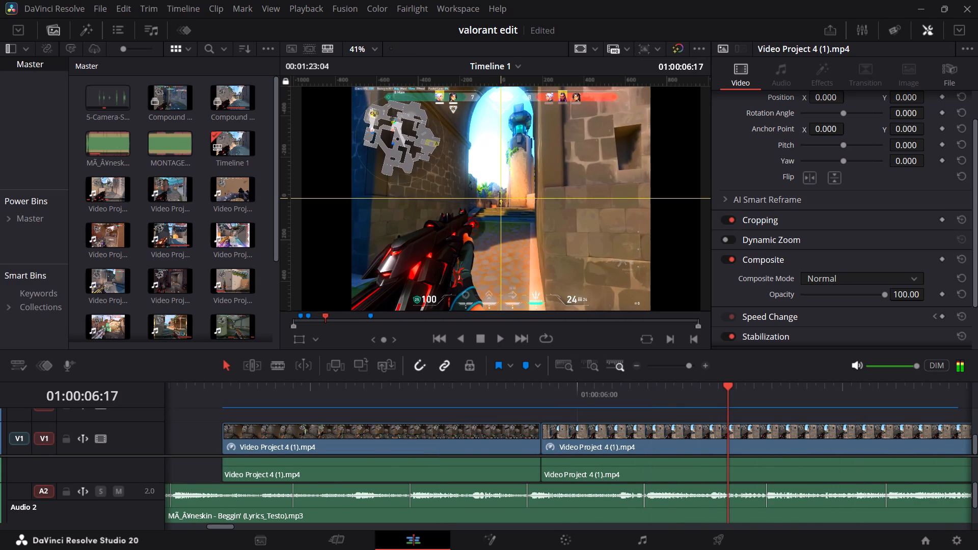
left_click_drag(685, 367, 678, 364)
middle_click_drag(538, 452, 655, 448)
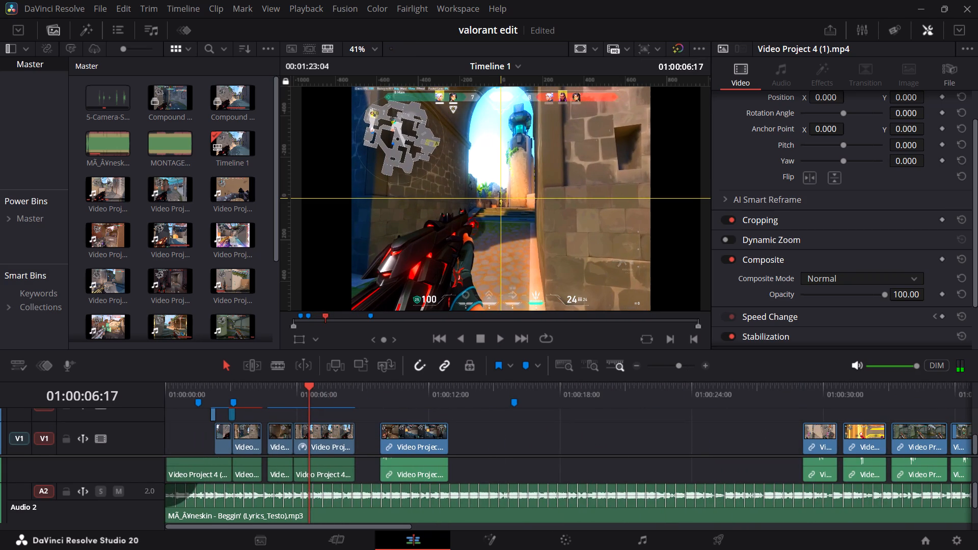
middle_click_drag(655, 448, 662, 446)
left_click_drag(306, 397, 298, 395)
key("space")
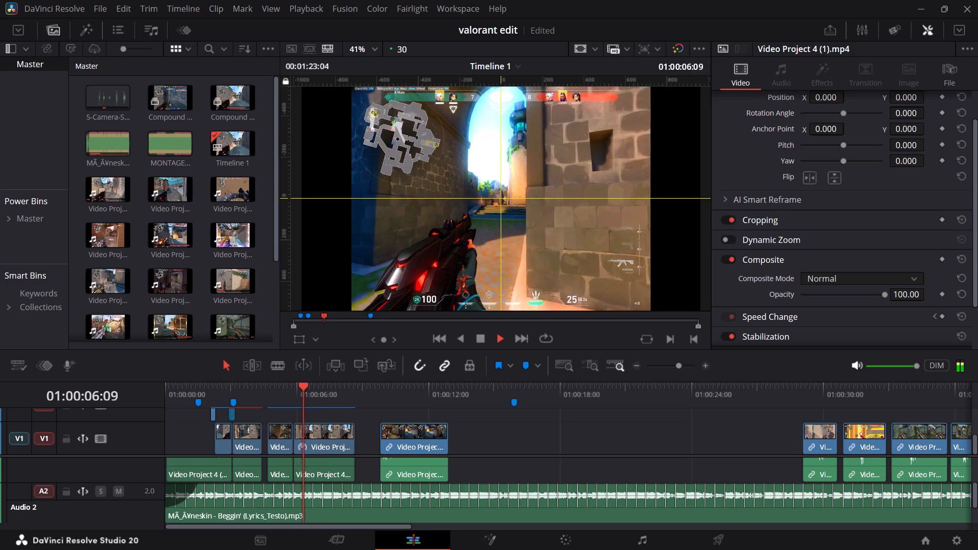
key("space")
key("space")
key("space")
key("space")
key("space")
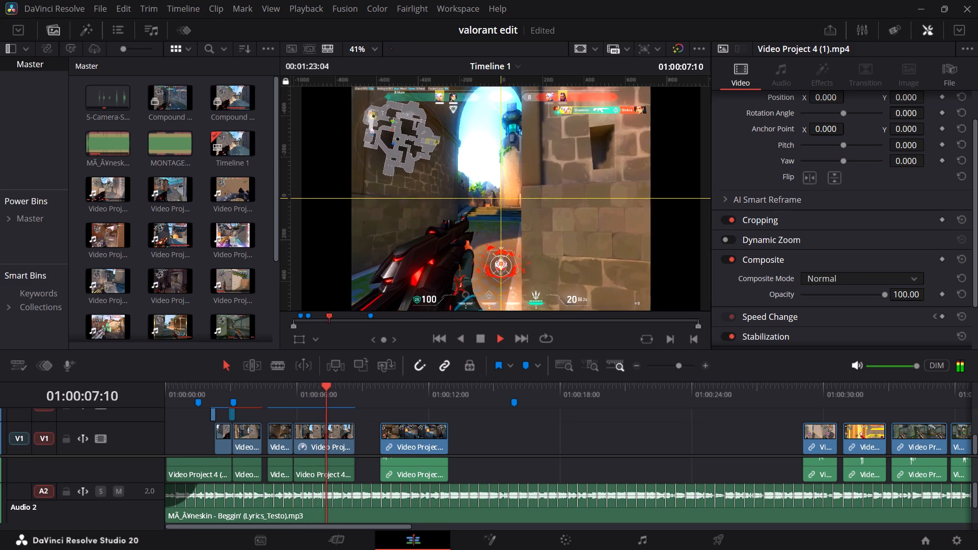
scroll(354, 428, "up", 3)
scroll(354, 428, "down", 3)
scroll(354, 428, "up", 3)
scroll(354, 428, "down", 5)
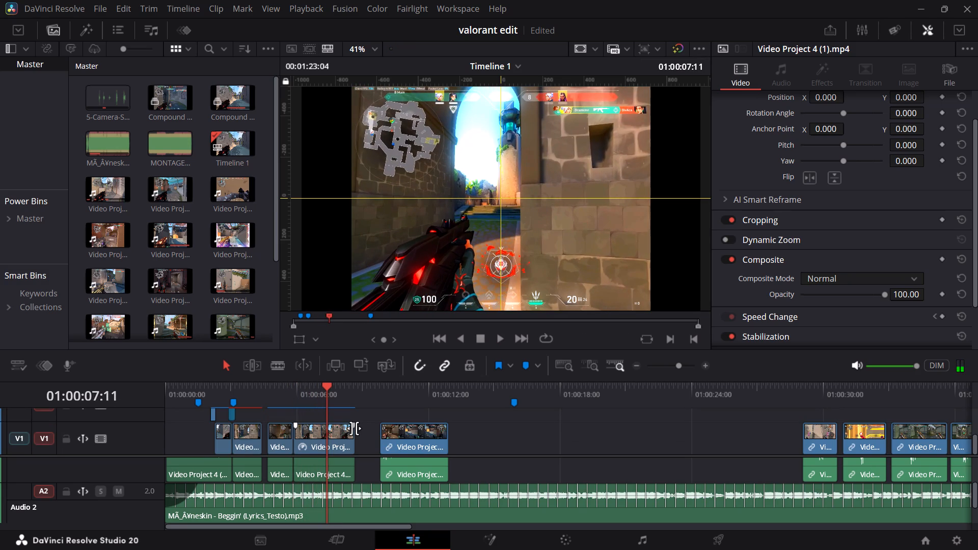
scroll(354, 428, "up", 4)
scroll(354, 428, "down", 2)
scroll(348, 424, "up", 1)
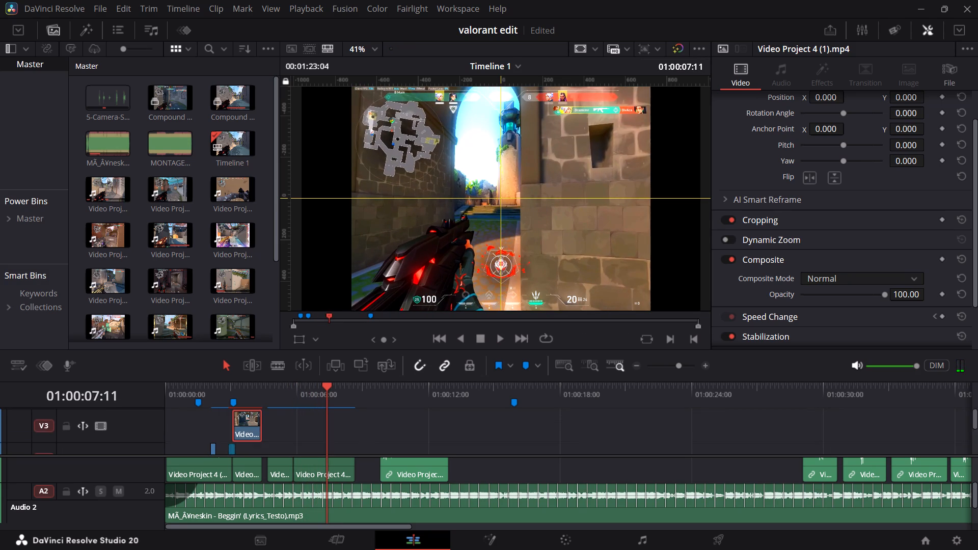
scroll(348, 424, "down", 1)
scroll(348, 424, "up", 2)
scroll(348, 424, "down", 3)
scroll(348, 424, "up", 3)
Enlarge the video track area and move the duplicated Video Project 4 (1) clip from V3 up to V4, about 3 frames later.
left_click_drag(271, 395, 242, 389)
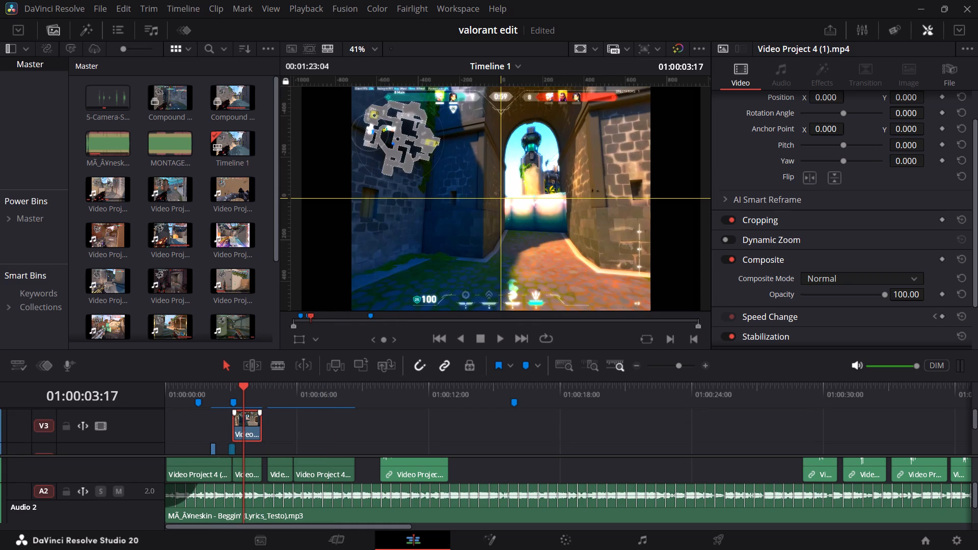
left_click_drag(254, 426, 254, 409)
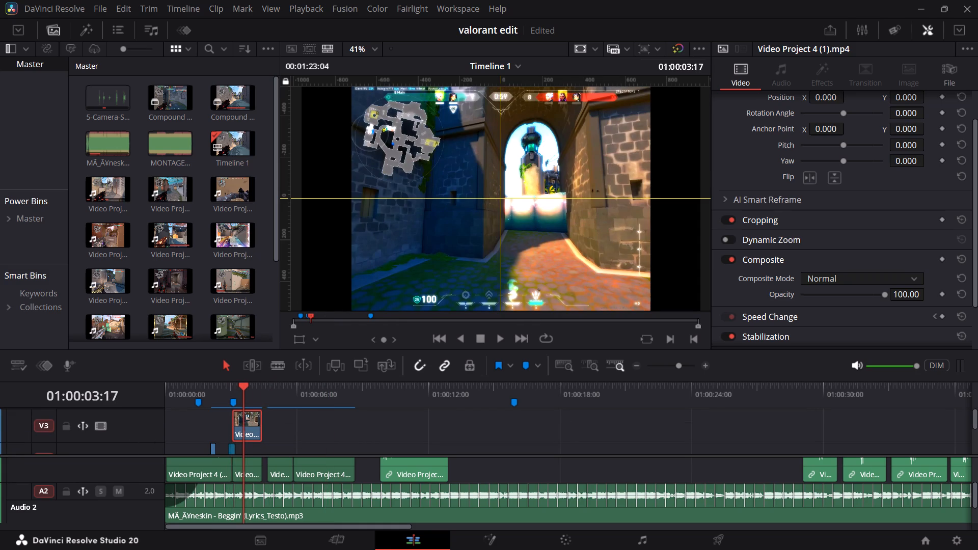
left_click_drag(134, 455, 132, 549)
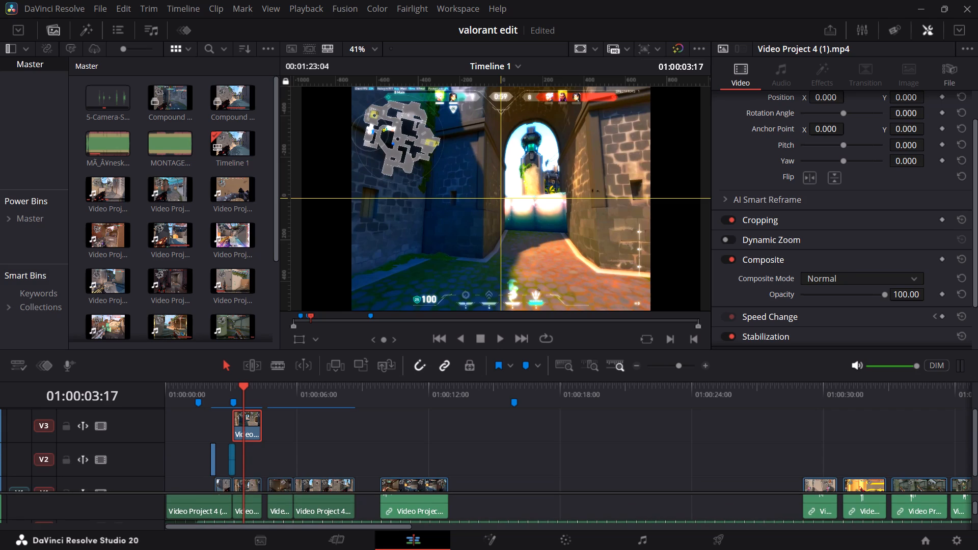
scroll(151, 427, "up", 1)
left_click(144, 410)
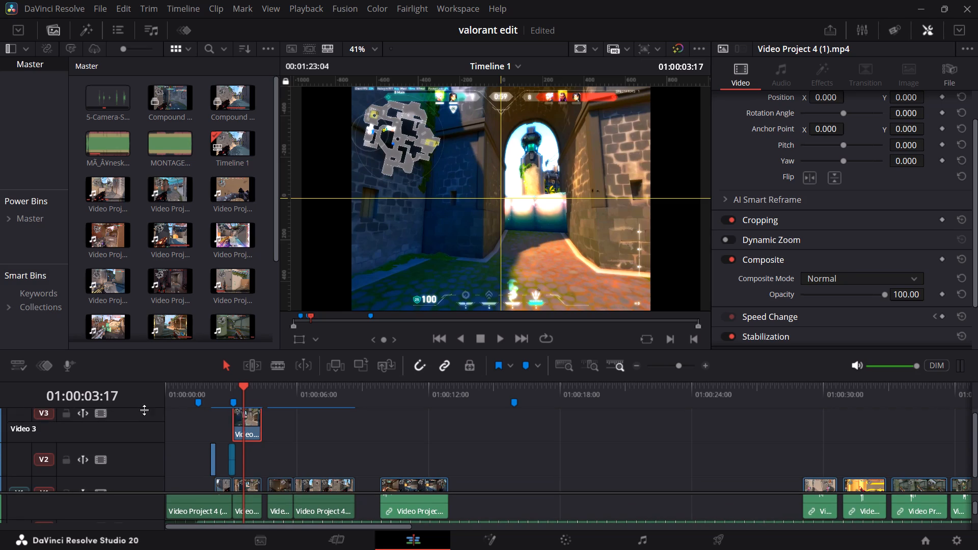
left_click_drag(251, 421, 251, 406)
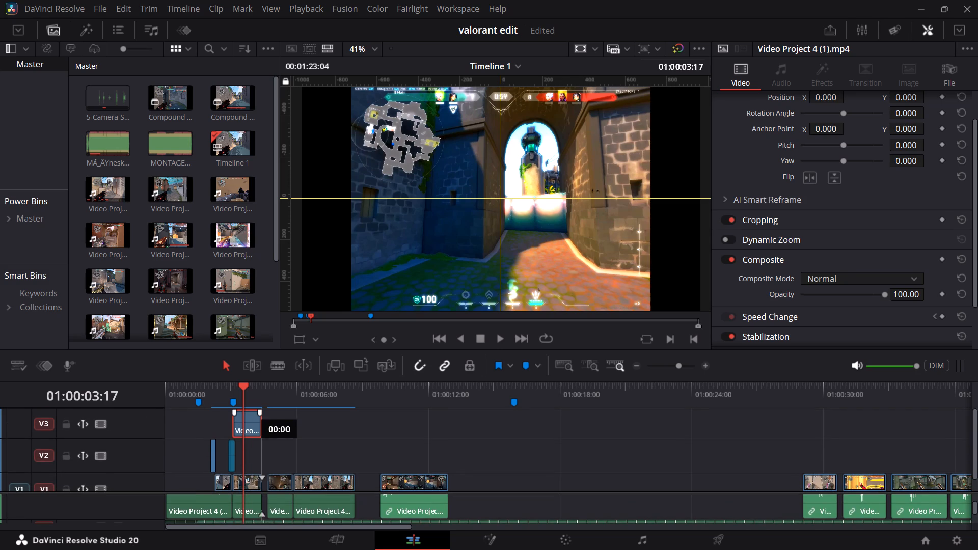
left_click_drag(251, 406, 253, 401)
left_click(248, 419)
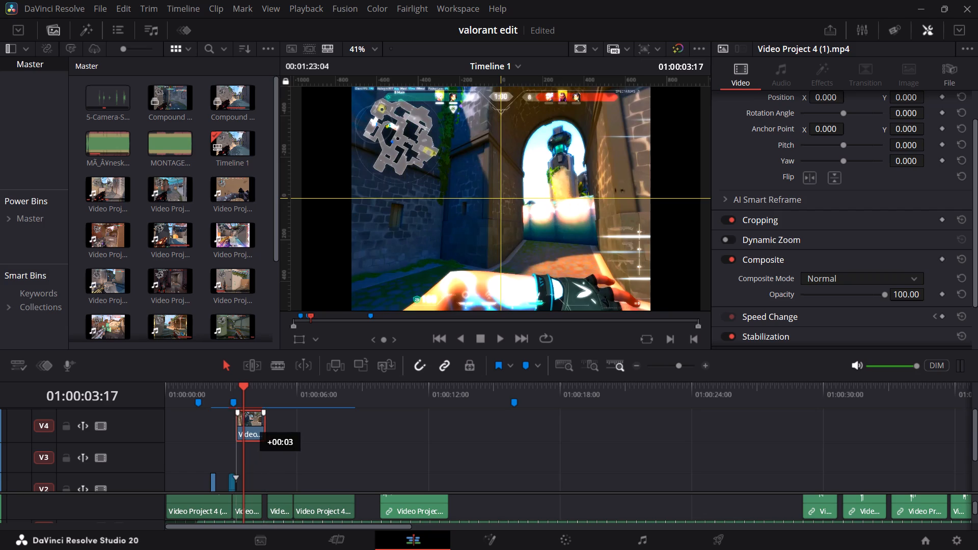
Move the Video Project 9 (3) clip from V1 to V3, starting at about 01:00:03:17 beneath the V4 clip, and play the overlap.
scroll(313, 445, "down", 3)
left_click_drag(401, 473, 398, 443)
scroll(334, 454, "up", 2)
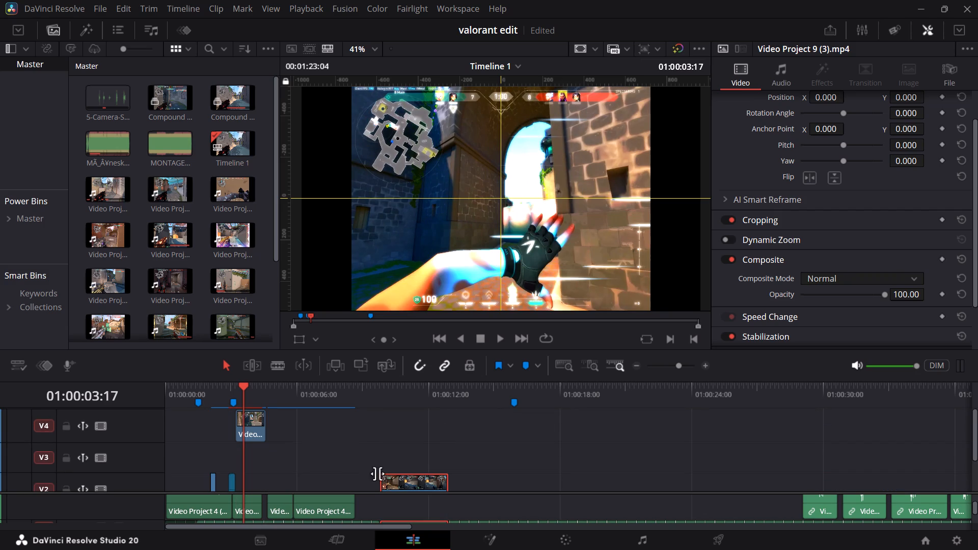
left_click_drag(403, 484, 267, 454)
left_click(238, 387)
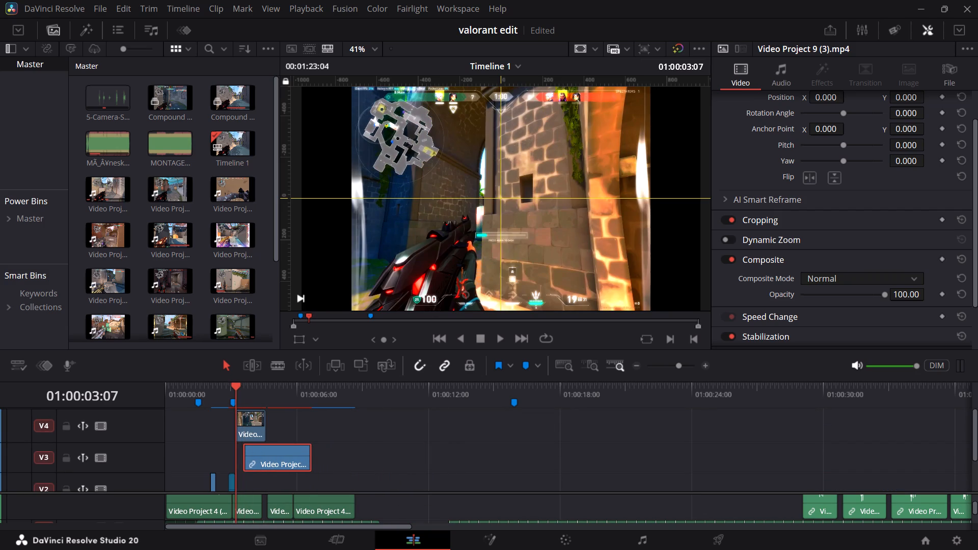
key("space")
key("space")
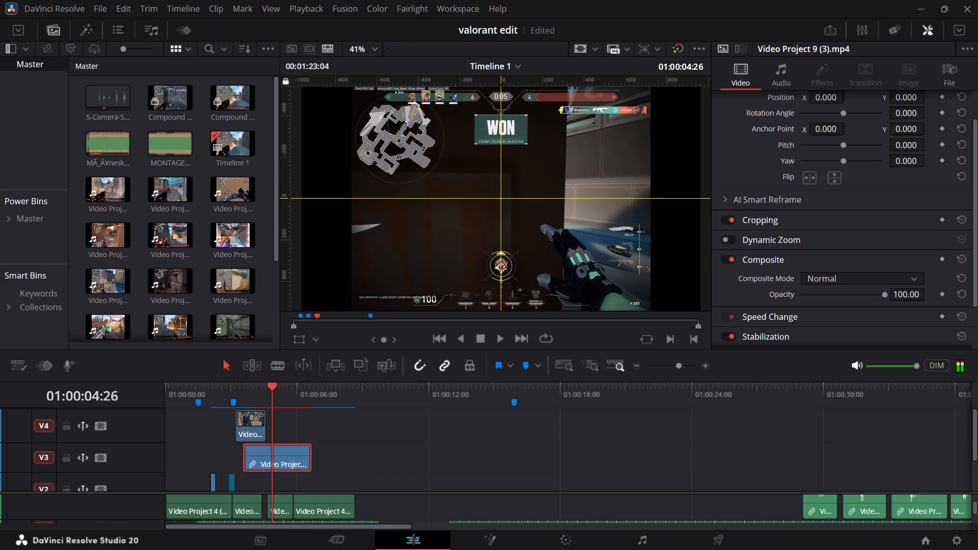
Undo the last move of the Video Project 9 (3) clip and place it on V3 starting at about 01:00:04:14.
key("space")
key("space")
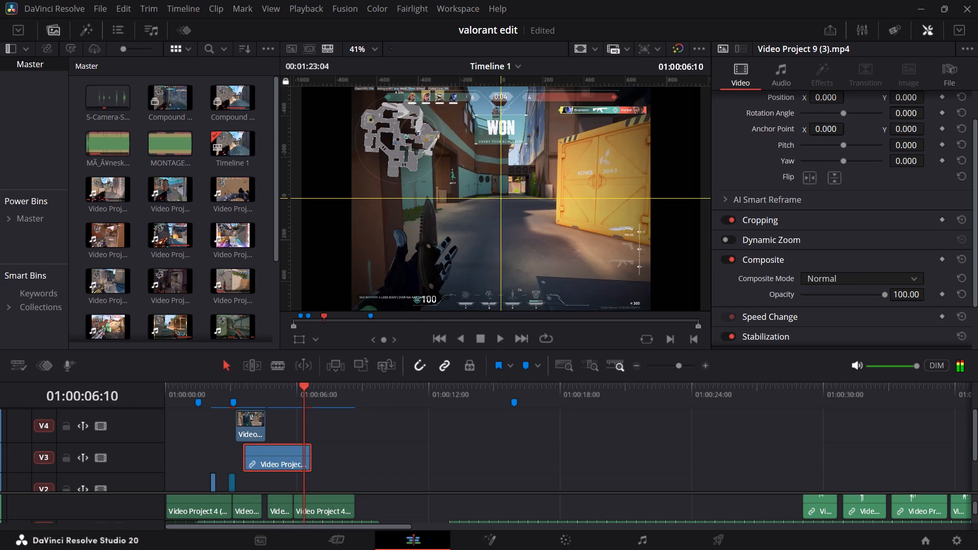
scroll(336, 440, "down", 4)
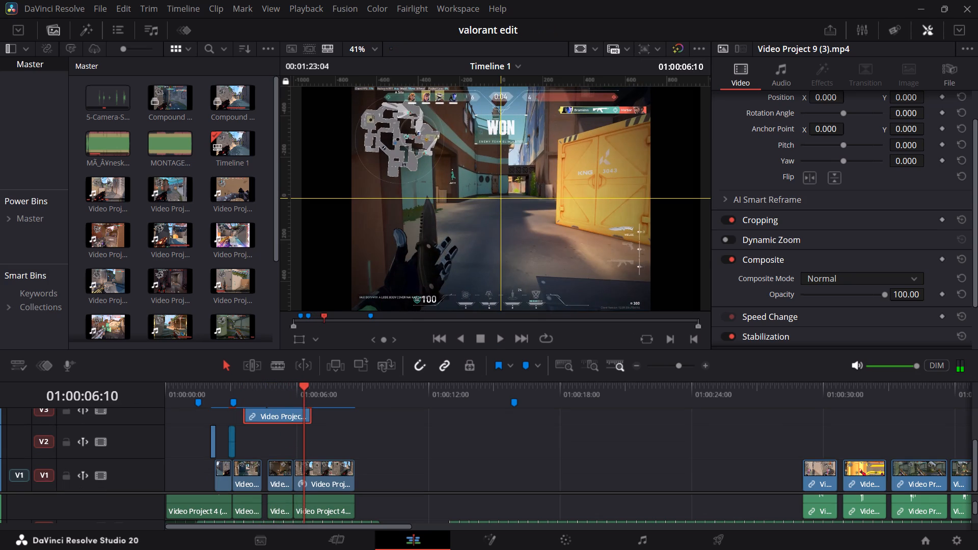
key("ctrl+z")
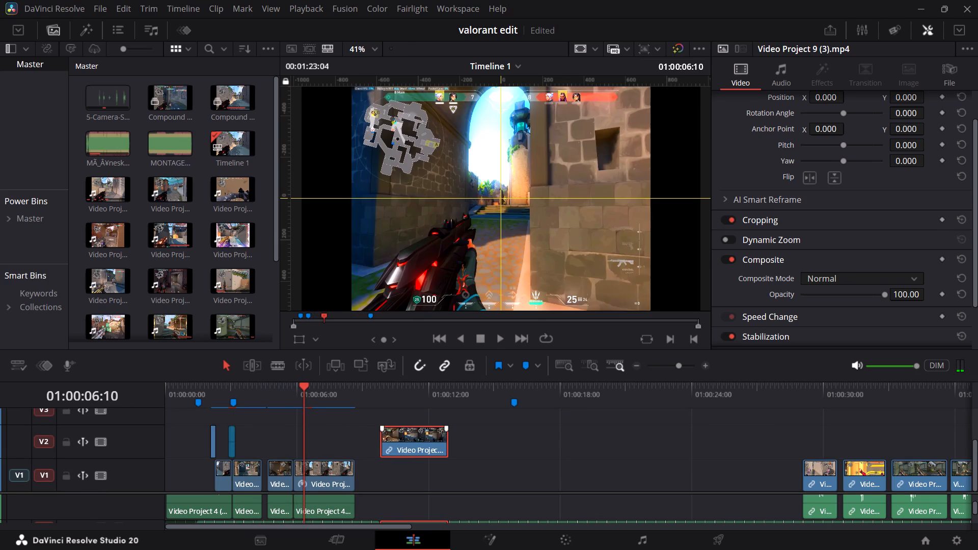
scroll(409, 457, "down", 5)
scroll(421, 479, "up", 3)
scroll(421, 479, "down", 3)
scroll(412, 451, "up", 1)
left_click_drag(410, 482, 294, 450)
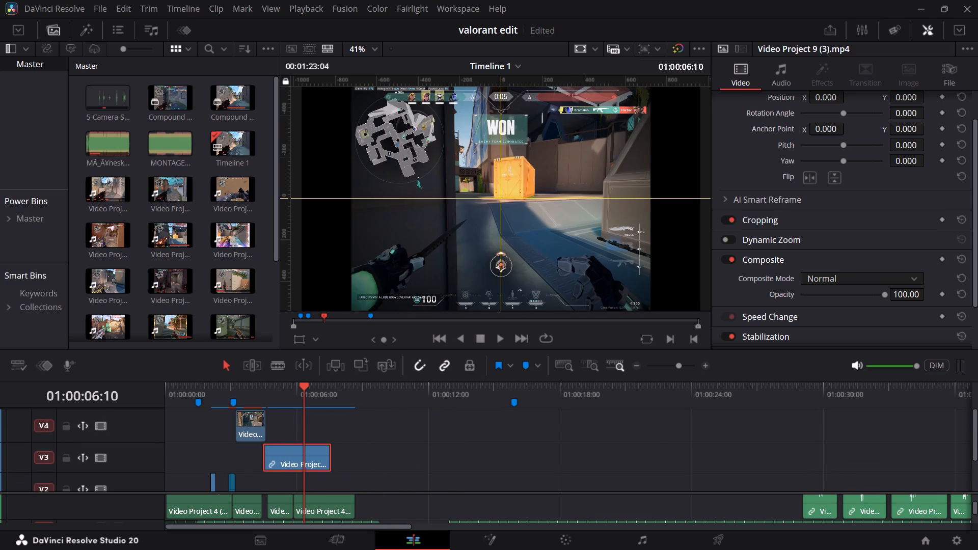
Give the video tracks slightly more room in the timeline and hide the media pool.
scroll(470, 435, "down", 1)
left_click_drag(125, 493, 129, 422)
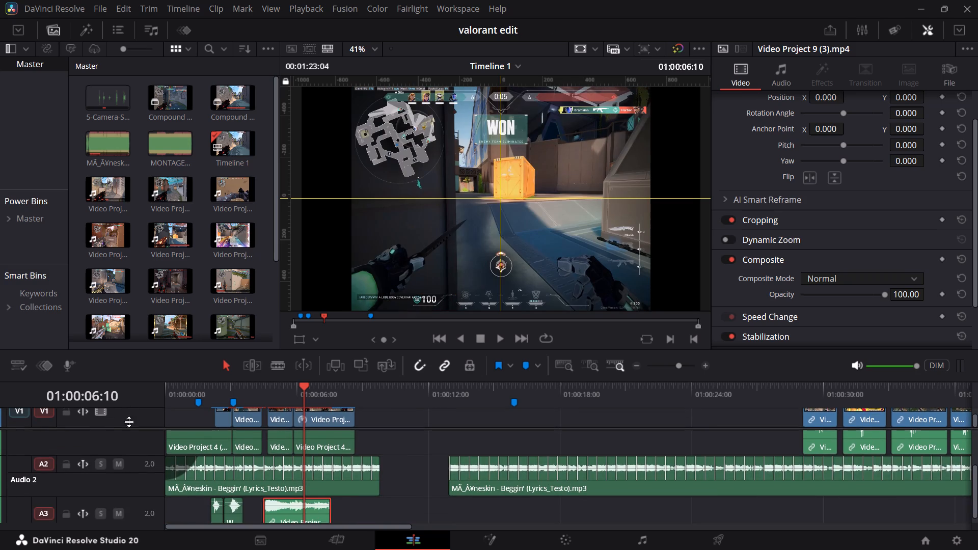
left_click_drag(129, 422, 128, 508)
scroll(344, 435, "up", 3)
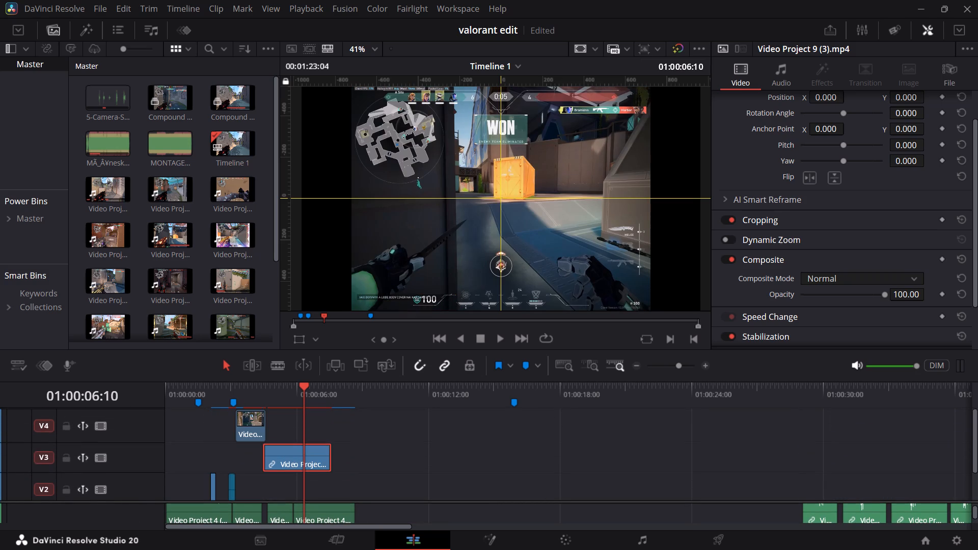
left_click_drag(140, 500, 142, 525)
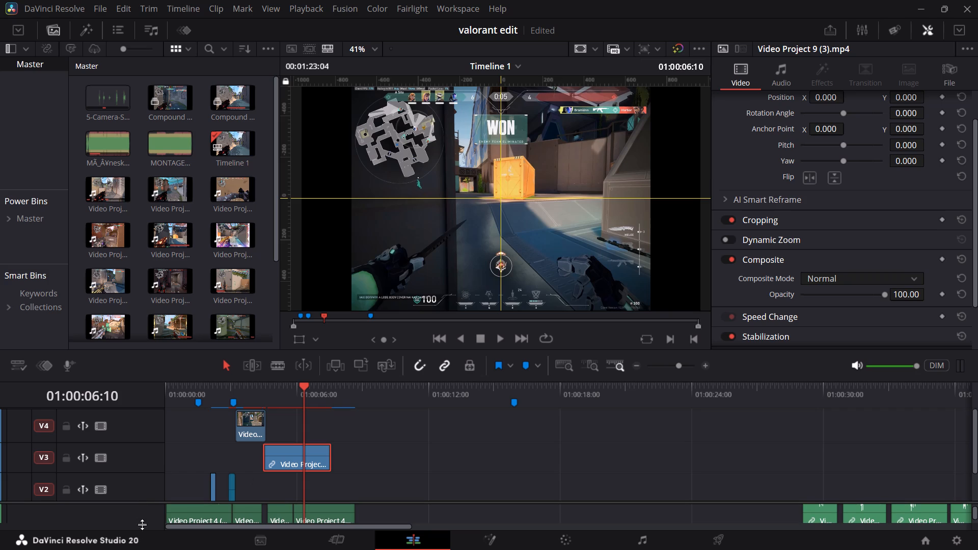
left_click_drag(142, 525, 145, 537)
left_click(50, 29)
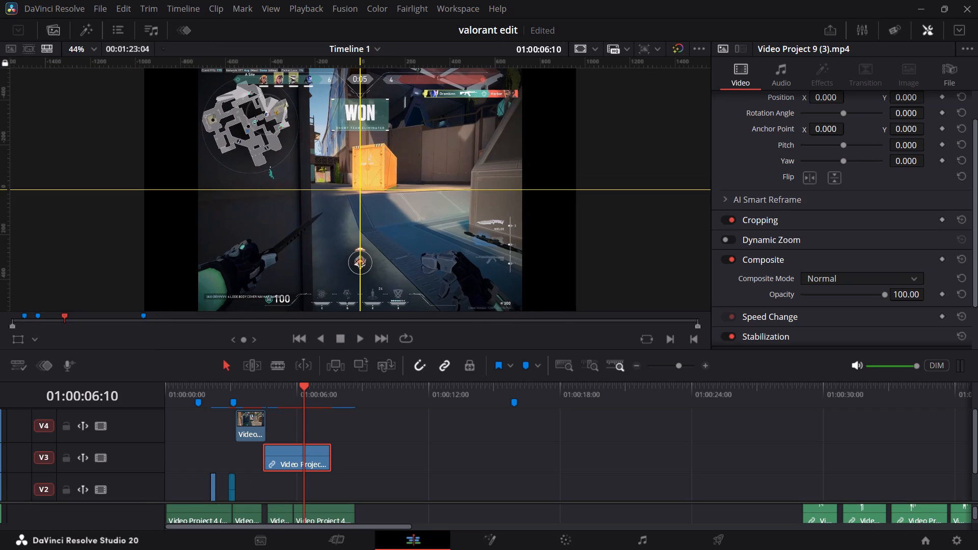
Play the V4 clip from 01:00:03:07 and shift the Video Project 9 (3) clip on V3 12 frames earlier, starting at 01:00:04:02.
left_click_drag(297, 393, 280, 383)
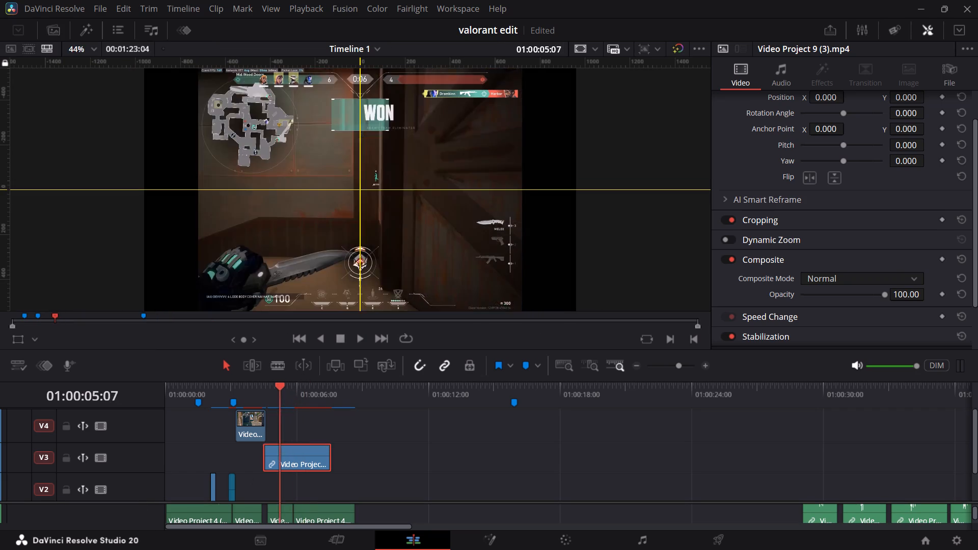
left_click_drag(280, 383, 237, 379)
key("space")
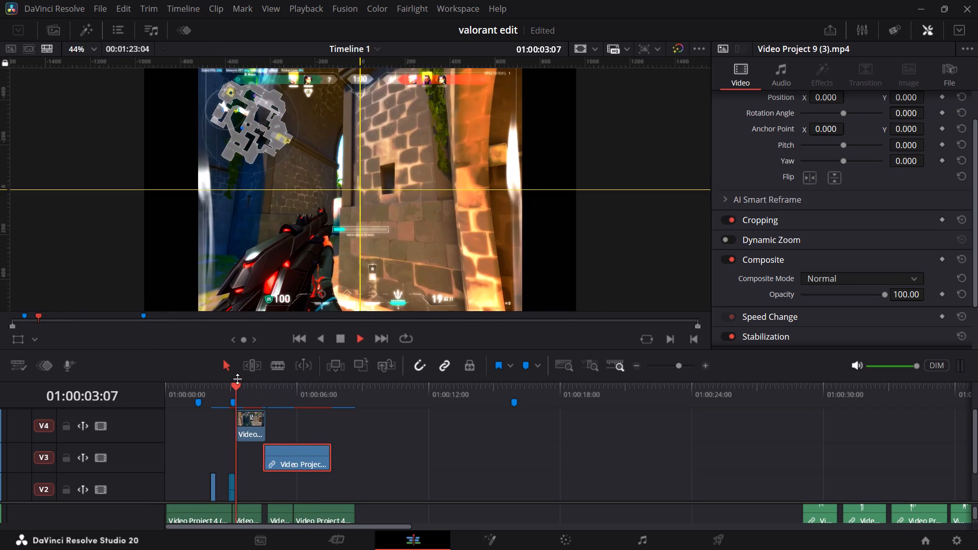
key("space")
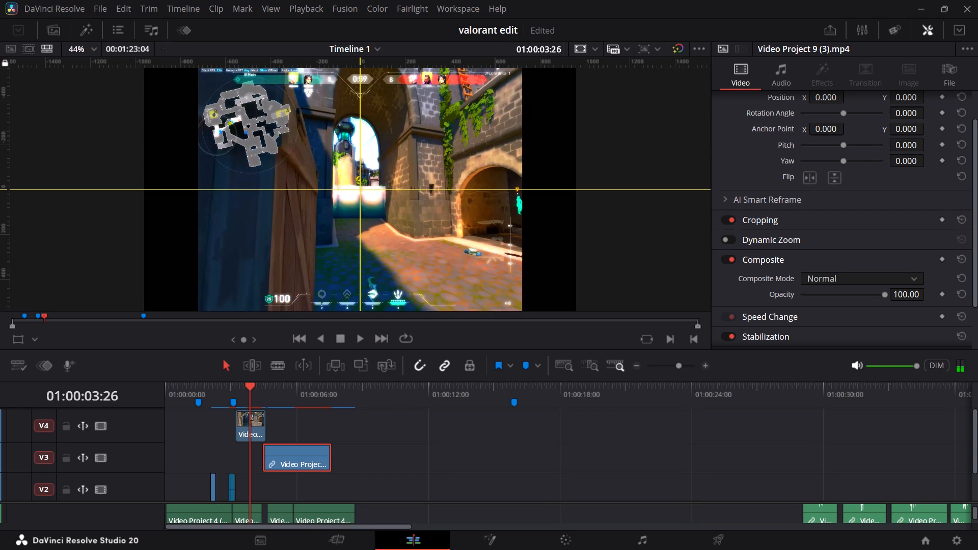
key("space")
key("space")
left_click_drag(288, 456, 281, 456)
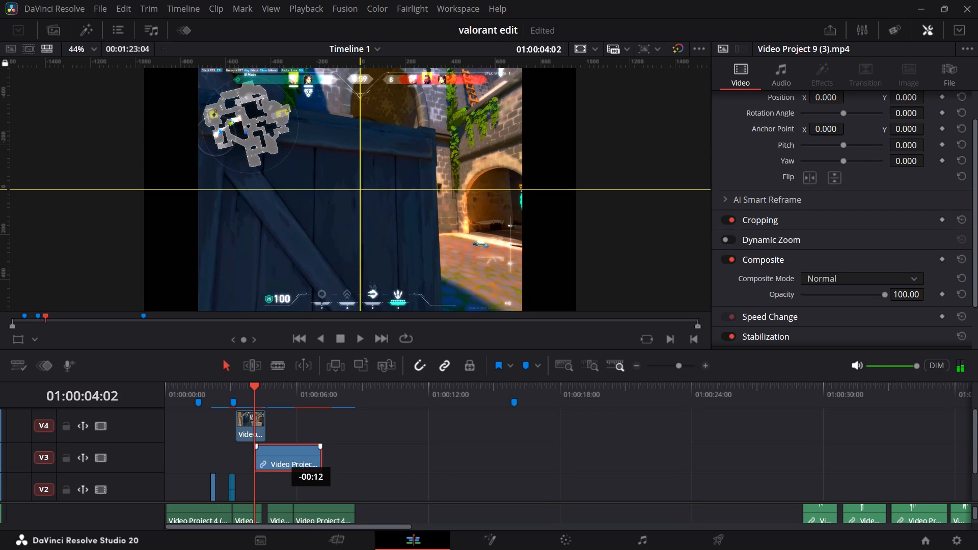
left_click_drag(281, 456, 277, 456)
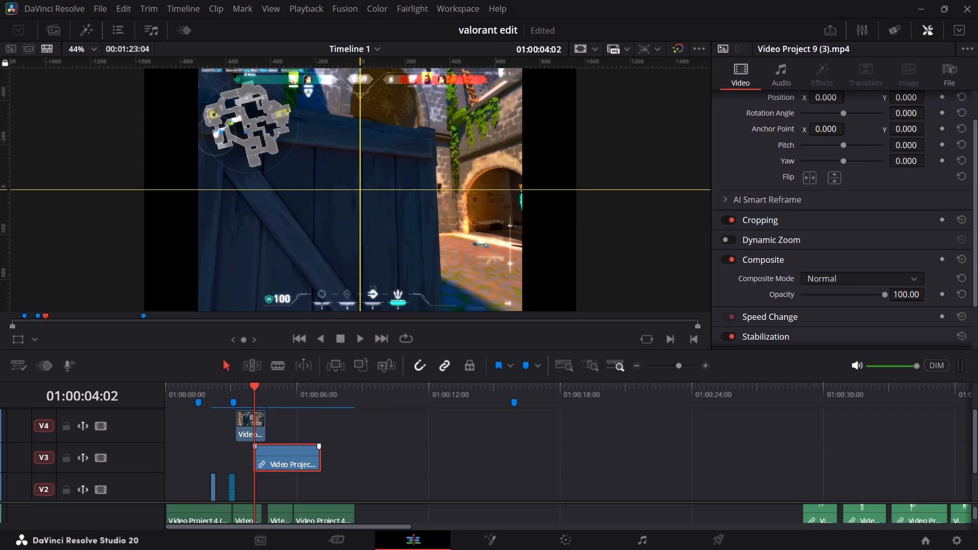
Move the Video Project 9 (3) clip along V3, clear of the V4 clip, starting at about 01:00:05:24.
left_click(252, 428)
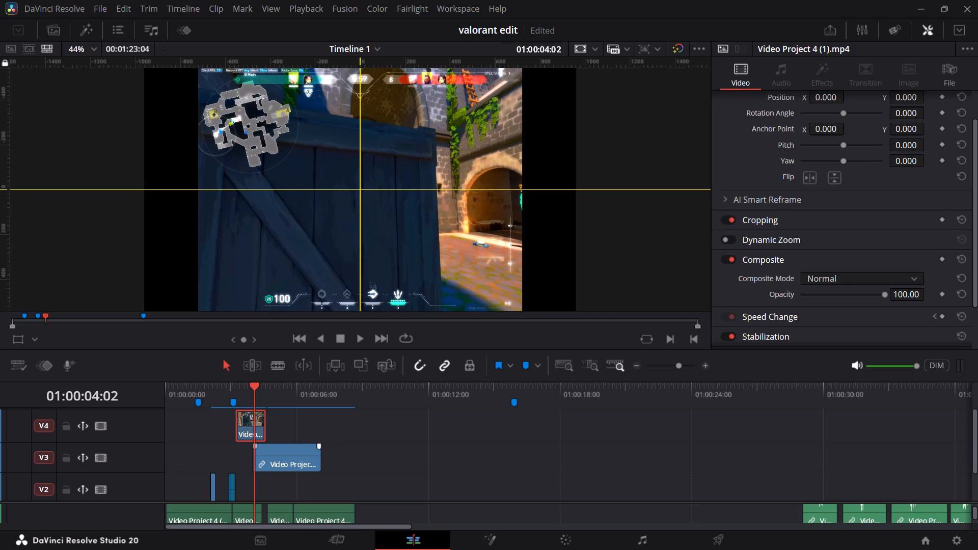
left_click_drag(285, 464, 323, 459)
Find the frame where the wall fills the view and split the Video Project 4 (1) clip on V4 at 01:00:04:09.
key("Right")
key("Right")
key("Right")
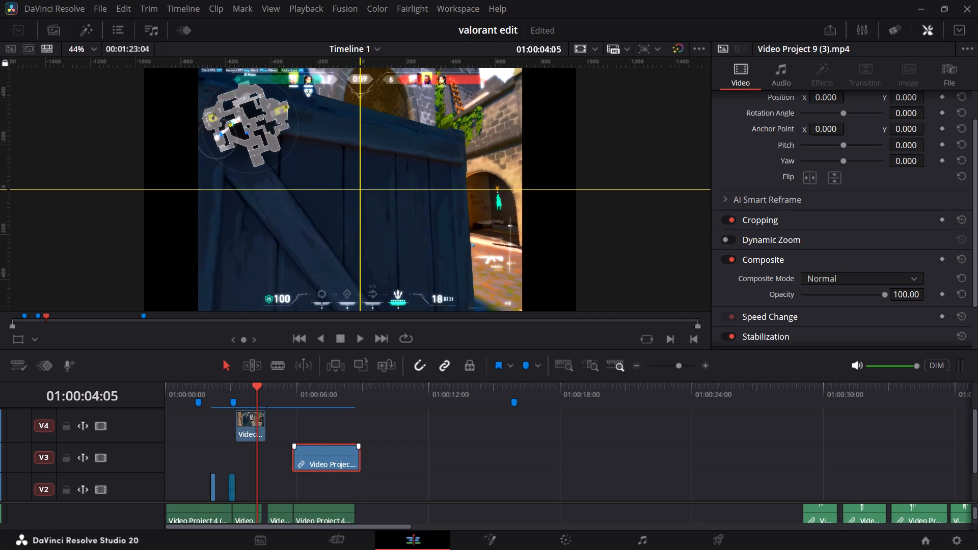
key("Right")
key("Right")
key("Right")
key("Right")
key("Right")
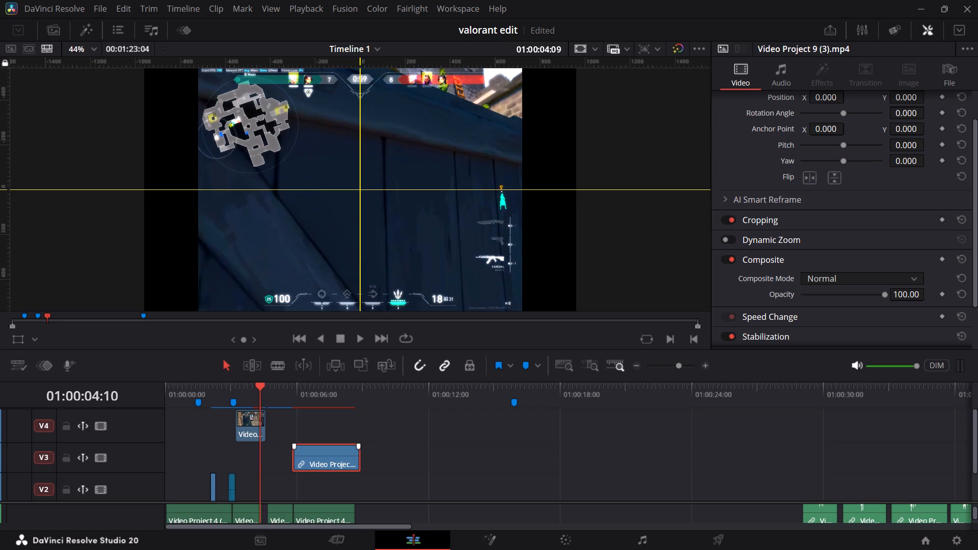
key("Right")
key("Left")
key("Left")
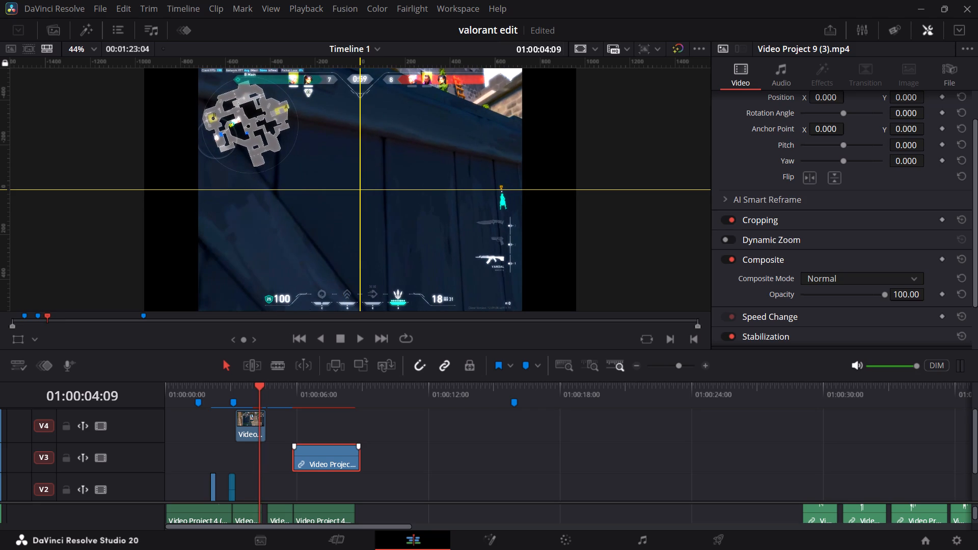
left_click(259, 436)
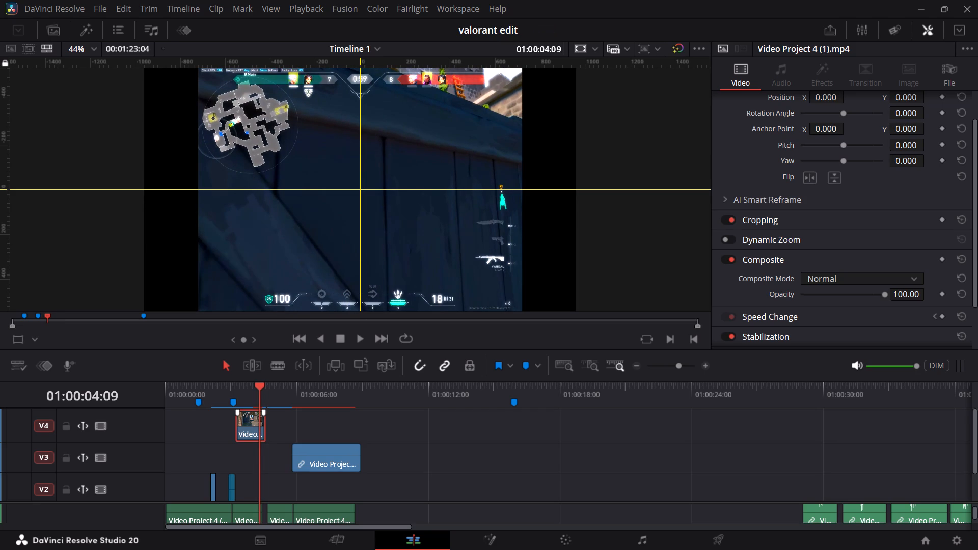
key("ctrl+b")
Open the short end piece of the split V4 clip in Fusion and add a Magic Mask node after MediaIn1.
left_click(263, 428)
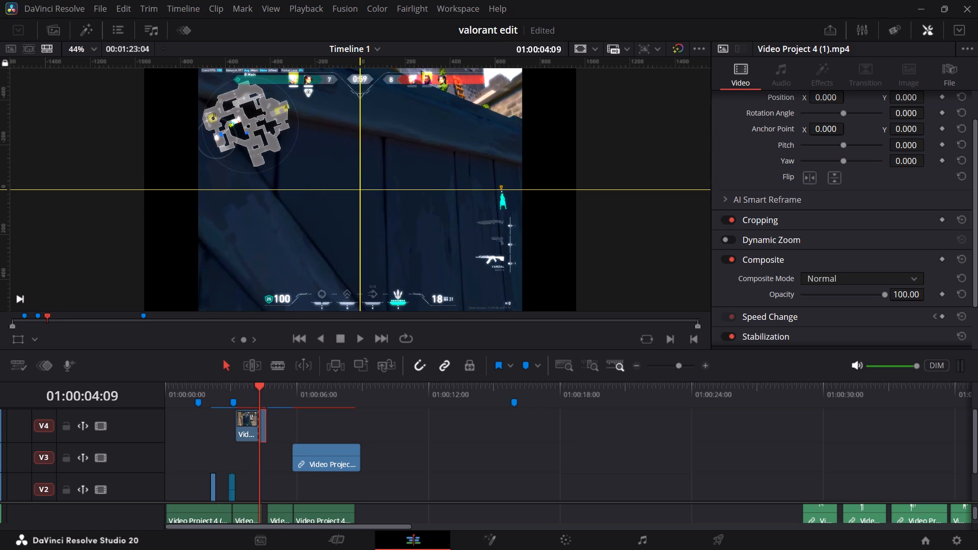
left_click_drag(676, 367, 684, 363)
left_click(555, 389)
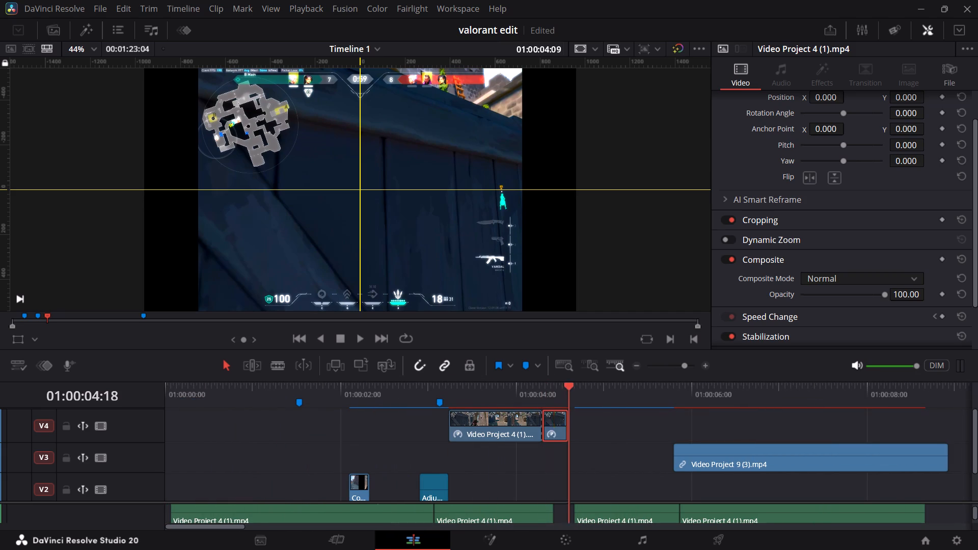
left_click(493, 538)
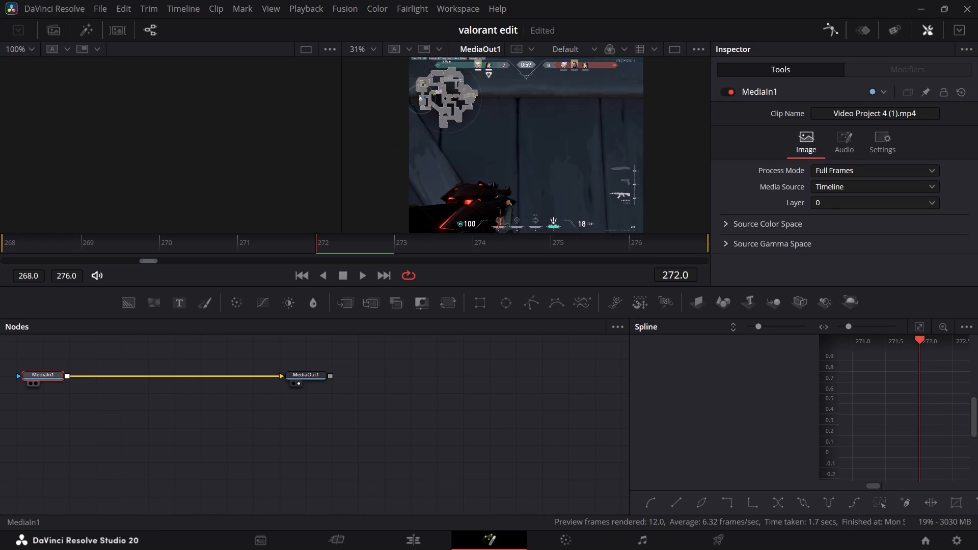
key("shift+space")
type("mg")
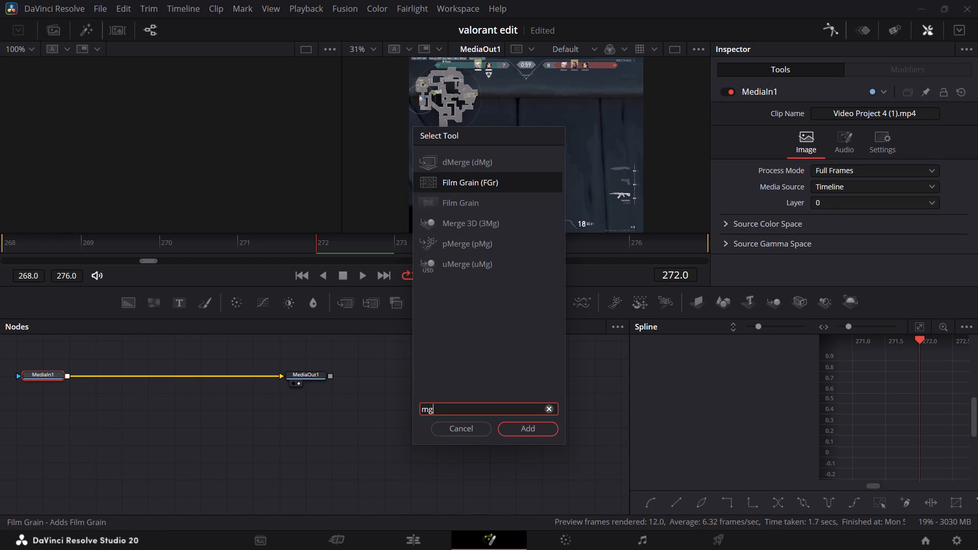
key("BackSpace")
type("agic")
key("Return")
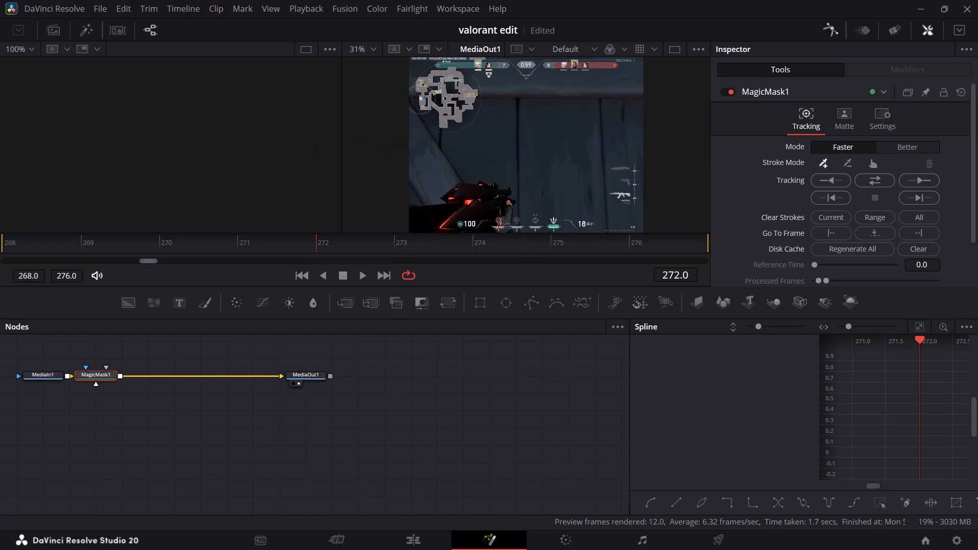
Mark the gun as the Magic Mask subject at frame 272 and track it in both directions in Faster mode.
left_click(477, 198)
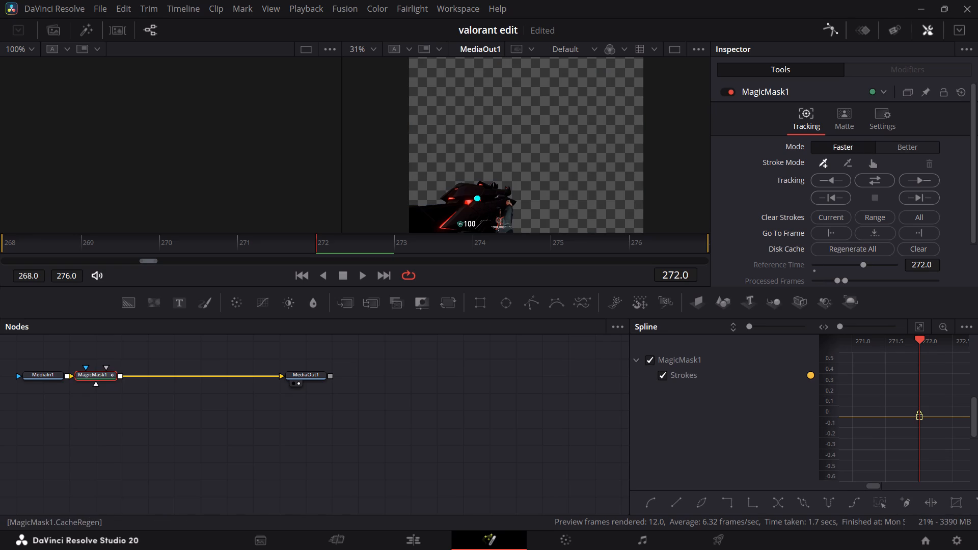
left_click(894, 145)
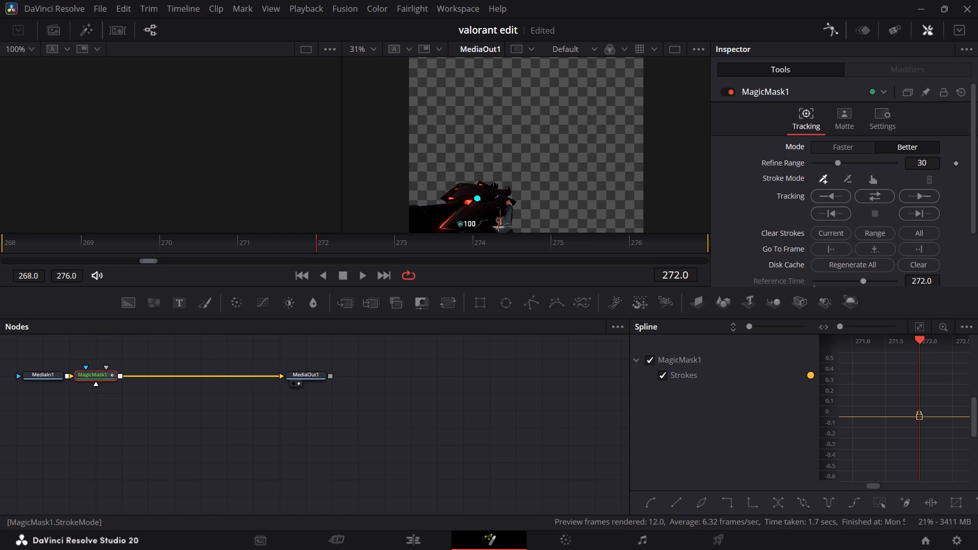
left_click(851, 150)
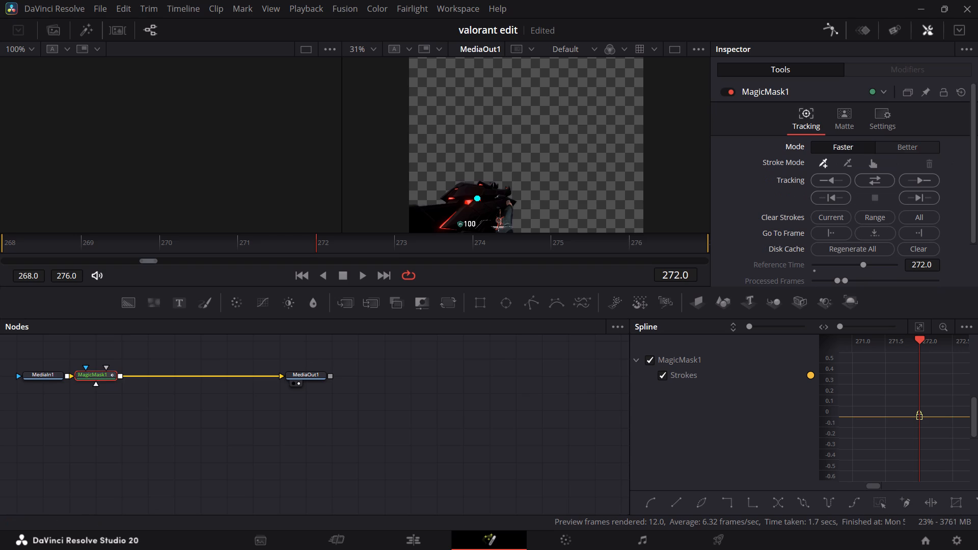
left_click(875, 180)
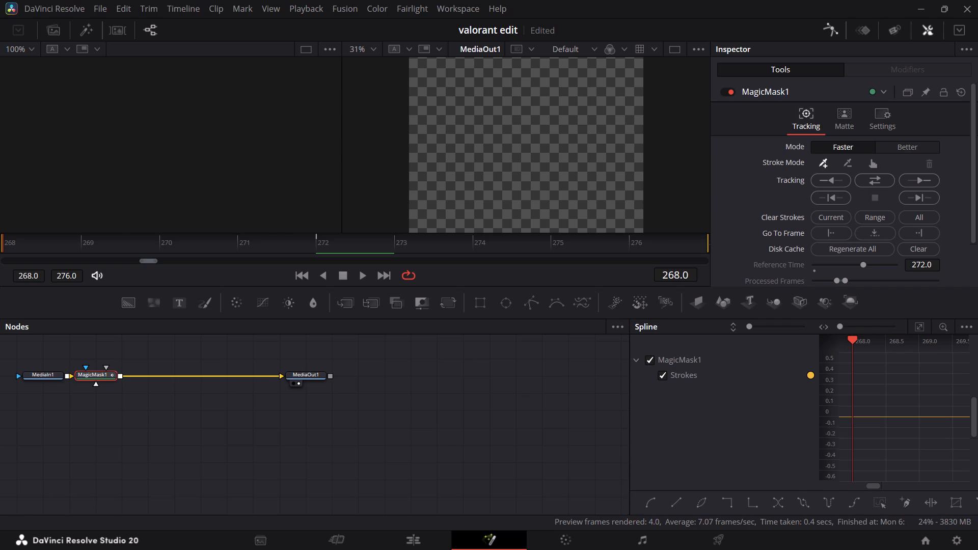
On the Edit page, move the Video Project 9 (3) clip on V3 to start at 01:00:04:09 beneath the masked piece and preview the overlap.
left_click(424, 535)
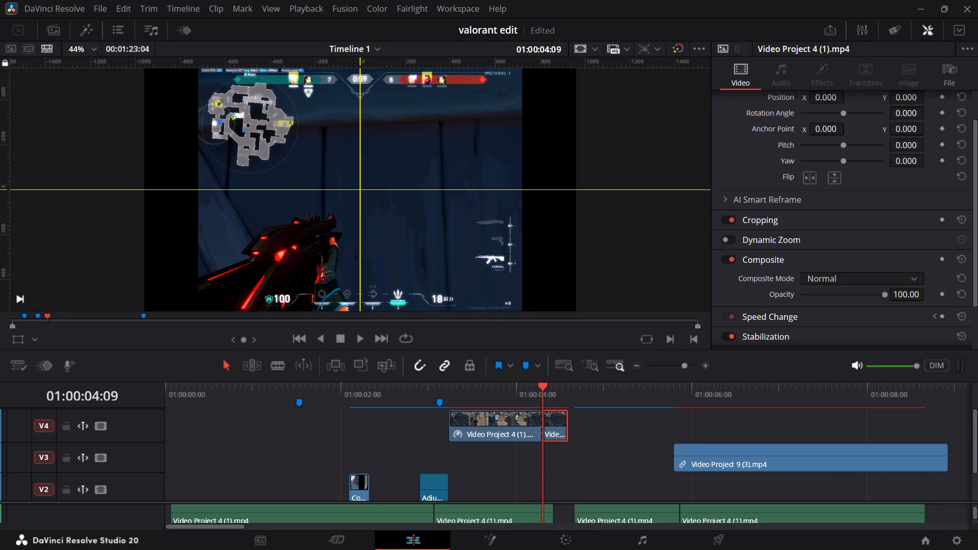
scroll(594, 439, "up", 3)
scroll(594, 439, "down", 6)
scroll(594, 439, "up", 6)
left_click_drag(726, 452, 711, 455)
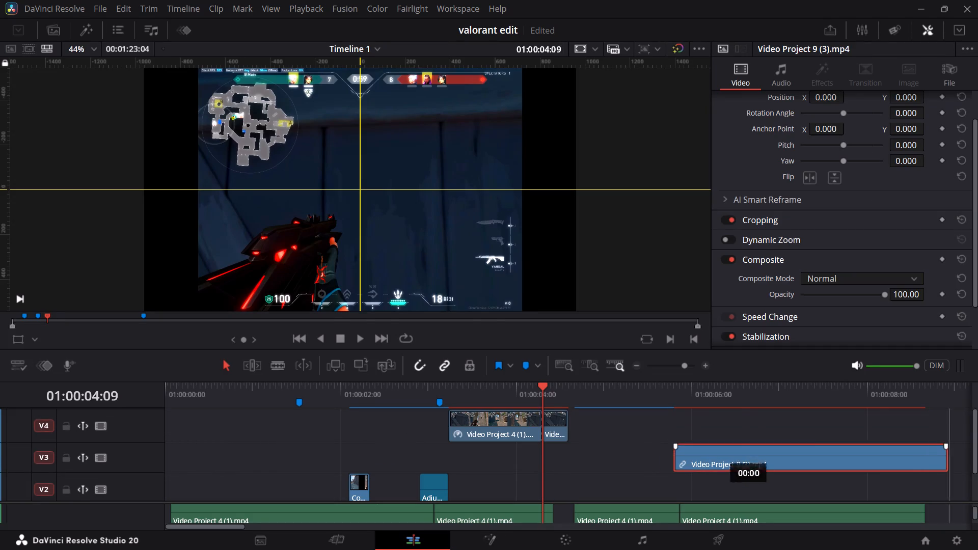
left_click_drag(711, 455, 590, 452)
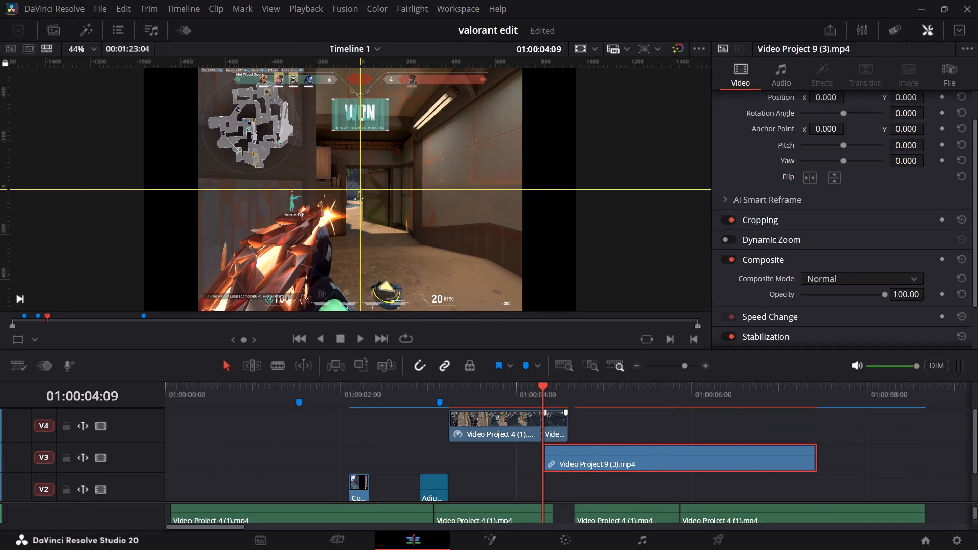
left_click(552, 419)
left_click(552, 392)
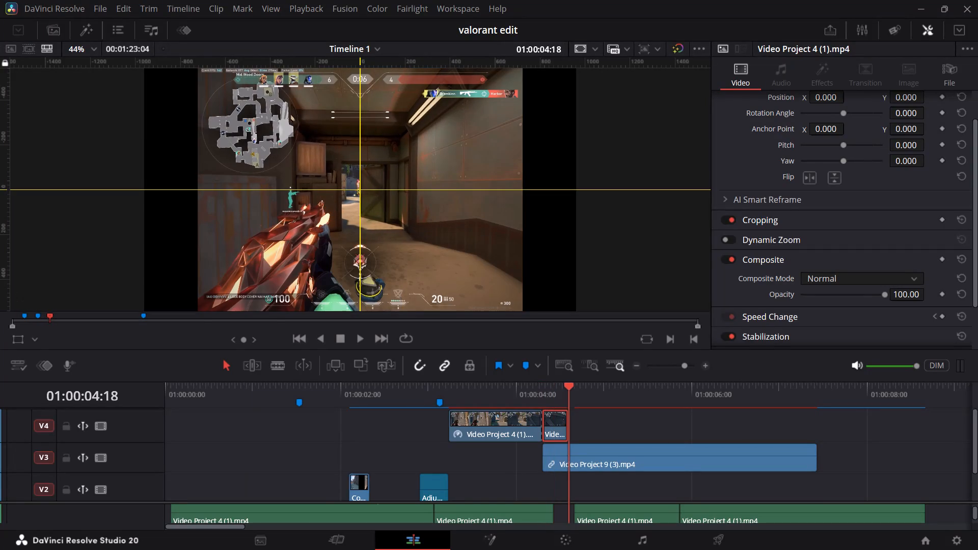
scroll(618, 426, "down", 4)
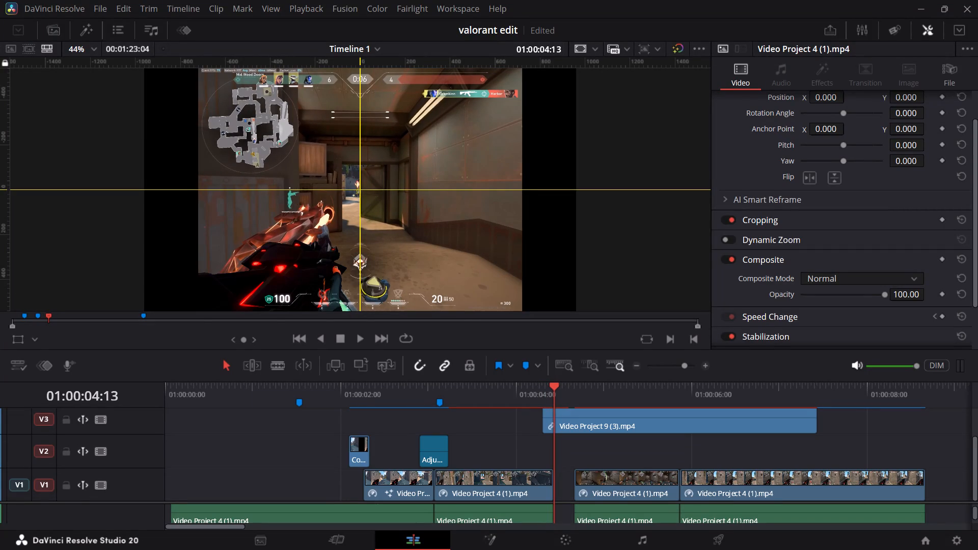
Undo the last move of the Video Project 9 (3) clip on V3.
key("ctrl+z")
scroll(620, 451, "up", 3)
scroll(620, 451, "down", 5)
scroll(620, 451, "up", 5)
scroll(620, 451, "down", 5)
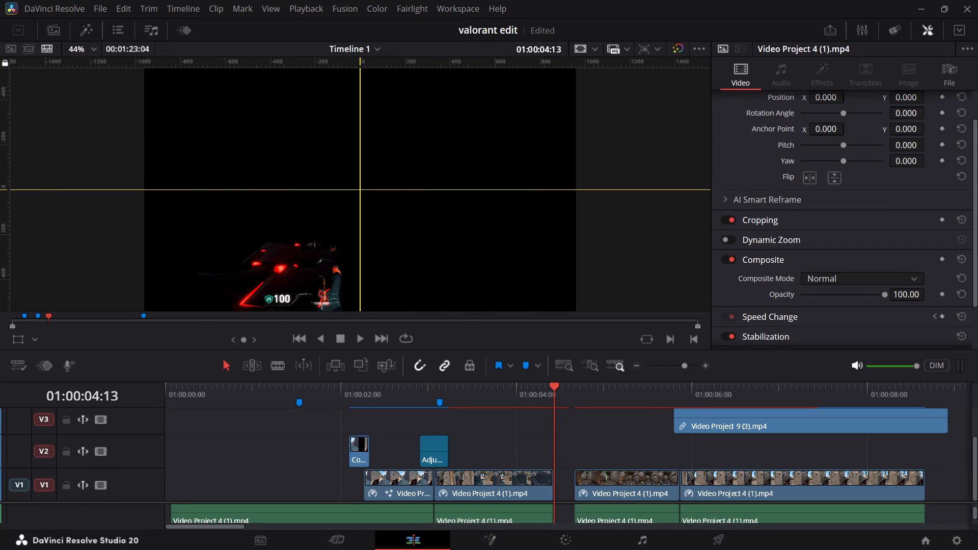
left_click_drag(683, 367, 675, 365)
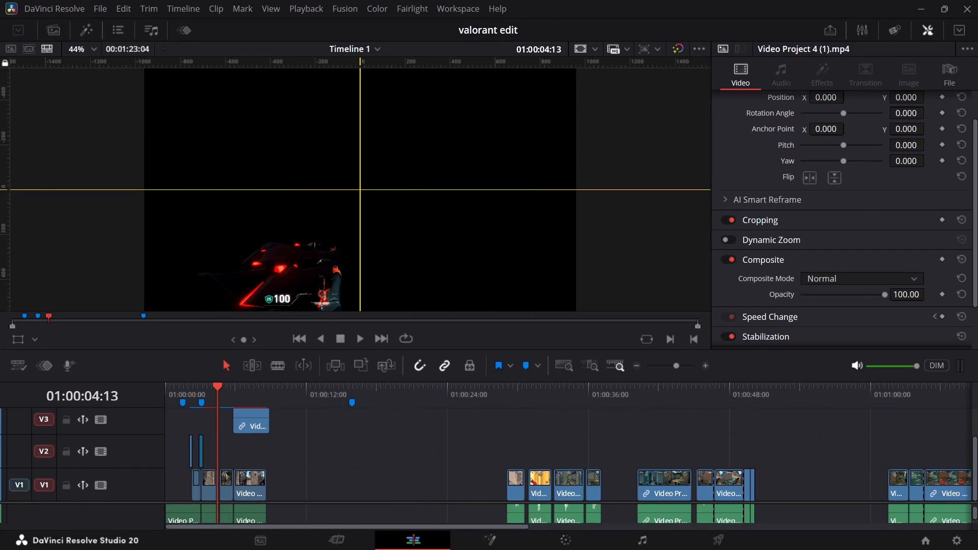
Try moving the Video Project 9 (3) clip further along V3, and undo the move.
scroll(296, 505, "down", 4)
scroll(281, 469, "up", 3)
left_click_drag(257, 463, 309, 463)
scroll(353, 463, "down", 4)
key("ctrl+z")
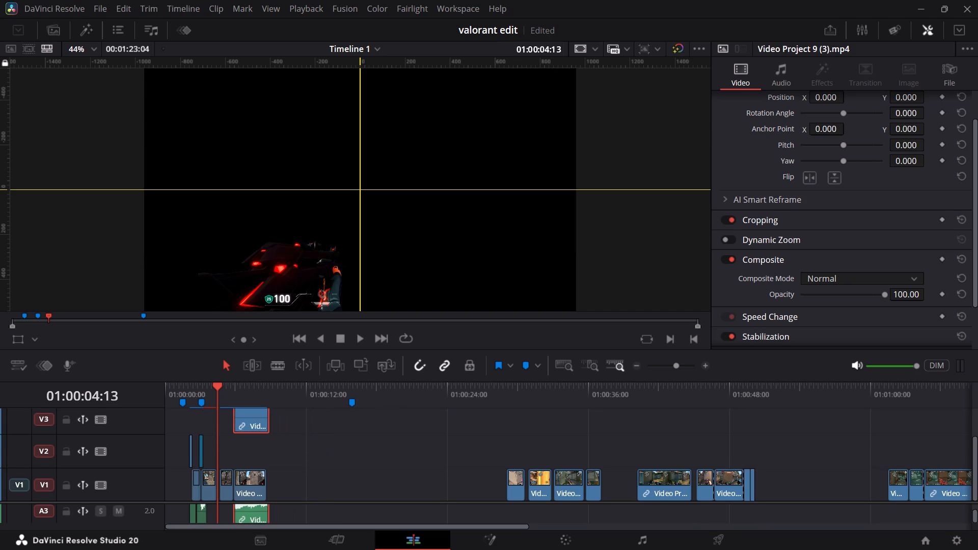
Move the Video Project 9 (3) clip from V3 down to V1, into the empty stretch shortly before the 01:00:14 mark.
scroll(300, 446, "up", 3)
scroll(300, 446, "down", 5)
left_click_drag(248, 423, 343, 472)
scroll(423, 470, "down", 3)
Preview the opening clips from about 01:00:02:27 to 01:00:06:20 to find the footage that should follow the gun-mask piece.
left_click_drag(511, 387, 309, 397)
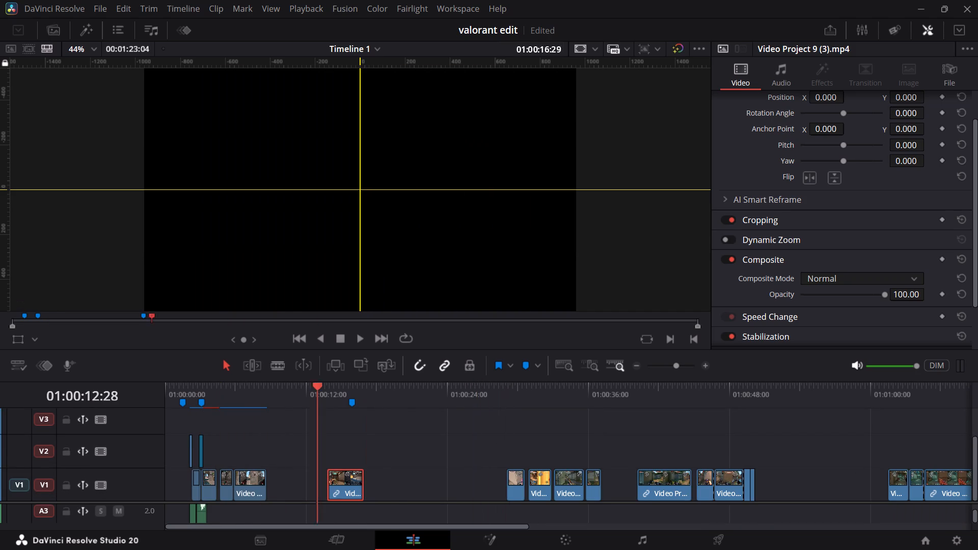
left_click_drag(309, 397, 231, 404)
scroll(279, 436, "up", 3)
left_click_drag(234, 387, 200, 387)
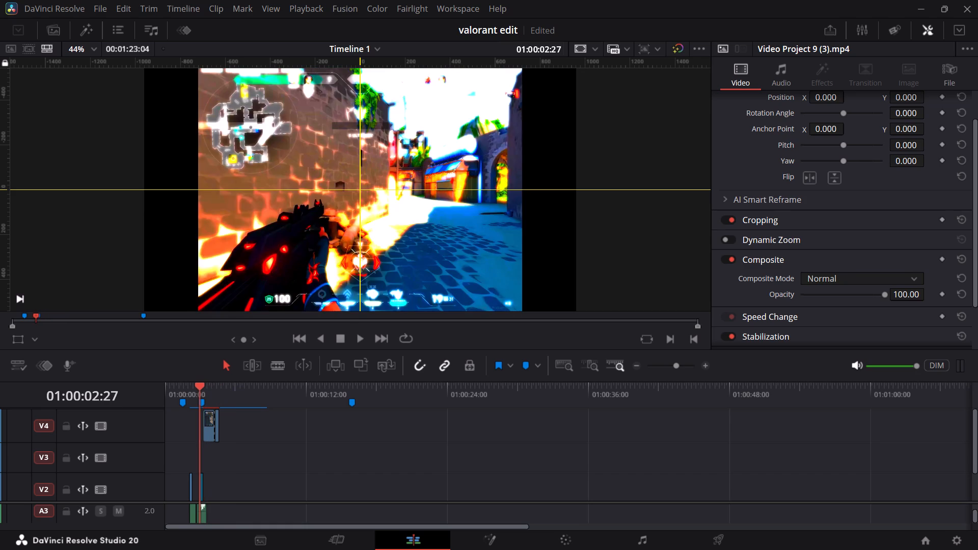
left_click_drag(200, 387, 210, 388)
scroll(296, 432, "down", 5)
scroll(296, 432, "up", 4)
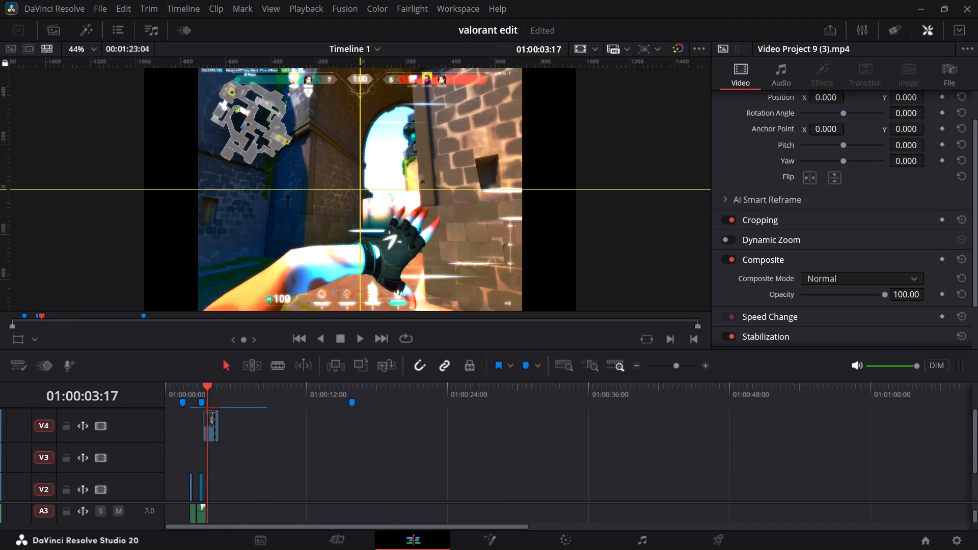
key("space")
key("space")
key("space")
key("space")
key("space")
key("space")
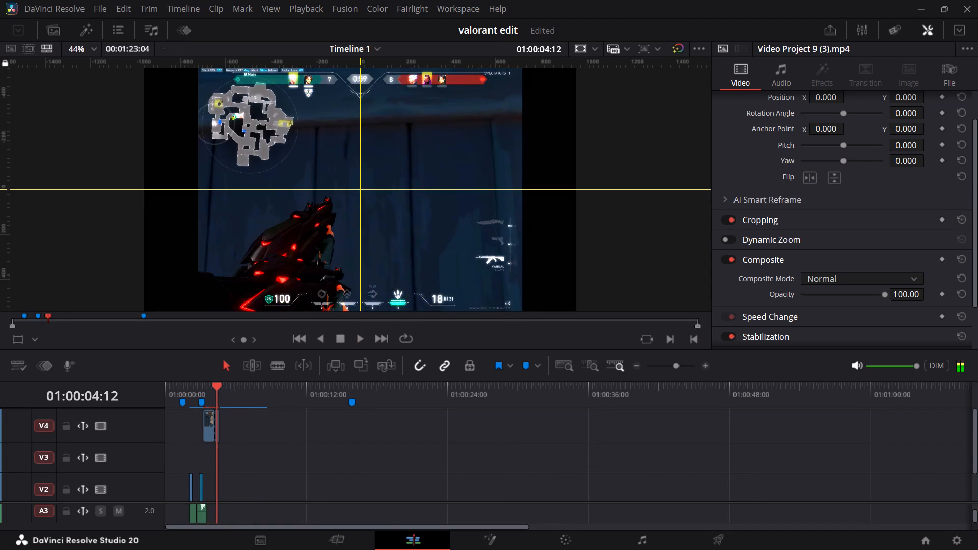
key("space")
key("space")
middle_click(298, 459)
scroll(298, 459, "down", 1)
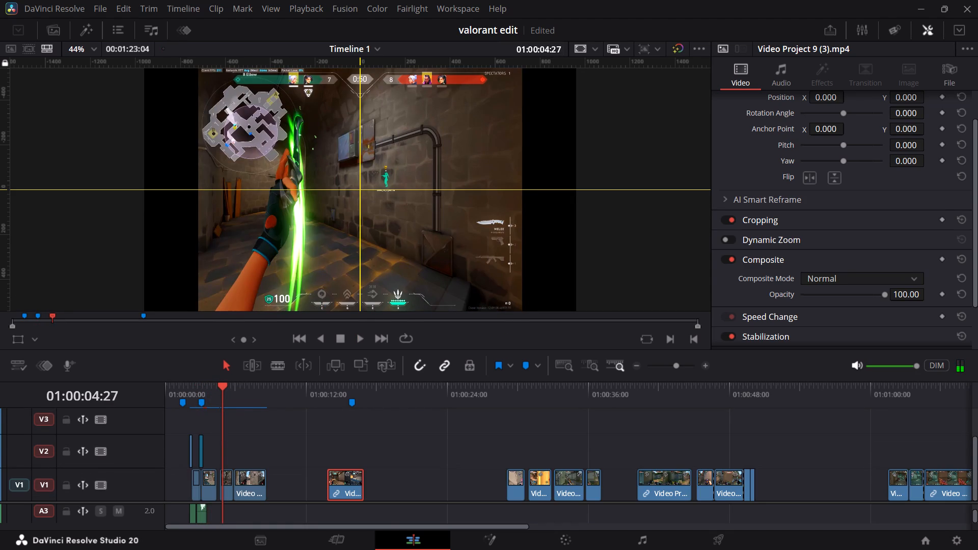
key("space")
key("space")
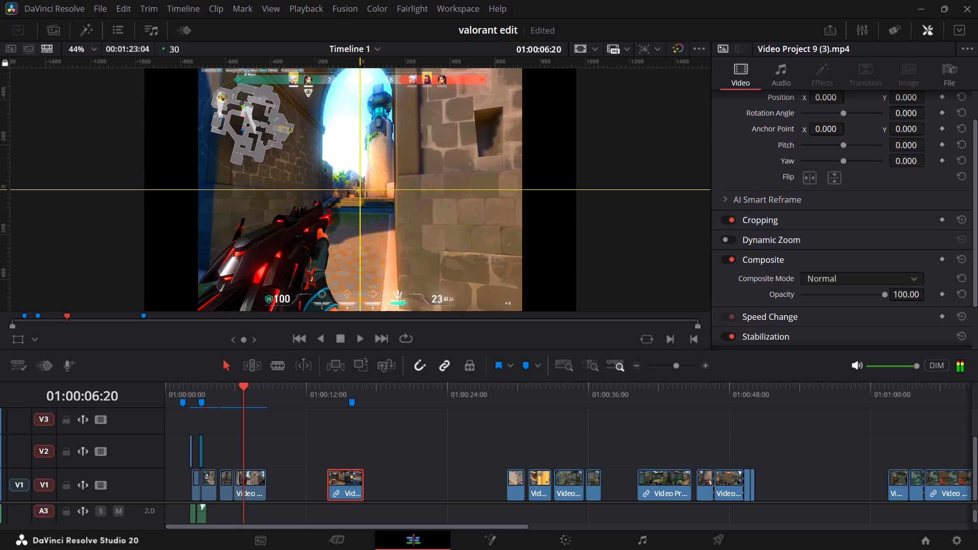
Move the Video Project 4 (1) clip under the playhead from V1 to V3, starting at 01:00:04:09 beneath the masked piece.
scroll(274, 483, "down", 4)
left_click(253, 486)
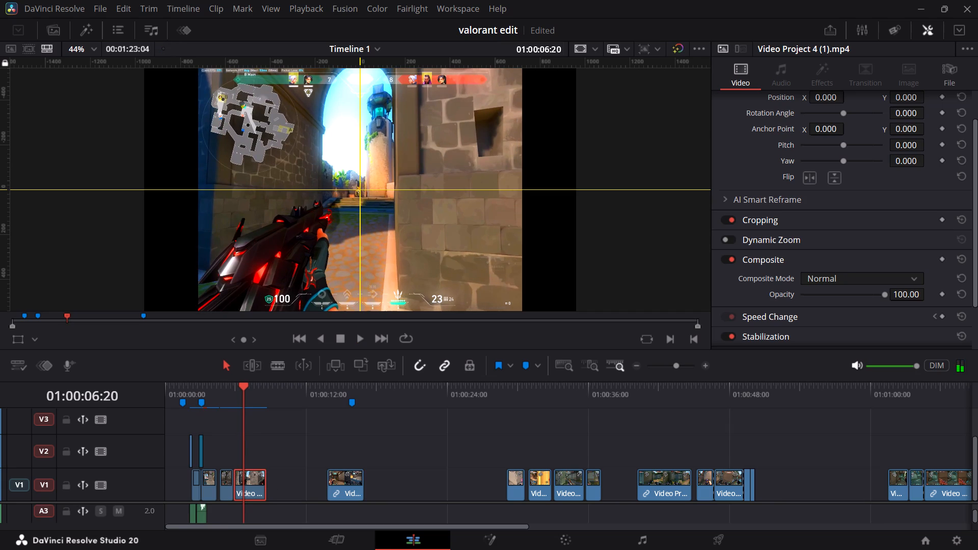
left_click_drag(253, 484, 253, 449)
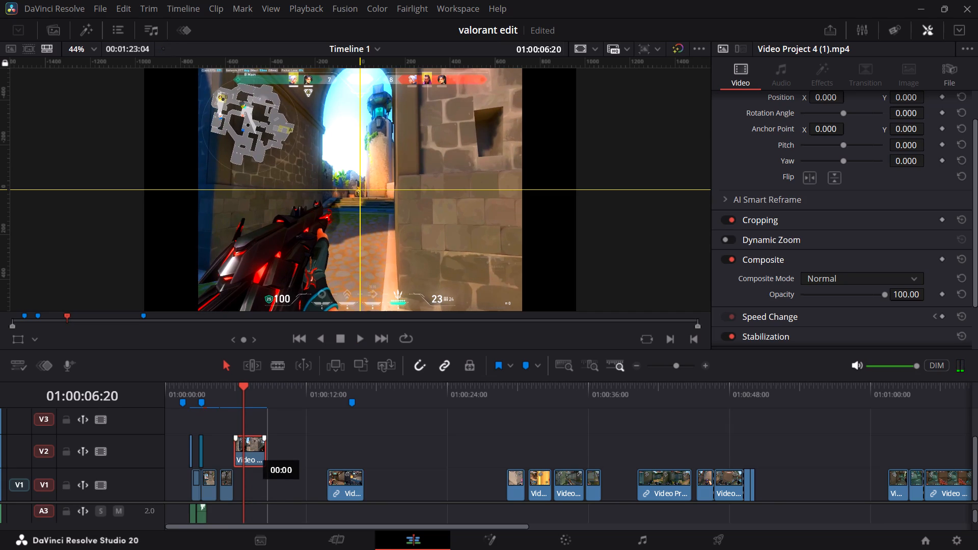
left_click_drag(253, 449, 254, 422)
scroll(265, 443, "up", 3)
left_click_drag(254, 461, 238, 457)
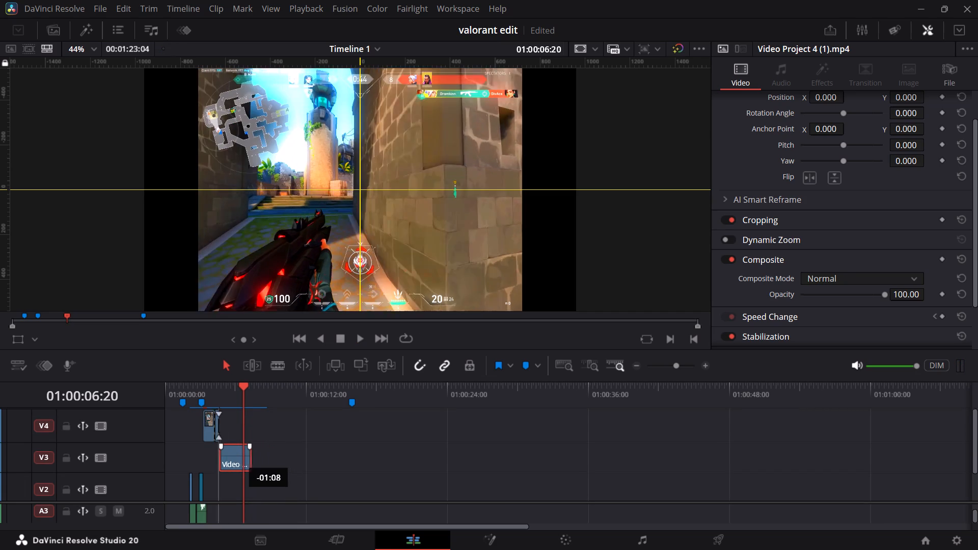
left_click_drag(238, 457, 234, 456)
Preview the overlap of the masked V4 piece and the V3 clip frame by frame around 01:00:04:09 to 01:00:04:18.
left_click_drag(251, 398, 211, 398)
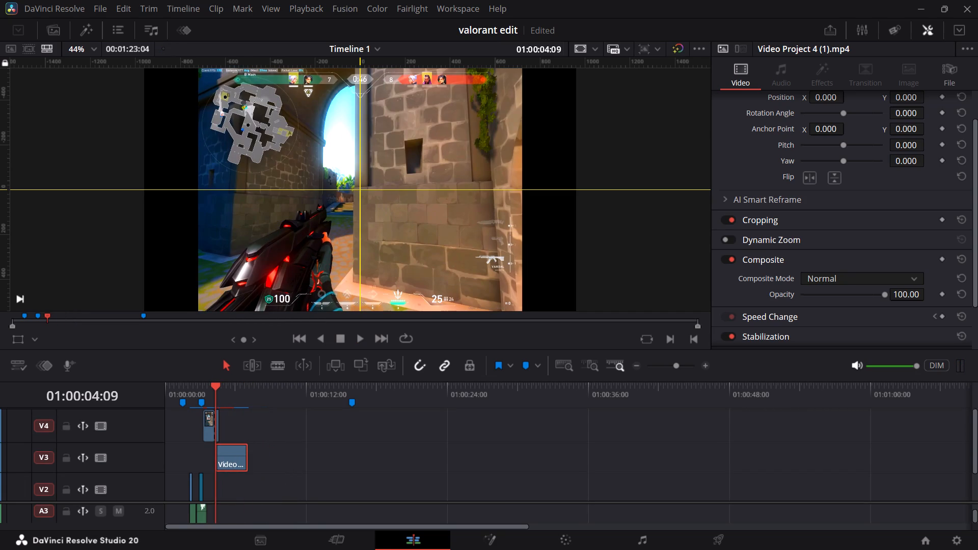
left_click_drag(680, 367, 686, 367)
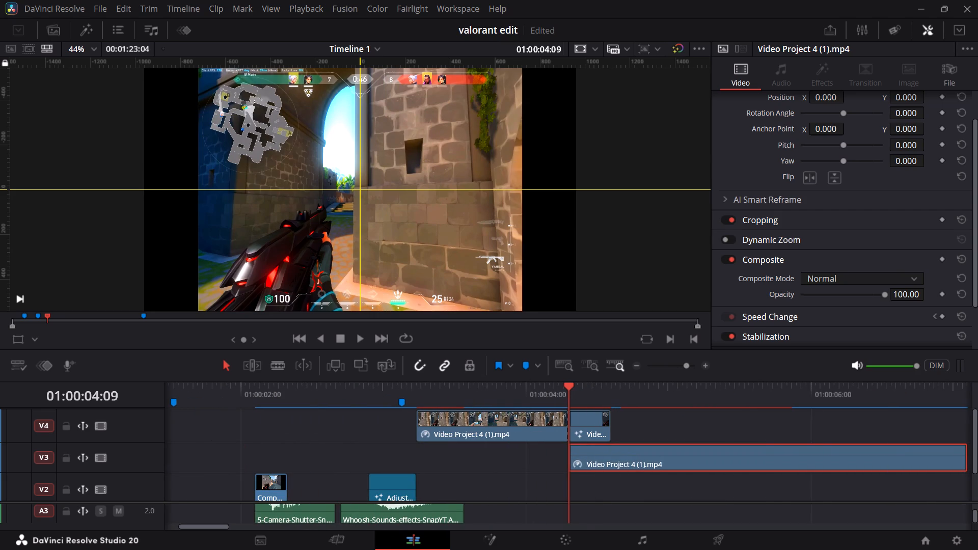
left_click_drag(572, 394, 588, 390)
left_click_drag(599, 401, 608, 396)
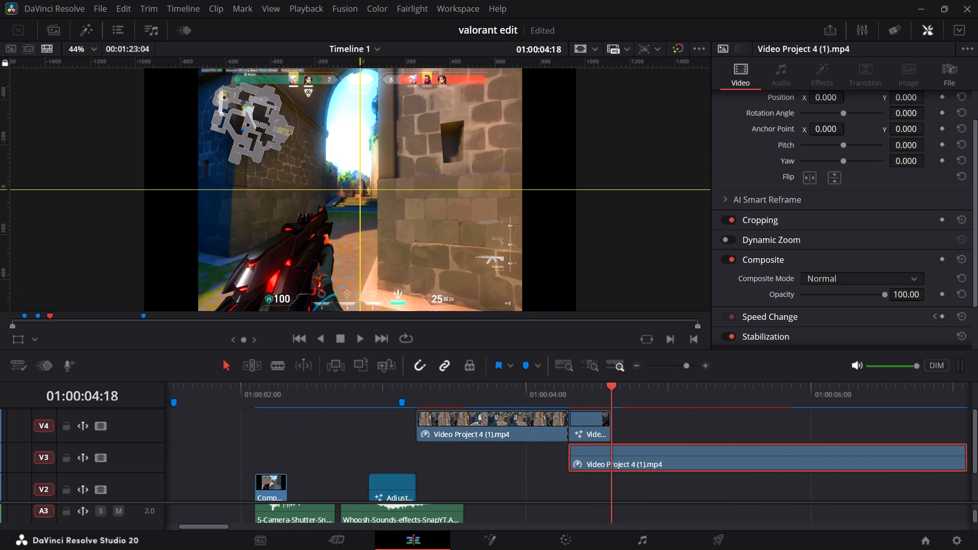
left_click_drag(608, 396, 600, 395)
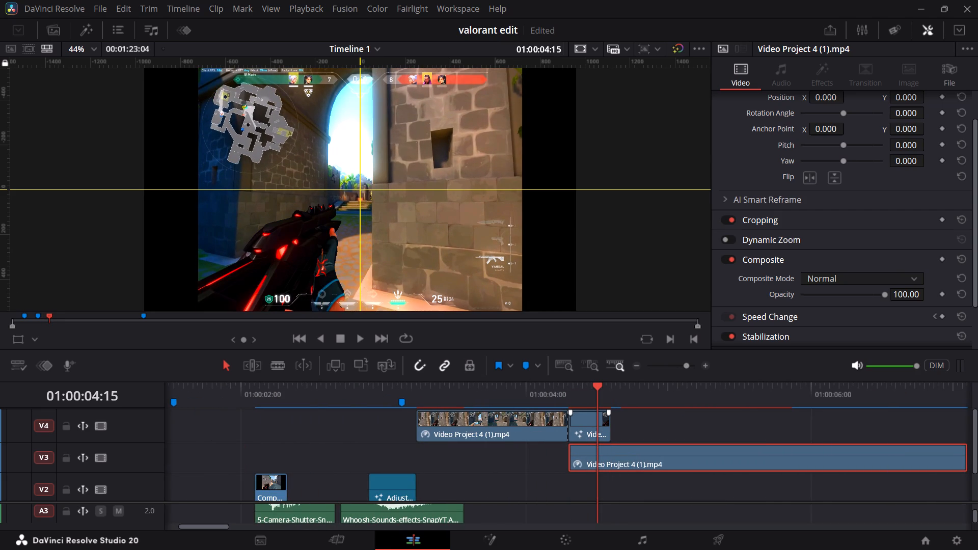
left_click(593, 420)
left_click_drag(589, 388, 532, 393)
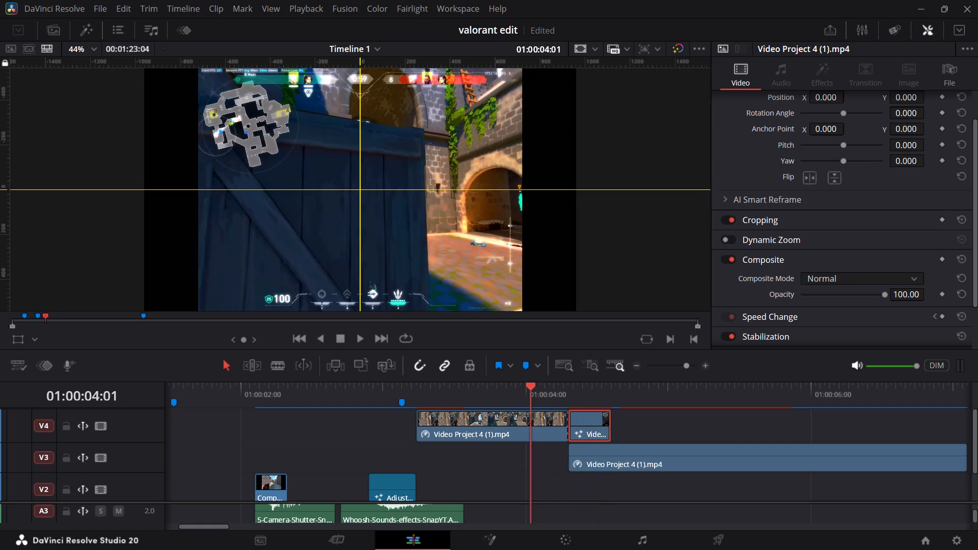
left_click_drag(532, 393, 525, 395)
key("space")
key("space")
Shift the Video Project 4 (1) clip on V3 about four frames earlier so it also overlaps the end of the longer V4 piece.
left_click_drag(643, 464, 636, 461)
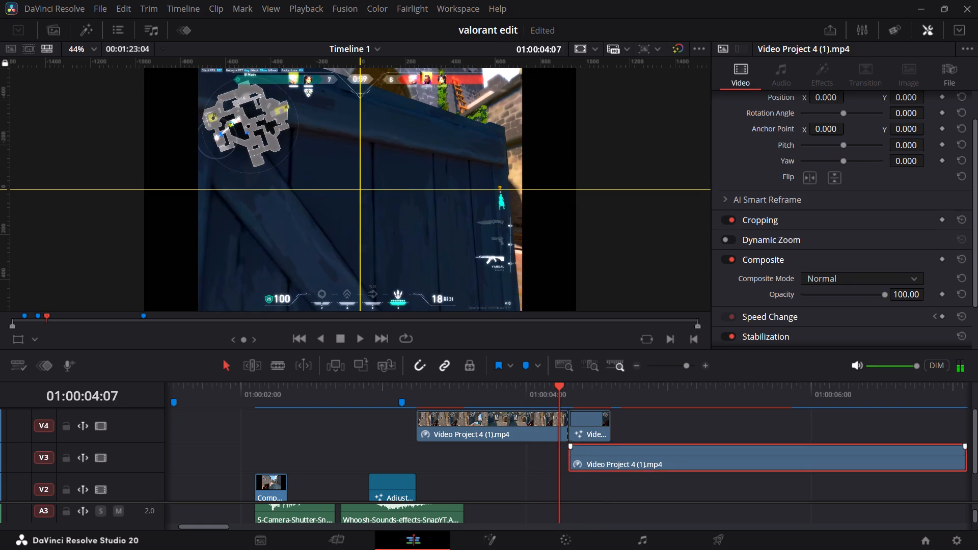
left_click_drag(636, 461, 619, 457)
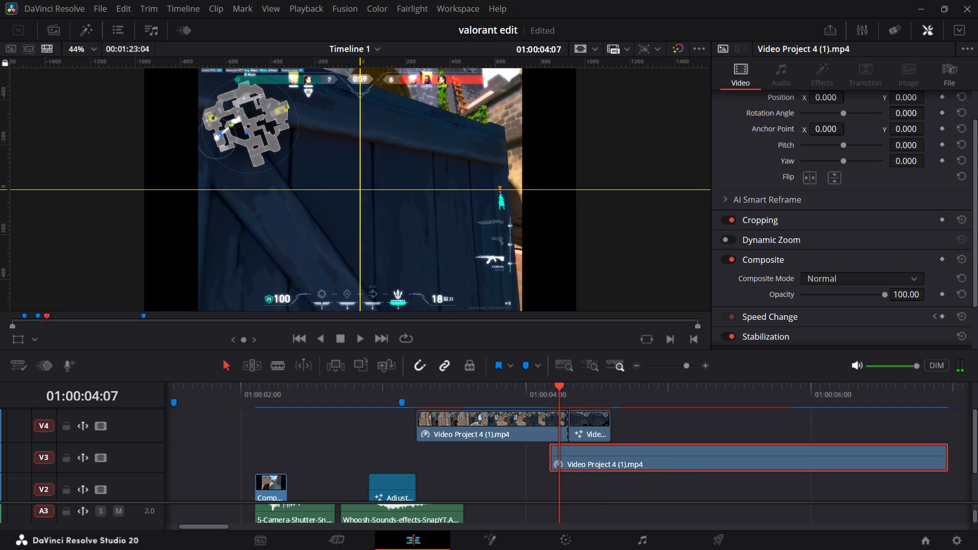
left_click_drag(596, 457, 601, 456)
Open the longer Video Project 4 (1) piece on V4 in Fusion and add a Transform node after MediaIn1.
left_click(548, 426)
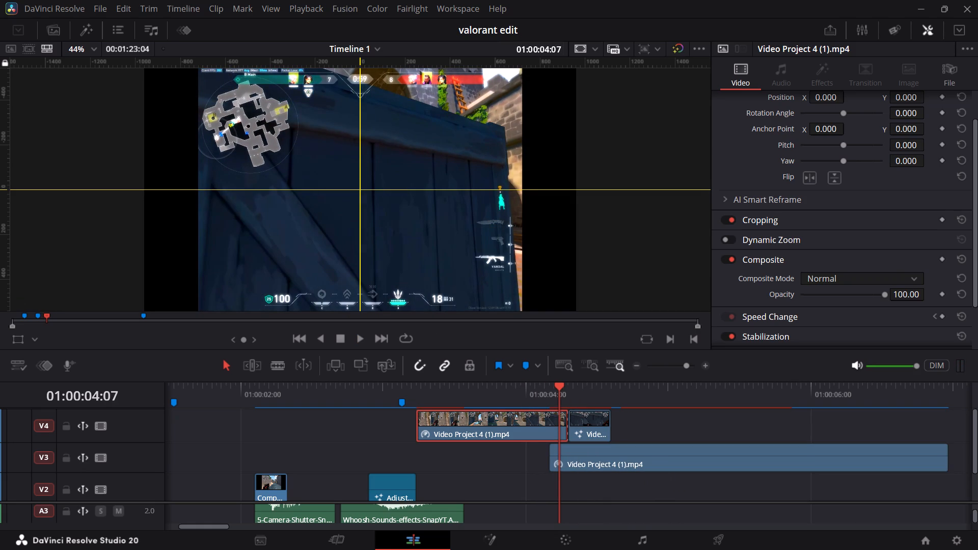
left_click(497, 535)
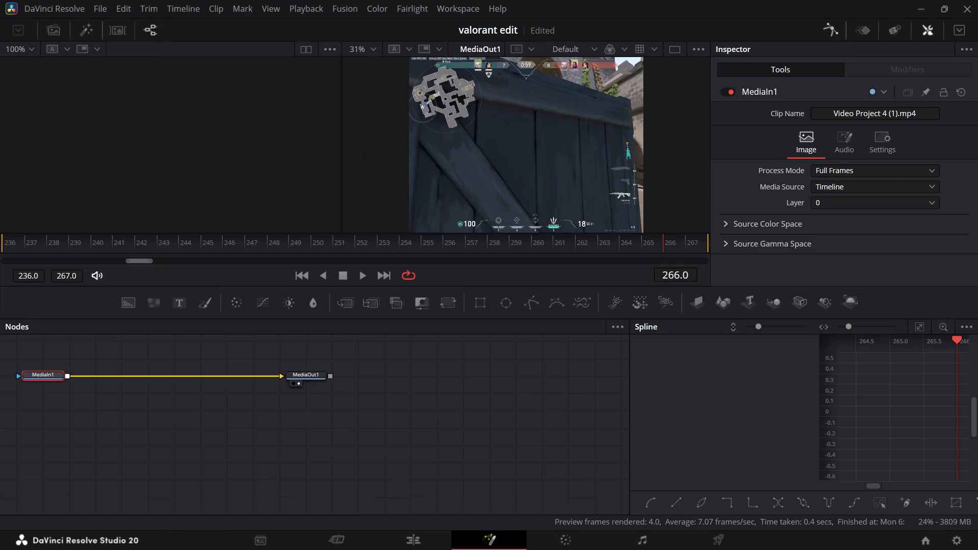
left_click(448, 300)
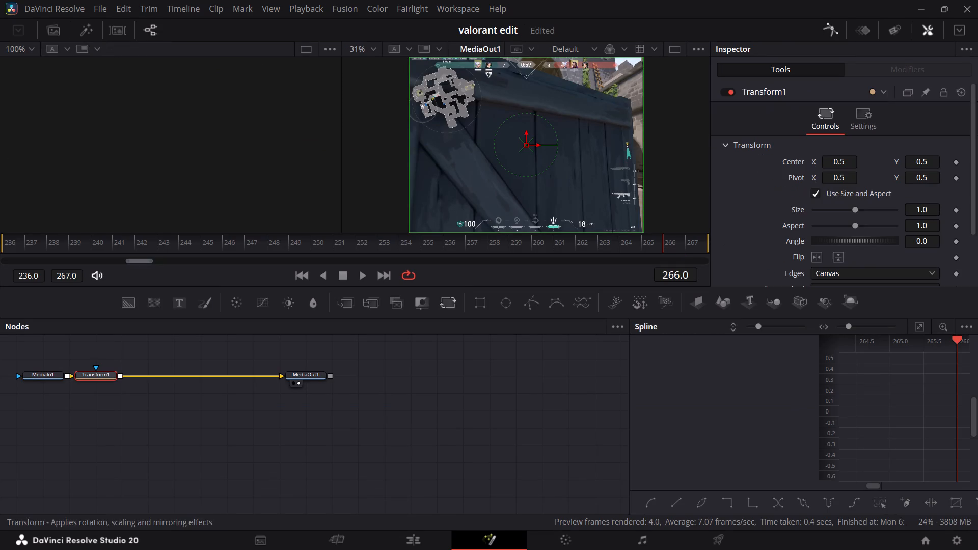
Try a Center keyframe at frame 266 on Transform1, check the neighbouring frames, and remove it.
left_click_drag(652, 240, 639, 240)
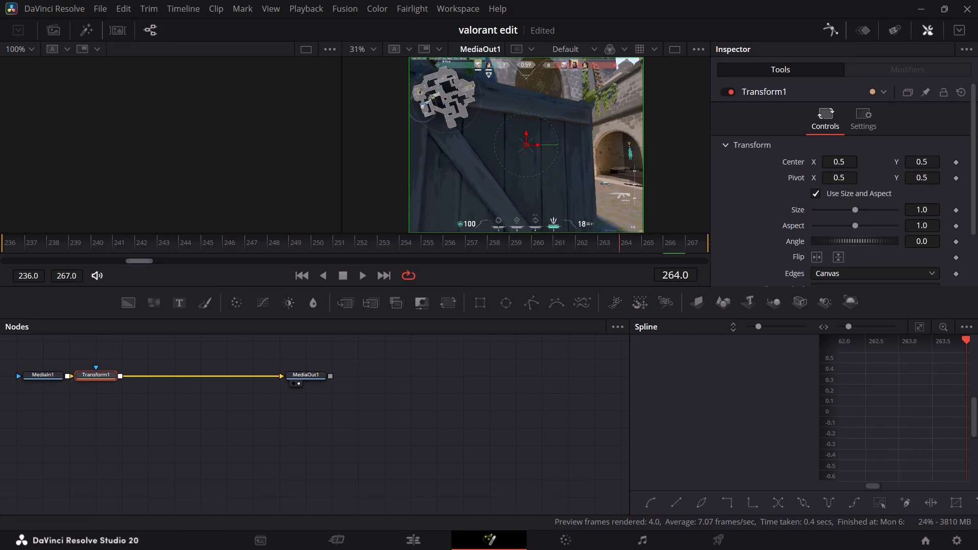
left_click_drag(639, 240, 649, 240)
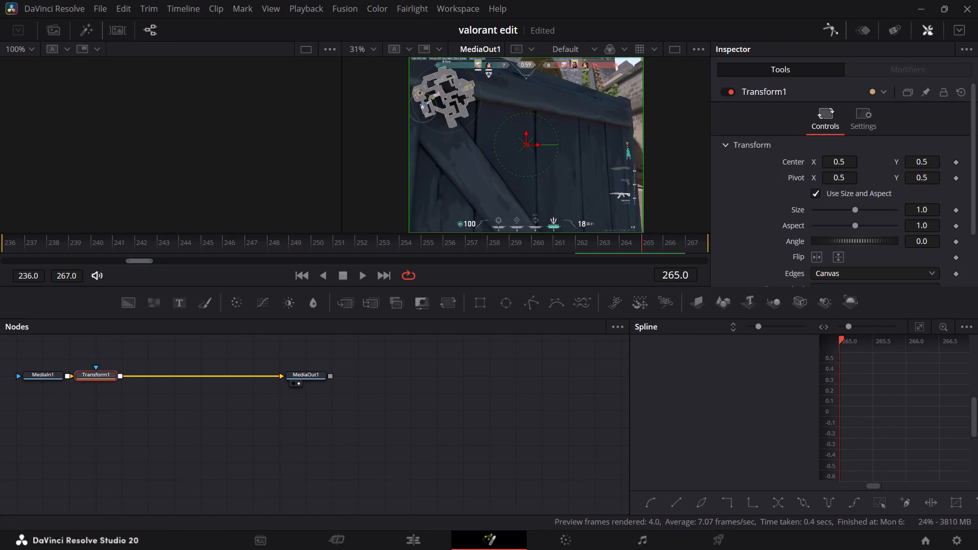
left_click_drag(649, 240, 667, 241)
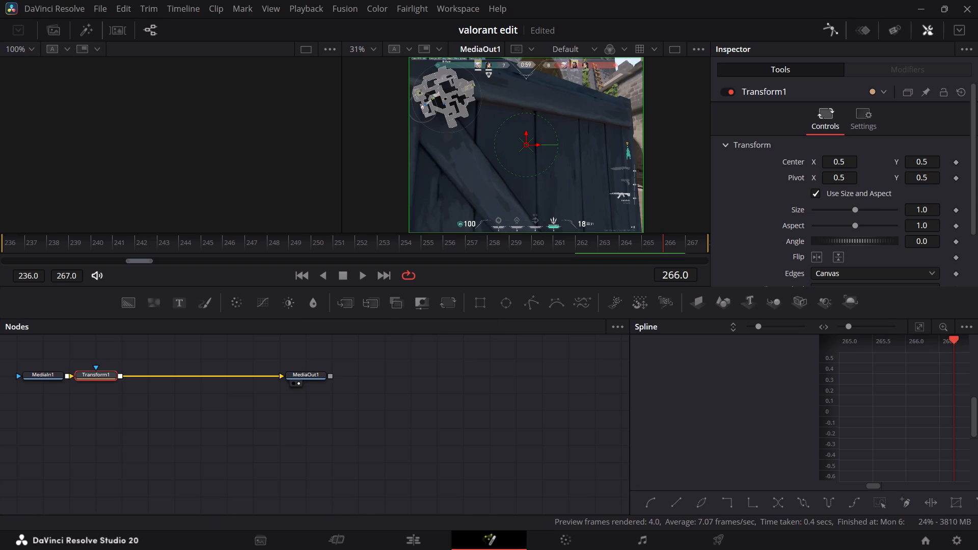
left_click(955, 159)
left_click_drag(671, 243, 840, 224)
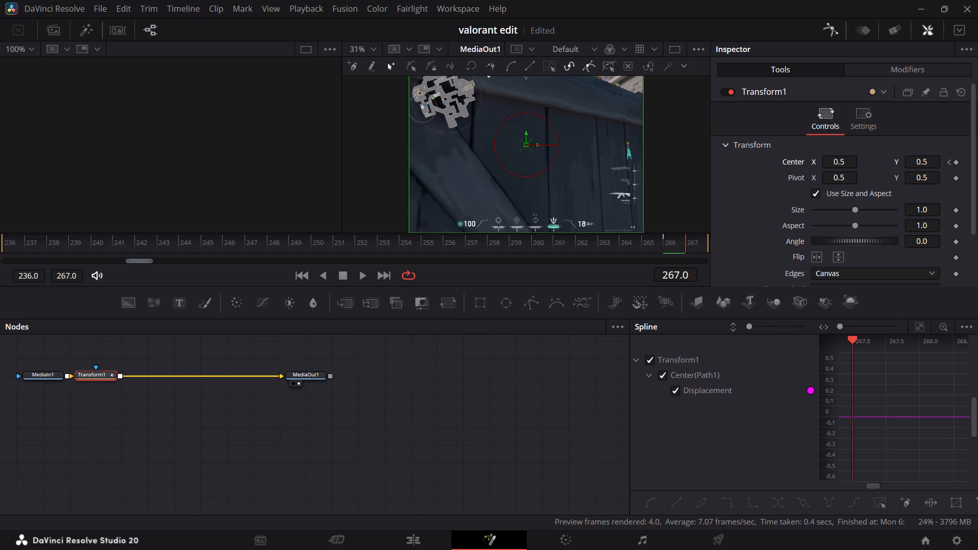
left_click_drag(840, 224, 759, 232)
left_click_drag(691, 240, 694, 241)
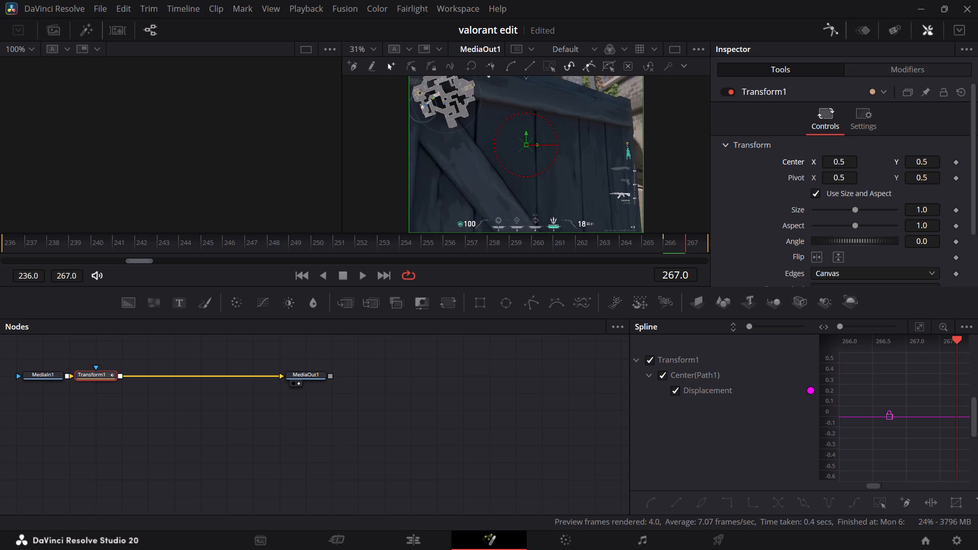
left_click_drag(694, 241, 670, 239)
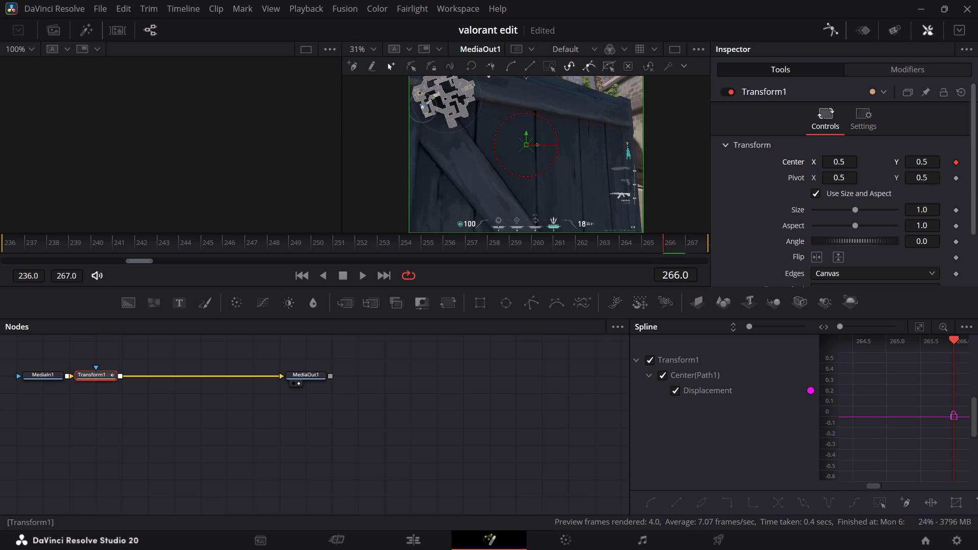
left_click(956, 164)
Keyframe Transform1's Center at frame 264 with Y 0.5 and at frame 267 with Y -0.505, sliding the image down out of frame.
left_click_drag(659, 243, 628, 241)
left_click(959, 160)
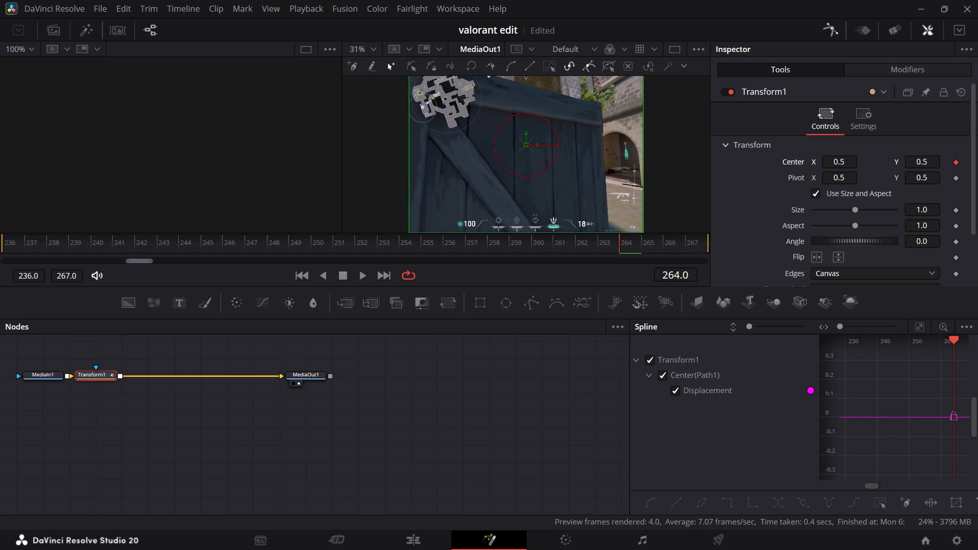
left_click_drag(621, 239, 750, 246)
left_click(957, 164)
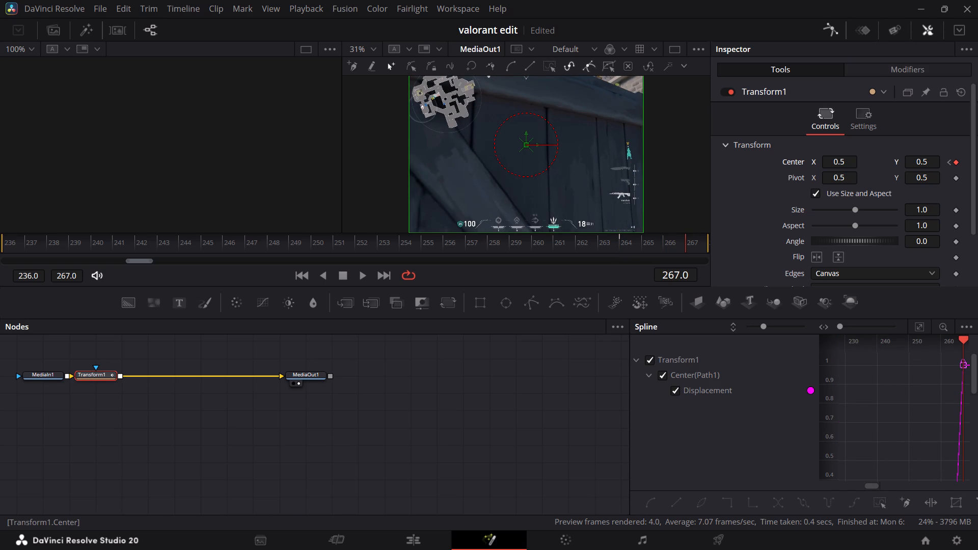
left_click_drag(922, 167, 614, 167)
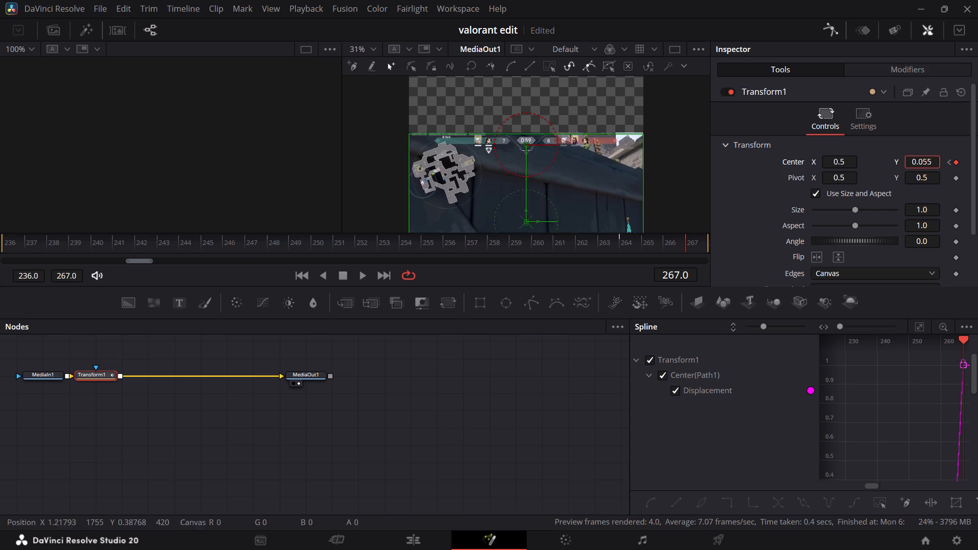
left_click_drag(614, 167, 287, 177)
scroll(658, 171, "down", 2)
left_click(932, 162)
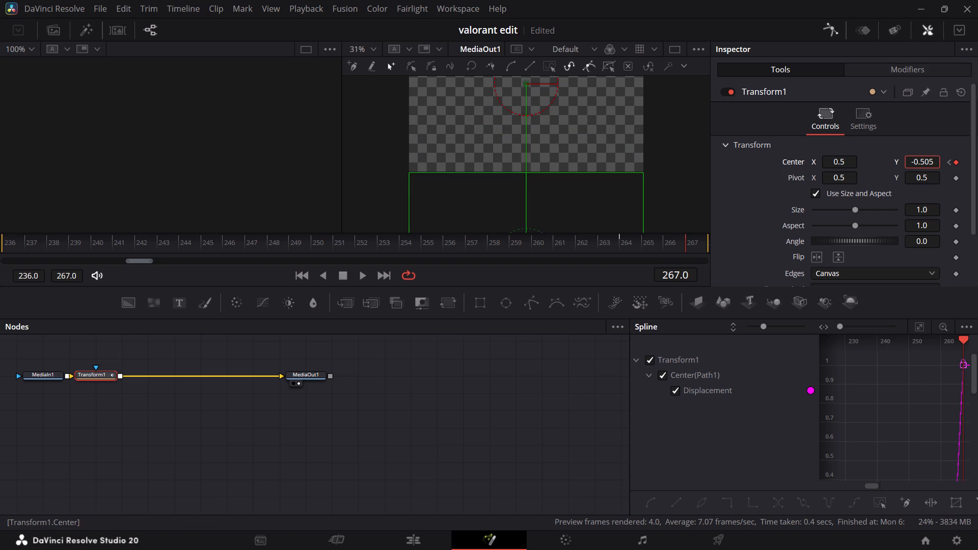
Smooth Transform1's Displacement curve and shape both keyframe handles so the slide-down starts slowly and accelerates sharply into frame 267.
left_click(923, 331)
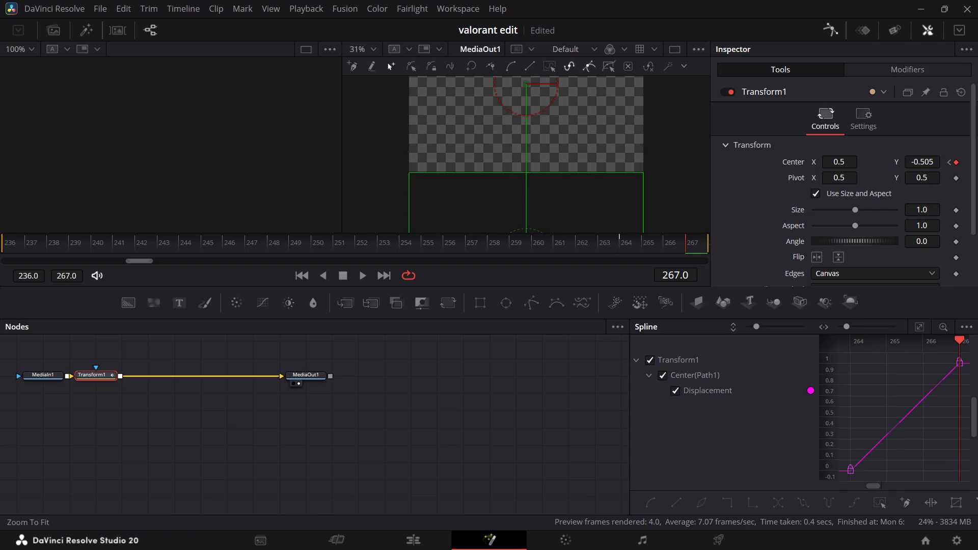
left_click(928, 453)
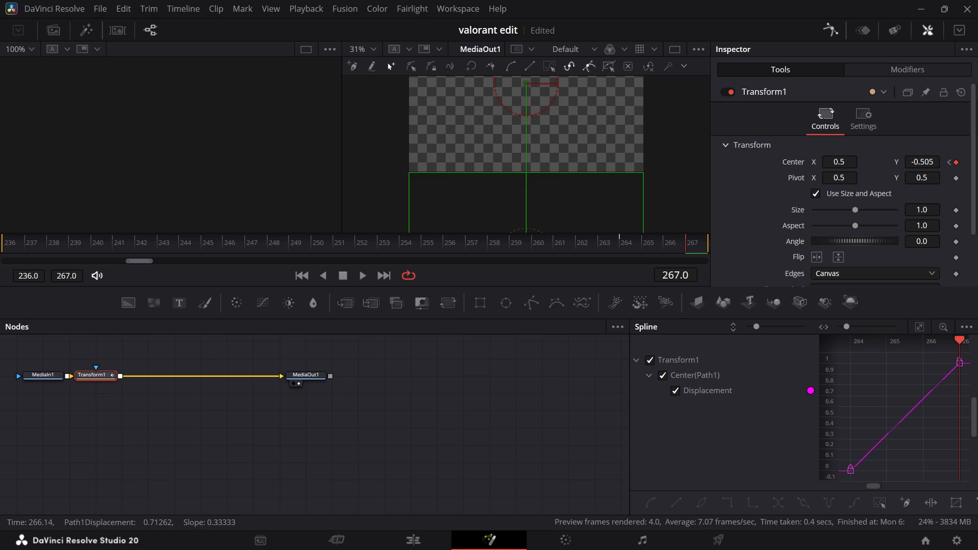
key("ctrl+a")
key("shift+s")
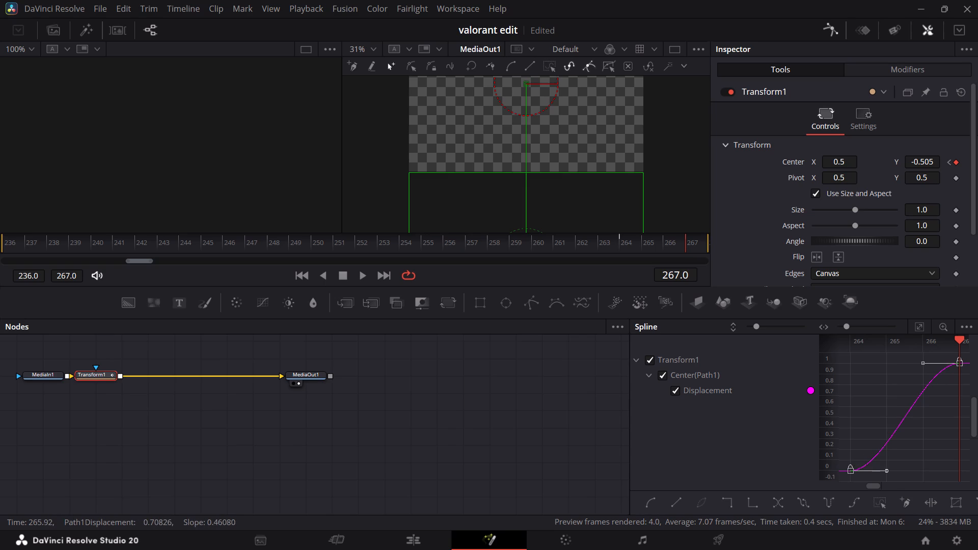
left_click_drag(887, 469, 860, 407)
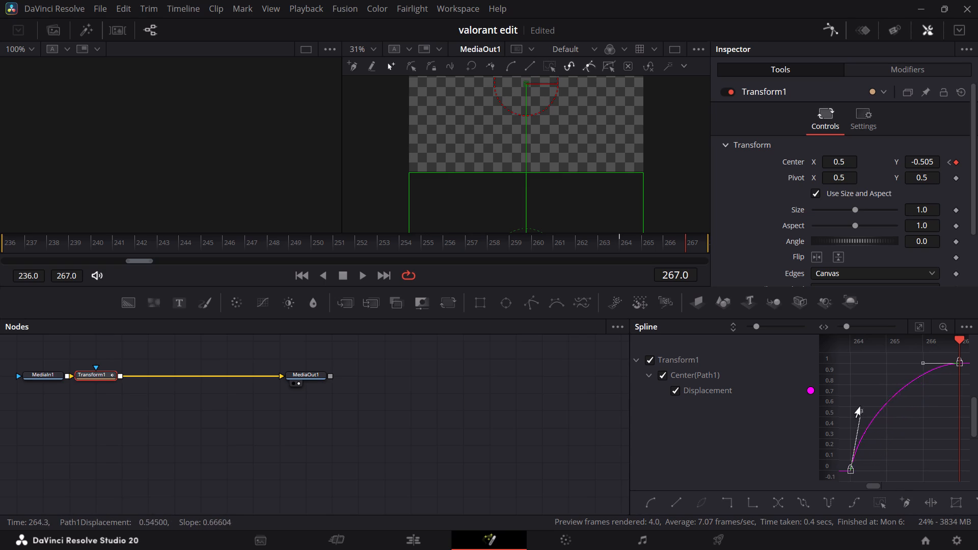
left_click_drag(860, 407, 926, 469)
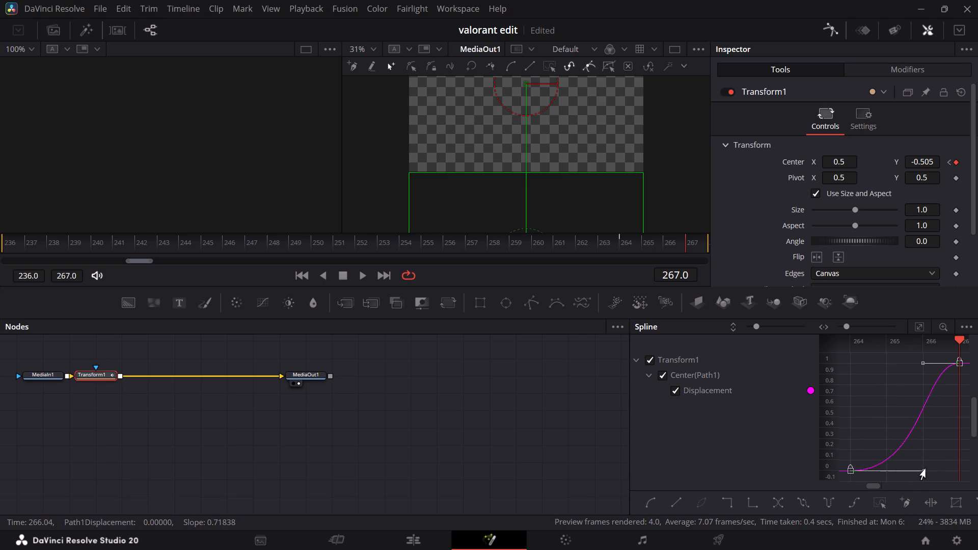
left_click_drag(926, 469, 941, 469)
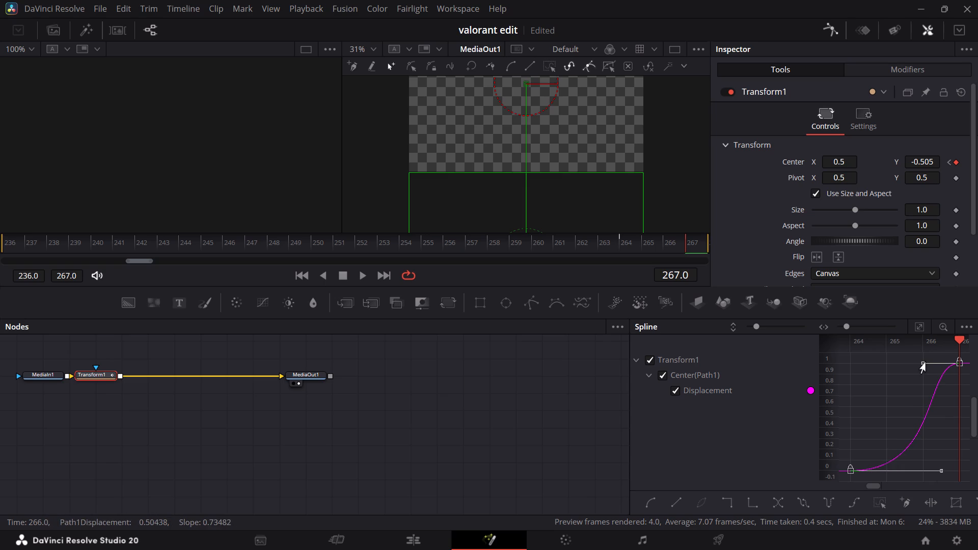
left_click_drag(926, 363, 968, 398)
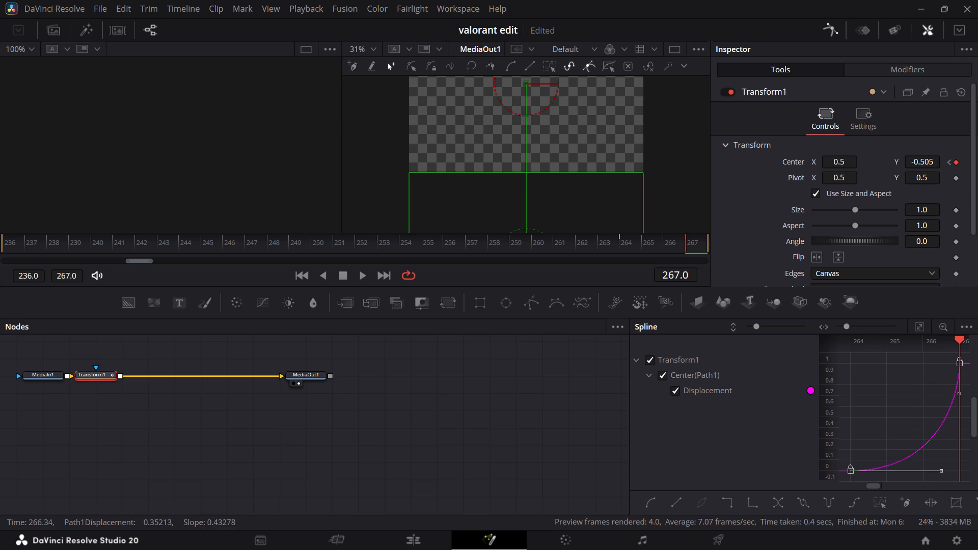
Enable motion blur on Transform1 with Quality 4.
left_click(424, 538)
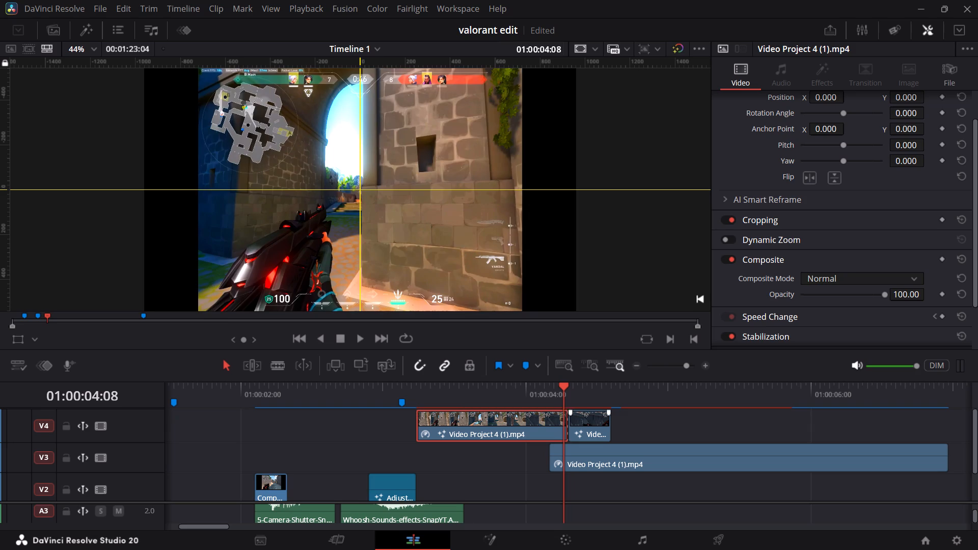
left_click(507, 541)
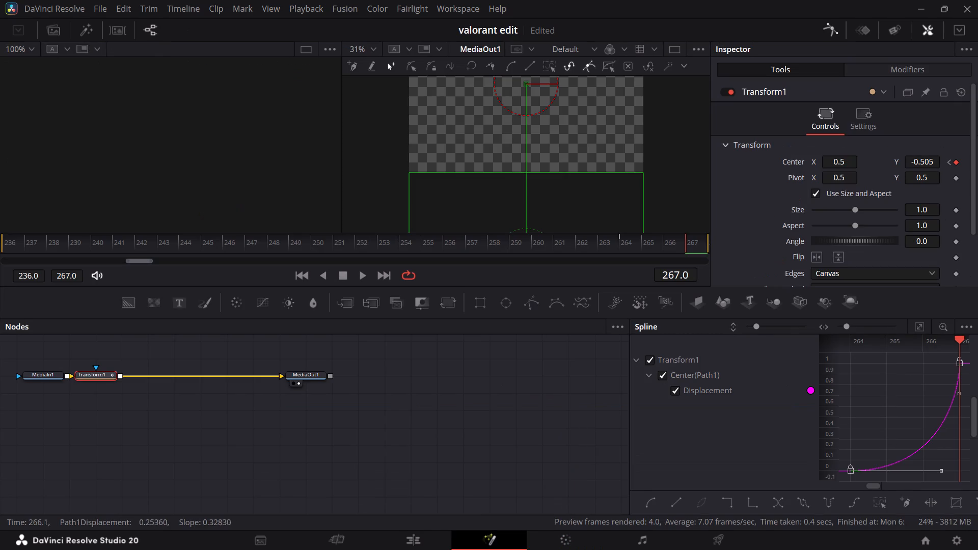
left_click(876, 128)
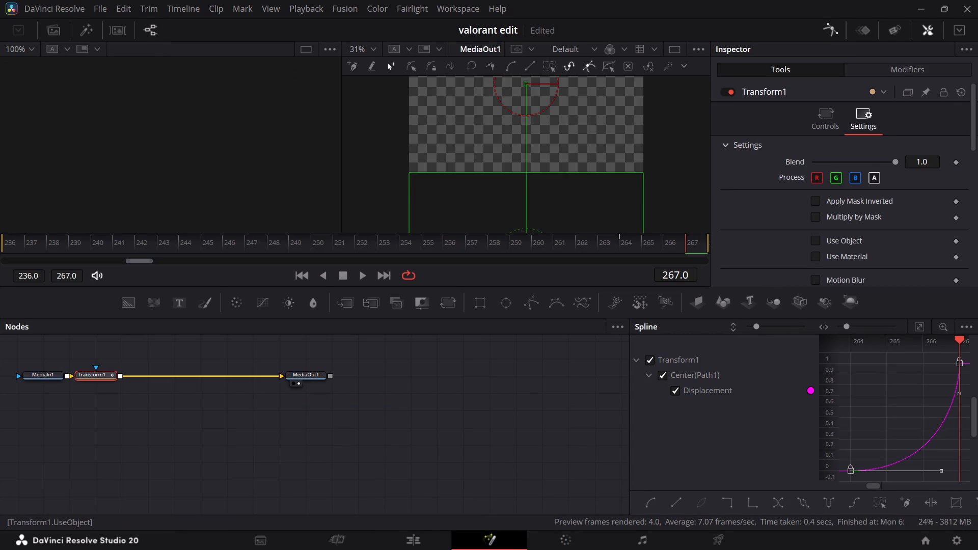
scroll(833, 251, "down", 2)
scroll(814, 202, "up", 1)
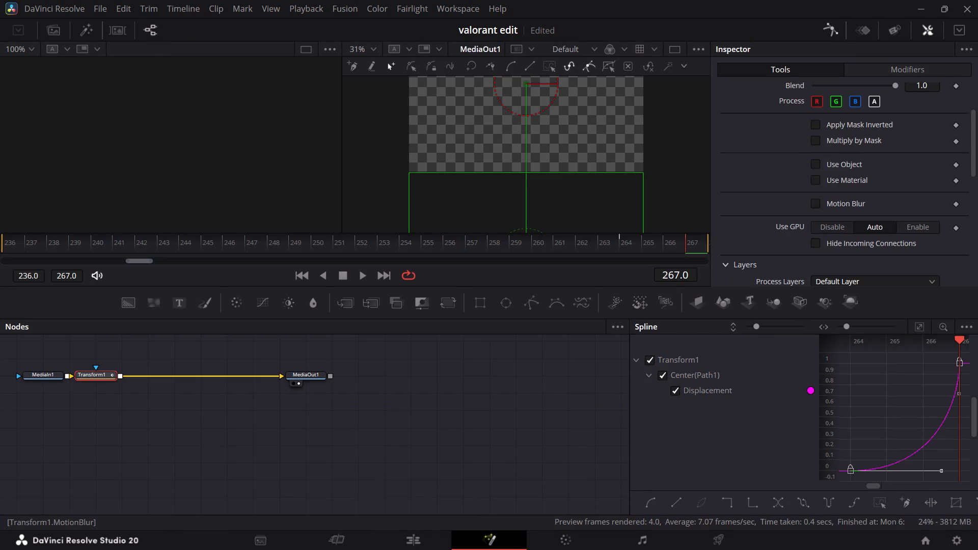
left_click(822, 203)
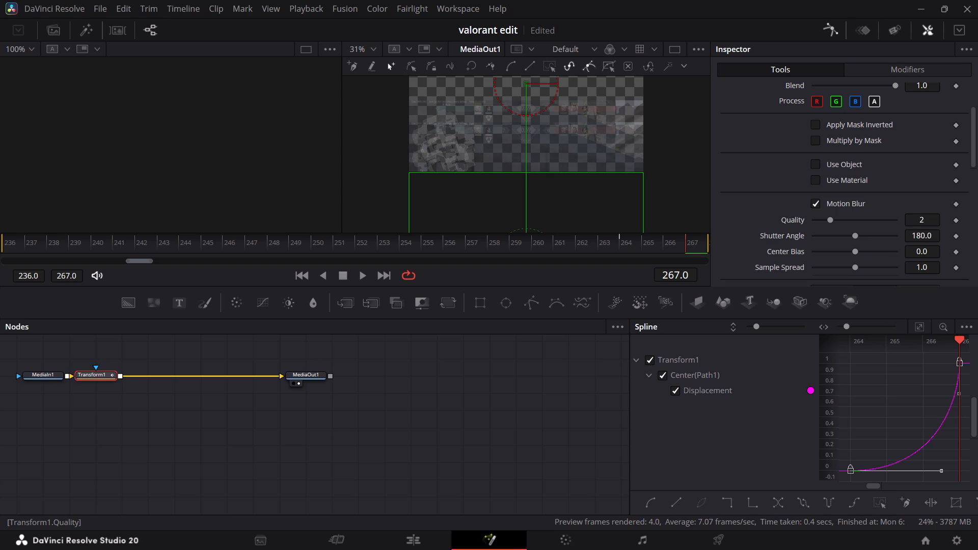
left_click_drag(923, 222, 589, 228)
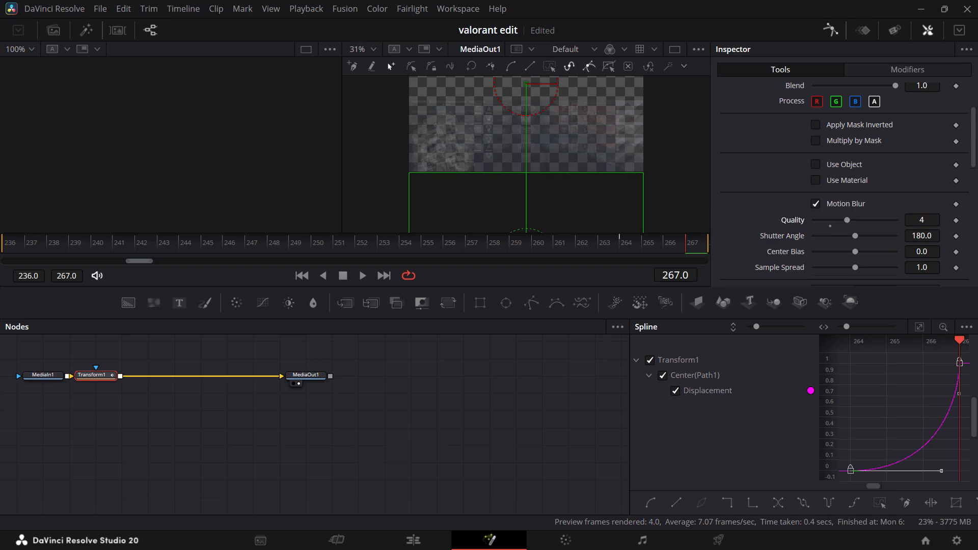
Play and scrub the end of the longer V4 piece in the timeline to review the blurred slide-down transition.
left_click(420, 540)
left_click_drag(546, 391, 537, 389)
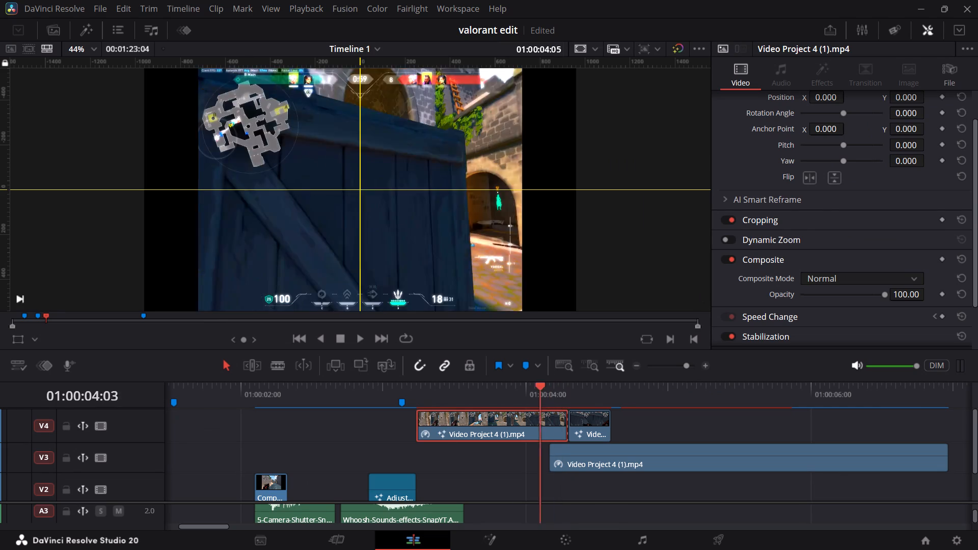
left_click_drag(537, 389, 496, 387)
key("space")
key("space")
left_click_drag(525, 387, 479, 387)
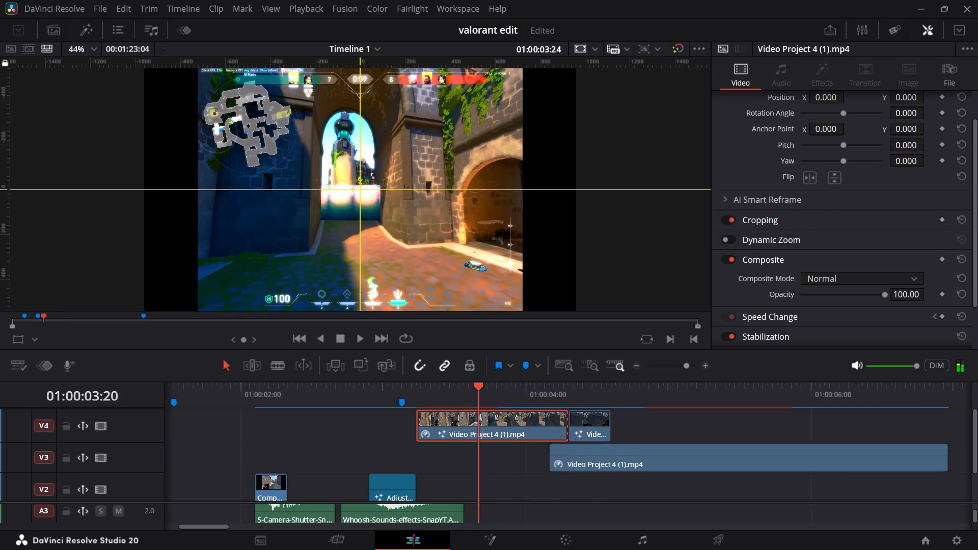
key("space")
key("space")
left_click_drag(546, 392, 534, 393)
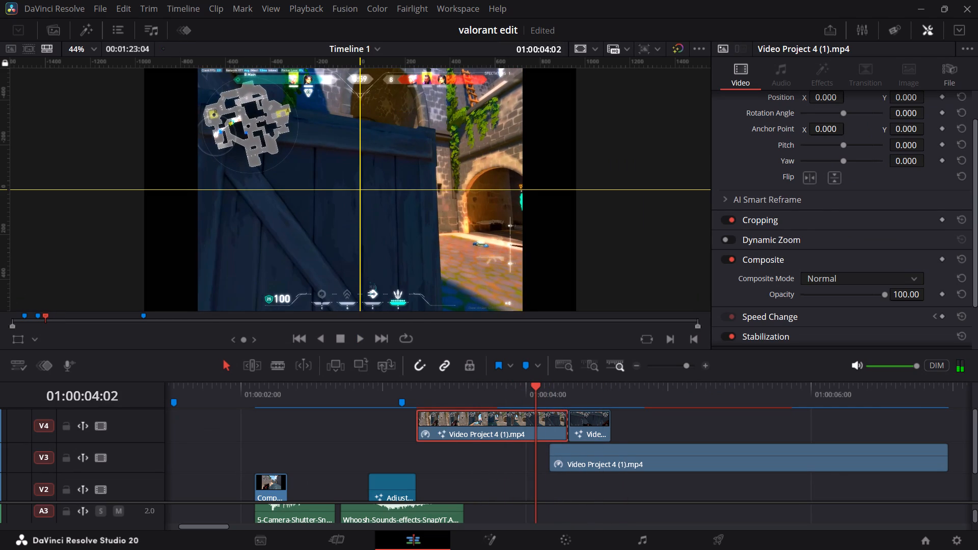
Enlarge the Spline editor in Fusion and move the first Displacement keyframe of Transform1 earlier to frame 253.
left_click(479, 534)
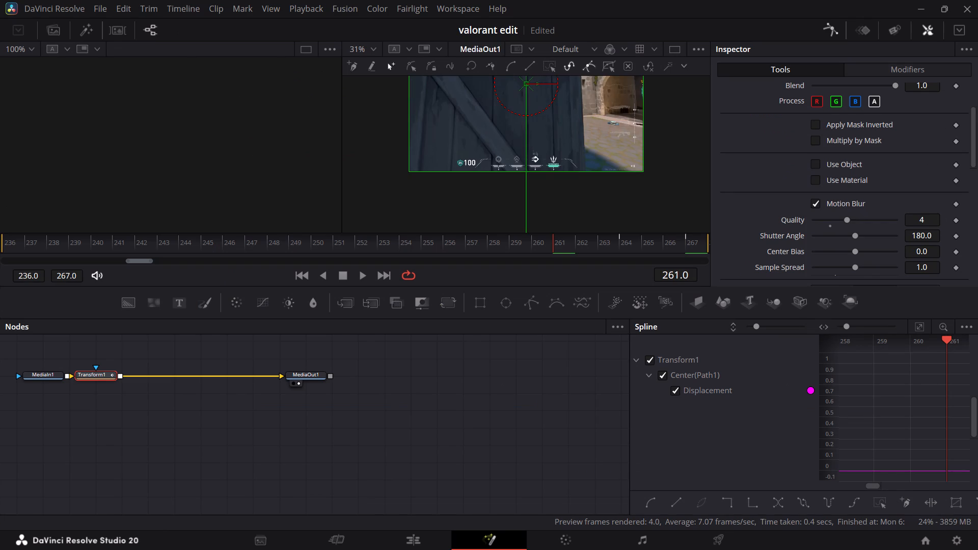
left_click(922, 326)
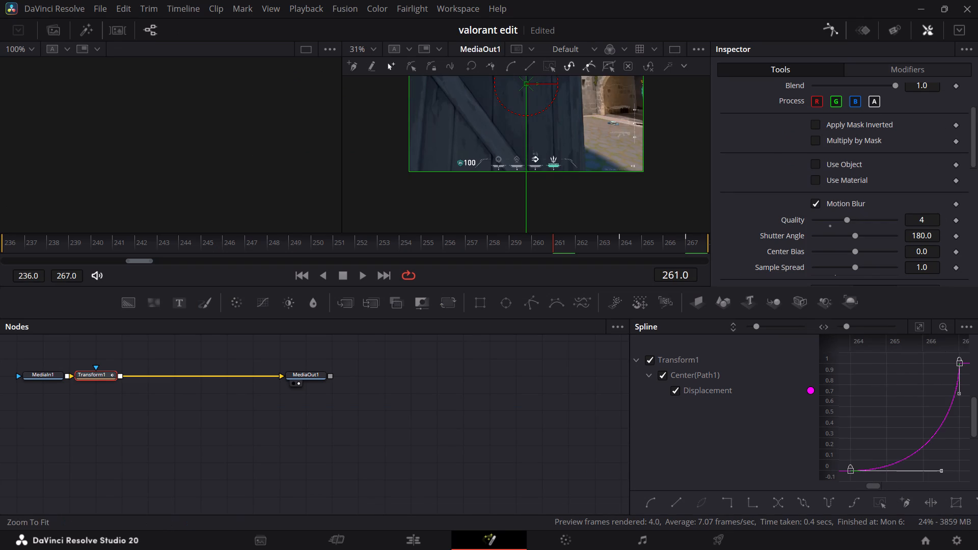
left_click_drag(632, 408, 597, 405)
left_click_drag(629, 405, 230, 389)
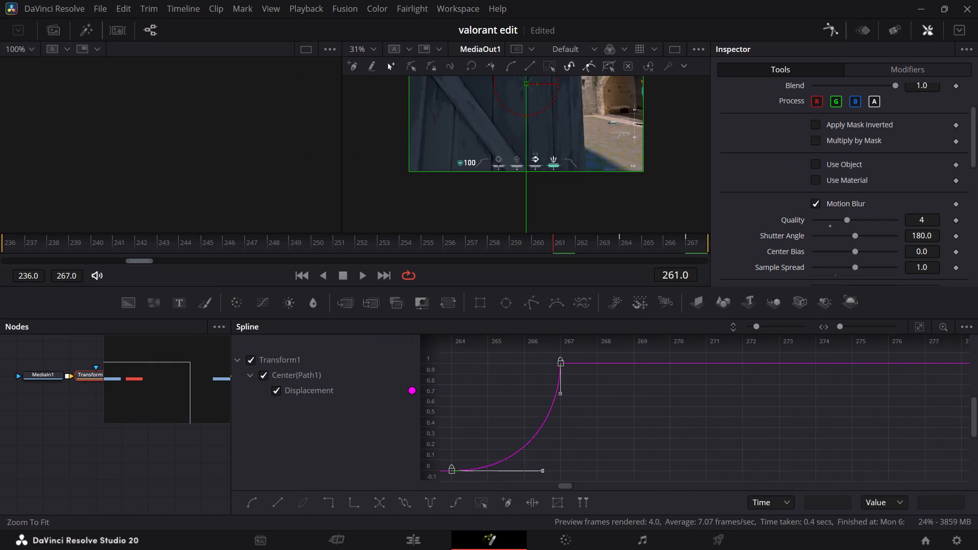
left_click(923, 330)
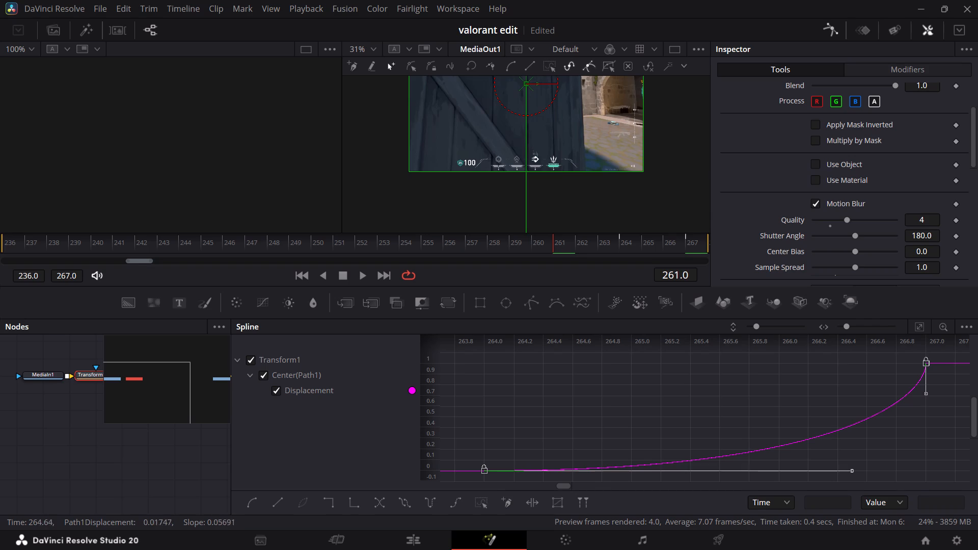
left_click_drag(855, 326, 858, 326)
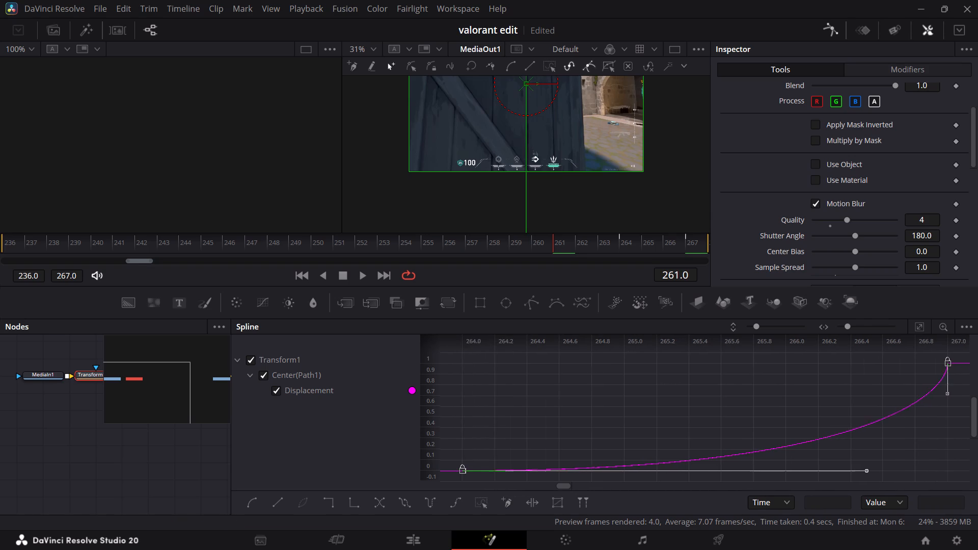
left_click_drag(858, 326, 833, 328)
left_click_drag(849, 327, 832, 327)
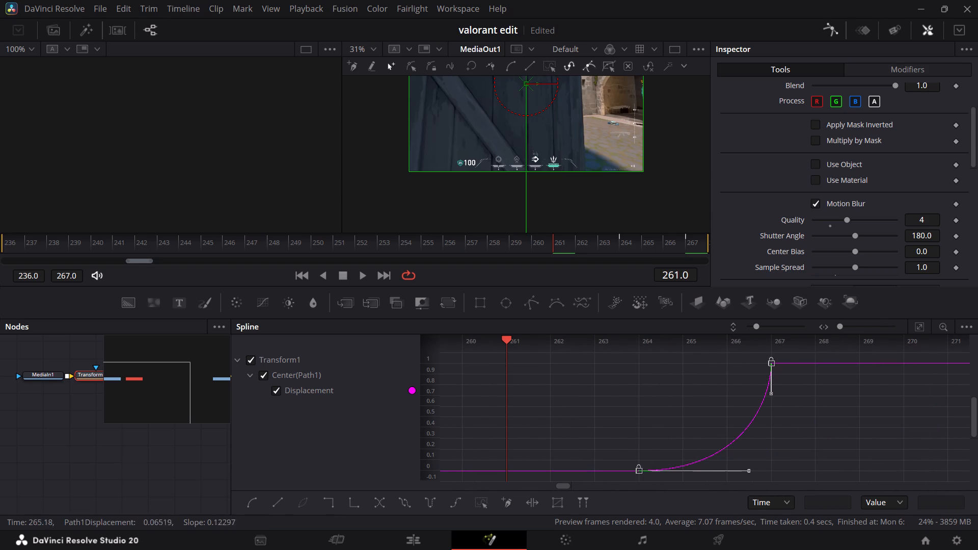
left_click_drag(614, 448, 652, 494)
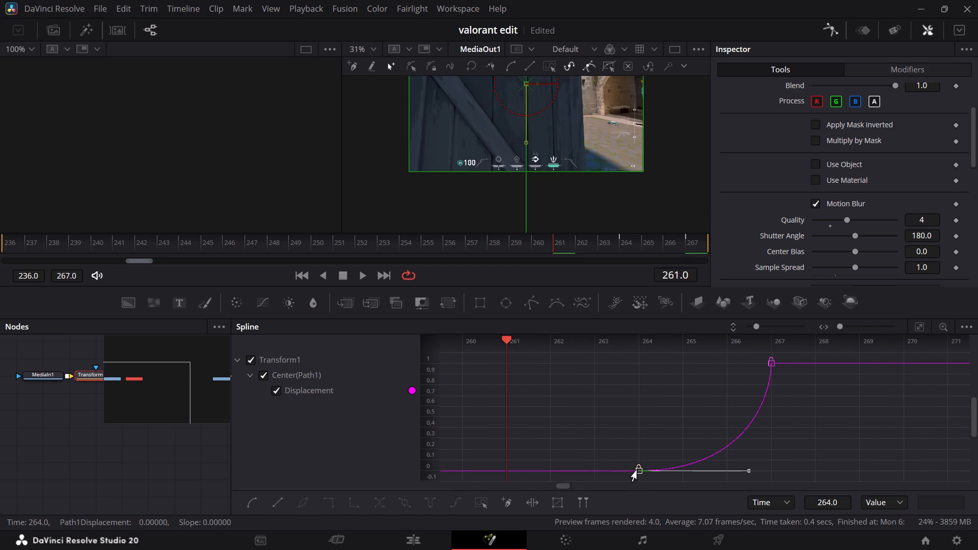
left_click_drag(641, 469, 575, 469, "shift")
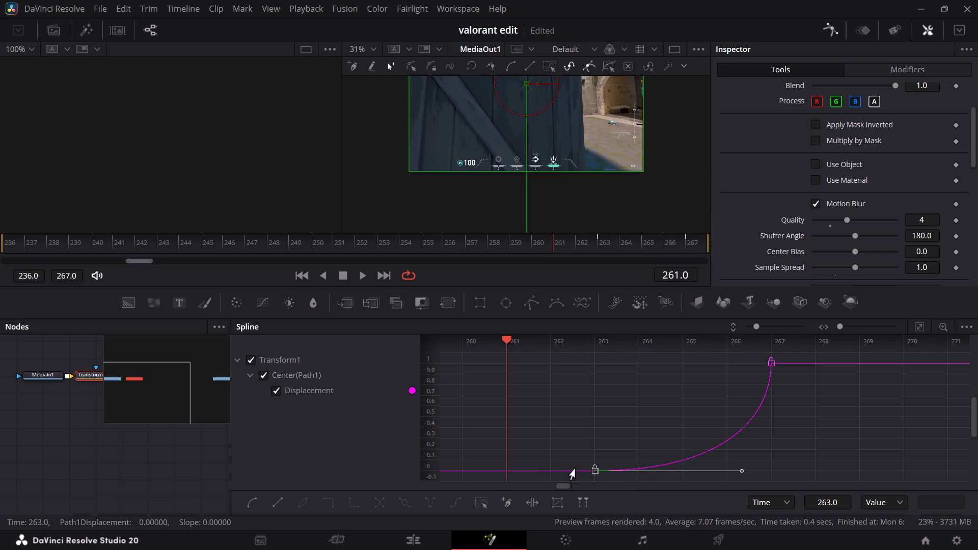
left_click_drag(575, 469, 496, 466, "shift")
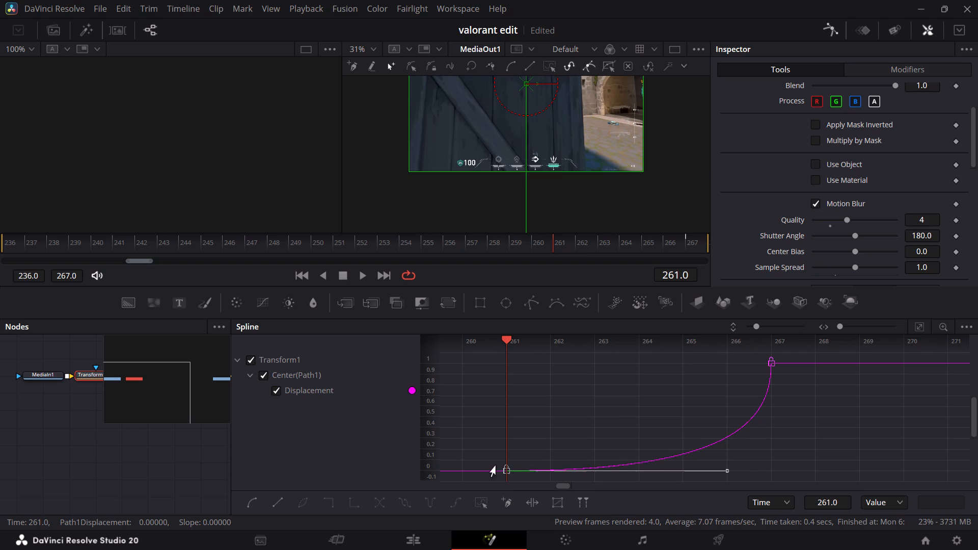
left_click_drag(496, 466, 470, 465, "shift")
middle_click_drag(504, 444, 800, 424)
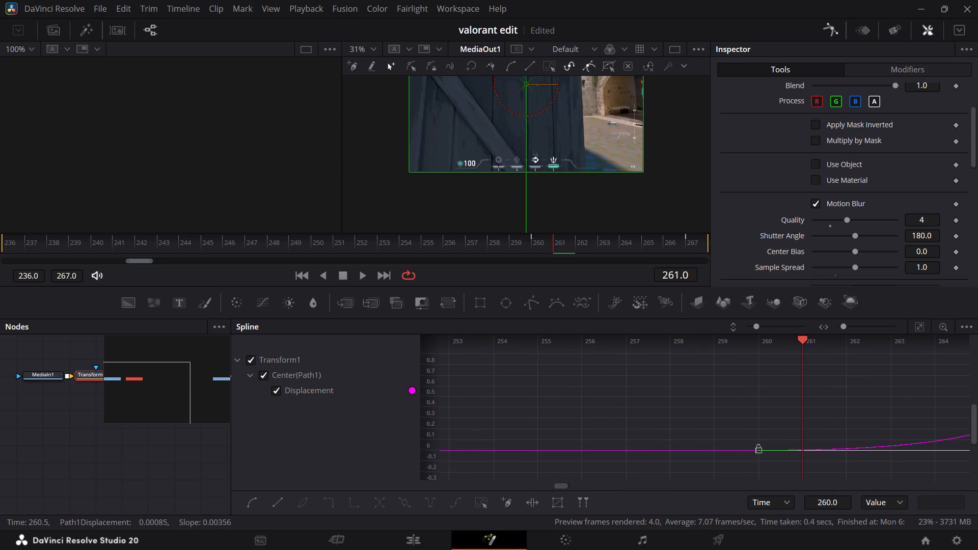
left_click_drag(757, 452, 463, 443, "shift")
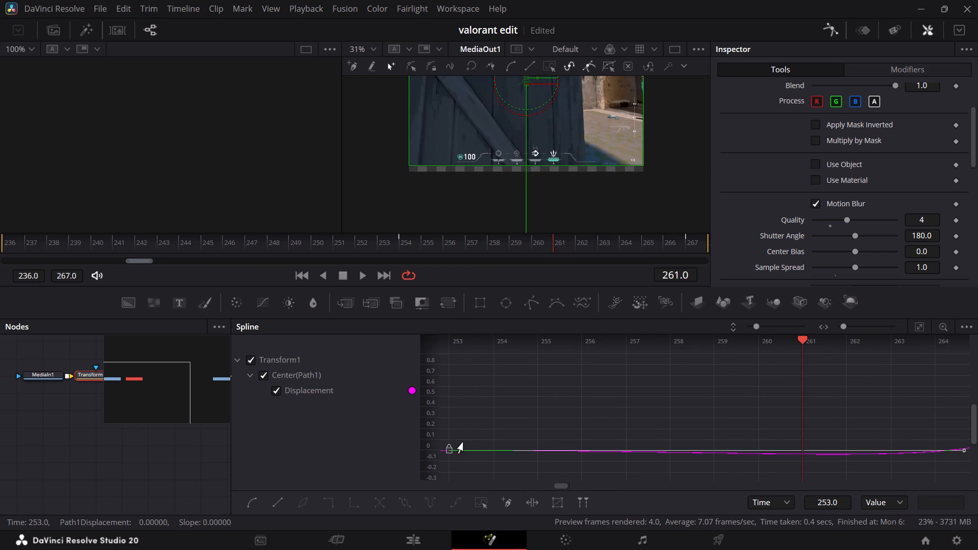
left_click_drag(463, 443, 458, 443, "shift")
Play and scrub the longer V4 clip in the timeline to review the slide-down with its earlier start keyframe.
left_click(410, 534)
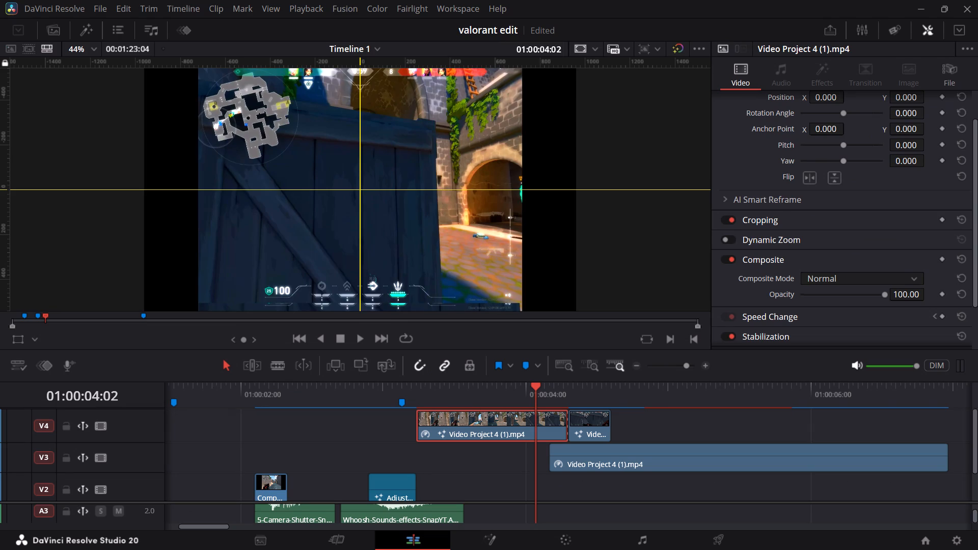
left_click_drag(510, 391, 422, 390)
key("space")
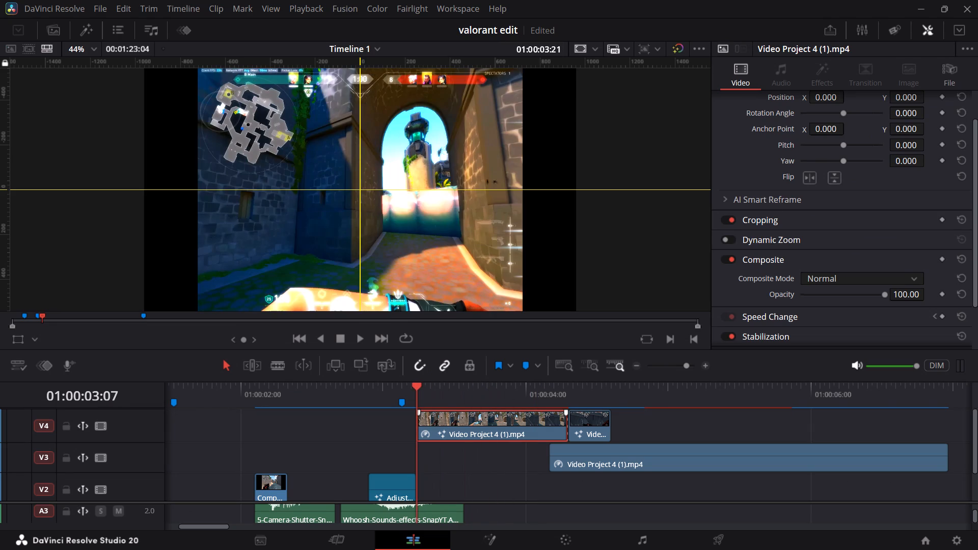
key("space")
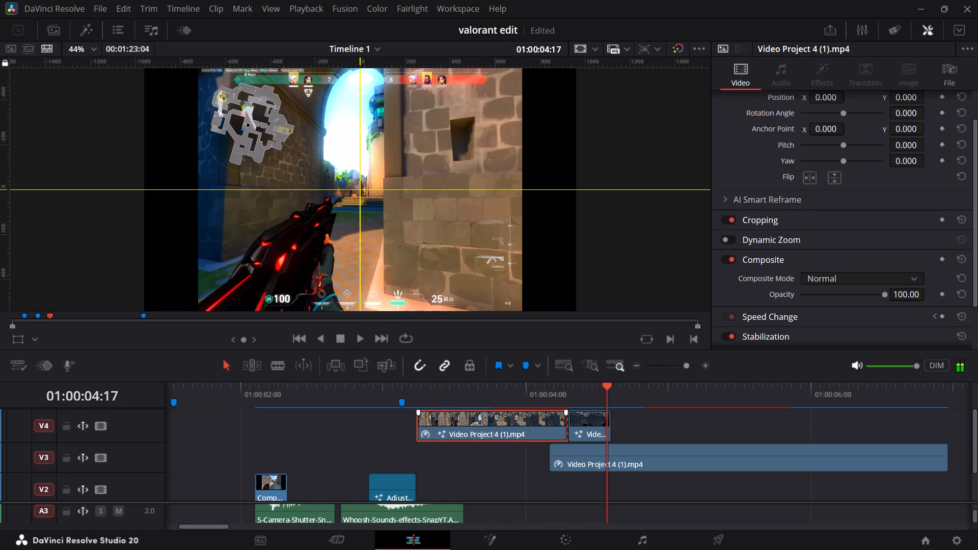
left_click_drag(589, 394, 544, 386)
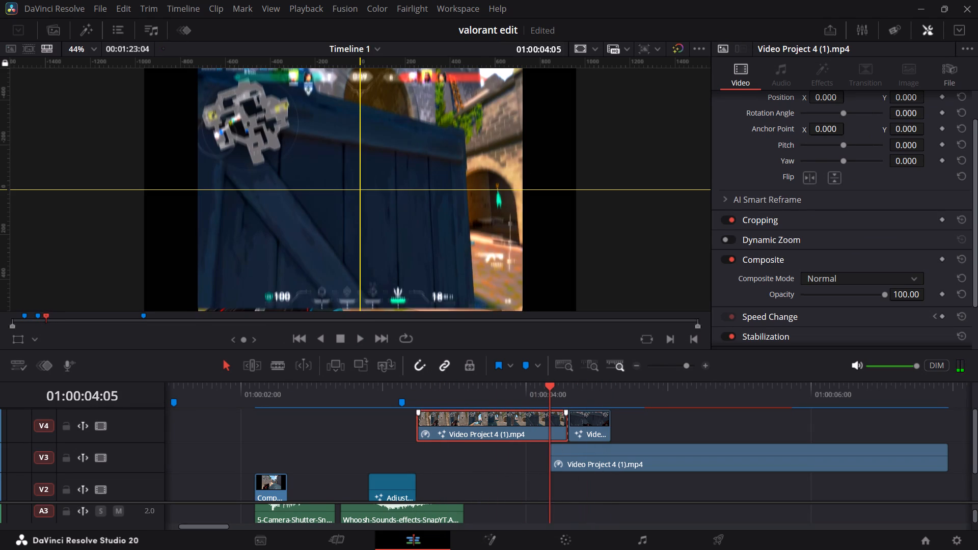
Move the first Displacement keyframe of Transform1 to frame 255 in Fusion's Spline editor.
left_click(478, 539)
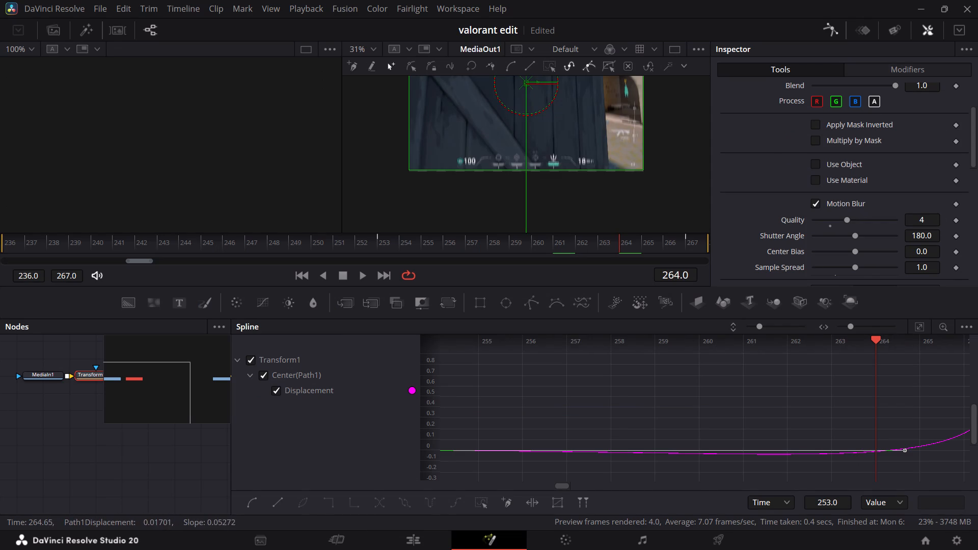
middle_click_drag(666, 393, 866, 385)
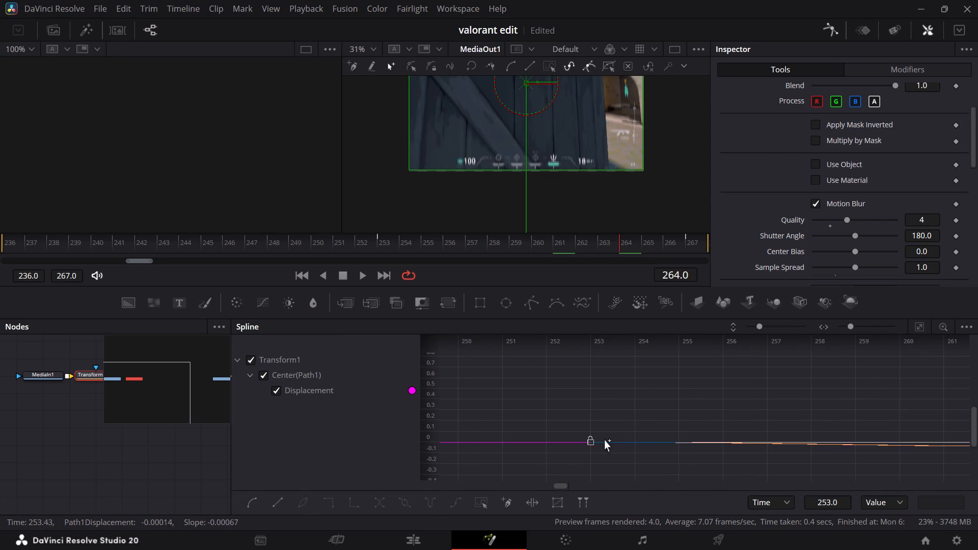
left_click_drag(590, 443, 588, 461)
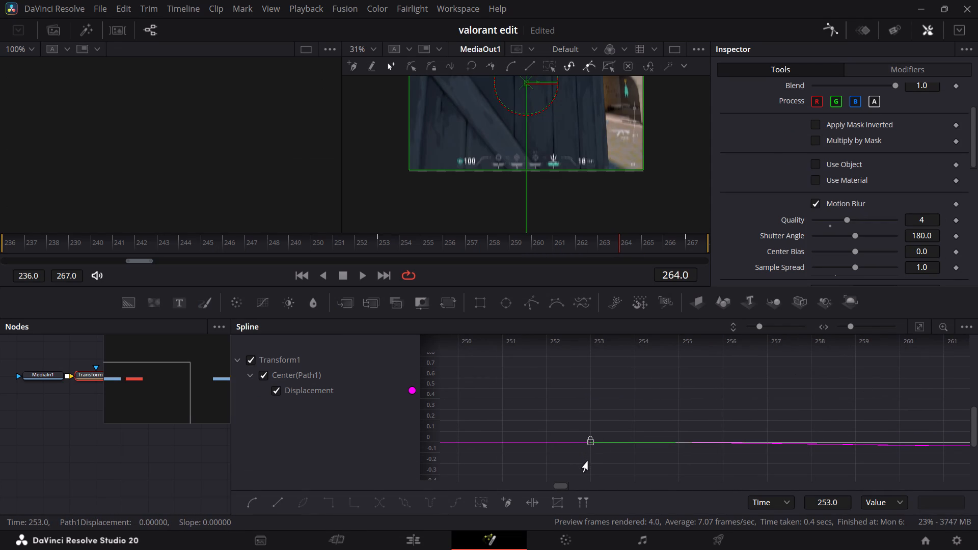
left_click_drag(588, 461, 587, 480)
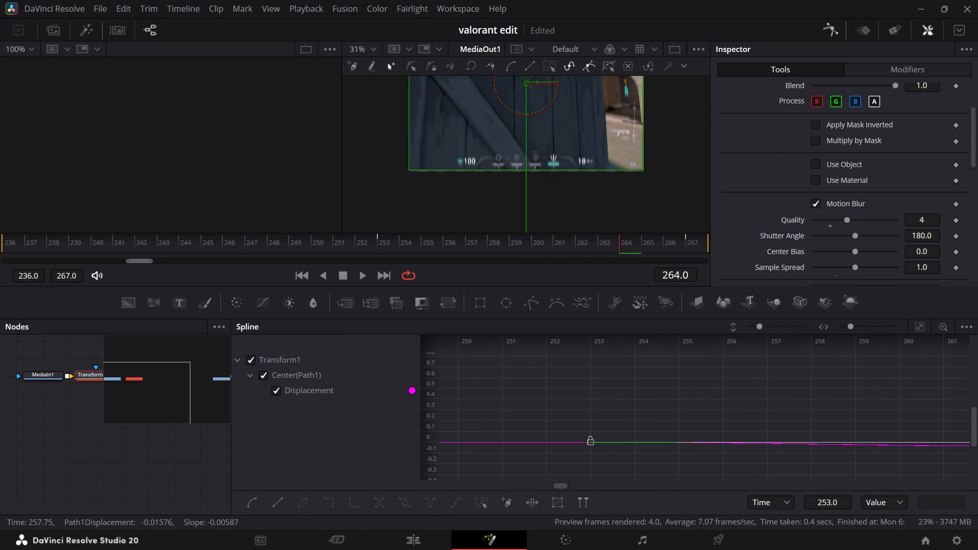
left_click_drag(850, 324, 844, 326)
left_click(918, 327)
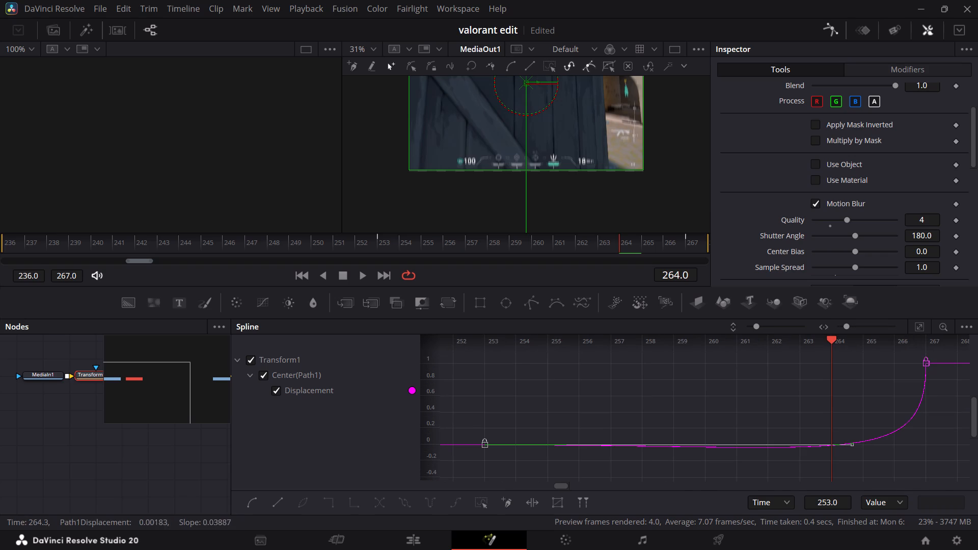
left_click_drag(855, 445, 855, 431)
key("ctrl+z")
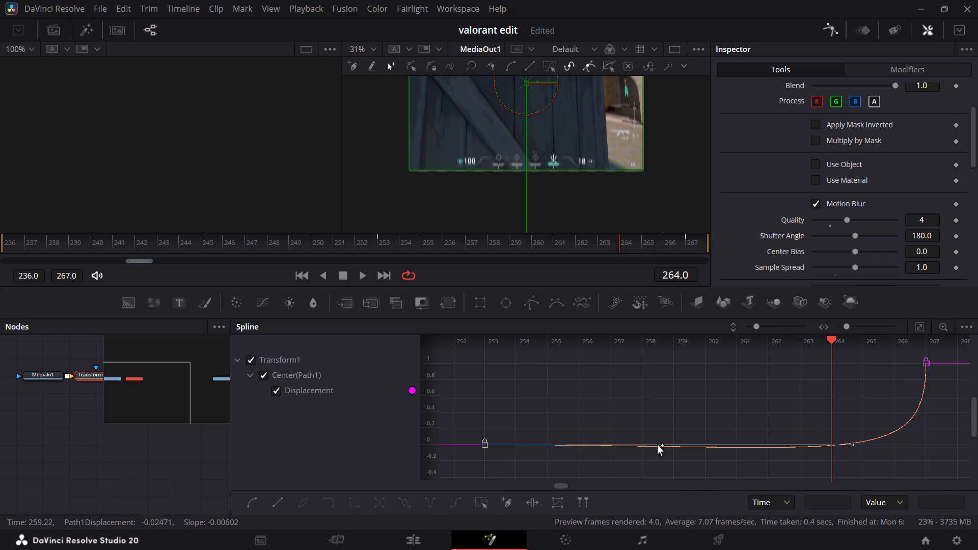
left_click(566, 399)
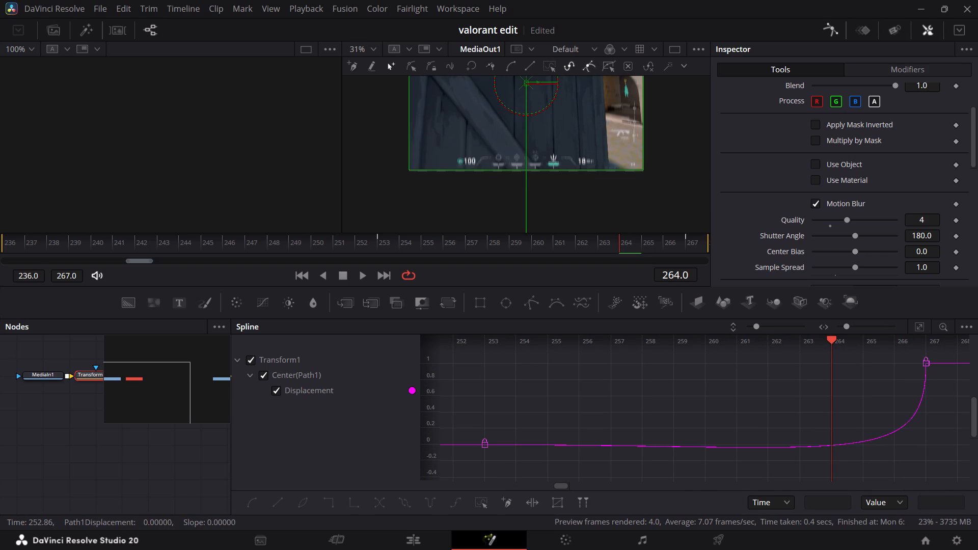
left_click_drag(485, 446, 575, 448)
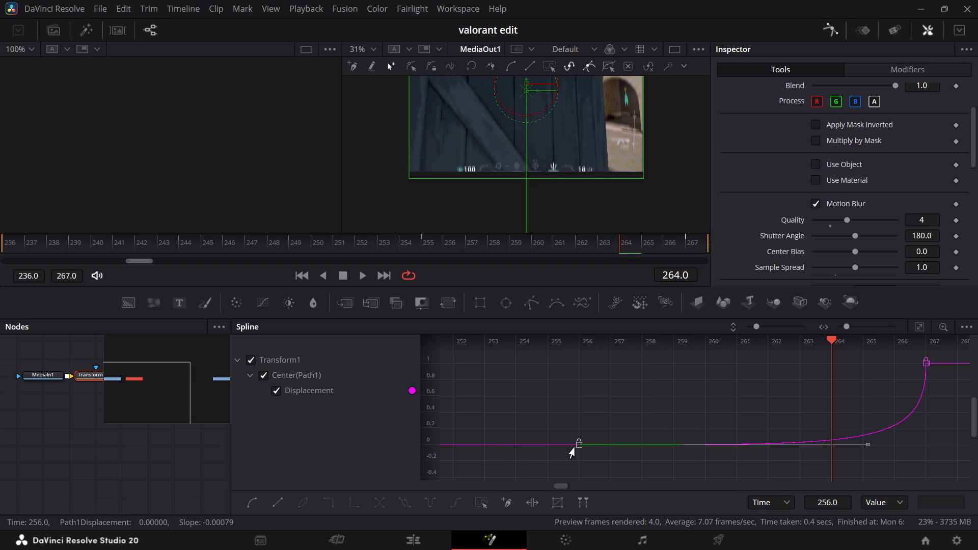
left_click_drag(575, 448, 537, 437)
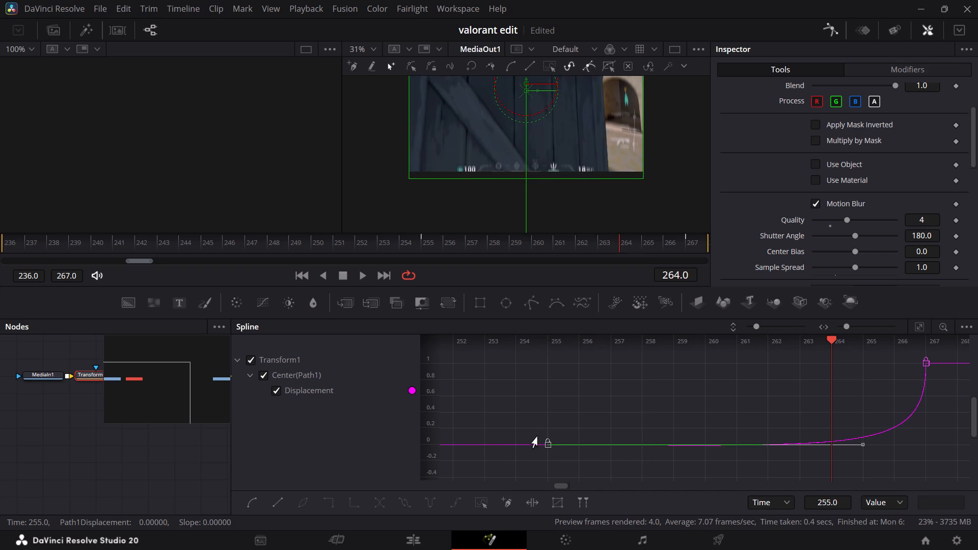
left_click_drag(537, 437, 540, 437)
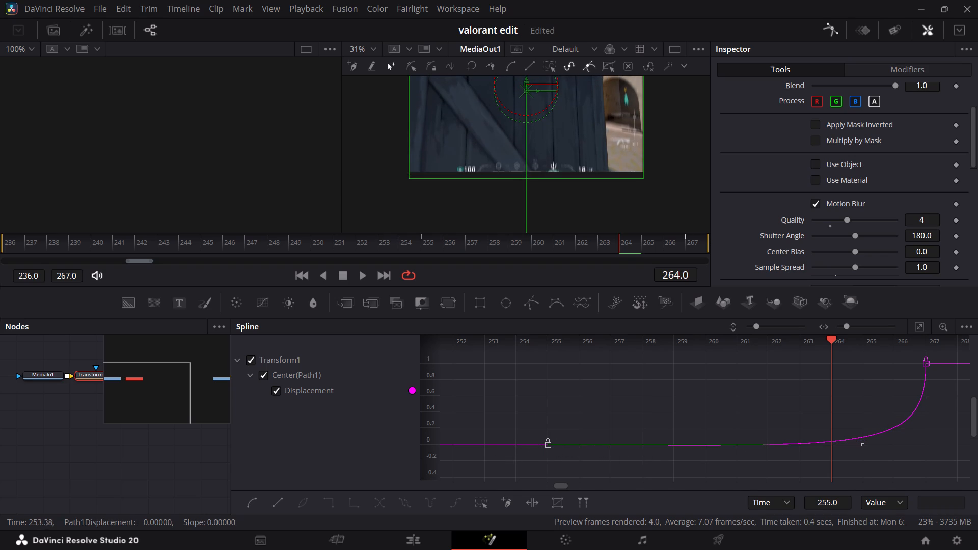
Replay the end of the longer V4 clip in the timeline repeatedly to check the timing of the blurred slide-down.
left_click(427, 541)
left_click_drag(548, 391, 541, 391)
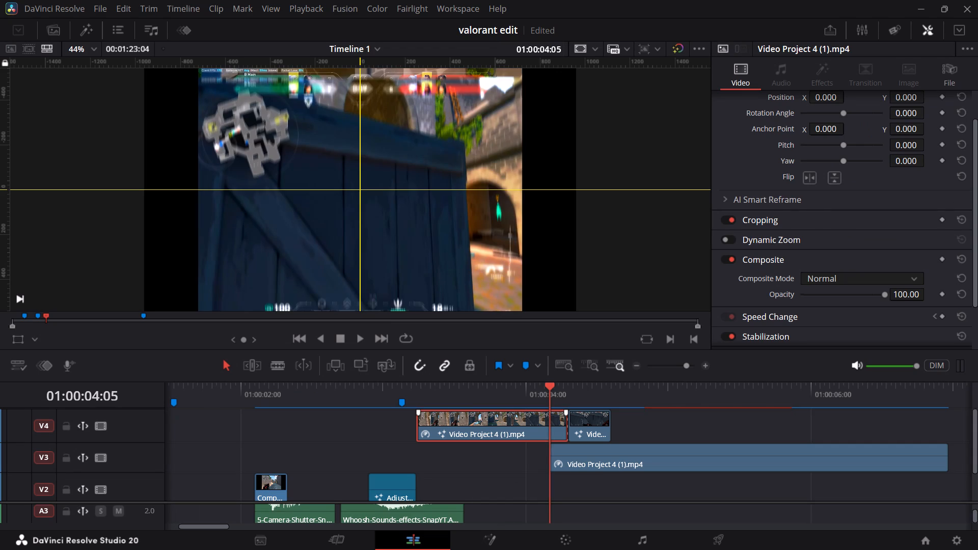
left_click_drag(541, 391, 528, 390)
key("space")
key("space")
left_click_drag(558, 390, 502, 390)
key("space")
key("space")
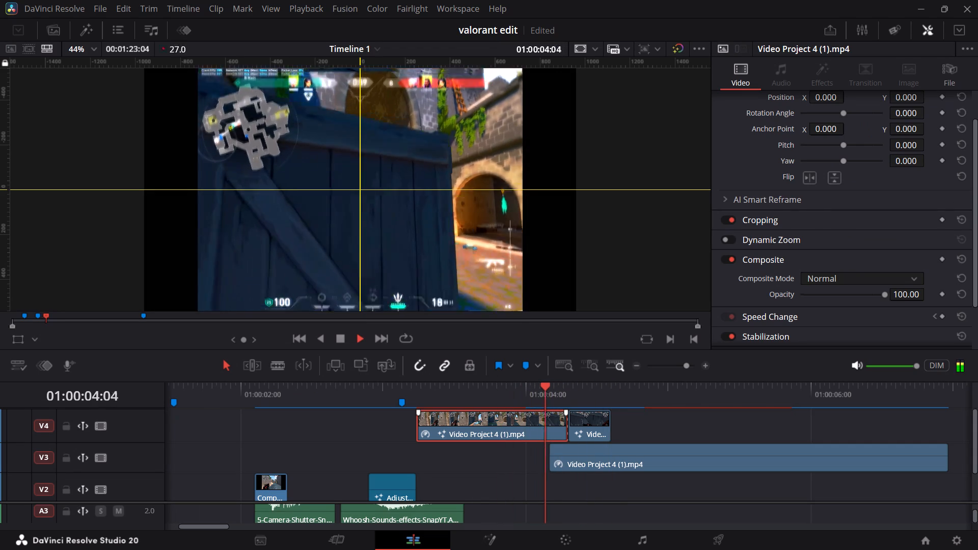
key("space")
key("space")
left_click_drag(575, 389, 513, 389)
key("space")
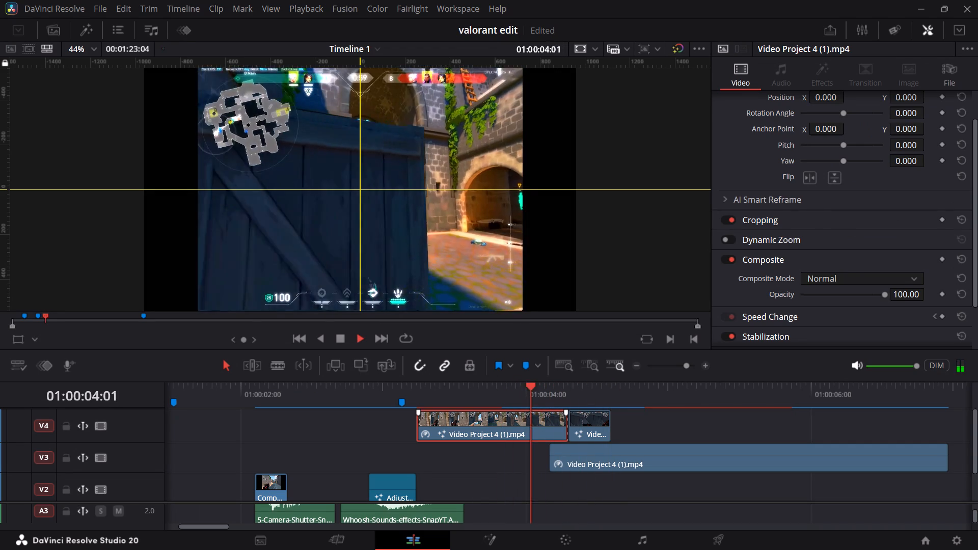
key("space")
left_click_drag(575, 389, 514, 389)
key("space")
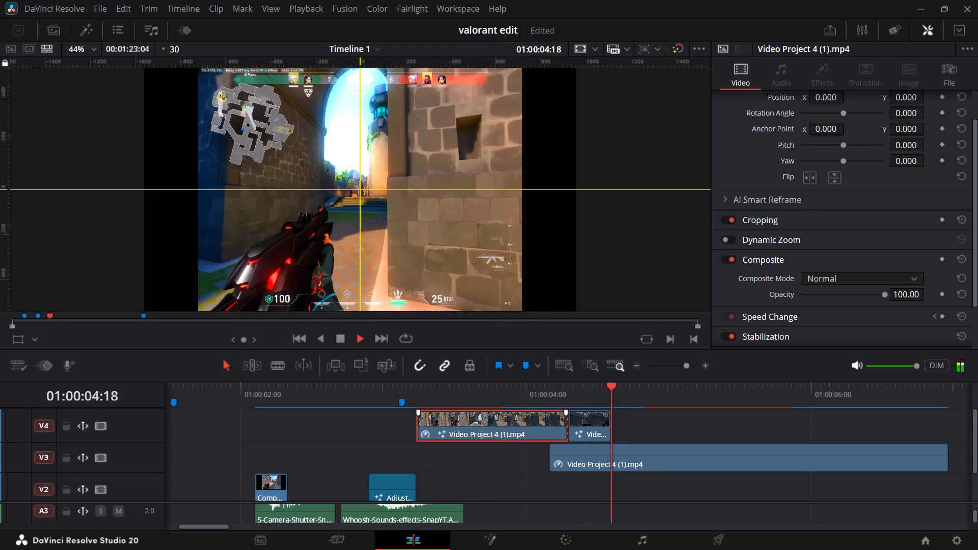
key("space")
left_click_drag(575, 389, 499, 389)
key("space")
key("space")
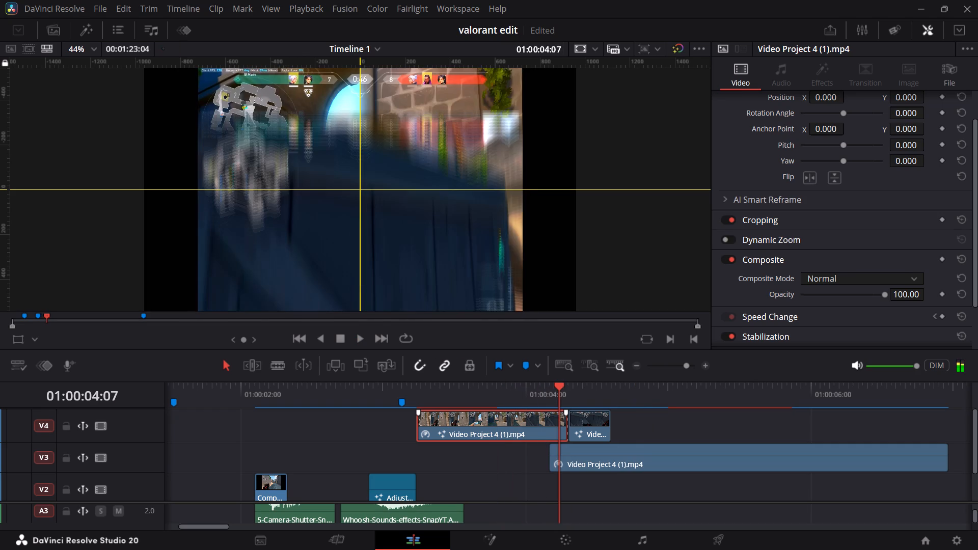
key("space")
key("space")
left_click_drag(549, 390, 508, 390)
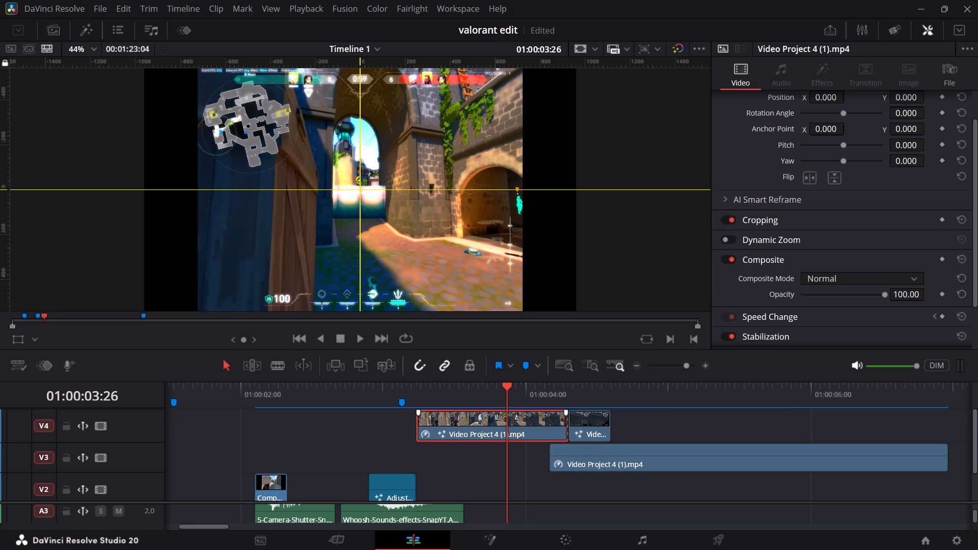
Increase the height of track V4 in the timeline.
scroll(490, 441, "up", 3)
middle_click_drag(655, 418, 658, 437)
left_click_drag(139, 411, 139, 430)
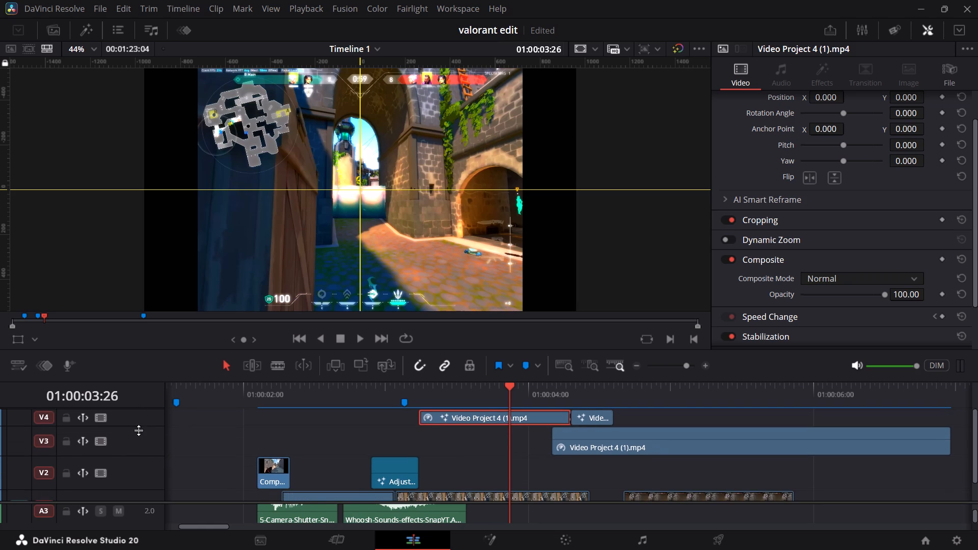
left_click_drag(139, 430, 139, 429)
left_click_drag(141, 411, 143, 386)
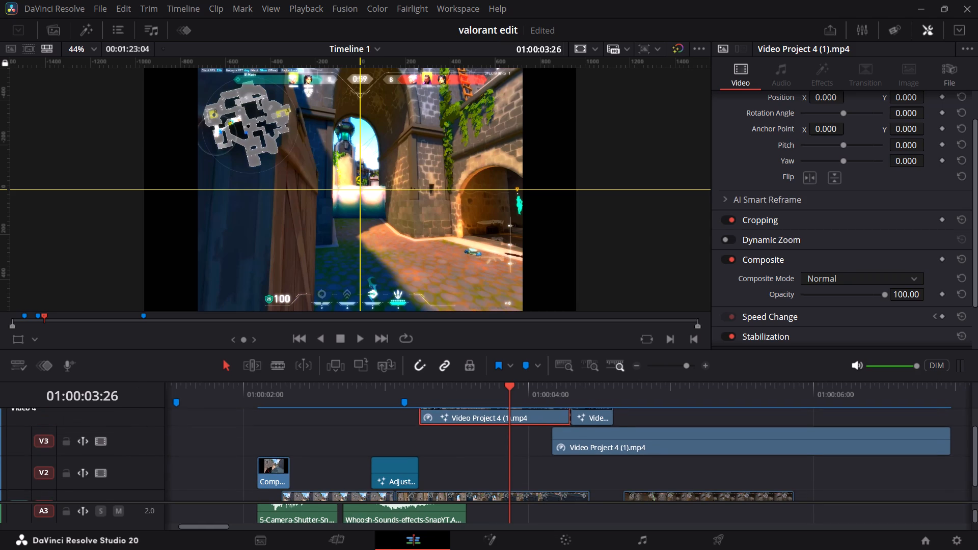
Move the short gun-mask piece from V4 up to track V5 and shift it 9 frames earlier, ending level with the longer V4 clip.
scroll(283, 448, "up", 4)
left_click_drag(603, 432, 606, 417)
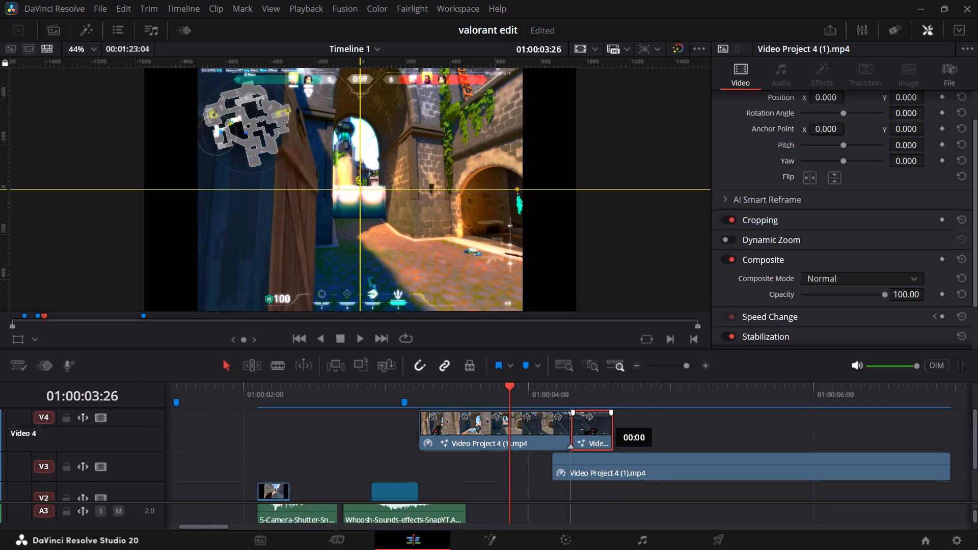
left_click_drag(606, 417, 605, 401)
scroll(602, 456, "down", 2)
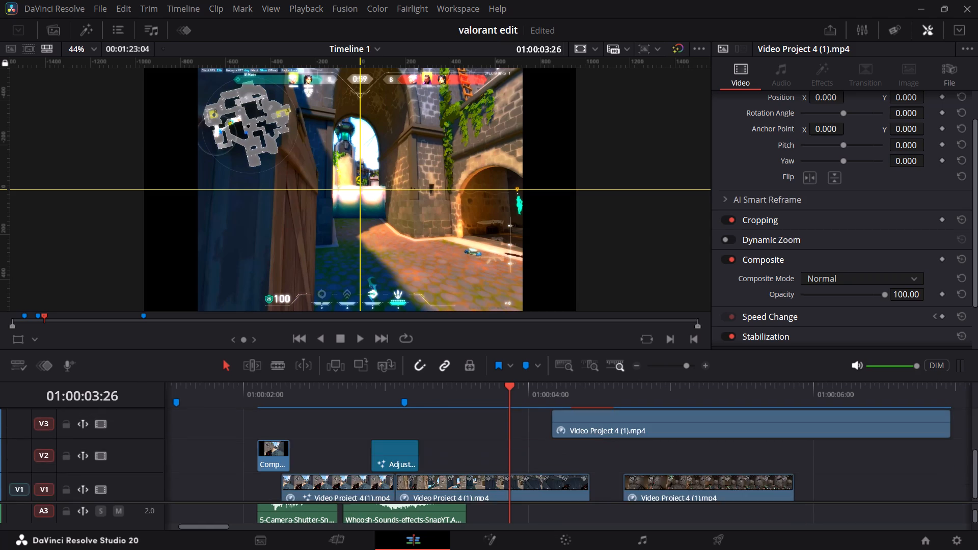
scroll(602, 456, "down", 1)
scroll(602, 456, "up", 3)
left_click_drag(594, 428, 547, 424)
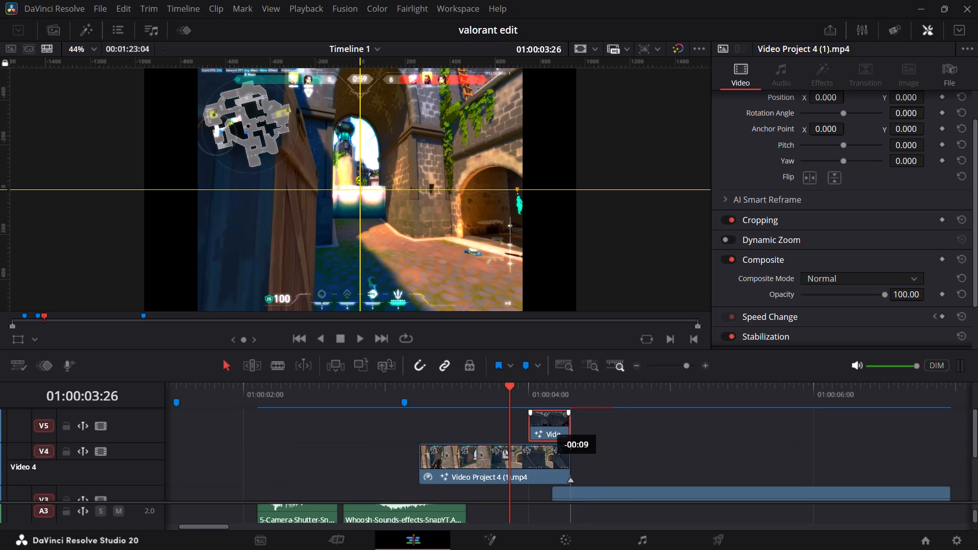
left_click_drag(547, 424, 545, 424)
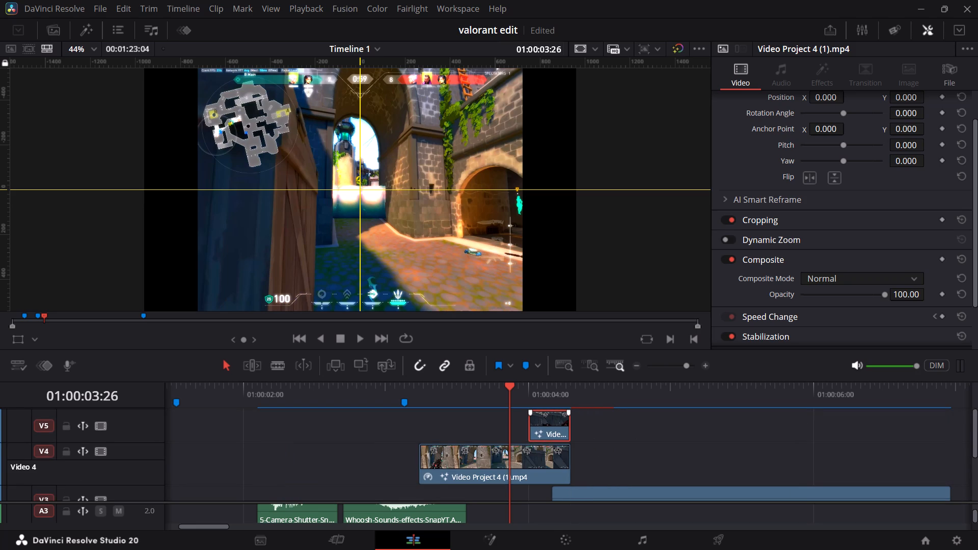
Play the transition repeatedly to review the gun-mask overlay on V5 over the sliding V4 clip.
key("space")
key("space")
left_click_drag(573, 389, 510, 396)
key("space")
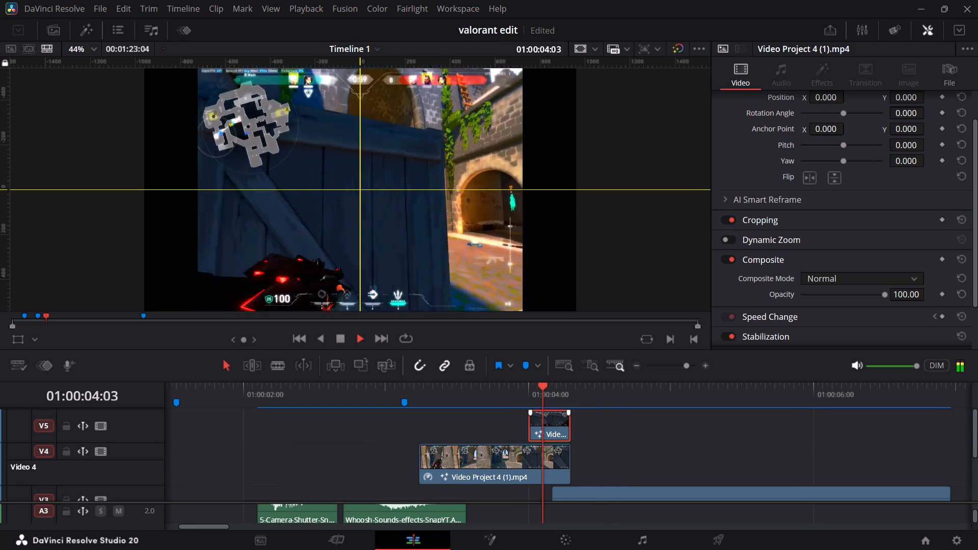
key("space")
left_click_drag(547, 391, 470, 393)
key("space")
key("space")
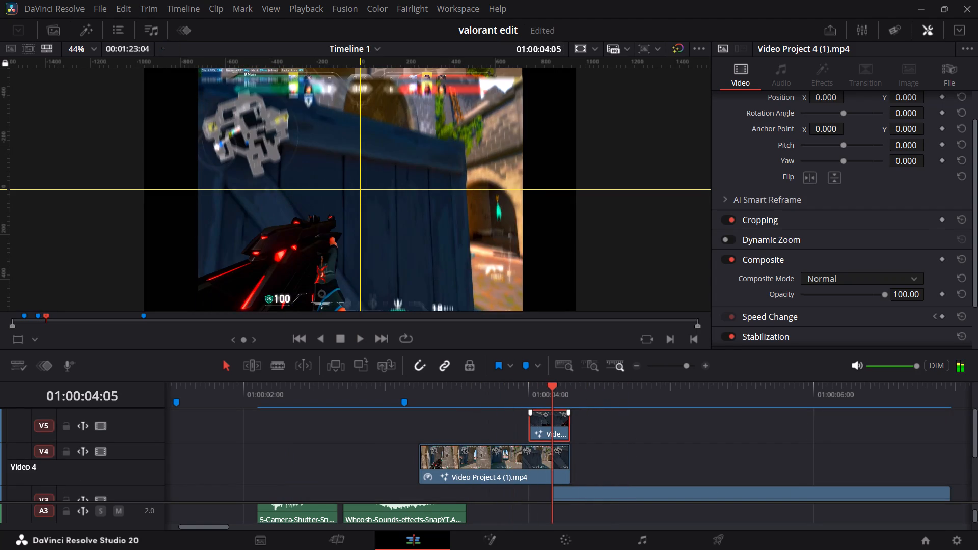
key("space")
key("space")
key("space")
left_click_drag(523, 393, 507, 394)
key("space")
key("space")
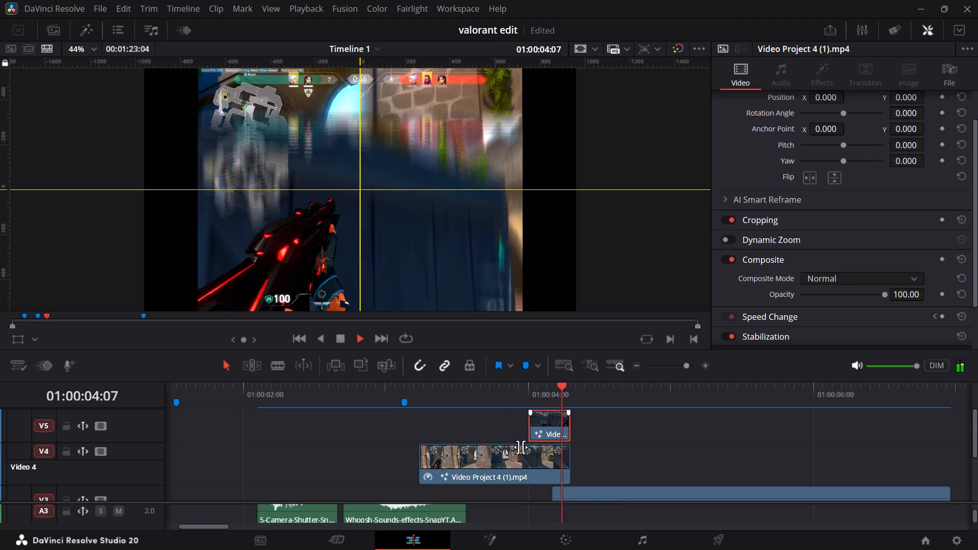
key("space")
left_click_drag(527, 399, 506, 398)
Open the longer V4 clip in Fusion and pull the frame 267 Displacement keyframe's handle back and up so the slide-down eases out.
left_click(504, 453)
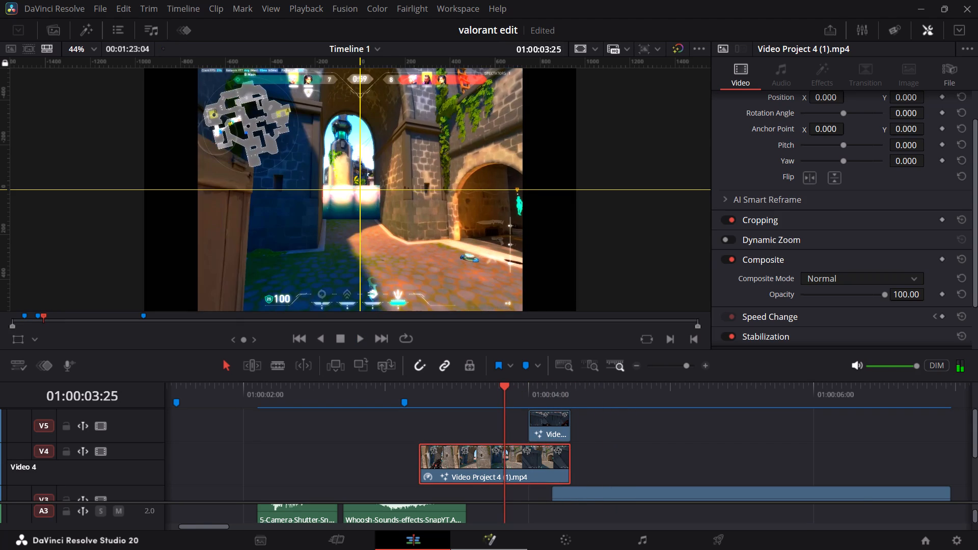
left_click(493, 539)
left_click_drag(910, 358, 935, 376)
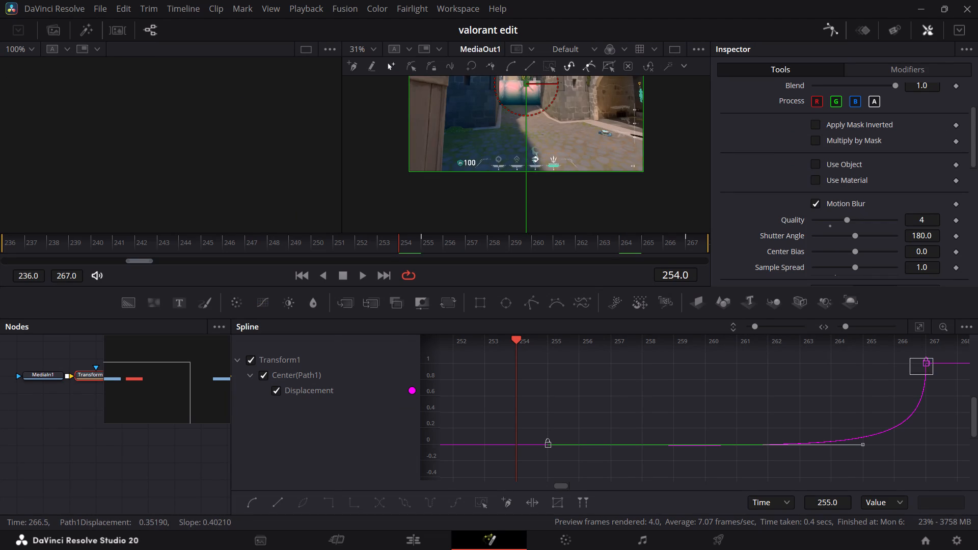
left_click_drag(935, 376, 941, 380)
left_click_drag(925, 457, 774, 388)
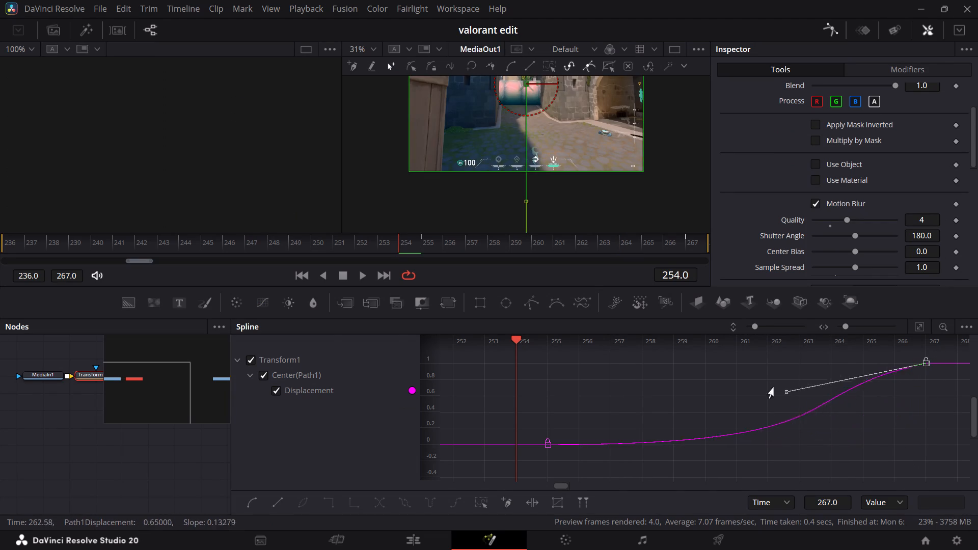
left_click_drag(774, 388, 741, 364)
Play and scrub the transition in the timeline to review the eased slide-down under the V5 gun overlay.
left_click(426, 542)
left_click_drag(509, 395, 470, 390)
key("space")
key("space")
left_click_drag(539, 379, 437, 382)
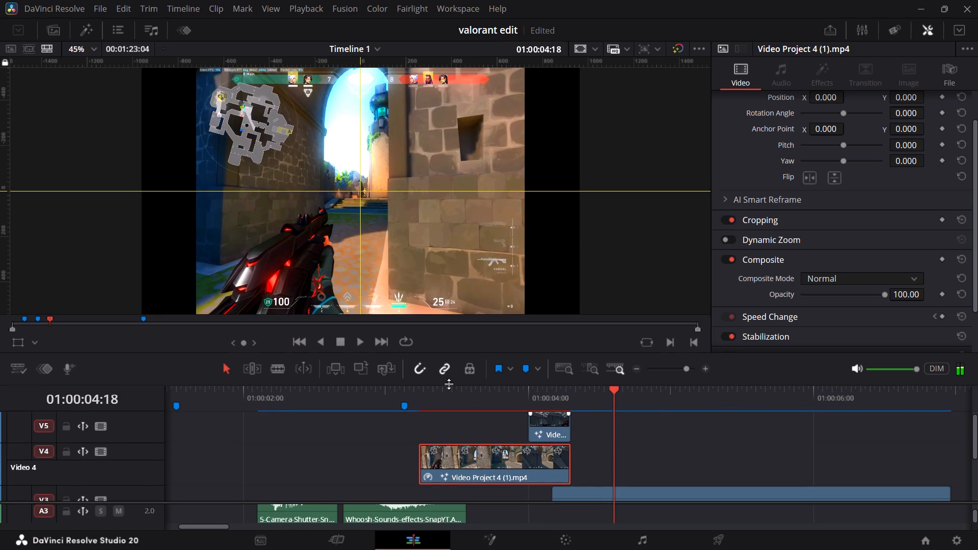
left_click_drag(521, 392, 439, 396)
key("space")
key("space")
left_click_drag(504, 397, 559, 400)
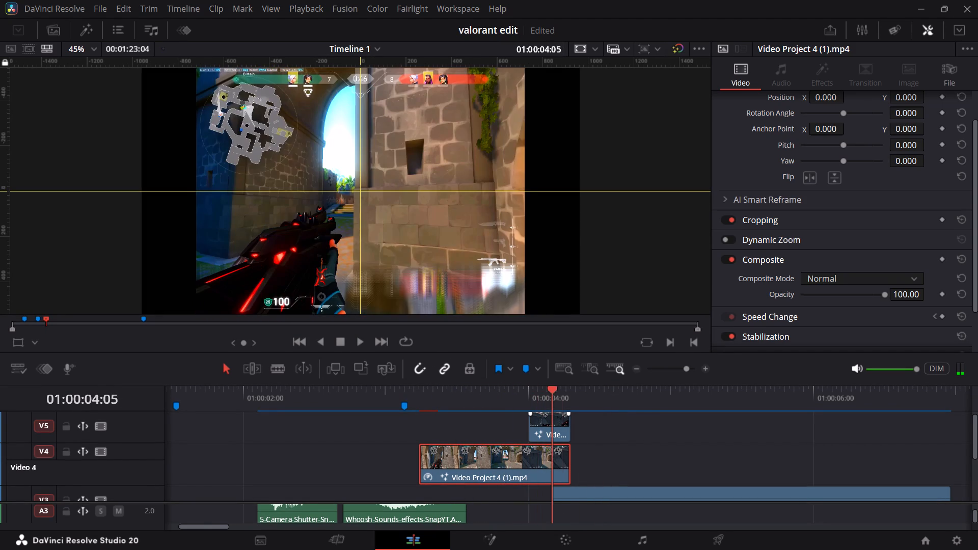
left_click_drag(559, 400, 603, 405)
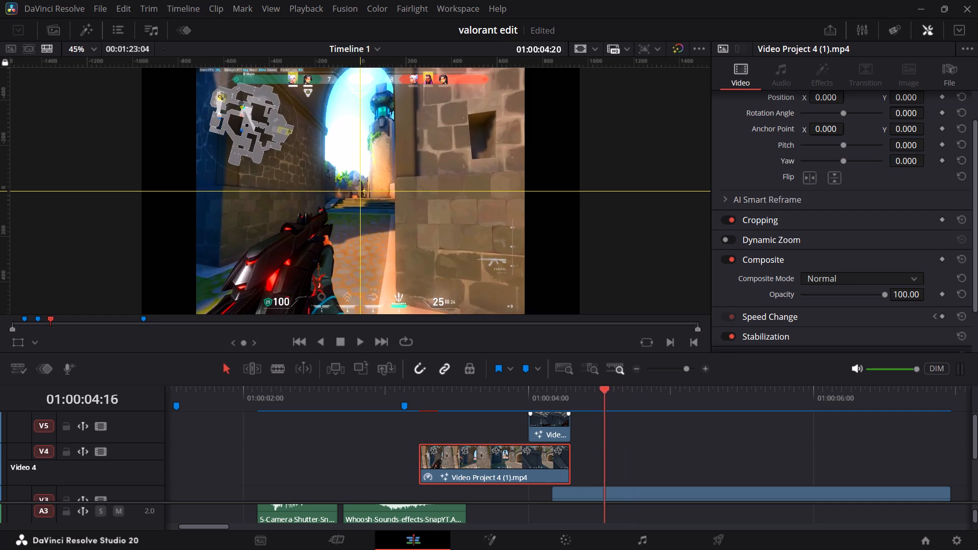
Extend the end of the gun-mask clip on V5 by 8 frames so it runs past the end of the V4 clip.
left_click_drag(603, 405, 563, 401)
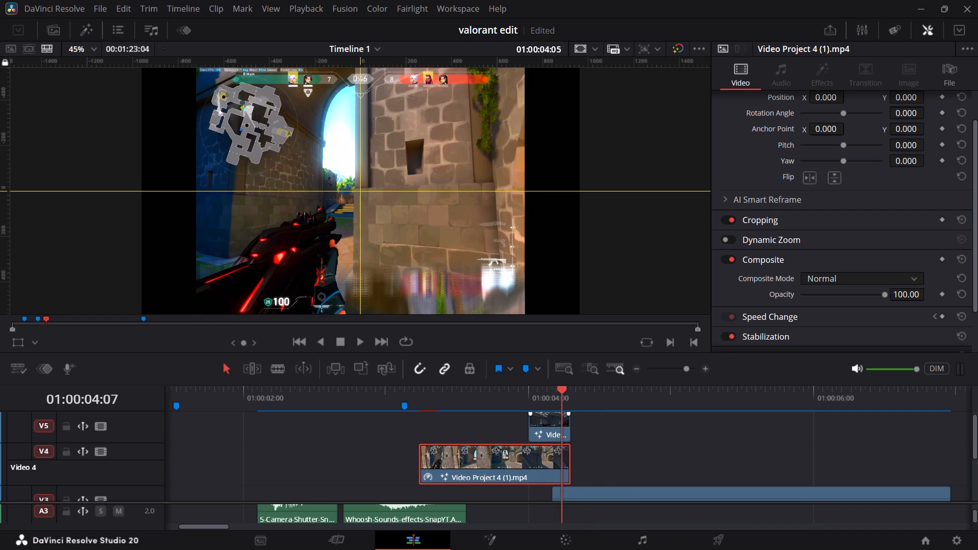
left_click_drag(563, 401, 569, 399)
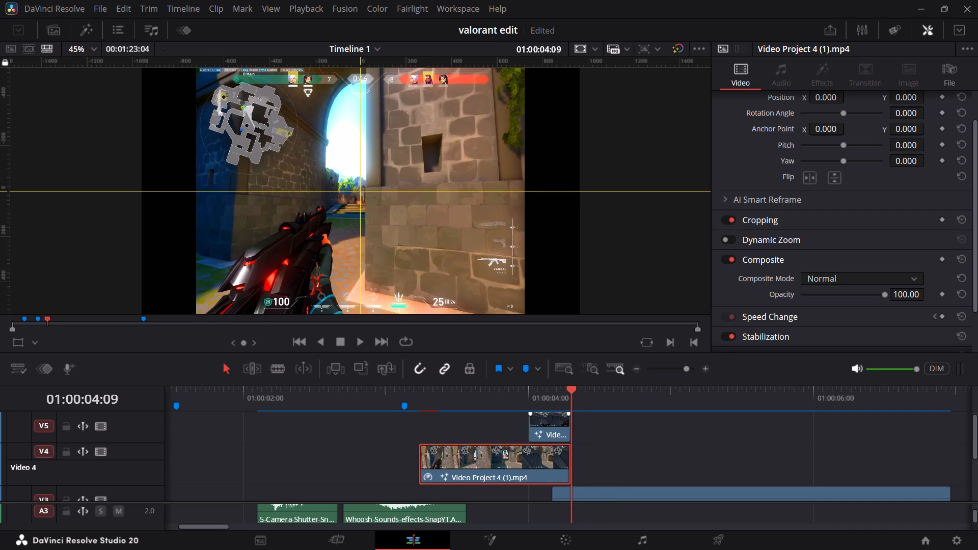
left_click_drag(569, 399, 554, 396)
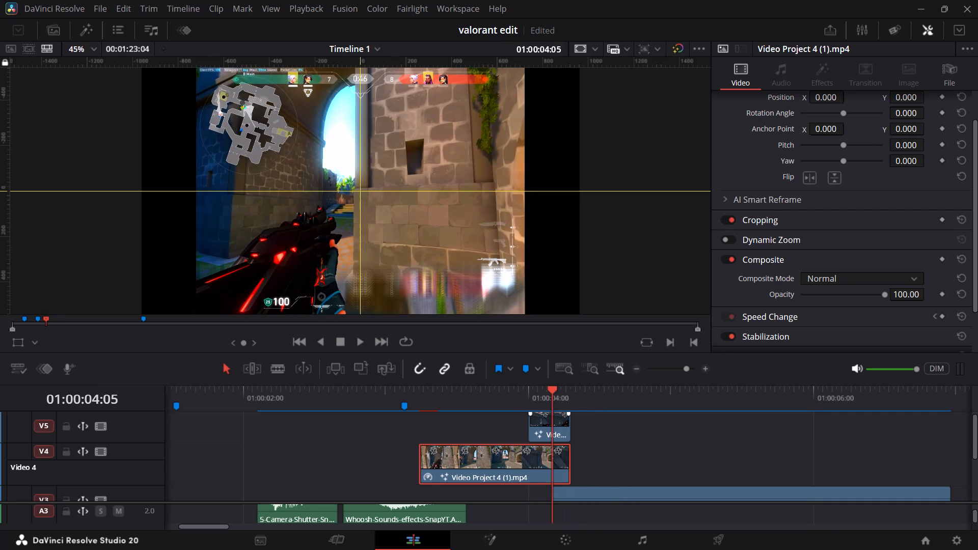
left_click_drag(568, 427, 581, 427)
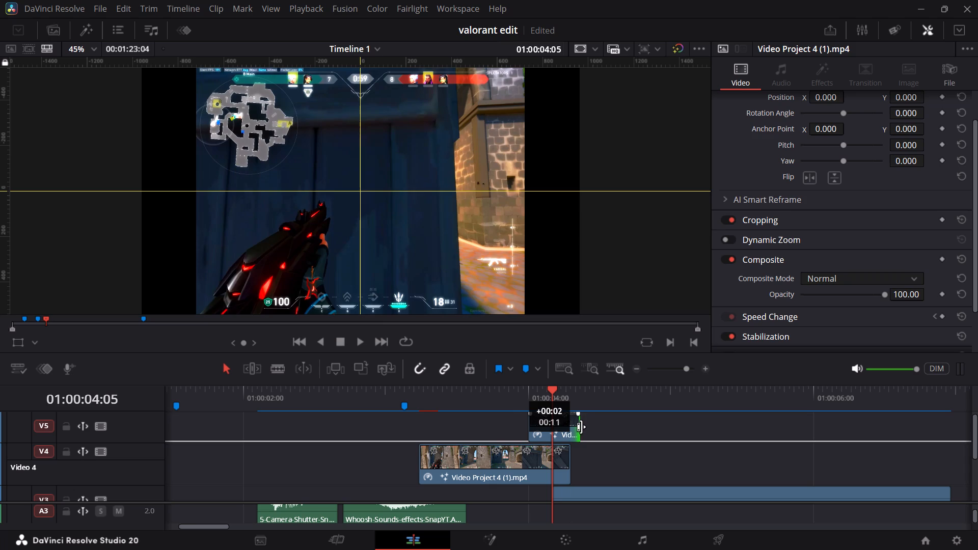
left_click_drag(581, 427, 586, 427)
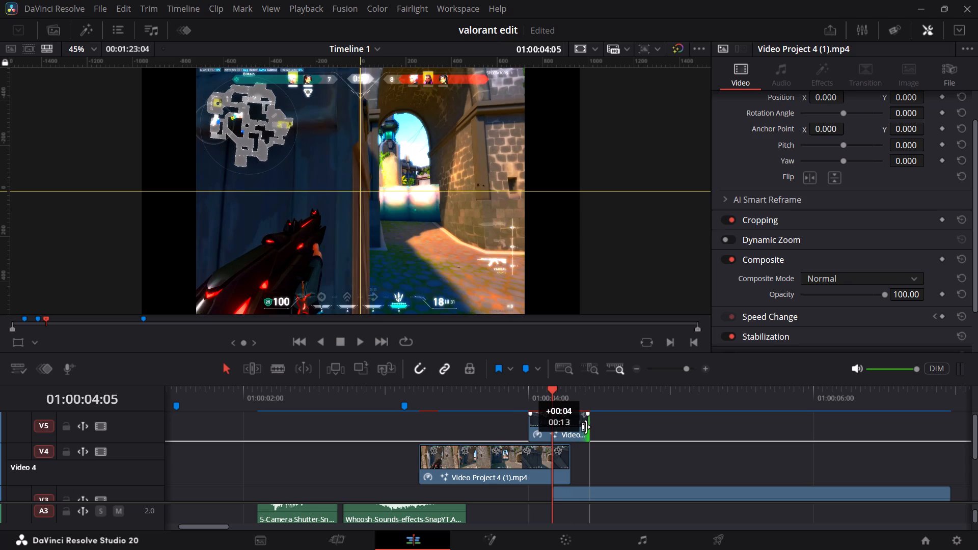
left_click_drag(586, 427, 601, 423)
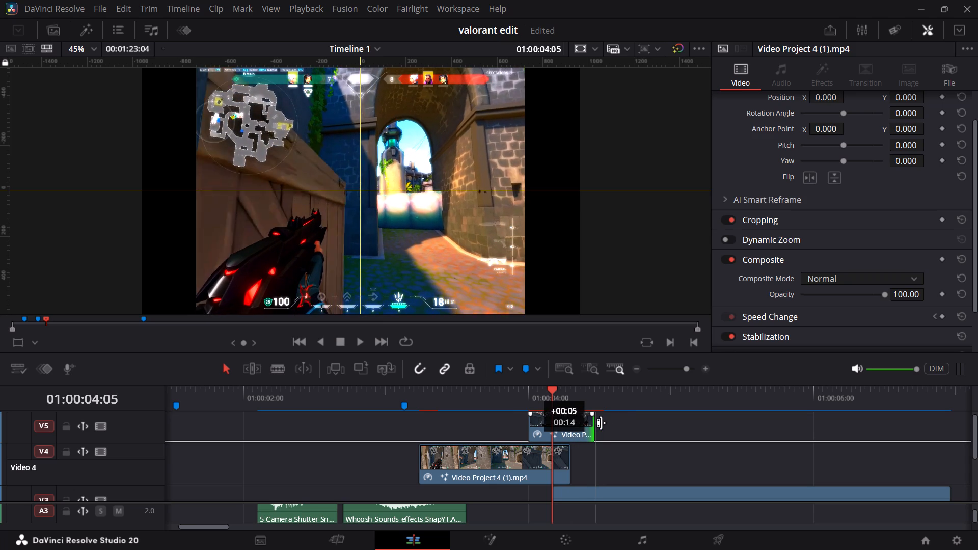
left_click_drag(601, 423, 608, 425)
left_click(608, 425)
Open the extended V5 gun-mask clip in Fusion and track MagicMask1 forward from frame 273 to 284, returning to the timeline afterwards.
left_click(589, 426)
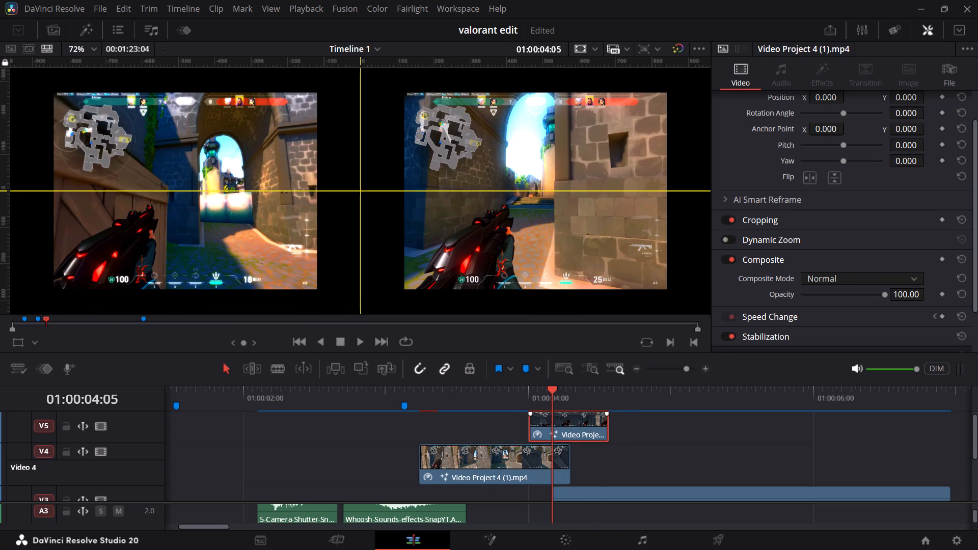
left_click(490, 538)
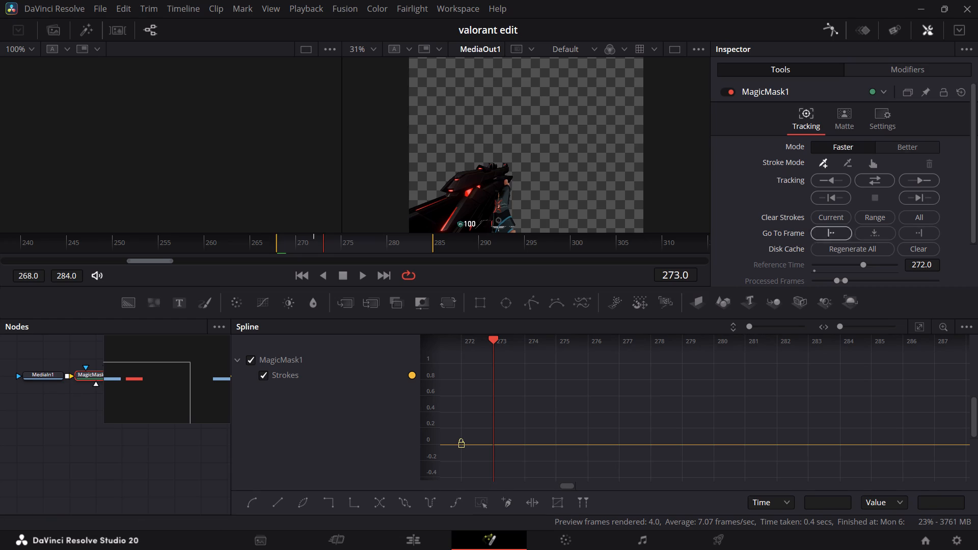
left_click(936, 29)
left_click(927, 29)
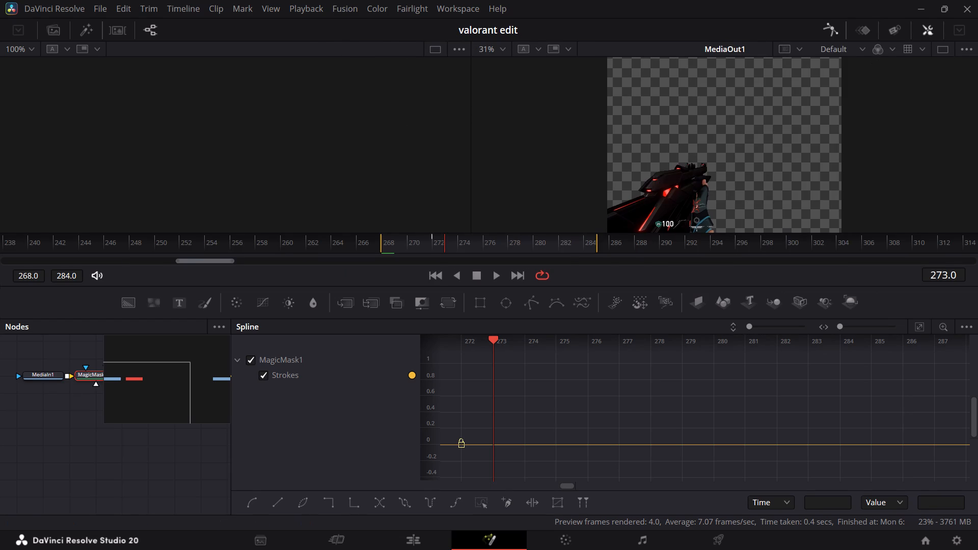
left_click_drag(318, 246, 313, 245)
left_click_drag(313, 245, 317, 245)
left_click(917, 179)
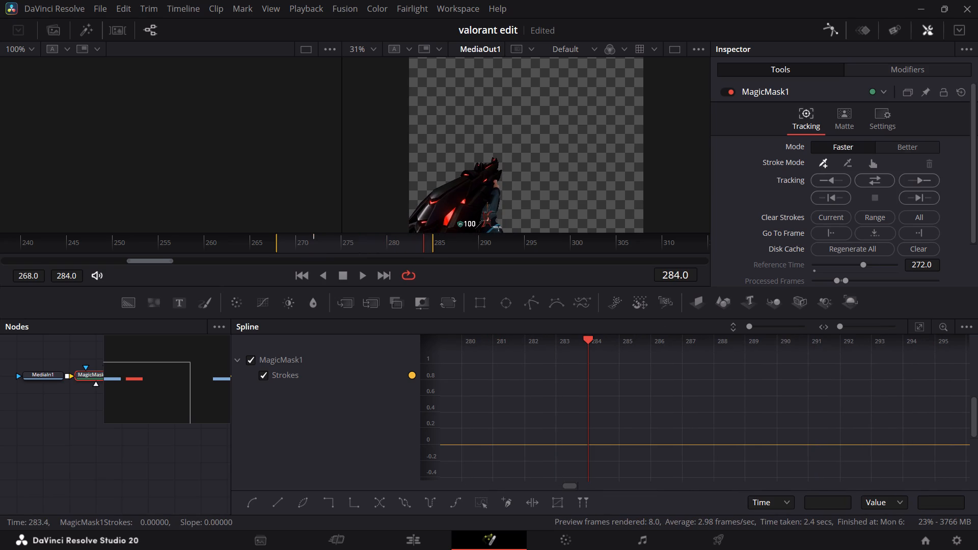
left_click(404, 541)
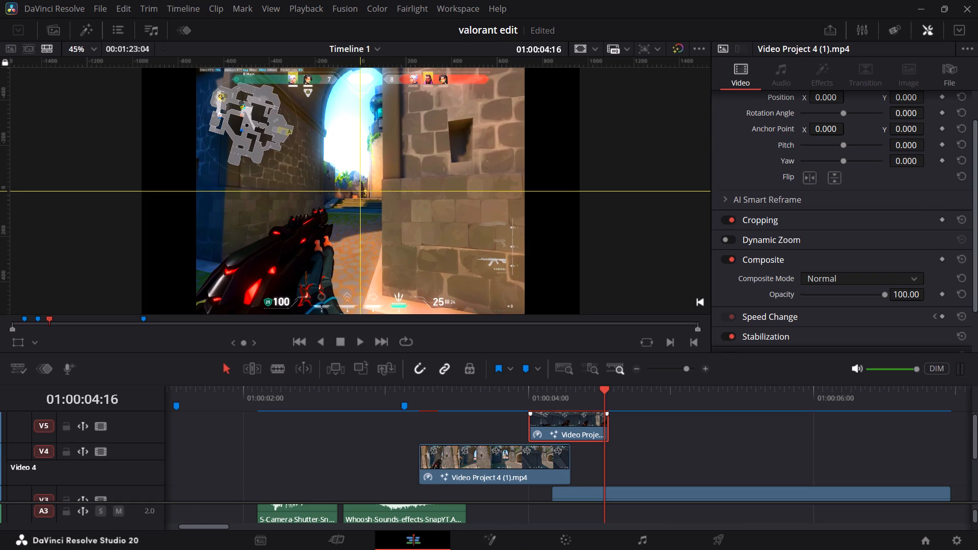
Play and scrub the transition repeatedly to review the extended gun-mask overlay over the slide-down.
left_click_drag(583, 398, 512, 406)
key("space")
key("space")
left_click_drag(570, 402, 539, 397)
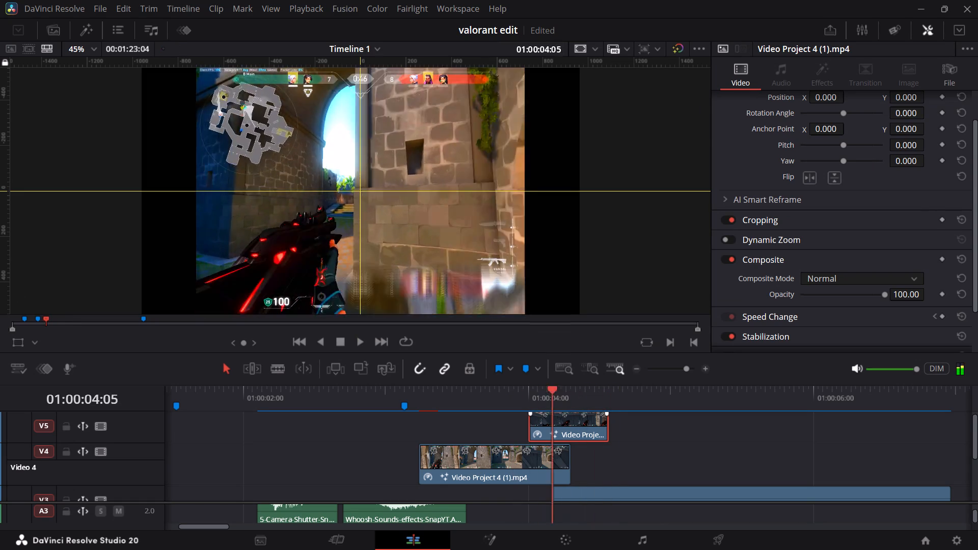
left_click_drag(539, 397, 494, 400)
key("space")
key("space")
left_click_drag(525, 396, 465, 401)
key("space")
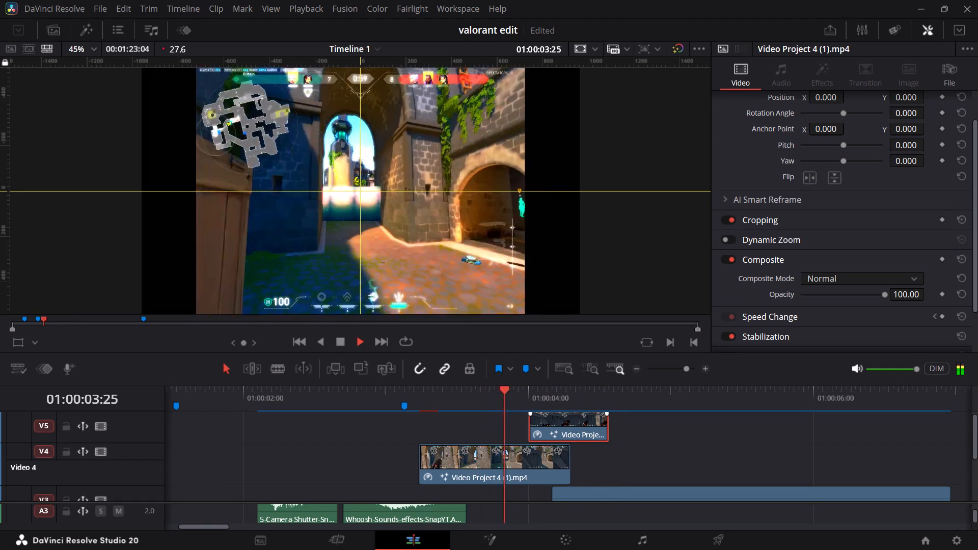
key("space")
left_click_drag(526, 388, 473, 400)
key("space")
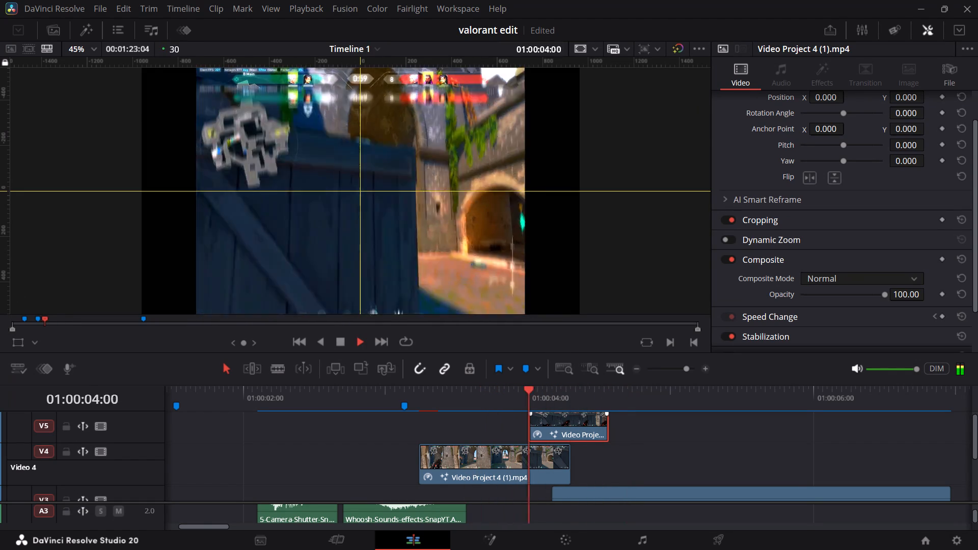
key("space")
left_click_drag(478, 401, 540, 406)
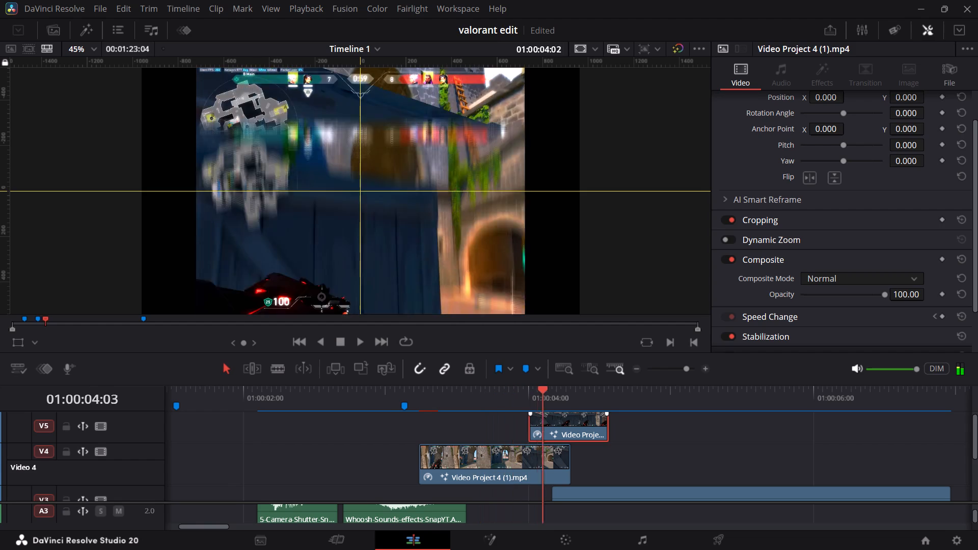
left_click_drag(540, 406, 612, 408)
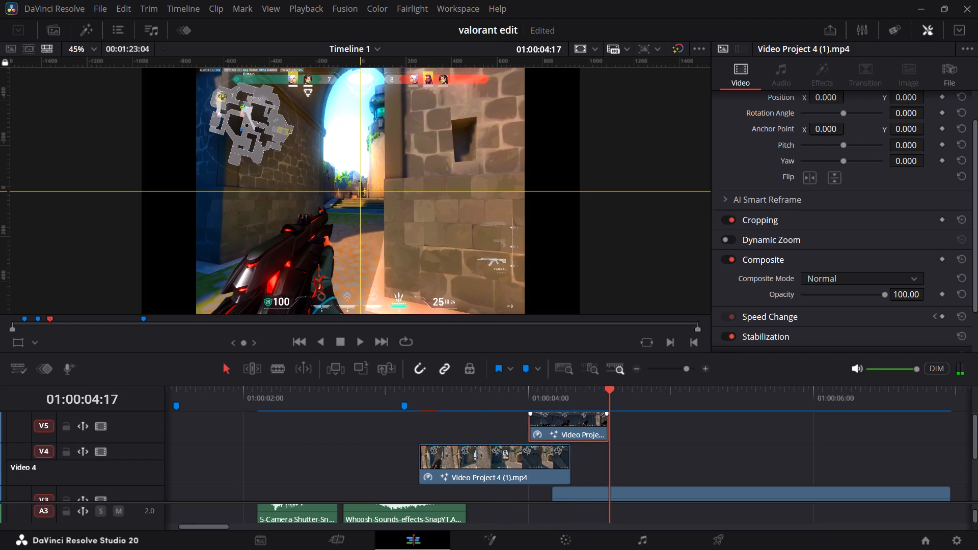
left_click_drag(612, 408, 573, 403)
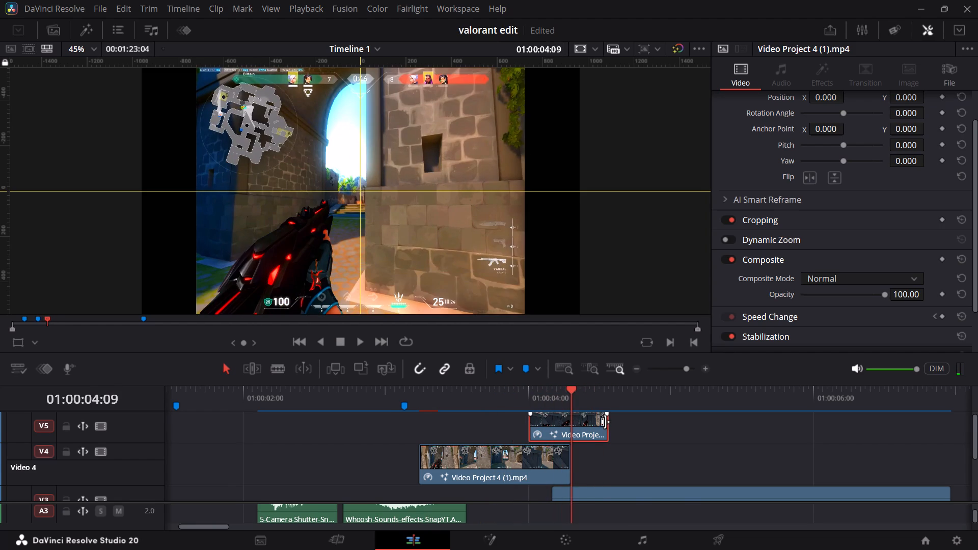
Trim the end of the V5 gun-mask clip back by 6 frames, to a length of 11 frames.
scroll(608, 436, "down", 3)
scroll(596, 452, "up", 3)
scroll(596, 452, "down", 2)
scroll(596, 452, "up", 1)
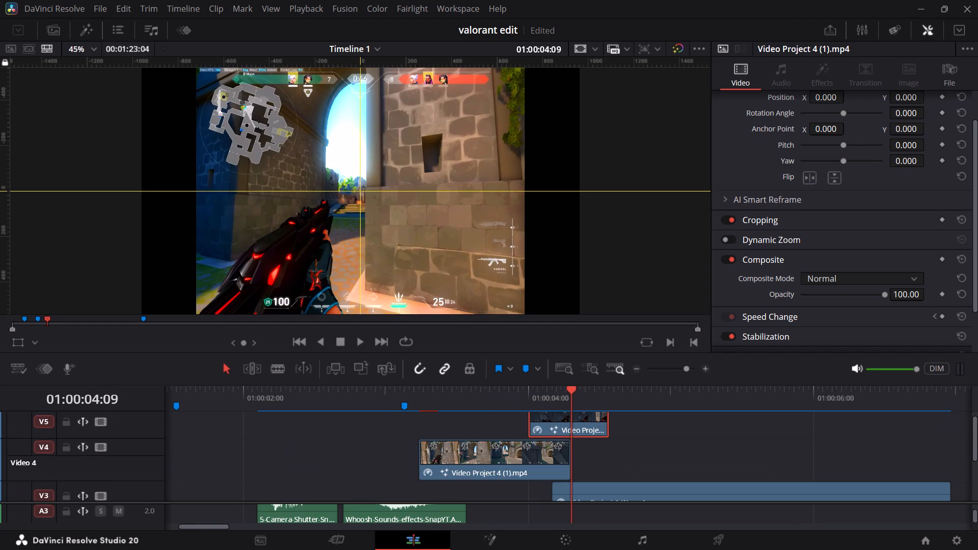
scroll(604, 453, "down", 1)
scroll(606, 448, "up", 3)
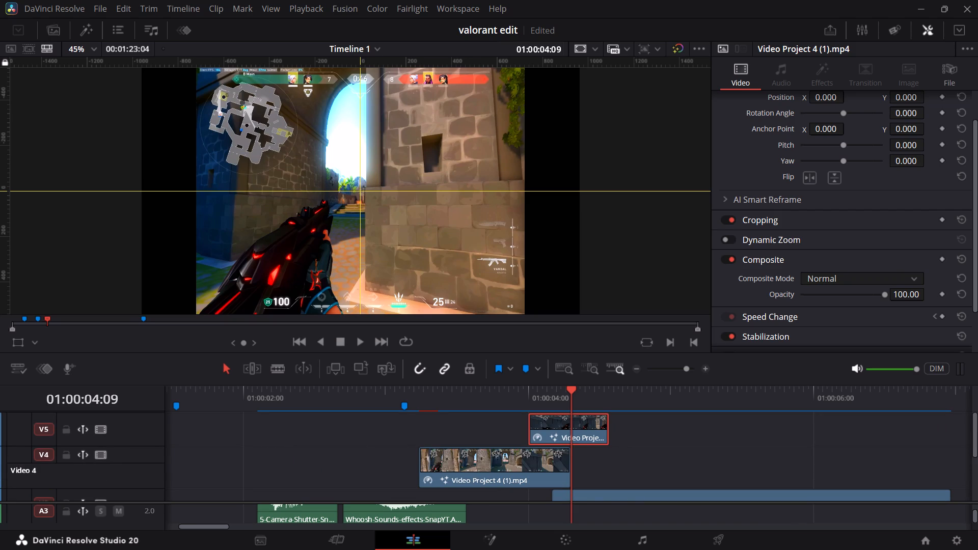
left_click_drag(607, 433, 582, 433)
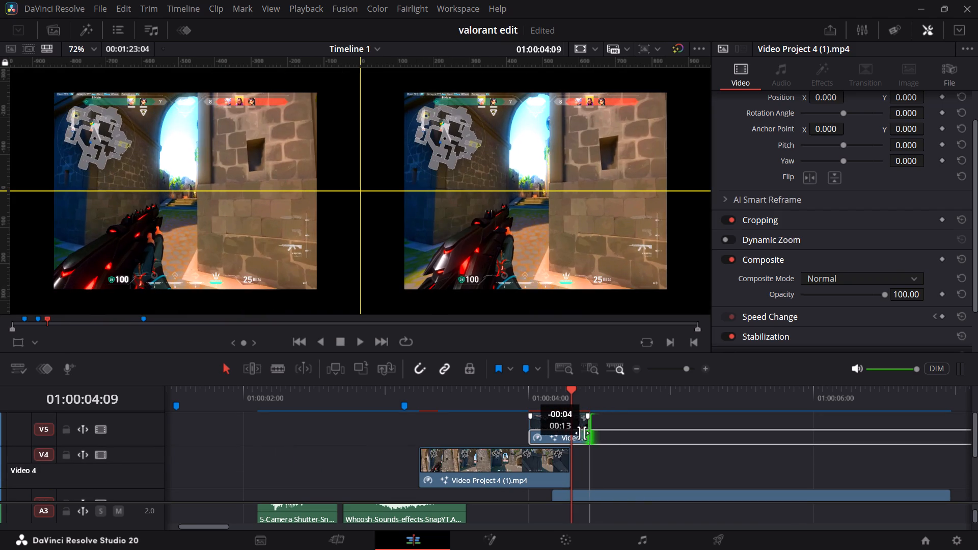
left_click_drag(582, 433, 574, 433)
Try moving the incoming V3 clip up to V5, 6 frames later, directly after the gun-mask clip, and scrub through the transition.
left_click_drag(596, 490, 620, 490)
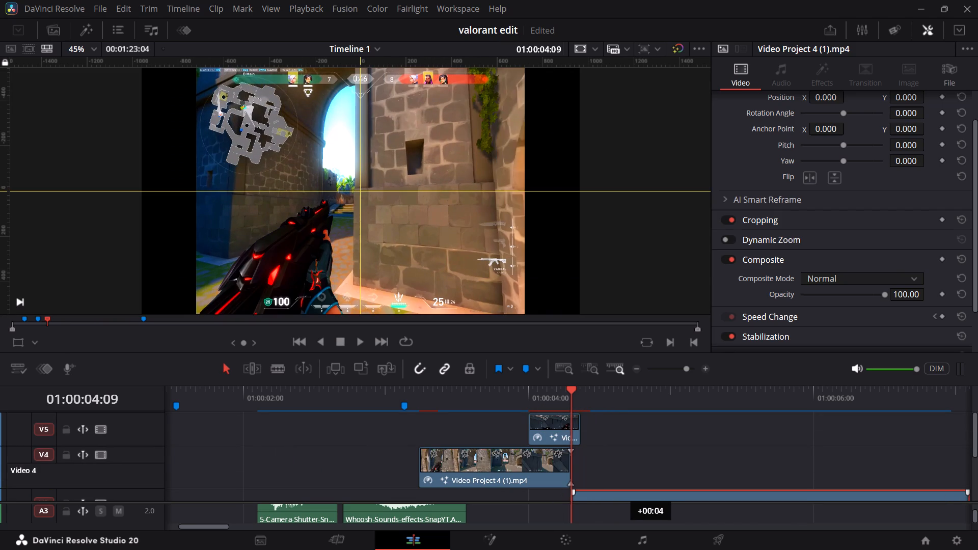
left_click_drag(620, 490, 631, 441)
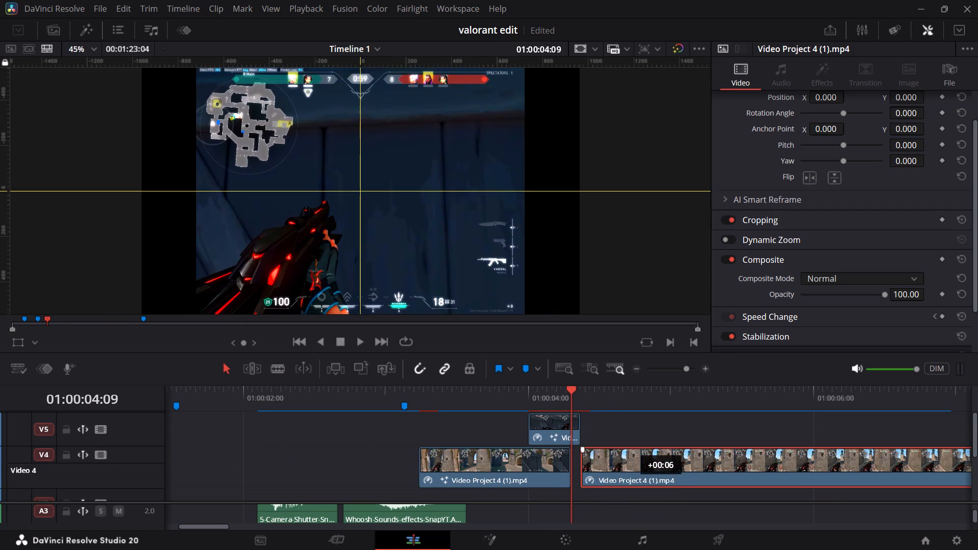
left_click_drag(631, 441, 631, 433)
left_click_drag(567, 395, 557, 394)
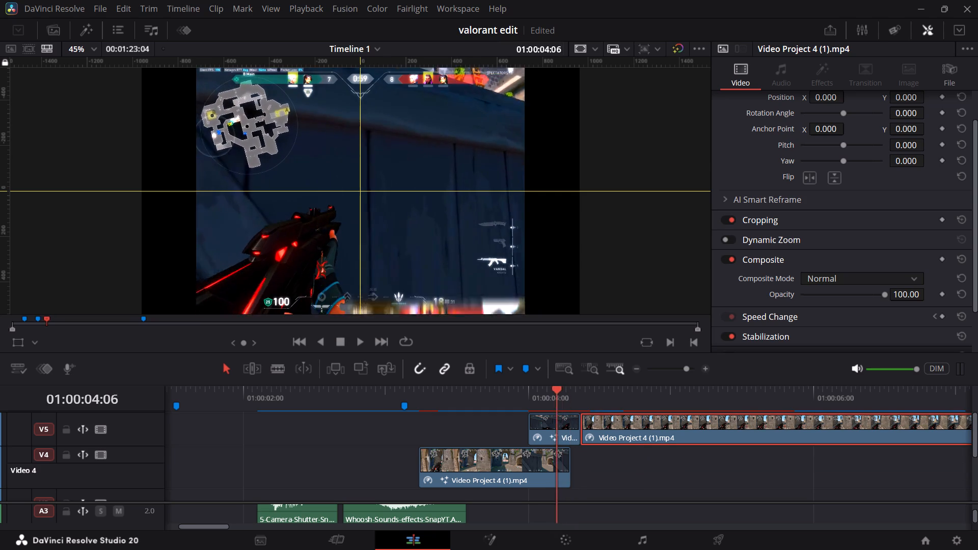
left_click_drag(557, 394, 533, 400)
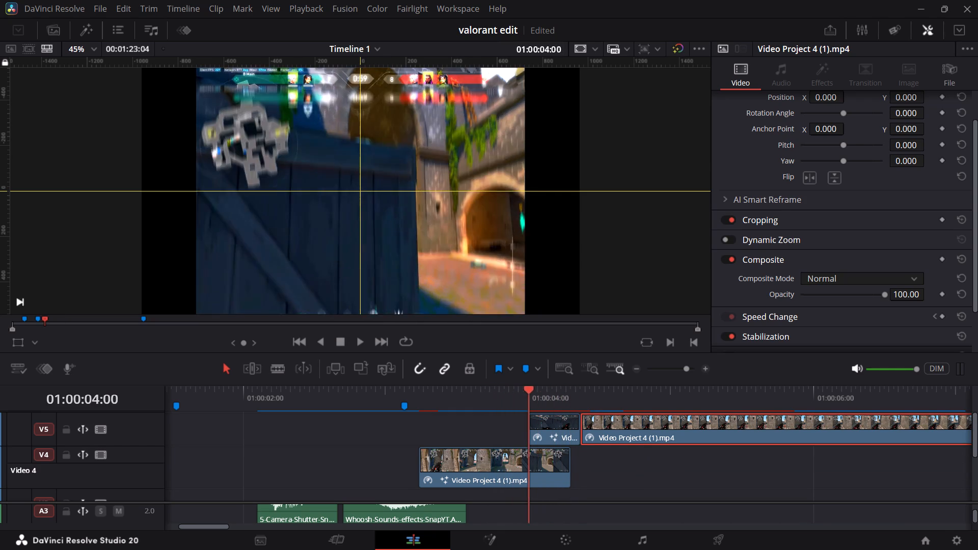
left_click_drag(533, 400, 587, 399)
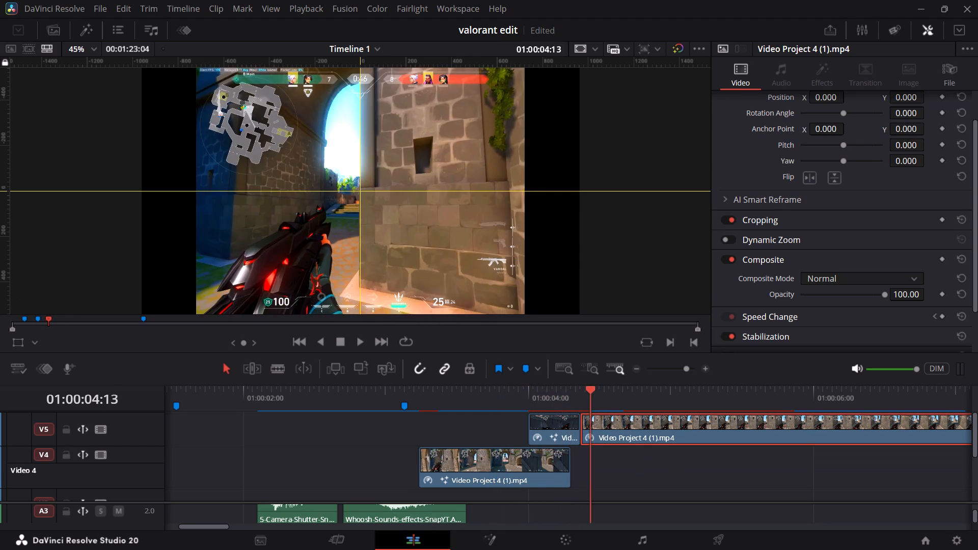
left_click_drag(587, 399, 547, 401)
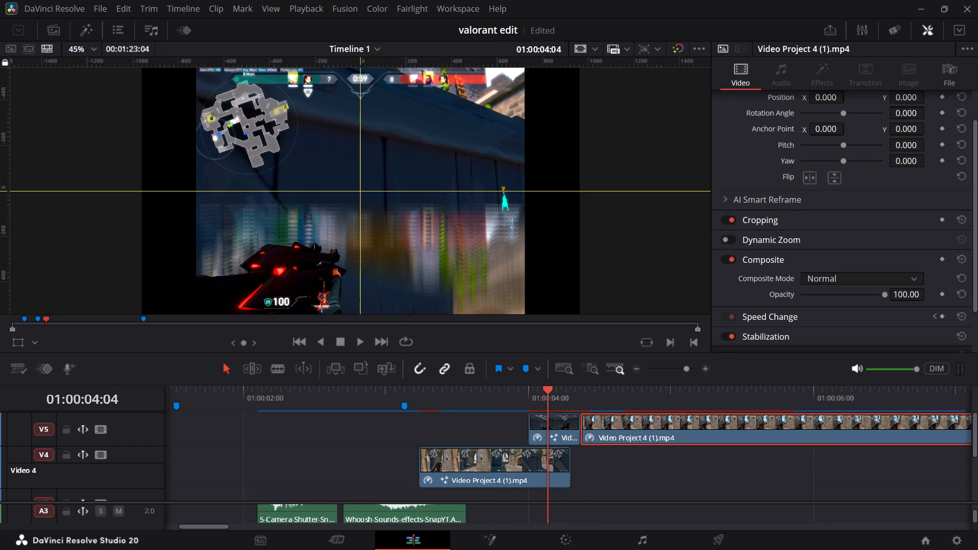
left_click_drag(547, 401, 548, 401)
Move the incoming clip from V5 back down to V3 and shift it 9 frames earlier, under the end of the V4 clip.
scroll(604, 474, "down", 3)
scroll(604, 474, "up", 3)
left_click_drag(634, 425, 590, 476)
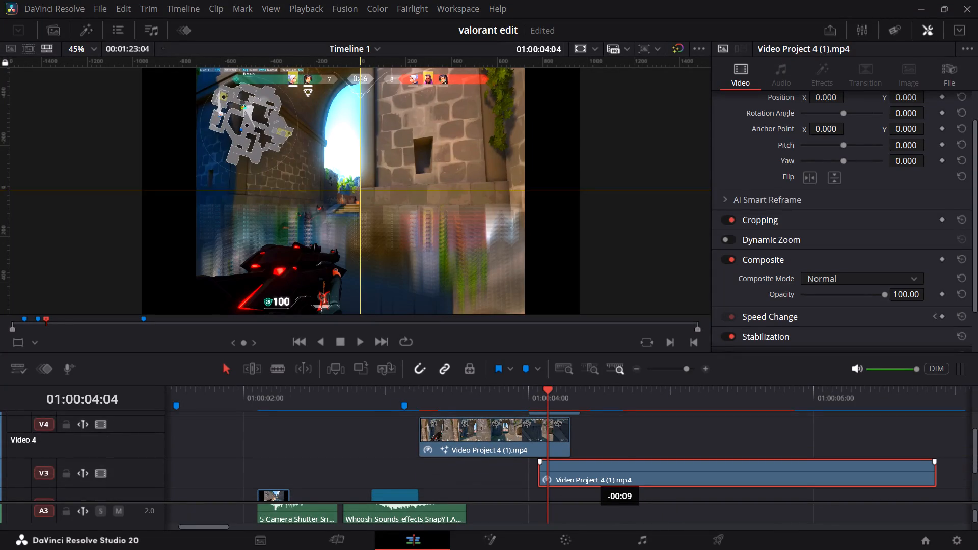
left_click_drag(590, 476, 587, 471)
Play and scrub the transition to review the timing of the repositioned V3 clip under the slide-down.
key("space")
key("space")
left_click_drag(586, 404, 560, 398)
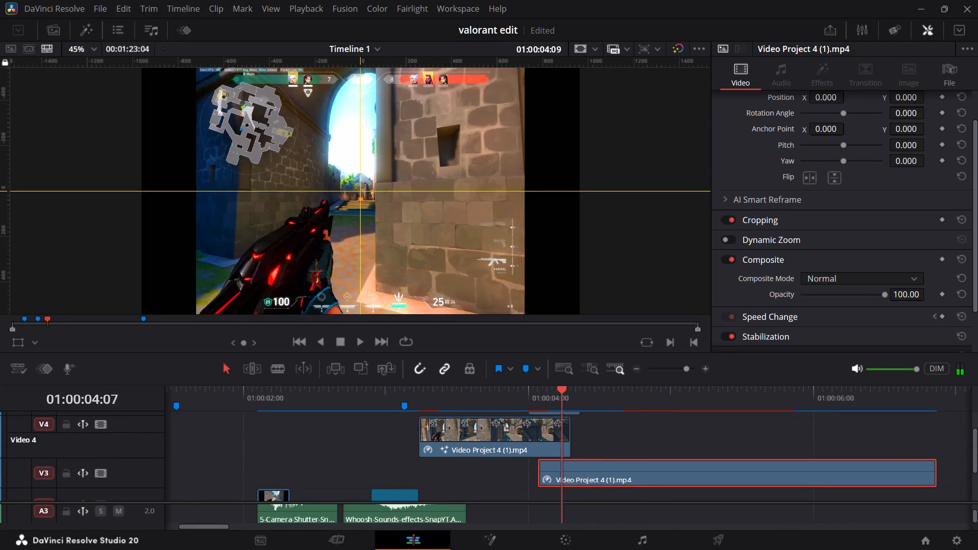
left_click_drag(560, 398, 521, 398)
key("space")
key("space")
left_click_drag(585, 396, 551, 396)
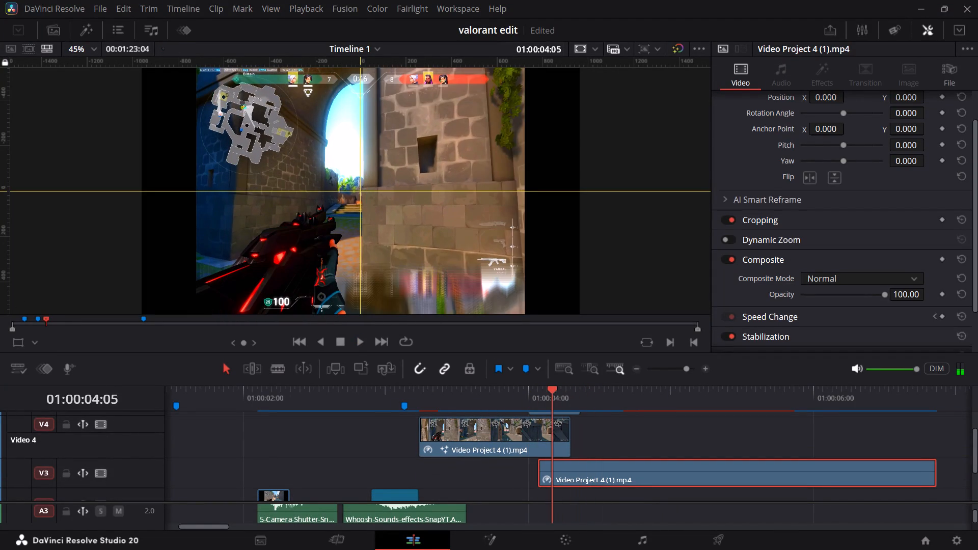
left_click_drag(551, 396, 551, 400)
Duplicate the V5 gun-mask clip onto track V3 and place the copy directly before the incoming clip.
scroll(601, 438, "up", 3)
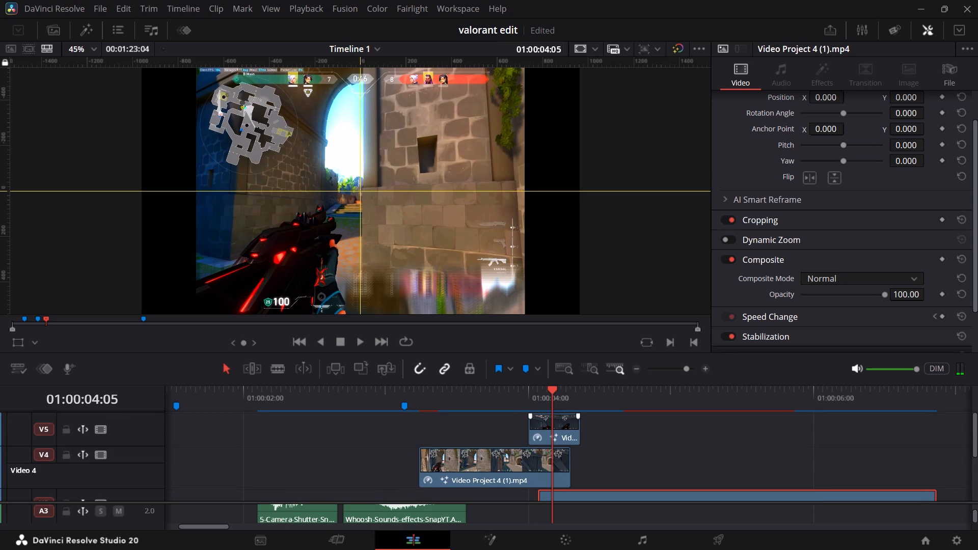
left_click(565, 433)
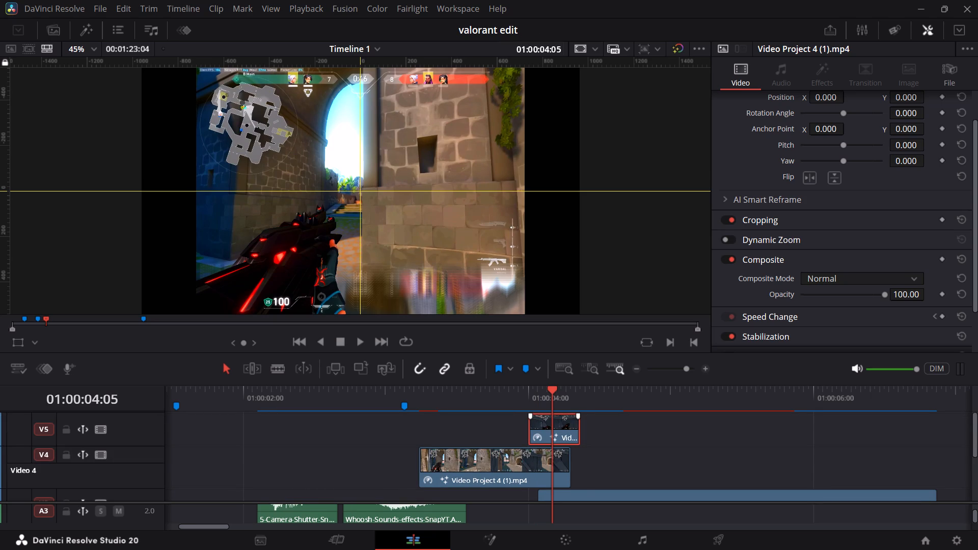
left_click_drag(560, 428, 487, 497, "alt")
scroll(626, 461, "down", 2)
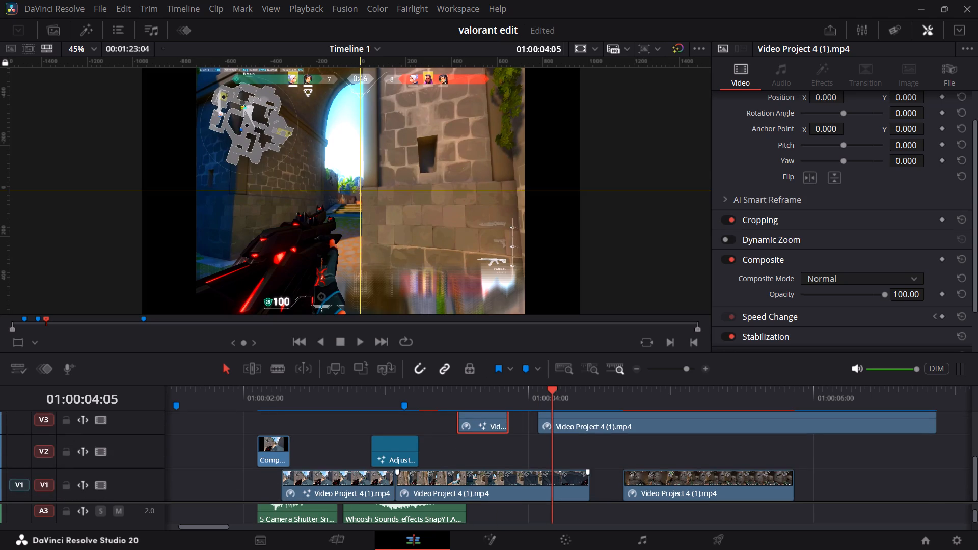
left_click_drag(498, 424, 524, 427)
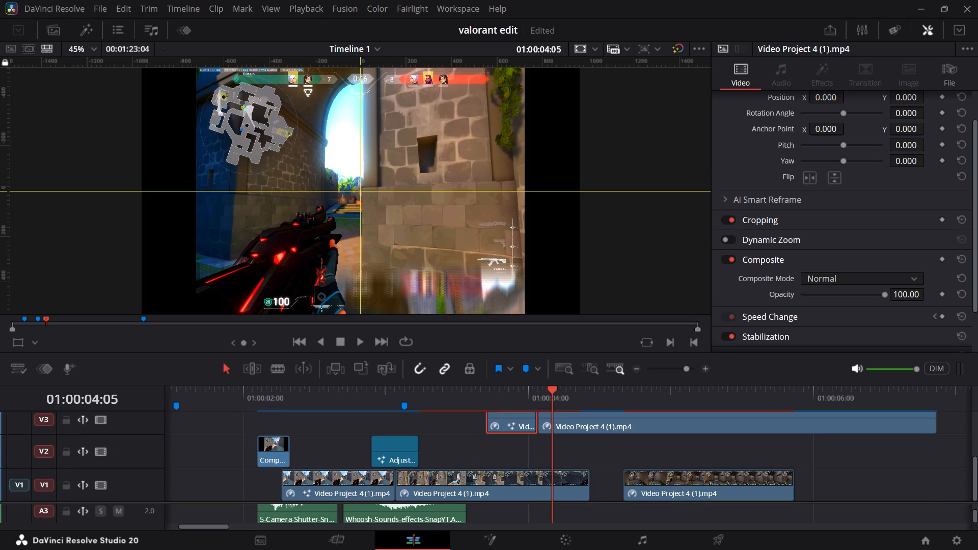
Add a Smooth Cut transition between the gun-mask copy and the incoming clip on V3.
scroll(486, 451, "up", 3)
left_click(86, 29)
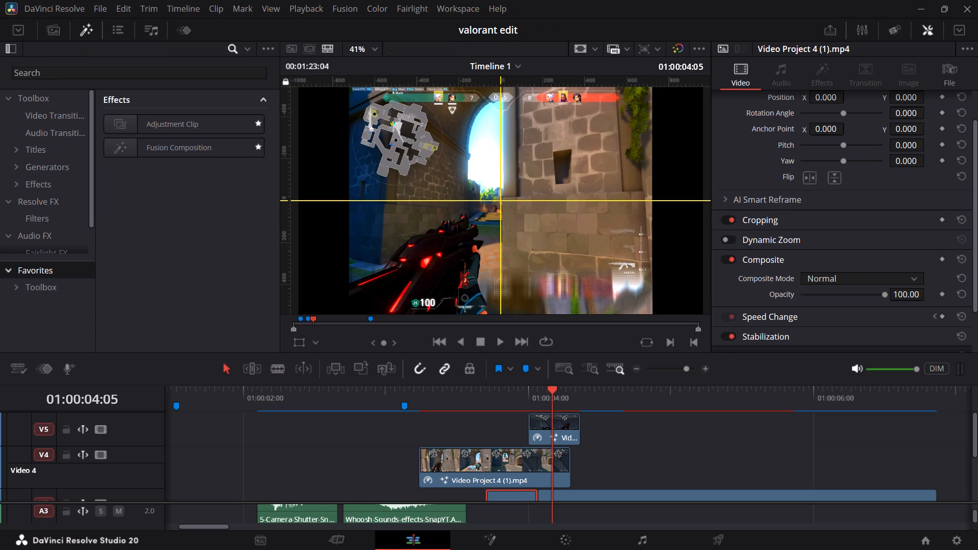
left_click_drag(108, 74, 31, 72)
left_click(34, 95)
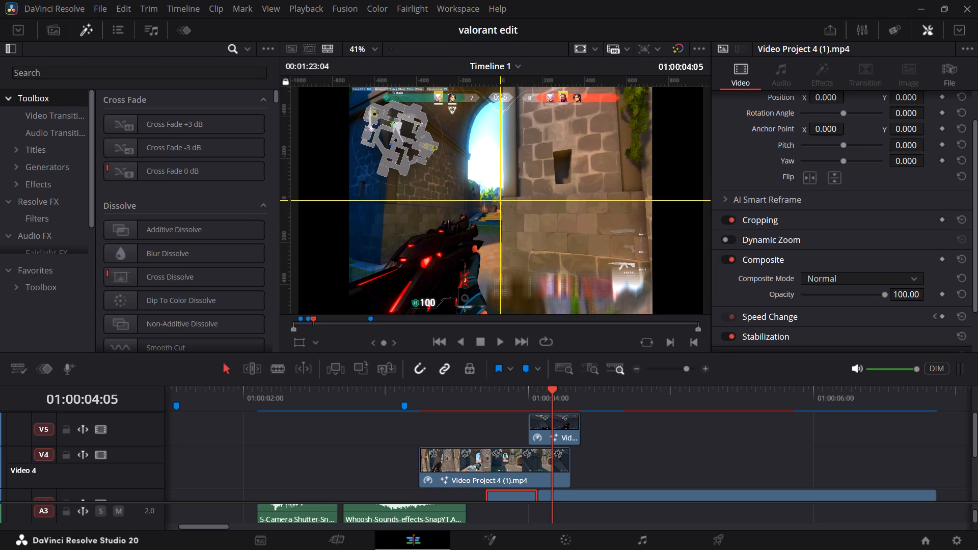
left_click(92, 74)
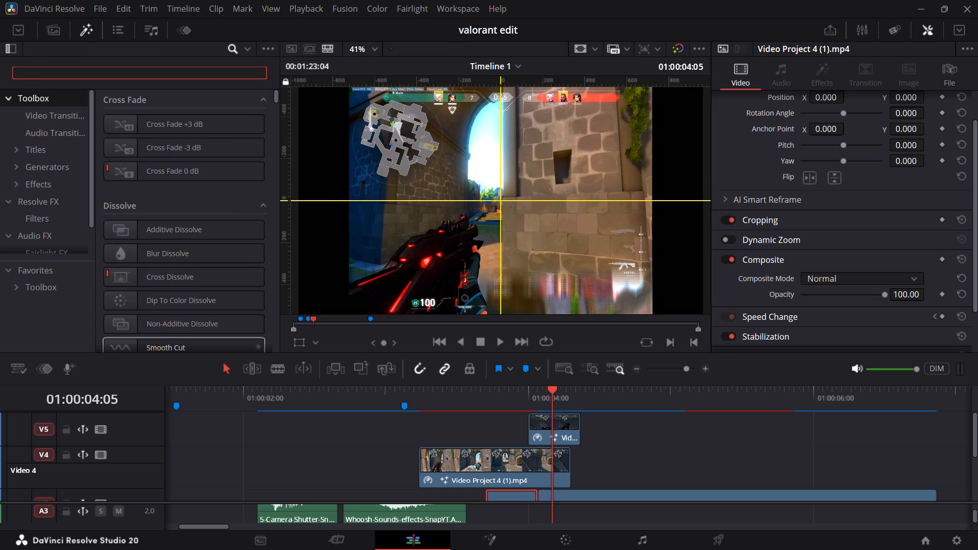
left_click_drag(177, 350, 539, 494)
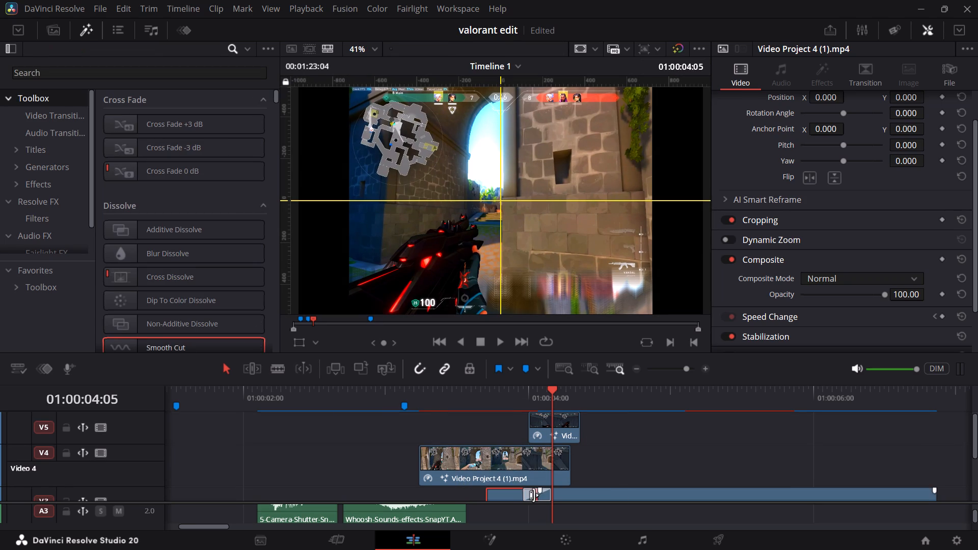
Play and scrub the slide-down transition repeatedly to check how the V3 Smooth Cut looks.
left_click_drag(538, 387, 474, 398)
key("space")
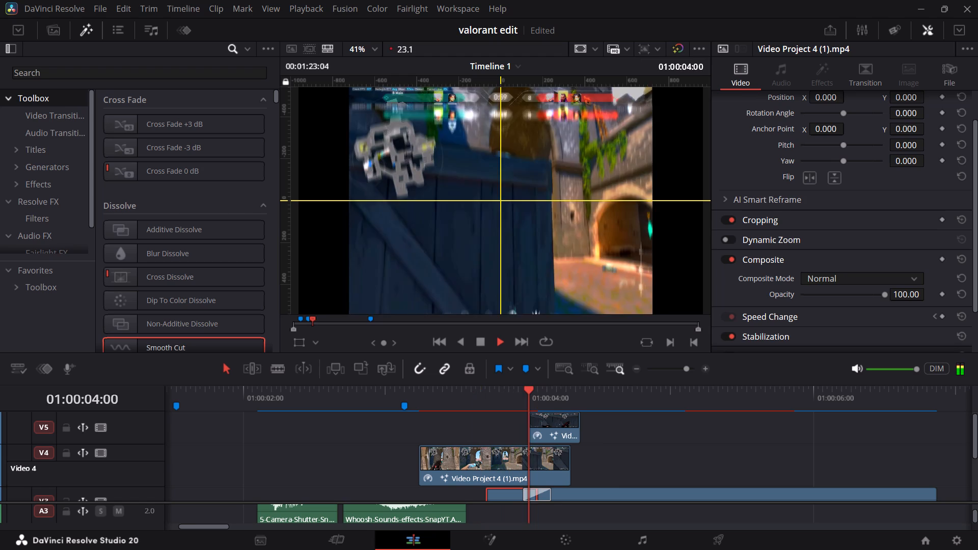
key("space")
left_click_drag(536, 393, 476, 403)
key("space")
key("space")
left_click_drag(539, 402, 509, 401)
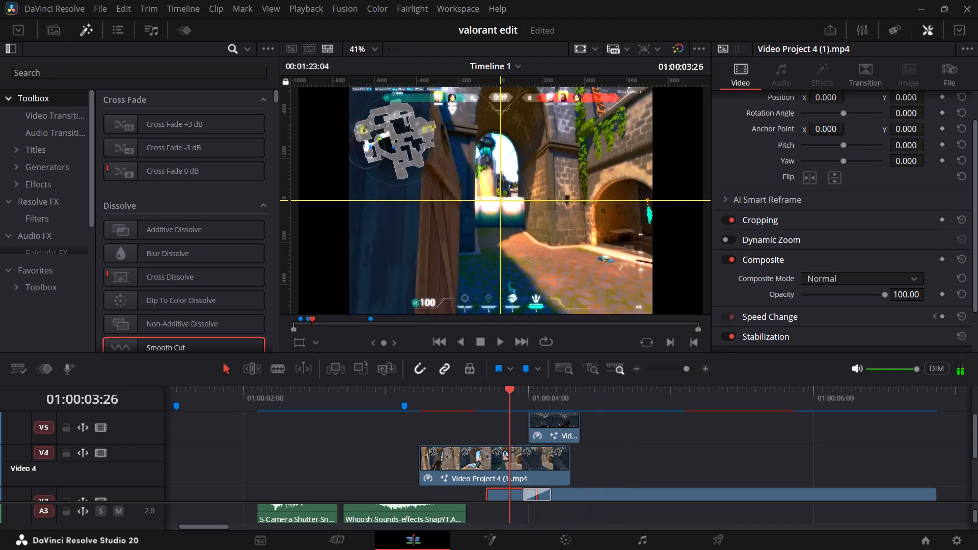
left_click_drag(509, 401, 524, 405)
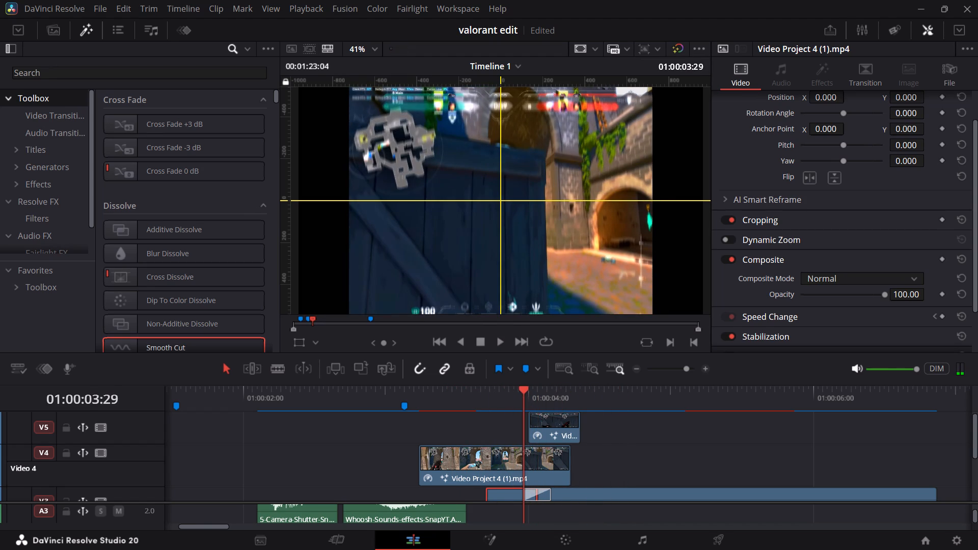
key("space")
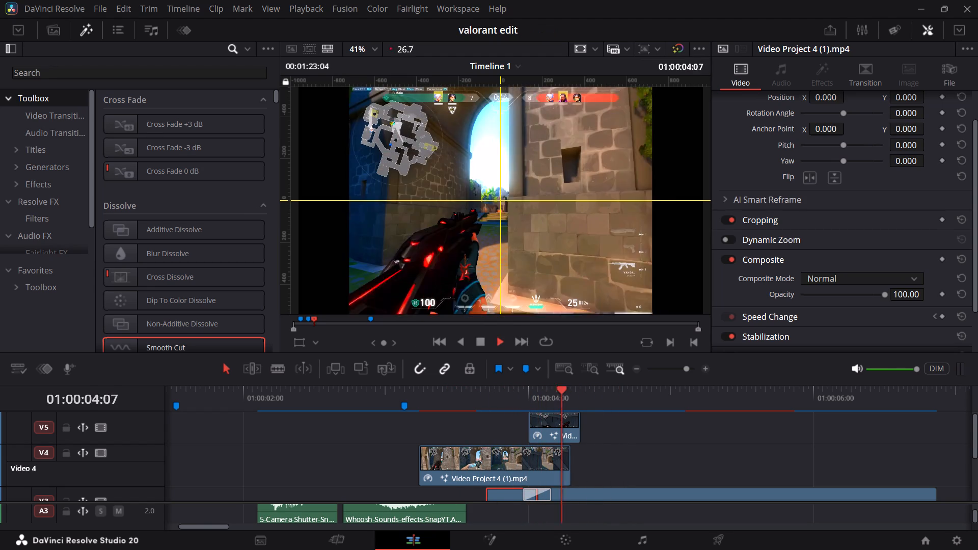
key("space")
left_click_drag(572, 394, 555, 393)
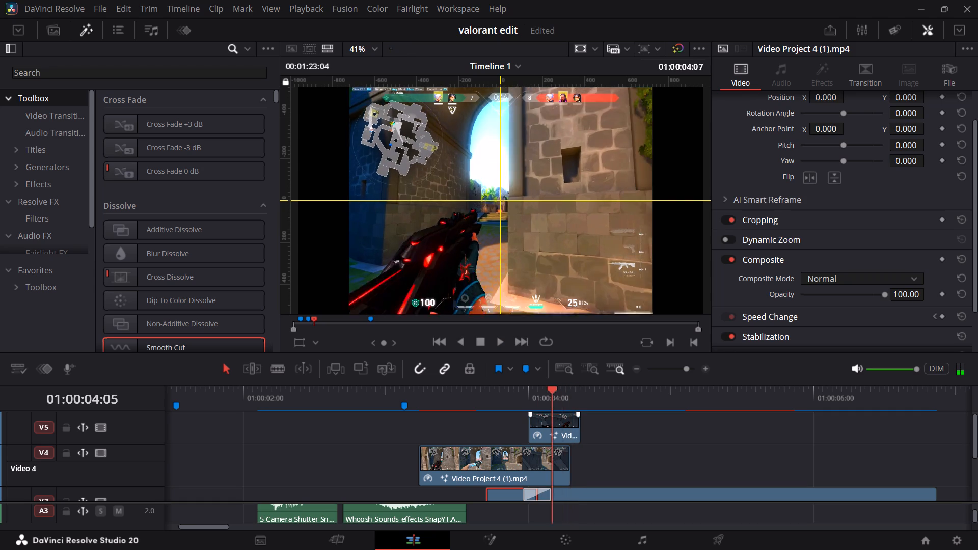
left_click_drag(555, 393, 533, 393)
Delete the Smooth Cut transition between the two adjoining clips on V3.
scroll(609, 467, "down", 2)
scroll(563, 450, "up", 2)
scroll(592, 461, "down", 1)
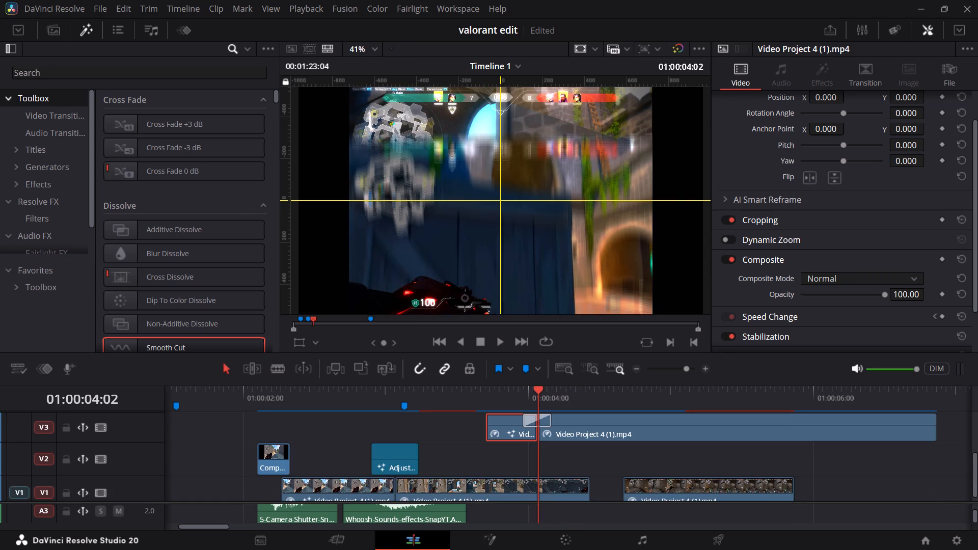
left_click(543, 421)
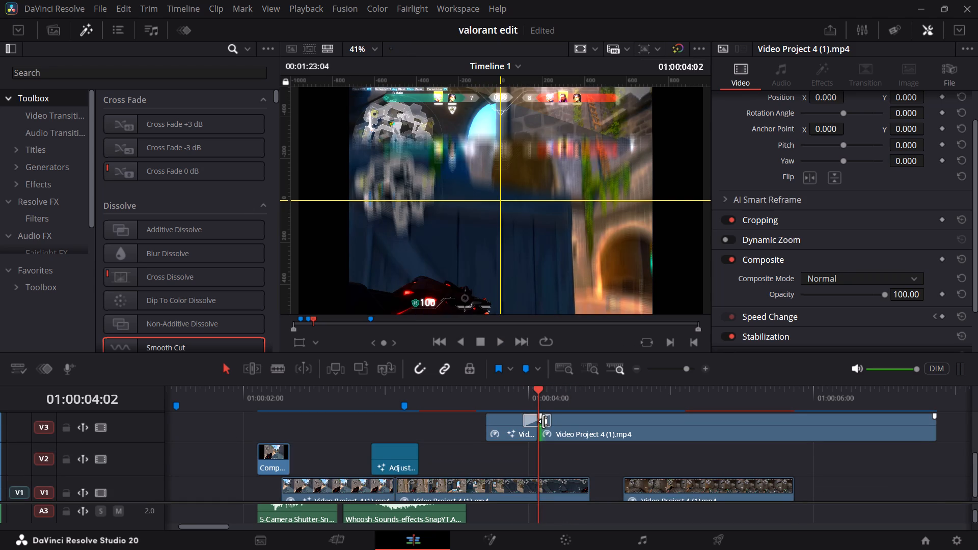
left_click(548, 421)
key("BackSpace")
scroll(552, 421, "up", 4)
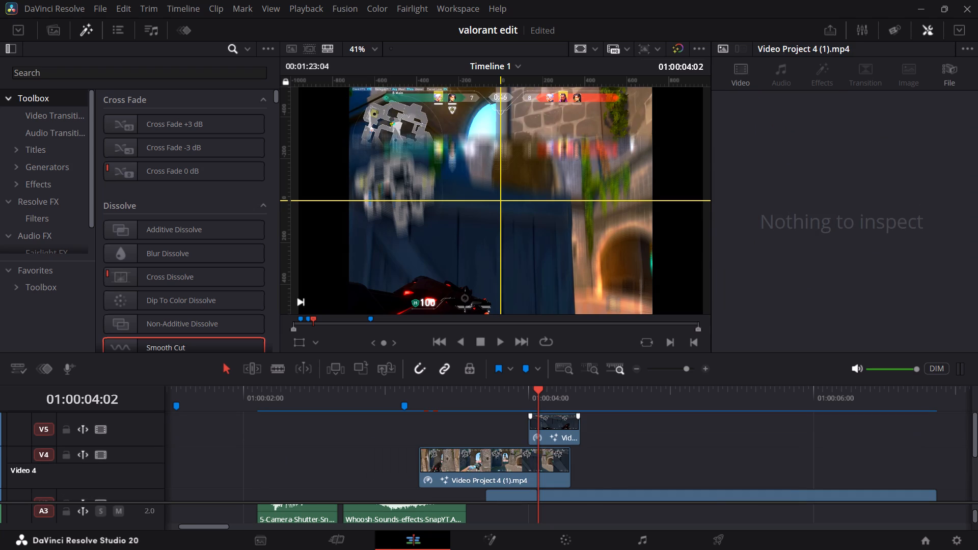
Scrub and play the slide-down transition to examine the gun overlay without a transition on V3.
left_click_drag(535, 396, 532, 395)
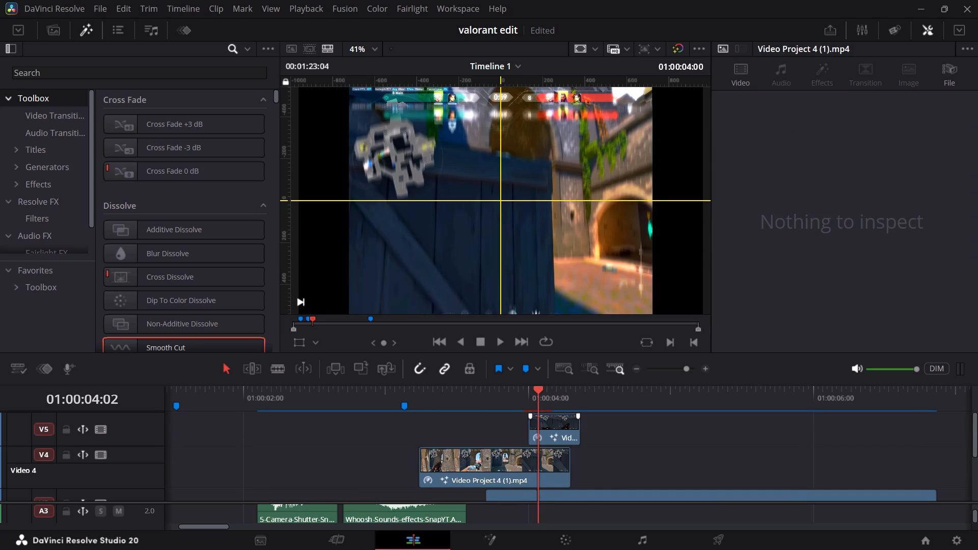
left_click_drag(532, 395, 544, 391)
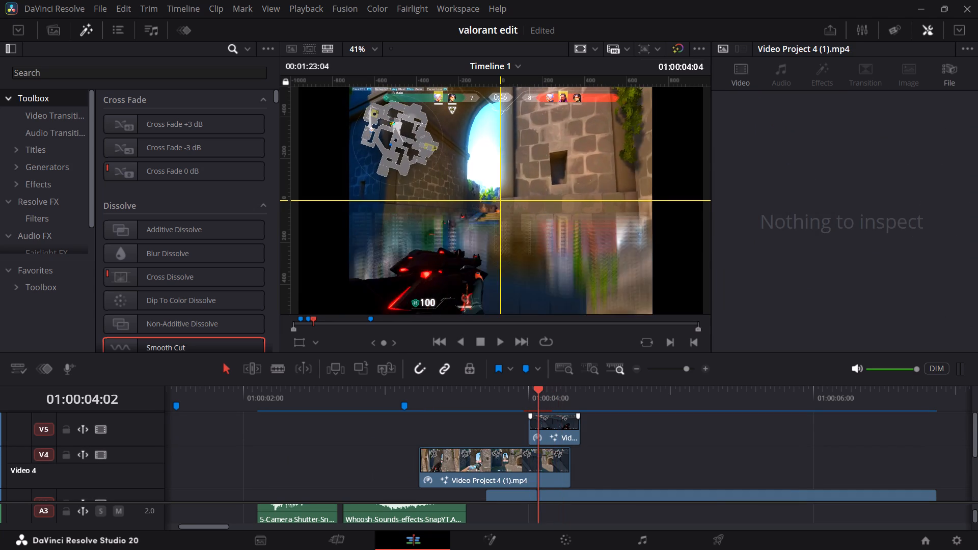
left_click_drag(544, 391, 567, 394)
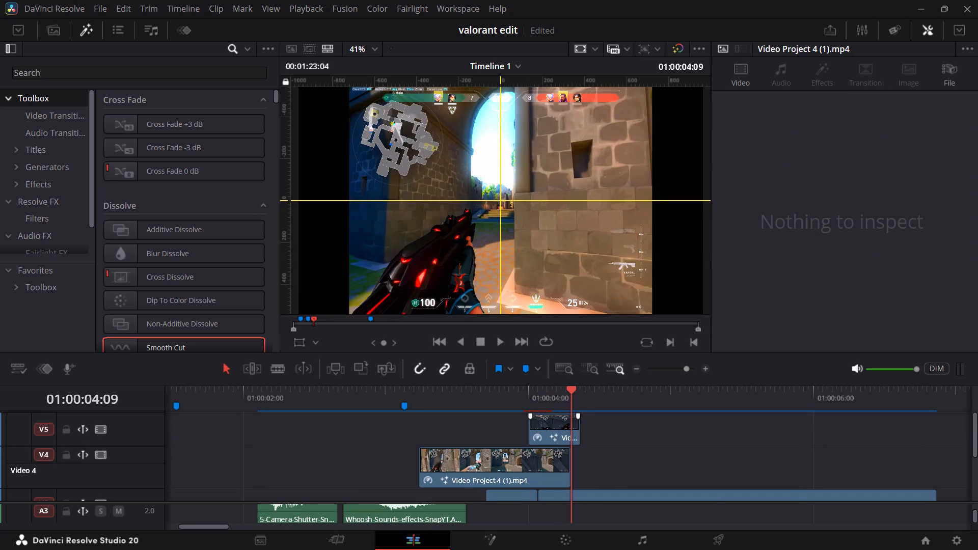
left_click_drag(567, 394, 561, 392)
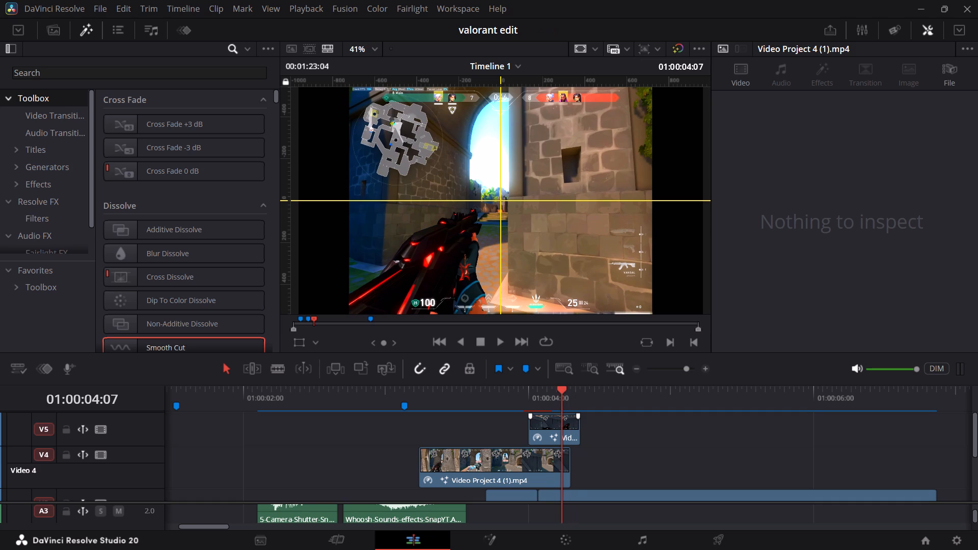
left_click_drag(561, 392, 463, 399)
key("space")
key("space")
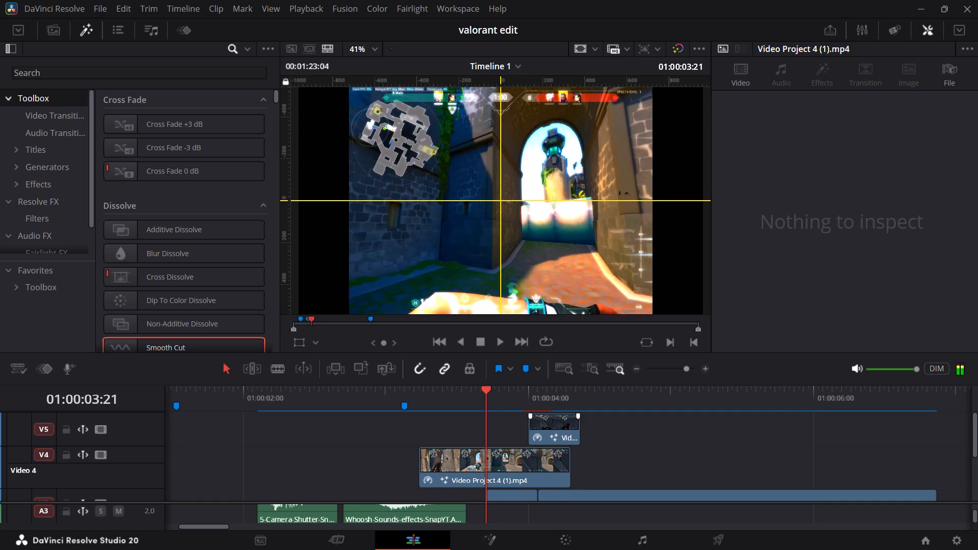
key("space")
key("space")
left_click_drag(569, 395, 504, 395)
key("space")
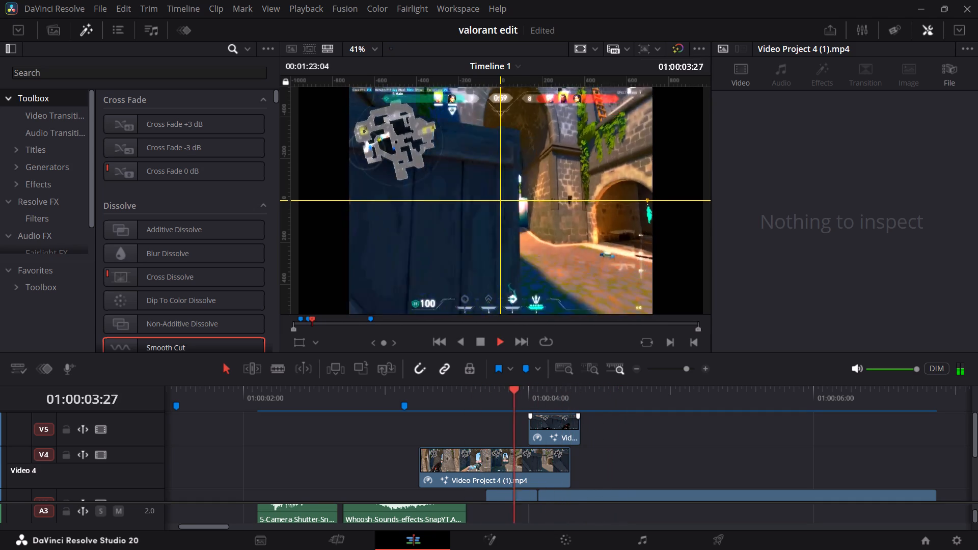
key("space")
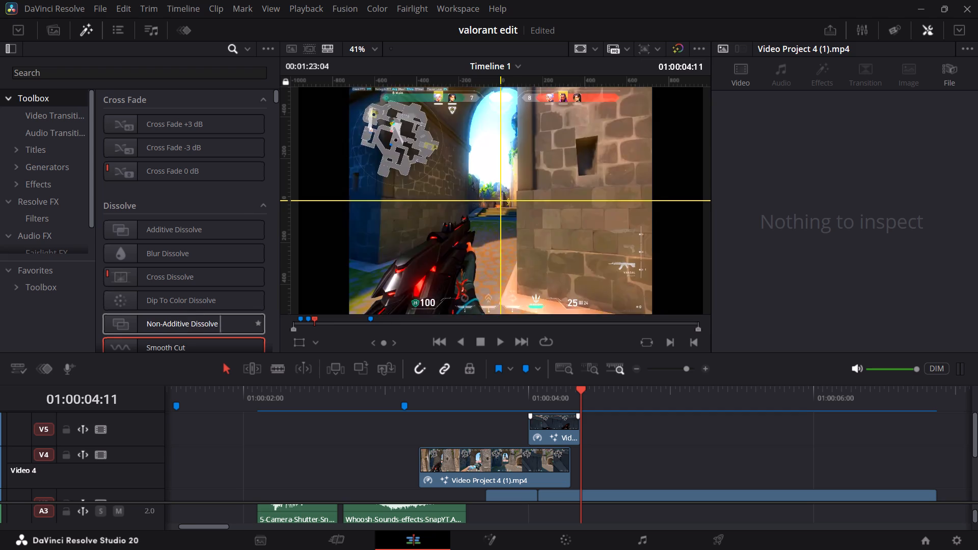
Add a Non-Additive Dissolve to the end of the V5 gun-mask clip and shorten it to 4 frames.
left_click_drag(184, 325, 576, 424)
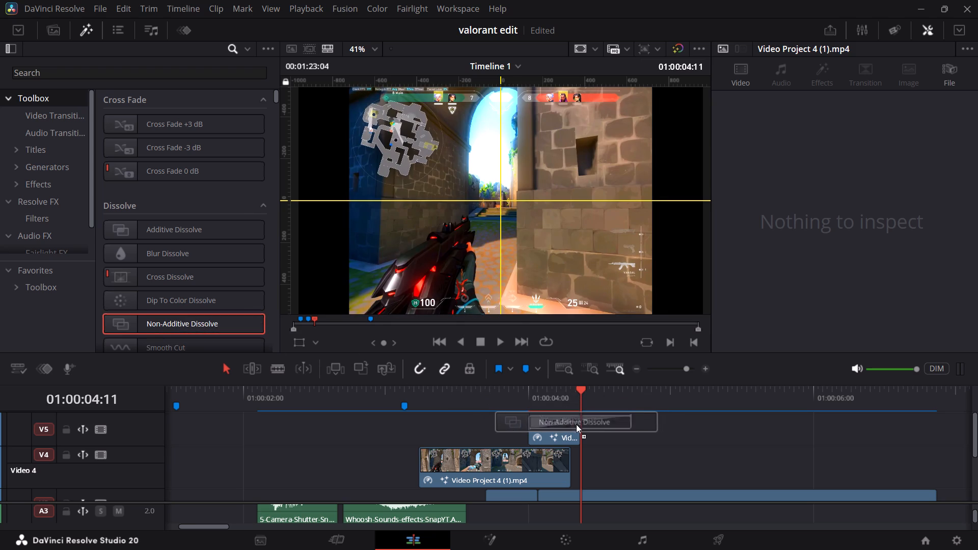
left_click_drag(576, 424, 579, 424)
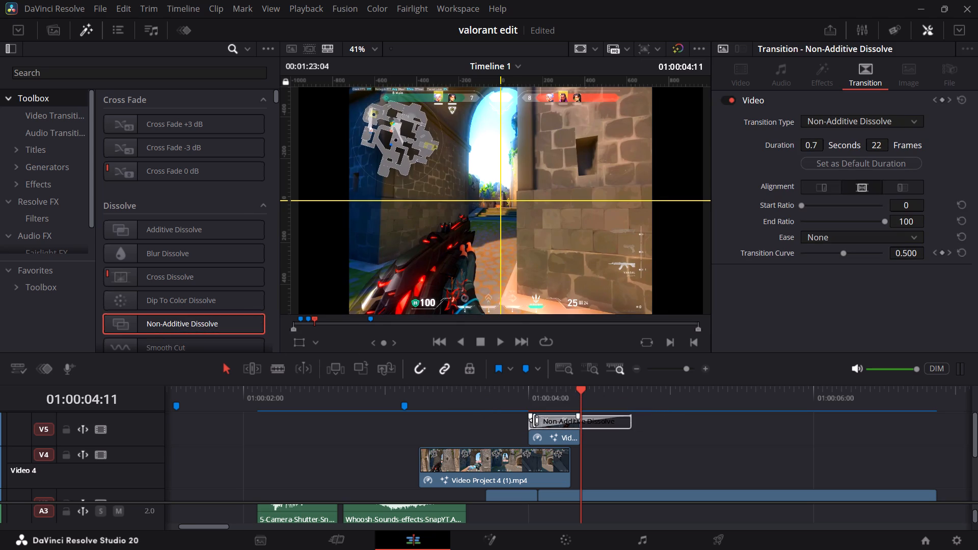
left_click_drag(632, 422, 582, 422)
Play and scrub the end of the gun-mask clip to check the Non-Additive Dissolve.
left_click_drag(562, 392, 519, 400)
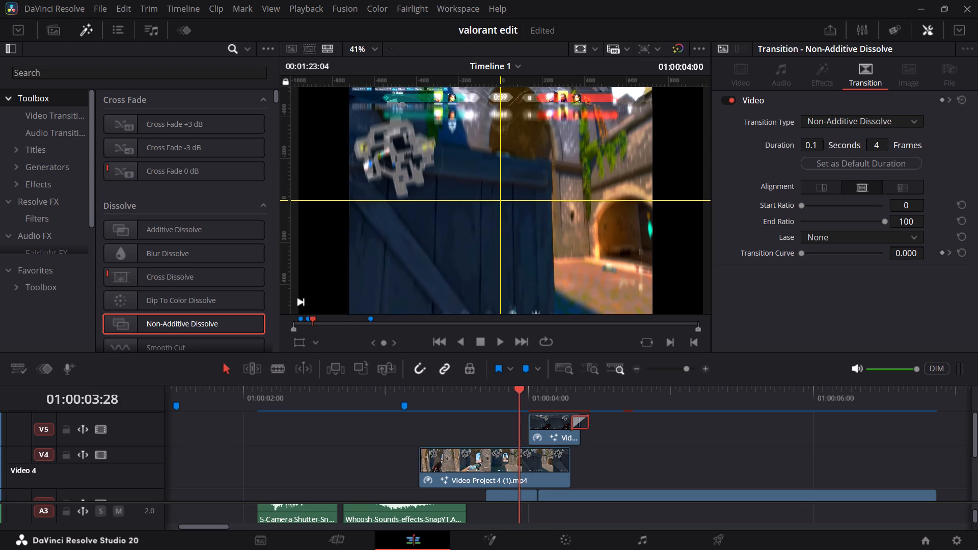
left_click_drag(519, 400, 513, 400)
key("space")
key("space")
left_click_drag(566, 393, 511, 395)
key("space")
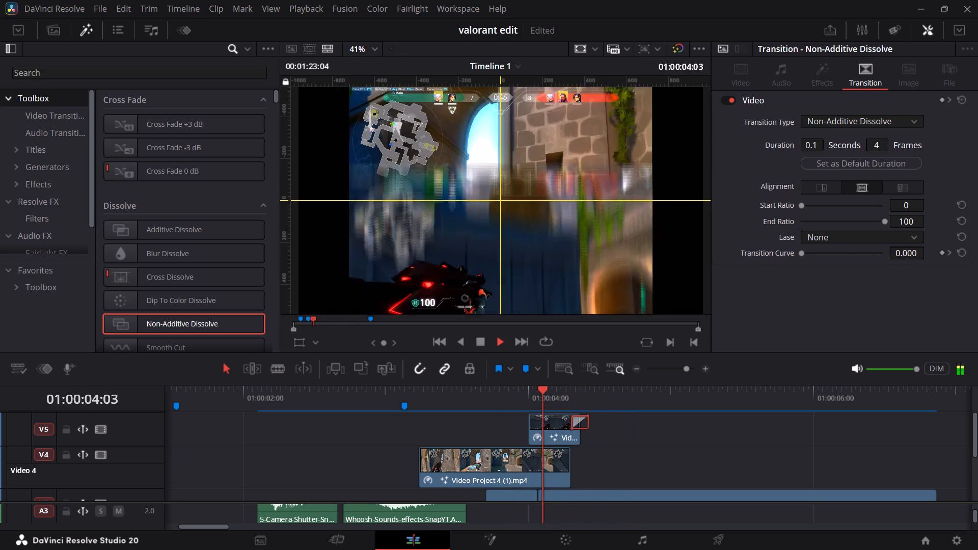
key("space")
left_click_drag(570, 392, 580, 392)
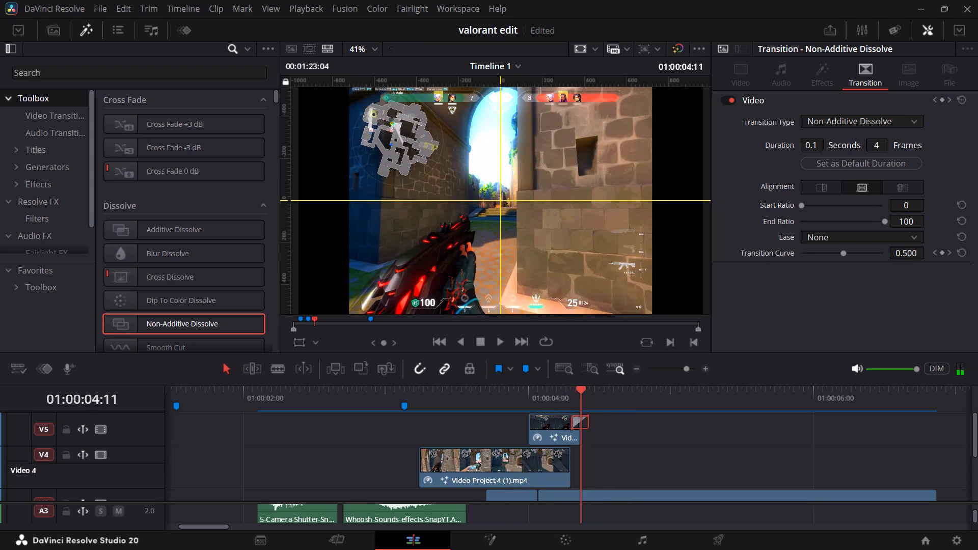
left_click_drag(580, 392, 561, 396)
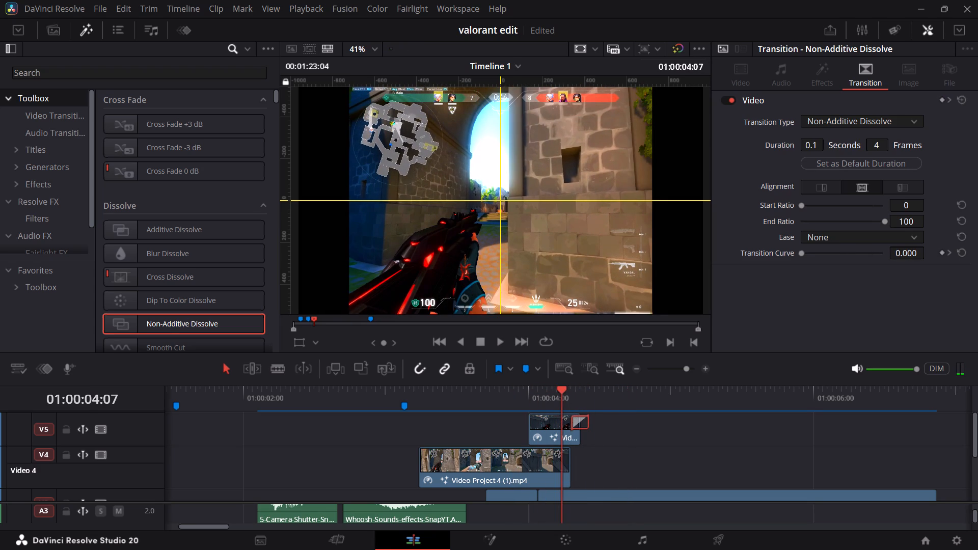
Replace the Non-Additive Dissolve at the V5 gun-mask clip's end with a Smooth Cut shortened to 4 frames.
key("BackSpace")
scroll(227, 302, "down", 1)
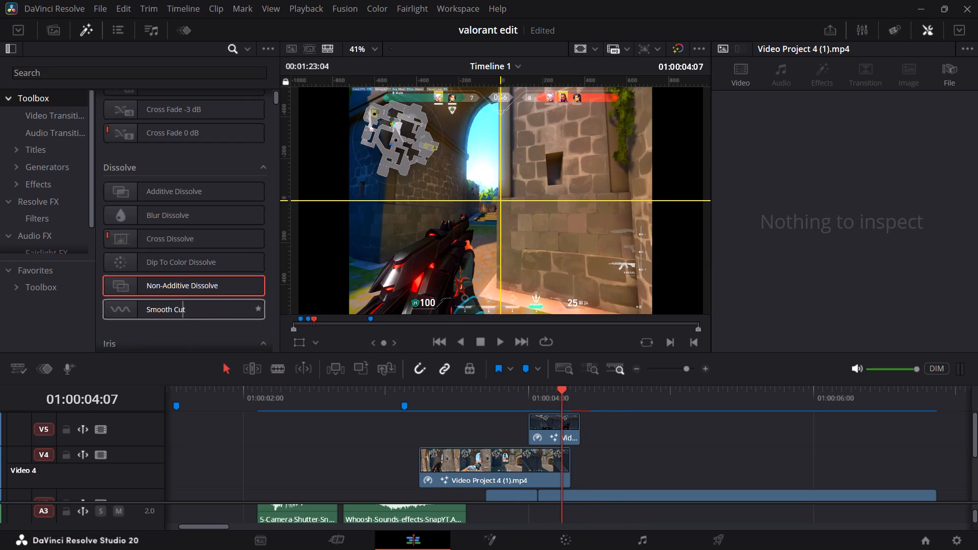
left_click_drag(176, 309, 576, 429)
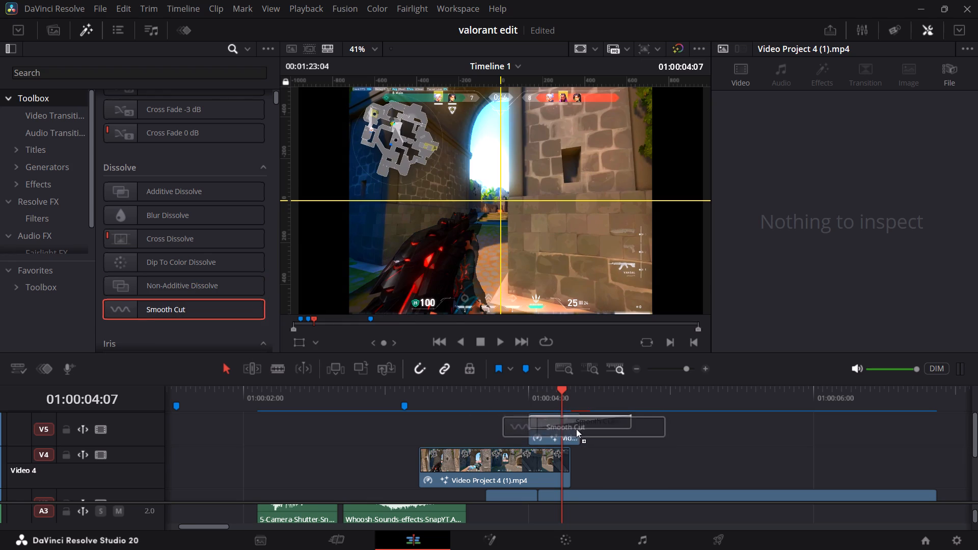
left_click_drag(576, 429, 578, 427)
left_click_drag(633, 424, 587, 425)
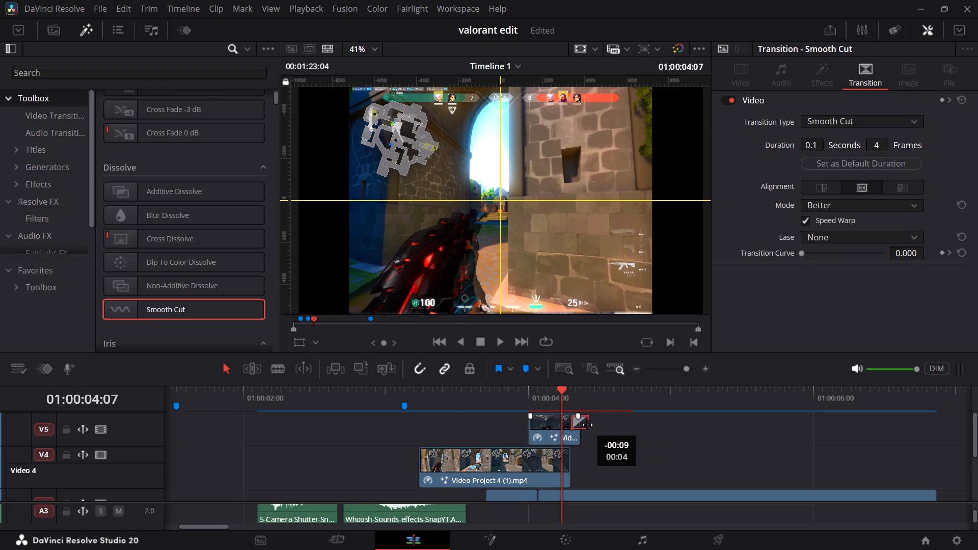
left_click_drag(587, 425, 587, 425)
Review the Smooth Cut on the V5 gun-mask clip, try it at 18 frames, and shorten it to 2 frames.
left_click_drag(554, 394, 527, 391)
key("space")
key("space")
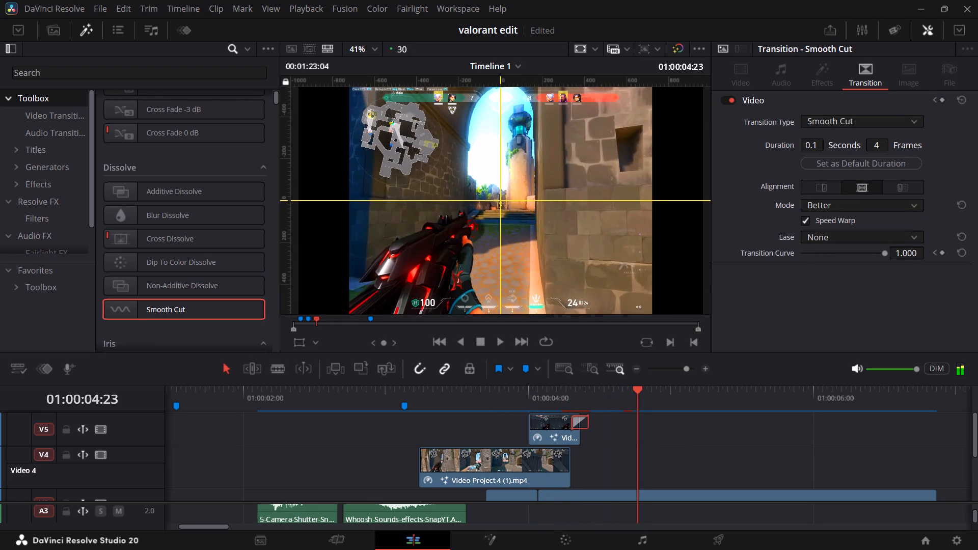
left_click_drag(558, 391, 578, 399)
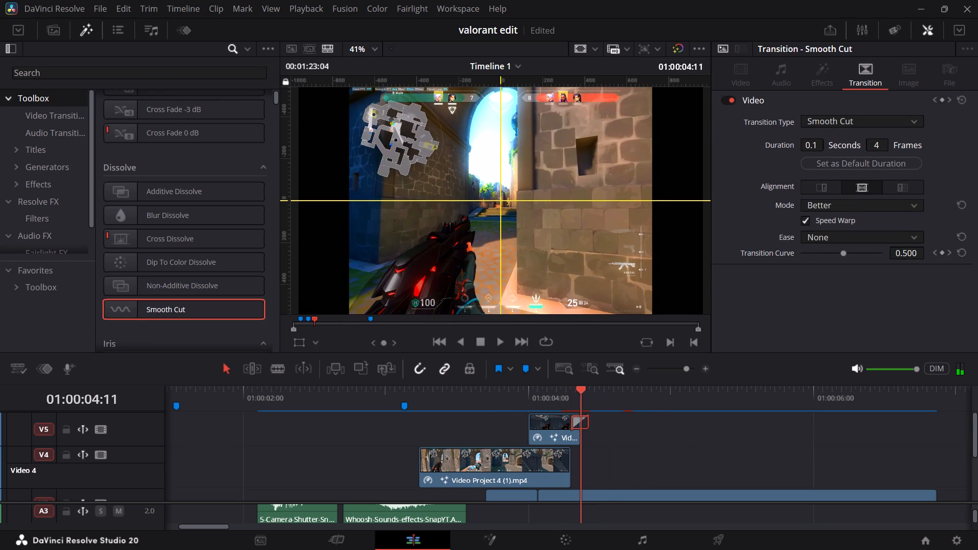
left_click_drag(578, 399, 576, 399)
left_click_drag(588, 421, 623, 422)
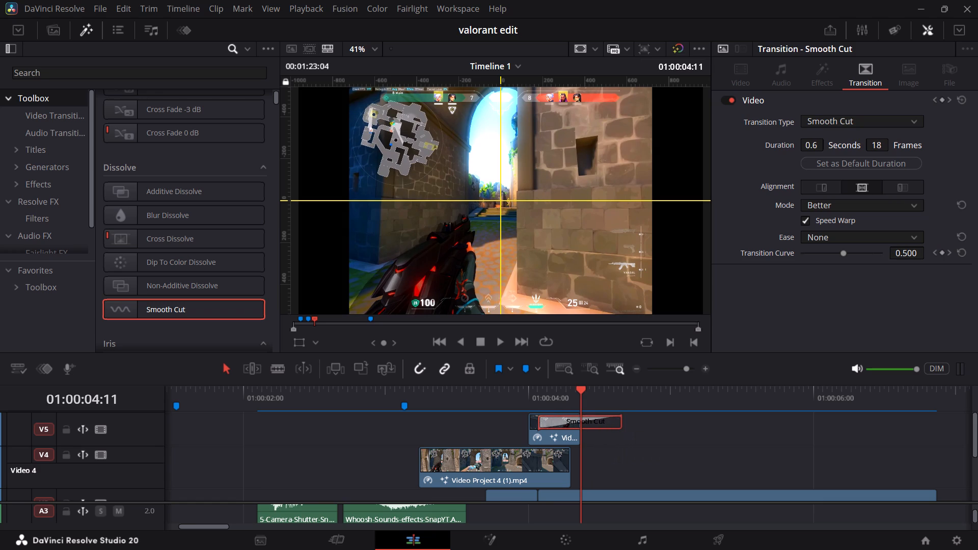
left_click_drag(620, 422, 579, 420)
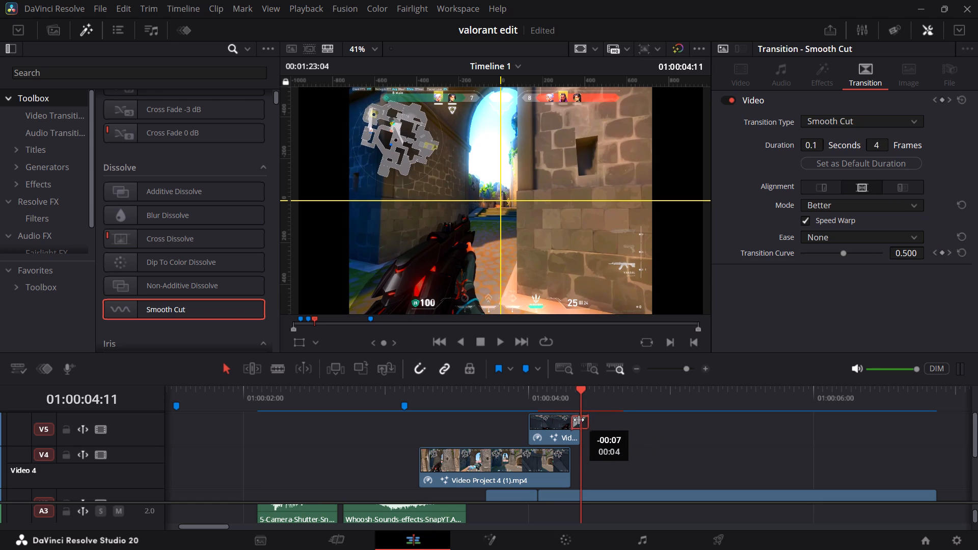
left_click_drag(579, 420, 570, 420)
Scrub and play the gun-mask transition to review the 2-frame Smooth Cut at the V5 clip's end.
left_click_drag(580, 399, 576, 401)
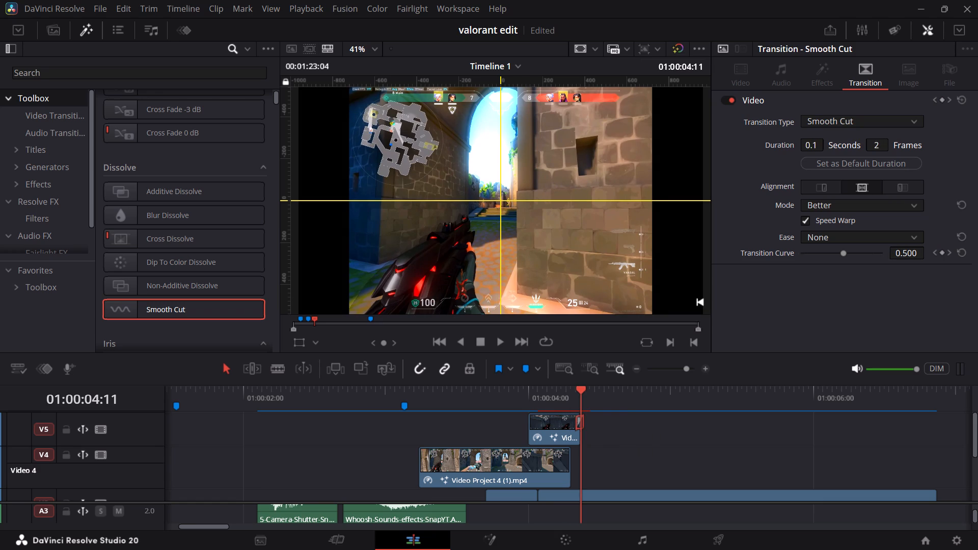
left_click_drag(576, 401, 559, 402)
key("space")
key("space")
left_click_drag(587, 391, 533, 392)
key("space")
key("space")
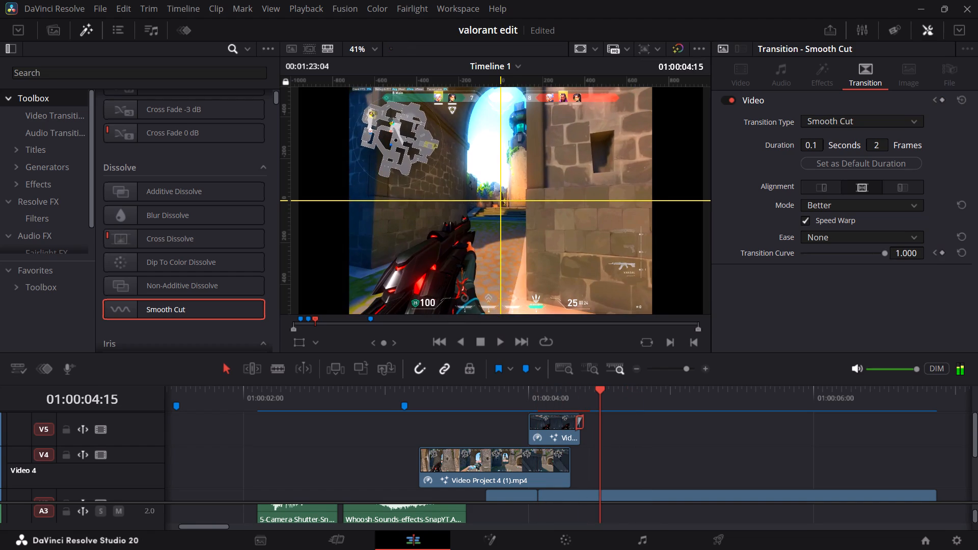
Lengthen the Smooth Cut at the V5 gun-mask clip's end to 4 frames.
left_click(583, 423)
Scrub and play the gun-mask transition several times to review the 4-frame Smooth Cut.
left_click_drag(588, 401, 532, 398)
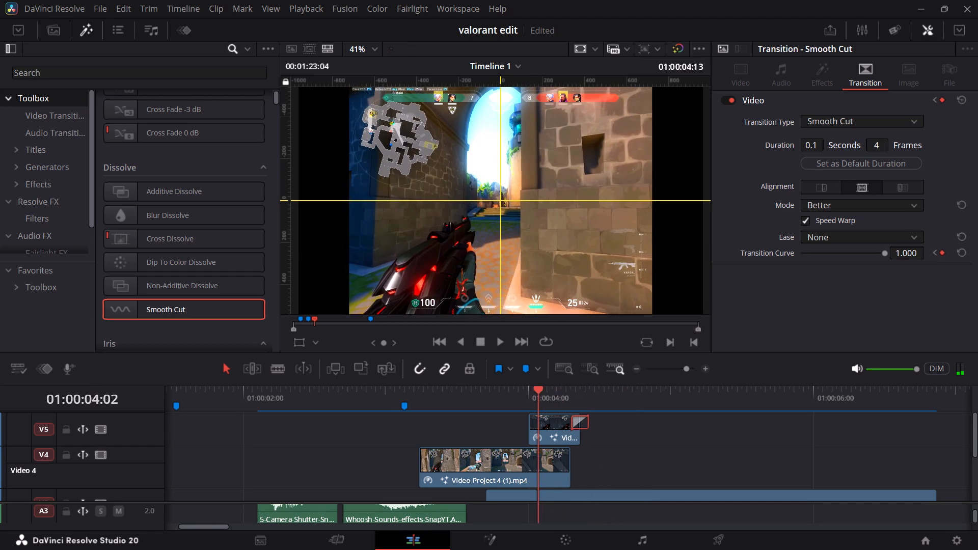
left_click_drag(532, 398, 446, 401)
key("space")
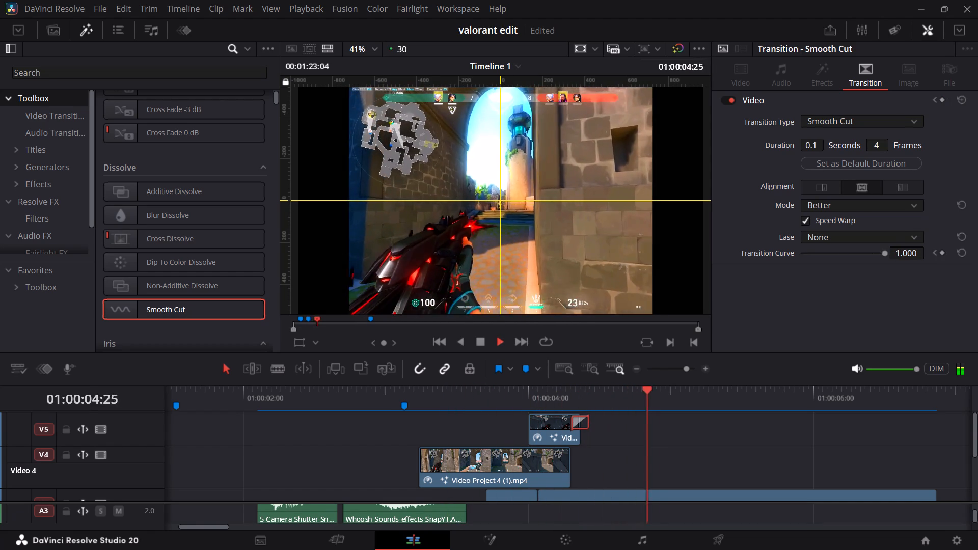
key("space")
left_click_drag(544, 391, 359, 402)
key("space")
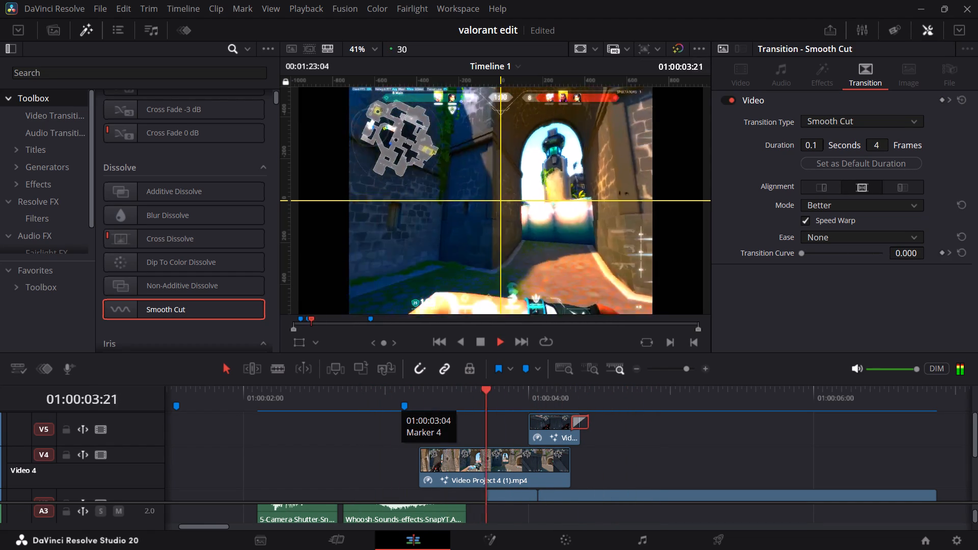
key("space")
key("space")
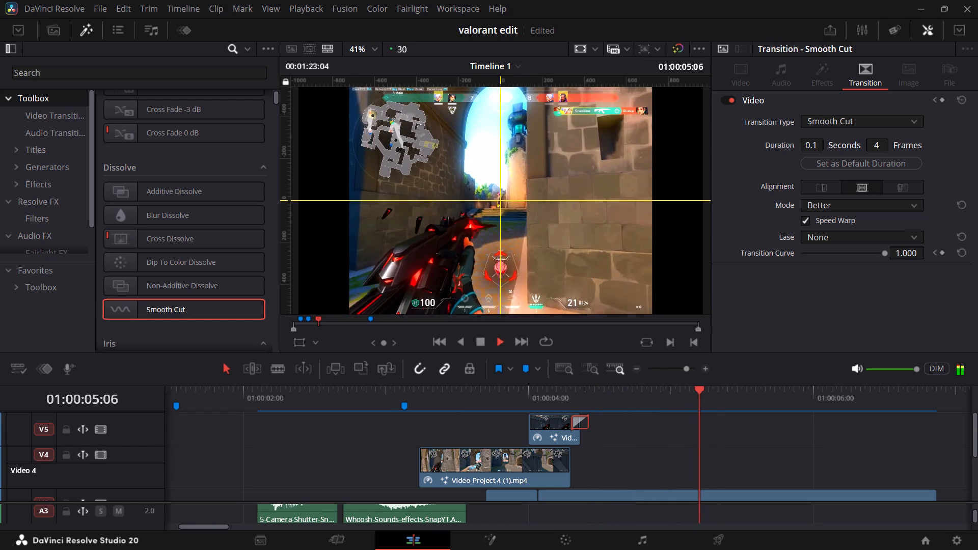
key("space")
key("space")
key("space")
Scrub and play the opening of the long V3 gameplay clip to examine the moment the first shots are fired.
scroll(663, 459, "down", 3)
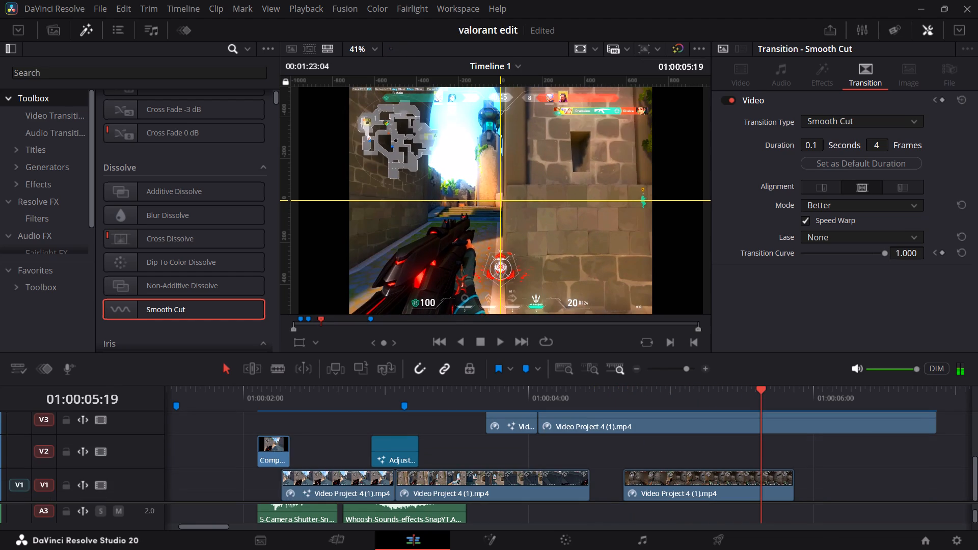
left_click_drag(768, 396, 616, 390)
scroll(616, 411, "up", 3)
scroll(621, 433, "down", 1)
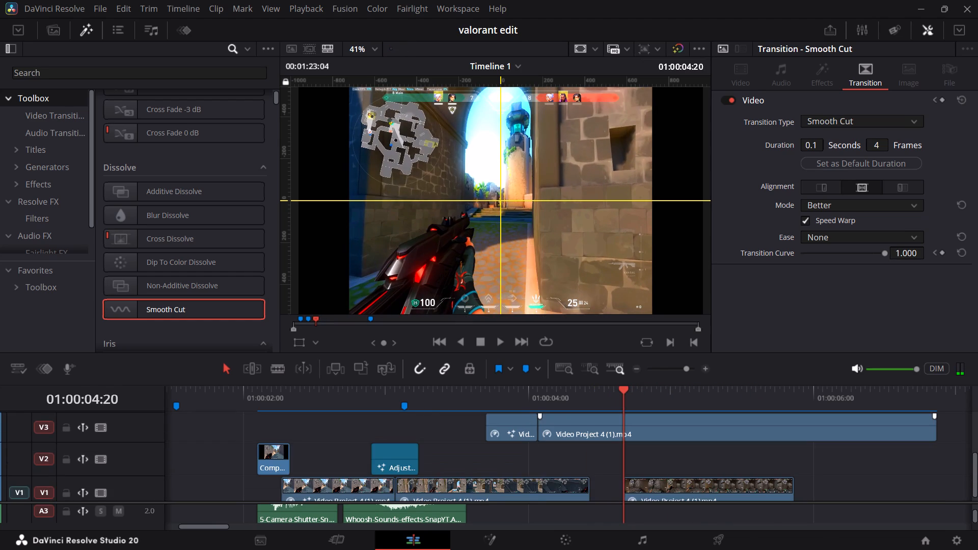
left_click_drag(624, 397, 599, 396)
left_click(590, 430)
key("space")
key("space")
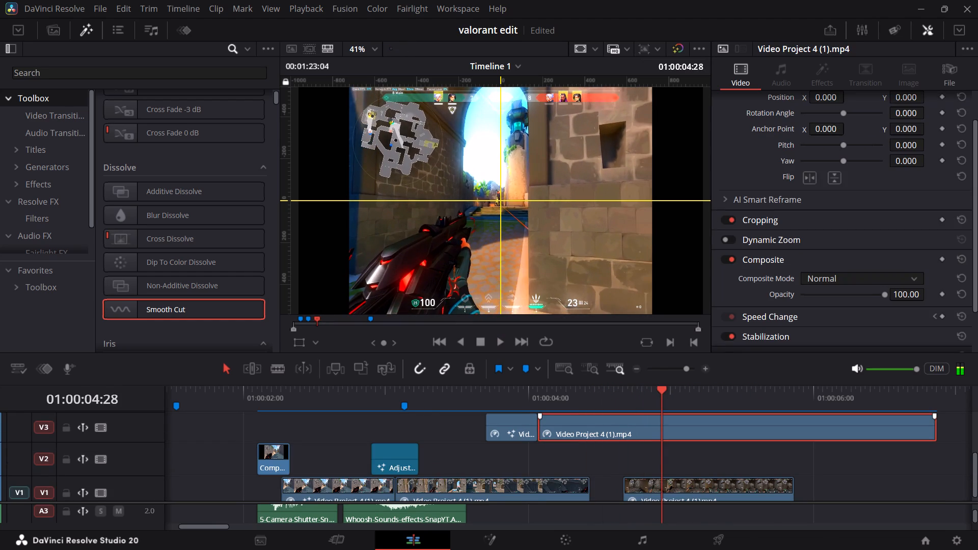
left_click_drag(628, 390, 565, 399)
scroll(617, 455, "down", 2)
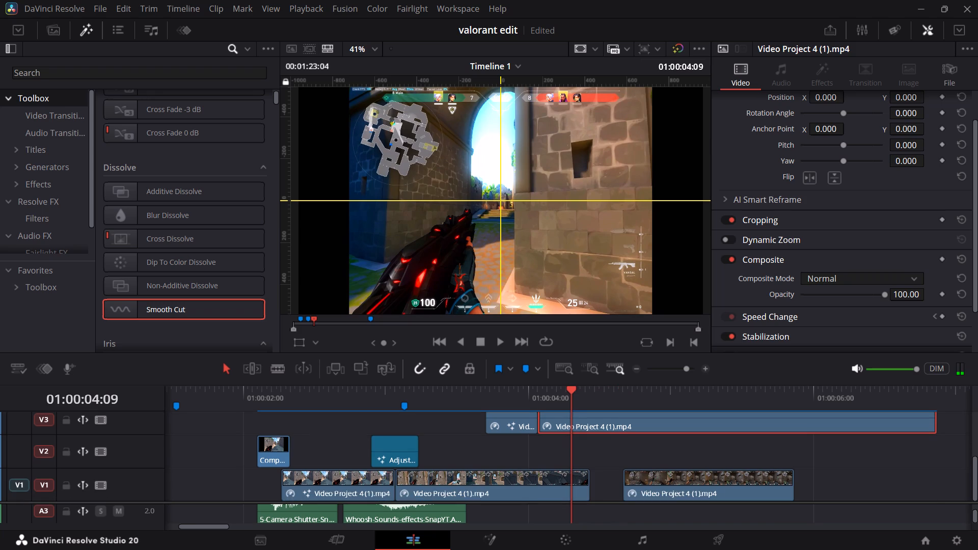
scroll(617, 460, "down", 2)
scroll(616, 461, "up", 4)
scroll(615, 461, "down", 5)
key("space")
key("space")
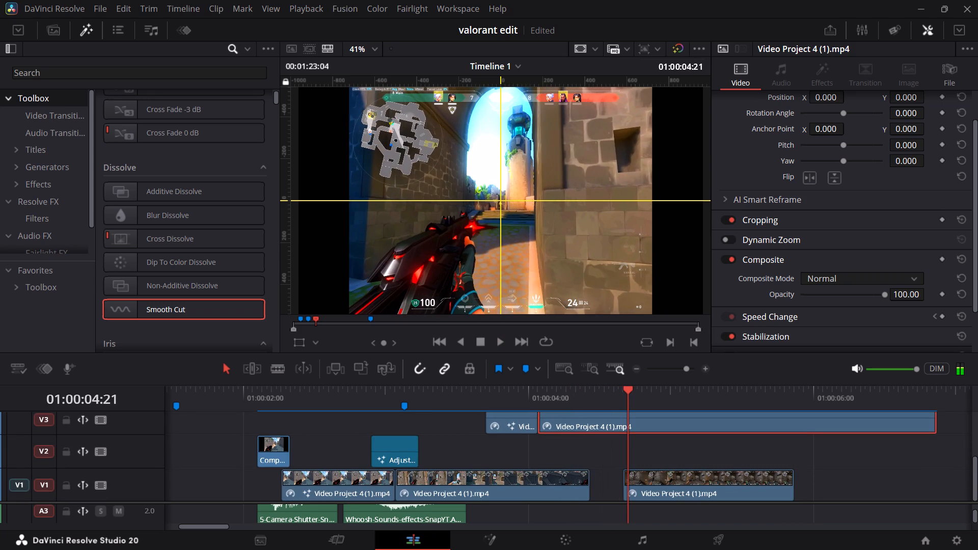
key("space")
key("space")
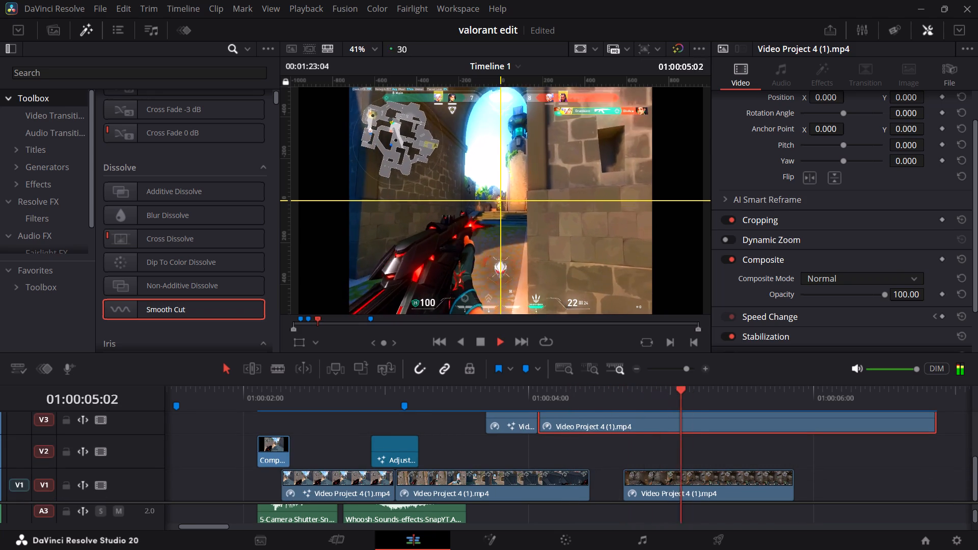
Split the long V3 gameplay clip at 01:00:04:21, around the first shots, and play across the cut.
left_click_drag(662, 393, 608, 393)
key("space")
key("space")
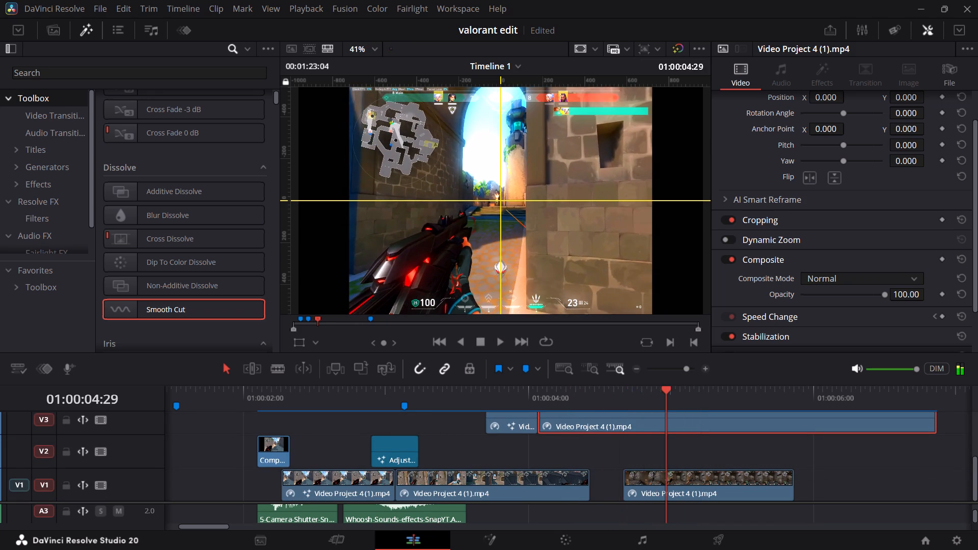
left_click_drag(628, 395, 611, 392)
key("space")
key("space")
left_click_drag(650, 399, 594, 395)
key("space")
key("space")
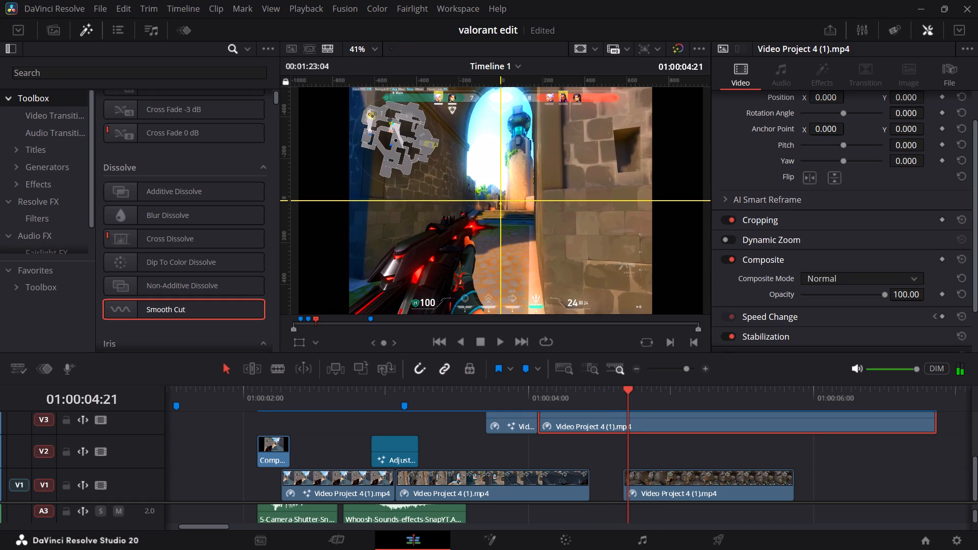
key("ctrl+b")
key("space")
key("space")
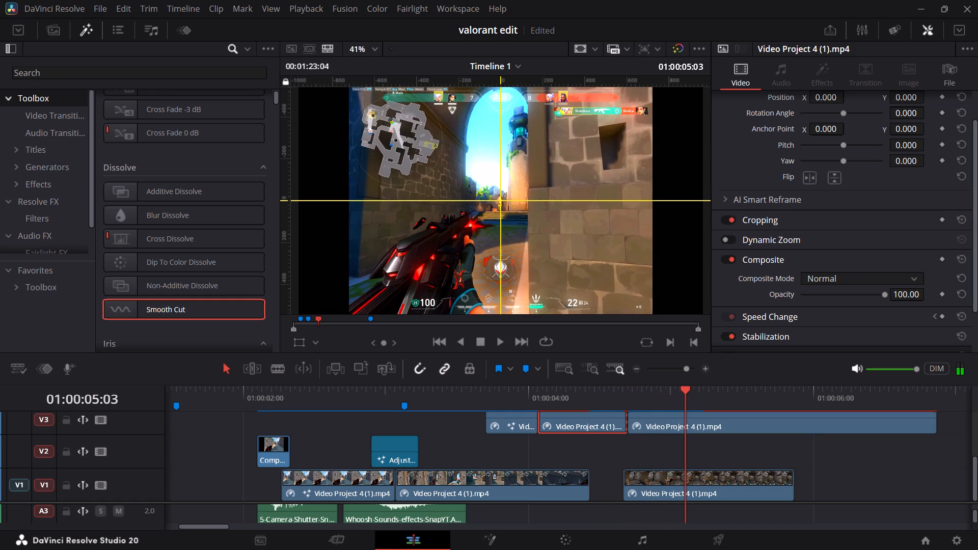
Zoom the timeline out and enlarge its audio area to expose the tracks holding the gameplay audio and the Beggin' song.
left_click_drag(684, 370, 679, 368)
scroll(382, 426, "down", 2)
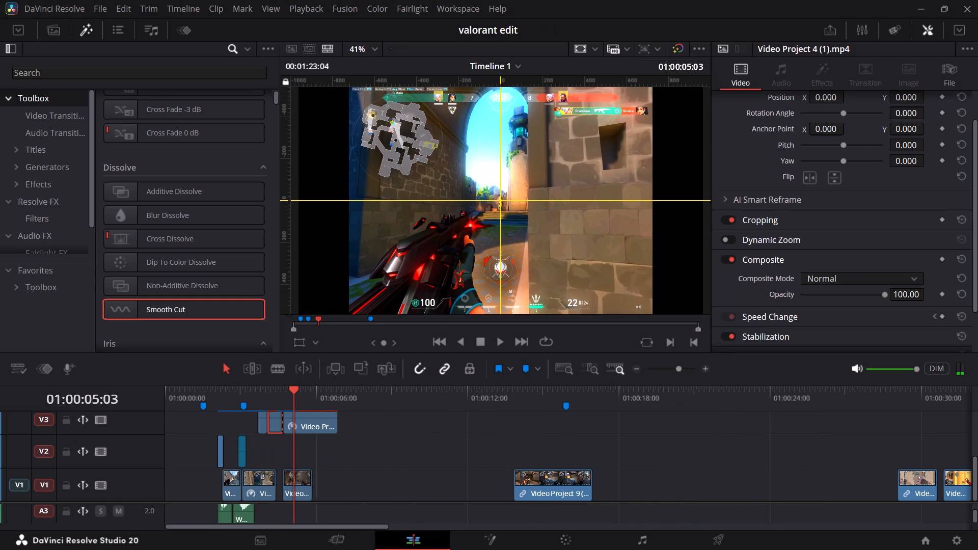
left_click_drag(195, 502, 193, 507)
left_click(317, 425)
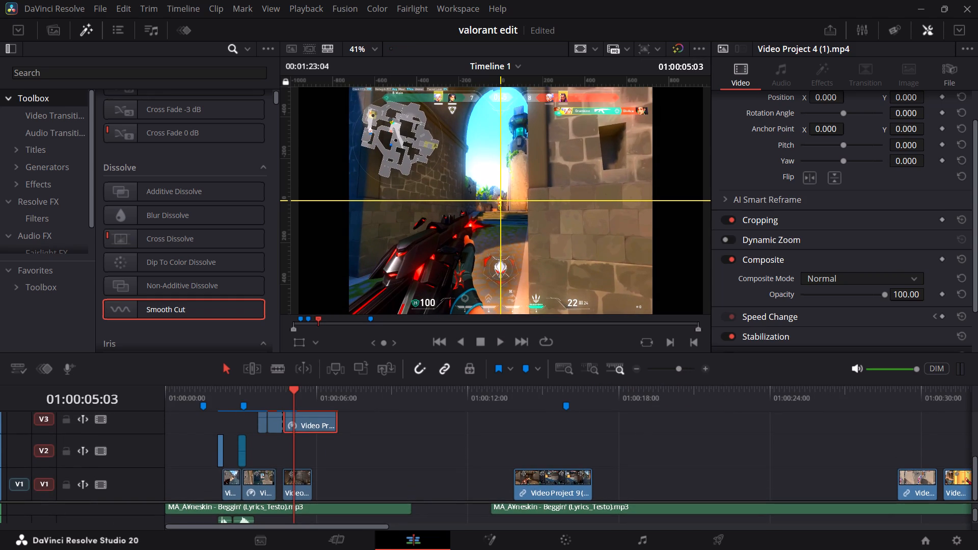
scroll(386, 476, "down", 4)
left_click_drag(206, 503, 213, 470)
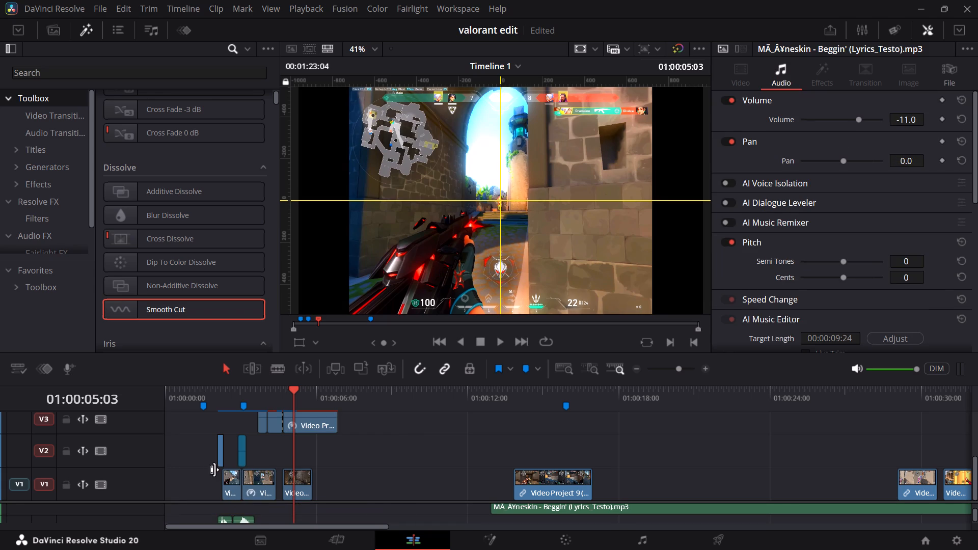
key("ctrl+z")
left_click_drag(199, 501, 204, 468)
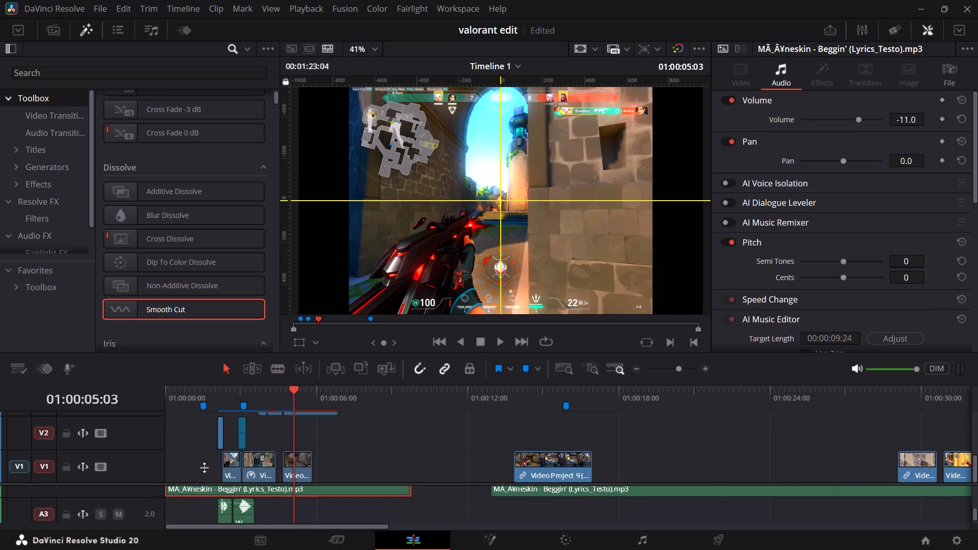
left_click_drag(204, 468, 206, 441)
Shrink the Audio 1 track to a compact height and give the timeline's space back to the video tracks.
scroll(320, 523, "down", 3)
scroll(321, 509, "up", 3)
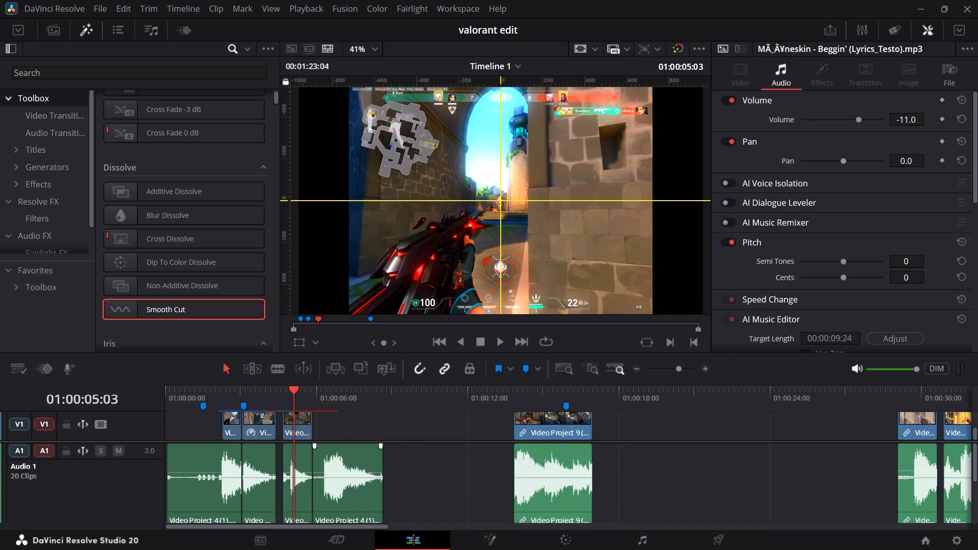
scroll(321, 466, "down", 2)
scroll(145, 446, "up", 3)
scroll(137, 475, "down", 3)
middle_click_drag(140, 468, 139, 506)
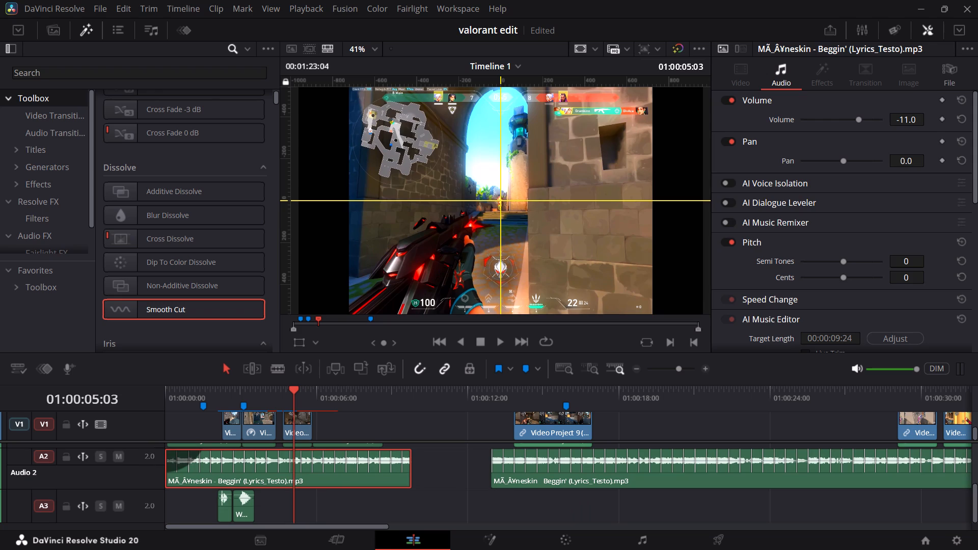
scroll(119, 487, "up", 1)
scroll(118, 484, "down", 1)
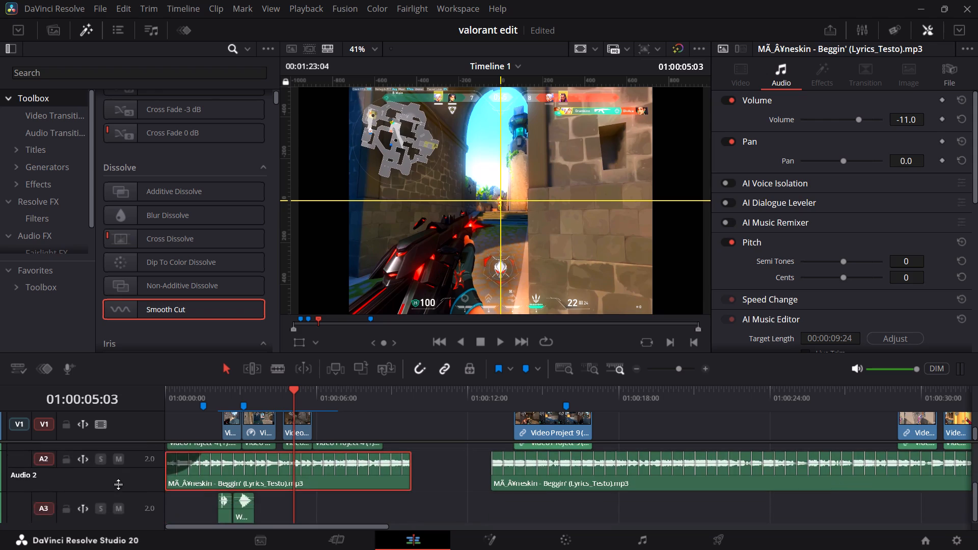
scroll(118, 484, "down", 1)
left_click_drag(135, 491, 140, 480)
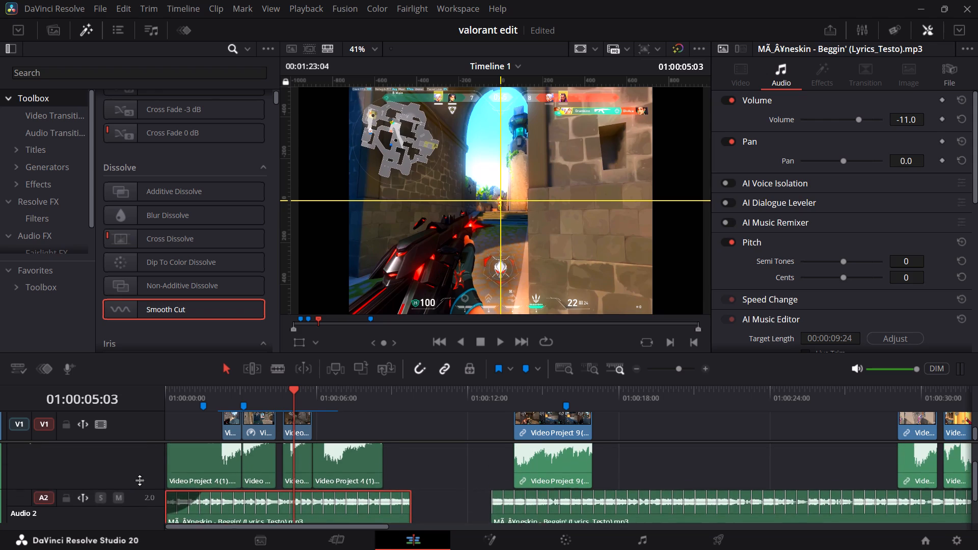
left_click_drag(140, 480, 143, 427)
scroll(309, 481, "up", 3)
left_click_drag(328, 441, 328, 441)
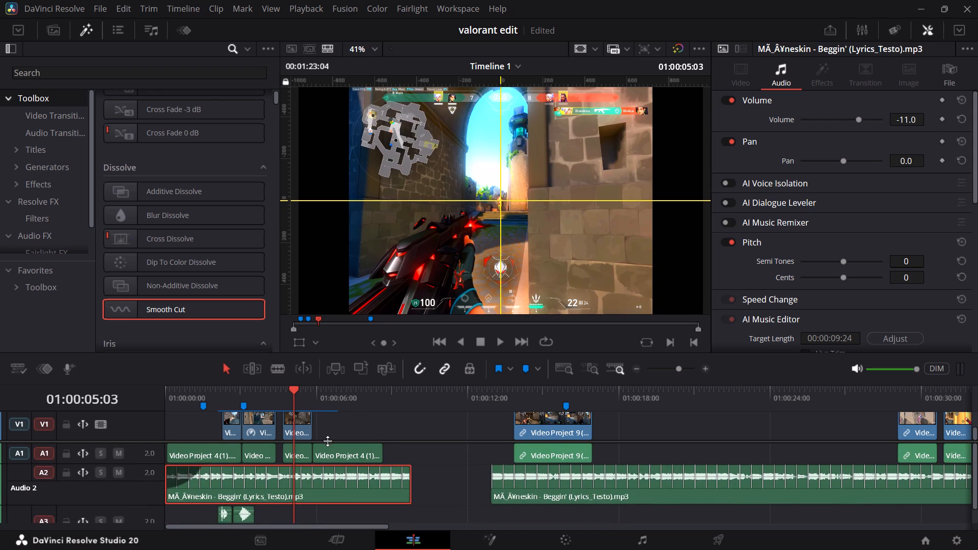
left_click_drag(328, 441, 327, 505)
Scrub and play the section around the new V3 cut to check the shots' picture and sound.
left_click_drag(293, 398, 281, 399)
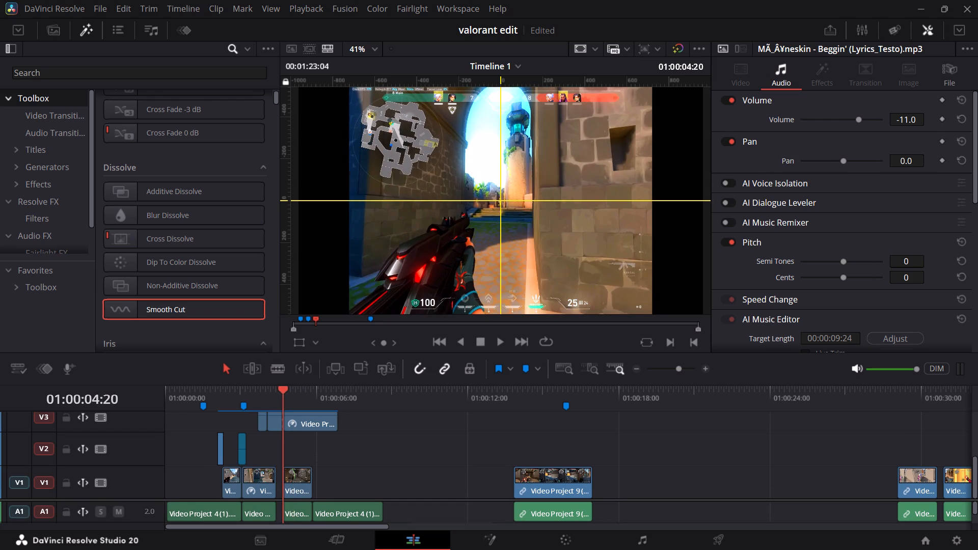
left_click_drag(281, 399, 283, 398)
key("space")
key("space")
left_click_drag(294, 396, 282, 401)
left_click_drag(282, 401, 268, 399)
key("space")
key("space")
key("space")
key("space")
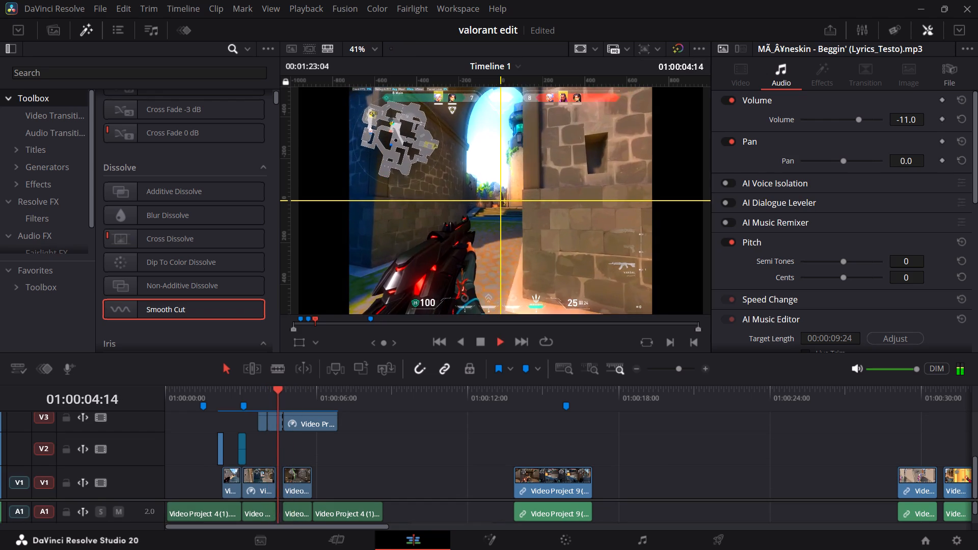
key("space")
key("space")
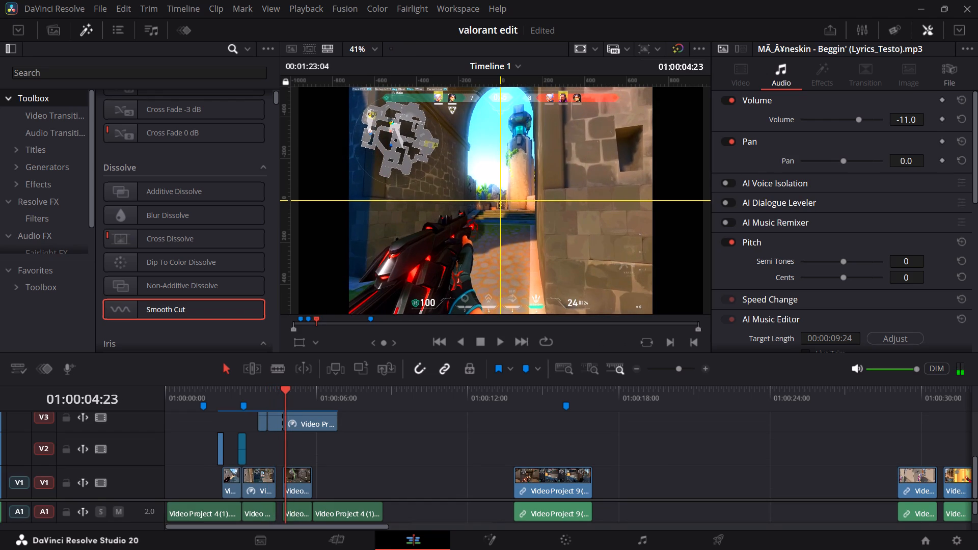
Play onward from the V3 cut through the end of the clip to check the shots against the audio.
scroll(310, 476, "down", 4)
scroll(339, 471, "up", 4)
scroll(339, 471, "down", 4)
scroll(437, 509, "down", 2)
scroll(437, 509, "up", 3)
key("space")
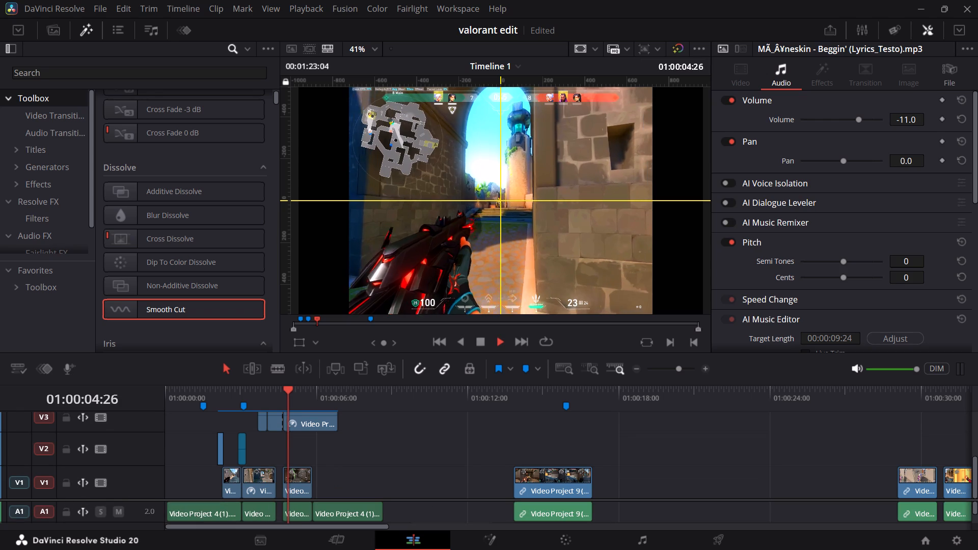
key("space")
key("space")
key("space")
key("space")
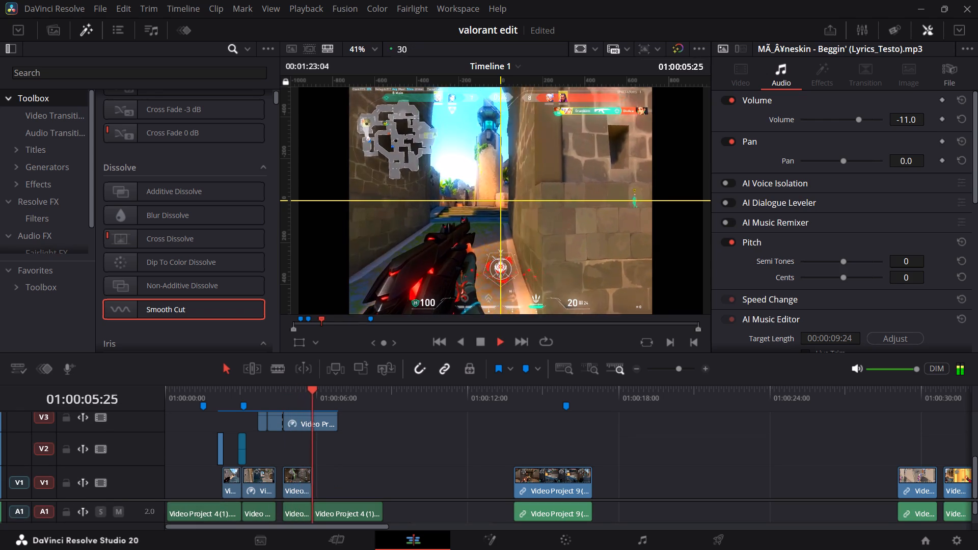
key("space")
key("space")
key("space")
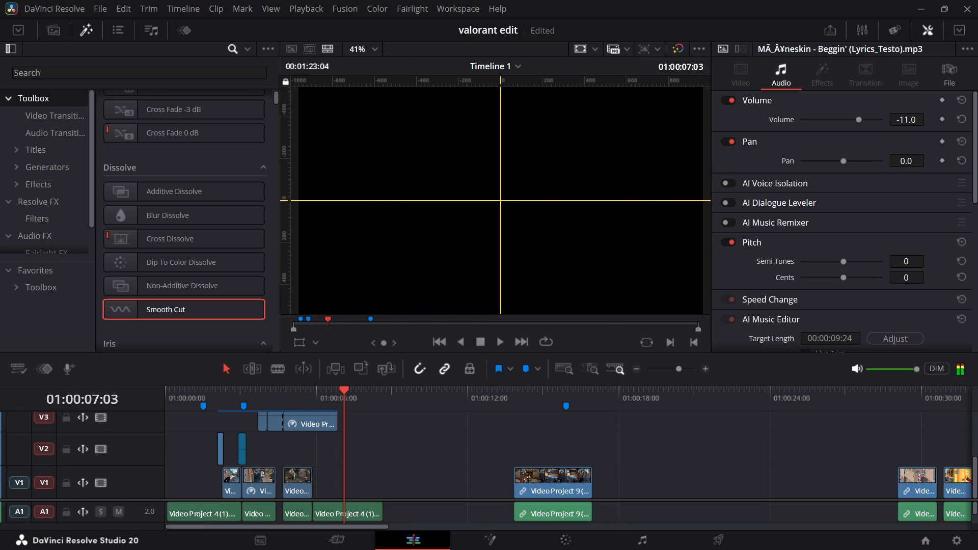
Move the last Video Project 4 (1) audio clip from A1 to A3 beneath the V3 clip, ending at 01:00:07:03.
scroll(370, 453, "down", 4)
left_click(342, 506)
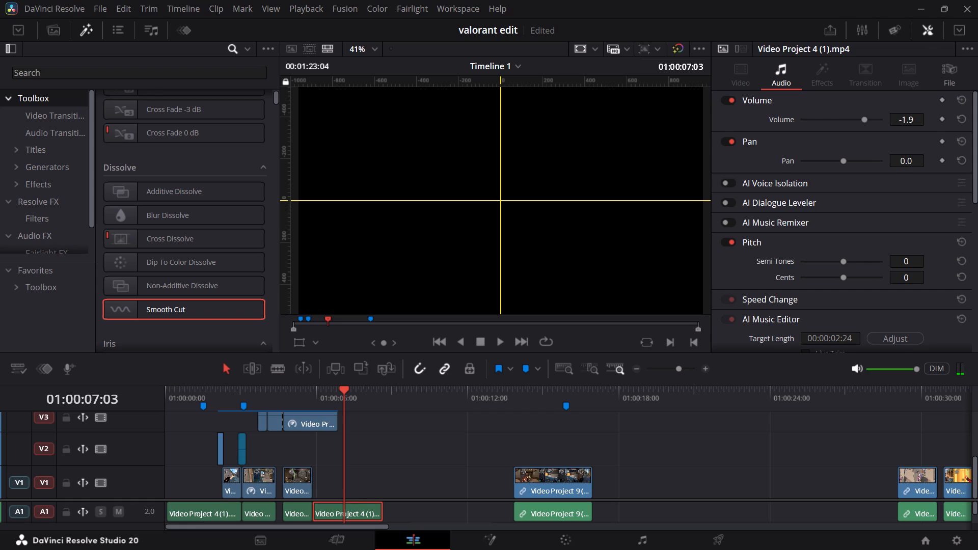
left_click_drag(356, 513, 286, 502)
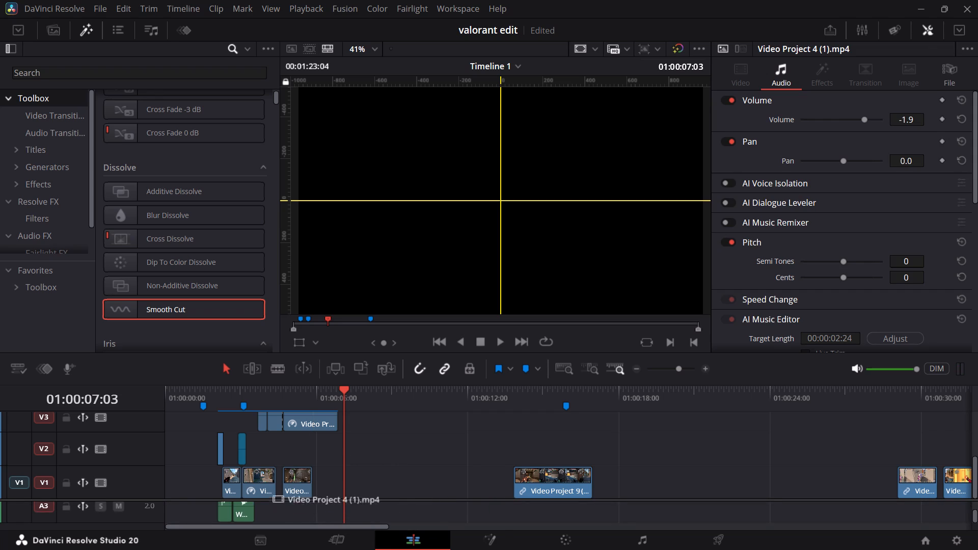
left_click_drag(286, 502, 290, 518)
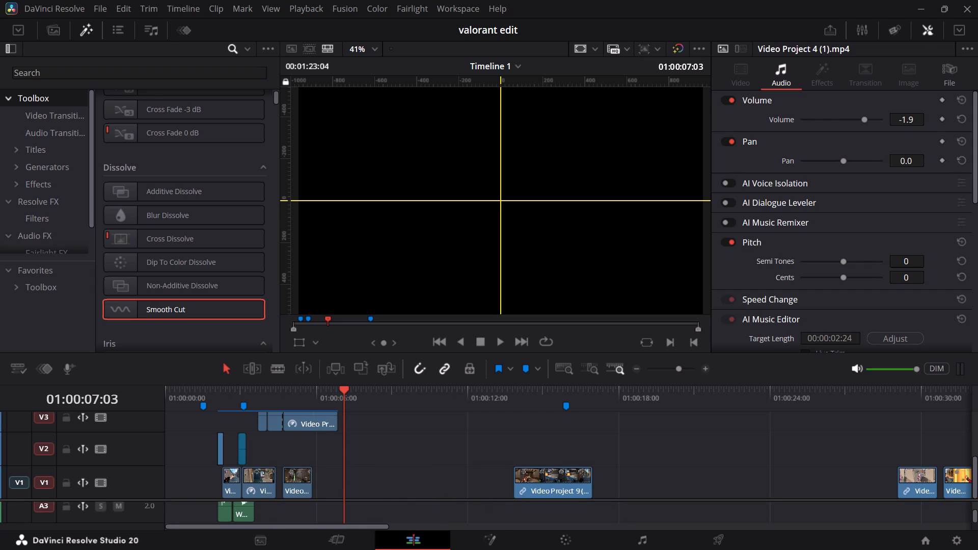
scroll(365, 504, "up", 3)
scroll(365, 502, "down", 1)
scroll(365, 502, "up", 1)
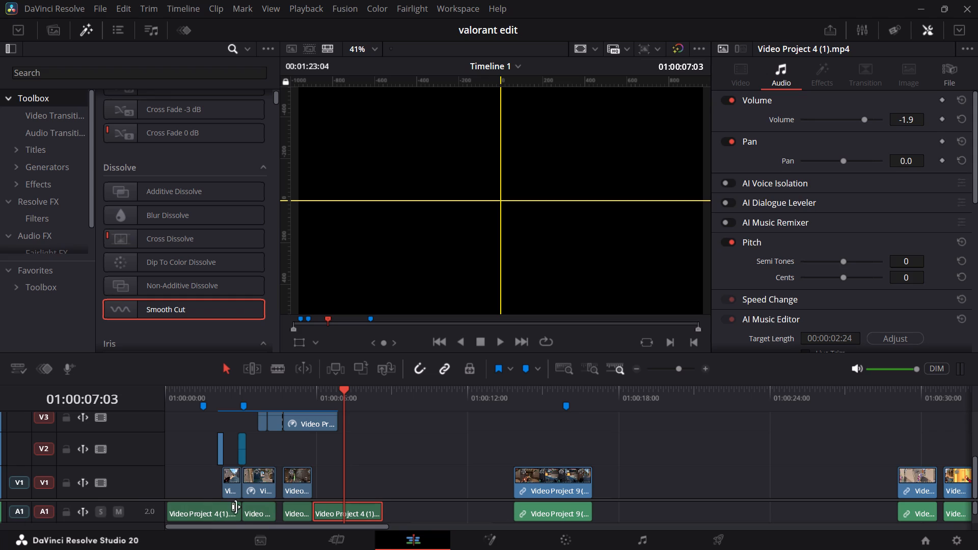
left_click_drag(201, 500, 209, 451)
left_click_drag(322, 464, 324, 474)
left_click_drag(333, 463, 307, 488)
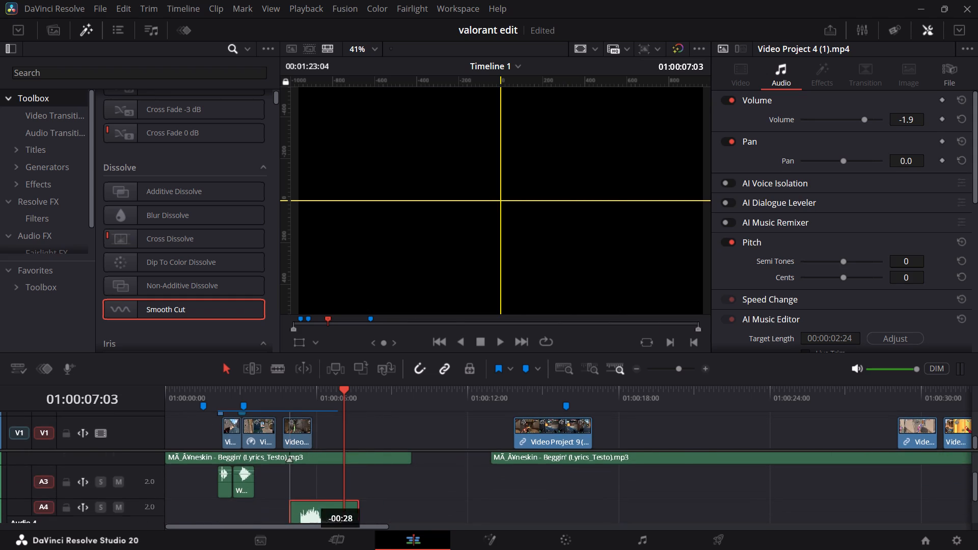
left_click_drag(307, 488, 295, 499)
scroll(319, 479, "up", 4)
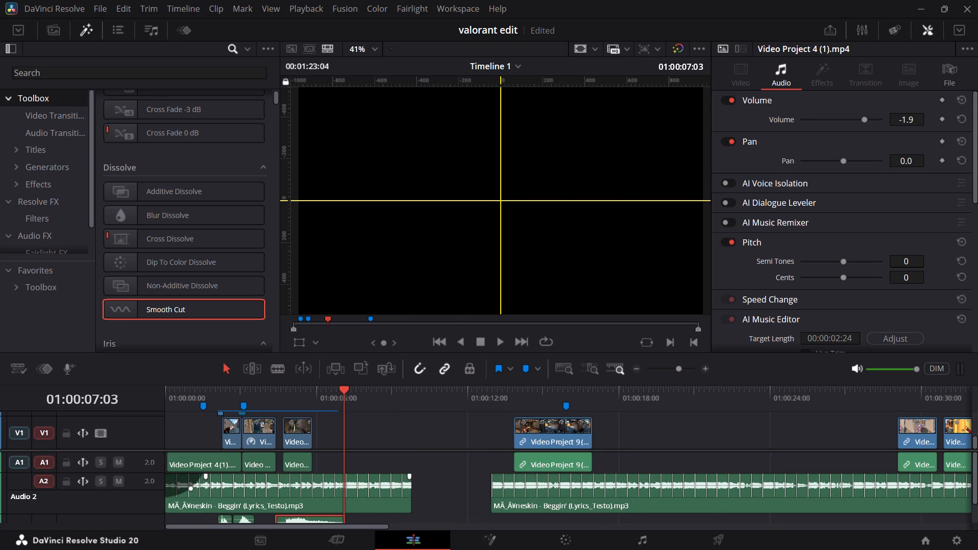
scroll(323, 456, "down", 2)
left_click(302, 504)
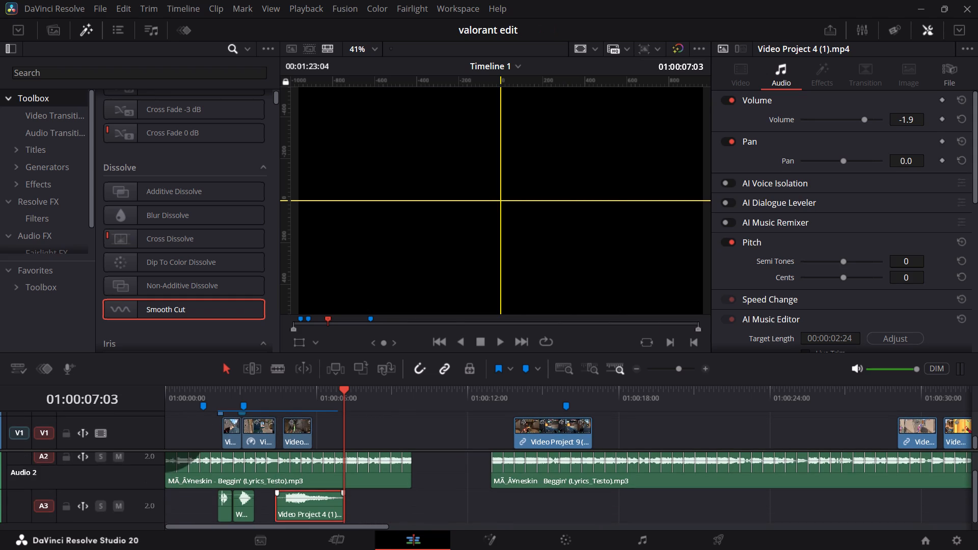
Play the V3 clip from about 01:00:04:21 to check the gunshots against the audio moved to A3.
left_click_drag(305, 401, 287, 402)
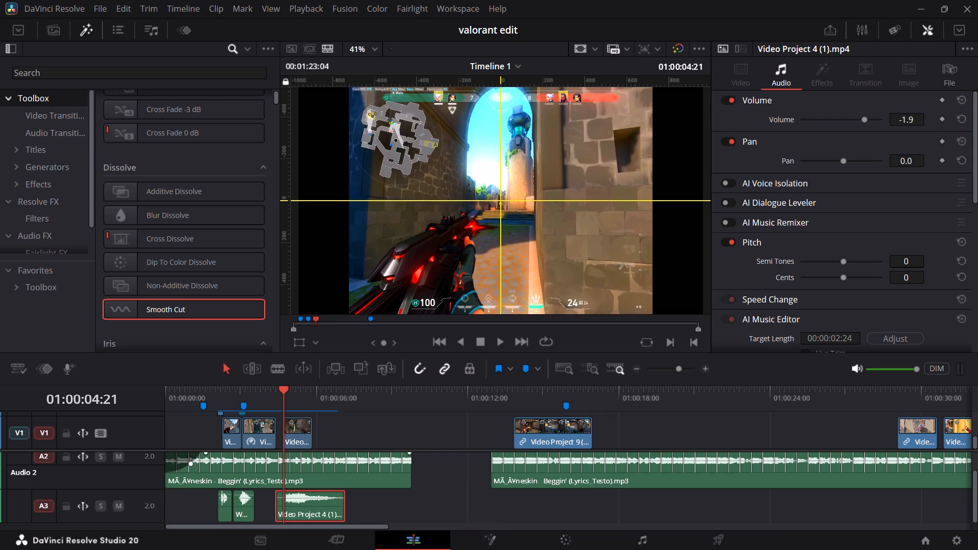
scroll(354, 431, "up", 2)
middle_click_drag(344, 431, 348, 402)
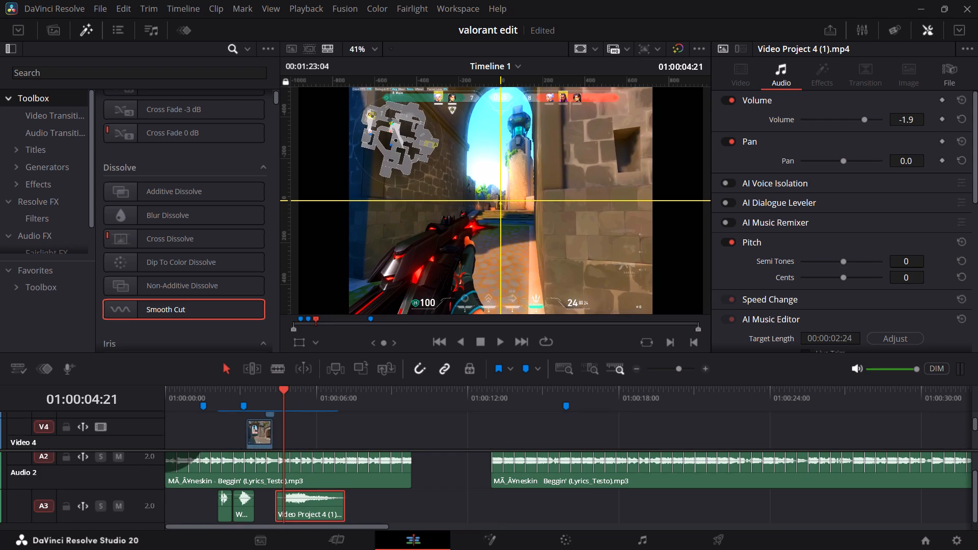
middle_click_drag(348, 402, 350, 362)
key("space")
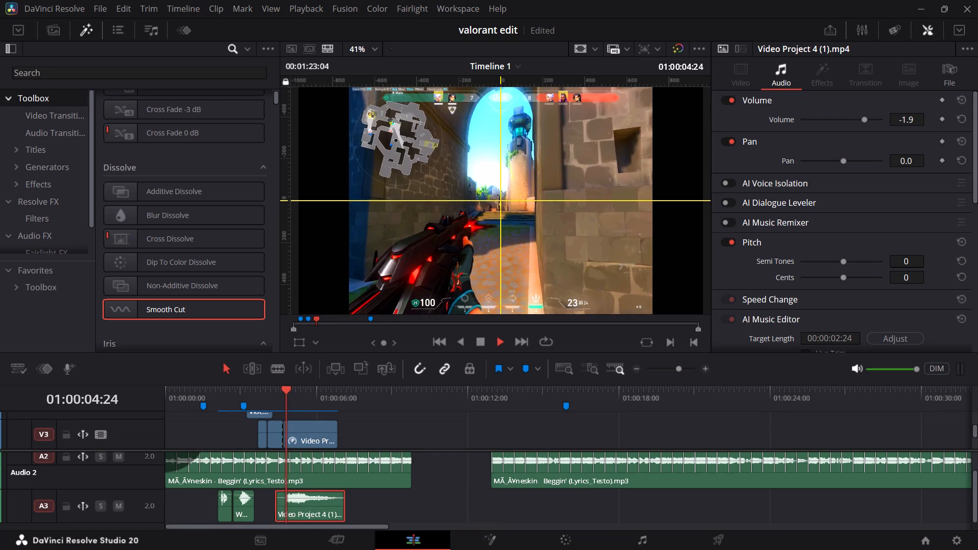
key("space")
key("space")
key("space")
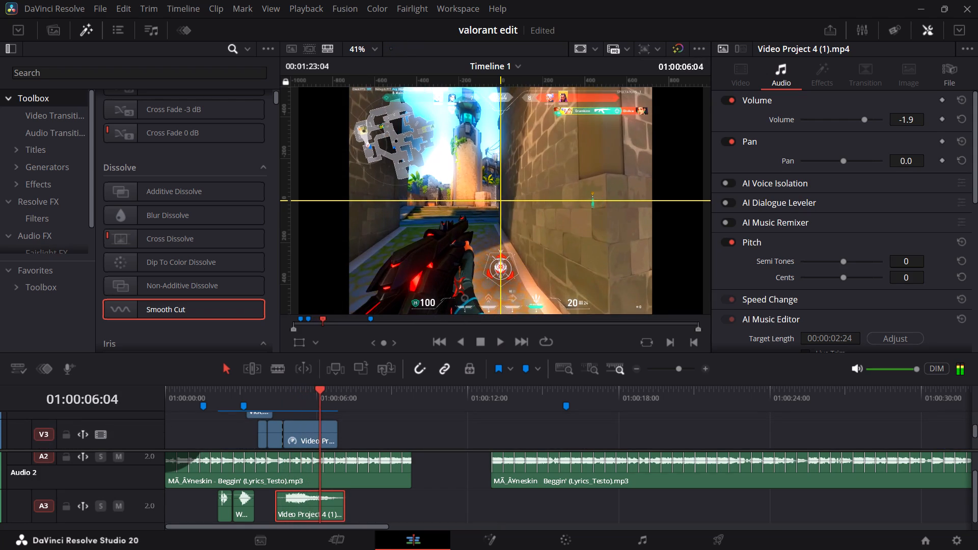
key("space")
key("space")
left_click_drag(325, 399, 284, 397)
key("space")
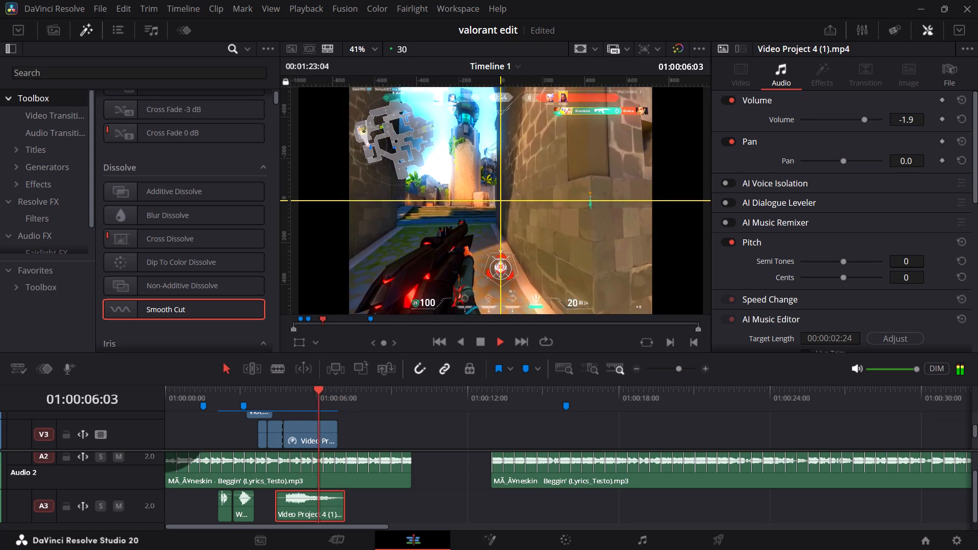
key("space")
Replay the opening gunshots of the V3 clip in short bursts to compare the picture with the A3 audio.
left_click_drag(332, 395, 278, 399)
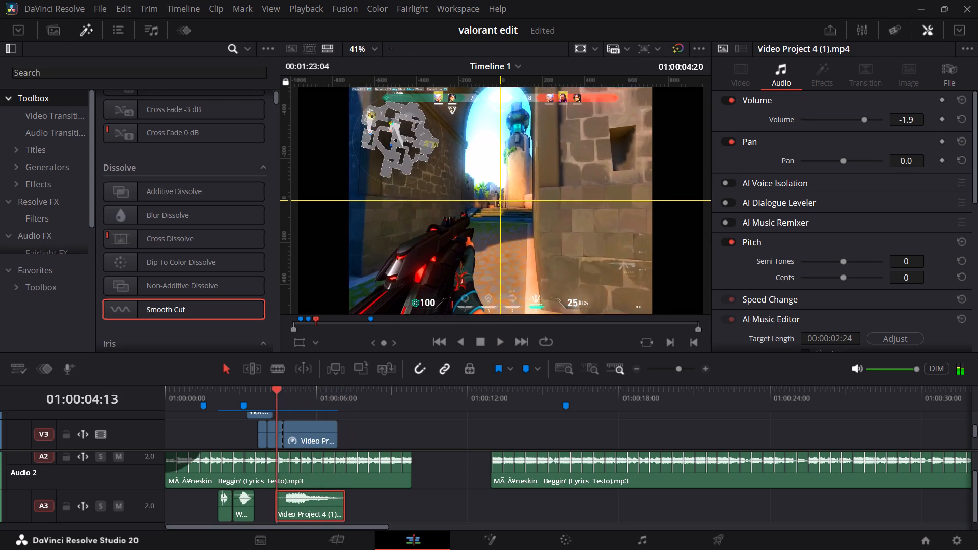
left_click_drag(278, 399, 273, 400)
key("space")
key("space")
key("space")
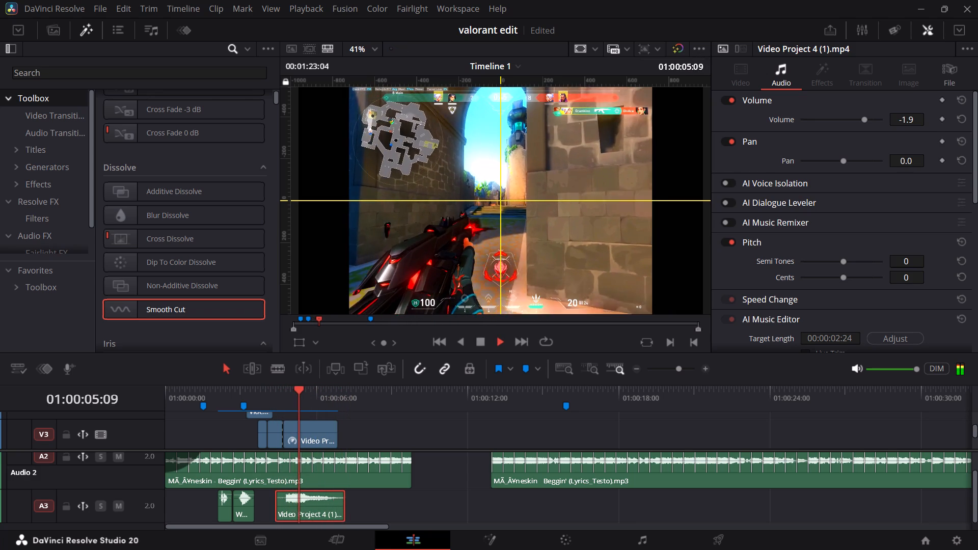
key("space")
left_click_drag(306, 397, 269, 398)
key("space")
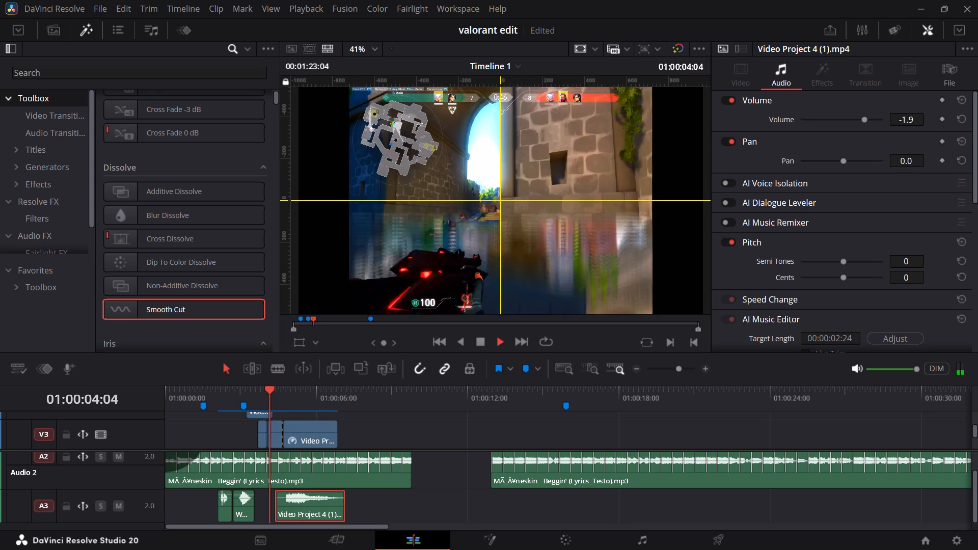
key("space")
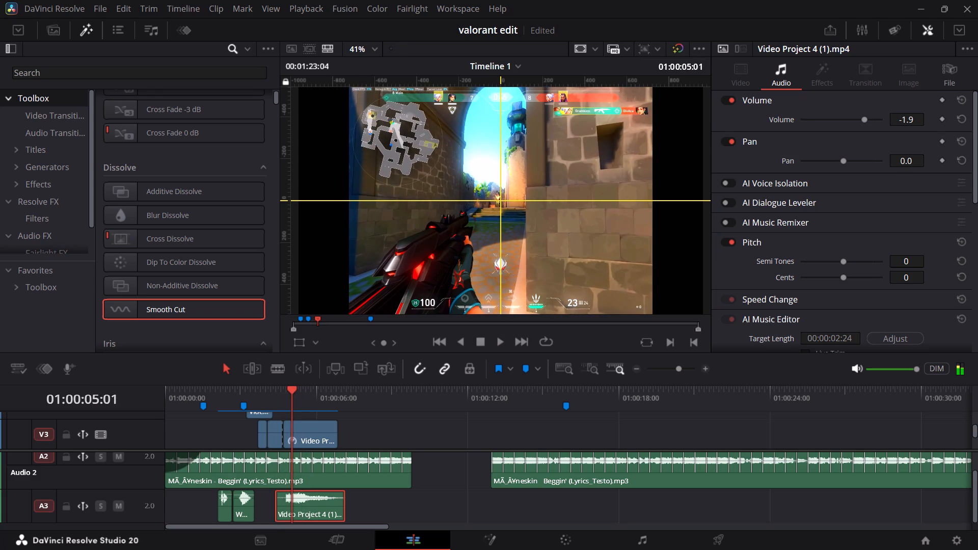
key("space")
key("space")
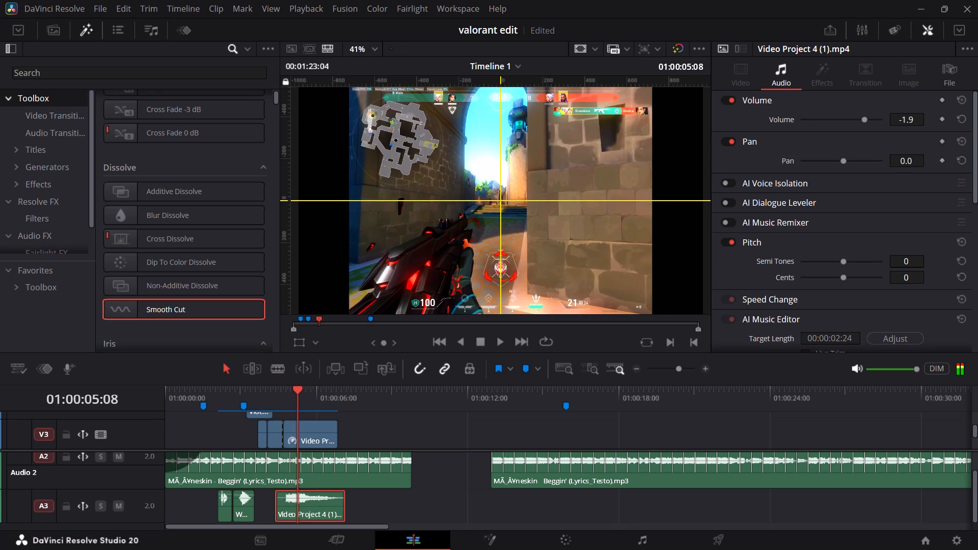
key("space")
key("space")
Split the V3 gameplay clip and its A3 audio at 01:00:04:24.
left_click_drag(311, 394, 279, 391)
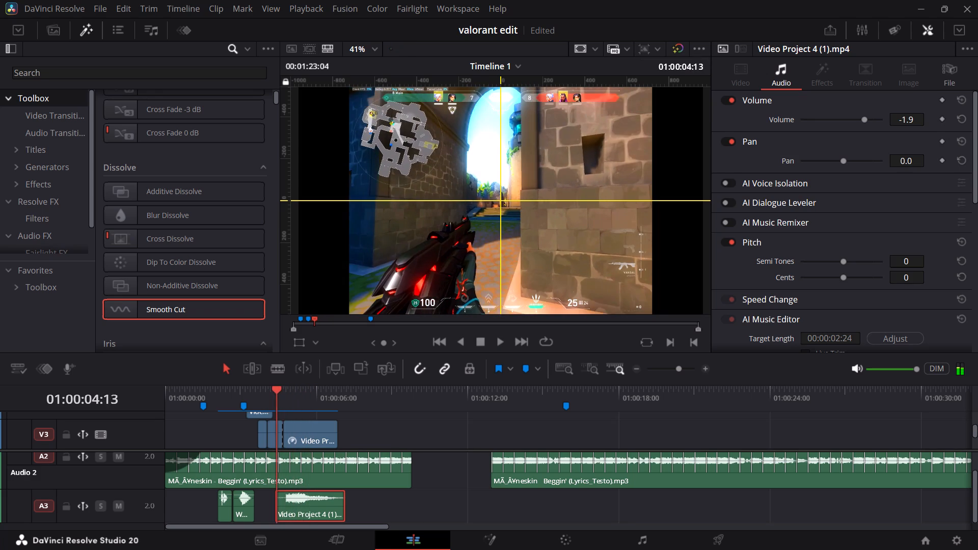
key("space")
key("space")
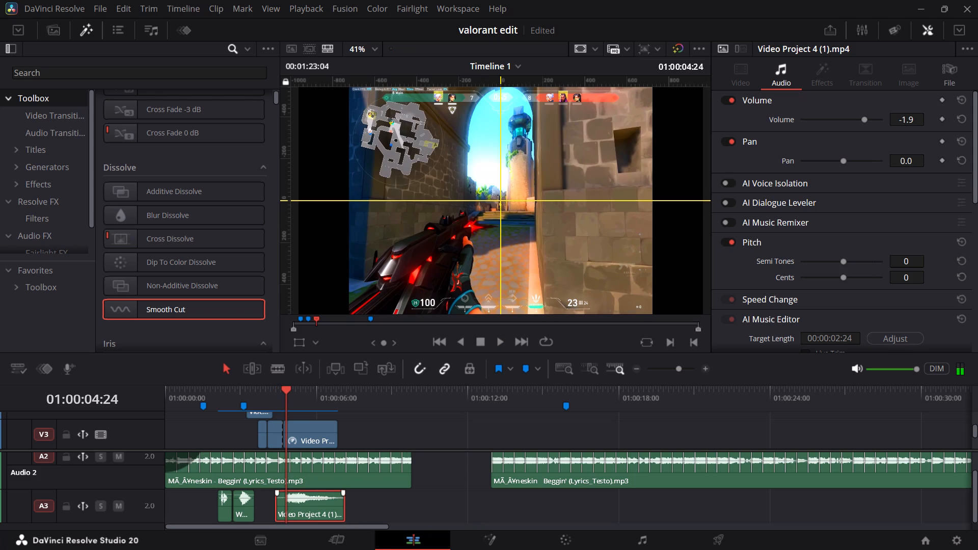
scroll(306, 432, "up", 3)
scroll(306, 432, "down", 1)
left_click(307, 427)
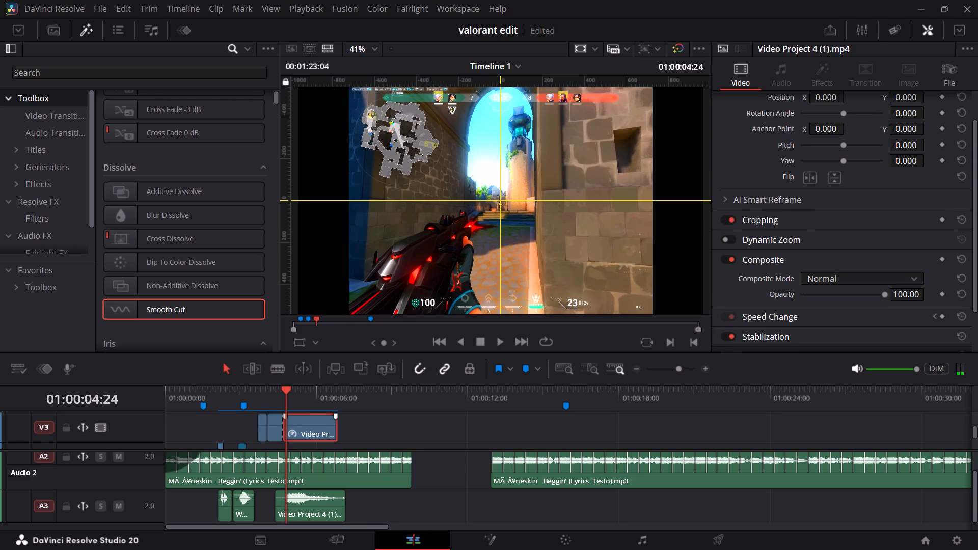
left_click(296, 507, "shift")
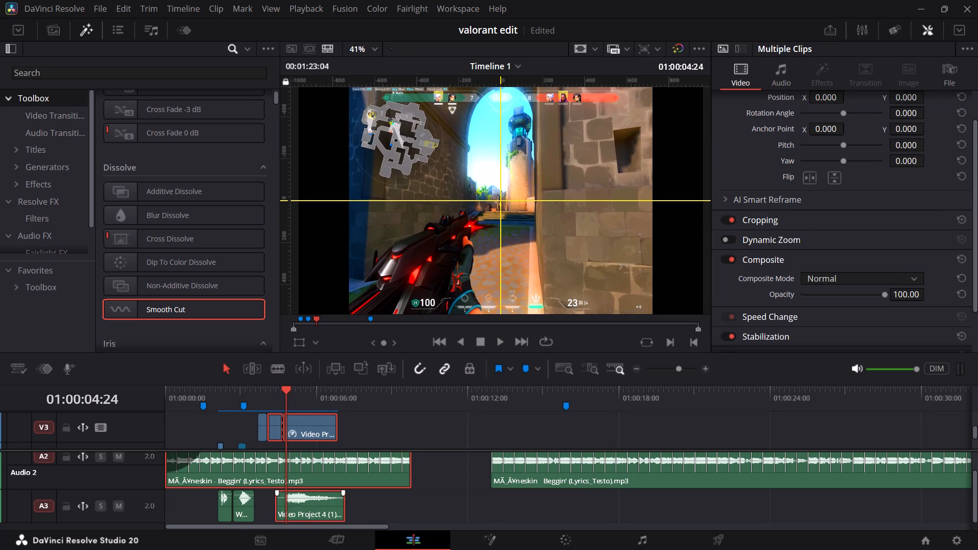
left_click(397, 501)
left_click(316, 427)
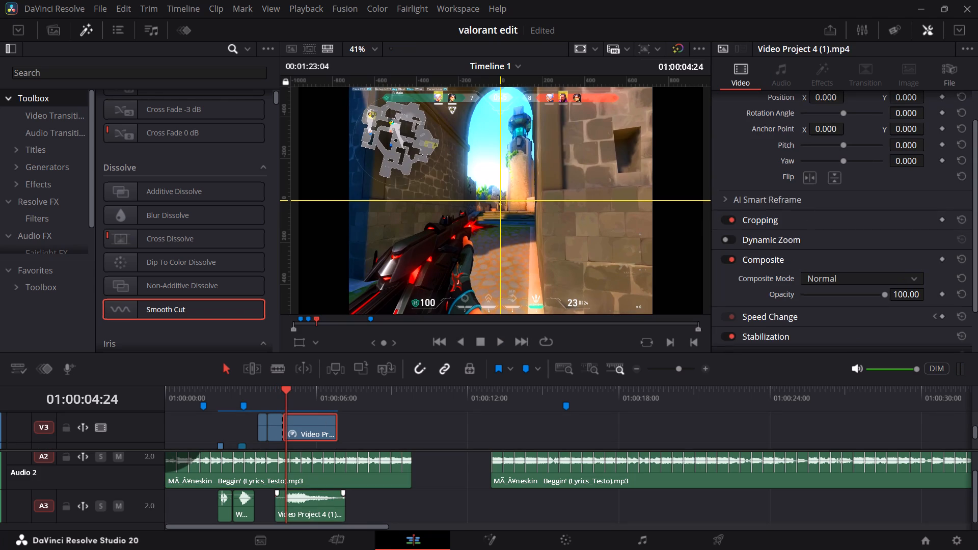
left_click(318, 505, "ctrl")
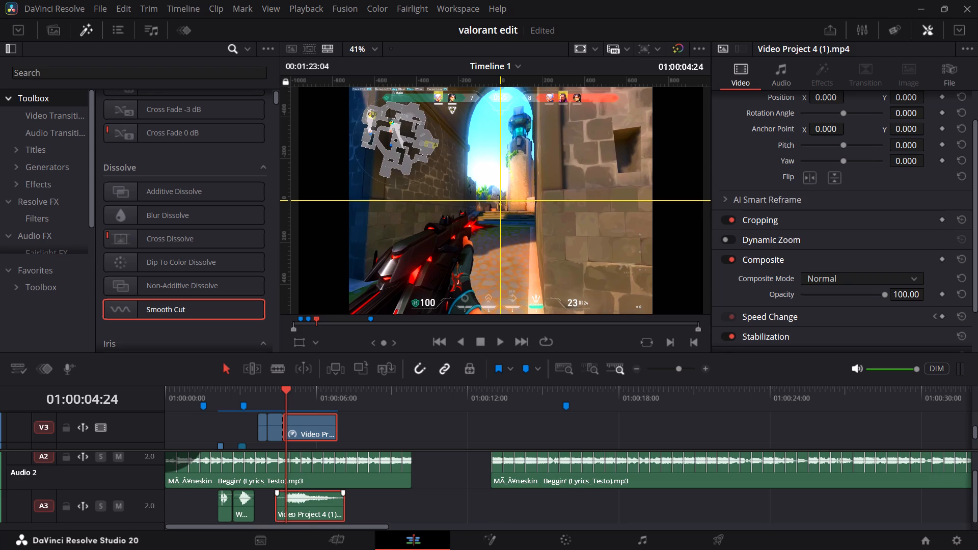
key("ctrl+b")
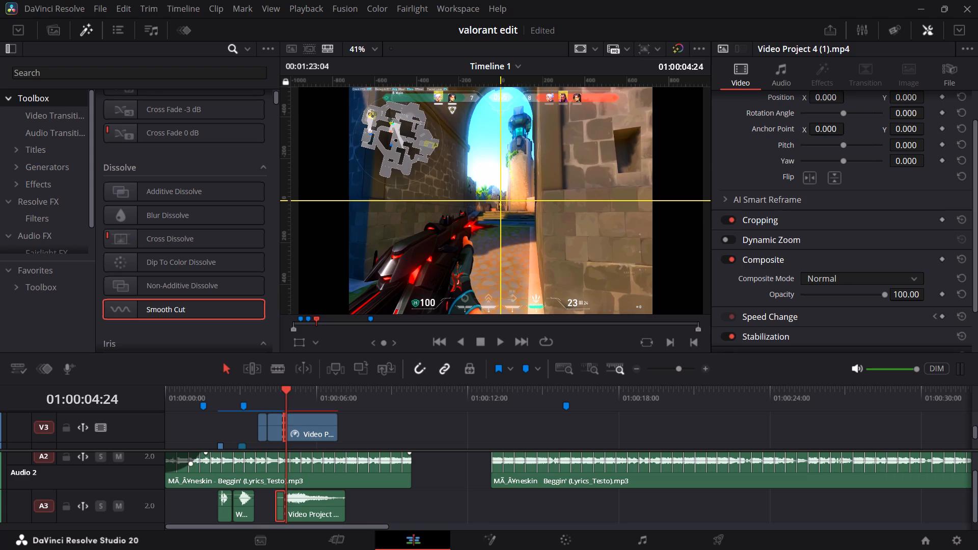
Find the next shot and split the V3 clip, its A3 audio and the Beggin' song at 01:00:05:00.
key("space")
key("space")
key("space")
key("space")
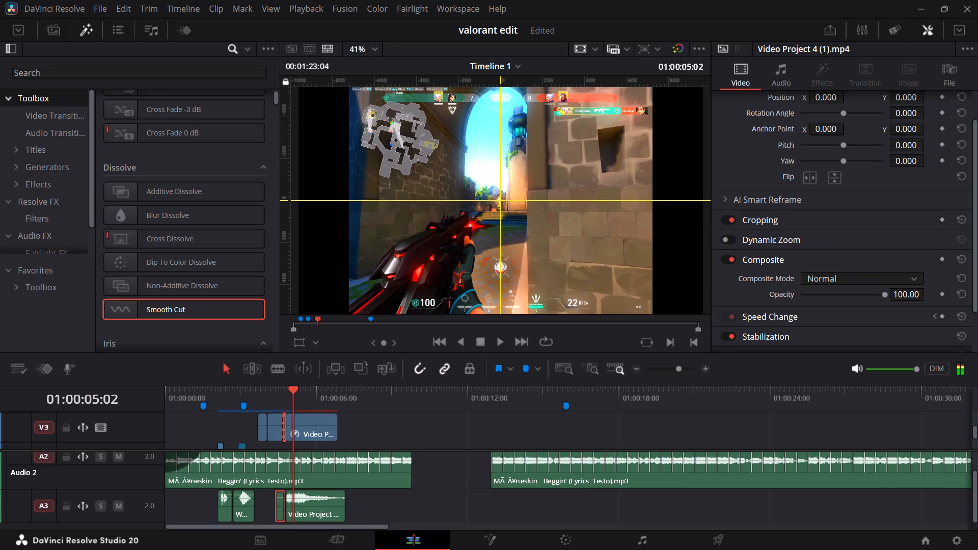
key("Left")
key("Left")
key("Left")
key("Right")
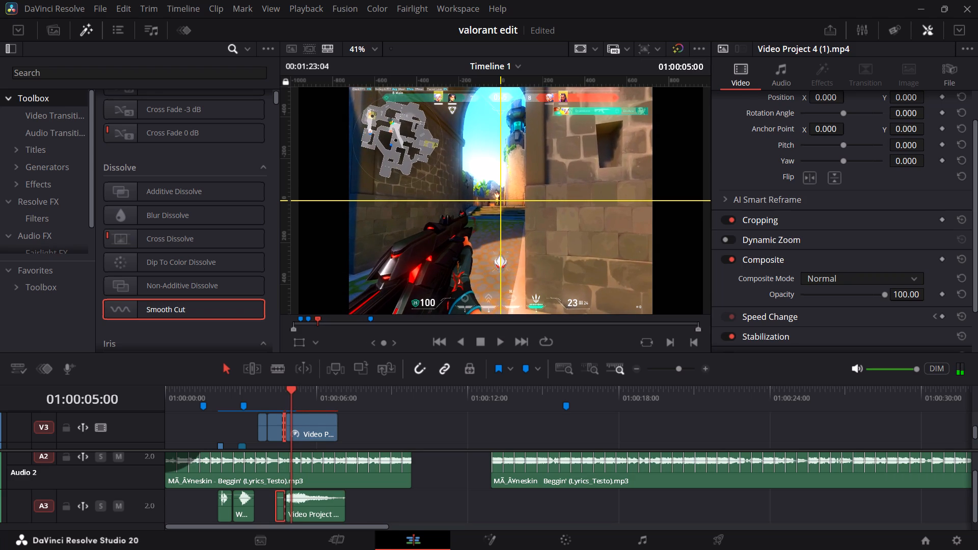
left_click(310, 520)
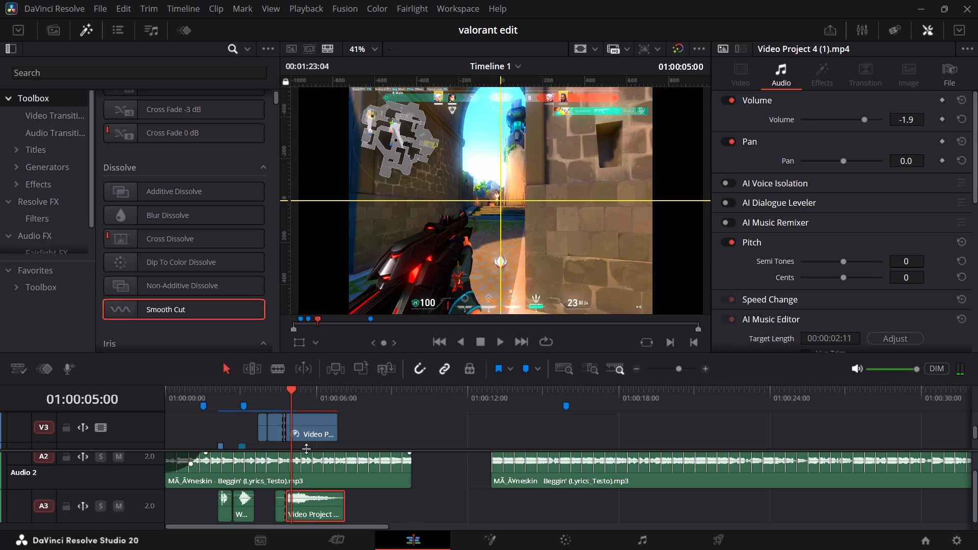
left_click(311, 440, "shift")
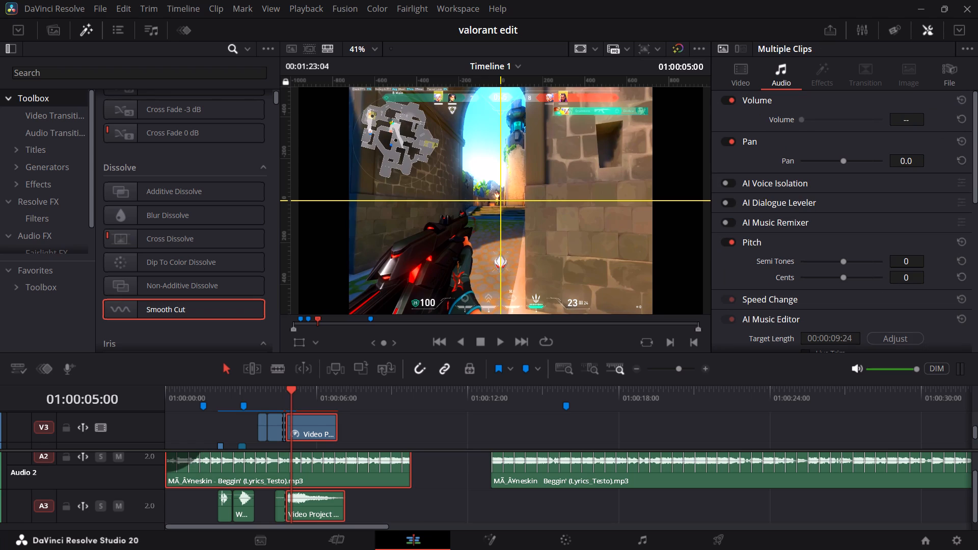
left_click(310, 433)
key("ctrl+b")
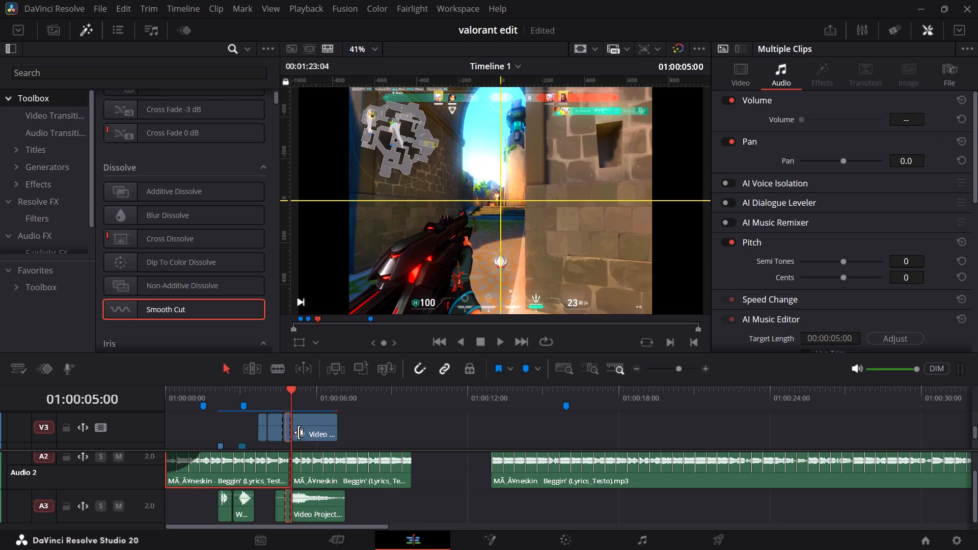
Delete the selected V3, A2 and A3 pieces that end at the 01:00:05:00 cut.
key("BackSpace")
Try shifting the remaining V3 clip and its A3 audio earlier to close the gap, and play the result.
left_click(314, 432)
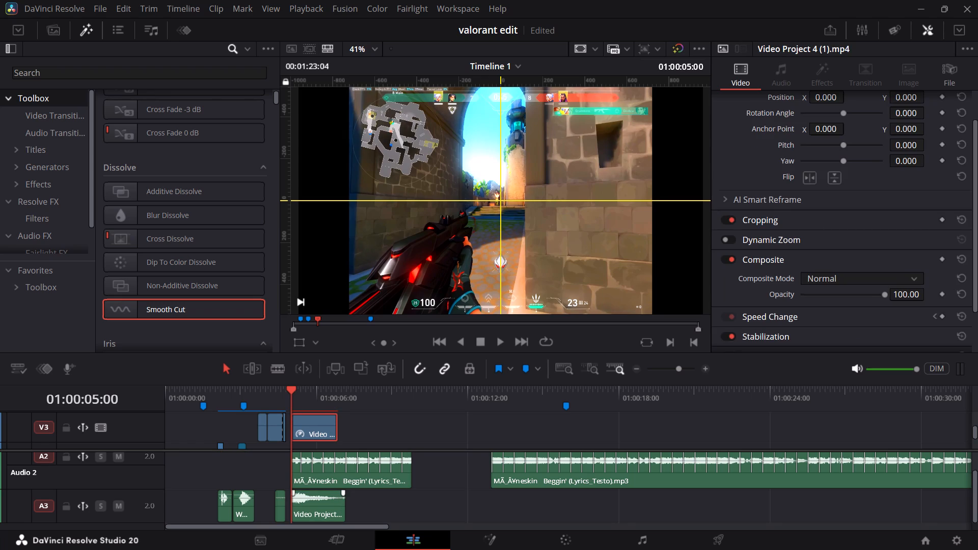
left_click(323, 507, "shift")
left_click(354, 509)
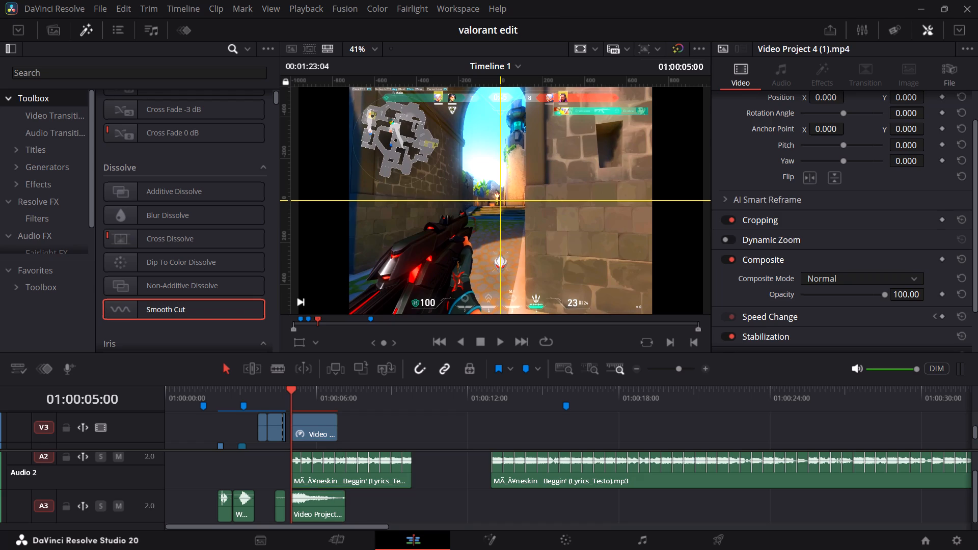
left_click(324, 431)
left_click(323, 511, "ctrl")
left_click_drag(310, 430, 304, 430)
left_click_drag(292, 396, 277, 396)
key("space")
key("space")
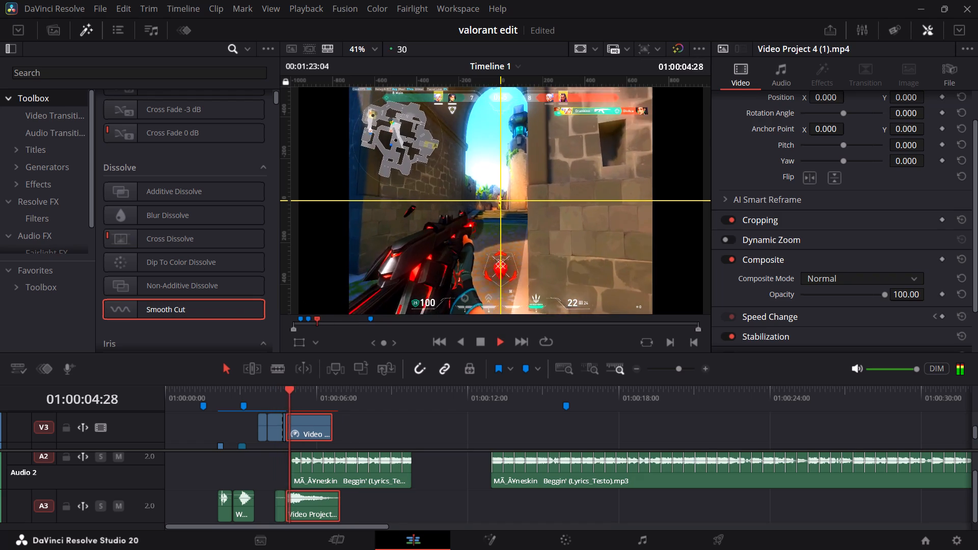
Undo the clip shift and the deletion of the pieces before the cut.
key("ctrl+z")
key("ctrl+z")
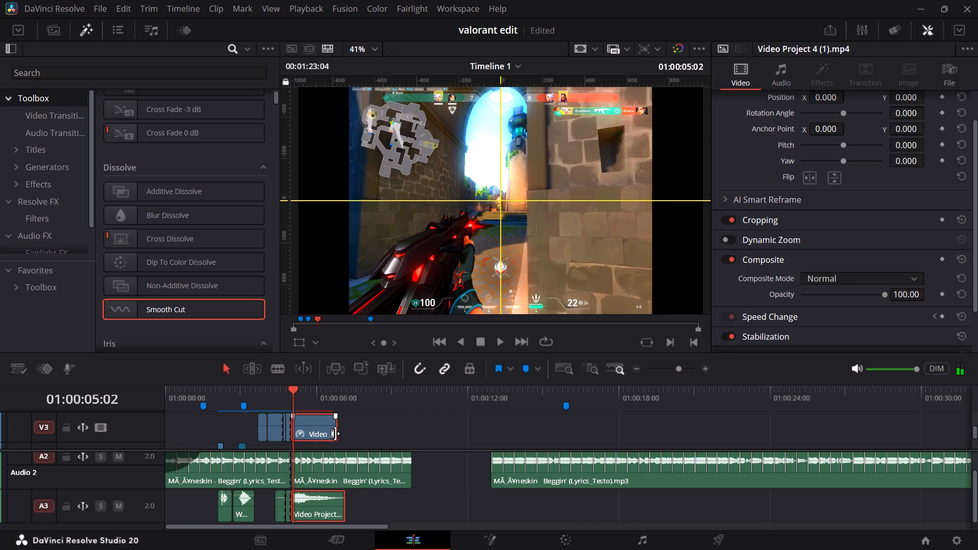
Delete the short V3 piece and its A3 audio that end at the 01:00:05:00 cut.
left_click(289, 431)
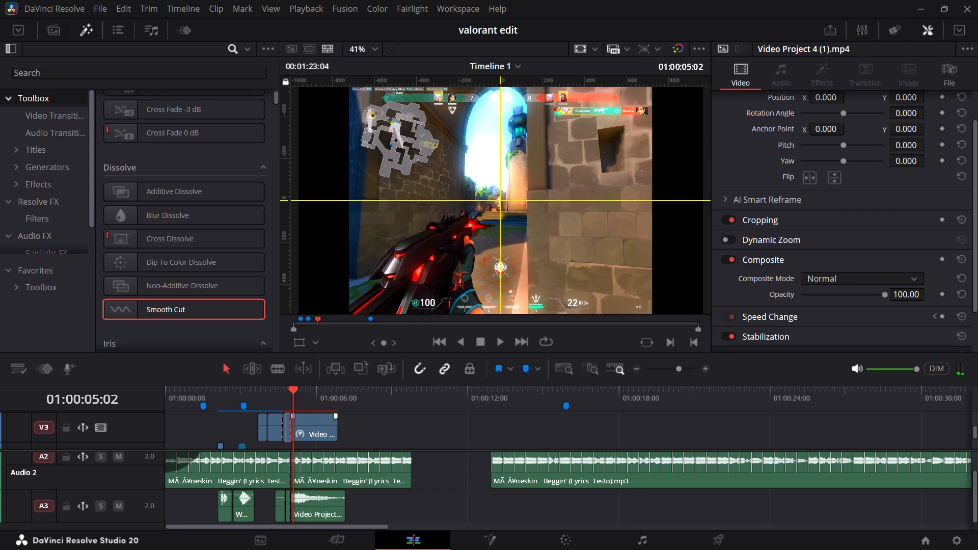
left_click(288, 504, "ctrl")
key("BackSpace")
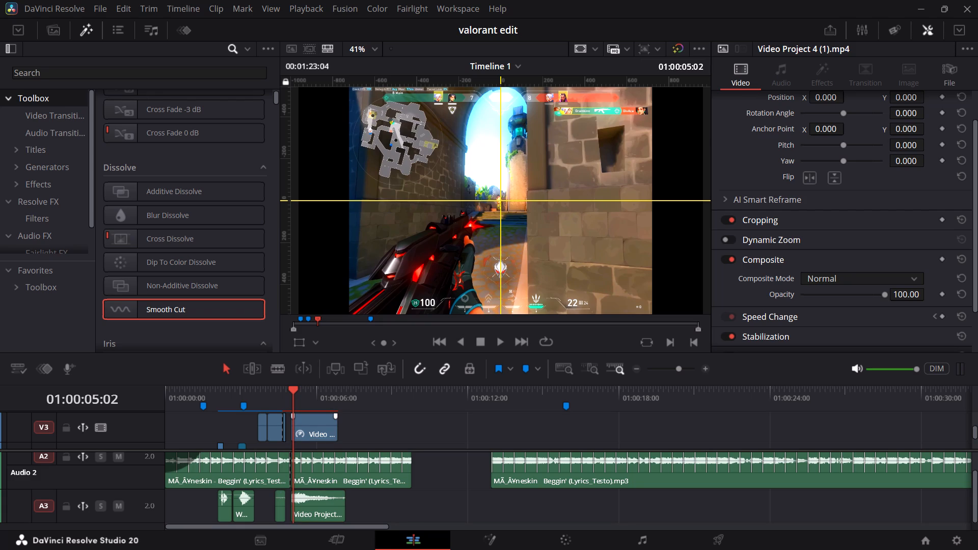
Move the remaining V3 clip and its A3 audio earlier together to close the gap left by the deletion.
left_click(319, 429)
left_click(317, 510, "shift")
left_click(398, 521)
left_click(319, 432)
left_click(330, 497, "ctrl")
left_click(328, 506, "ctrl")
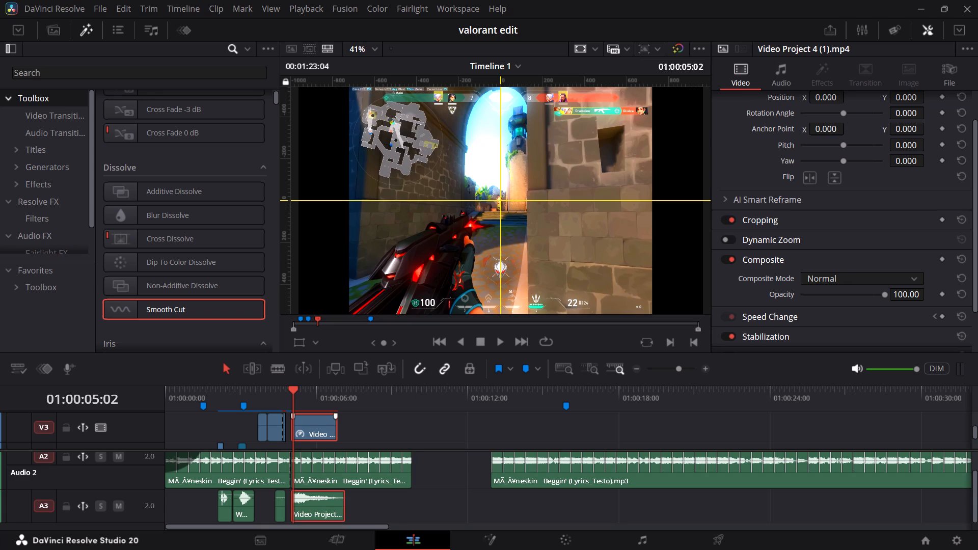
left_click(308, 417)
left_click_drag(320, 431, 315, 432)
left_click_drag(315, 432, 316, 433)
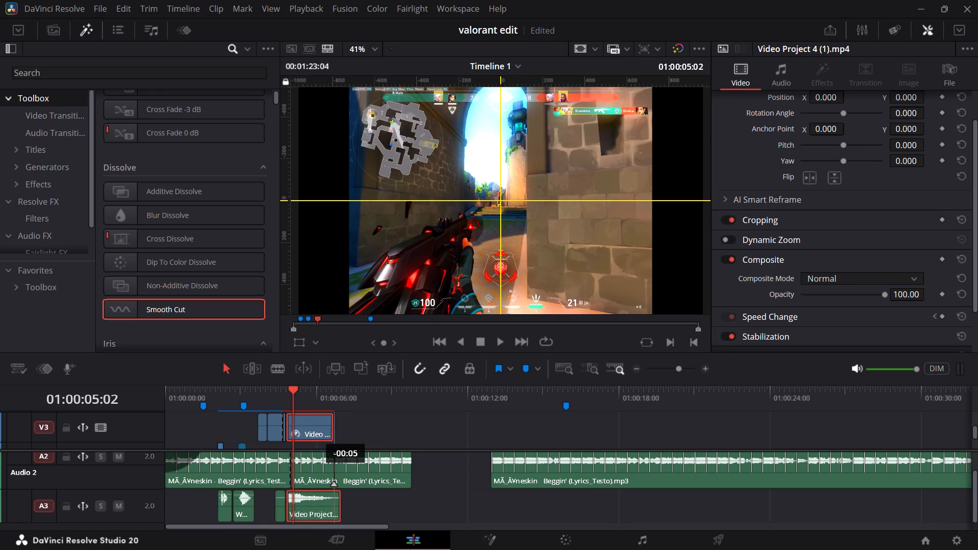
left_click_drag(316, 433, 314, 433)
Play the section around the closed gap repeatedly to check the gunshot timing against the song.
left_click_drag(292, 397, 275, 396)
key("space")
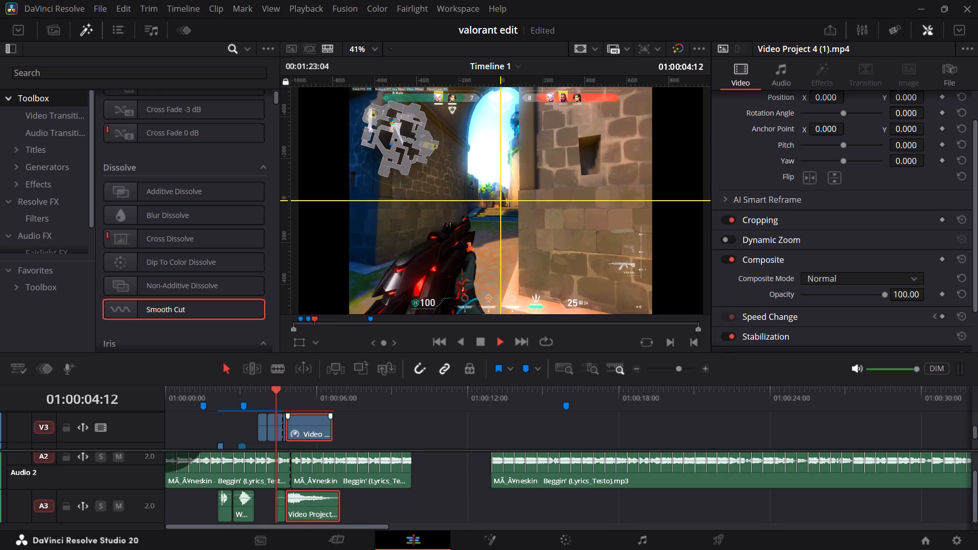
key("space")
left_click_drag(314, 395, 264, 400)
key("space")
key("space")
key("space")
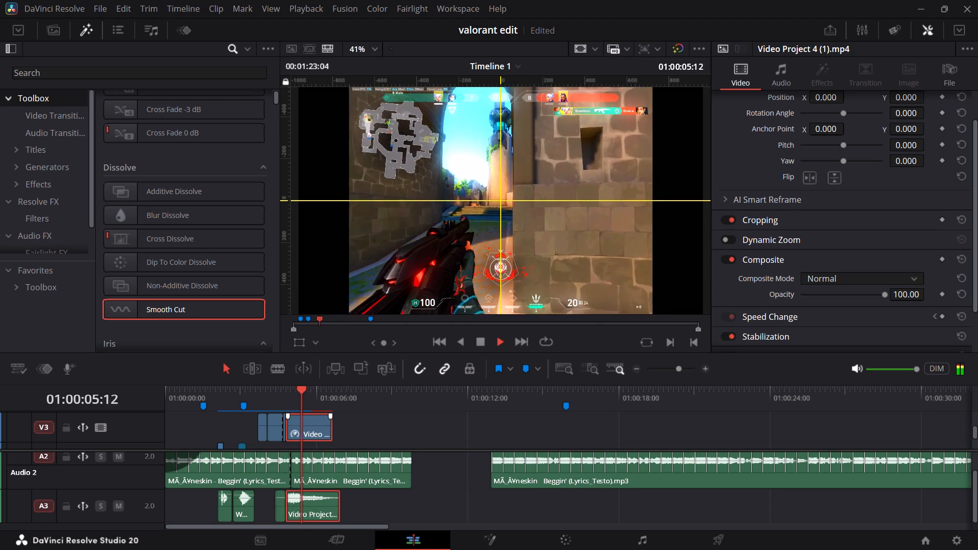
key("space")
key("space")
key("space")
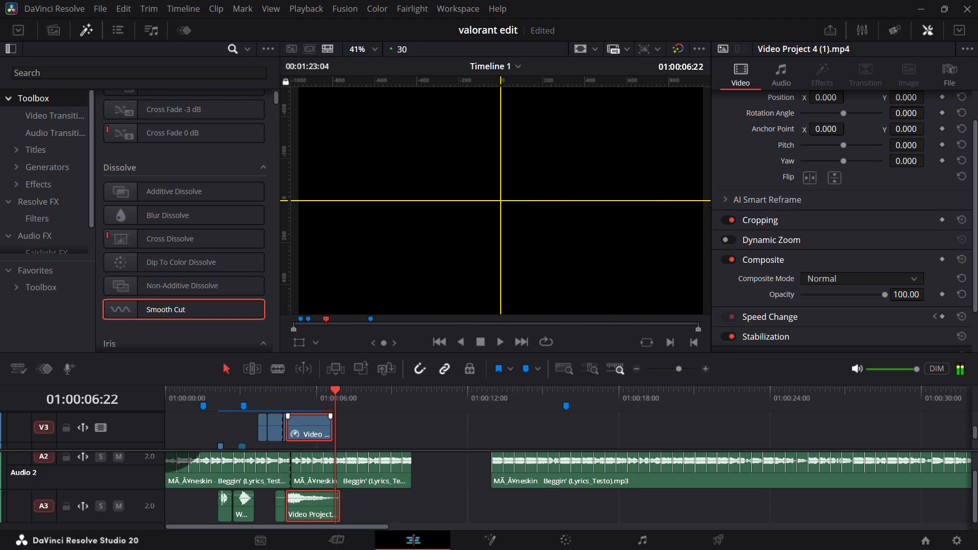
left_click_drag(337, 387, 277, 388)
key("space")
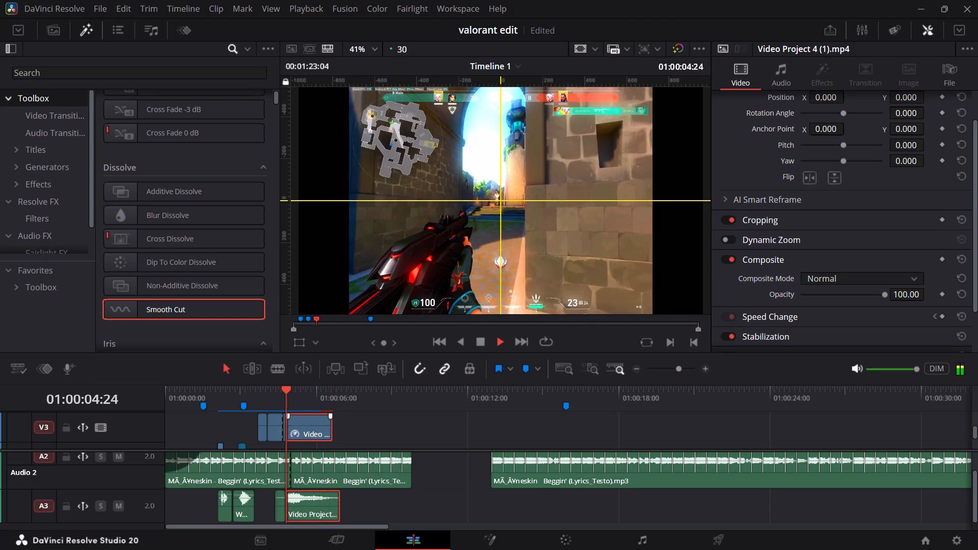
key("space")
left_click_drag(290, 396, 281, 393)
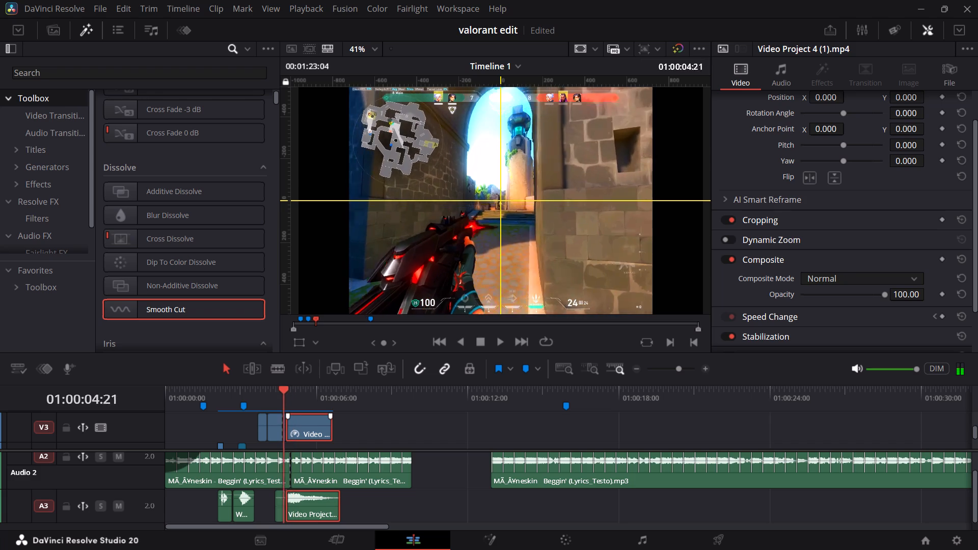
left_click_drag(281, 393, 279, 393)
key("space")
key("space")
Replay the montage from its opening clips through the 01:00:05:00 cut to check the flow and the beat sync.
left_click_drag(285, 389, 164, 391)
key("space")
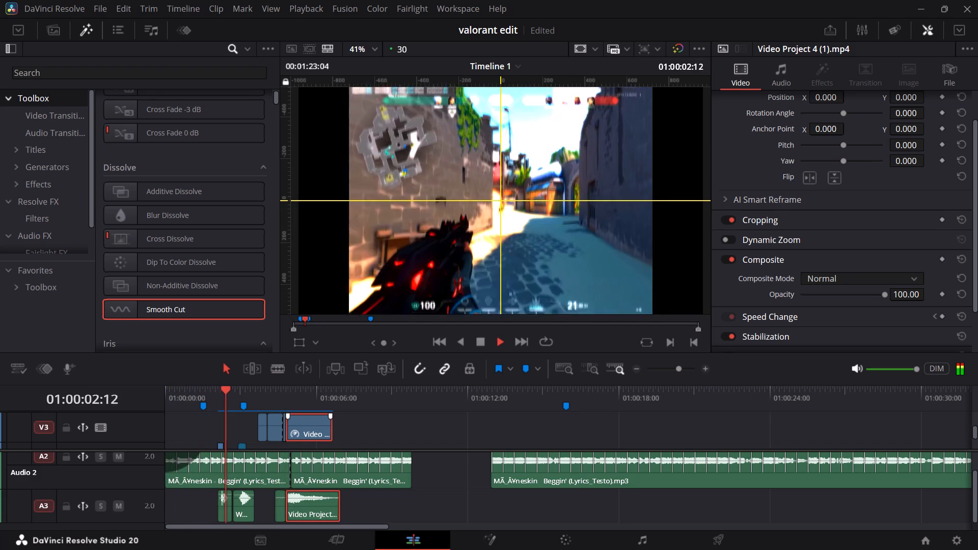
key("space")
scroll(243, 444, "up", 2)
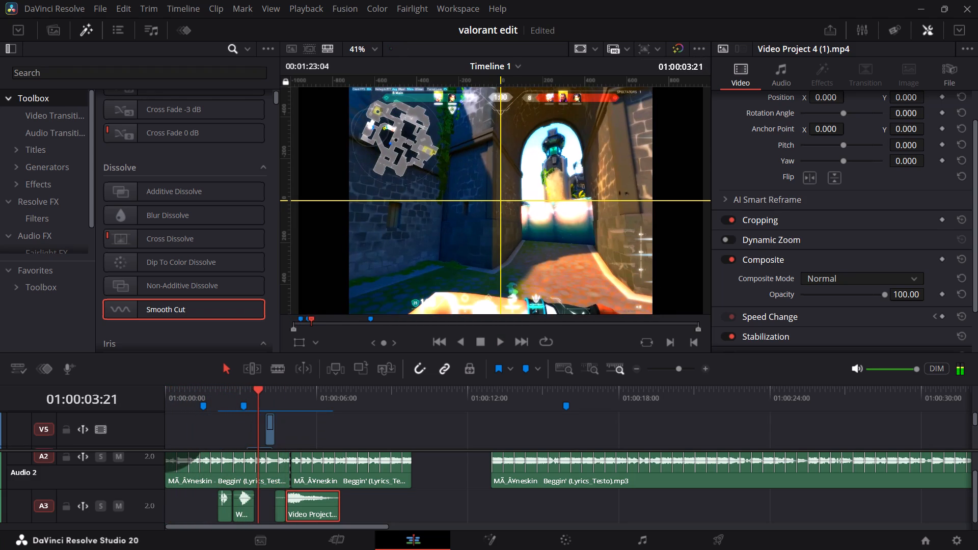
scroll(244, 439, "down", 5)
left_click_drag(251, 391, 220, 391)
key("space")
key("space")
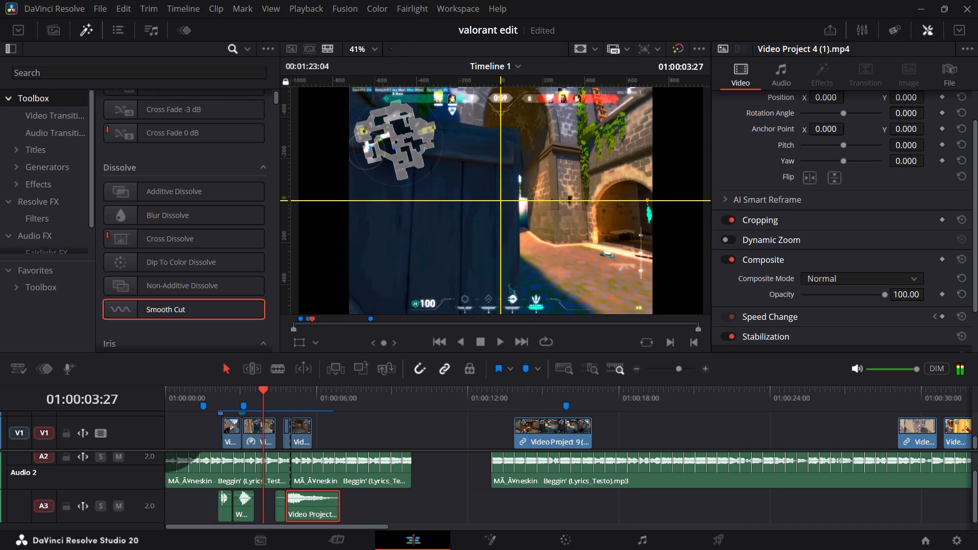
key("space")
key("space")
key("space")
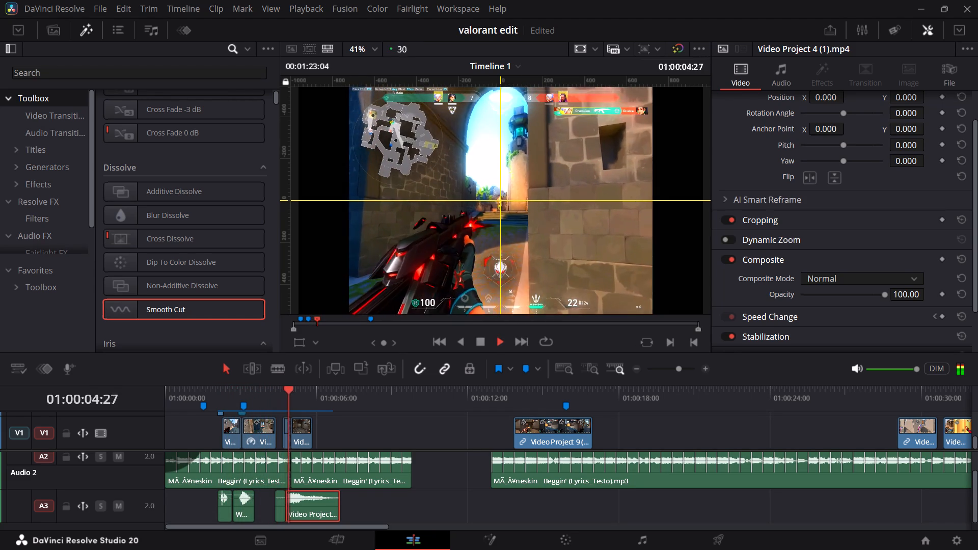
key("space")
left_click_drag(296, 390, 262, 388)
key("space")
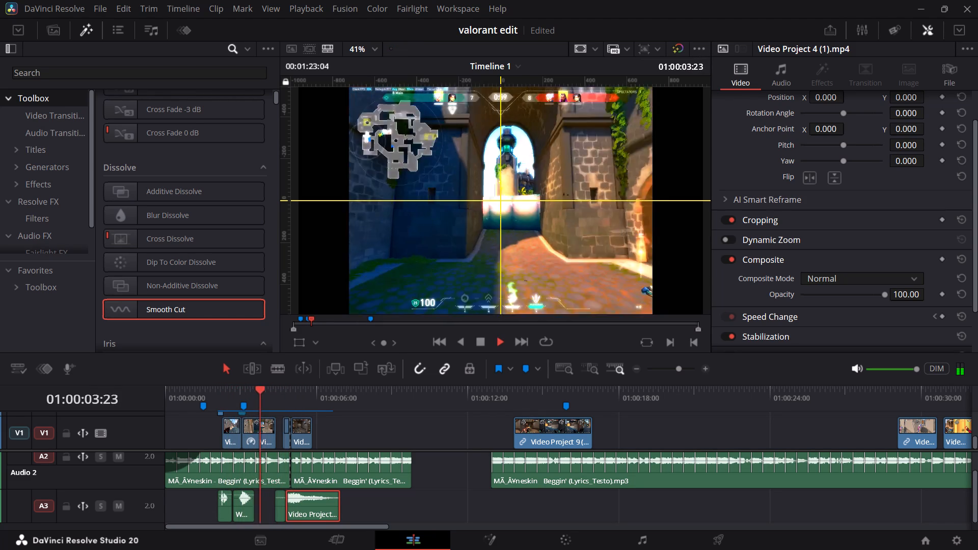
key("space")
left_click_drag(270, 390, 220, 388)
key("space")
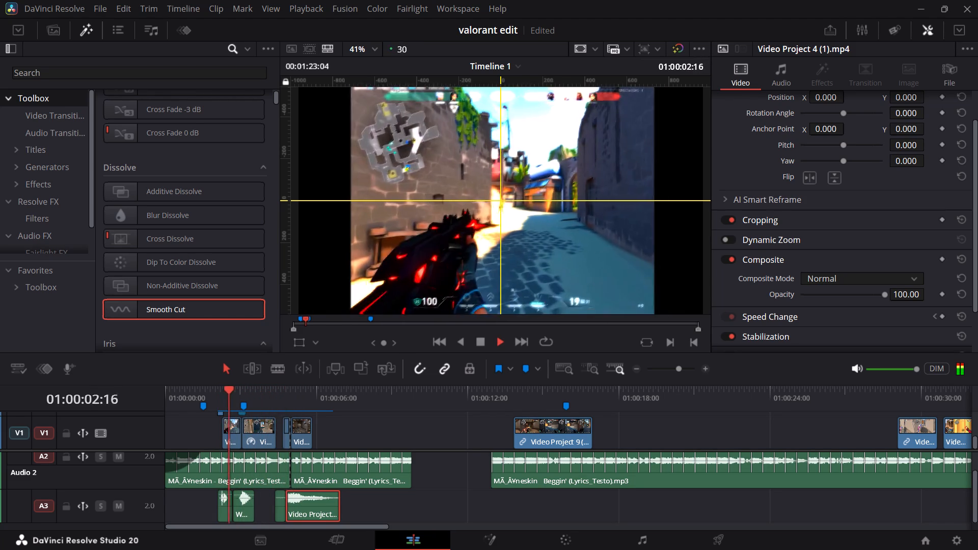
key("space")
scroll(263, 428, "up", 2)
scroll(263, 428, "down", 3)
key("space")
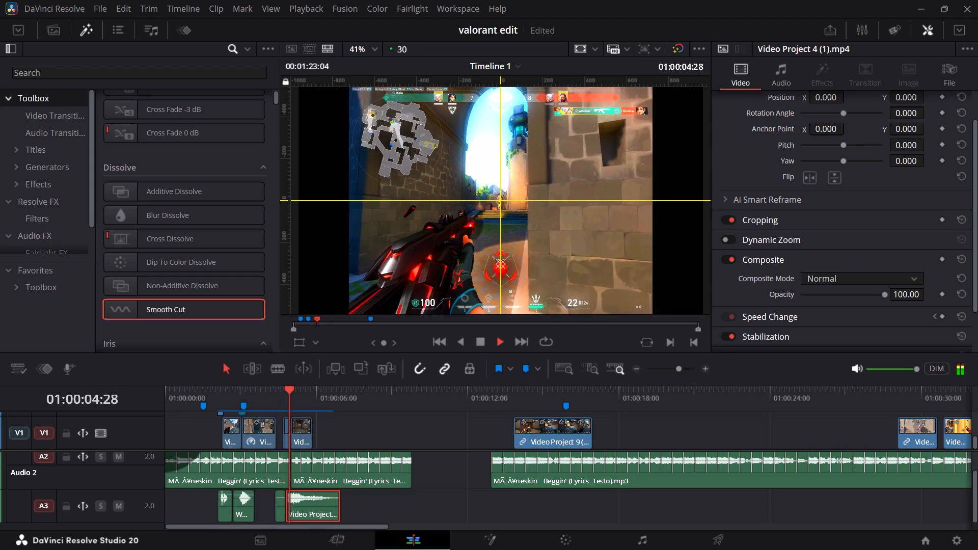
key("space")
left_click_drag(288, 392, 281, 392)
key("space")
key("space")
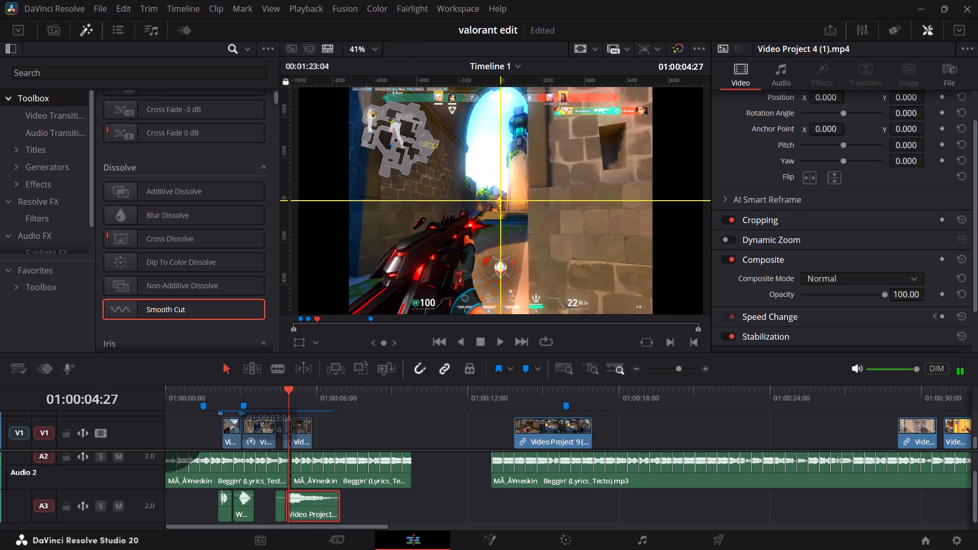
Combine the two adjoining V1 gameplay clips that meet at 01:00:05:00 into a new compound clip with the default name.
left_click_drag(677, 368, 689, 368)
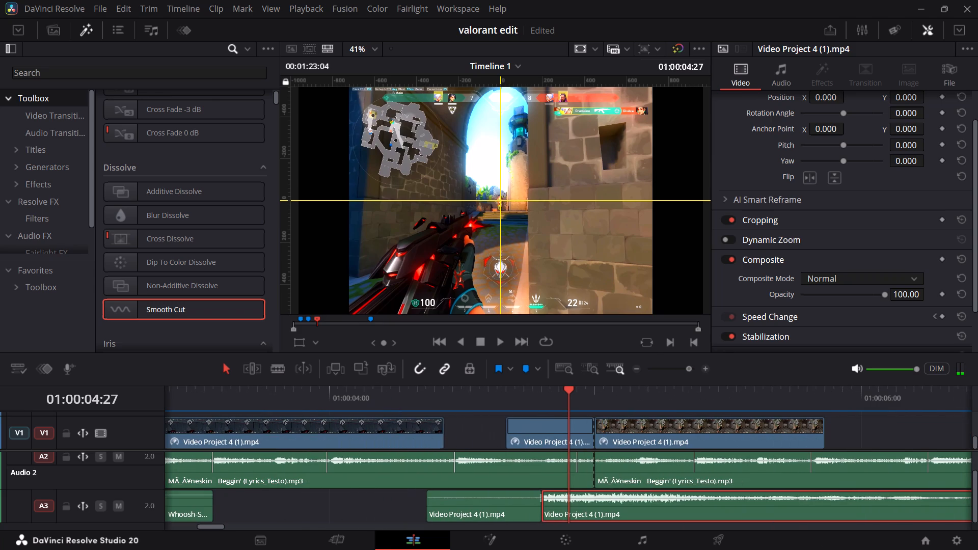
left_click_drag(689, 368, 688, 368)
left_click(557, 420)
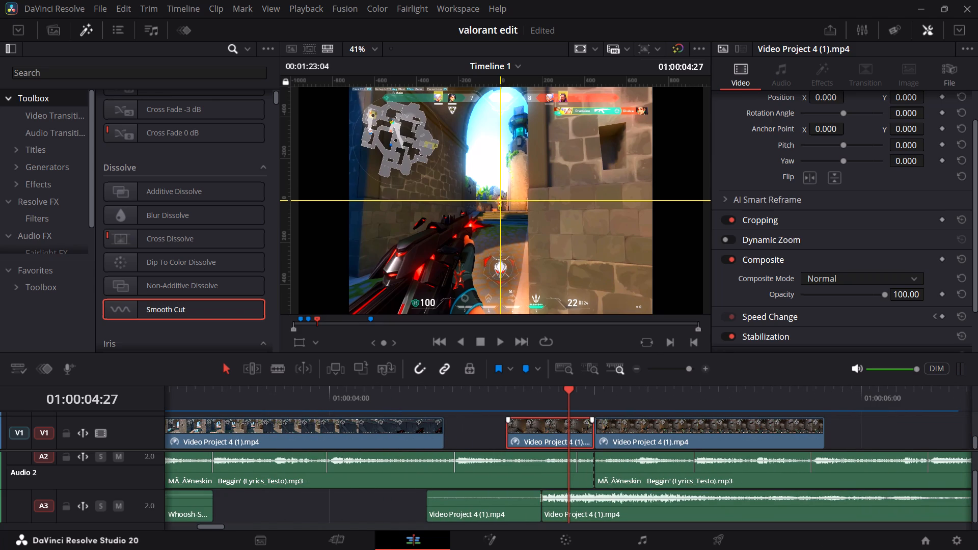
scroll(467, 500, "down", 2)
left_click(624, 432, "ctrl")
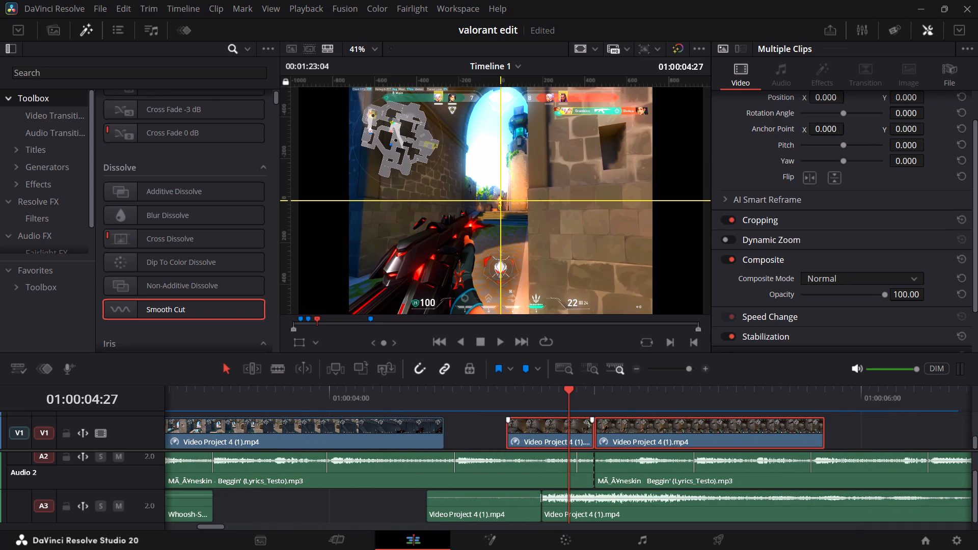
right_click(580, 434)
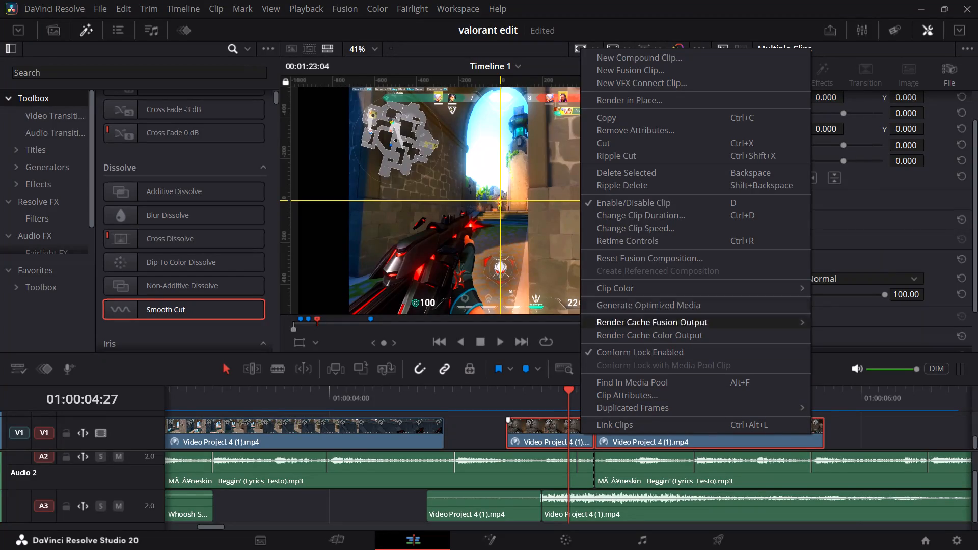
left_click(632, 54)
left_click(568, 303)
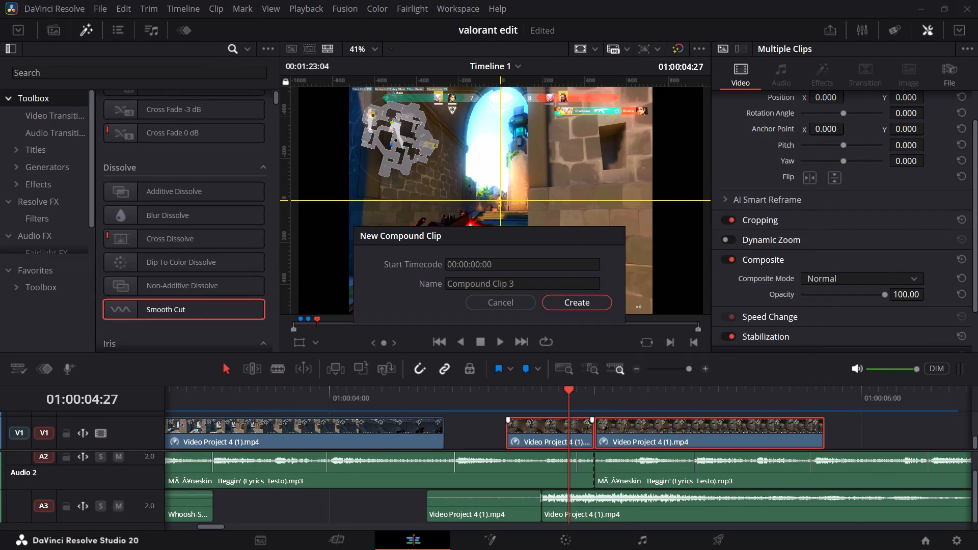
Combine the two adjoining A3 gameplay audio pieces into a new compound clip with the default name.
left_click(500, 513)
left_click(509, 506)
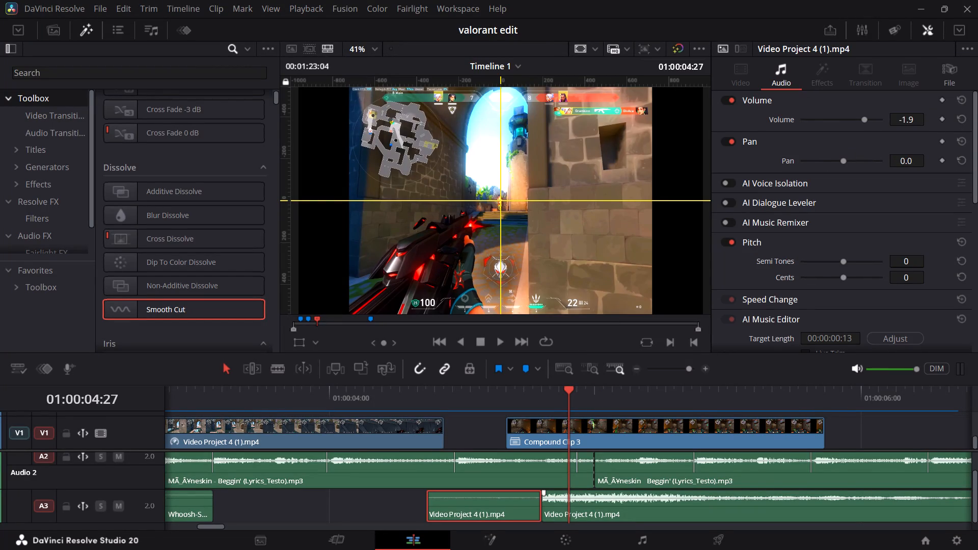
left_click(587, 508, "ctrl")
right_click(587, 506)
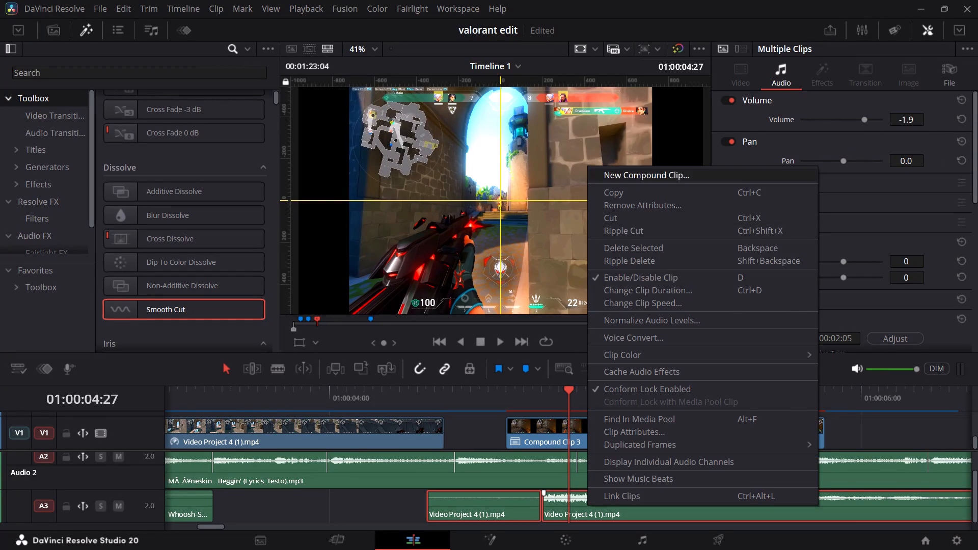
left_click(627, 180)
left_click(557, 302)
Play through the new video and audio compound clips to check the gunshots against the music.
left_click_drag(560, 393, 488, 403)
key("space")
key("space")
left_click_drag(609, 394, 459, 397)
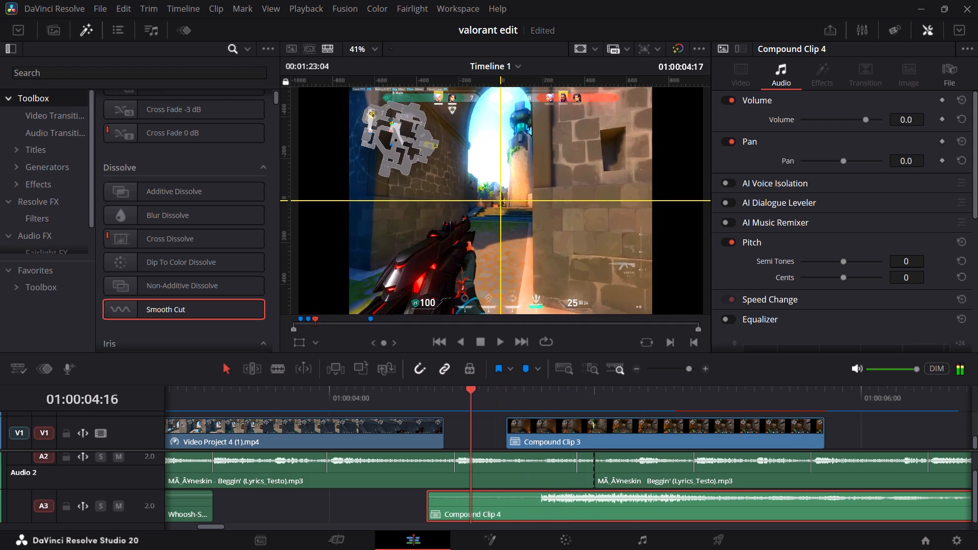
left_click_drag(459, 397, 426, 398)
key("space")
key("space")
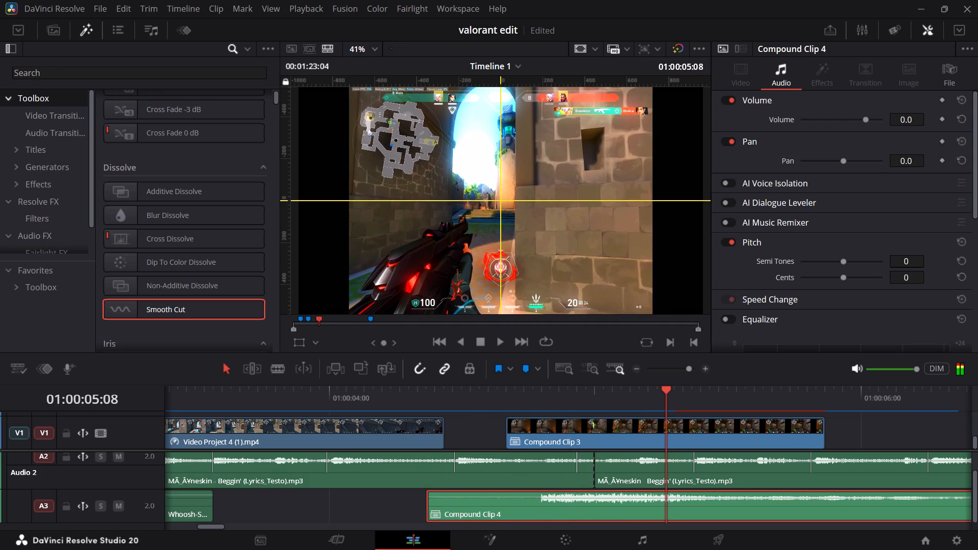
Show the retime controls on Compound Clip 3 on V1.
left_click(608, 428)
left_click_drag(645, 397, 600, 398)
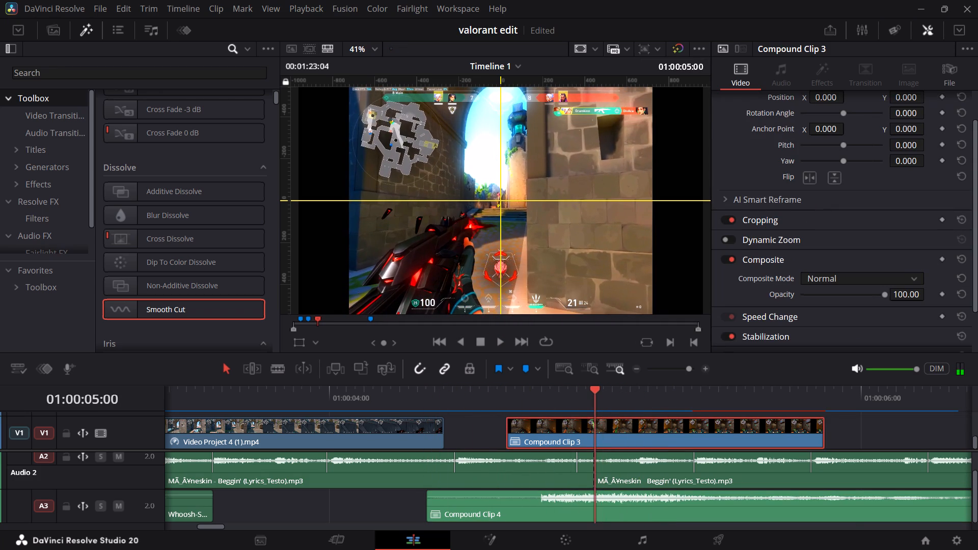
left_click_drag(600, 398, 597, 397)
left_click_drag(590, 396, 553, 385)
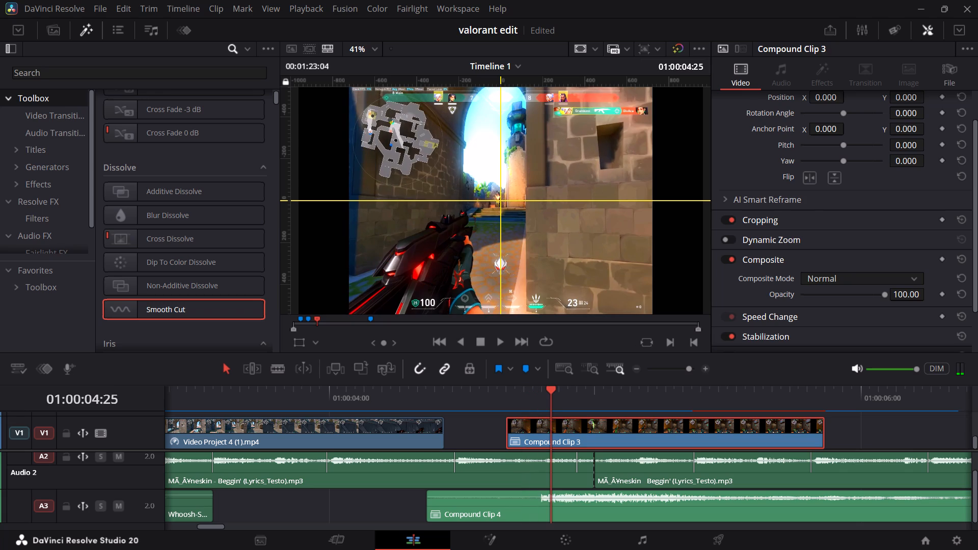
right_click(583, 427)
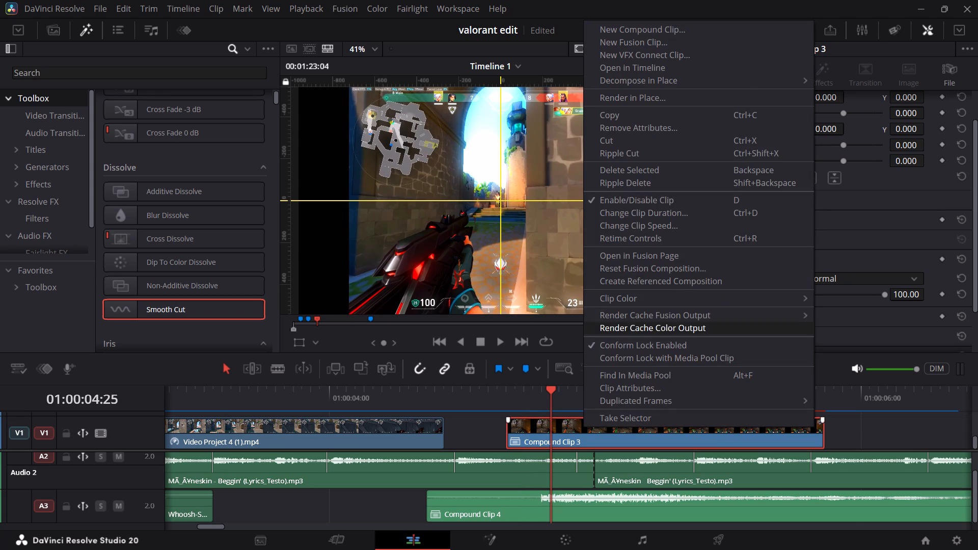
left_click(526, 425)
key("ctrl+r")
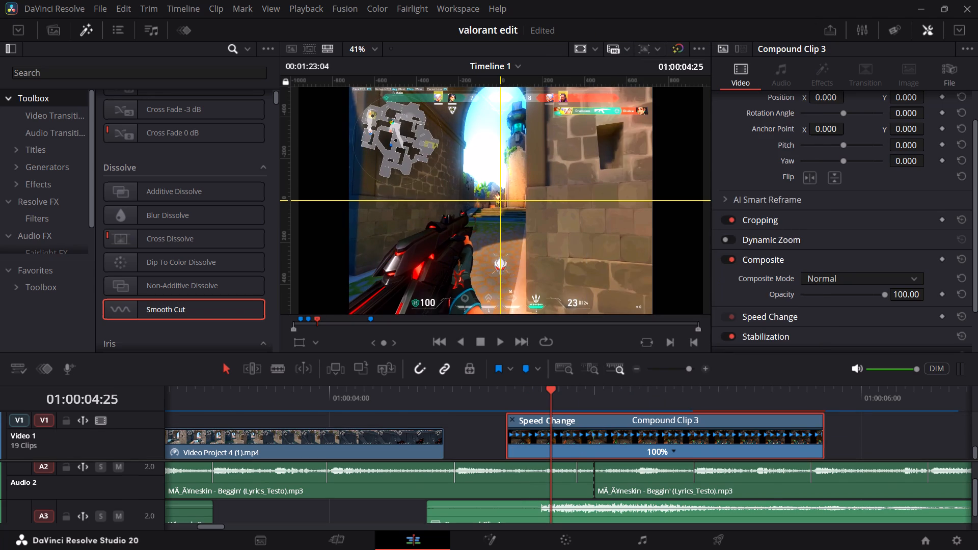
Add a speed point to Compound Clip 3 at 01:00:04:24, where the gunshot audio on A3 starts.
left_click_drag(563, 394, 548, 400)
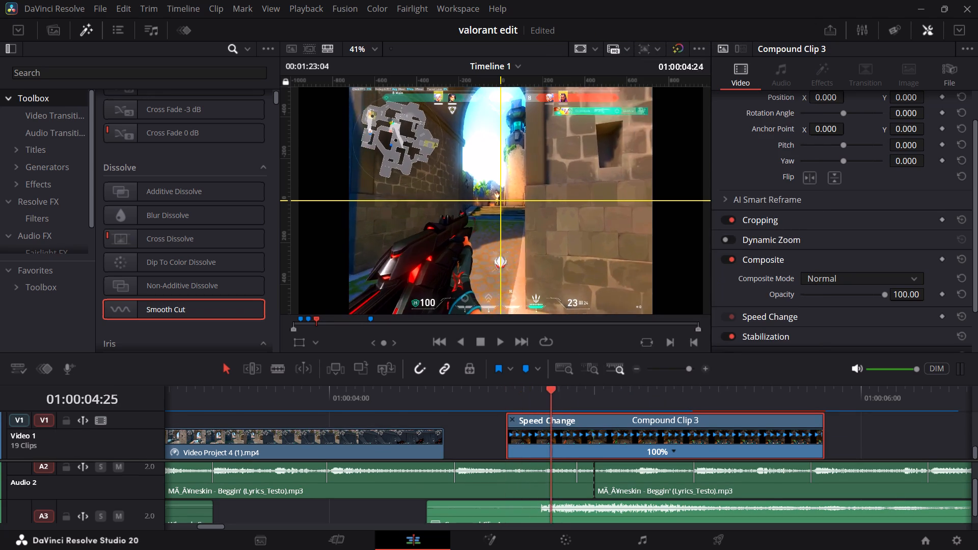
left_click_drag(548, 400, 553, 396)
left_click_drag(566, 393, 558, 393)
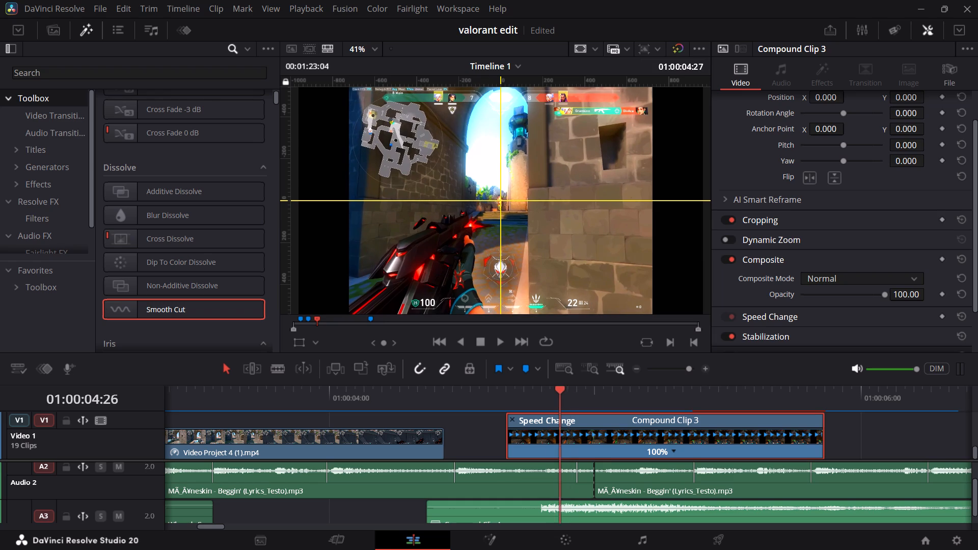
left_click_drag(558, 393, 545, 392)
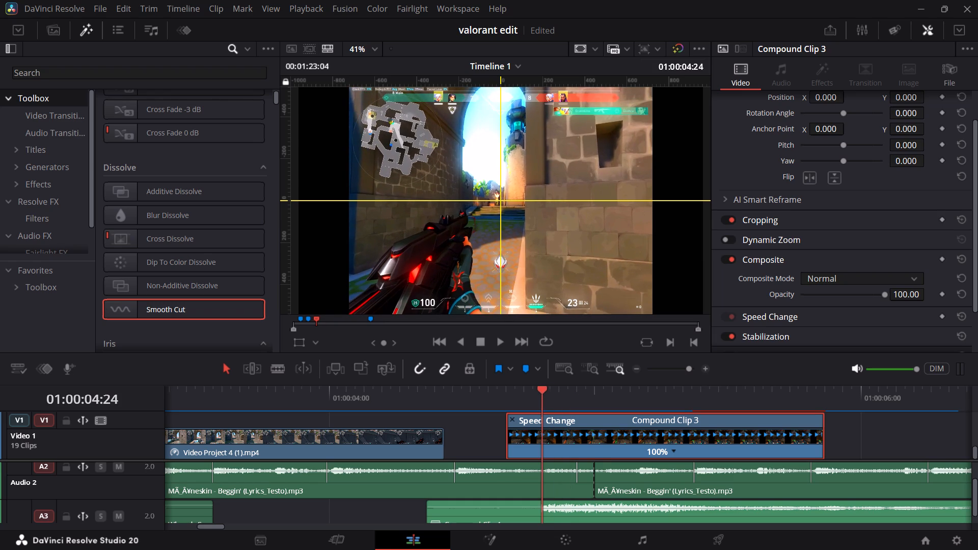
left_click_drag(545, 392, 544, 389)
left_click(671, 451)
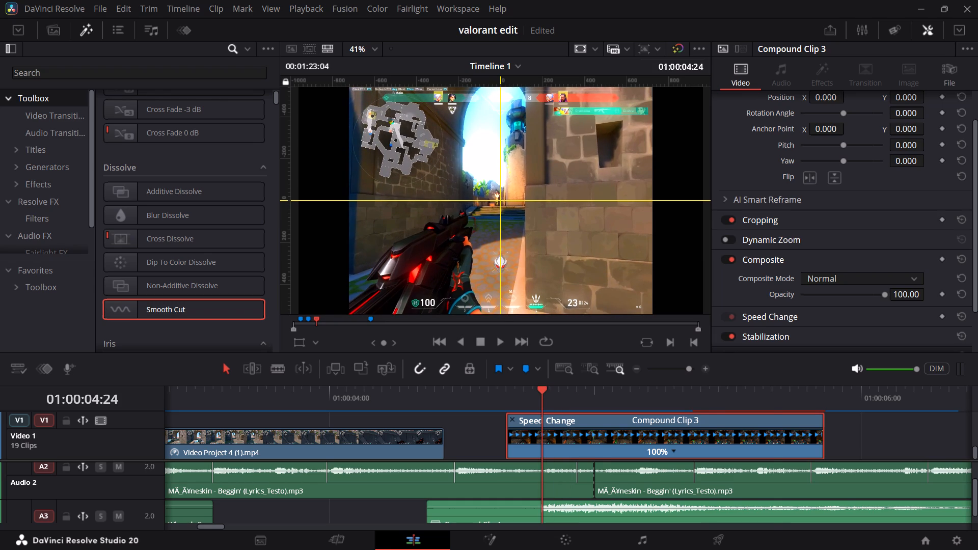
left_click(675, 452)
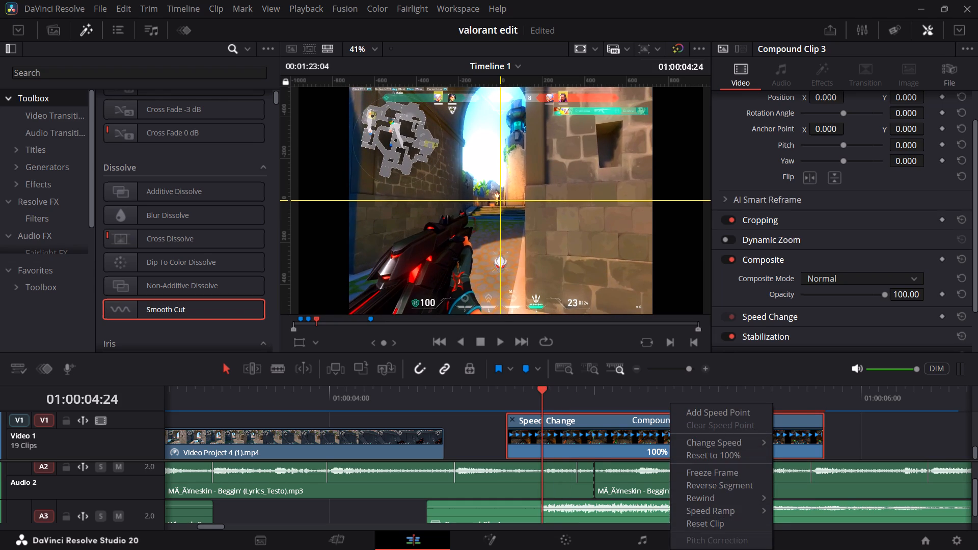
left_click(708, 417)
Add a second speed point to Compound Clip 3 at 01:00:04:29.
left_click_drag(555, 399, 607, 402)
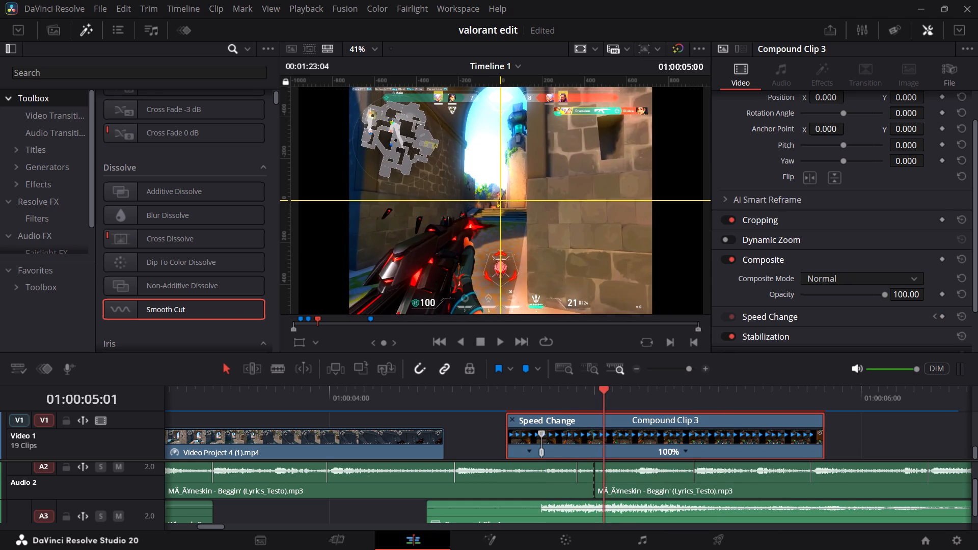
left_click_drag(607, 402, 605, 398)
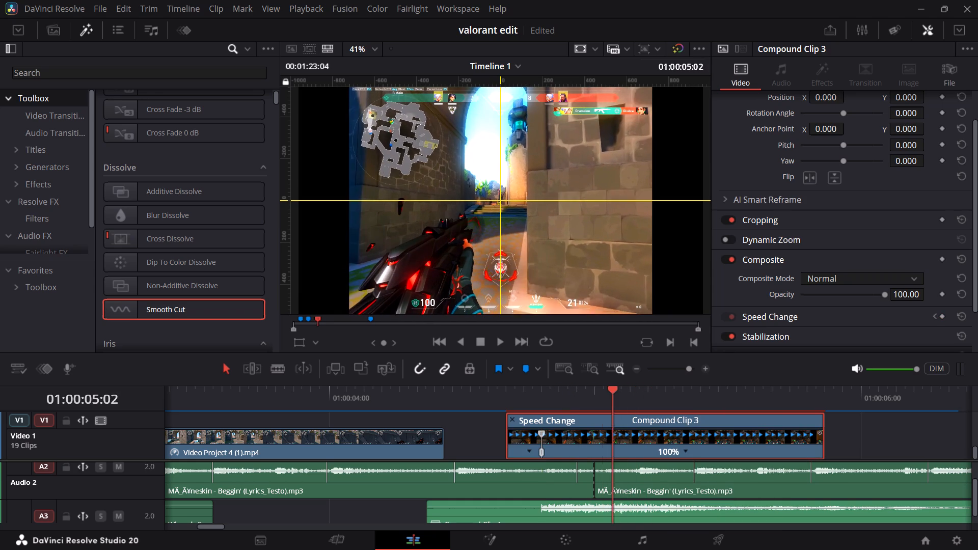
left_click_drag(605, 398, 584, 394)
left_click(684, 449)
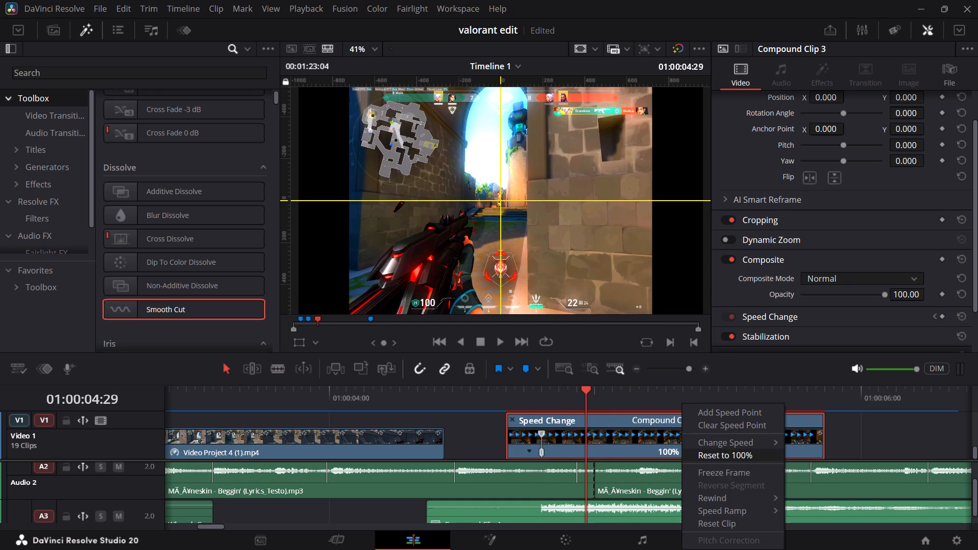
left_click(721, 417)
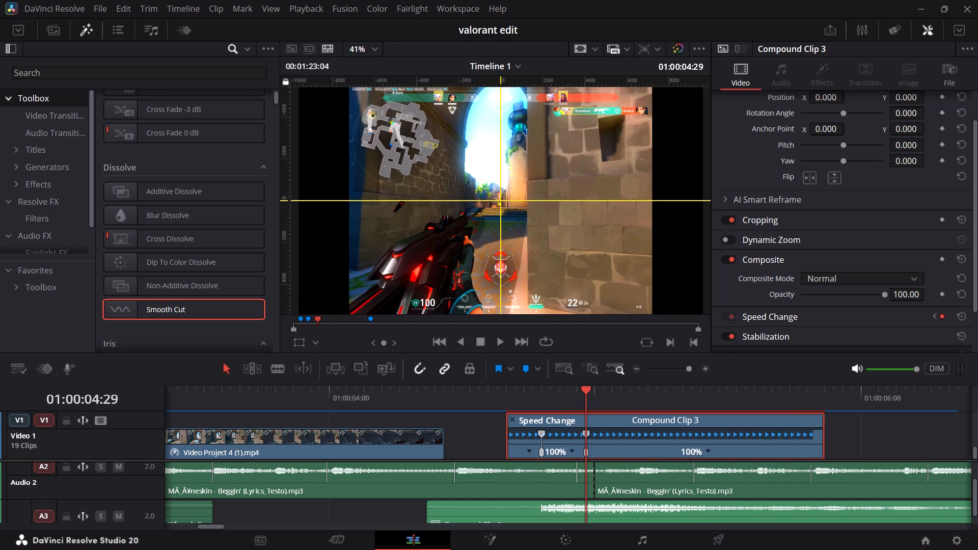
Stretch the segment between Compound Clip 3's two speed points to slow it to 56%.
left_click_drag(587, 434, 592, 434)
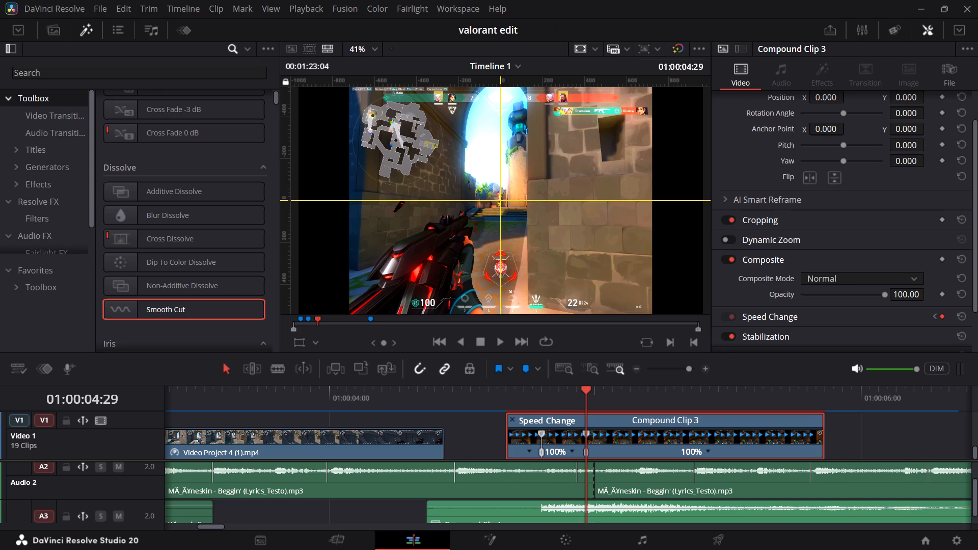
left_click_drag(592, 434, 601, 434)
left_click_drag(593, 433, 638, 434)
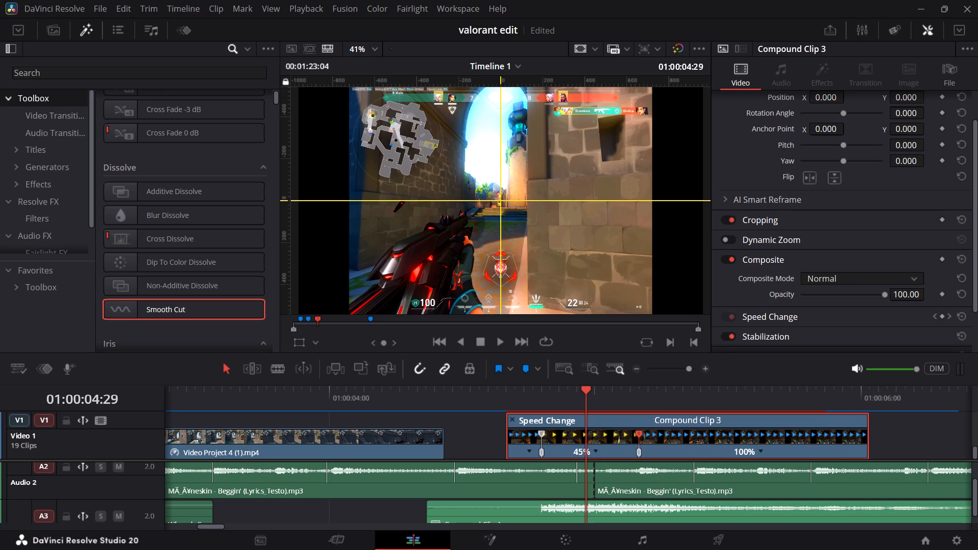
left_click_drag(638, 434, 622, 431)
Play Compound Clip 3 from its start to check the slowed segment against the music and gunshots.
left_click_drag(574, 392, 507, 396)
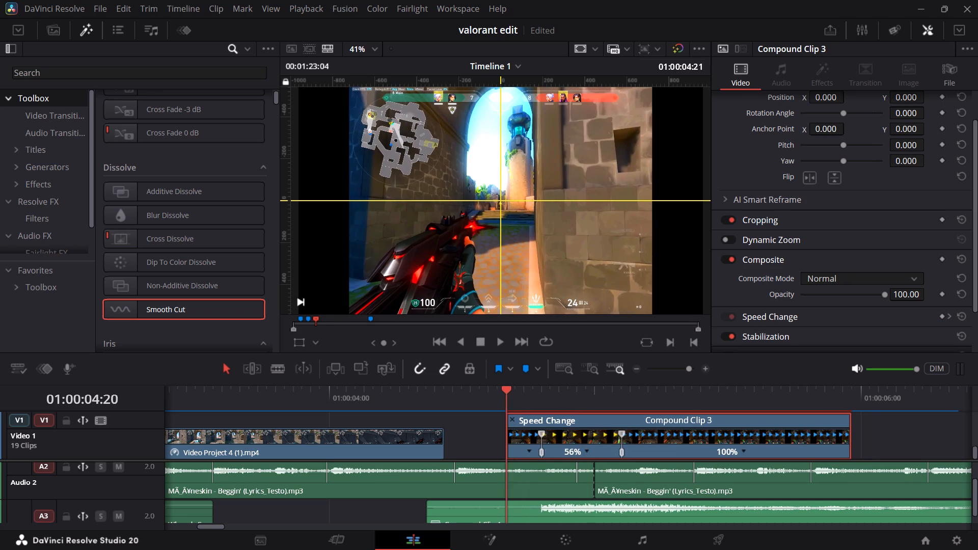
left_click_drag(507, 396, 502, 395)
key("space")
key("space")
left_click_drag(584, 398, 525, 397)
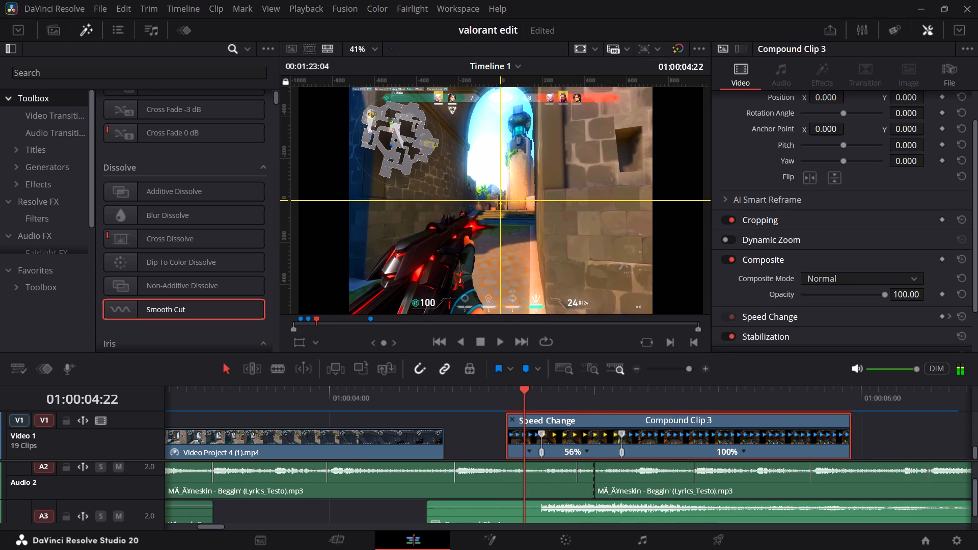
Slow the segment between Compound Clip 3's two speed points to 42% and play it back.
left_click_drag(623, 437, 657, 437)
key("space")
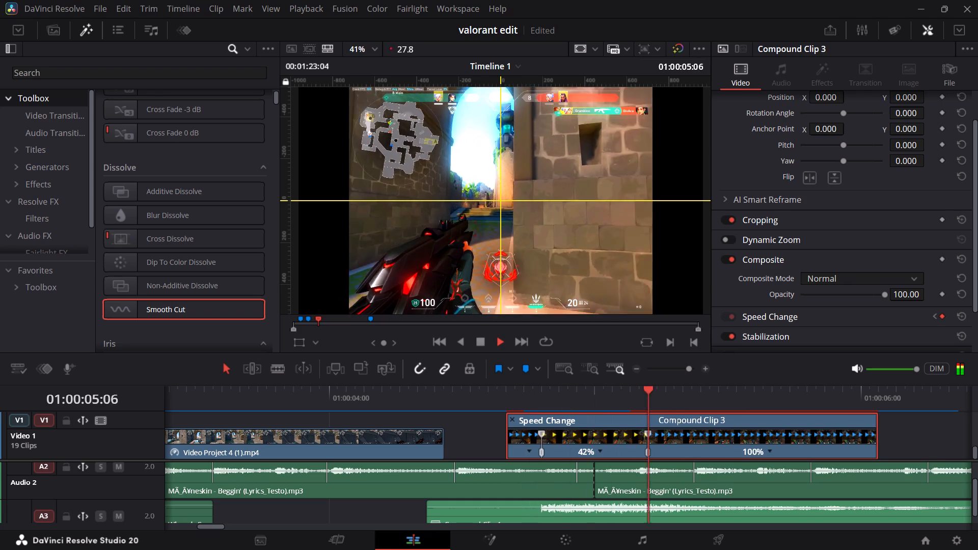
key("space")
Scrub through Compound Clip 3 to examine how the slowed segment lines up with the gunshot audio on A3.
left_click_drag(677, 394, 594, 397)
scroll(607, 436, "up", 1)
scroll(607, 436, "down", 4)
left_click(607, 436)
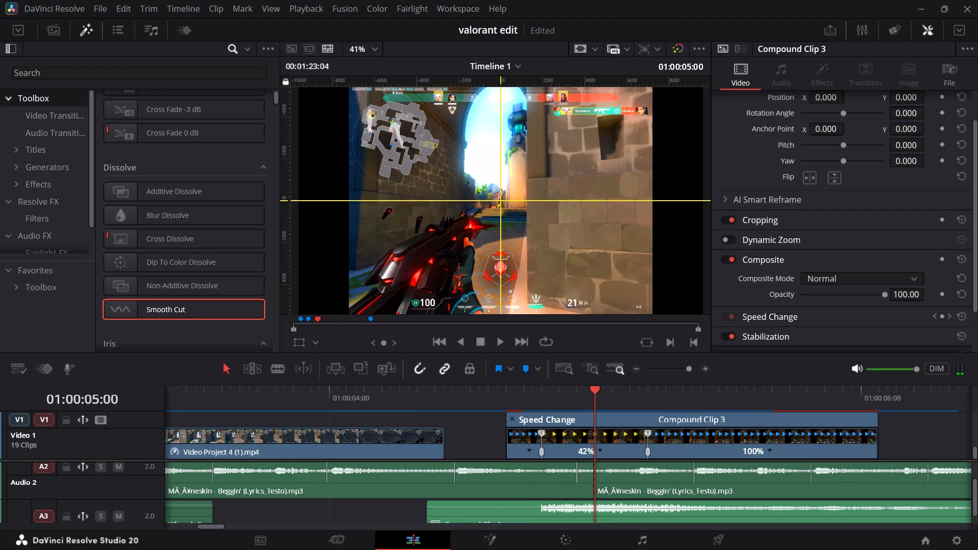
left_click(478, 432)
left_click(578, 401)
left_click_drag(584, 393, 530, 394)
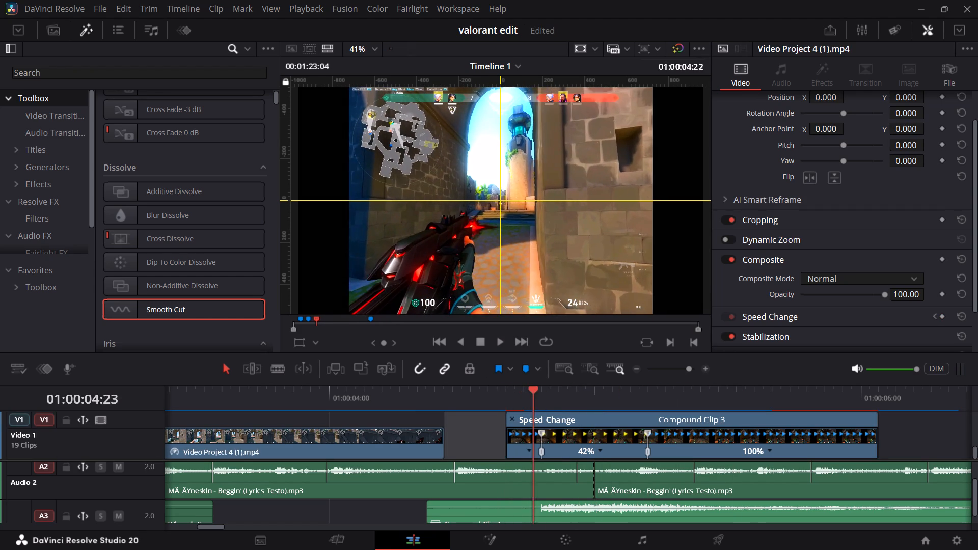
left_click_drag(530, 394, 539, 399)
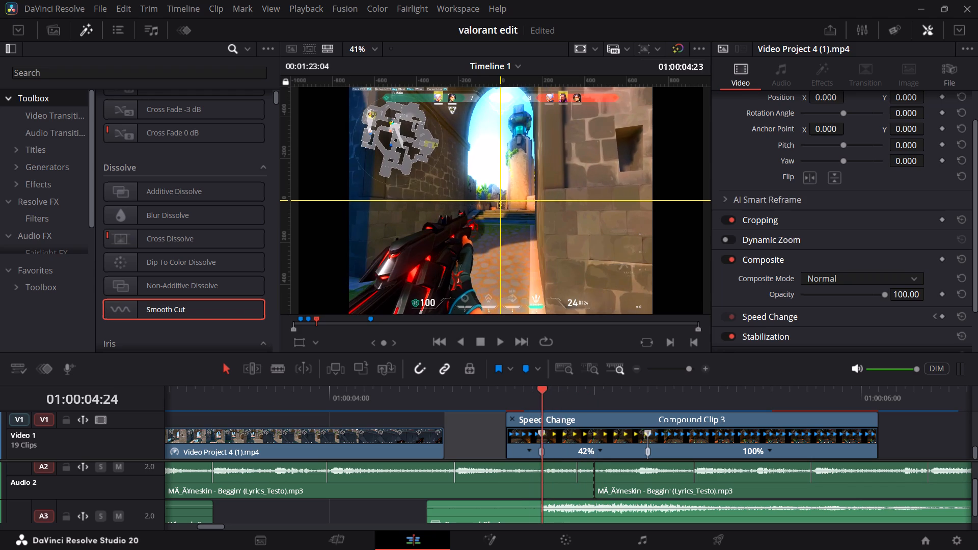
left_click_drag(539, 399, 529, 399)
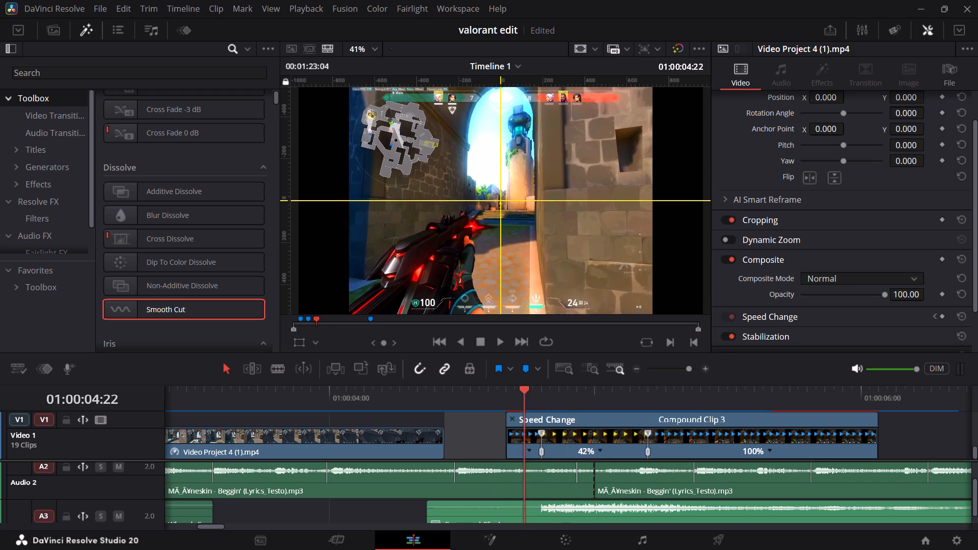
left_click_drag(529, 399, 728, 428)
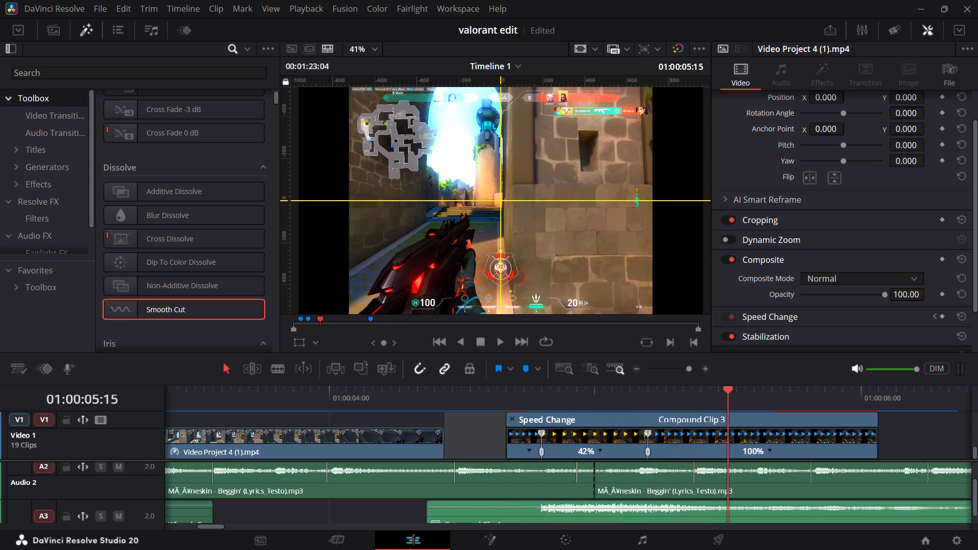
left_click_drag(728, 428, 503, 401)
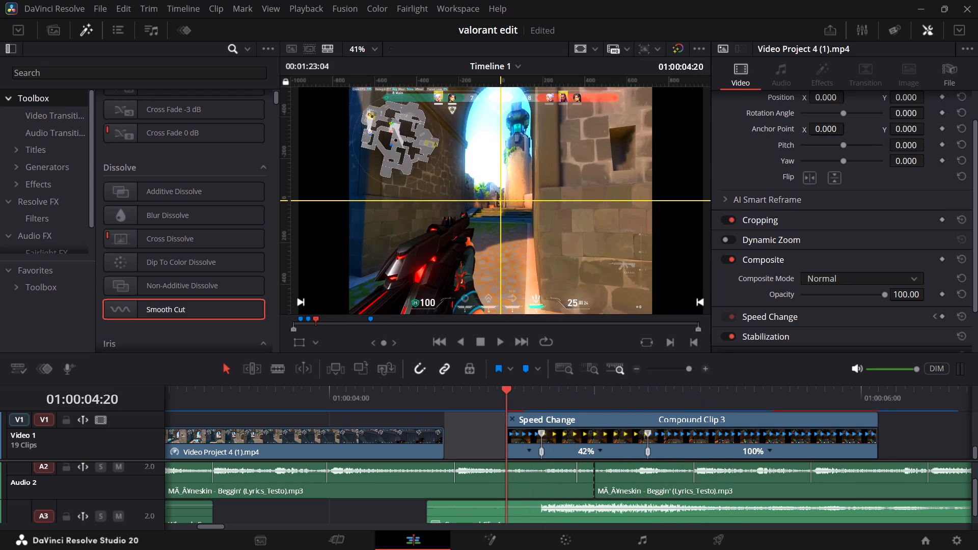
left_click_drag(503, 401, 588, 414)
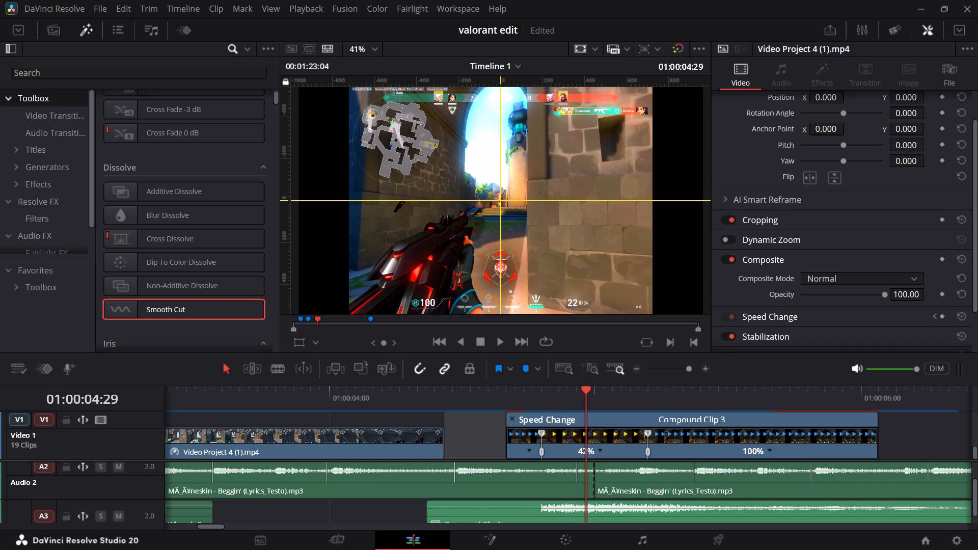
Undo the stretches of the segment between Compound Clip 3's two speed points, back to 100% speed.
key("ctrl+z")
key("ctrl+z")
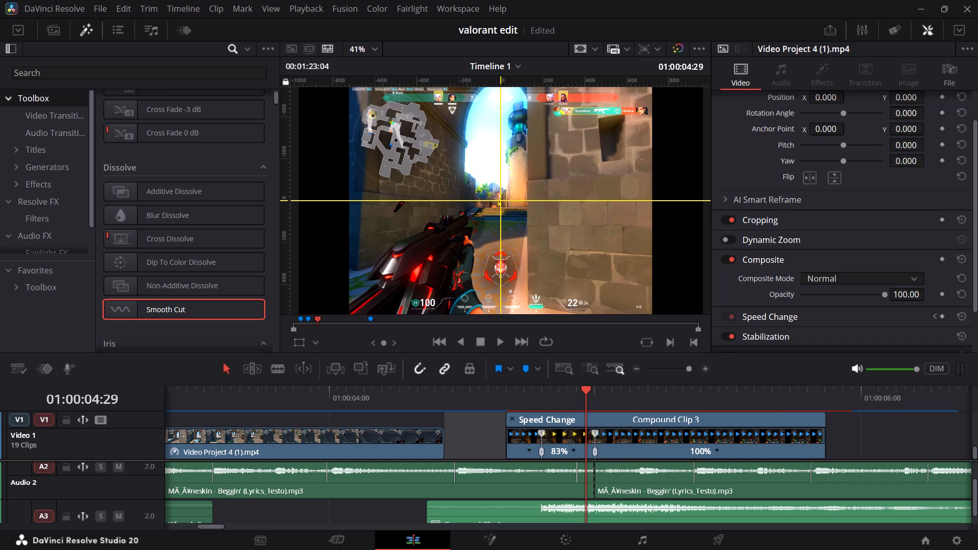
key("ctrl+z")
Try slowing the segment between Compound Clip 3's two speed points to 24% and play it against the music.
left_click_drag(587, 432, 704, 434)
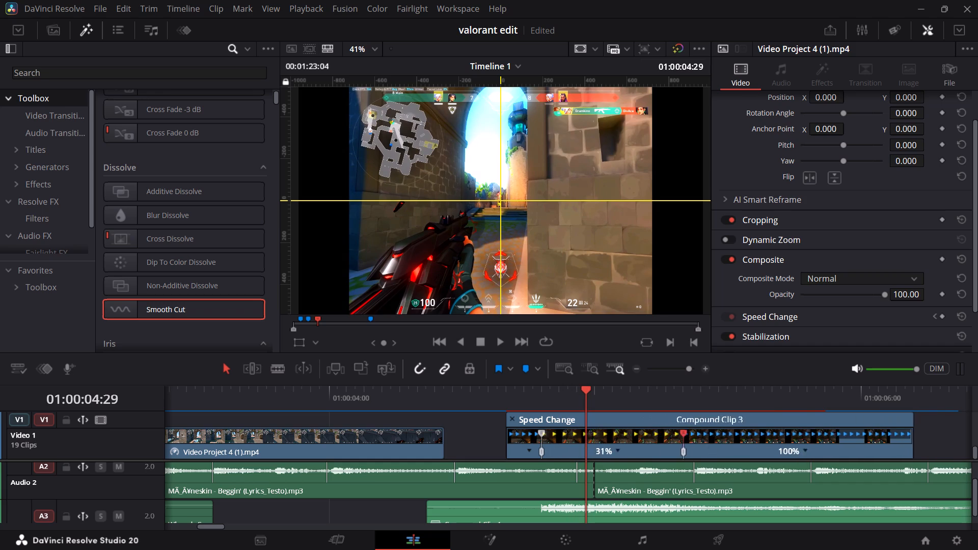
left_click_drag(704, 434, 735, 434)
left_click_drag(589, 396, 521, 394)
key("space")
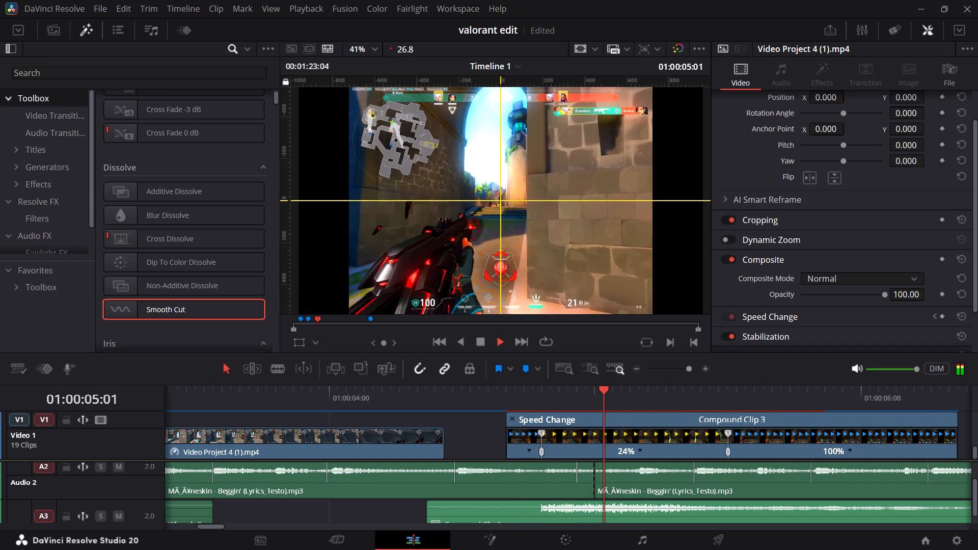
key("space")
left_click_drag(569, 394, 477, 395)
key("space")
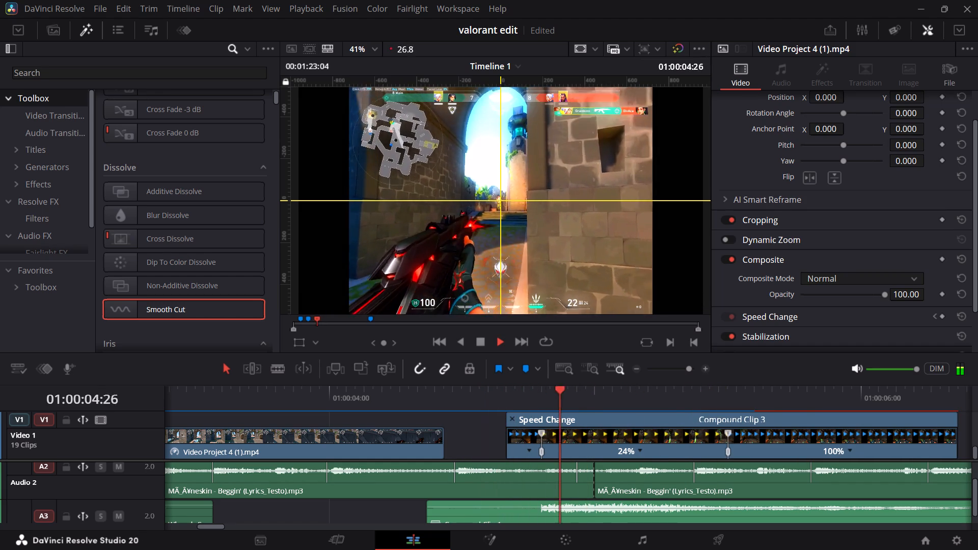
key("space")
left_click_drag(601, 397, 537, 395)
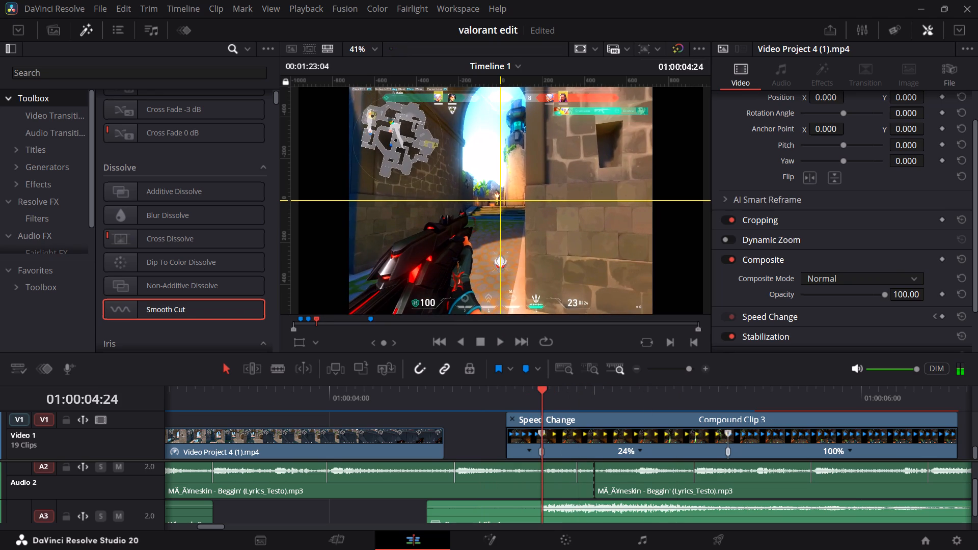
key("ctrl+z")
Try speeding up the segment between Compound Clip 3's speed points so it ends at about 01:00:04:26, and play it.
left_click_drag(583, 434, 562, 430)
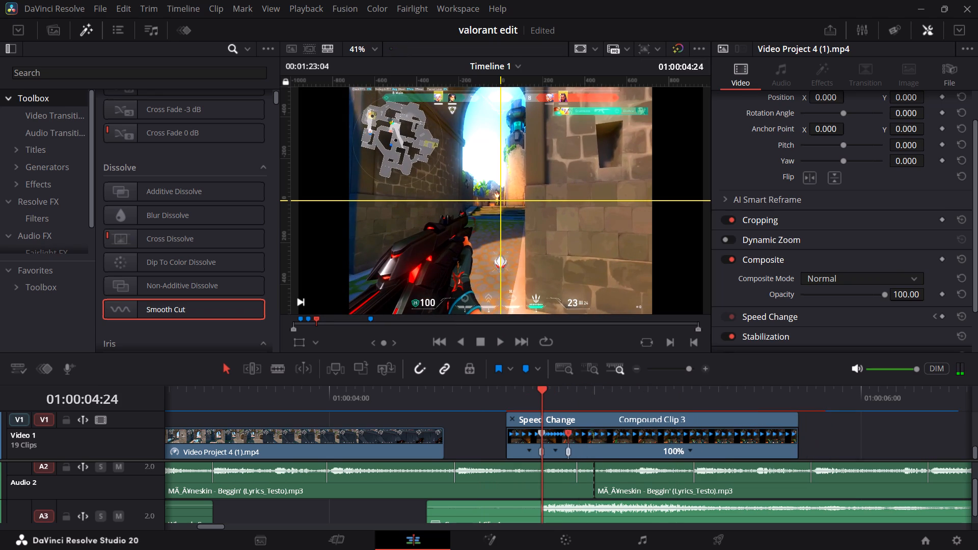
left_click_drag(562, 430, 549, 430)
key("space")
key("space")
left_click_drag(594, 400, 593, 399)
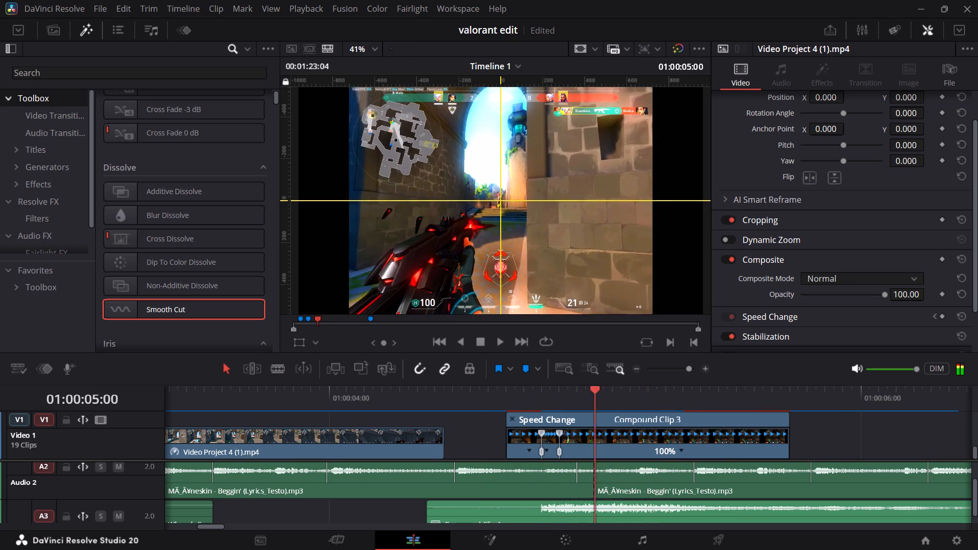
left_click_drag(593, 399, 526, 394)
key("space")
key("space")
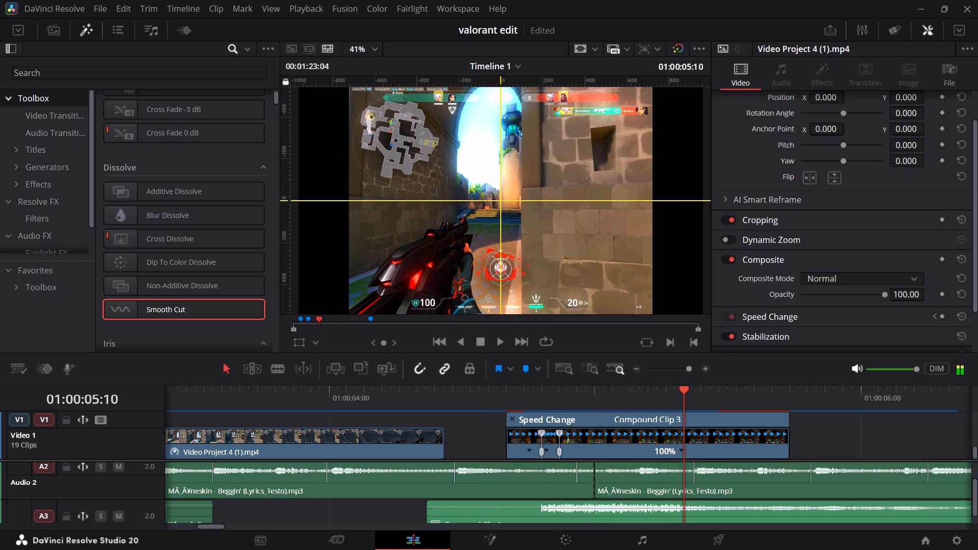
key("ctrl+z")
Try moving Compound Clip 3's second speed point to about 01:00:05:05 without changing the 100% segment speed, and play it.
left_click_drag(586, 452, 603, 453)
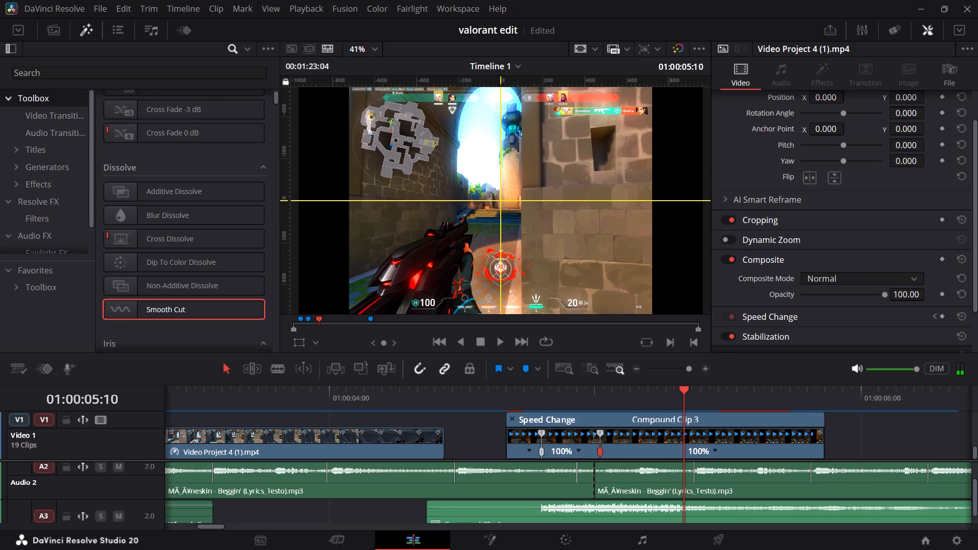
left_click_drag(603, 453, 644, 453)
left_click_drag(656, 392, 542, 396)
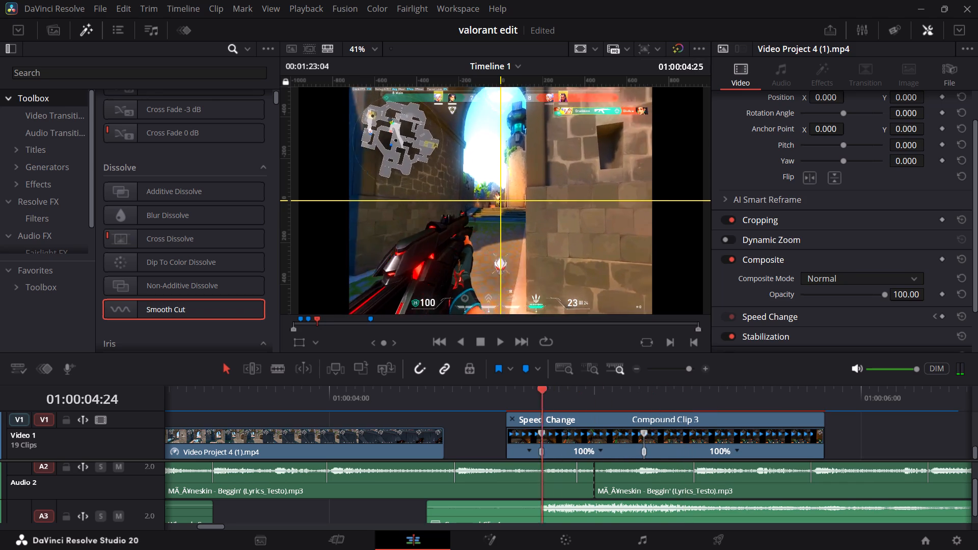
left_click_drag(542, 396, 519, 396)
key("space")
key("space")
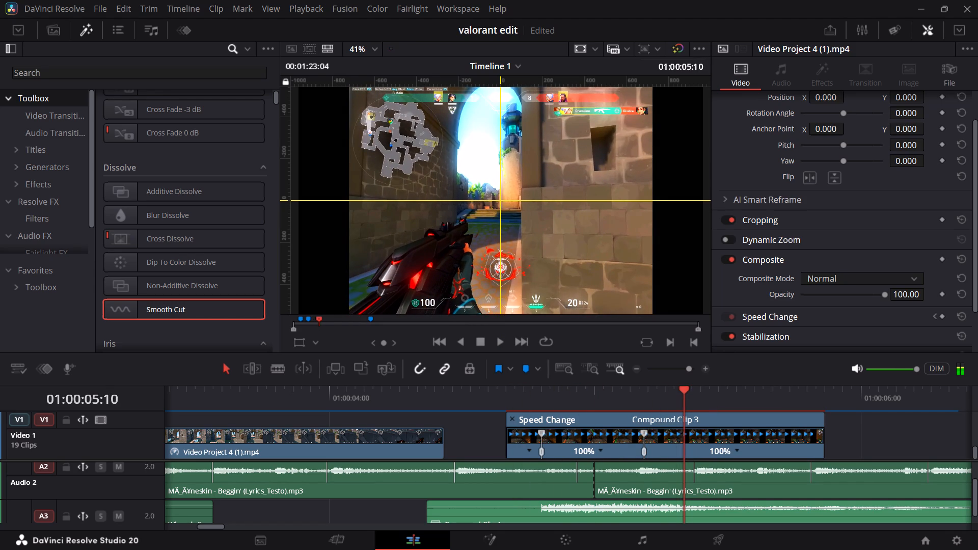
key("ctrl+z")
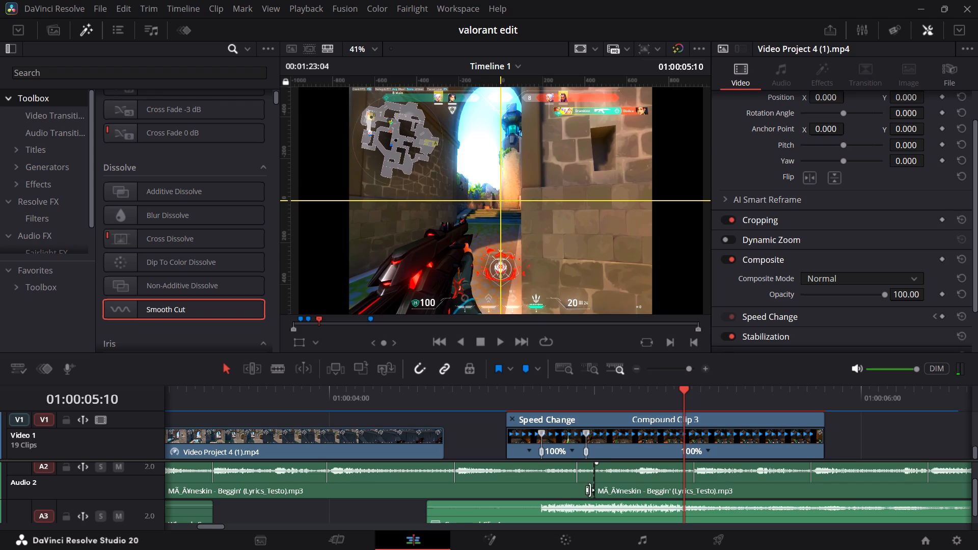
Examine the Retime Speed curve in the expanded Keyframe Editor window, then close the window.
left_click(587, 433)
left_click(184, 32)
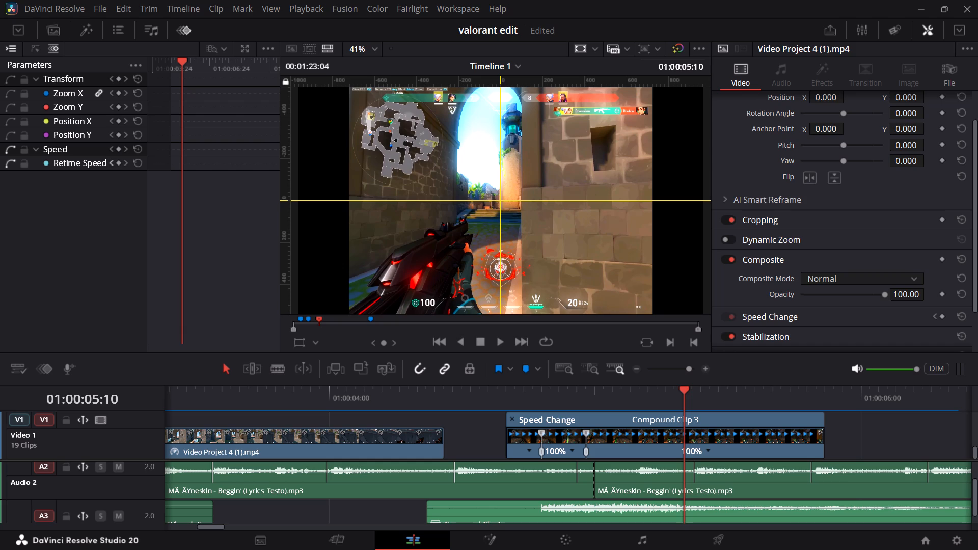
left_click(239, 47)
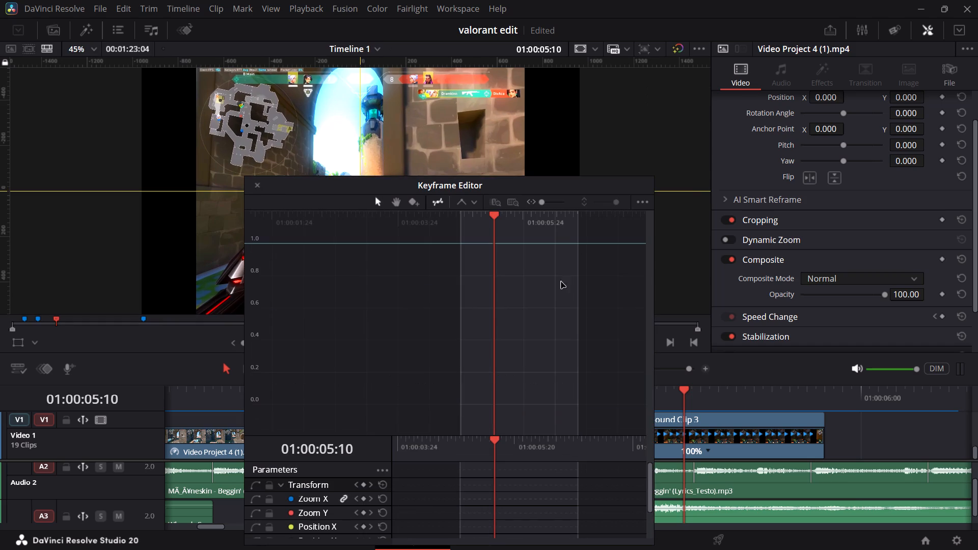
scroll(339, 496, "down", 6)
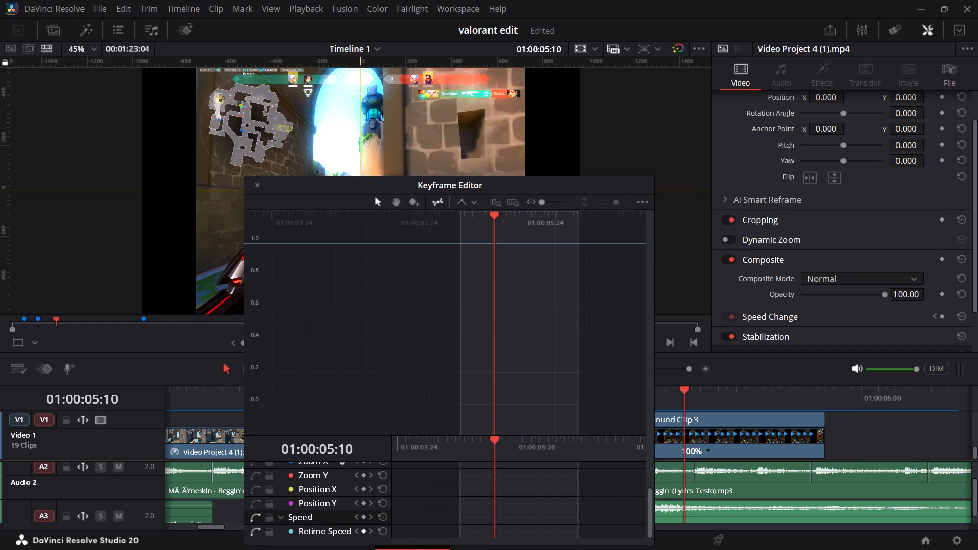
left_click(326, 532)
left_click(252, 531)
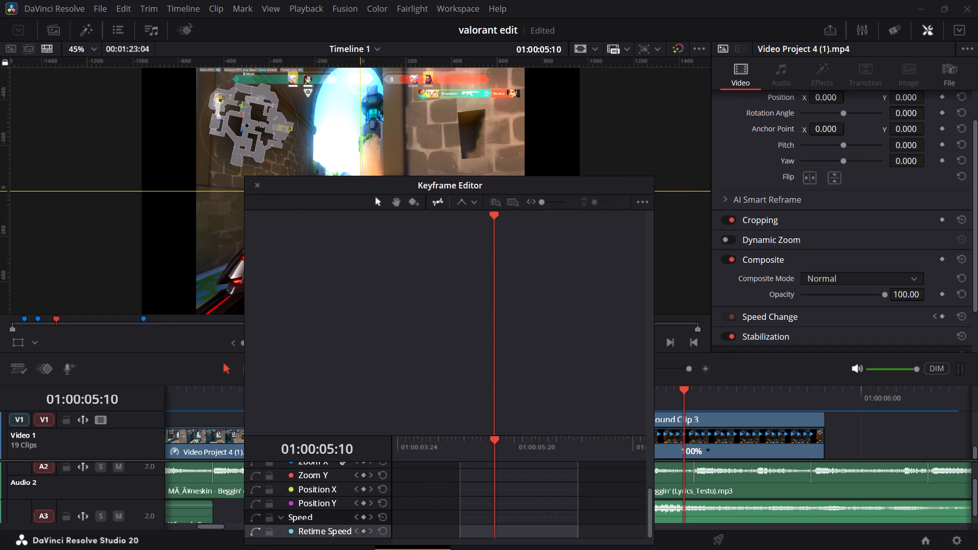
left_click(252, 531)
left_click(545, 204)
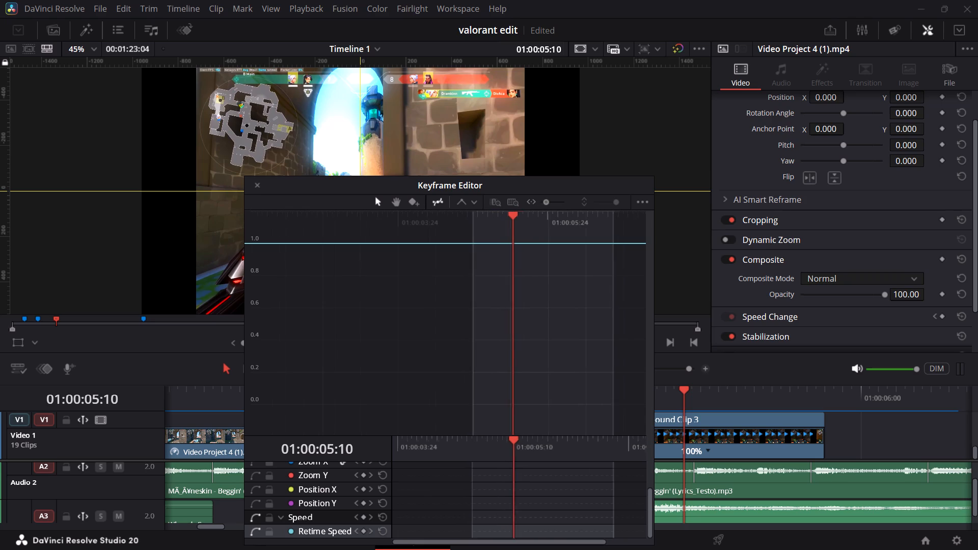
left_click_drag(544, 189, 482, 168)
left_click(193, 170)
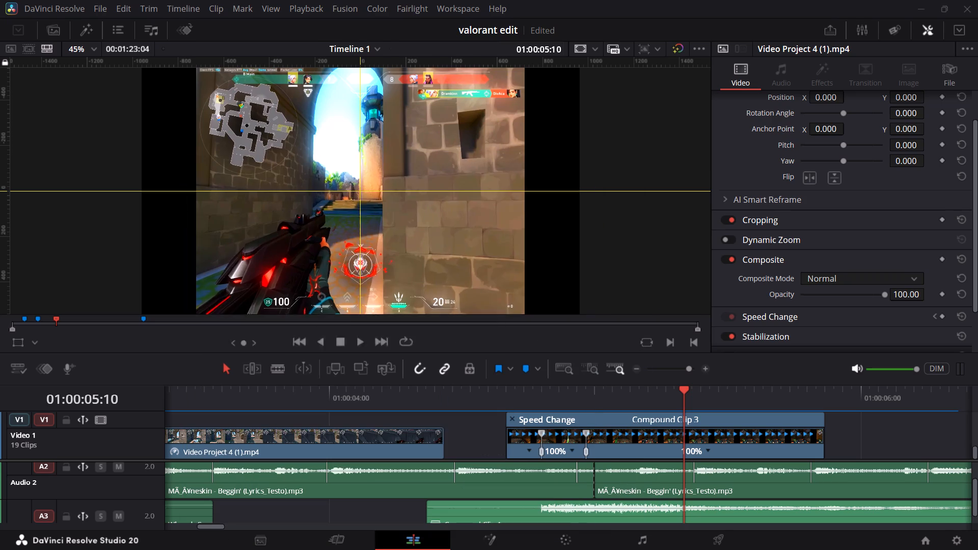
Stretch the segment between Compound Clip 3's two speed points to slow it to 83%.
left_click_drag(582, 436, 592, 436)
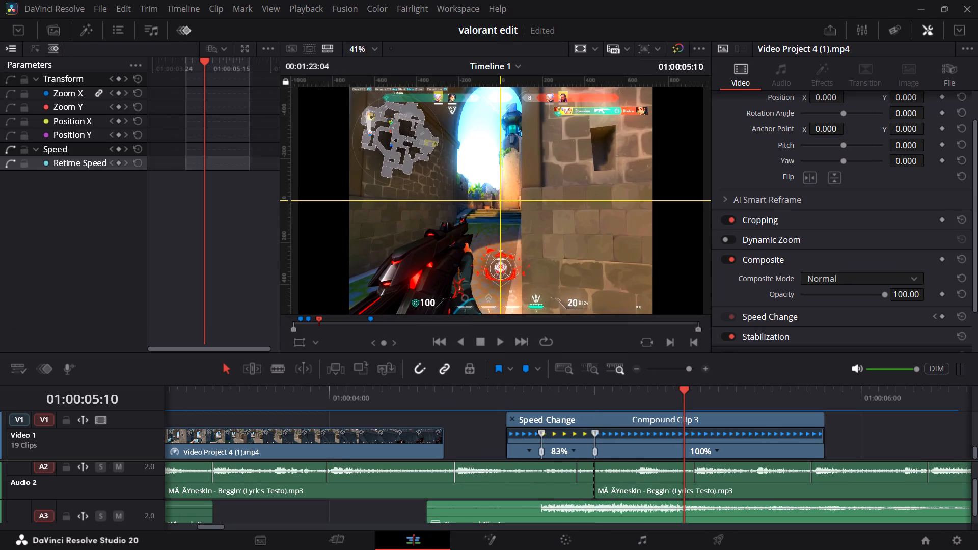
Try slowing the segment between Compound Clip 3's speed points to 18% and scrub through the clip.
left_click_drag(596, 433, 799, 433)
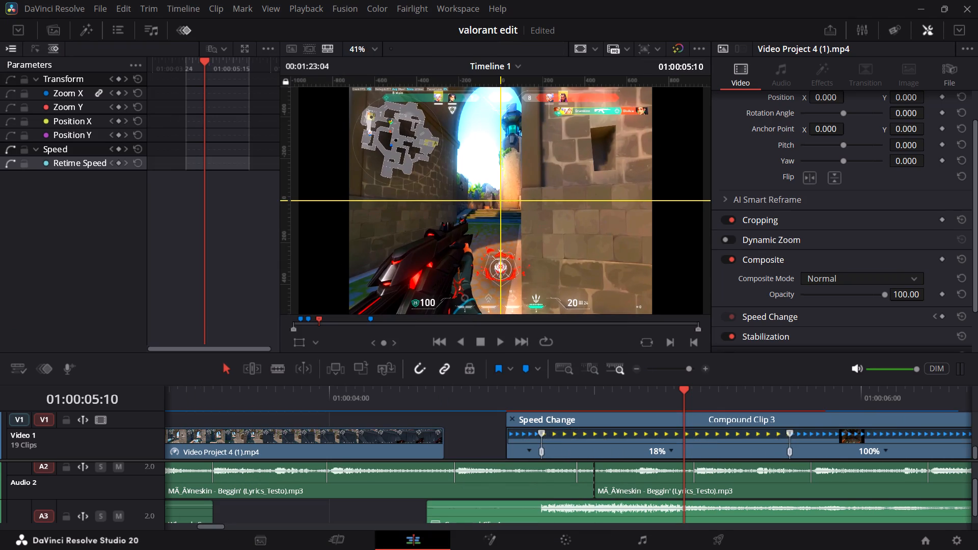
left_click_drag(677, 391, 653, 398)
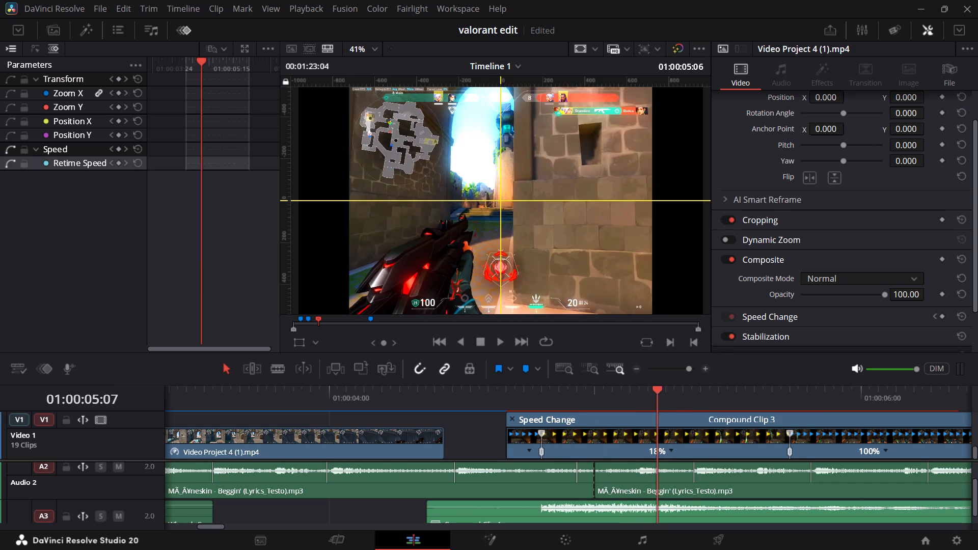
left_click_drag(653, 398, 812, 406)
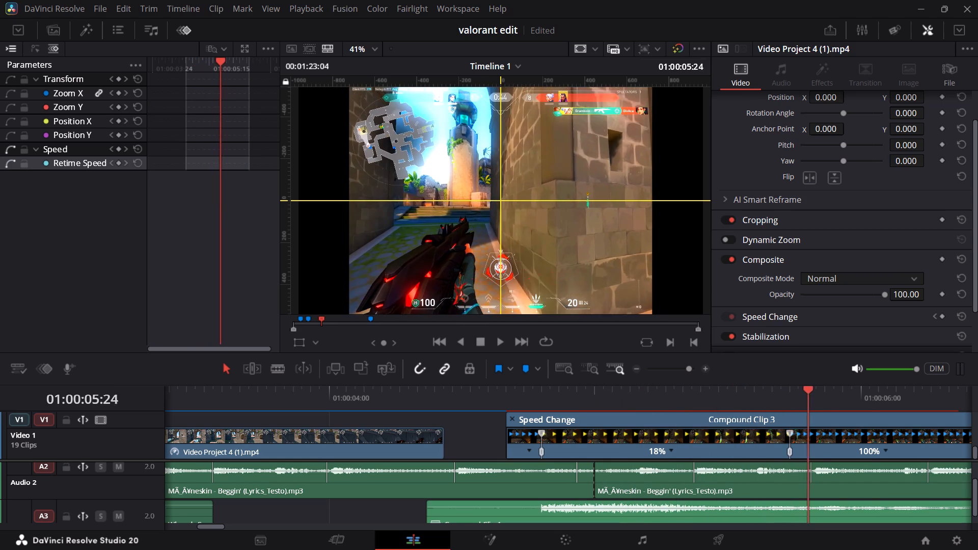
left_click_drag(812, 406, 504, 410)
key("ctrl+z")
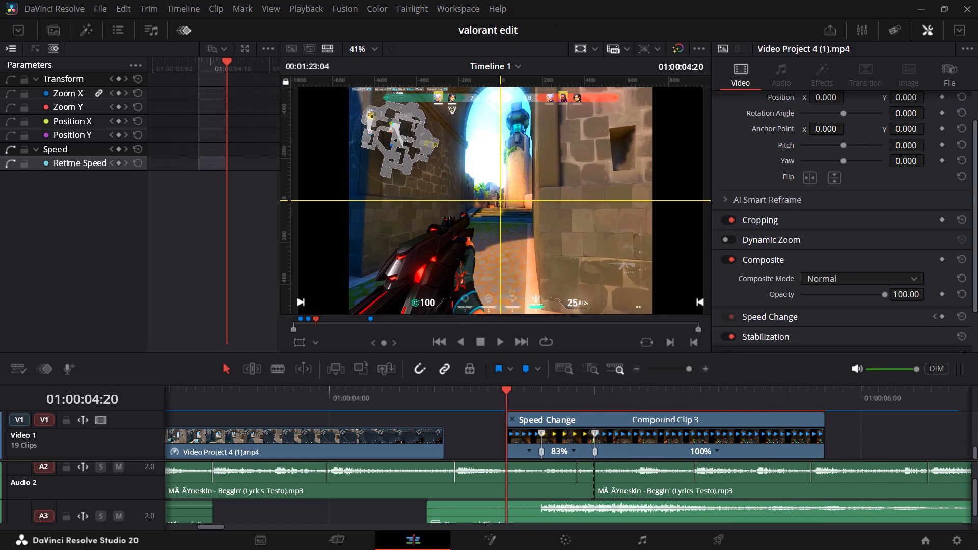
Play the timeline from the start of Compound Clip 3 to check the 83% segment against the music and gunshots.
key("space")
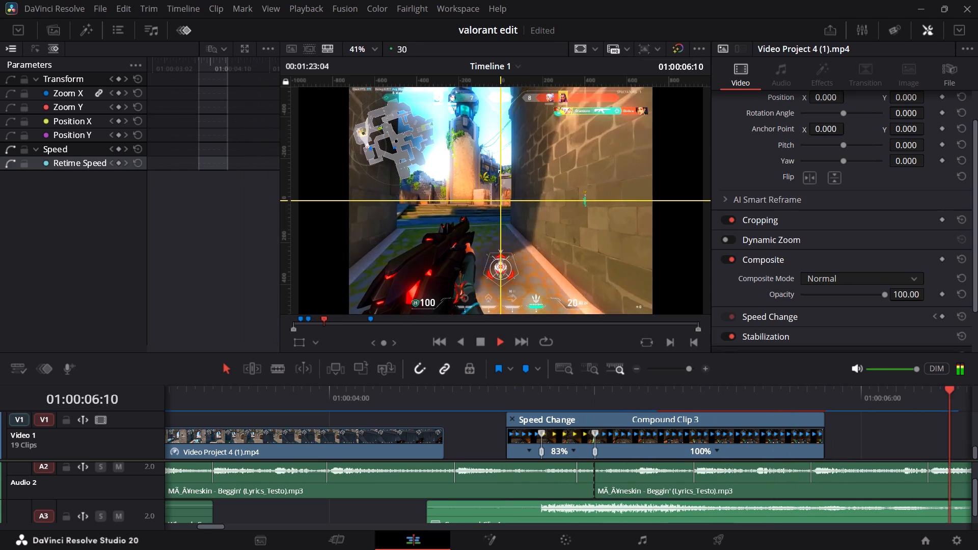
key("space")
key("space")
key("space")
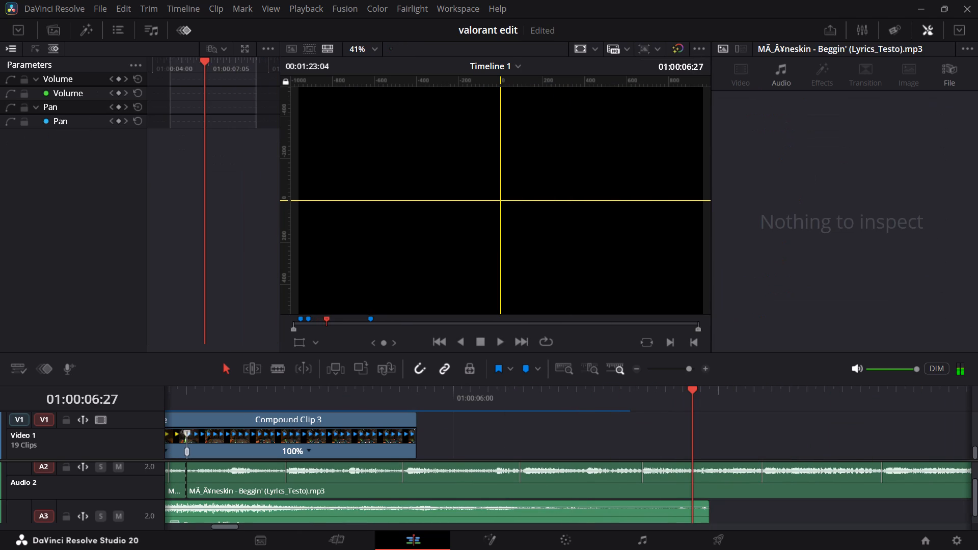
left_click_drag(688, 367, 684, 366)
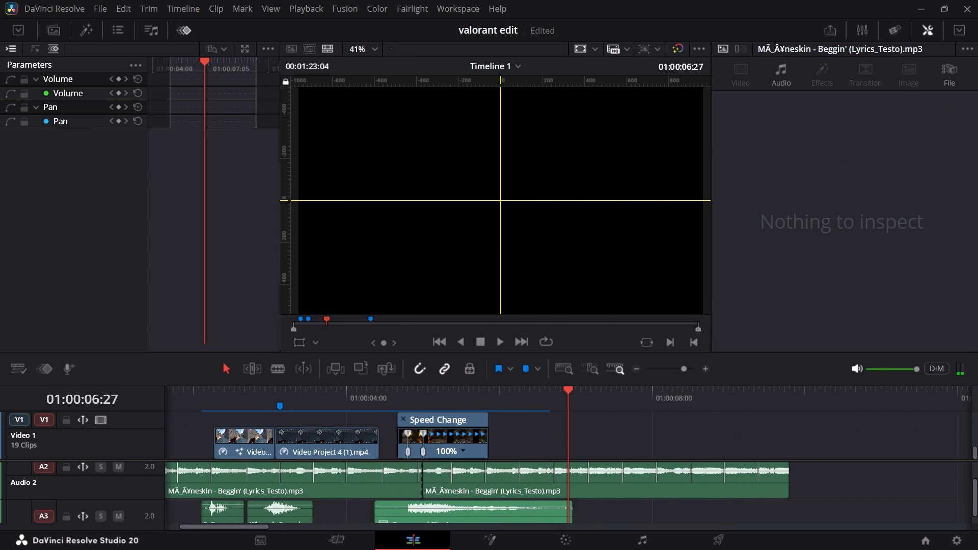
Undo the speed points on the Video 1 compound clip and the compounding of the Video 1 and Audio 3 clips.
scroll(481, 428, "down", 3)
scroll(492, 436, "up", 4)
scroll(498, 437, "down", 1)
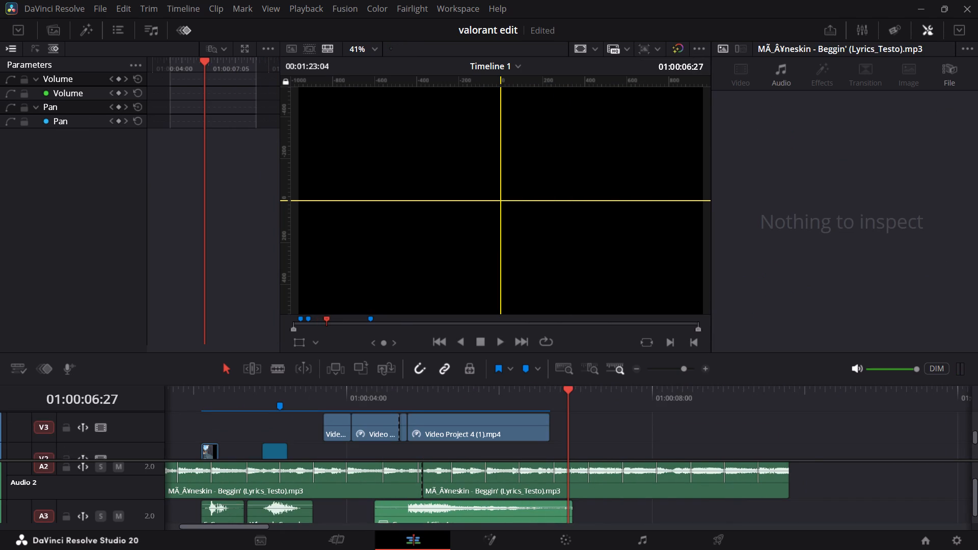
middle_click_drag(583, 428, 587, 361)
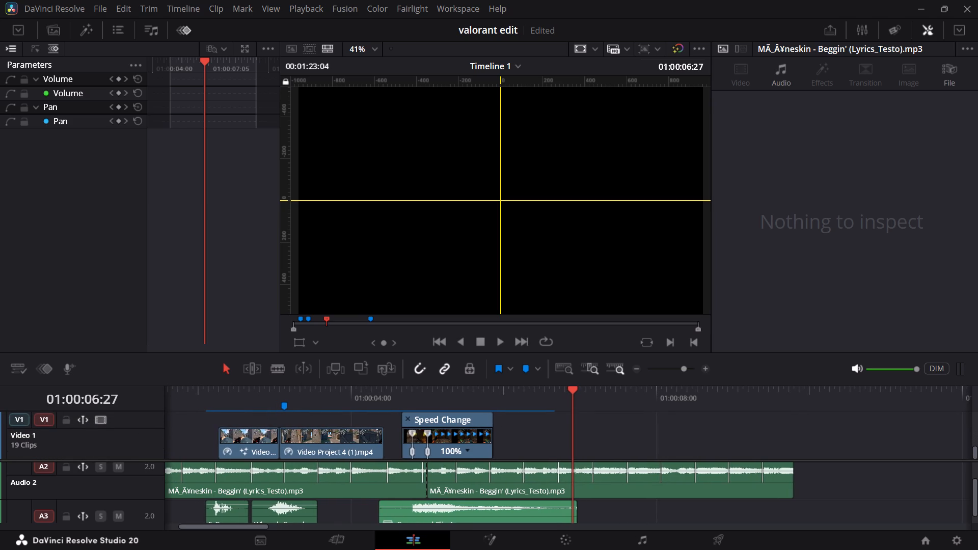
key("ctrl+z")
key("ctrl+z")
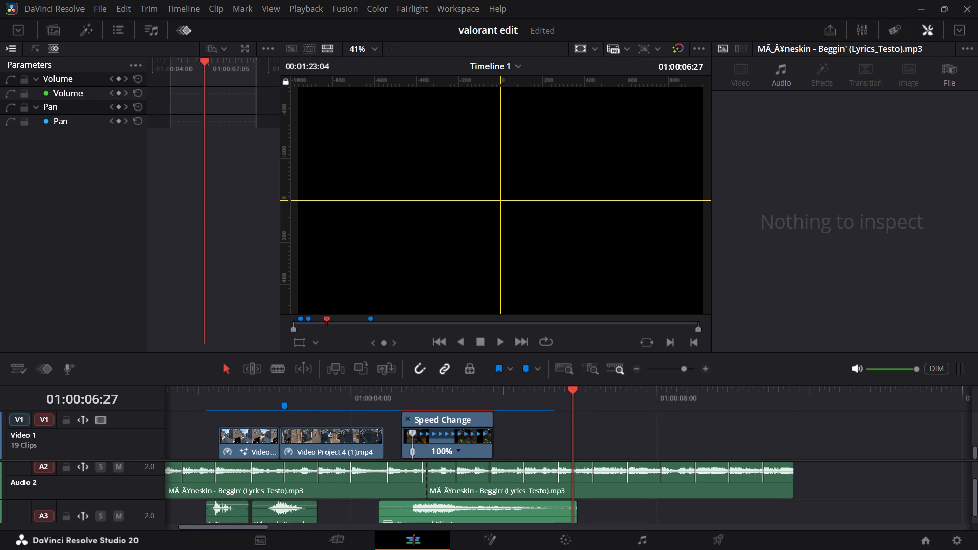
key("ctrl+z")
scroll(528, 435, "up", 2)
scroll(528, 435, "down", 2)
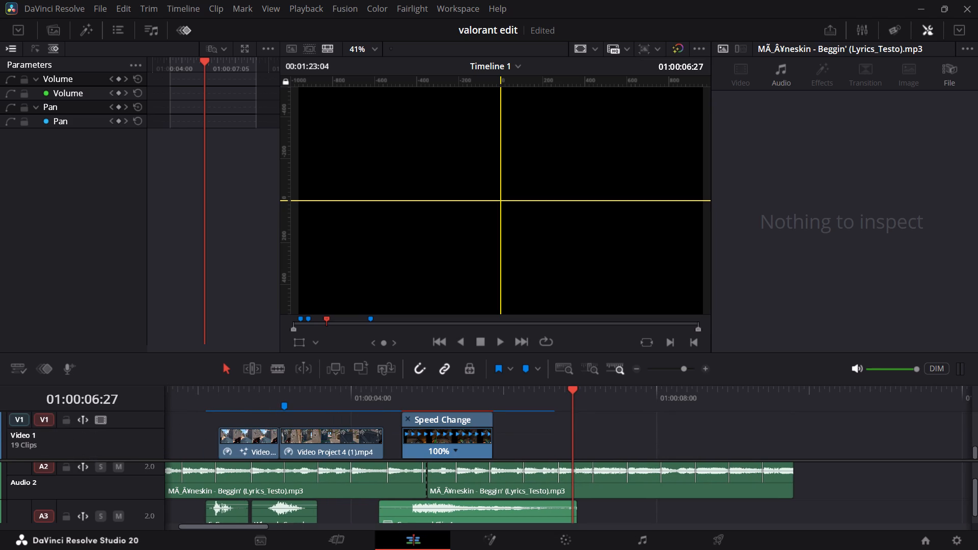
key("ctrl+z")
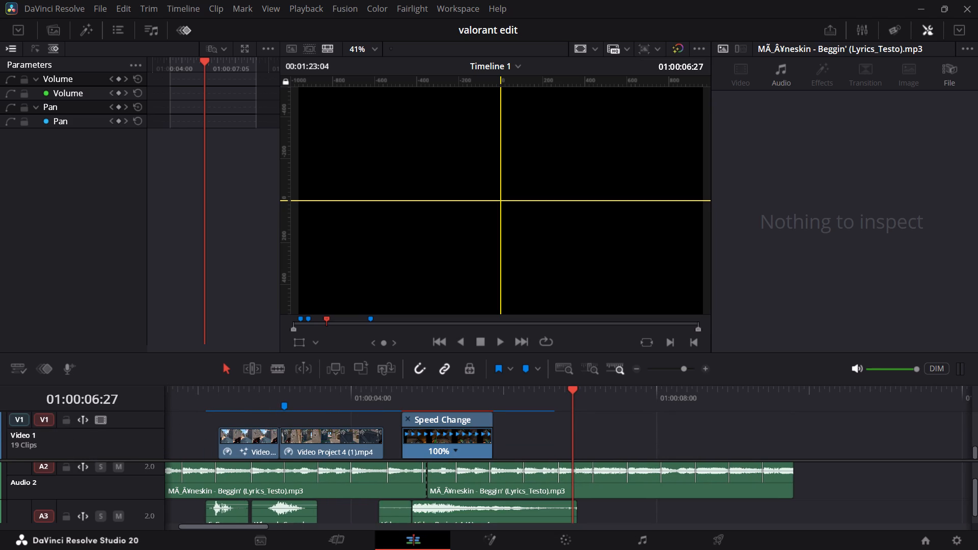
key("ctrl+z")
Play the section from about 01:00:04:00 to 01:00:05:09 repeatedly to check the gunshots against the music.
scroll(523, 429, "up", 4)
scroll(517, 430, "down", 1)
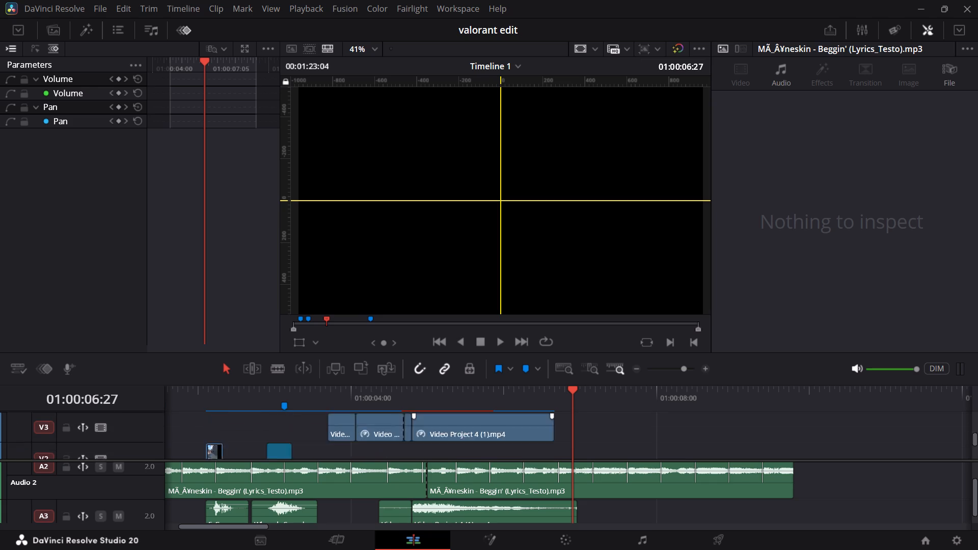
scroll(517, 430, "down", 1)
middle_click_drag(531, 422, 534, 490)
left_click_drag(510, 389, 392, 390)
key("space")
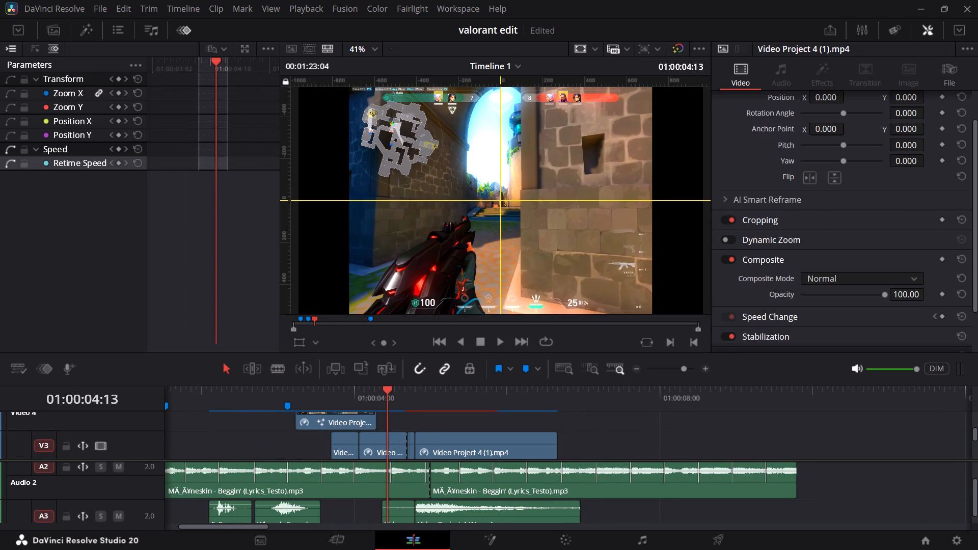
key("space")
key("space")
key("space")
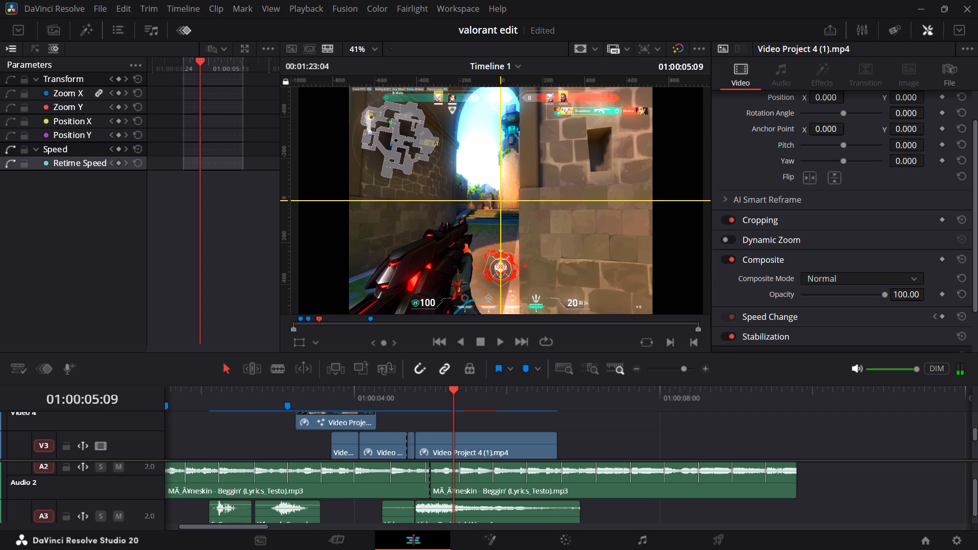
left_click_drag(415, 399, 342, 397)
key("space")
key("space")
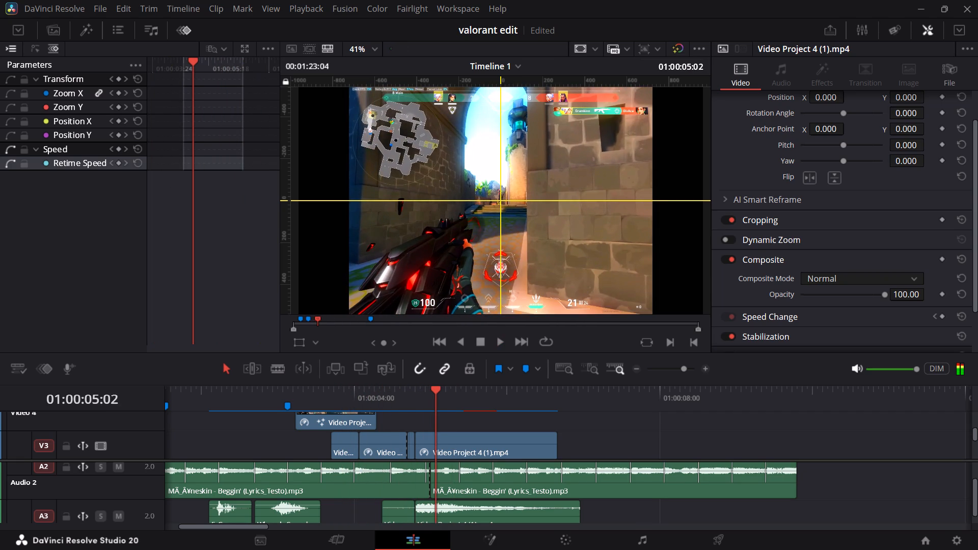
left_click_drag(427, 402, 400, 397)
key("space")
key("space")
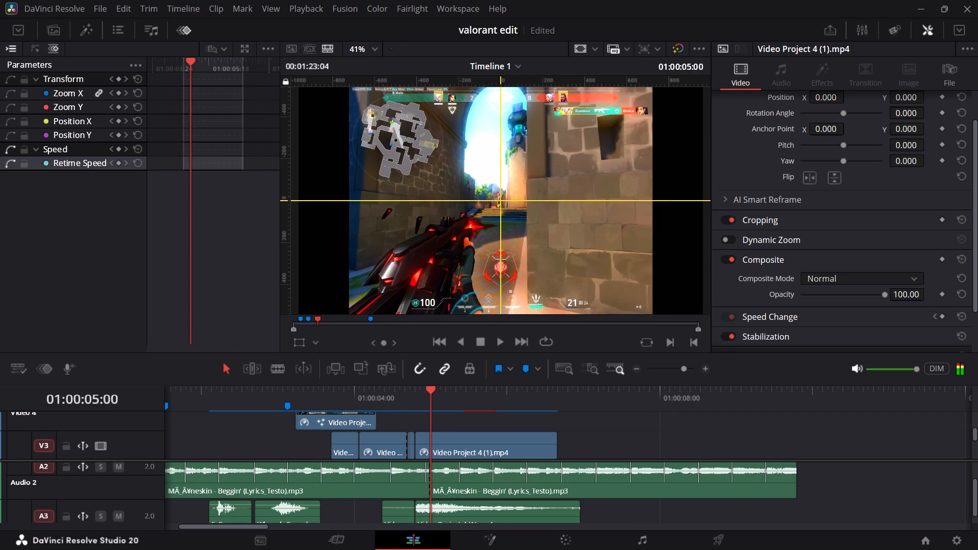
left_click_drag(409, 396, 350, 398)
key("space")
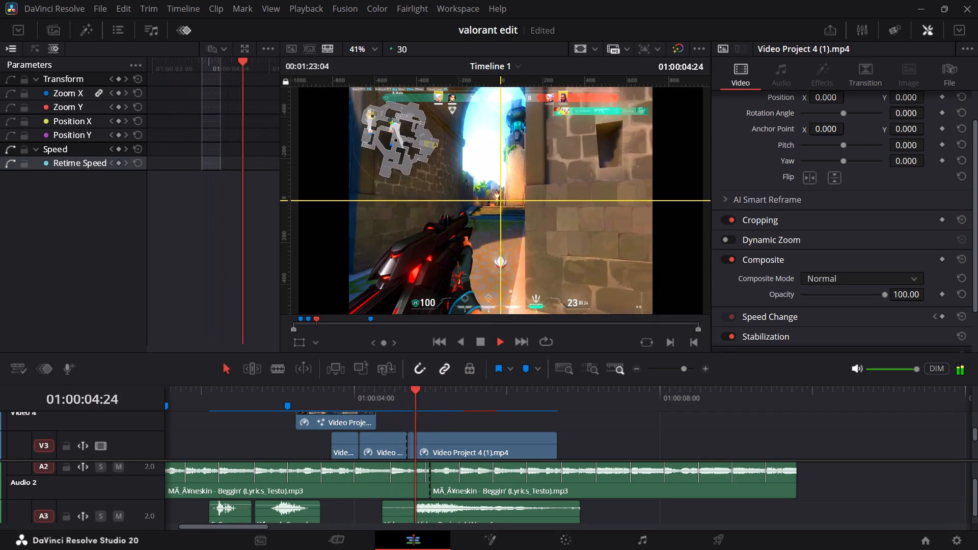
key("space")
key("space")
key("space")
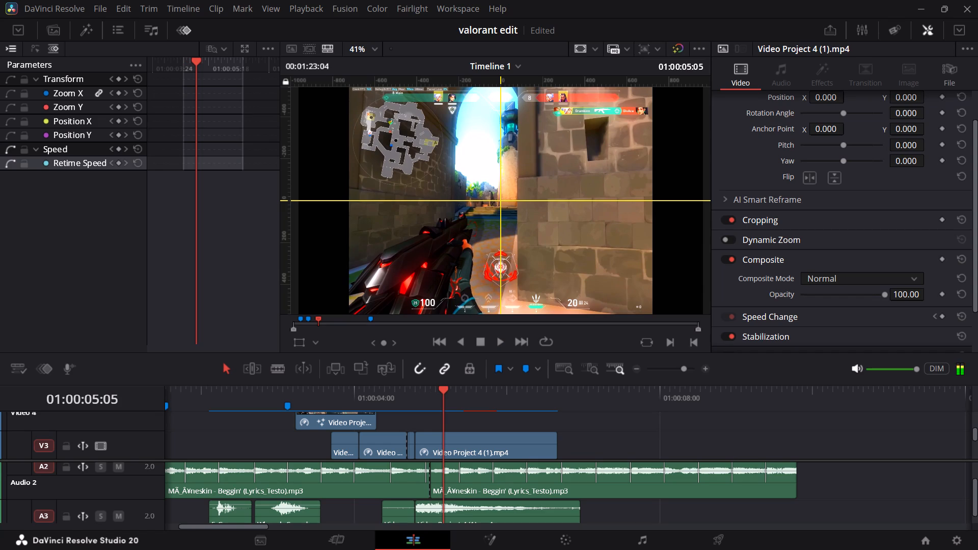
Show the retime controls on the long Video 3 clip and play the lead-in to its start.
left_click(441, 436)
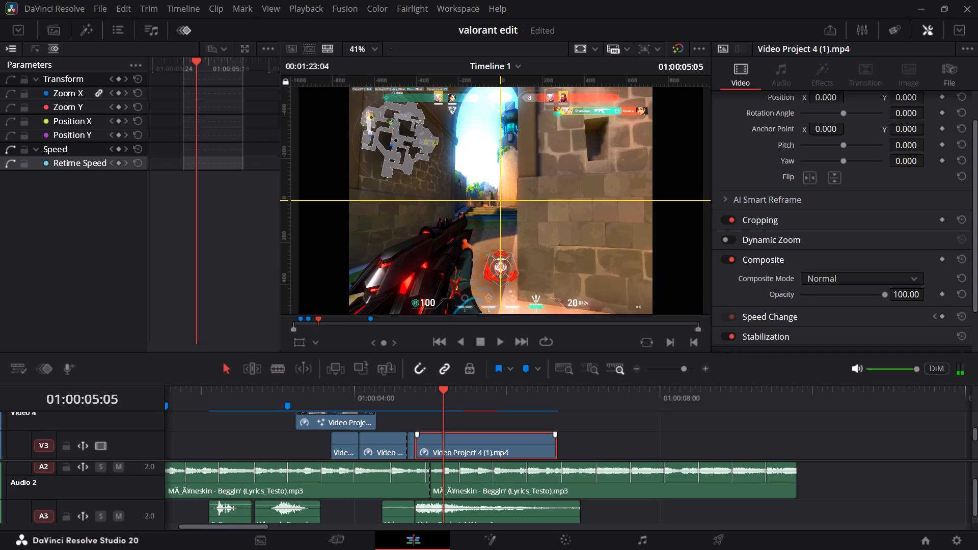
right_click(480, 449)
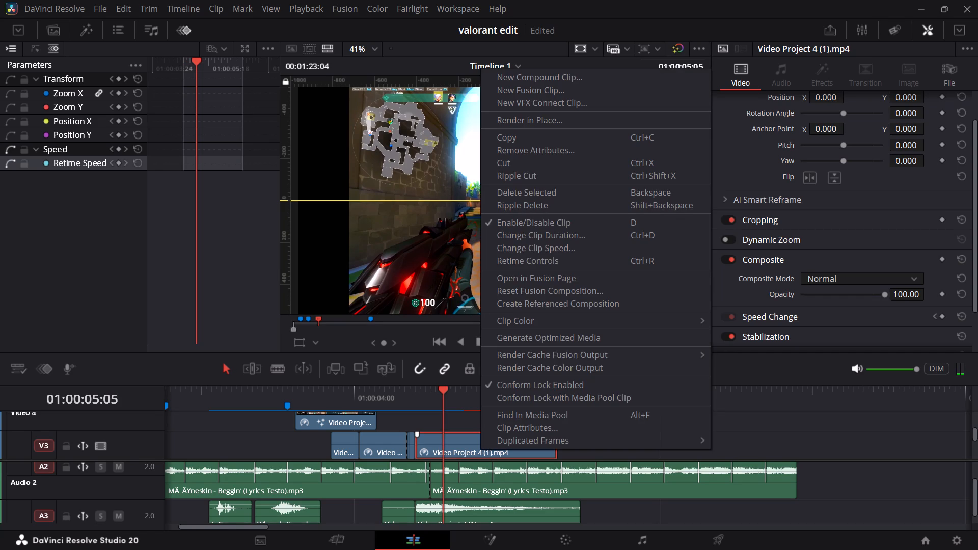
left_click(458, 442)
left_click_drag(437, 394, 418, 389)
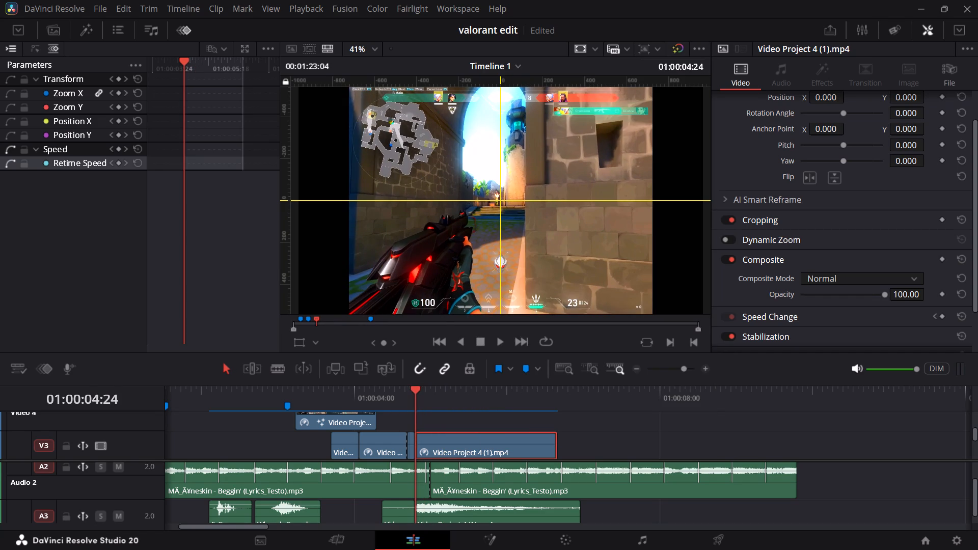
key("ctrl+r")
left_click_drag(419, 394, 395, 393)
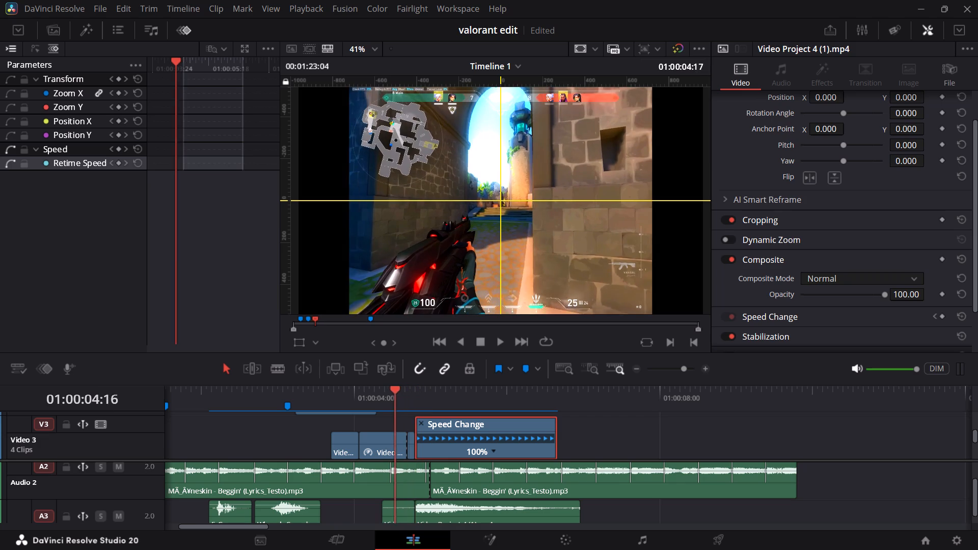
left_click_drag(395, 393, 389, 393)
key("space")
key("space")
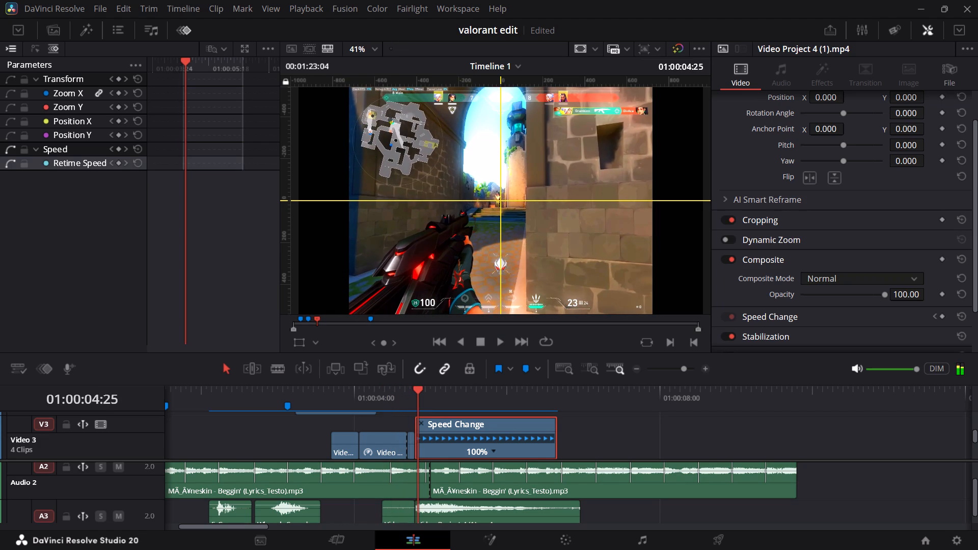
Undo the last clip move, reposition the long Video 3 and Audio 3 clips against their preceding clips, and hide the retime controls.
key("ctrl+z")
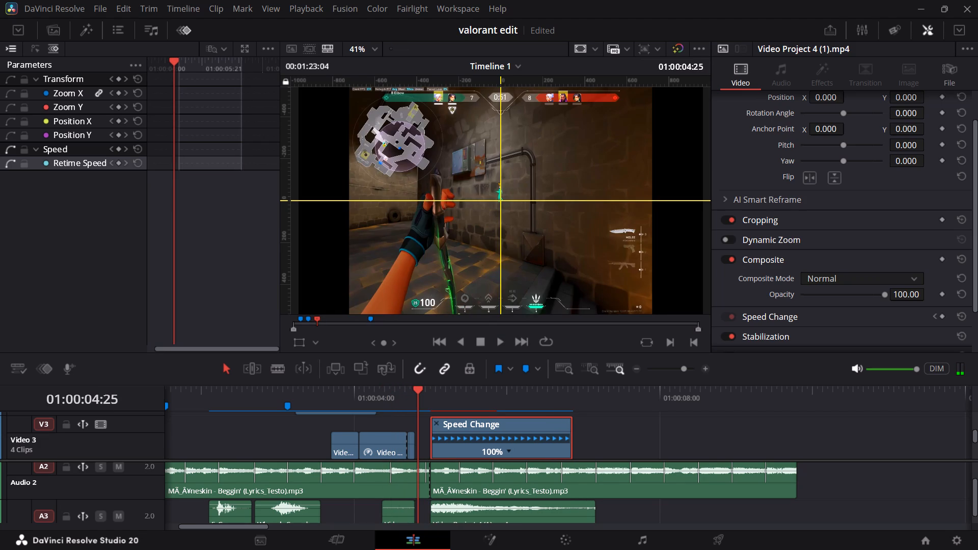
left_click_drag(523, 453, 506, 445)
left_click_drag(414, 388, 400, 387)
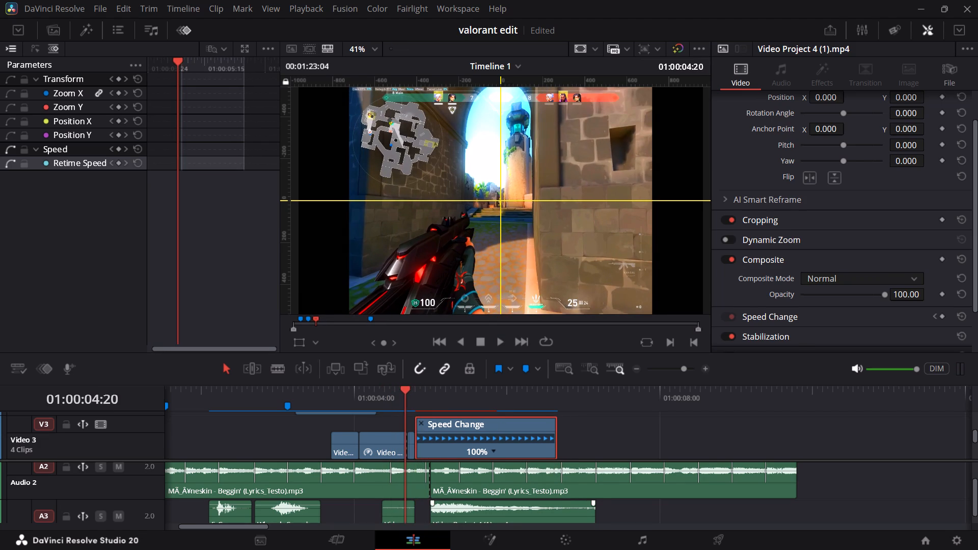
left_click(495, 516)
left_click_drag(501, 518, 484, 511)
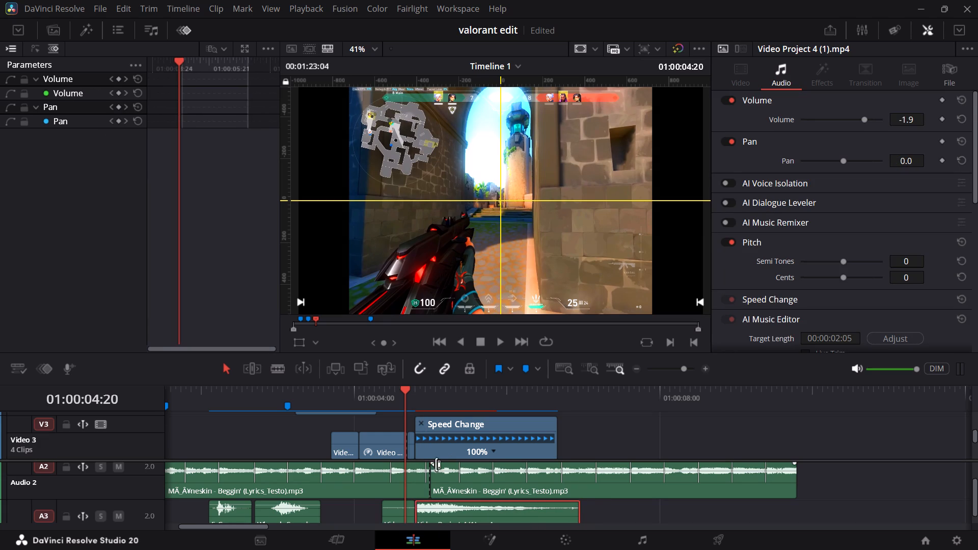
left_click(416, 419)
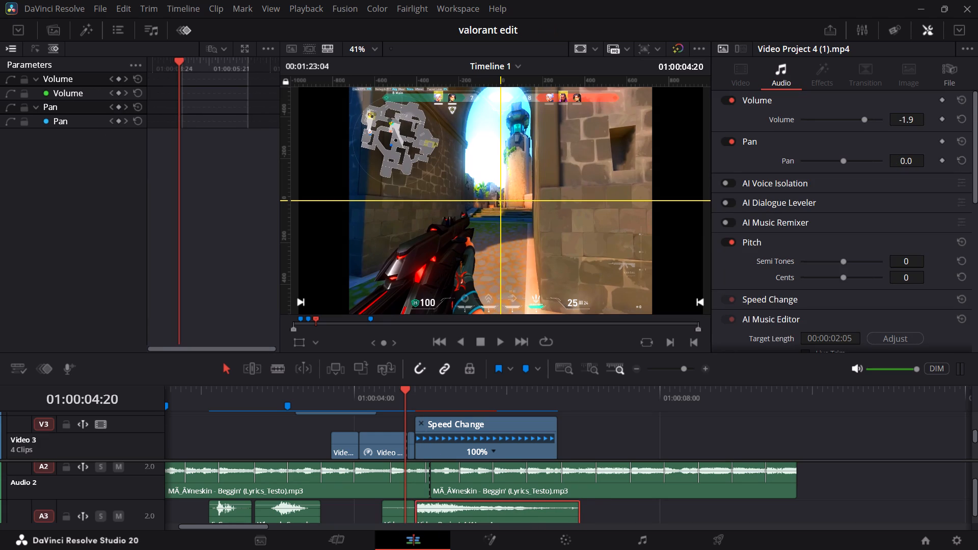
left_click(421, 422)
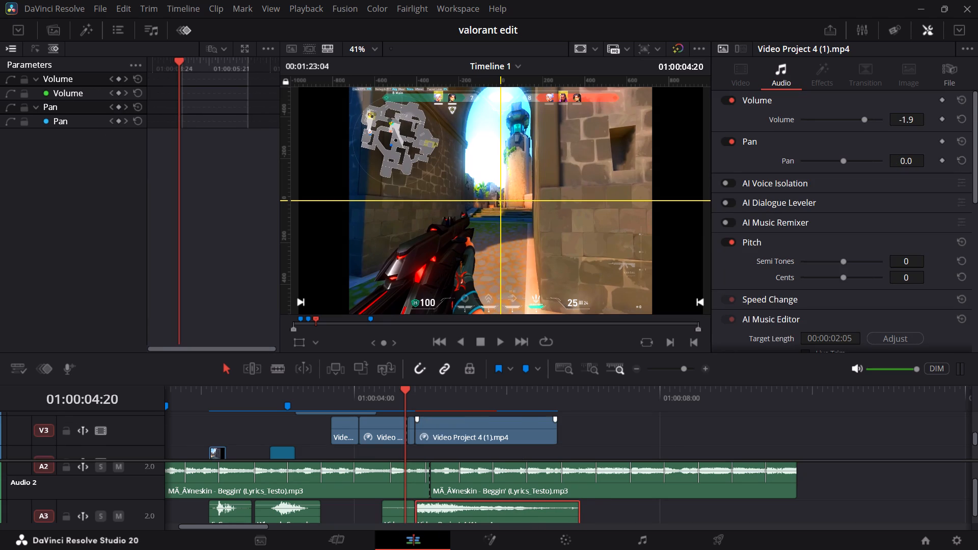
Hide the Keyframe Editor and enlarge the timeline area, giving the video tracks more height than the audio tracks.
scroll(440, 437, "up", 3)
scroll(440, 437, "down", 2)
scroll(442, 435, "up", 2)
scroll(442, 435, "down", 1)
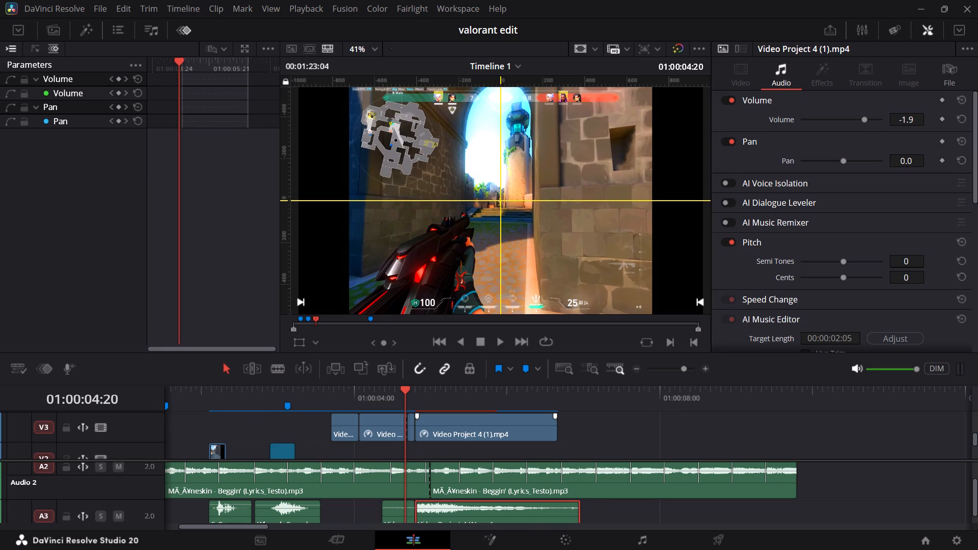
middle_click_drag(556, 426, 558, 433)
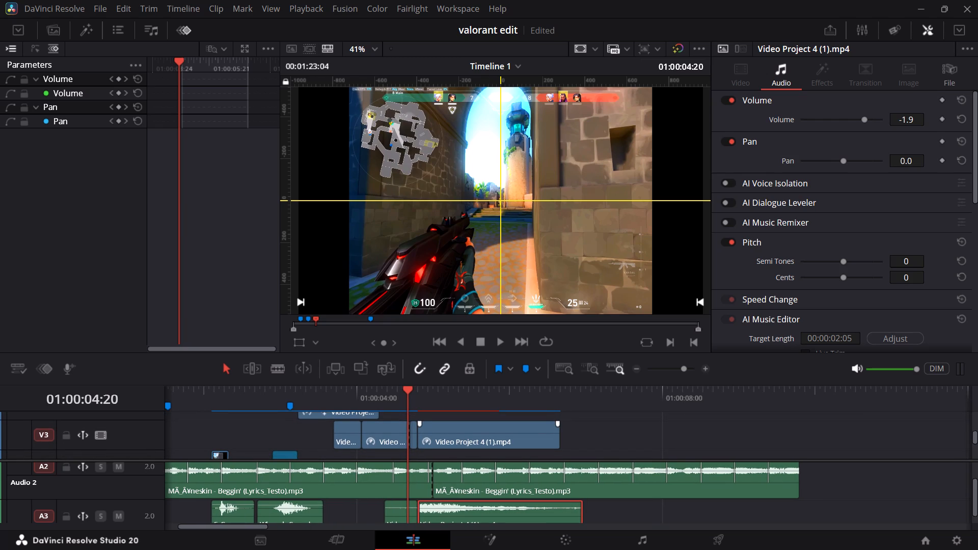
left_click(185, 37)
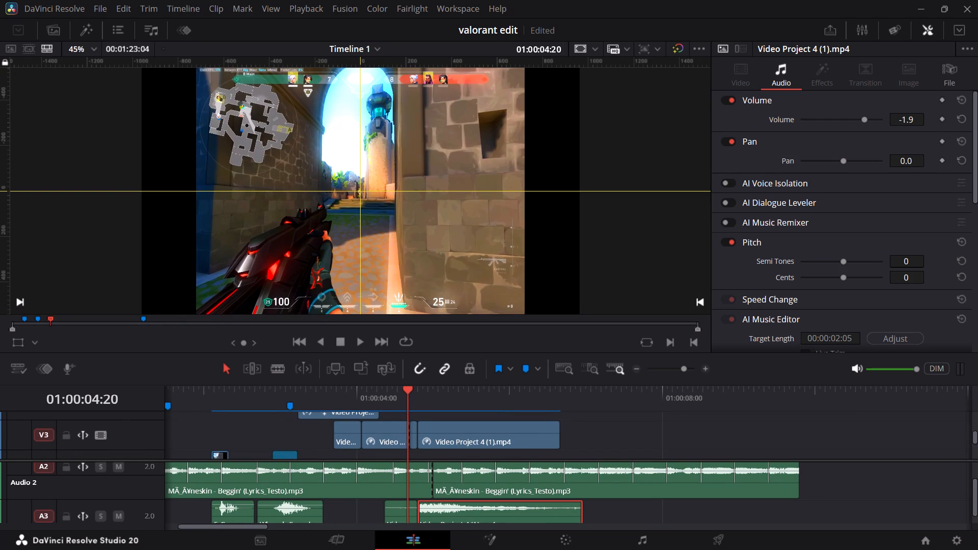
left_click_drag(404, 383, 403, 293)
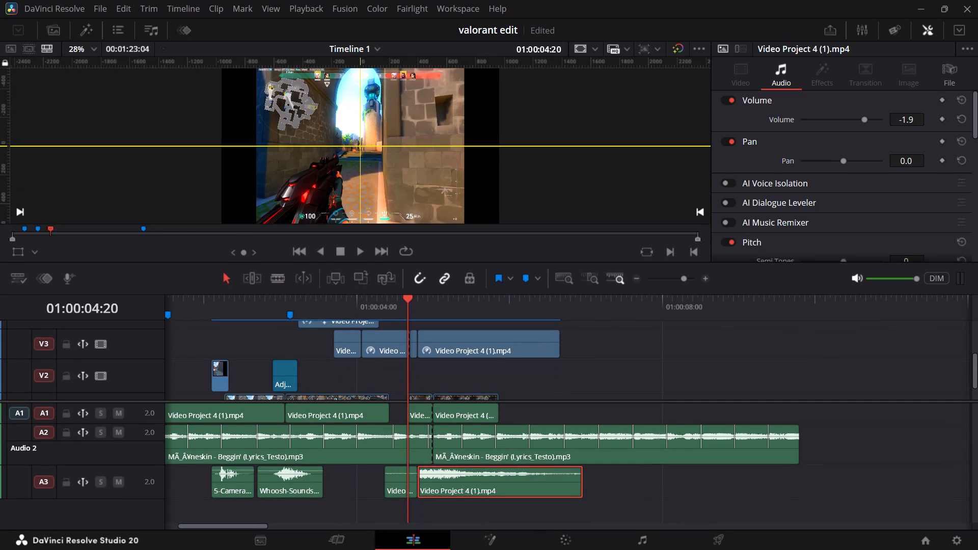
left_click_drag(201, 401, 206, 485)
Scrub and replay the cut around 01:00:04:24 on Video 3 to check the gunshot timing against the music.
left_click_drag(402, 298, 424, 299)
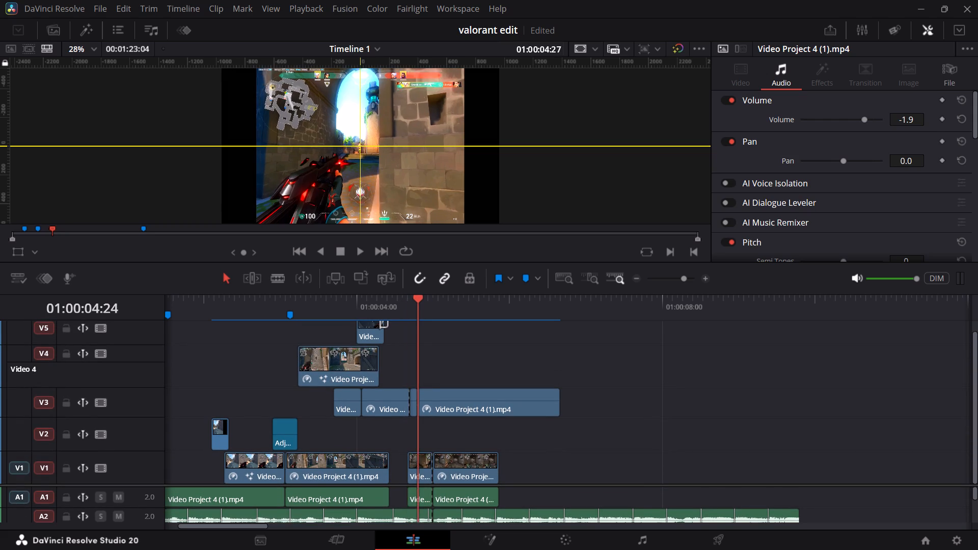
left_click_drag(424, 299, 407, 297)
key("space")
key("space")
left_click_drag(420, 298, 345, 308)
key("space")
key("space")
key("space")
key("space")
key("space")
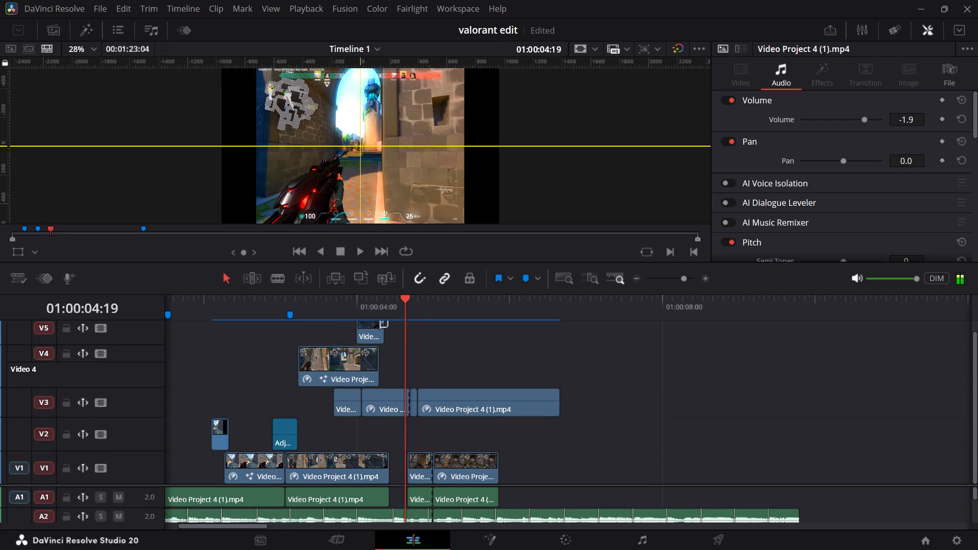
key("space")
key("space")
key("space")
key("space")
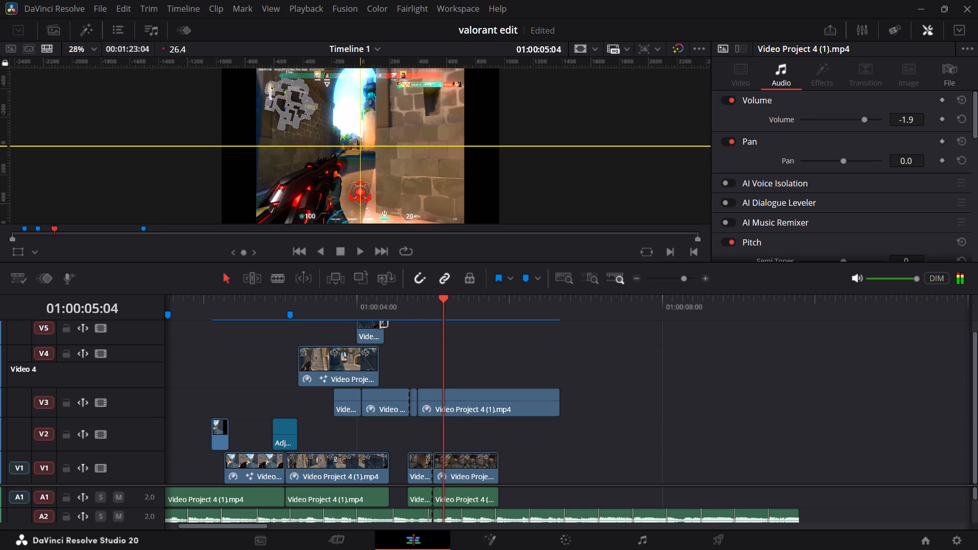
left_click_drag(421, 320, 410, 322)
key("space")
key("space")
Delete the short clip before the long Video 3 clip and move the long clip earlier to close the gap.
left_click_drag(424, 323, 416, 323)
left_click(415, 399)
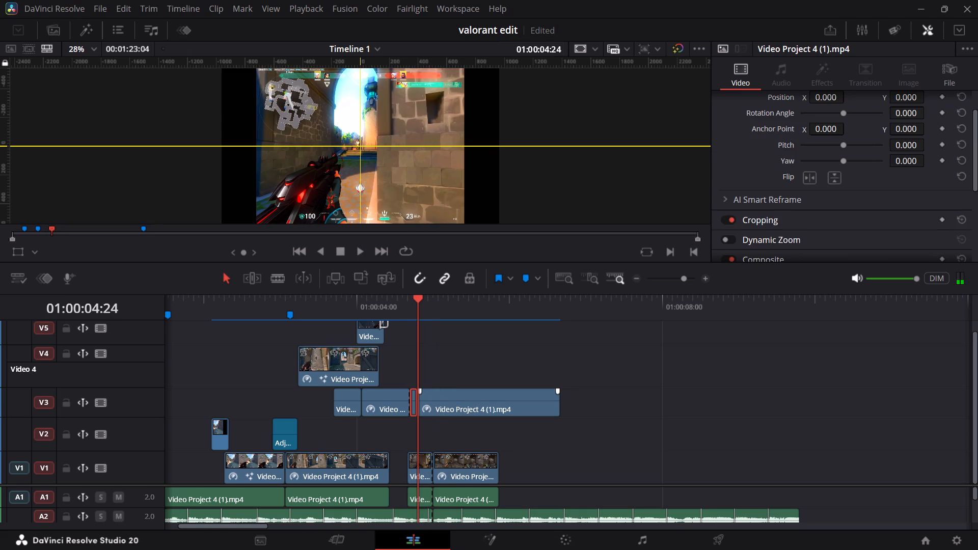
key("BackSpace")
left_click_drag(452, 405, 444, 403)
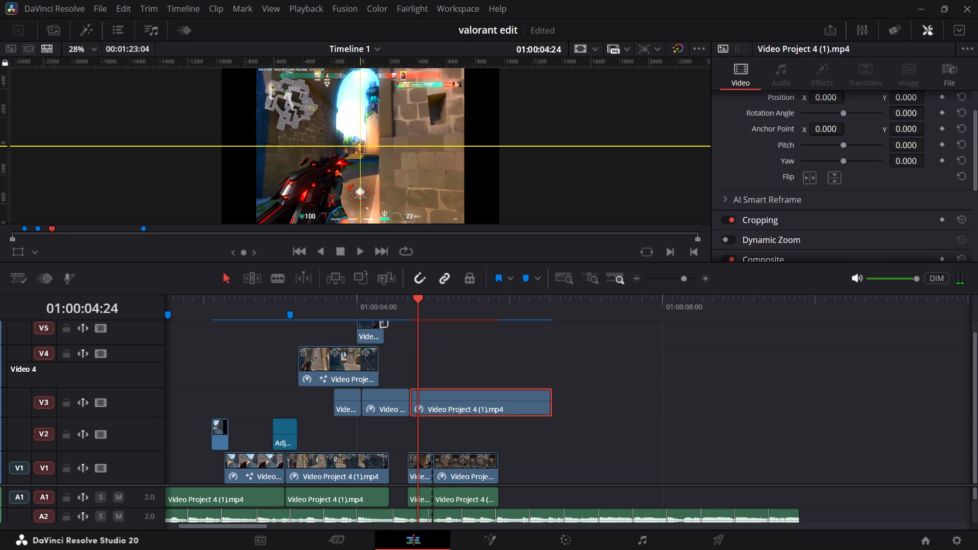
Play the closed cut on Video 3 around 01:00:04:24 to check its sync with the gunshots and music.
left_click_drag(416, 315, 403, 311)
key("space")
left_click_drag(424, 306, 414, 310)
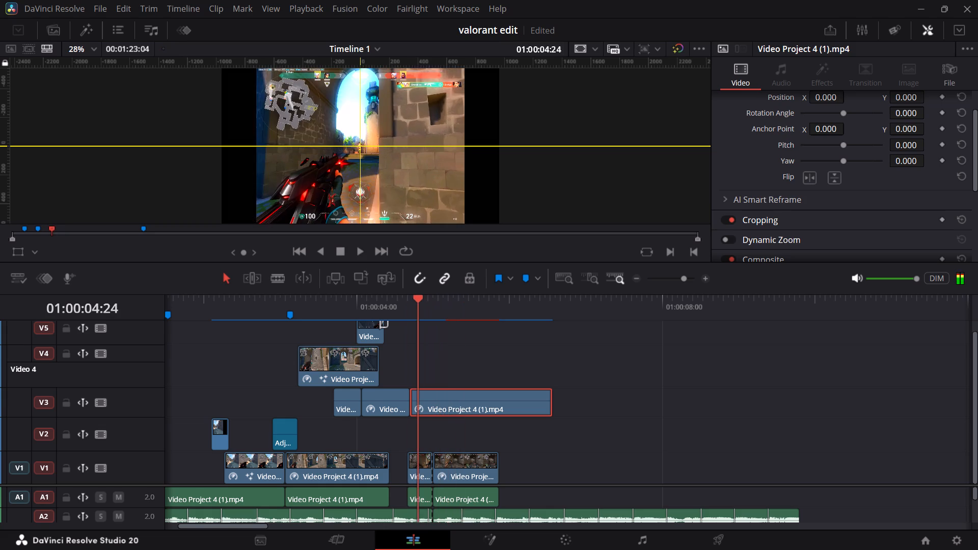
left_click_drag(414, 310, 396, 316)
key("space")
key("space")
key("space")
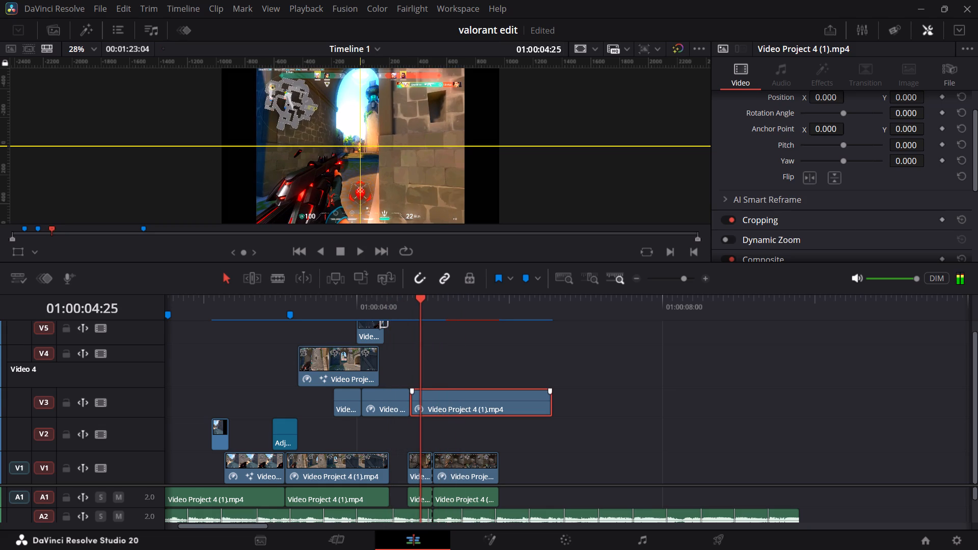
Show the retime controls on the long Video 3 clip and add a speed point at 01:00:04:22.
left_click(446, 407)
right_click(457, 403)
left_click(449, 399)
key("ctrl+r")
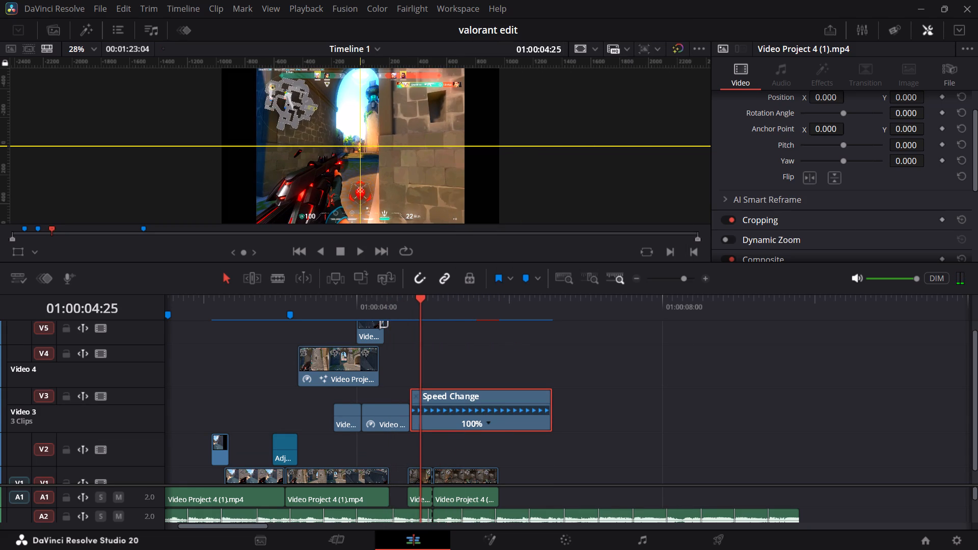
left_click_drag(419, 299, 409, 301)
left_click(413, 301)
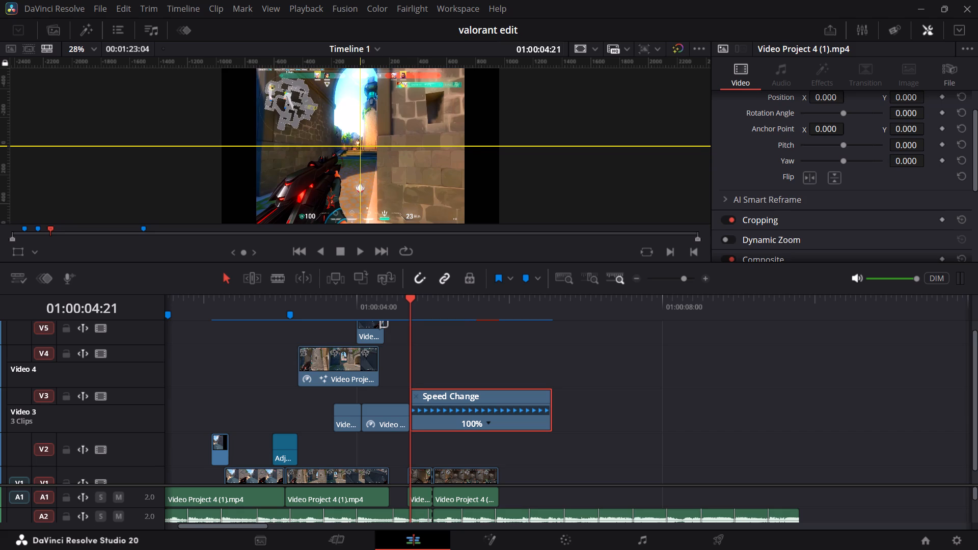
key("Right")
key("Right")
key("Left")
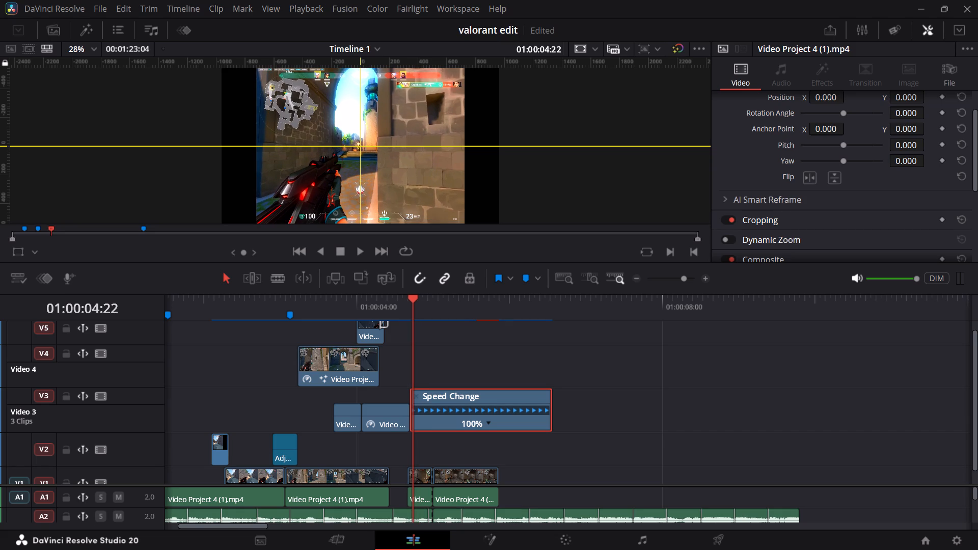
left_click(490, 419)
left_click(488, 421)
left_click(488, 423)
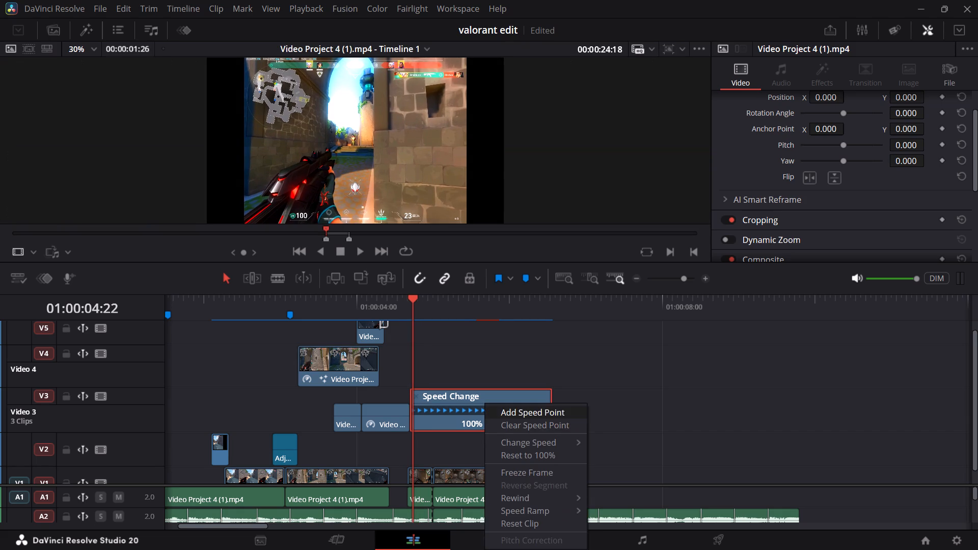
left_click(513, 414)
Add a second speed point to the long Video 3 clip at 01:00:05:00.
key("Right")
key("Right")
key("Right")
key("Right")
key("Right")
key("Right")
key("Right")
key("Right")
key("Right")
key("Right")
key("Right")
key("Right")
key("Right")
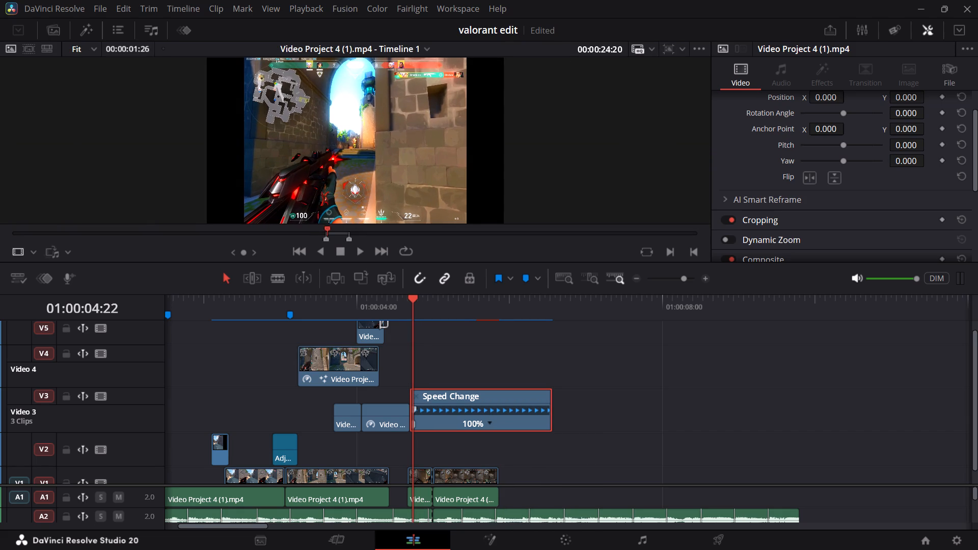
key("Right")
key("Right")
key("Right")
key("Right")
key("Right")
key("Right")
key("Right")
key("Right")
key("Right")
key("Right")
key("Right")
key("Right")
key("Right")
key("Right")
key("Right")
key("Right")
key("Right")
key("Right")
key("Right")
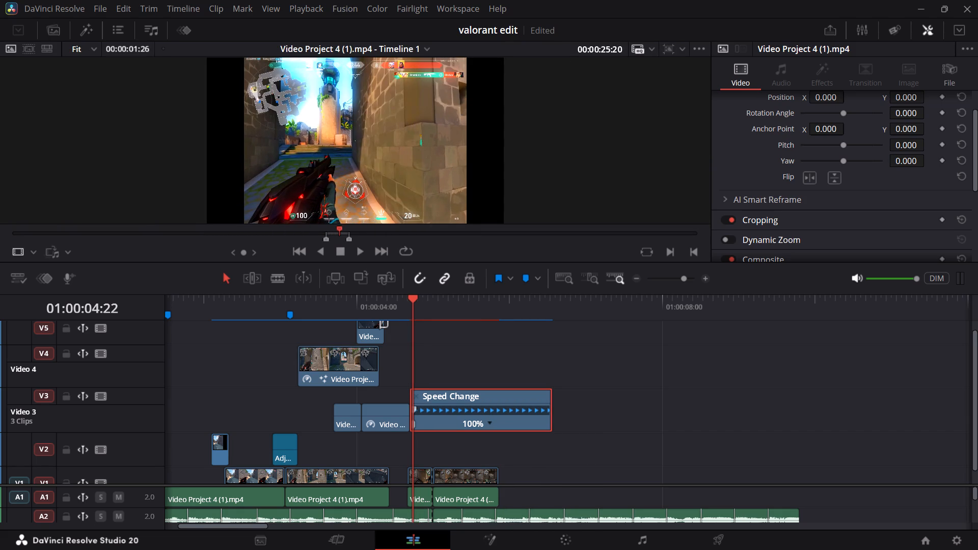
left_click(456, 360)
left_click_drag(418, 317, 433, 313)
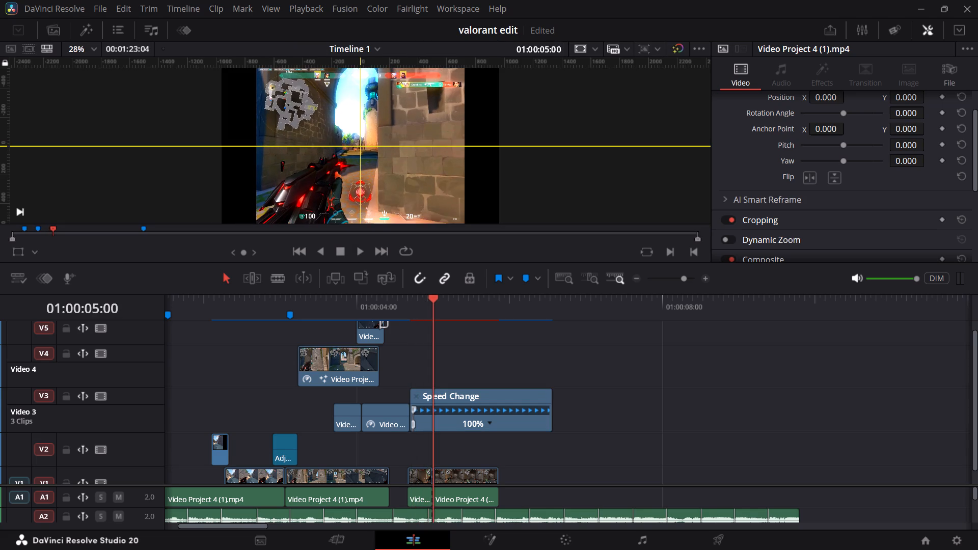
left_click_drag(433, 313, 436, 314)
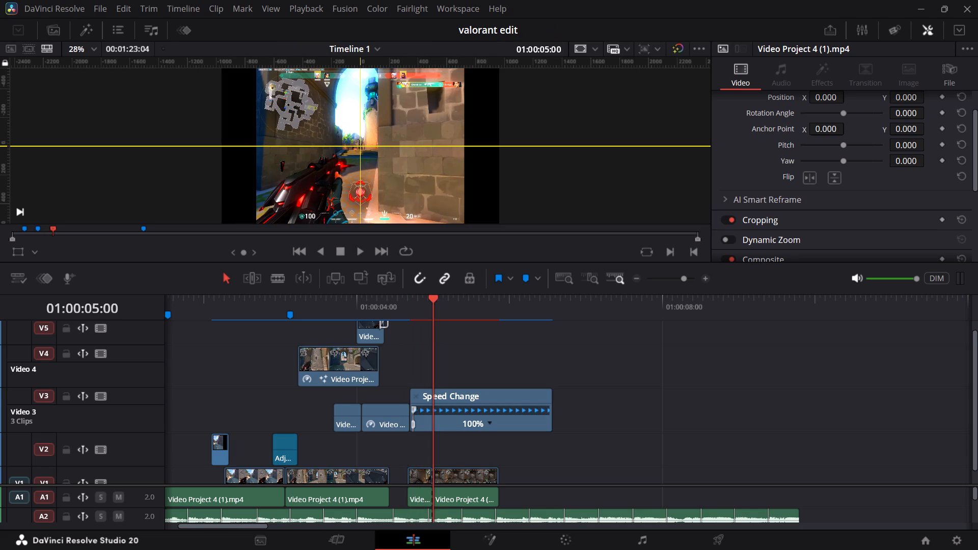
left_click(493, 423)
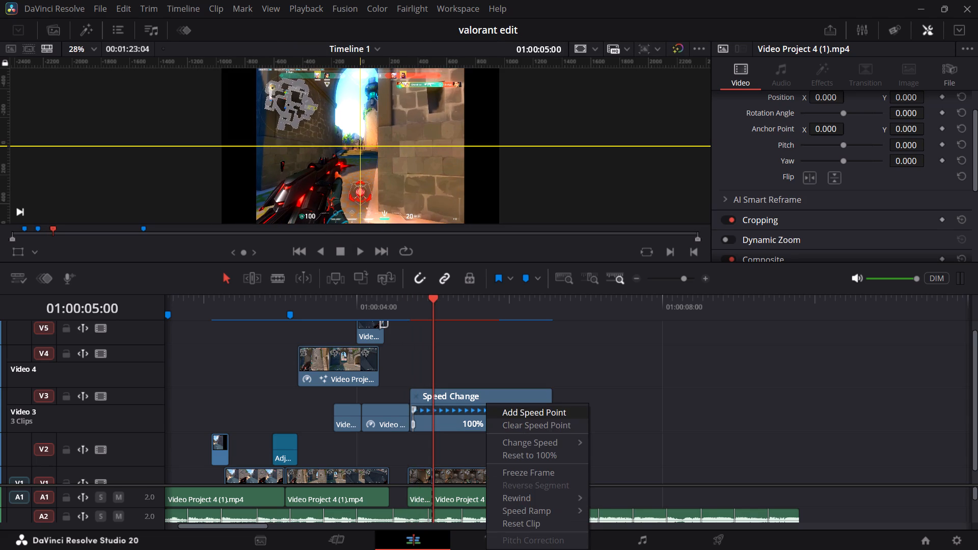
left_click(530, 415)
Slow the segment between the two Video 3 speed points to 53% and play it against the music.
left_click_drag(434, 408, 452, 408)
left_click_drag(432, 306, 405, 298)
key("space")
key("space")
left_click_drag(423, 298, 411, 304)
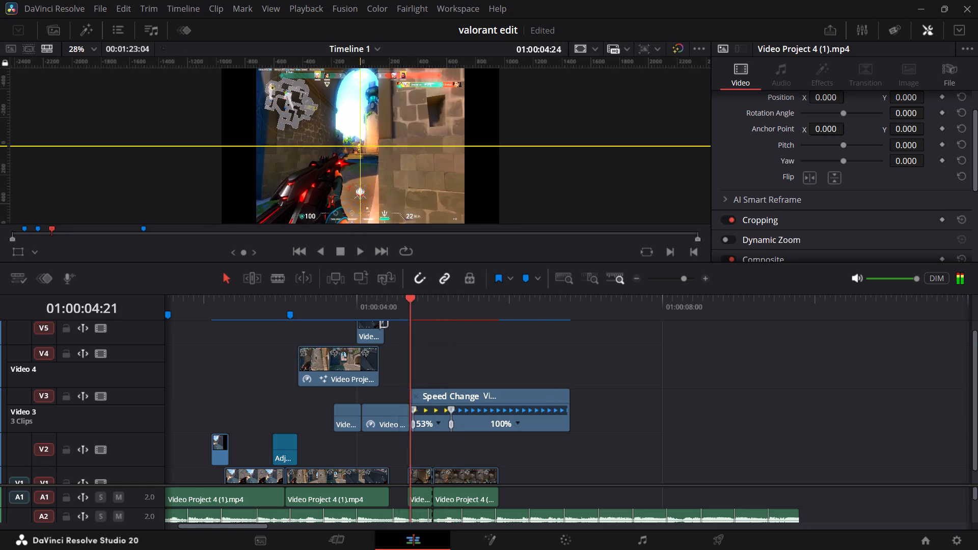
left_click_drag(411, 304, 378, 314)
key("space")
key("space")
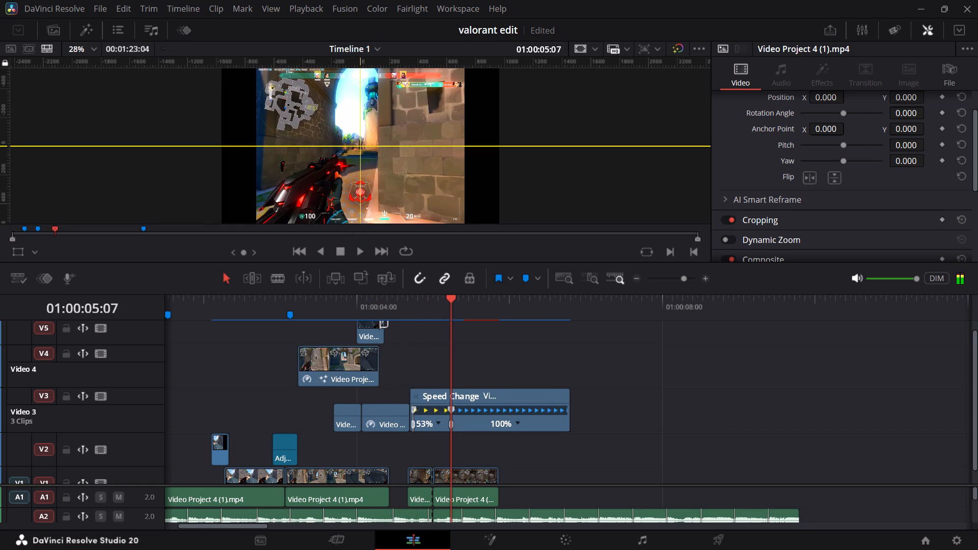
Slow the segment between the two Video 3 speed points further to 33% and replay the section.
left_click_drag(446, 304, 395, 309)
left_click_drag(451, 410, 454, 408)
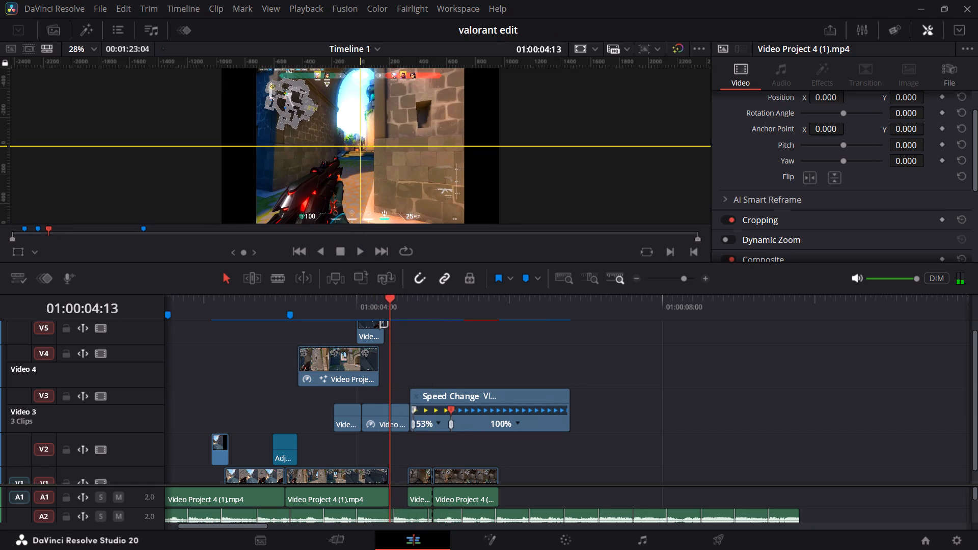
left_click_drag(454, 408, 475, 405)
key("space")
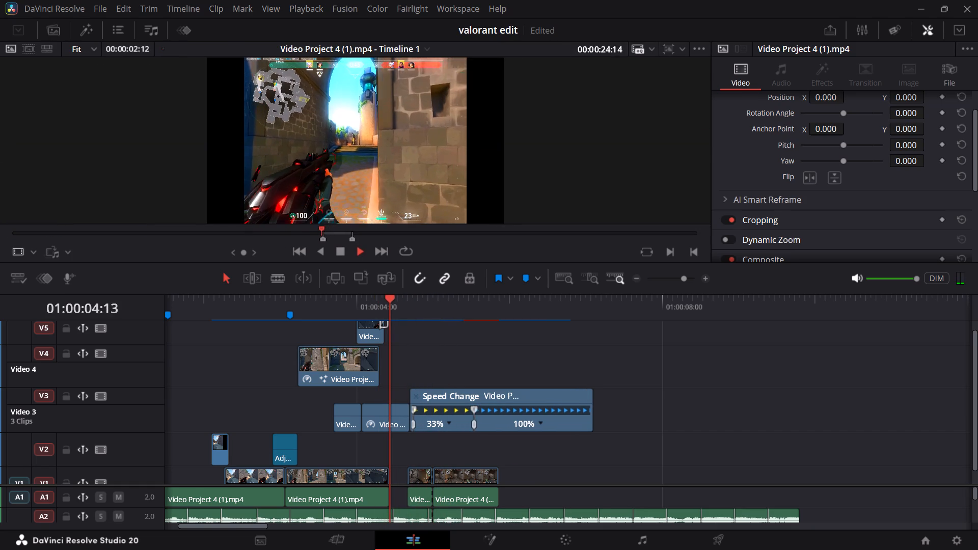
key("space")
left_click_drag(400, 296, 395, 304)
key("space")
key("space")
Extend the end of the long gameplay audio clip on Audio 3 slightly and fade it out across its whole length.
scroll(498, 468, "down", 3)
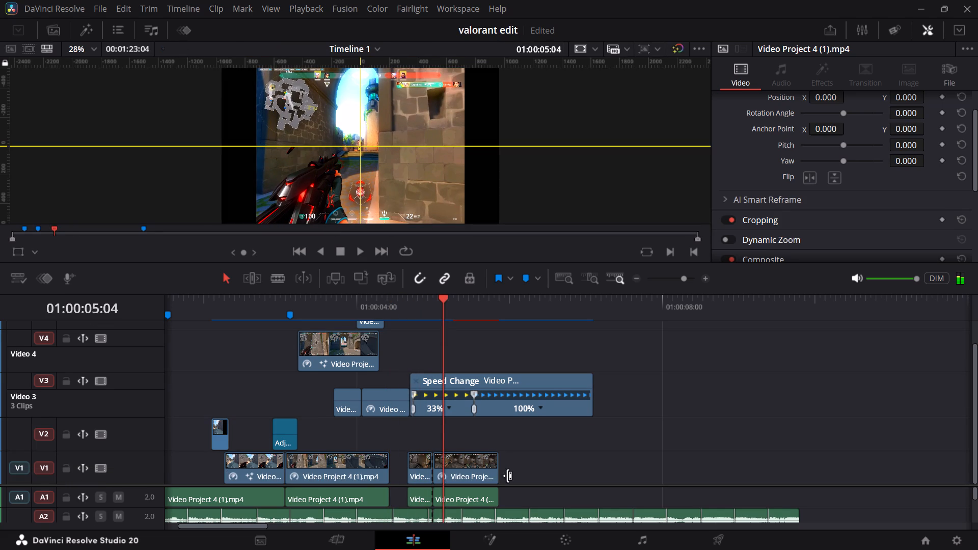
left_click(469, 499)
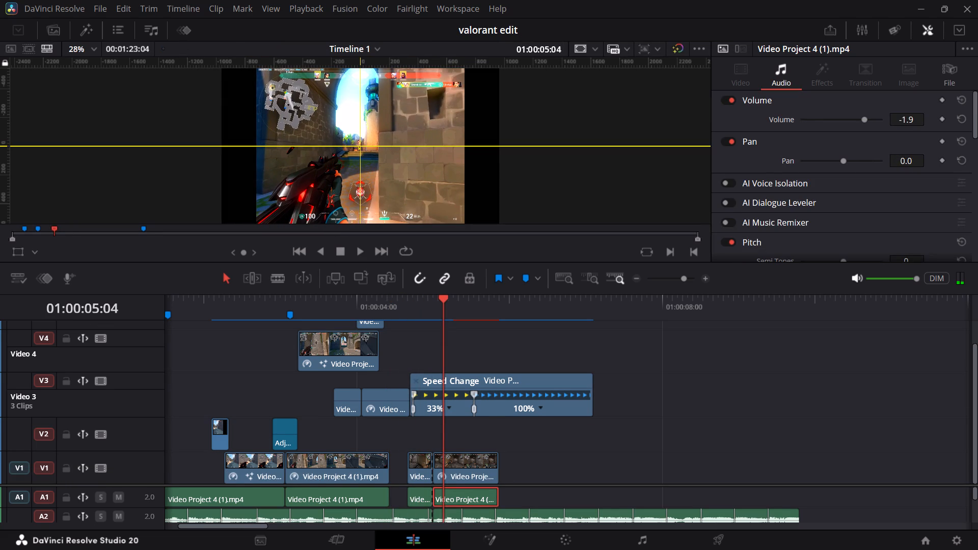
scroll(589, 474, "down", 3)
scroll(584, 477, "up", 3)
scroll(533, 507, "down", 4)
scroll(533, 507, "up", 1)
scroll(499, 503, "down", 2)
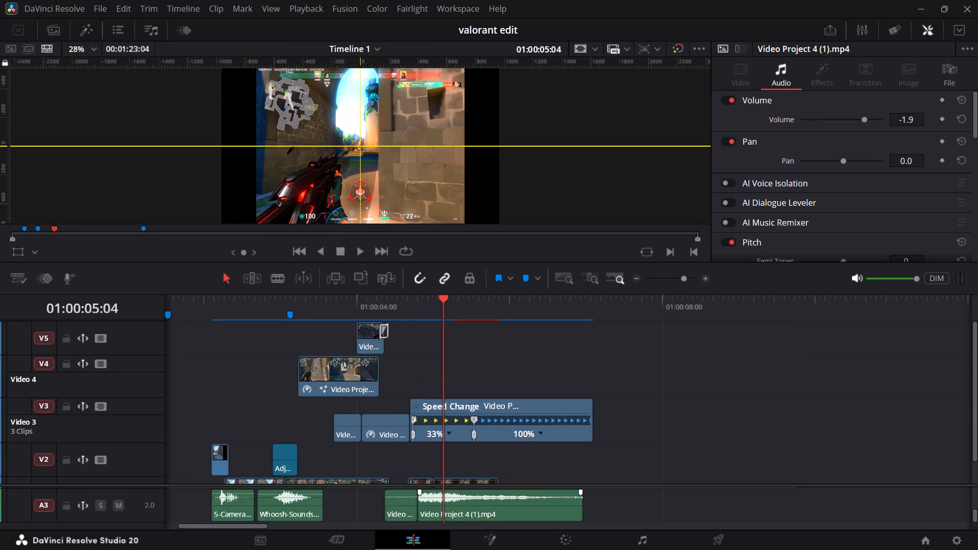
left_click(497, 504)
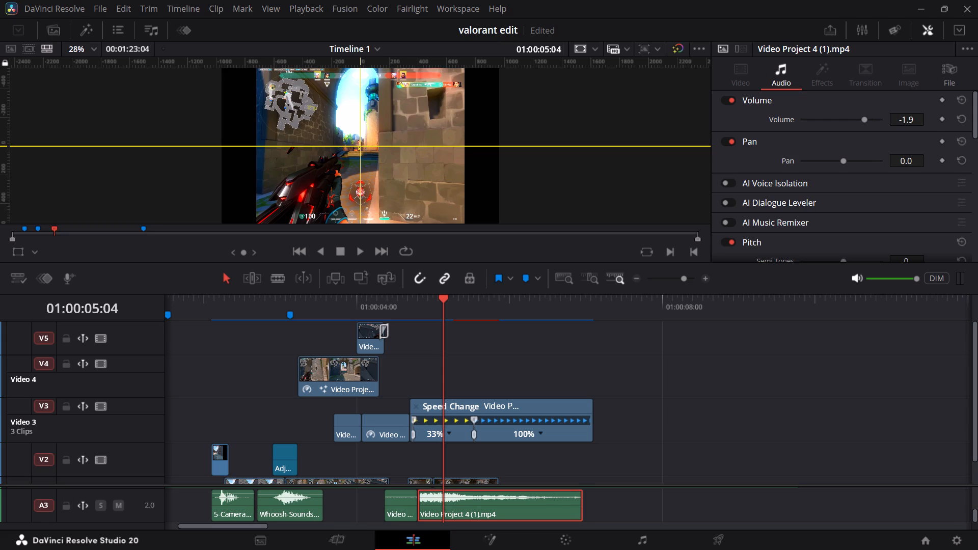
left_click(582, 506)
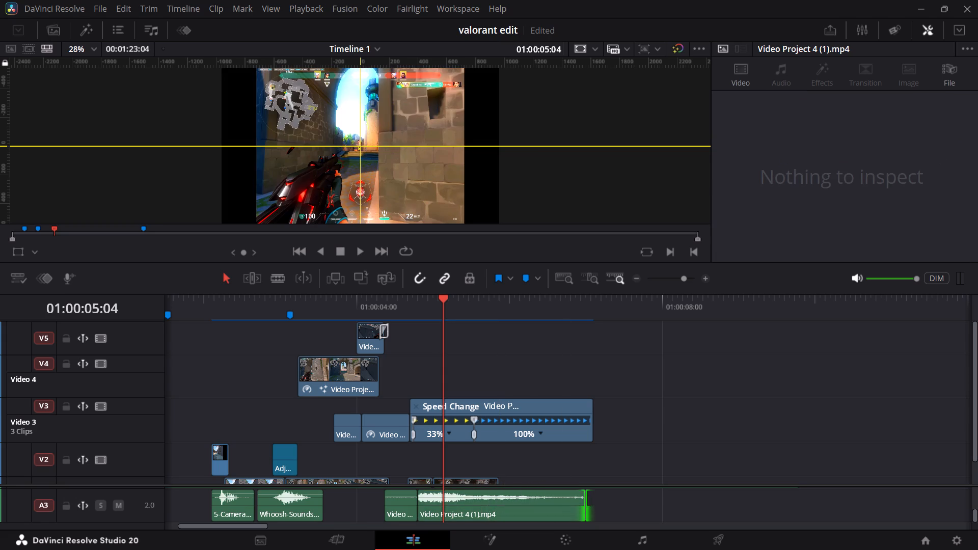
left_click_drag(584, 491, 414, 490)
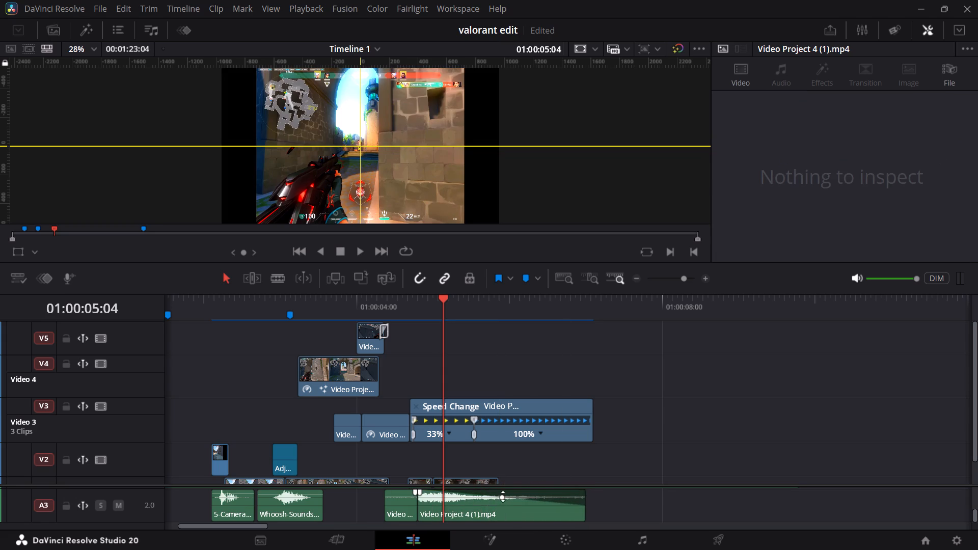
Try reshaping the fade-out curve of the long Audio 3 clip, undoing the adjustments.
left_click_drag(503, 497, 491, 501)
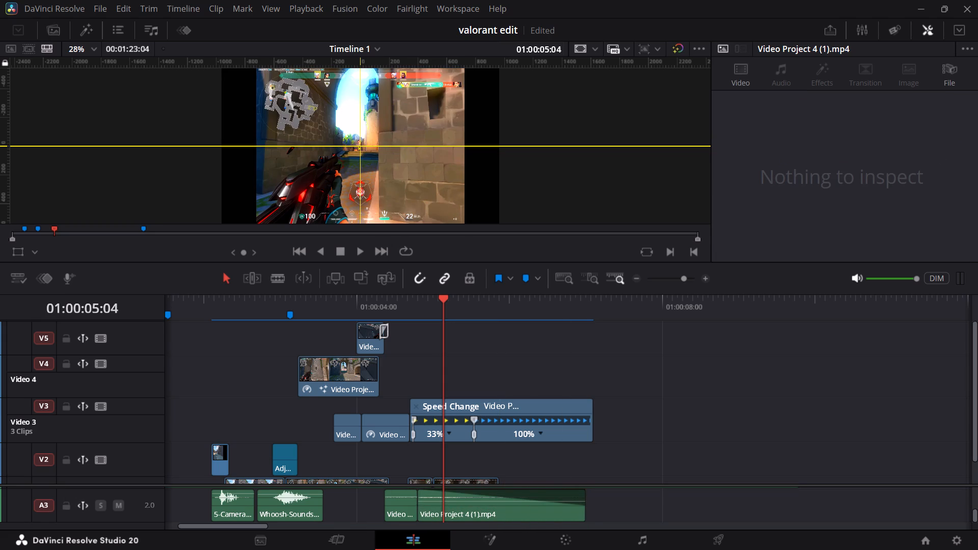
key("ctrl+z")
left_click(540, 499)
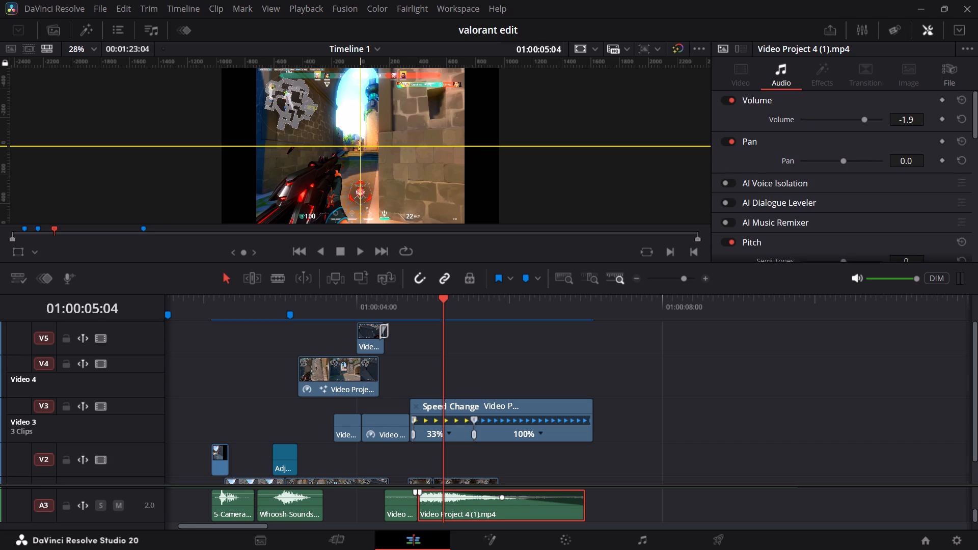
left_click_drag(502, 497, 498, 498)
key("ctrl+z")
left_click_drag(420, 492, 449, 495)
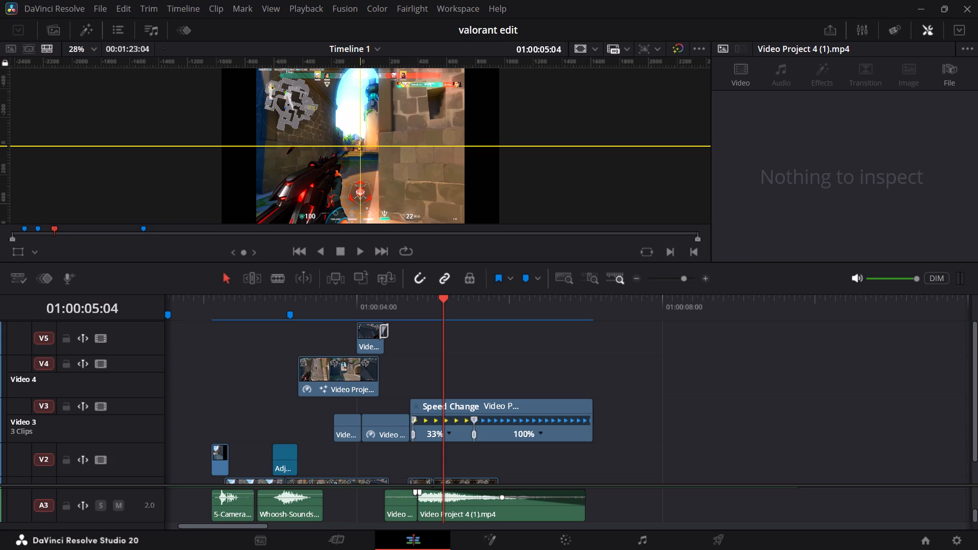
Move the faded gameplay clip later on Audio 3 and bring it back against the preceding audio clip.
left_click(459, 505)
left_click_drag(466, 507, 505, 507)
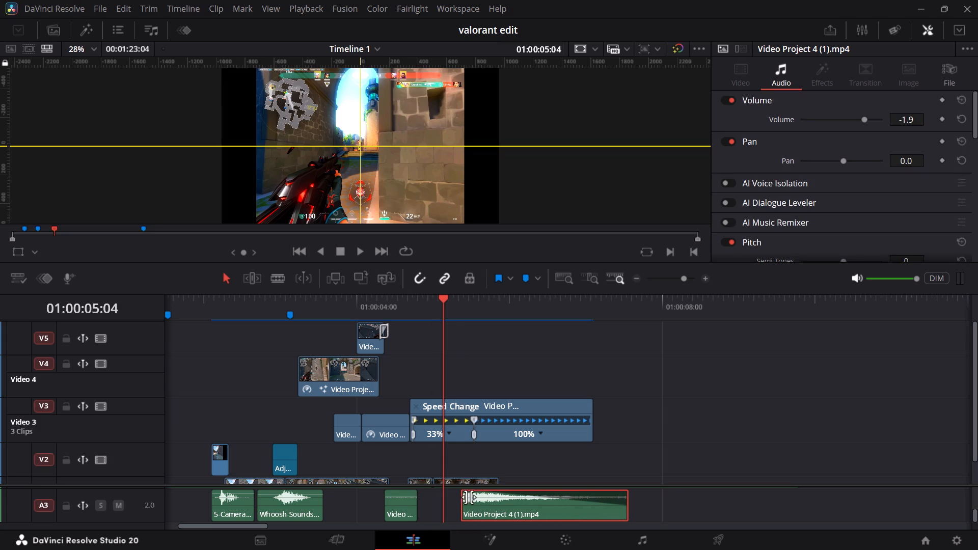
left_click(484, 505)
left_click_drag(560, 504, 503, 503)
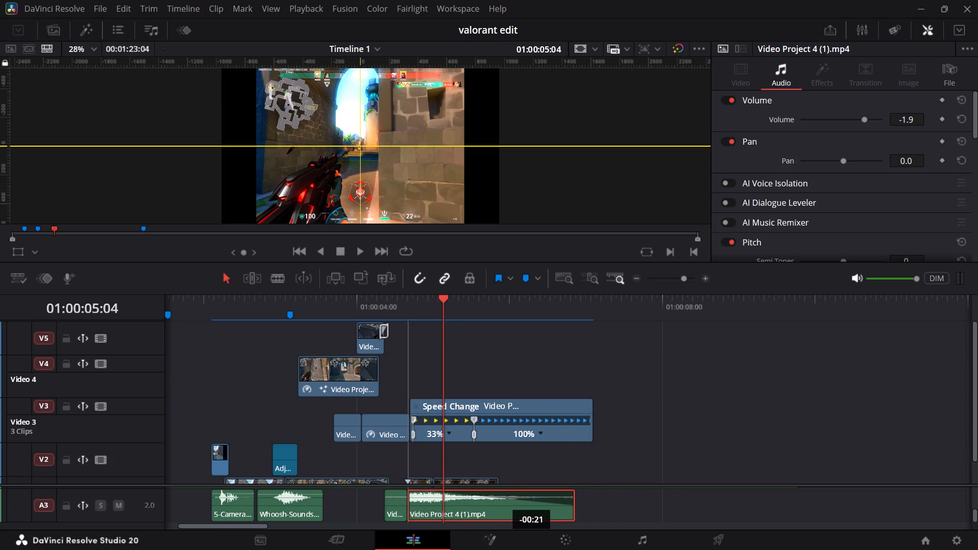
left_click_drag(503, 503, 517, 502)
Play the slowed Video 3 section with the faded gameplay audio to check its sync with the music.
left_click_drag(433, 328, 415, 322)
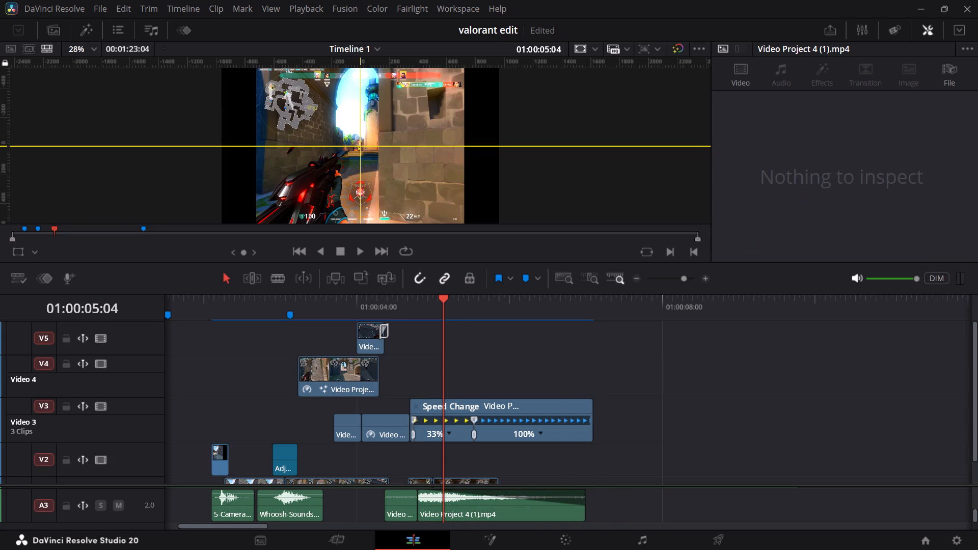
left_click_drag(433, 309, 410, 307)
key("space")
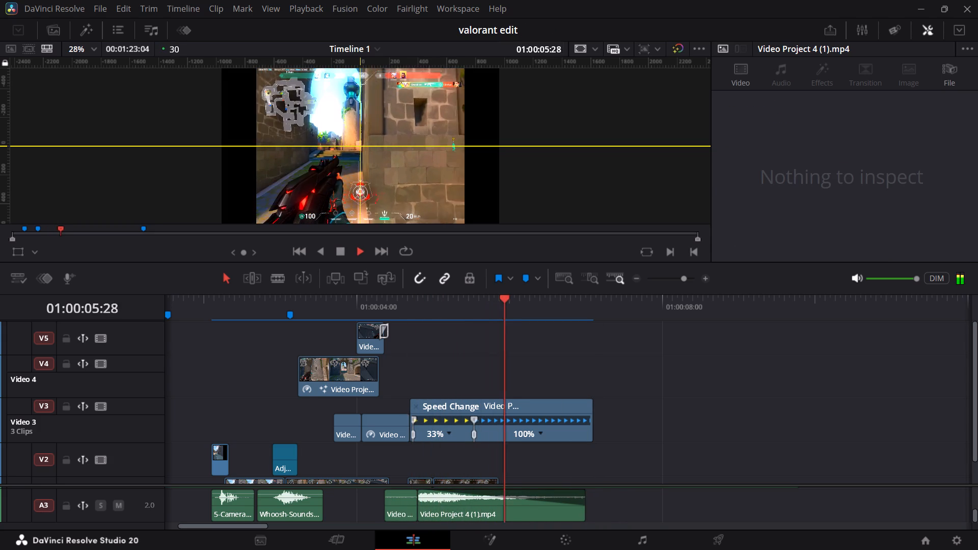
key("space")
left_click_drag(487, 320, 467, 325)
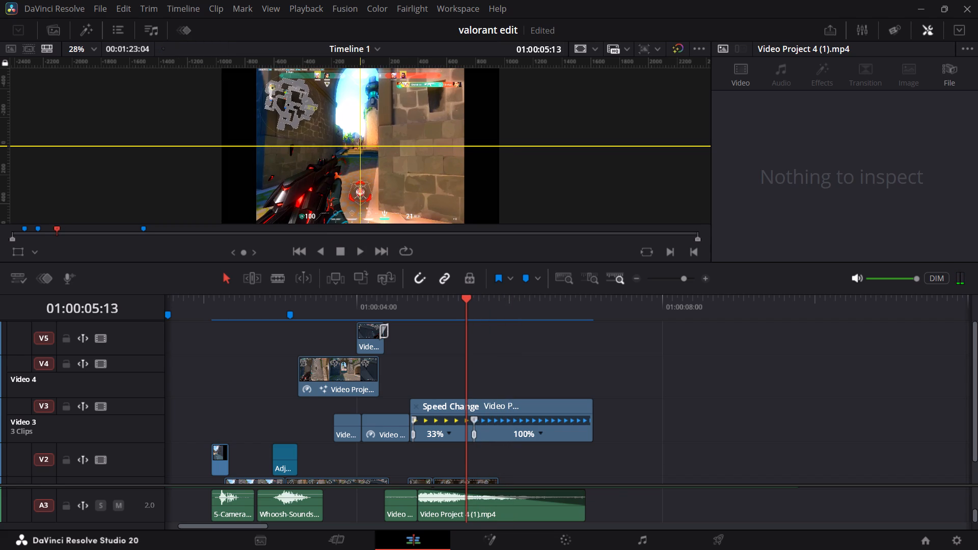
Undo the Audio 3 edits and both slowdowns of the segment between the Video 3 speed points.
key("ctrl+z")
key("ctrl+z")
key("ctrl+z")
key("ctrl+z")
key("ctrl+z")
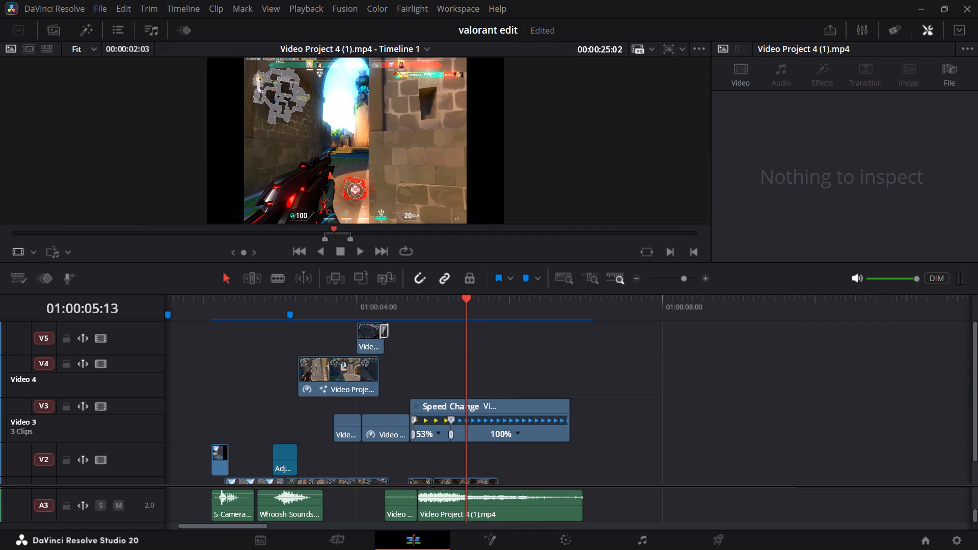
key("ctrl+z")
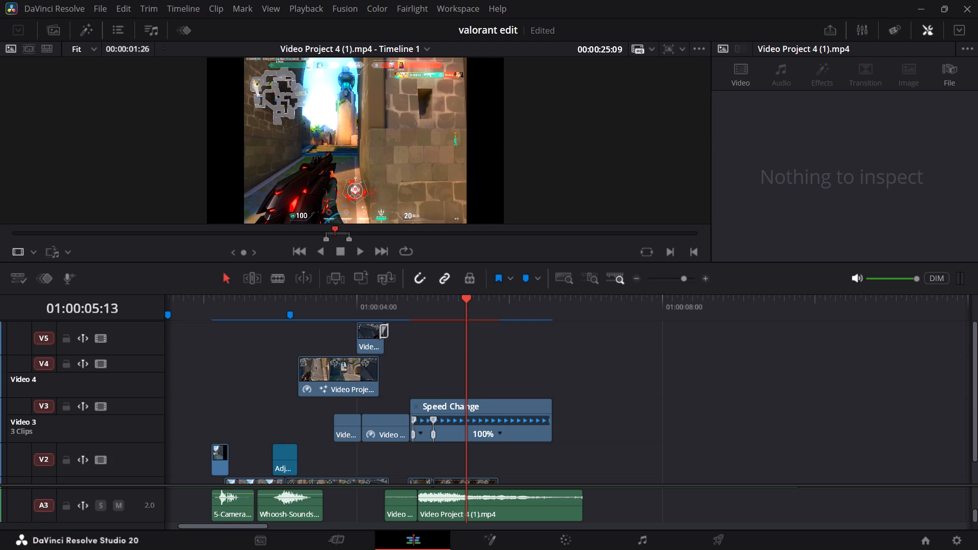
Open the long Video 3 clip on the Fusion page and hide the Inspector and the Spline editor.
left_click(417, 406)
left_click(450, 409)
left_click(507, 538)
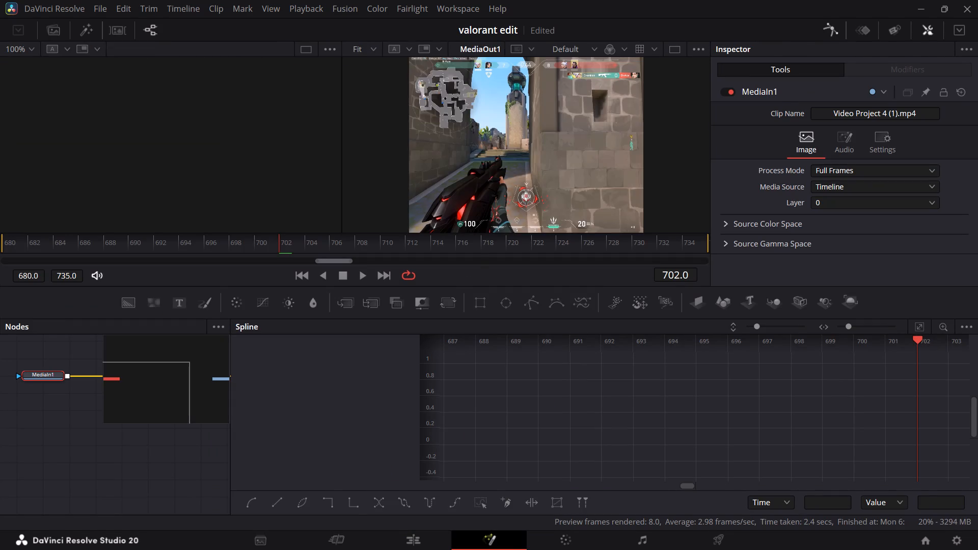
left_click(921, 30)
left_click(828, 26)
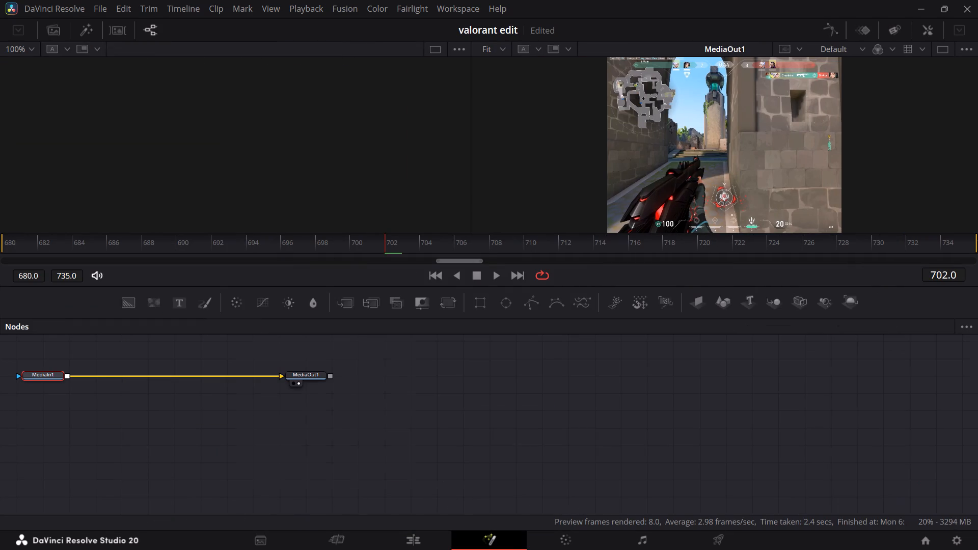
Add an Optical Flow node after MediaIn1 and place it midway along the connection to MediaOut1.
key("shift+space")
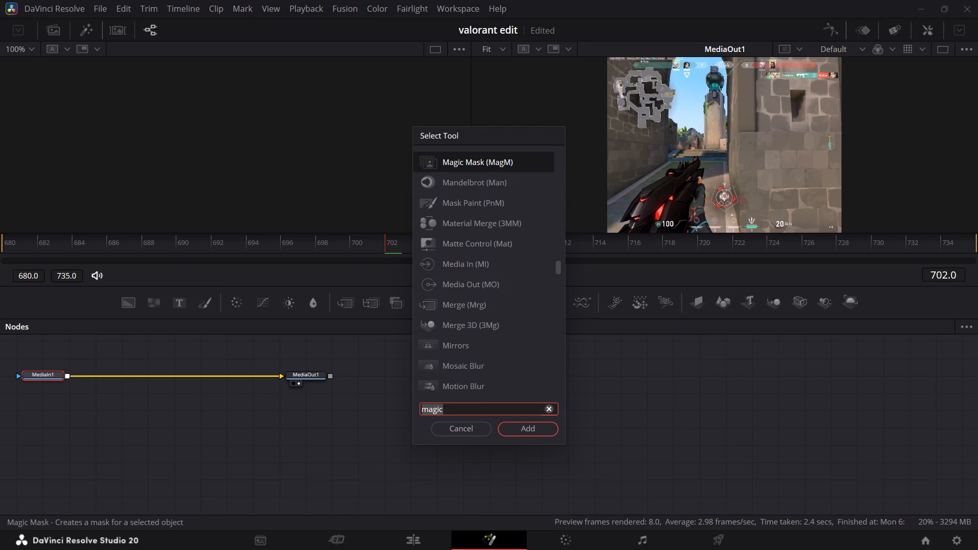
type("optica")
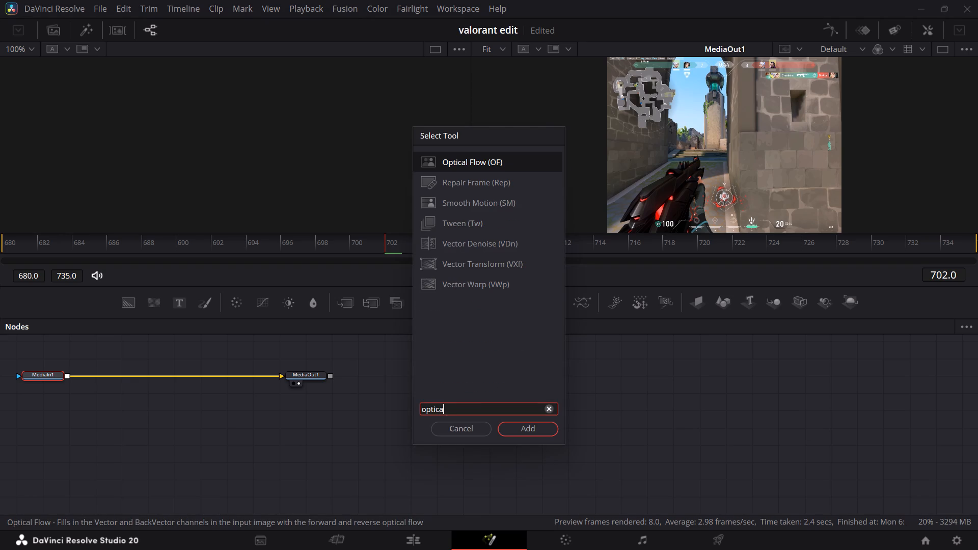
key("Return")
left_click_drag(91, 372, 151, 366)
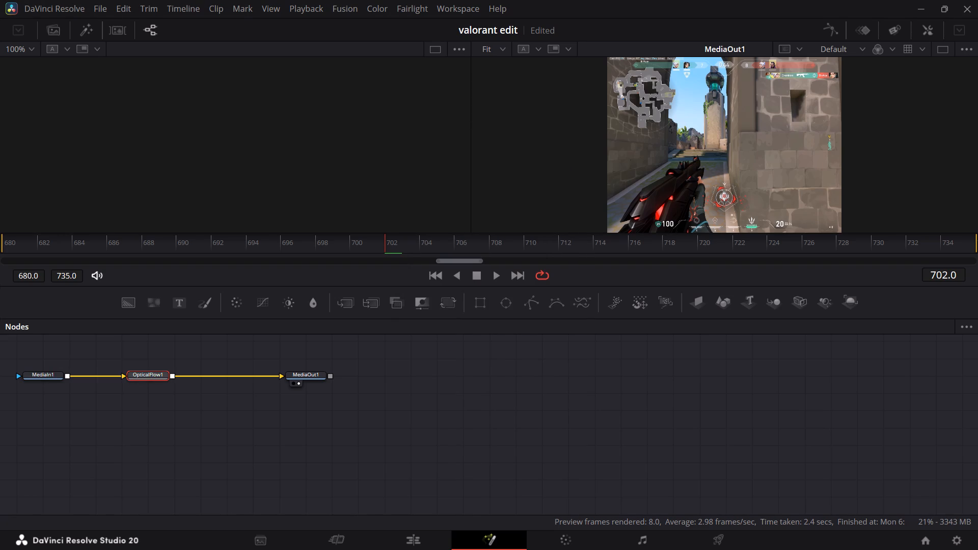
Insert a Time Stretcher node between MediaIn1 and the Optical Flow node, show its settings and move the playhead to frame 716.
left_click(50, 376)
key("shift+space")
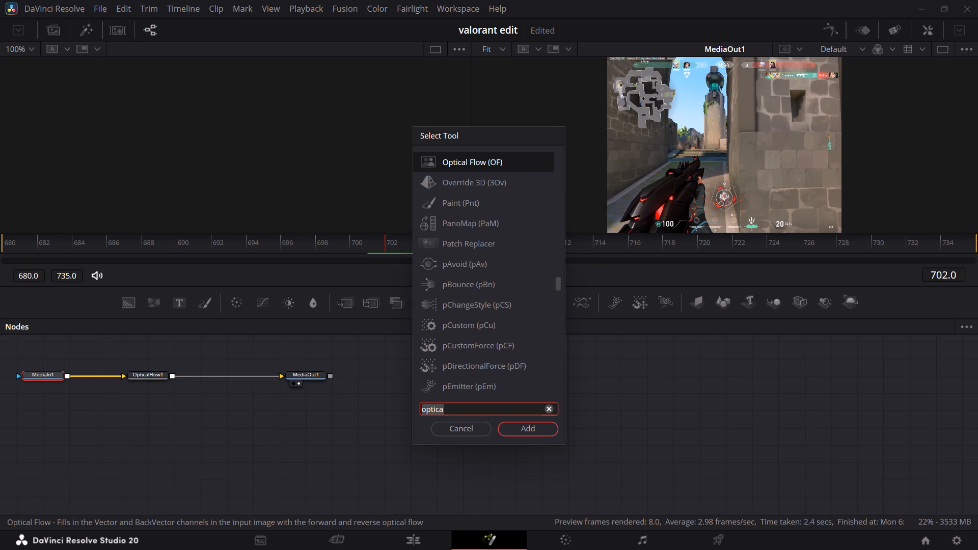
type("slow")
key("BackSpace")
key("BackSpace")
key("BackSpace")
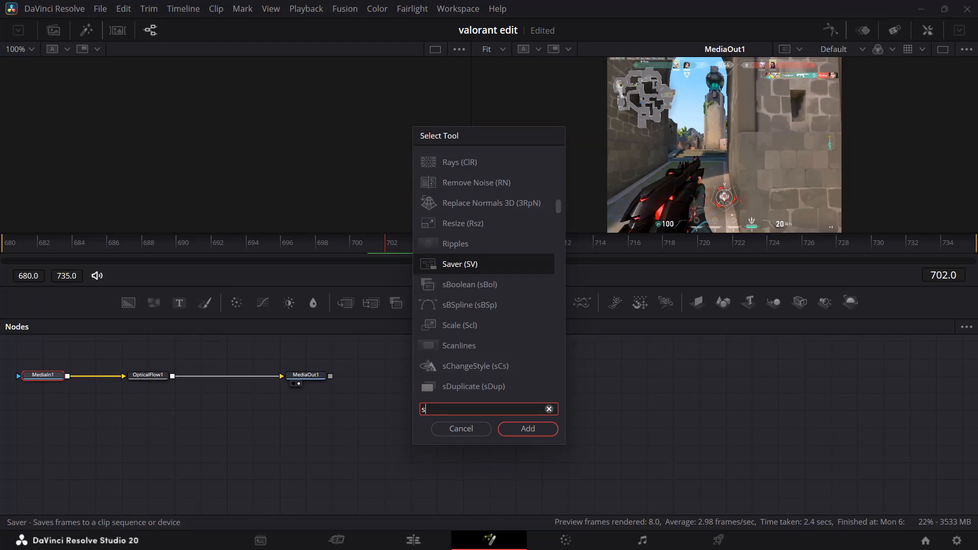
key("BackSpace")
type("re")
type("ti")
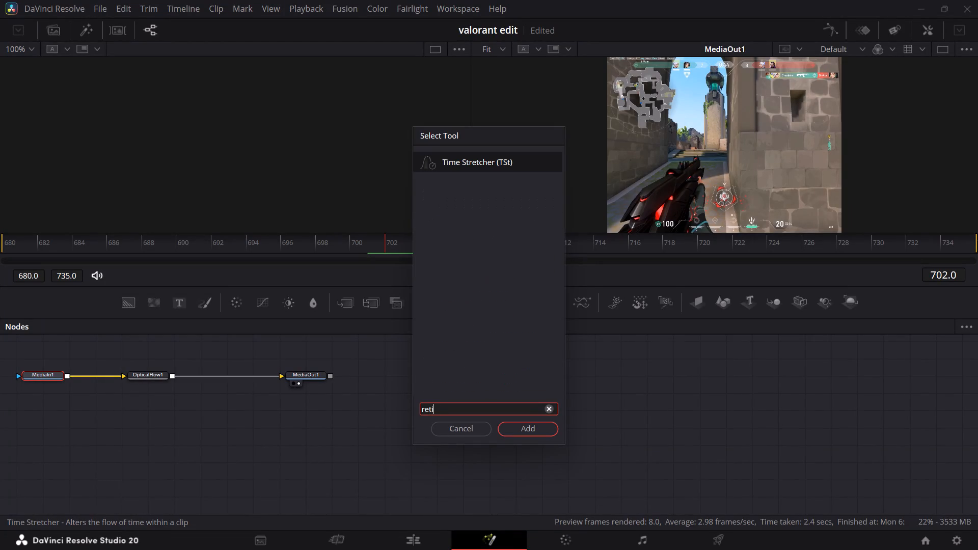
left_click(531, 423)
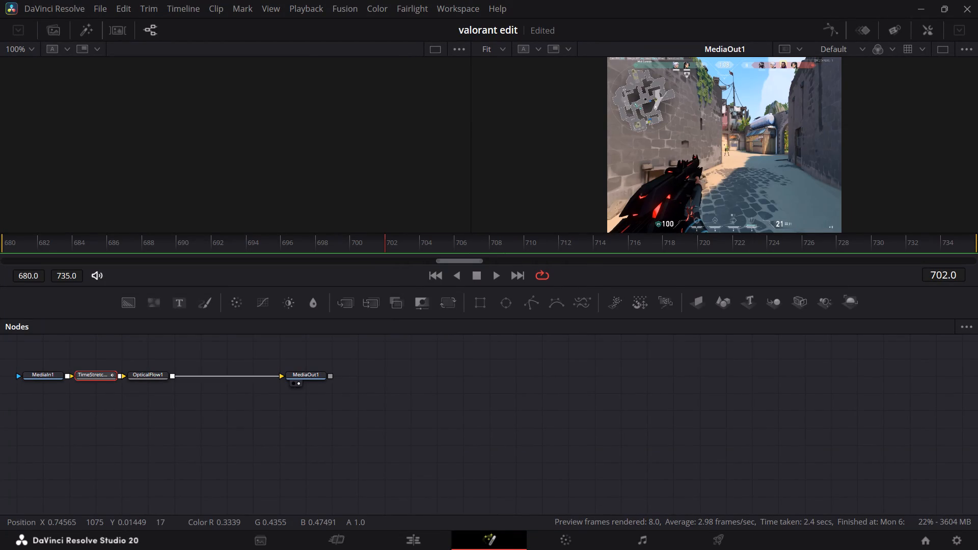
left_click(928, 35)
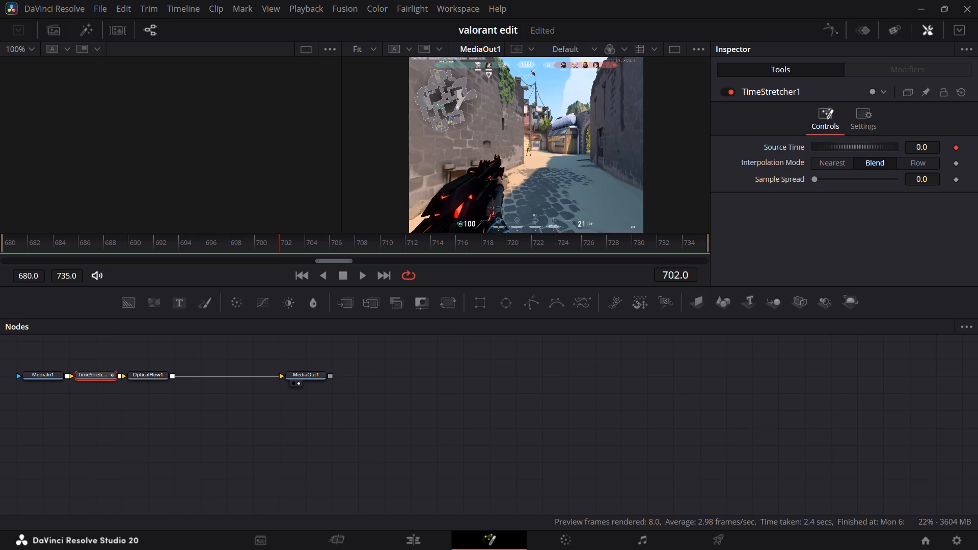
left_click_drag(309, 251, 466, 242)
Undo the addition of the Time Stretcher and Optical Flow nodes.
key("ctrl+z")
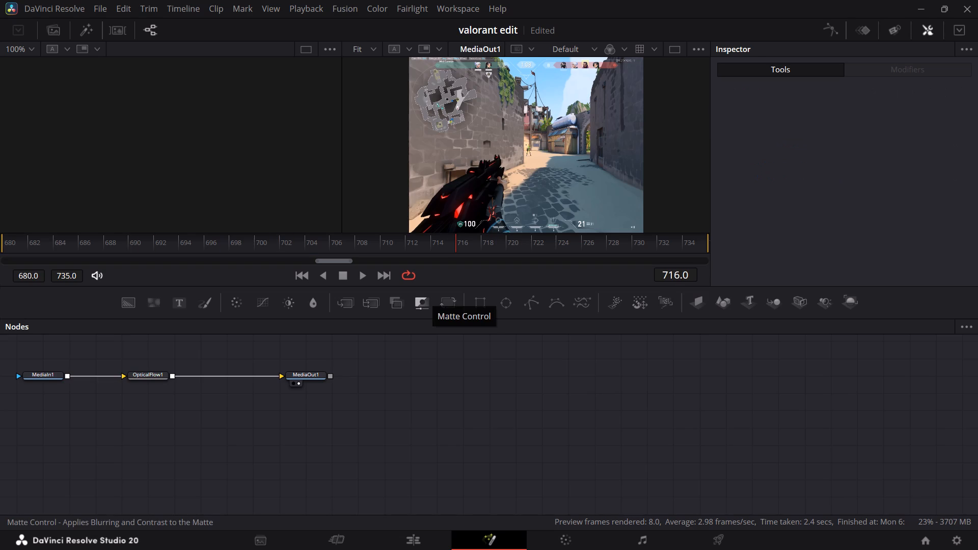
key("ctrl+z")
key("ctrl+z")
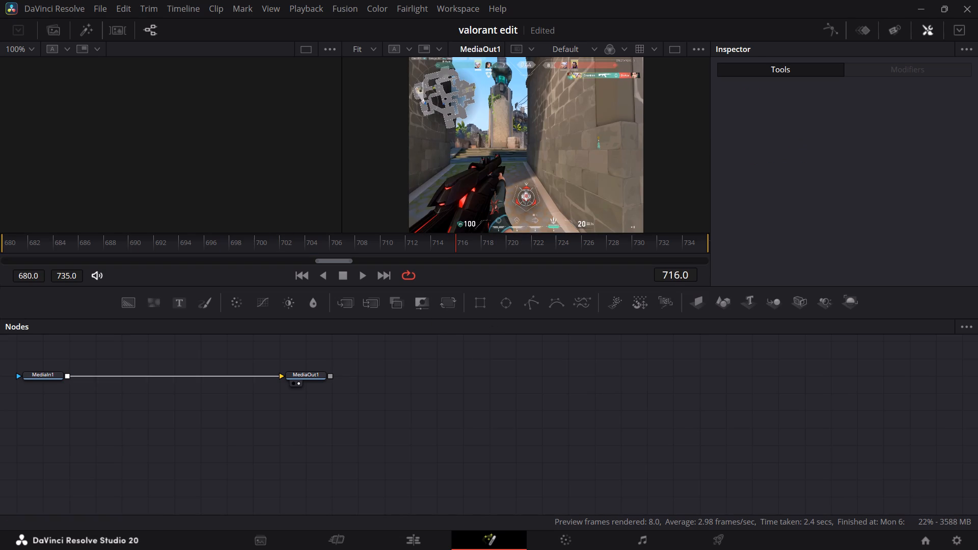
Return to the Edit page and slow the segment between the speed points of the long Video 3 clip to 53%.
left_click(399, 536)
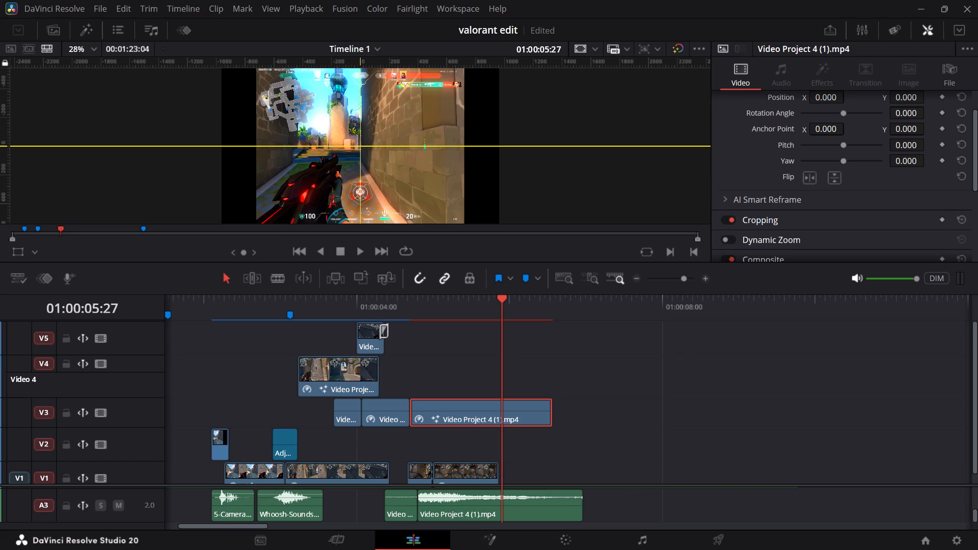
scroll(857, 215, "down", 3)
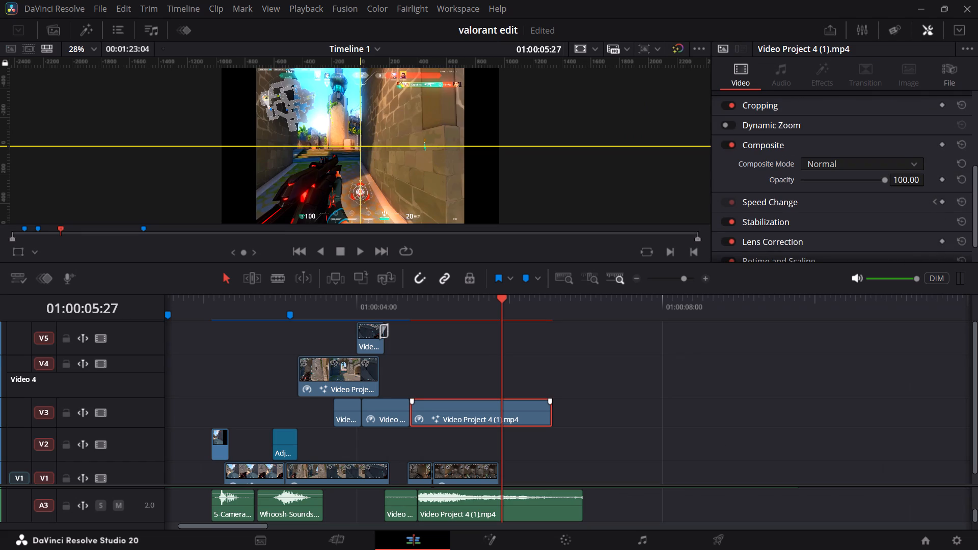
key("ctrl+r")
left_click_drag(507, 311, 440, 313)
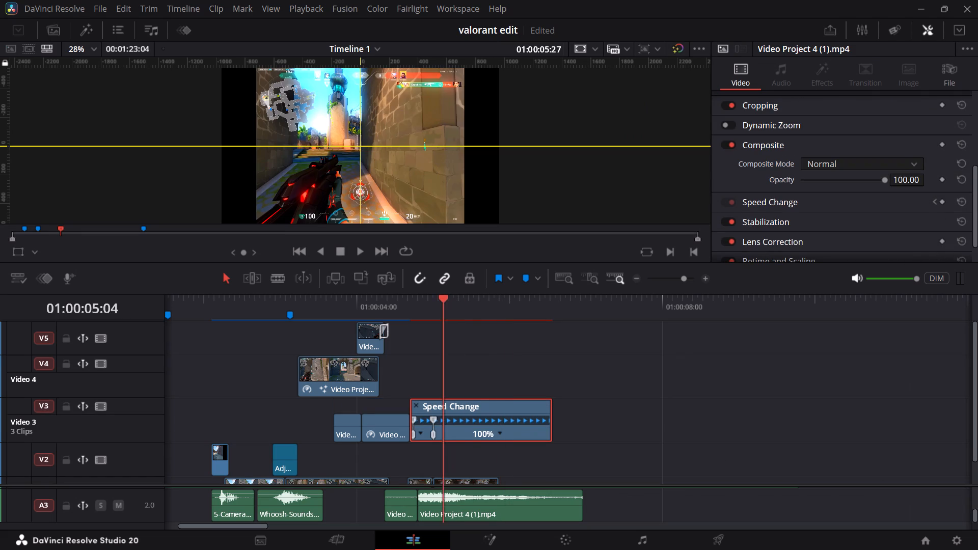
left_click_drag(440, 313, 432, 315)
scroll(889, 216, "down", 3)
scroll(784, 222, "up", 5)
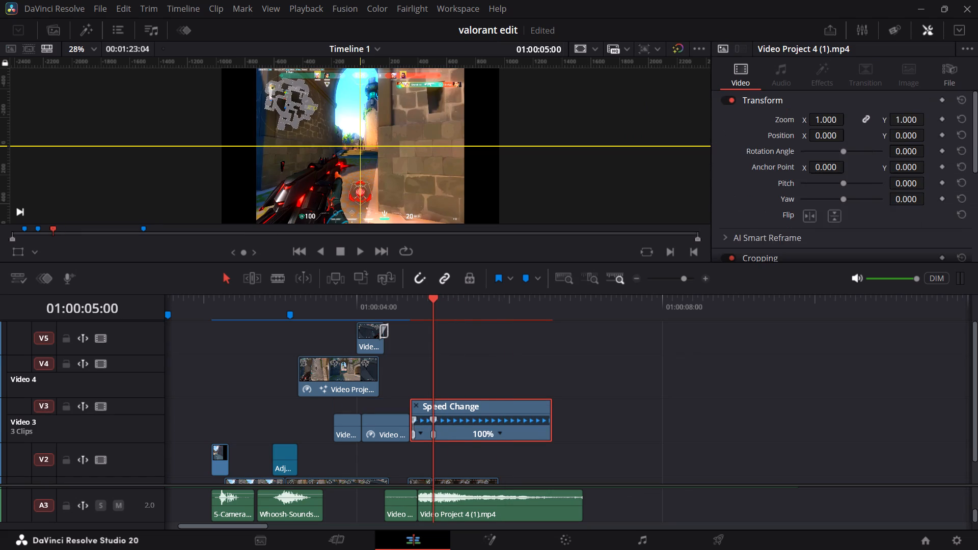
scroll(789, 219, "up", 5)
scroll(789, 219, "down", 6)
scroll(790, 217, "up", 5)
scroll(790, 217, "down", 1)
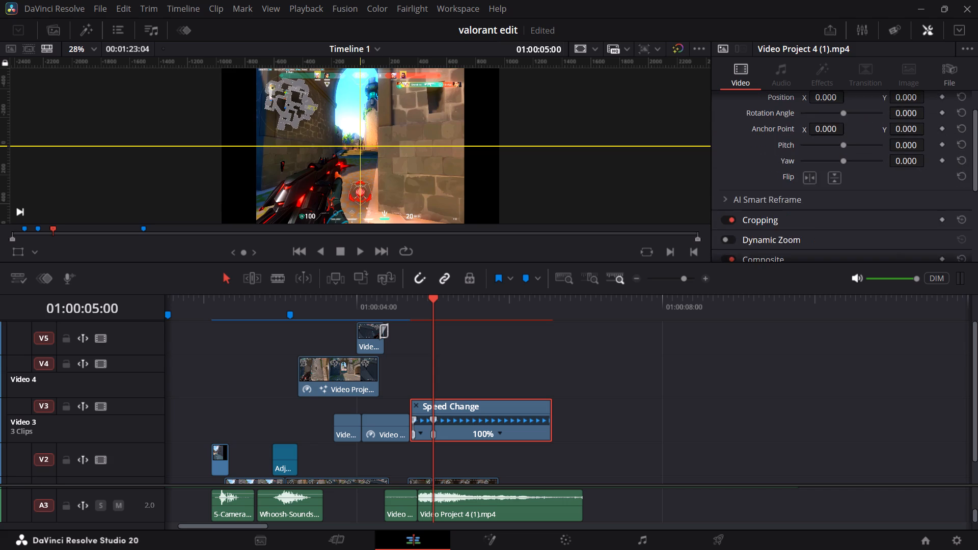
scroll(790, 217, "down", 1)
scroll(790, 217, "up", 4)
scroll(797, 147, "up", 2)
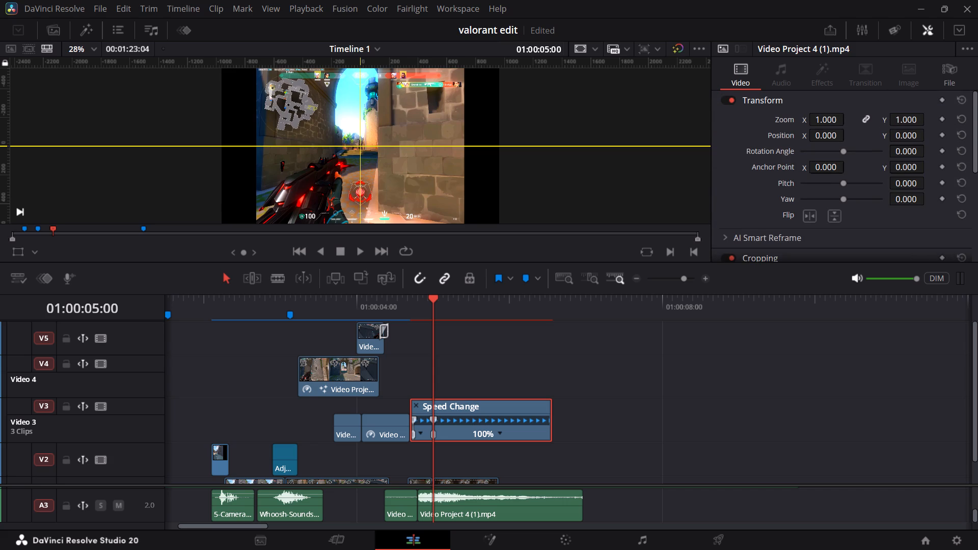
left_click_drag(432, 419, 452, 418)
scroll(867, 160, "down", 4)
scroll(851, 173, "up", 2)
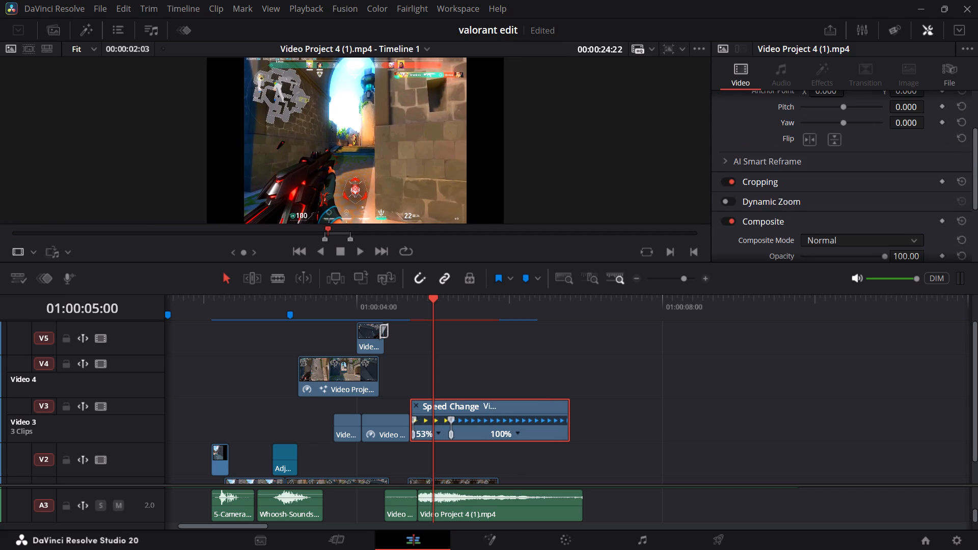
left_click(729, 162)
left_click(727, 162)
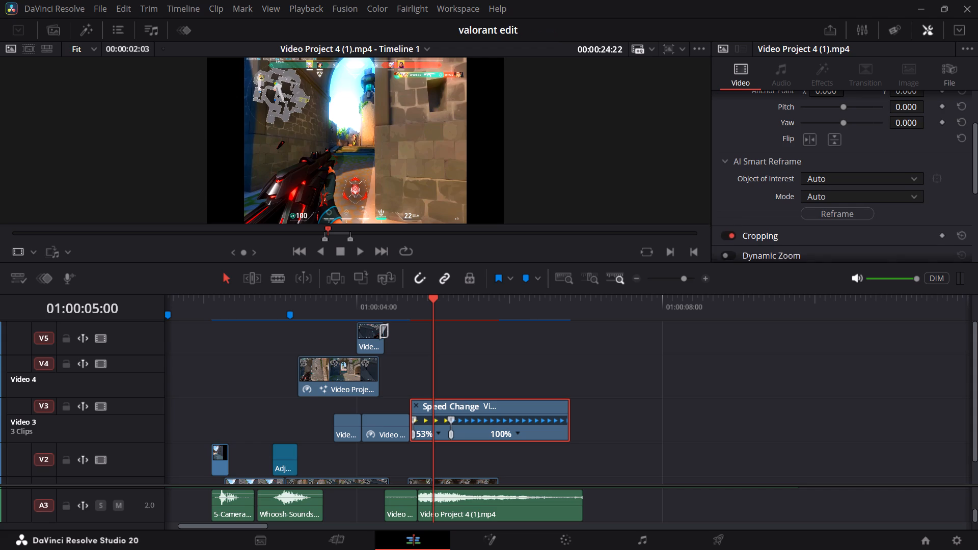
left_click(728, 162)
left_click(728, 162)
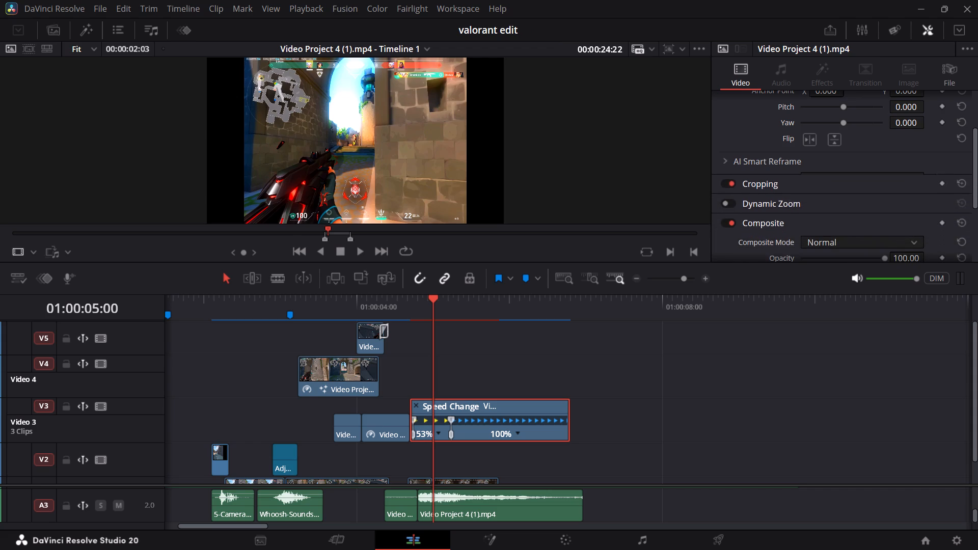
Open the clip's Retime Speed curve in the Keyframe Editor, select both speed keyframes and apply smooth easing to them.
left_click(182, 34)
left_click(246, 52)
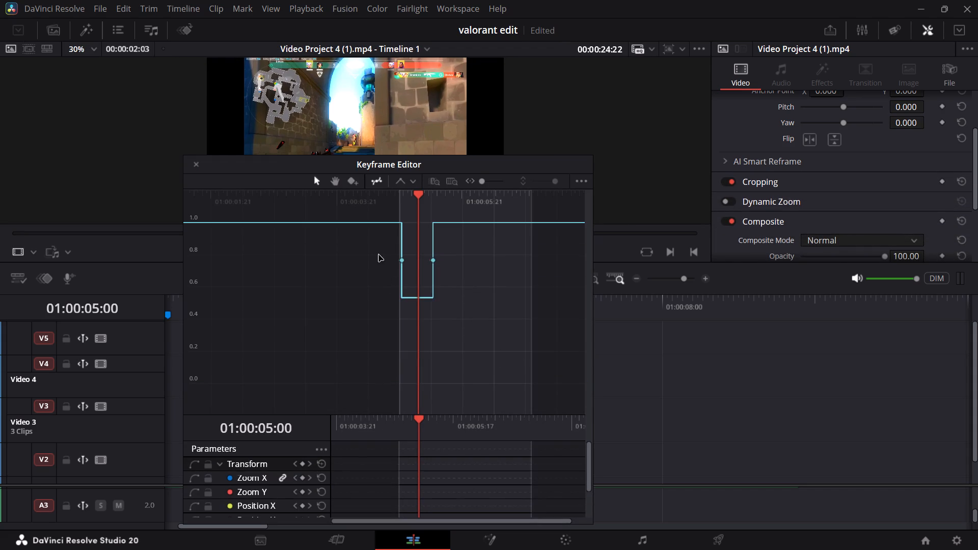
left_click_drag(378, 254, 463, 270)
key("shift+s")
key("ctrl+s")
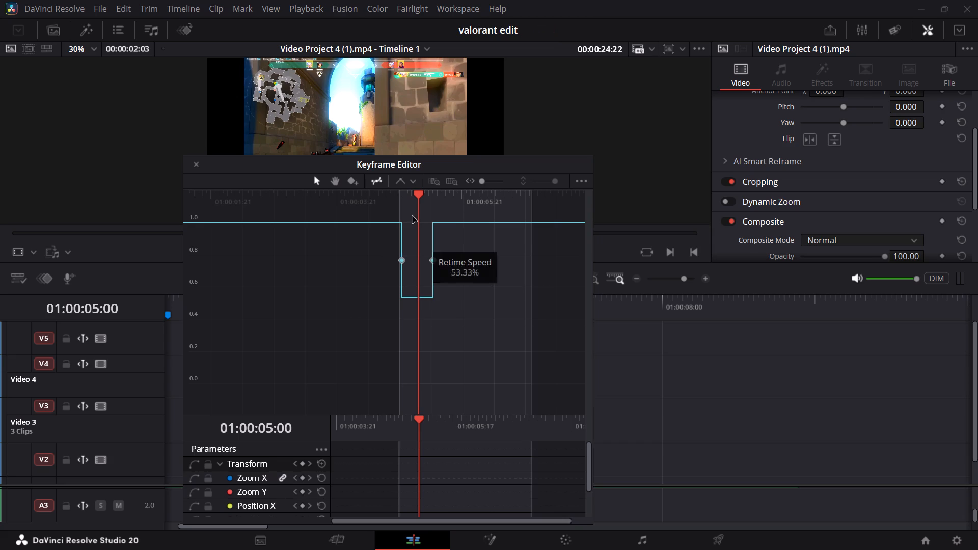
left_click(402, 184)
left_click(414, 181)
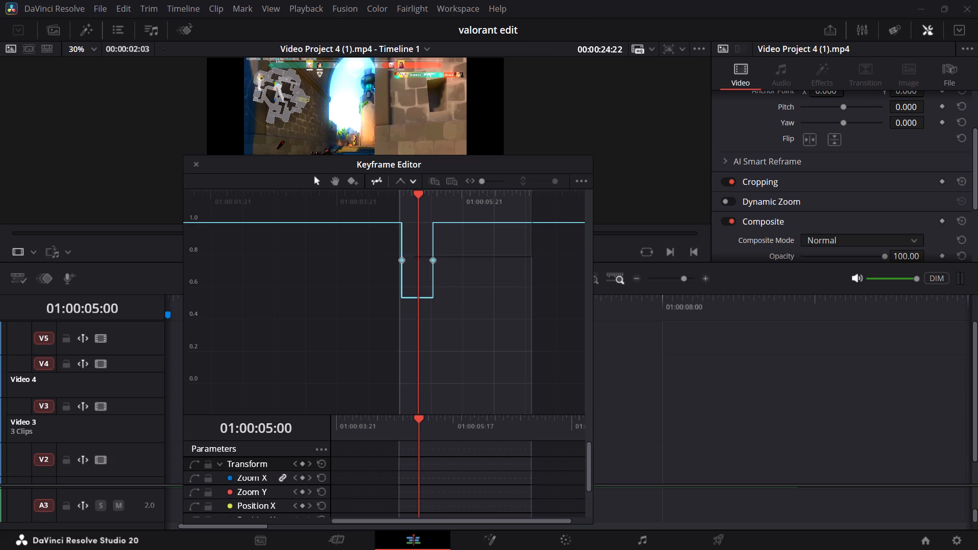
left_click(461, 233)
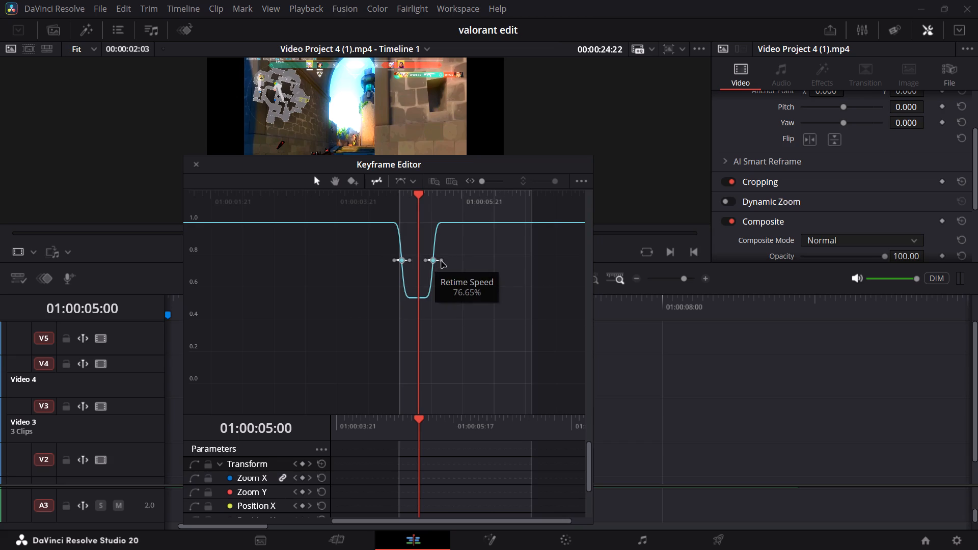
Lengthen the easing handles of both Retime Speed keyframes for a gentler, roughly symmetrical speed dip, and dock the Keyframe Editor.
left_click_drag(441, 261, 453, 261)
left_click(401, 263)
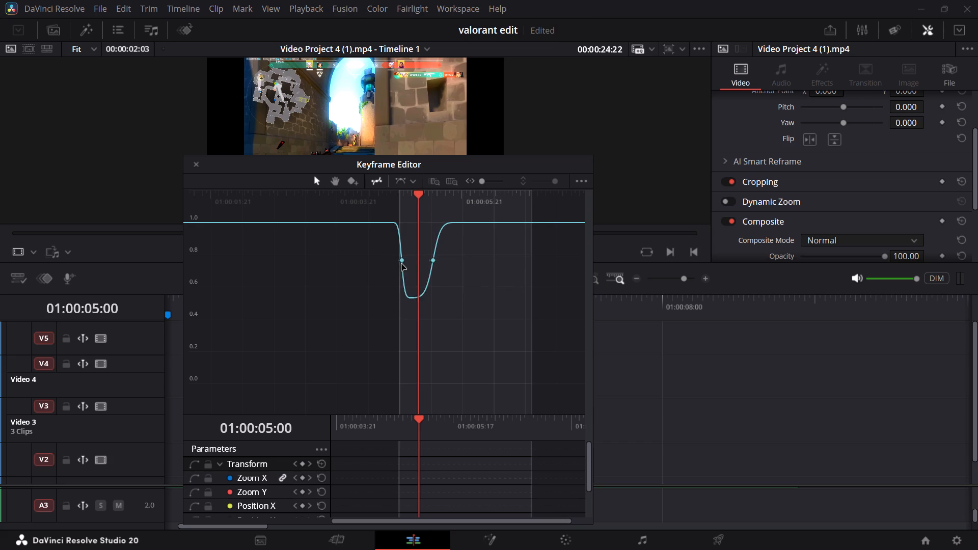
left_click(403, 260)
left_click_drag(395, 260, 383, 260)
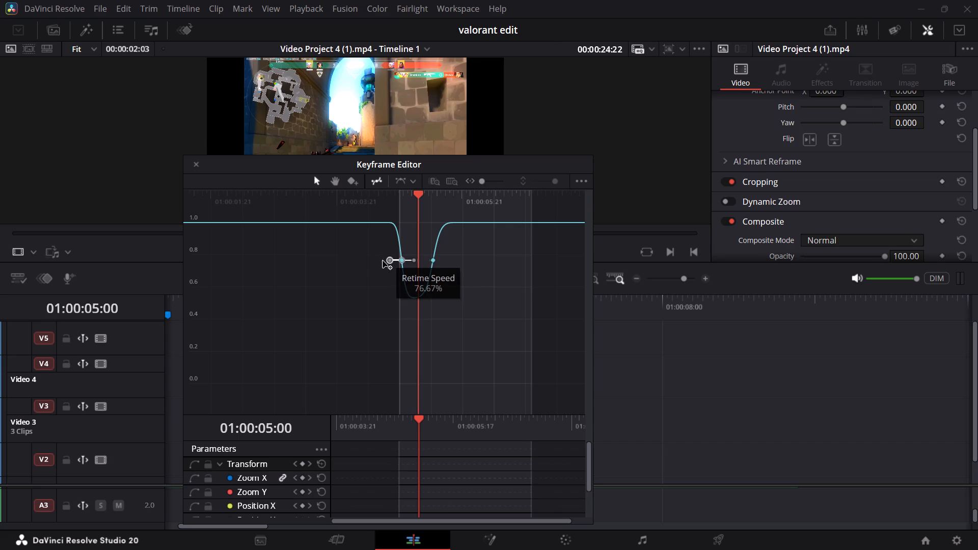
left_click_drag(383, 260, 365, 260)
left_click(433, 260)
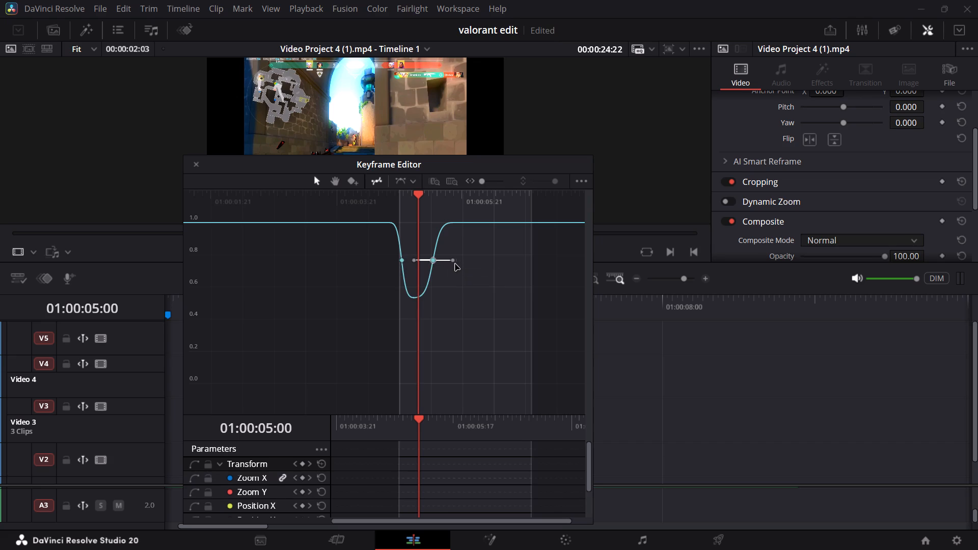
left_click_drag(455, 263, 450, 262)
left_click(432, 262)
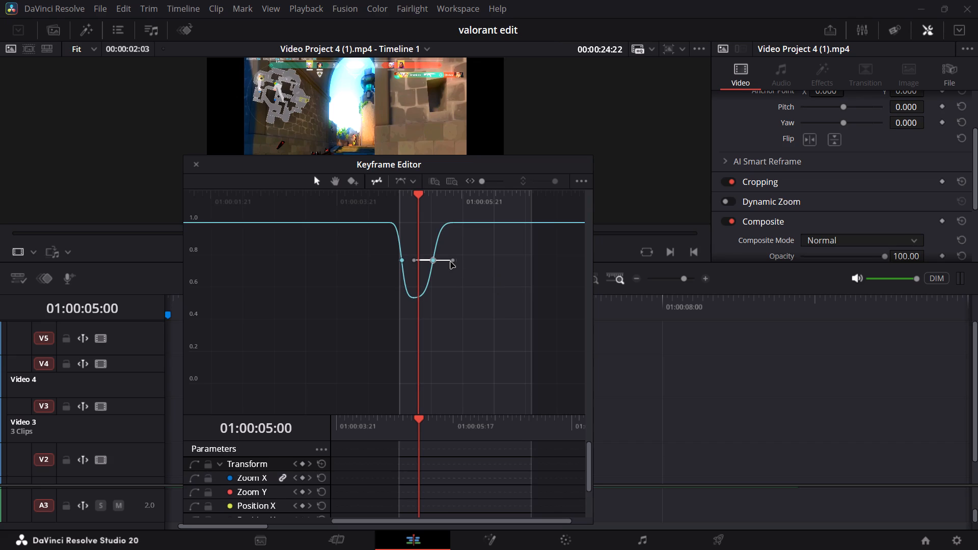
left_click(453, 262)
left_click(401, 263)
left_click(402, 261)
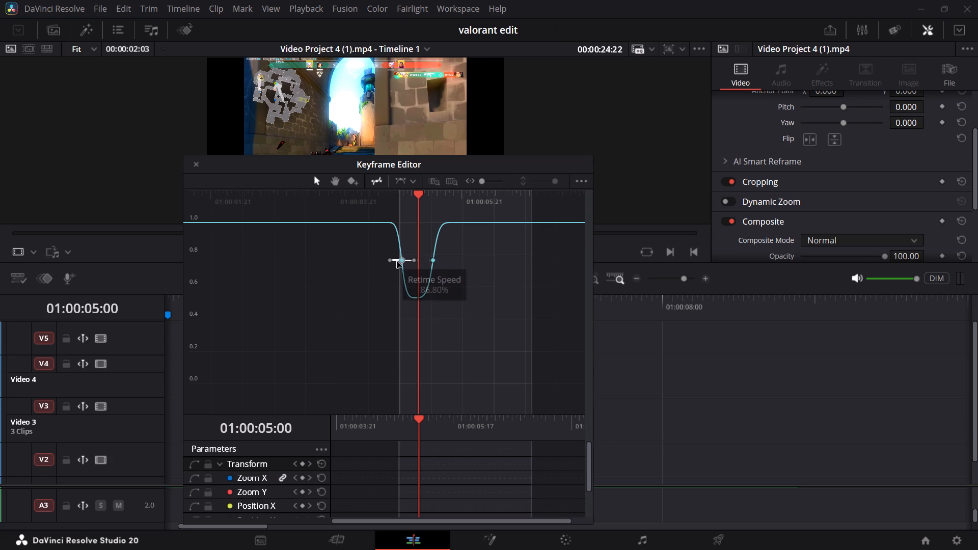
left_click(393, 261)
left_click(401, 261)
left_click_drag(391, 261, 386, 261)
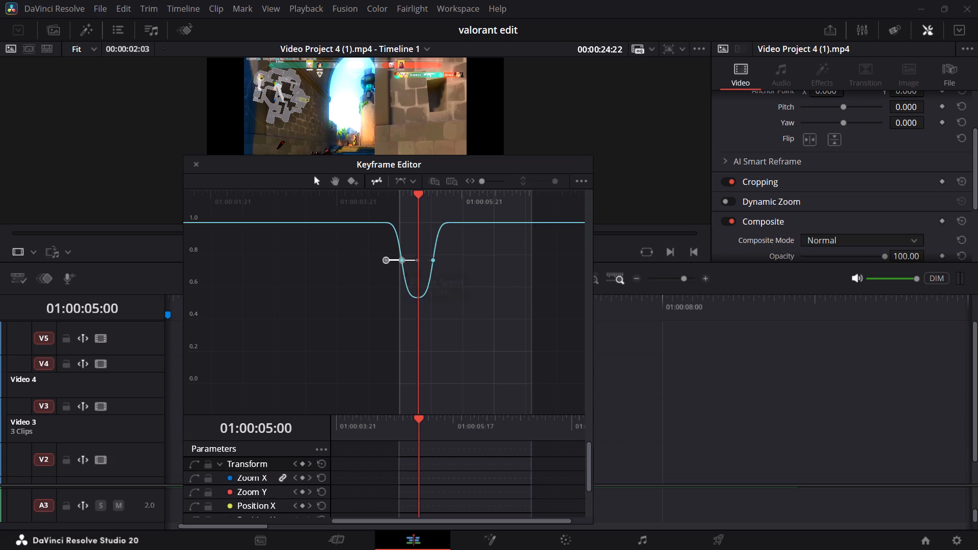
left_click_drag(506, 170, 549, 141)
left_click(238, 134)
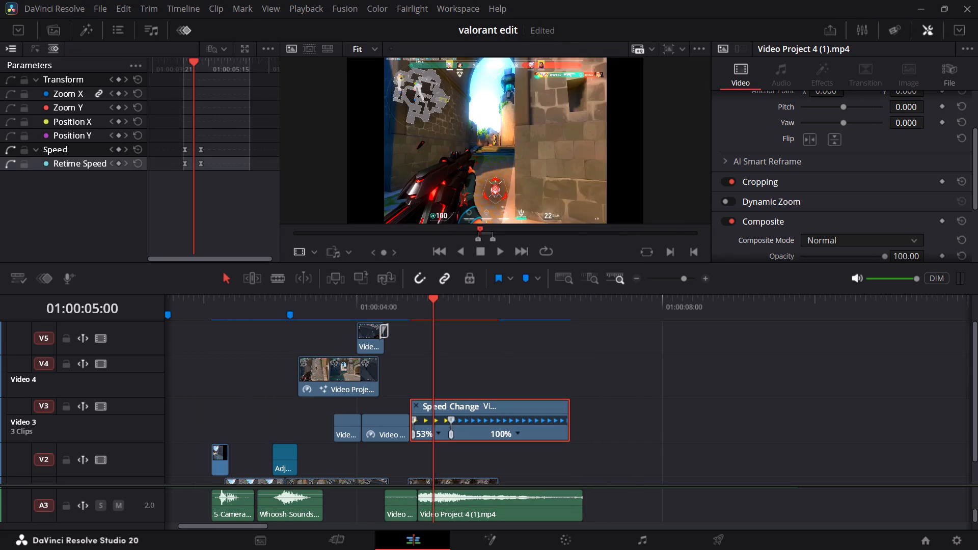
Play back the slowed start of the long Video 3 clip several times to judge the speed ramp's smoothness.
left_click_drag(425, 308, 395, 308)
key("space")
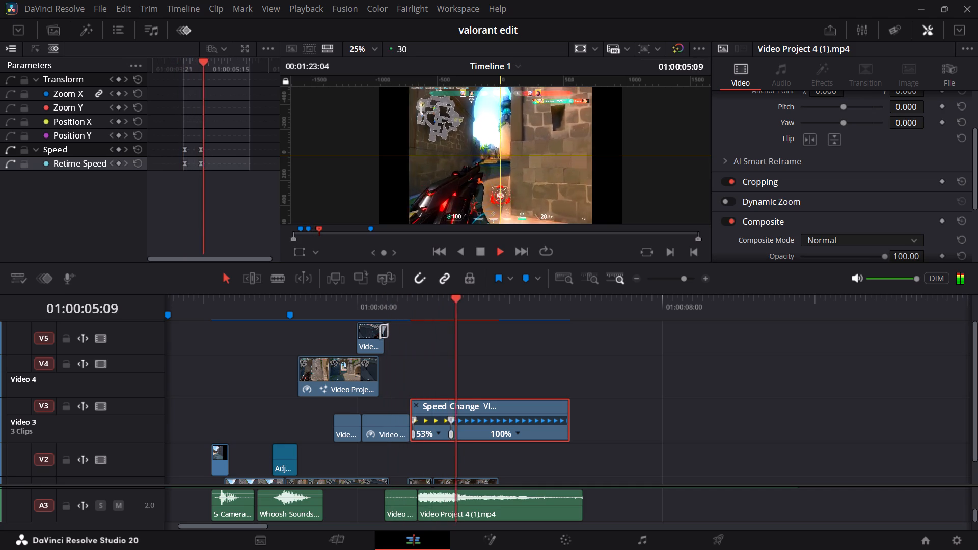
key("space")
left_click_drag(456, 308, 384, 316)
key("space")
key("space")
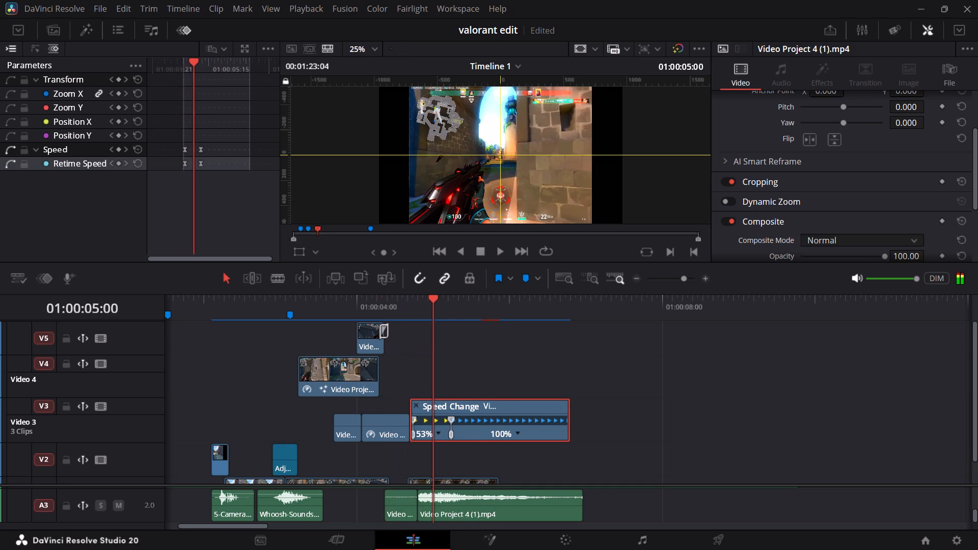
key("space")
key("space")
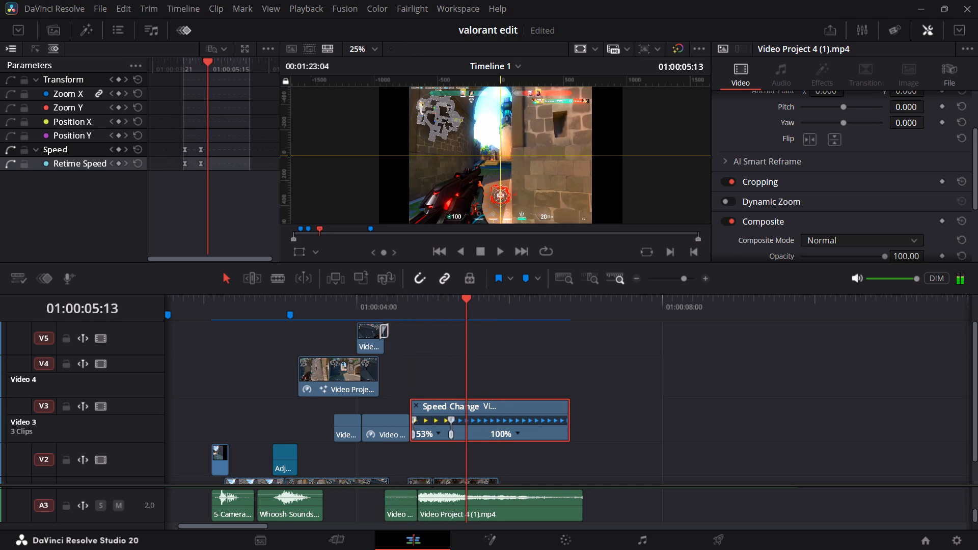
Reposition the second speed point of the long Video 3 clip, trying 38% and settling the slowed segment at 44%.
left_click_drag(450, 422, 467, 419)
left_click_drag(459, 305, 398, 309)
key("space")
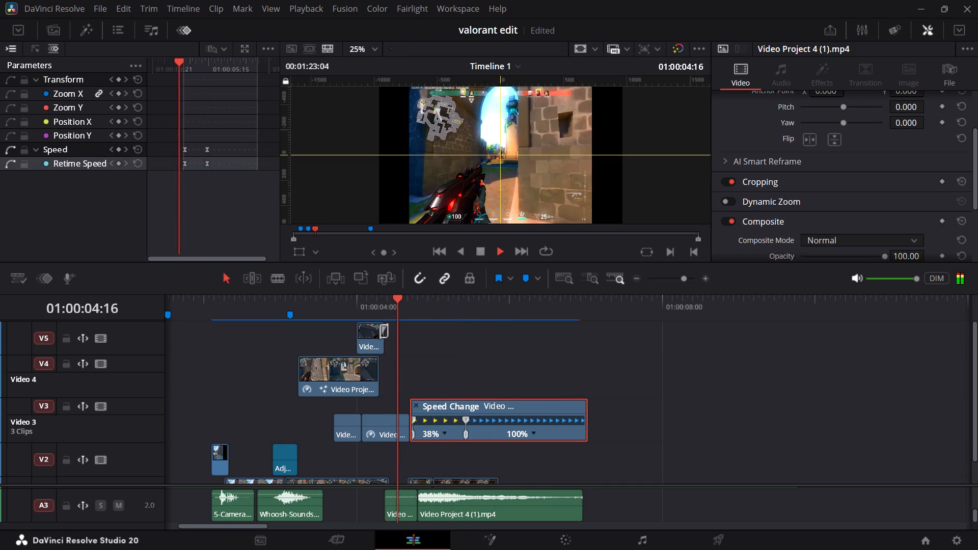
key("space")
left_click_drag(447, 308, 398, 324)
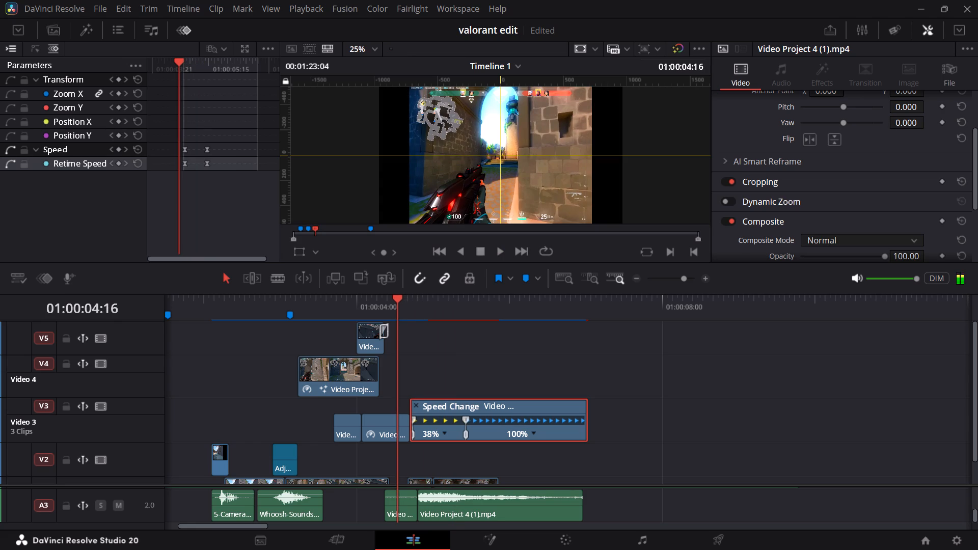
left_click_drag(463, 419, 454, 419)
Look through the clip's Inspector settings and search the effects library for "opt", clearing the search when done.
scroll(805, 195, "down", 4)
scroll(805, 195, "up", 1)
scroll(805, 195, "down", 2)
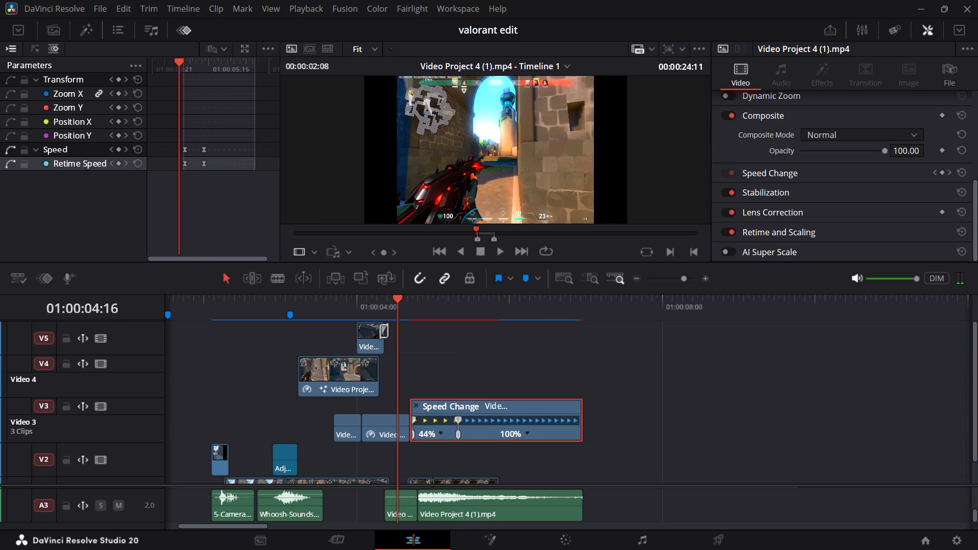
scroll(827, 232, "up", 13)
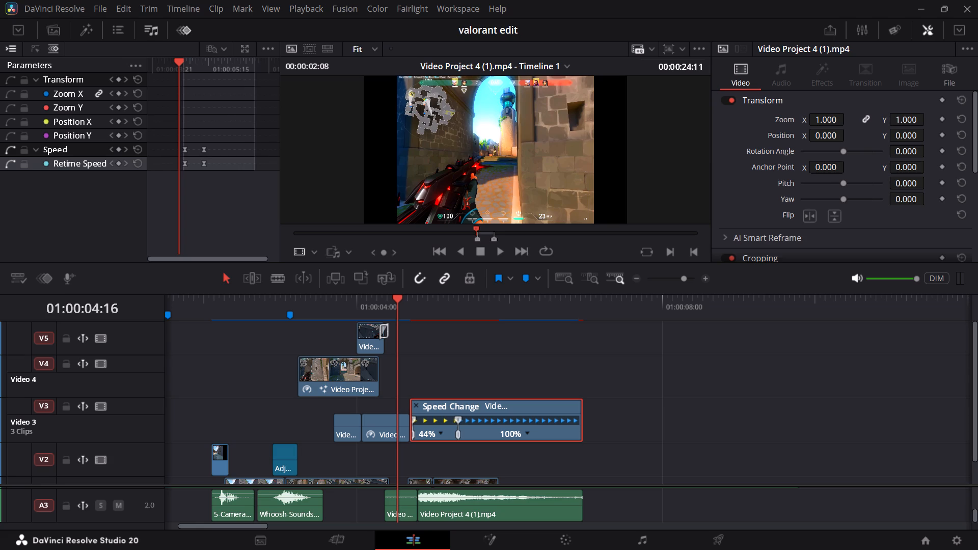
left_click(95, 31)
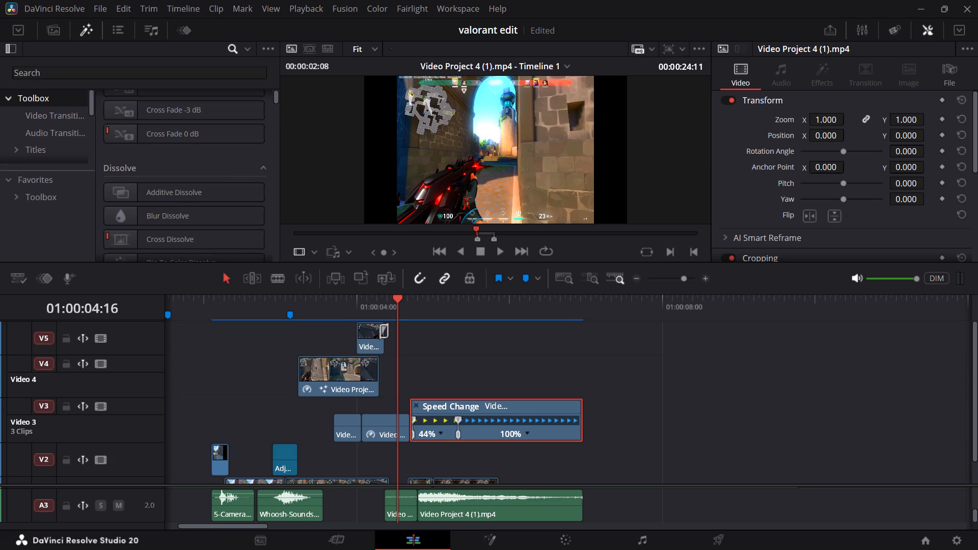
left_click(186, 75)
type("opt")
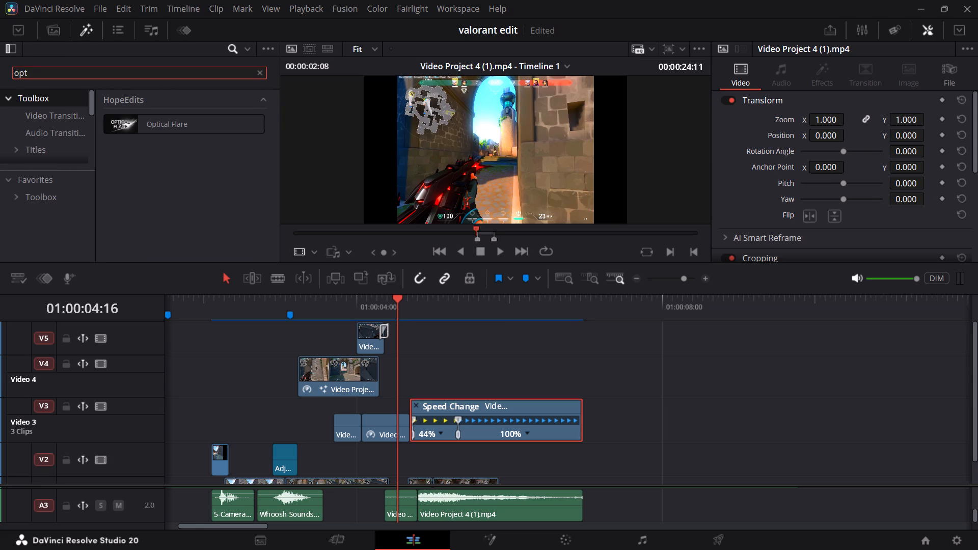
left_click(258, 75)
Preview the slowed segment and examine its Retime Speed curve in the floating Keyframe Editor, docking the editor when done.
left_click_drag(398, 309, 409, 309)
key("space")
key("space")
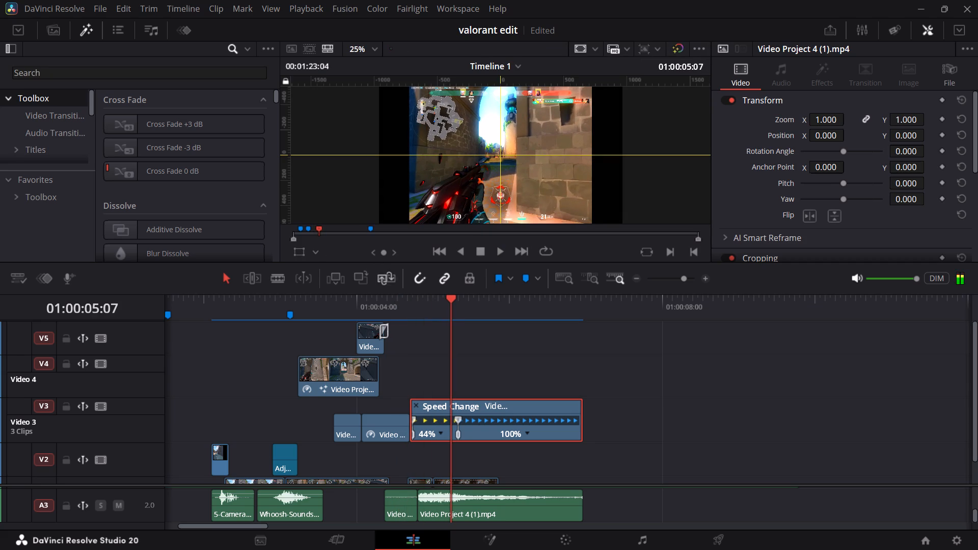
left_click(176, 28)
left_click(180, 30)
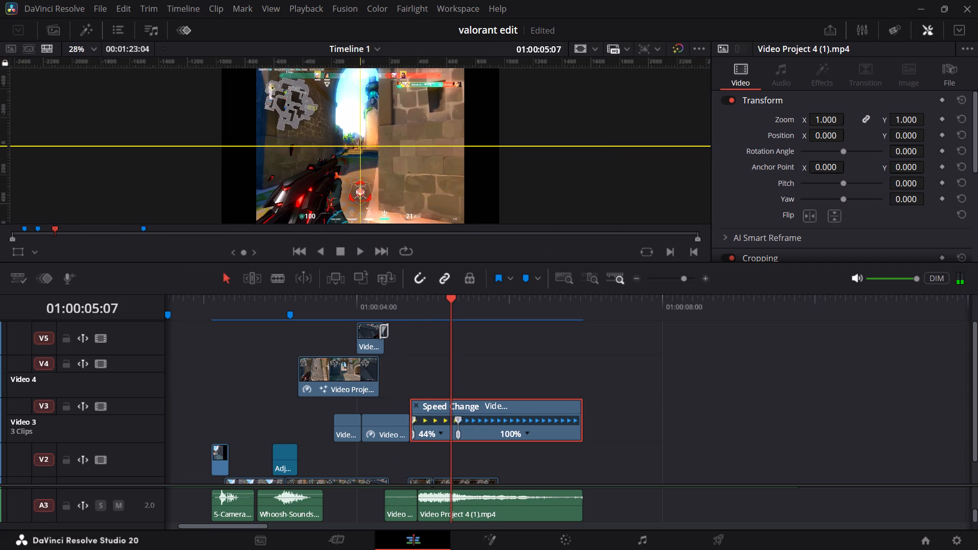
left_click(181, 30)
left_click(243, 49)
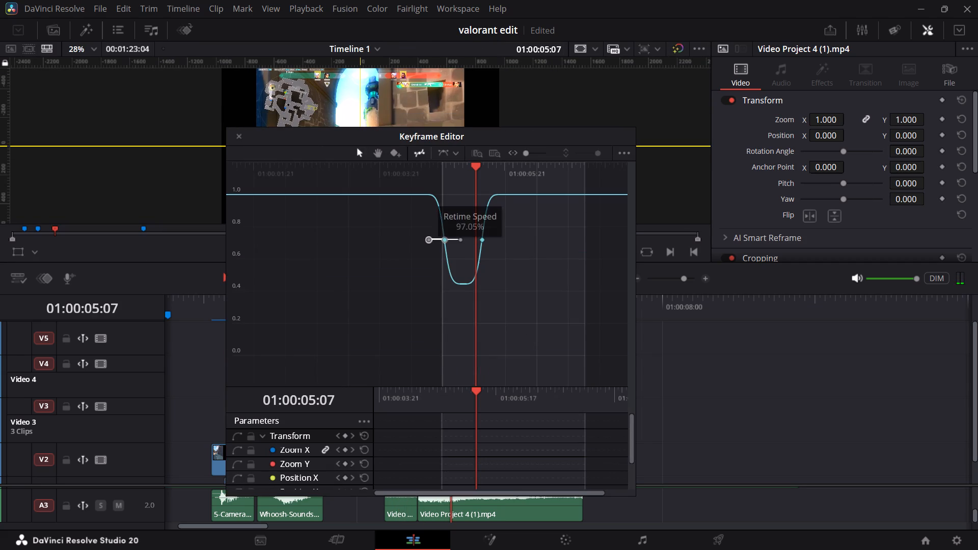
middle_click_drag(523, 257, 528, 210)
left_click(241, 135)
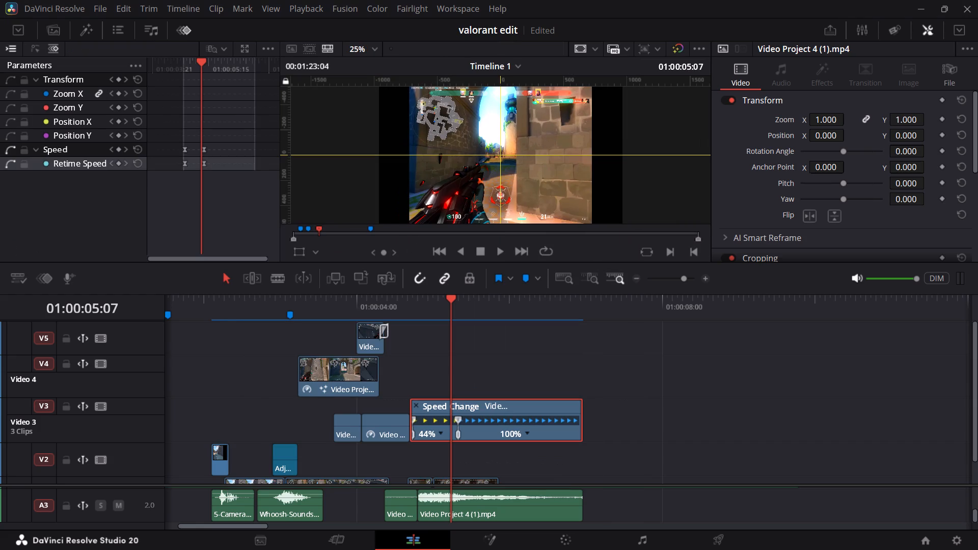
Show the keyframe tracks beneath the timeline and enlarge that area upward.
left_click(44, 280)
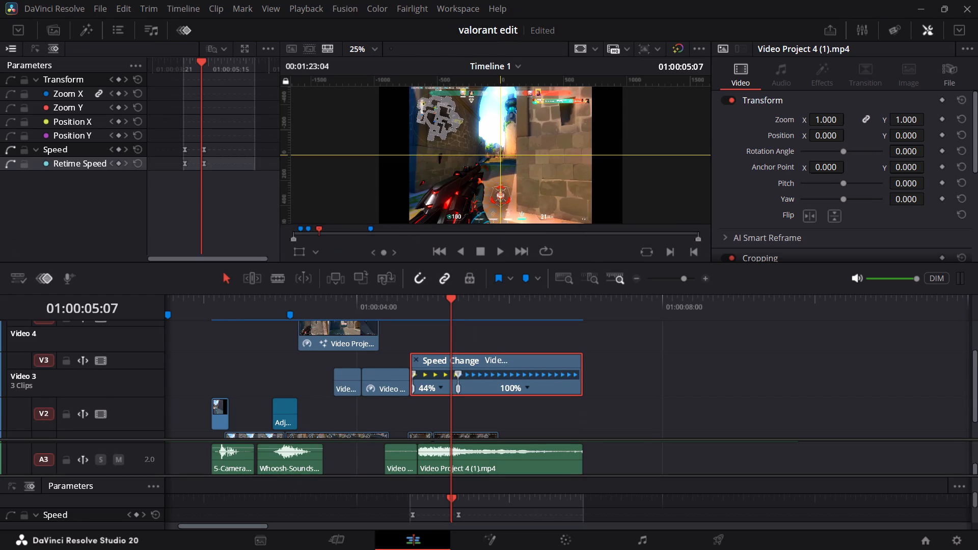
left_click_drag(221, 475, 222, 365)
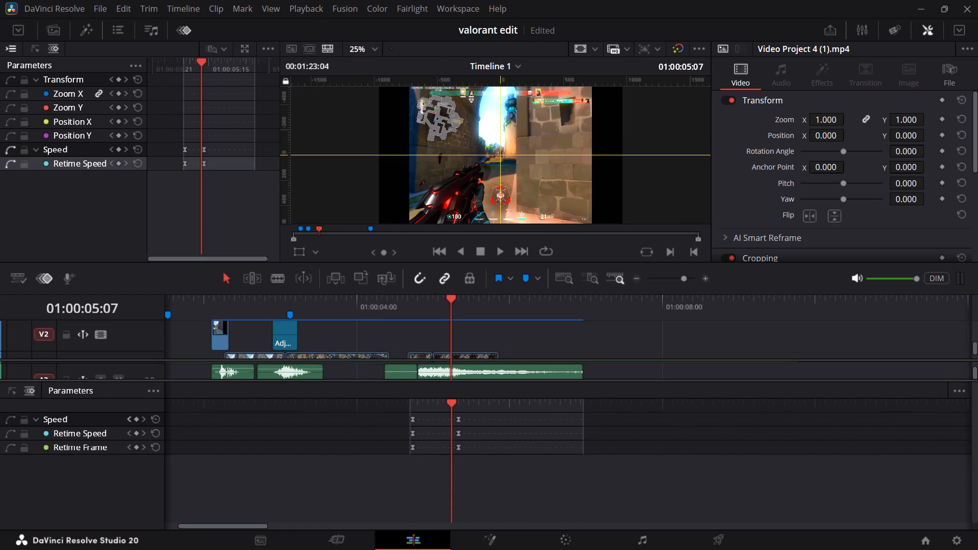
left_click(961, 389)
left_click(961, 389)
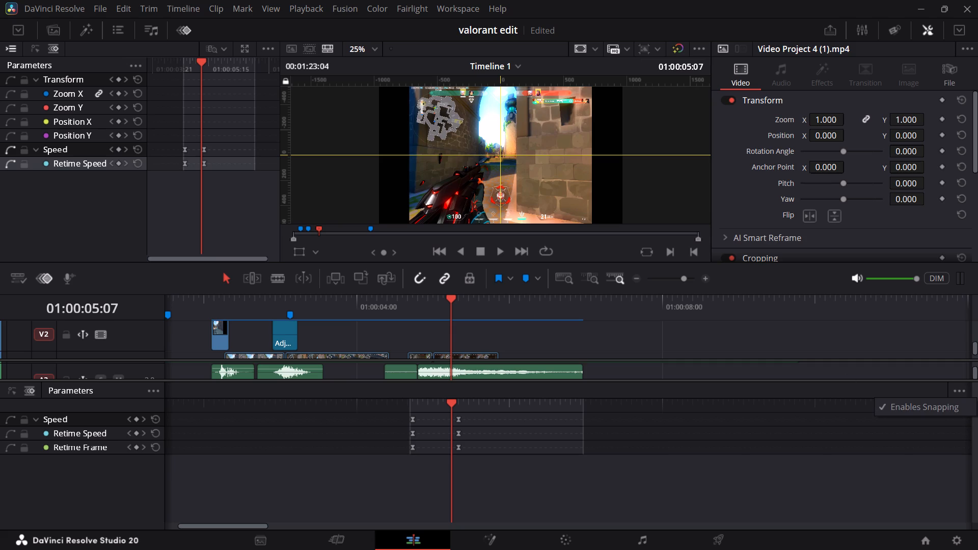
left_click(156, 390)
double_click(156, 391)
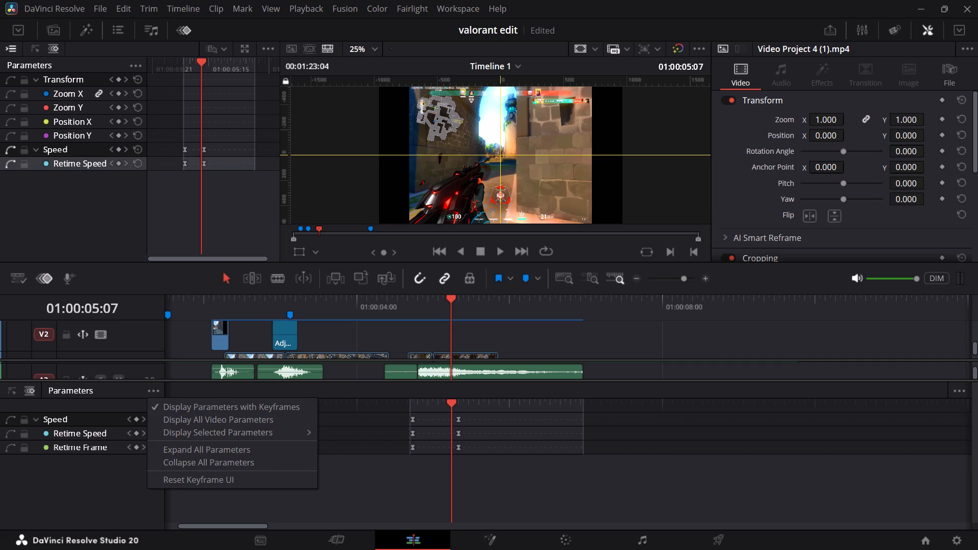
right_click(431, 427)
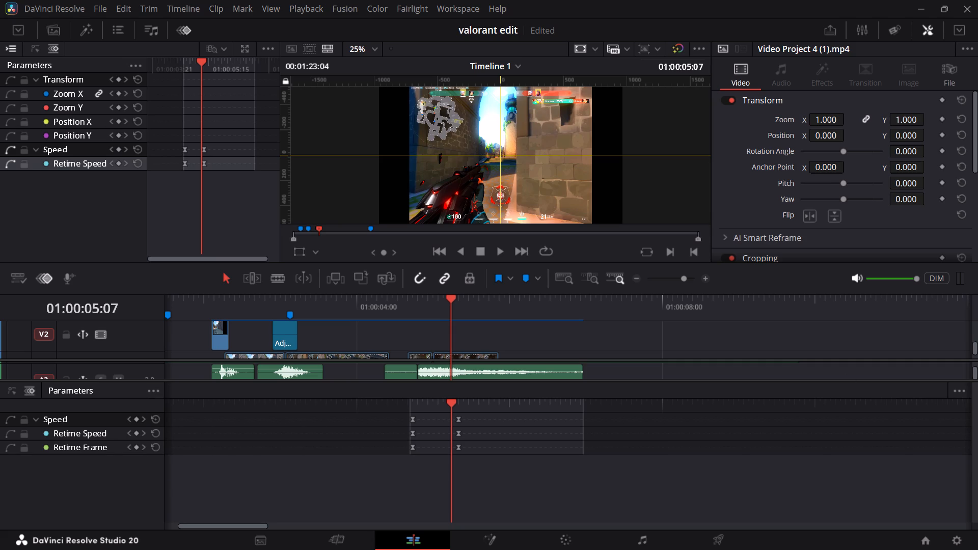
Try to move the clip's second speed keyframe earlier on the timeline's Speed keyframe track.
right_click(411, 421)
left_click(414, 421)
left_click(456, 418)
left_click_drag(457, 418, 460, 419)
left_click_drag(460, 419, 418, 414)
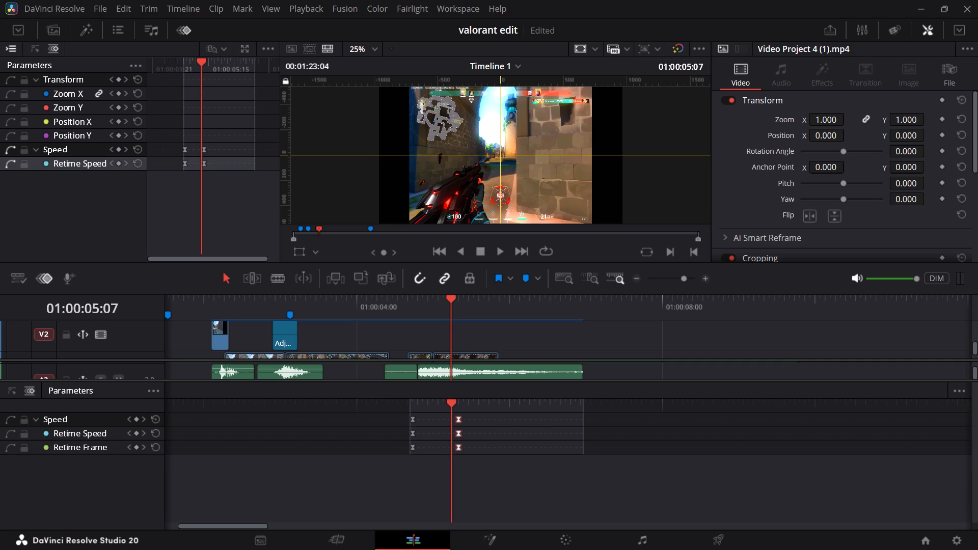
Go to the second speed keyframe at 01:00:05:10 and display the Retime Speed and Retime Frame curves beneath the timeline.
left_click(105, 427)
left_click(147, 421)
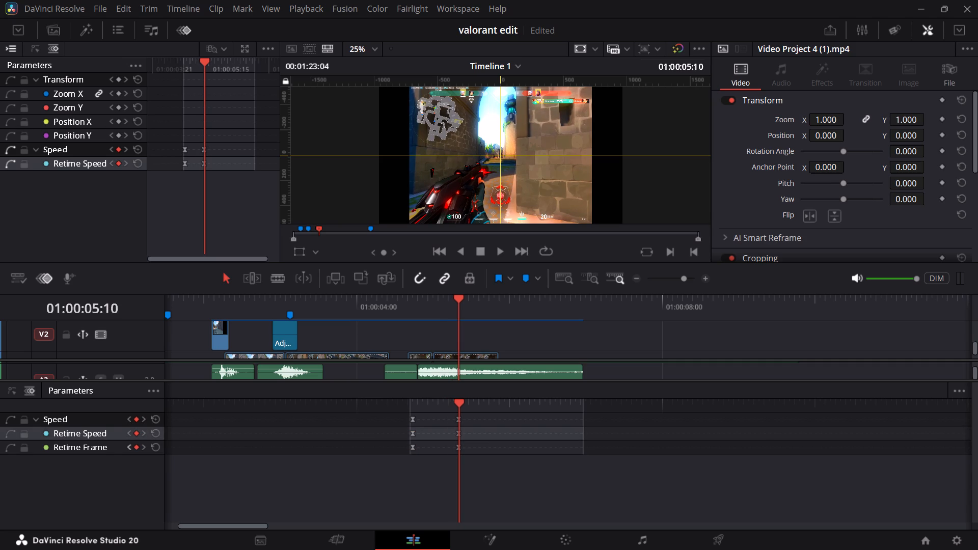
left_click(85, 449)
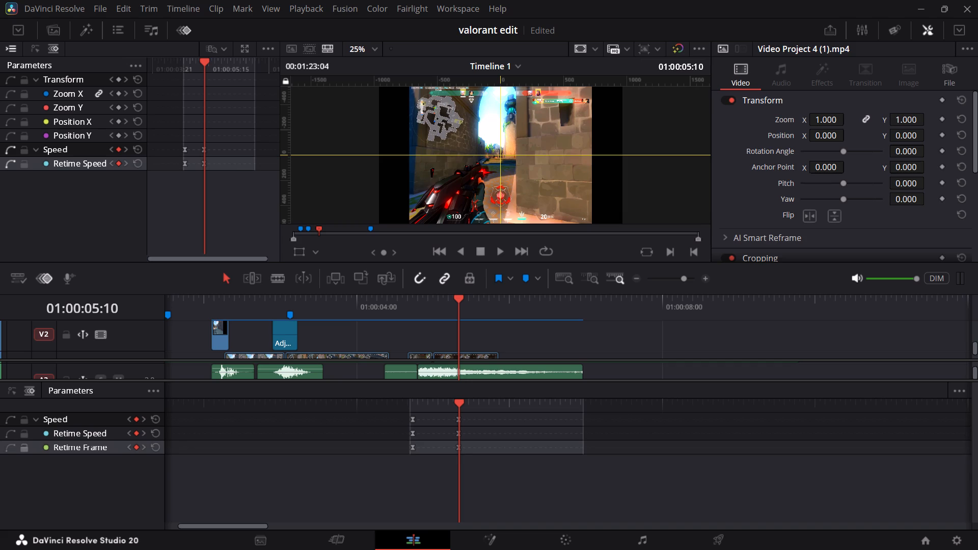
left_click(9, 447)
left_click(12, 438)
left_click_drag(102, 453, 102, 475)
left_click(9, 396)
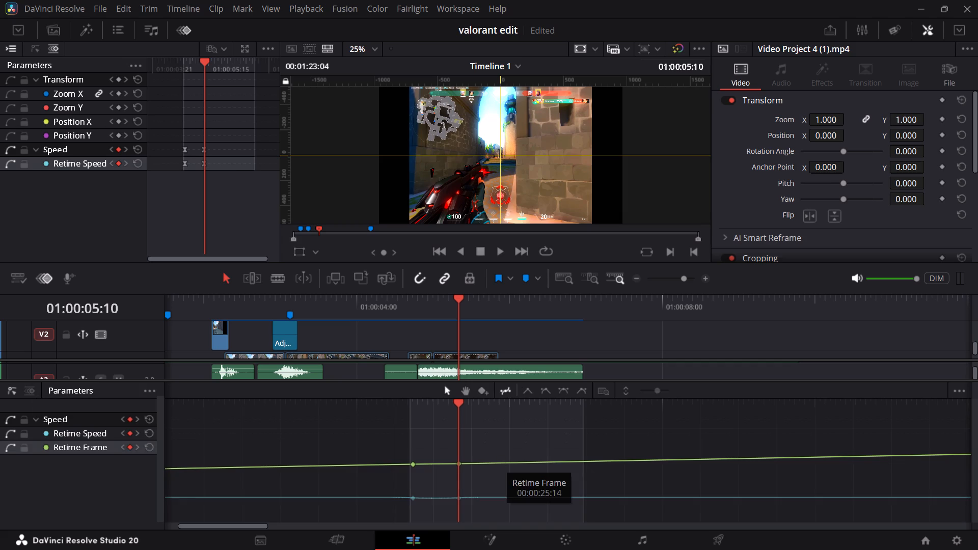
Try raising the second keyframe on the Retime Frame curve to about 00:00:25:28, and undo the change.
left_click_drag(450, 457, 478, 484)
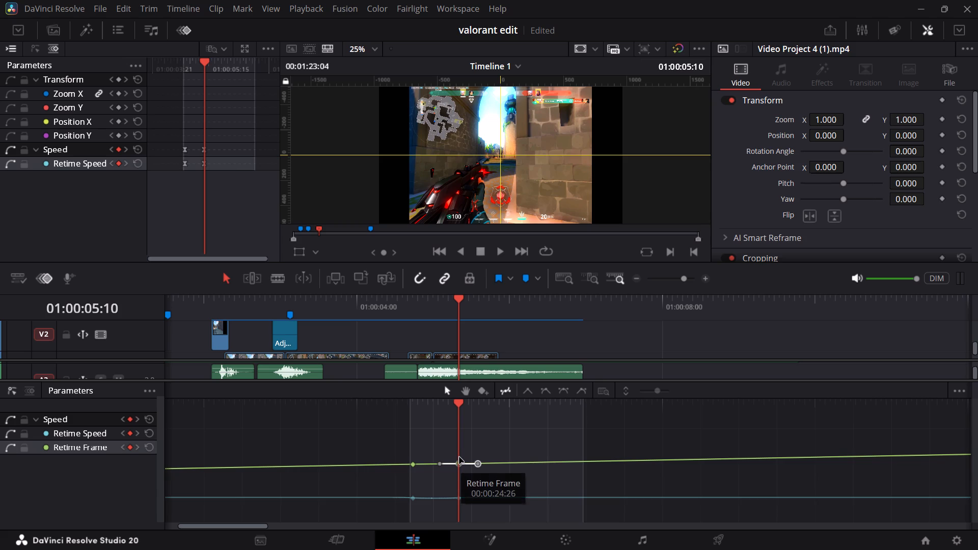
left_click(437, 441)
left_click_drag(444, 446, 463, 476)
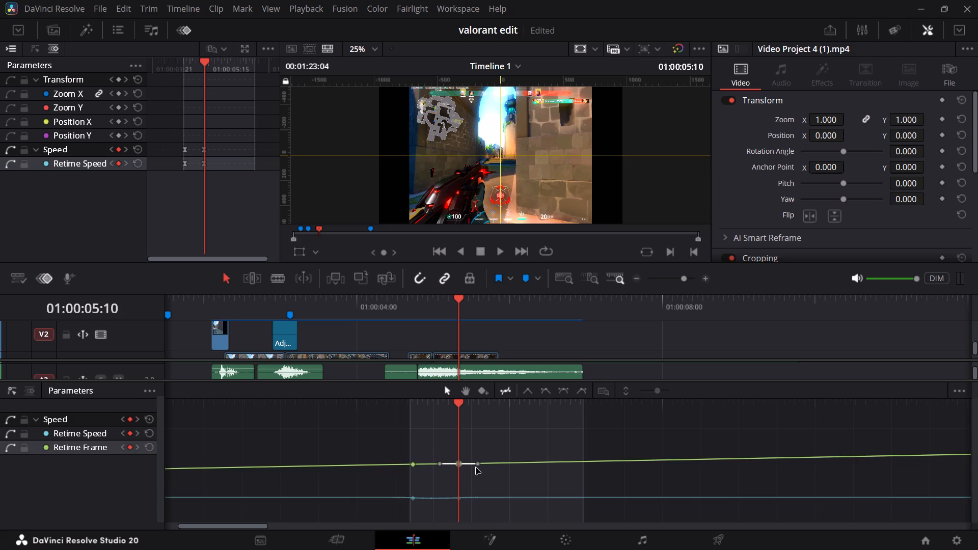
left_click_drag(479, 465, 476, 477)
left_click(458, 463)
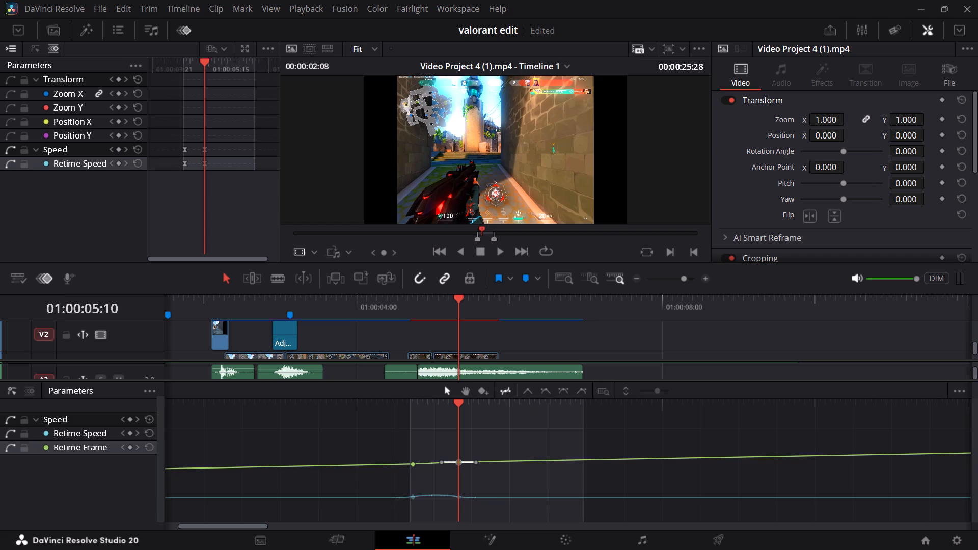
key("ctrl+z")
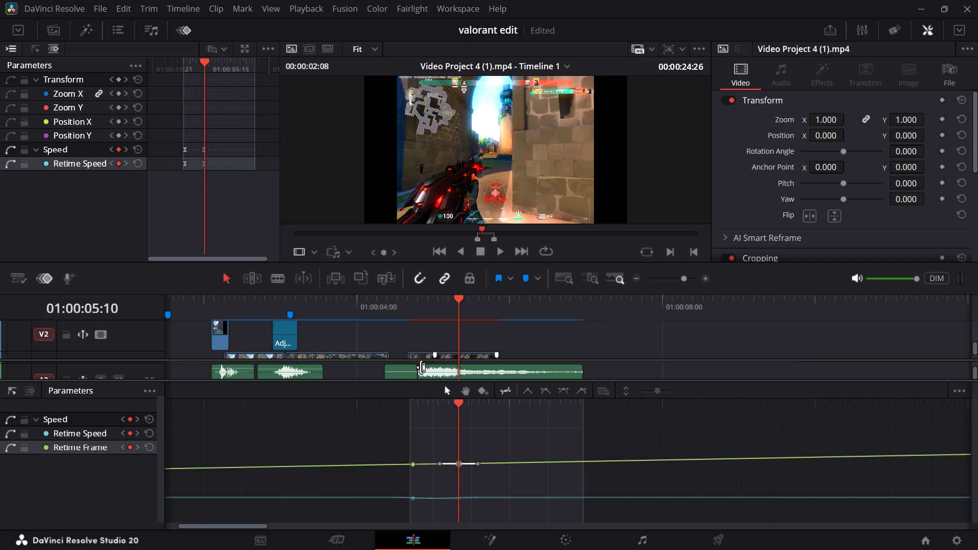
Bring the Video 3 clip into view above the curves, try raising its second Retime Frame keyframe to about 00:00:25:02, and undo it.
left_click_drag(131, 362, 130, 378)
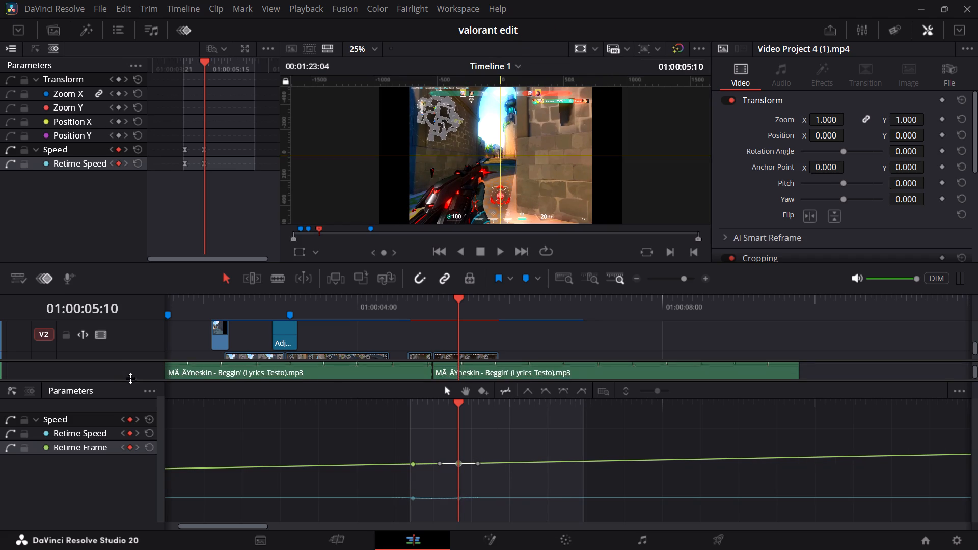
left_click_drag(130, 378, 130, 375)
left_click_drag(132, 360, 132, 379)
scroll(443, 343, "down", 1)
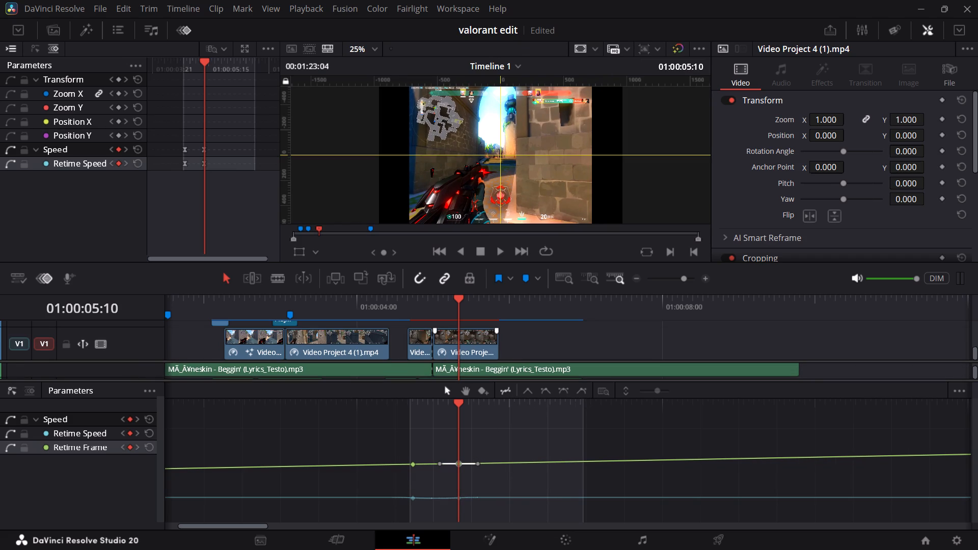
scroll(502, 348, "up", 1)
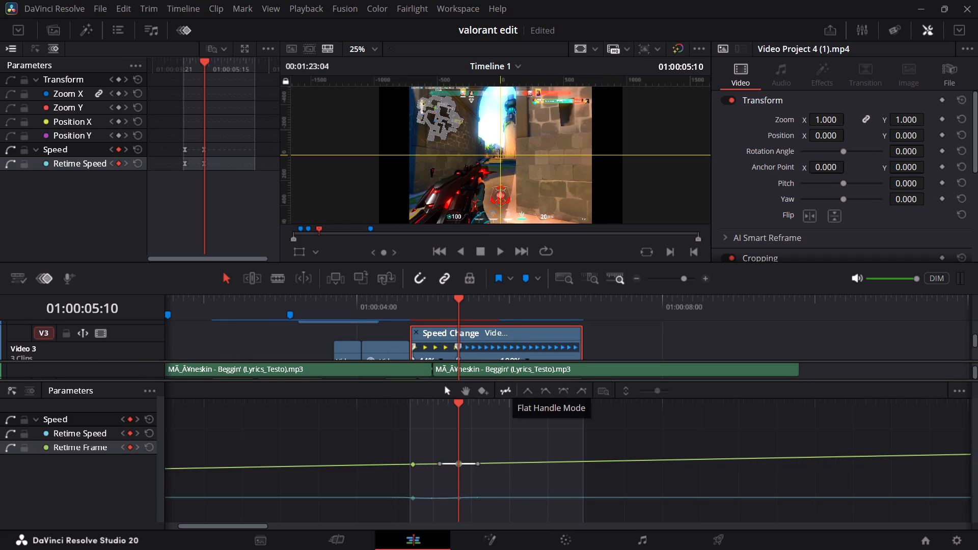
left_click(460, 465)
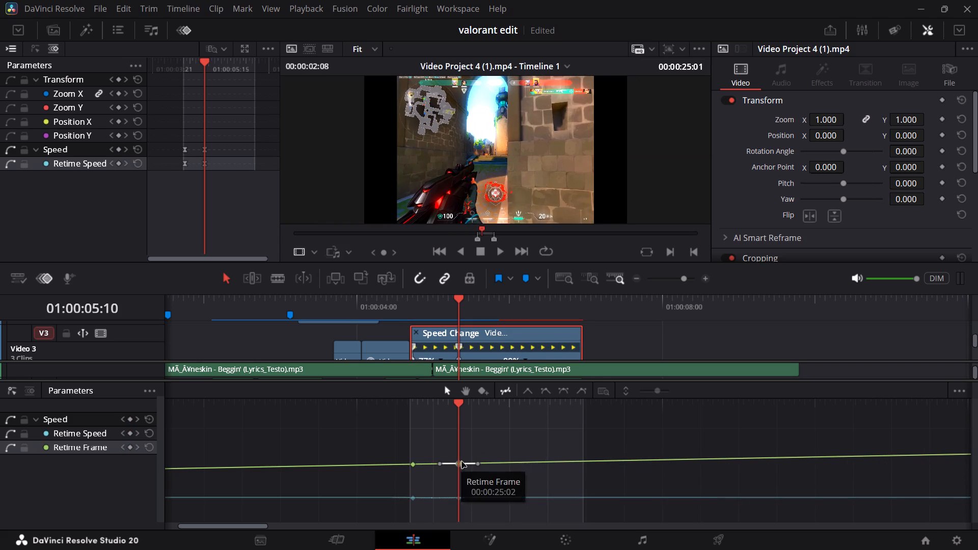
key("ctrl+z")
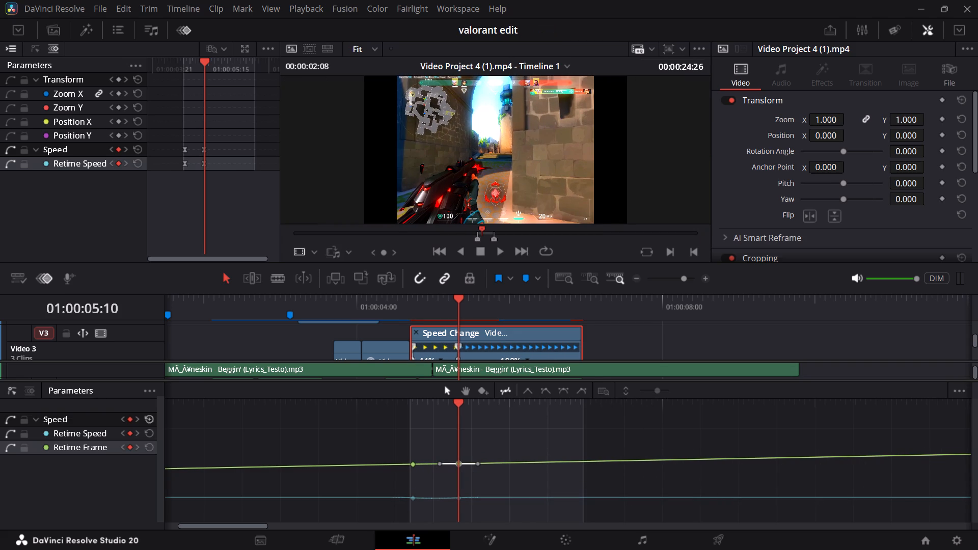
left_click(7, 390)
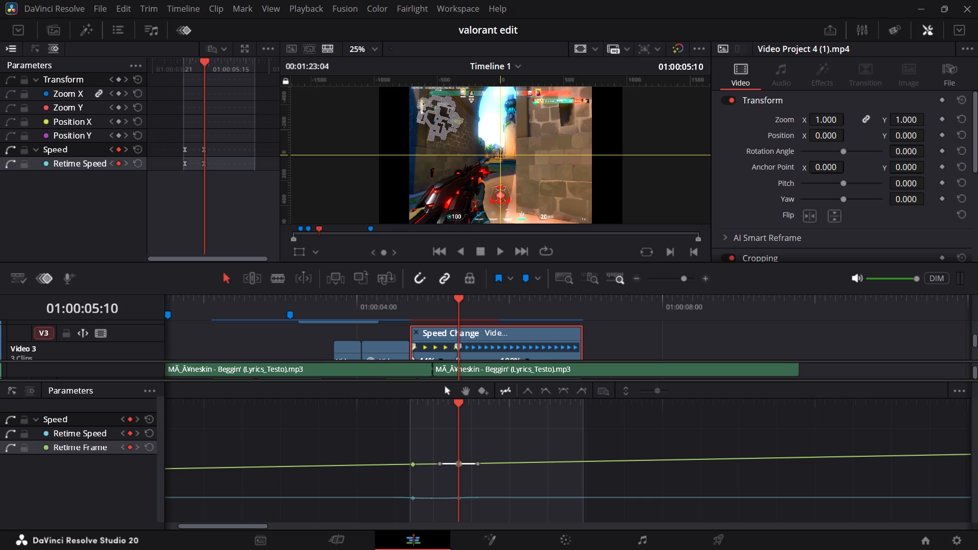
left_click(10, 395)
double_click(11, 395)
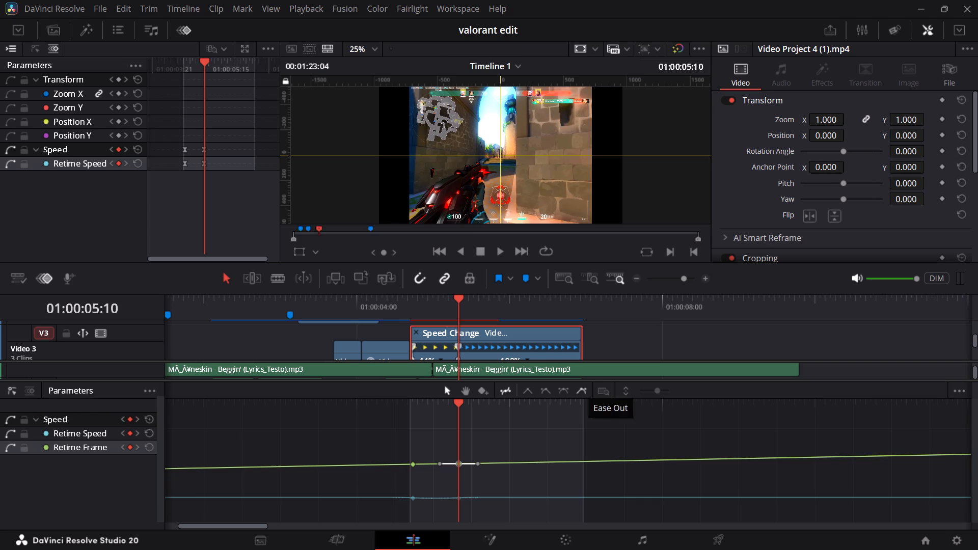
Hide the timeline curves and the clip's keyframe view, and give the video tracks more room above the audio.
left_click(49, 282)
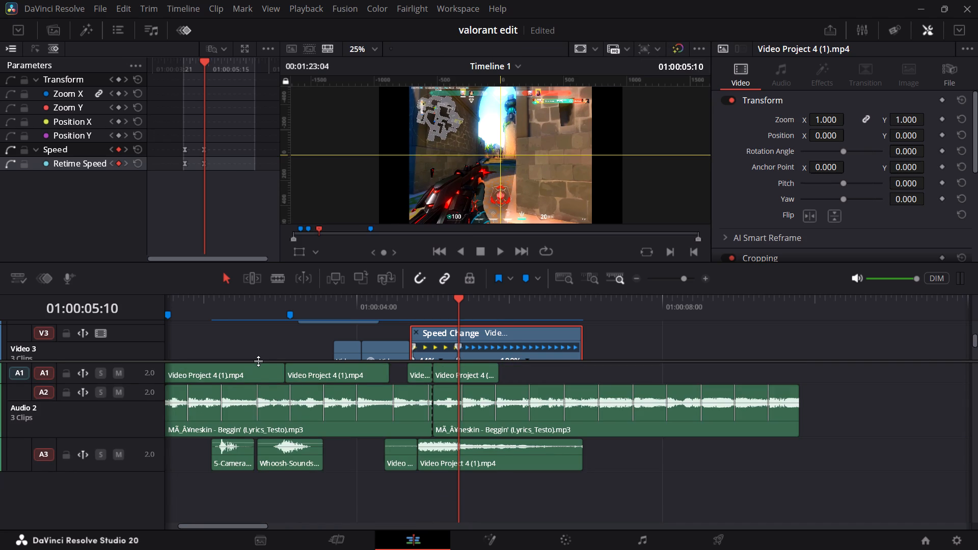
left_click_drag(258, 361, 263, 444)
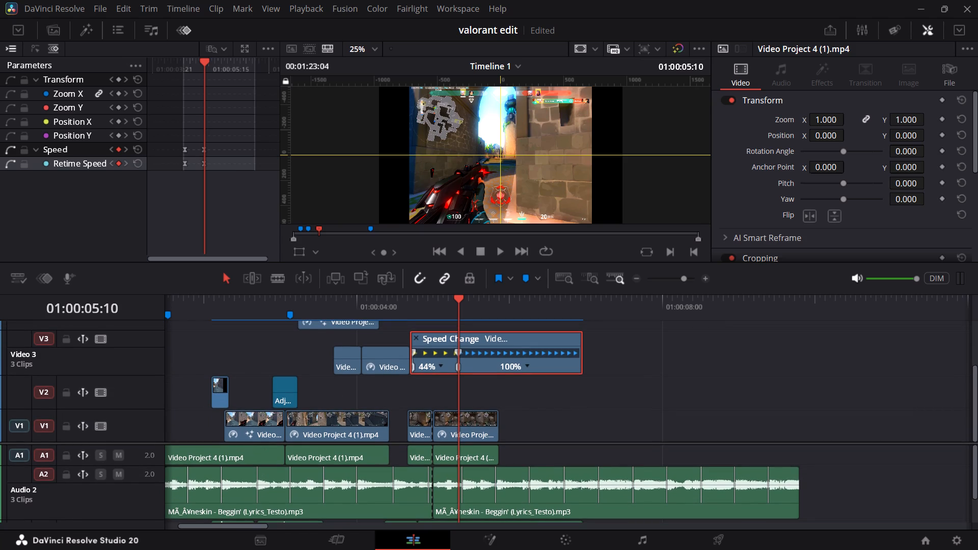
left_click(180, 29)
Play back the section from about 01:00:04:10 into the start of the Video 3 speed-change clip to check the slowdown.
left_click_drag(456, 306, 376, 304)
key("space")
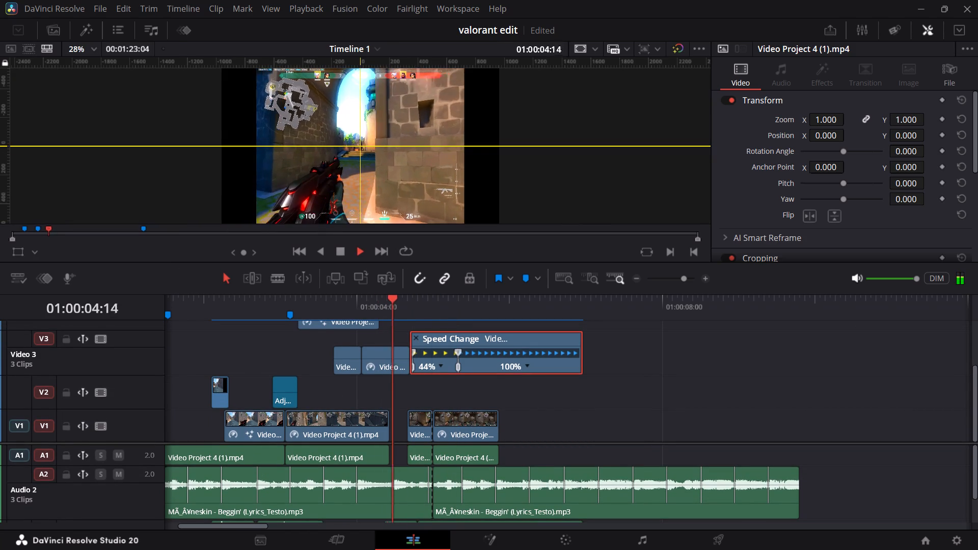
key("space")
left_click_drag(437, 313, 406, 322)
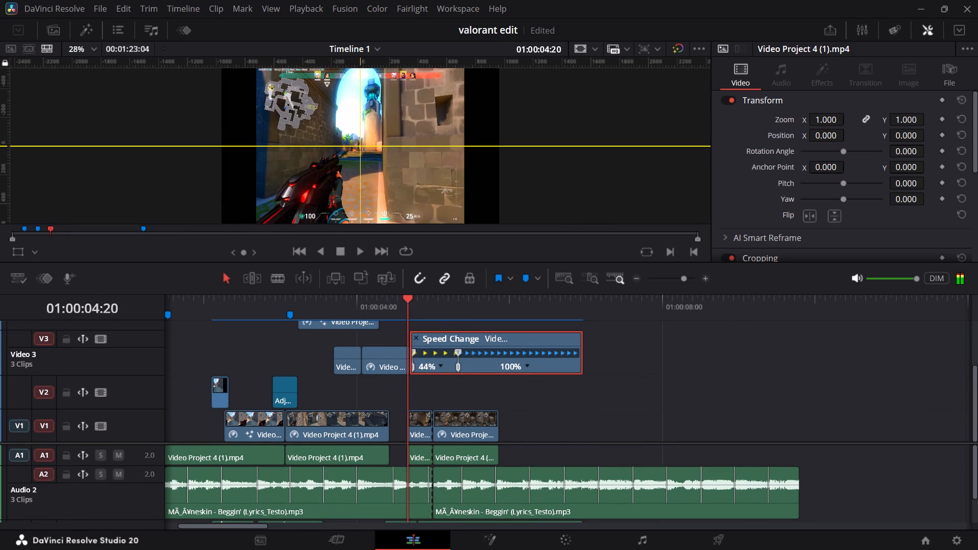
key("space")
key("space")
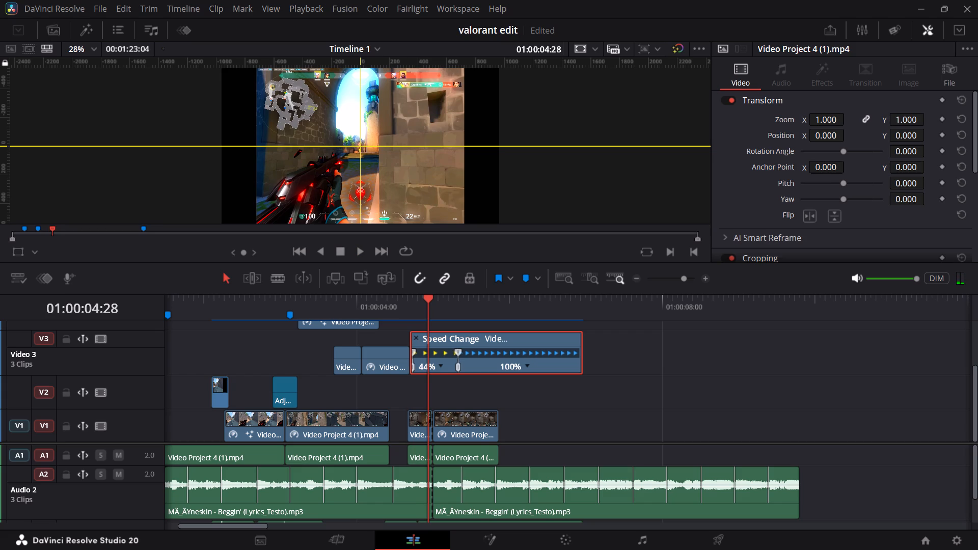
In the floating Keyframe Editor, try Ease In and Ease Out on the first Retime Speed keyframe, and choose Ease In and Out.
left_click(173, 29)
left_click(182, 30)
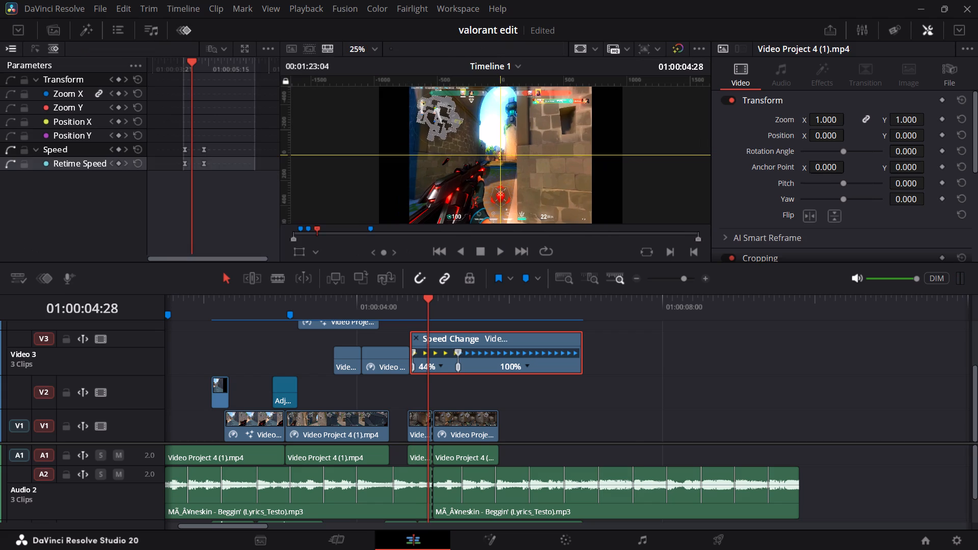
left_click(243, 48)
left_click_drag(512, 134, 595, 188)
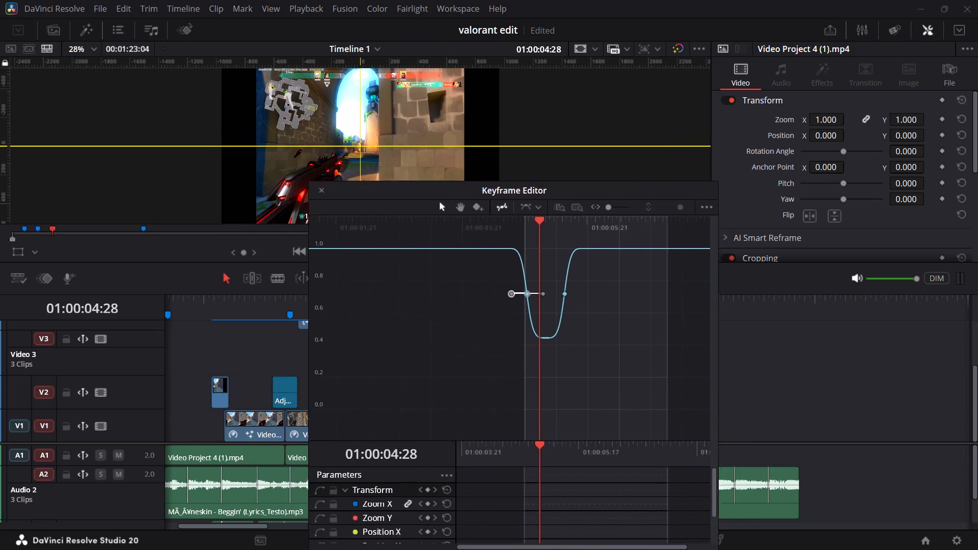
left_click_drag(595, 188, 705, 283)
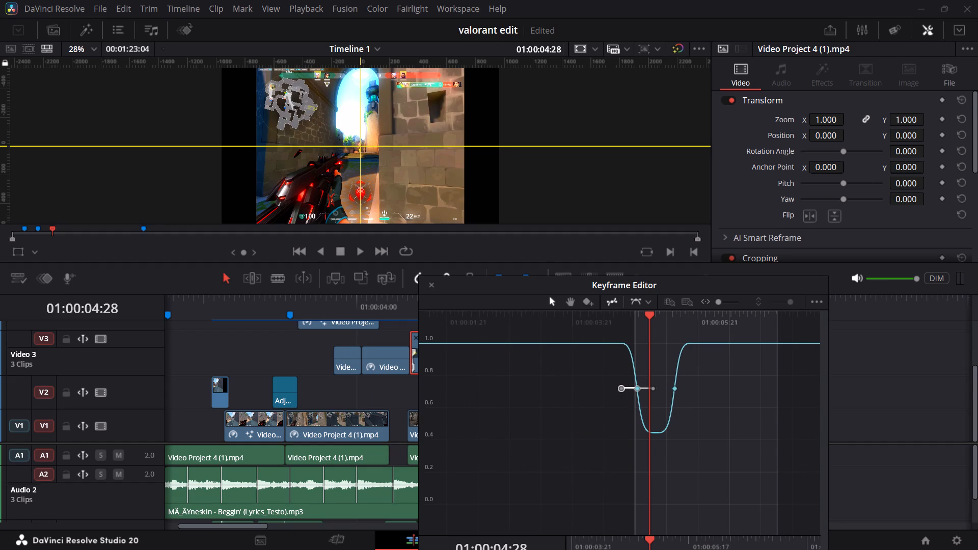
left_click(646, 299)
left_click(683, 340)
left_click(651, 304)
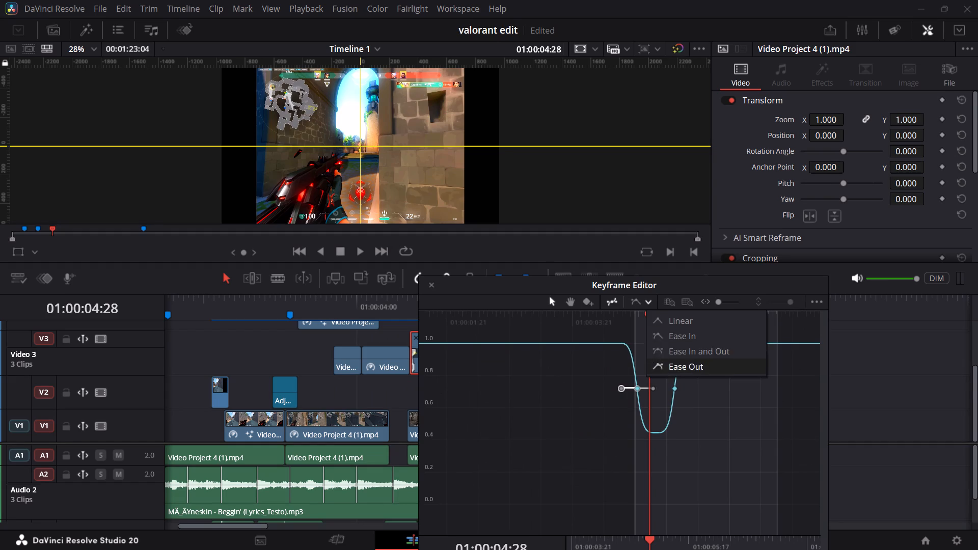
left_click(681, 367)
left_click(645, 299)
left_click(648, 301)
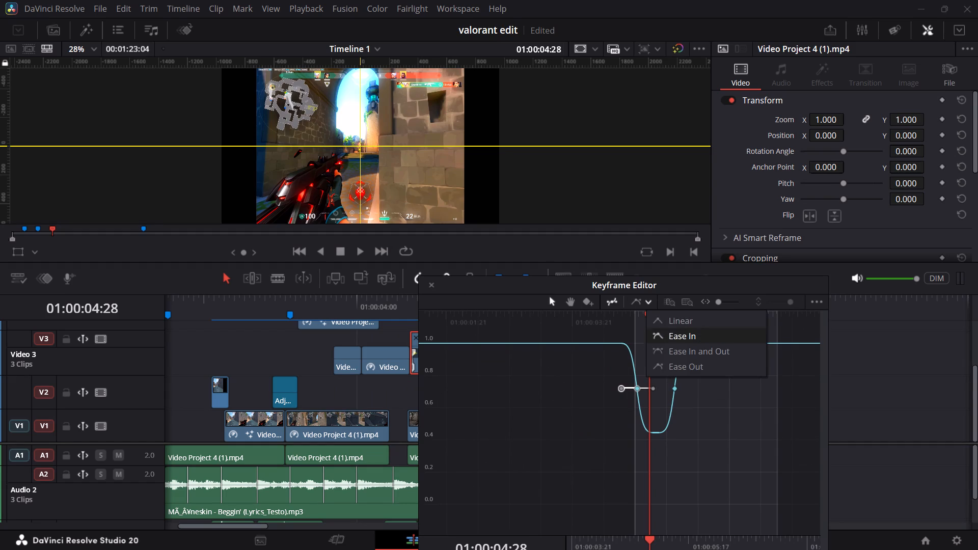
left_click(674, 349)
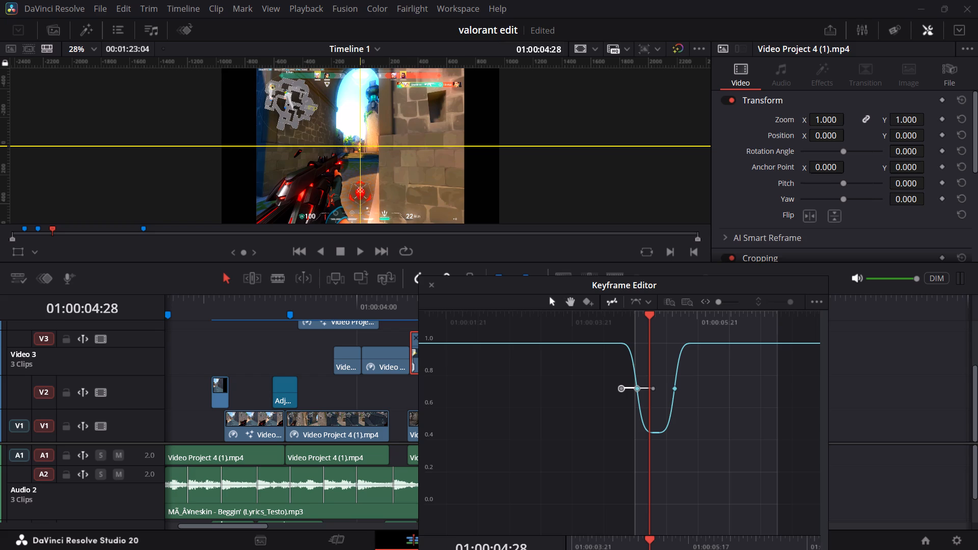
Lengthen the second Retime Speed keyframe's easing handle for a gentler return to full speed, and close the Keyframe Editor.
left_click(569, 305)
left_click(556, 305)
left_click_drag(570, 293, 481, 182)
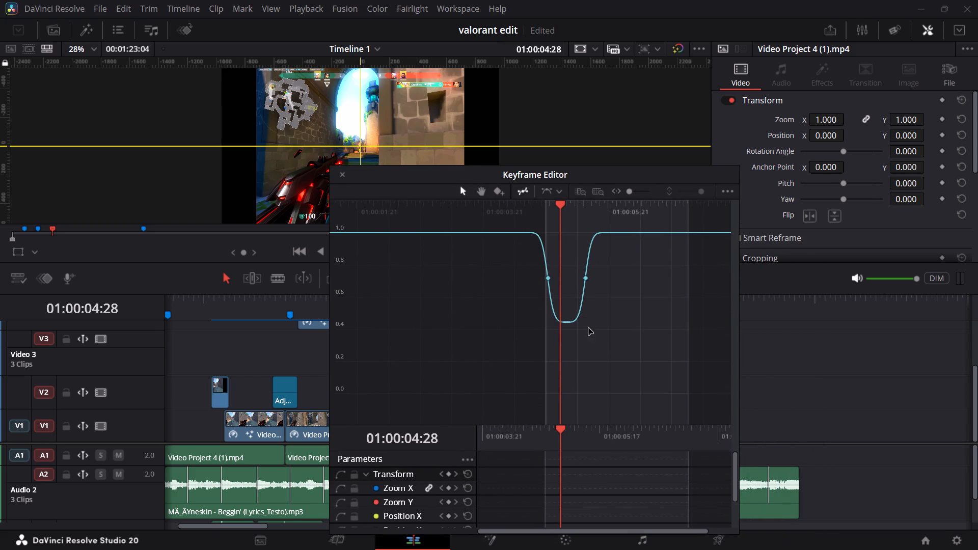
left_click_drag(582, 276, 602, 291)
left_click_drag(603, 282, 611, 282)
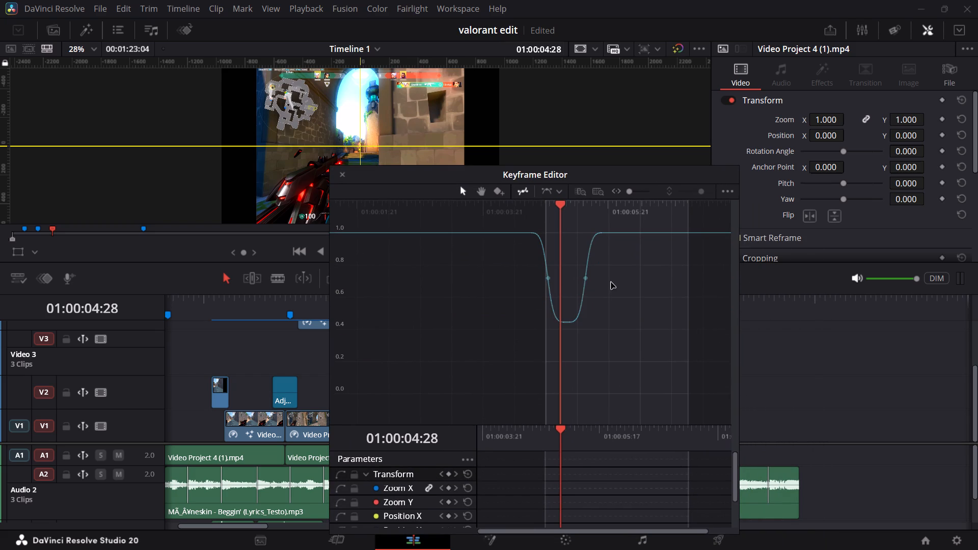
left_click_drag(611, 282, 615, 282)
left_click_drag(581, 274, 595, 283)
left_click_drag(603, 278, 616, 278)
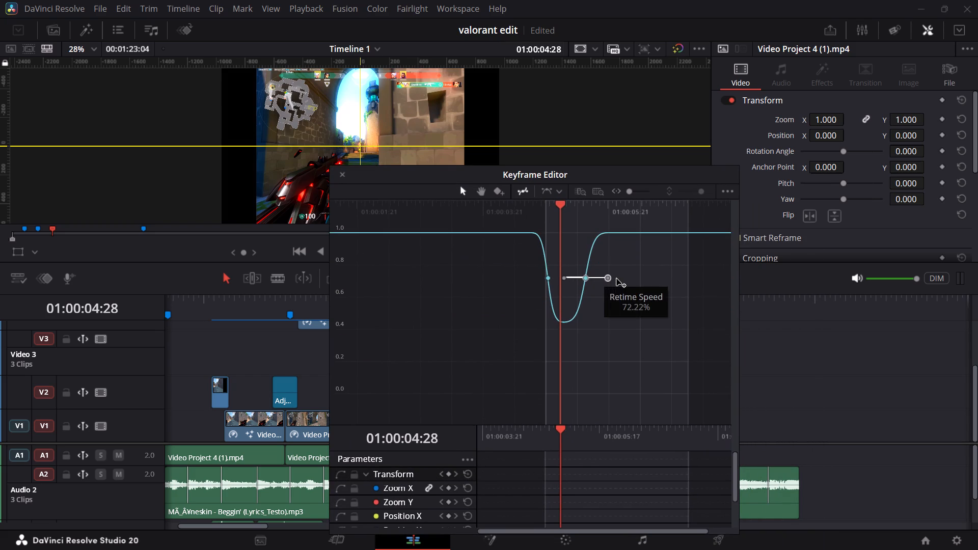
left_click_drag(616, 278, 625, 279)
left_click(339, 175)
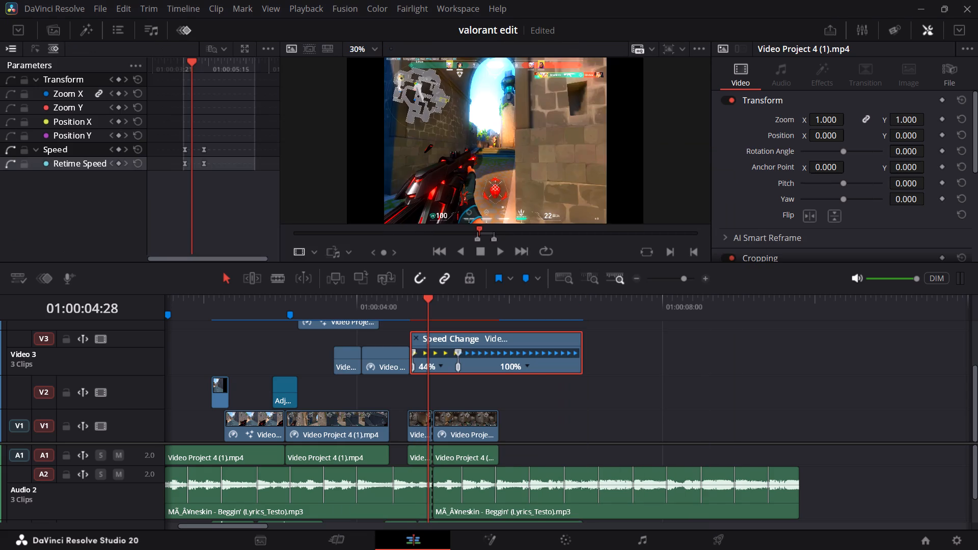
Hide the keyframe view and play back the transition into the Video 3 speed-change clip to review the adjusted ramp.
left_click(182, 22)
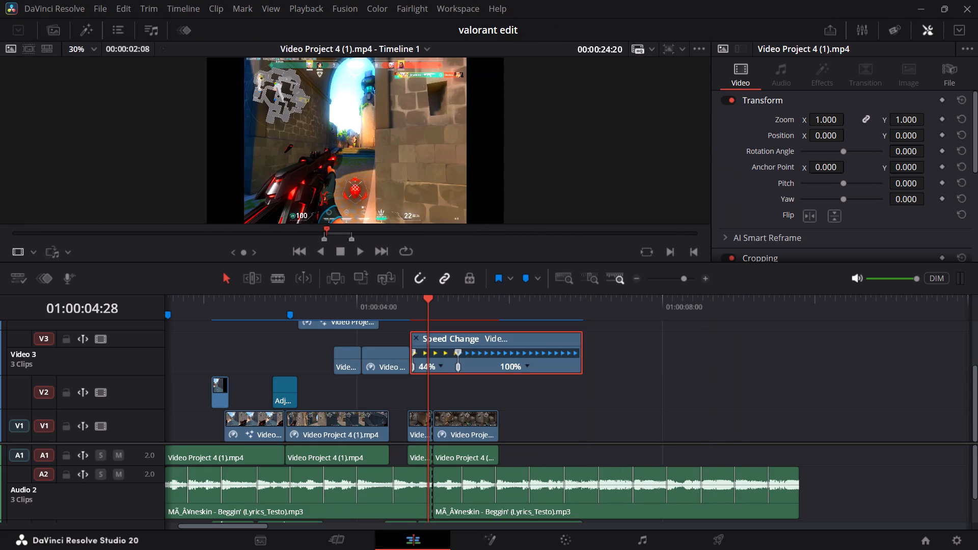
left_click_drag(423, 300, 411, 301)
key("space")
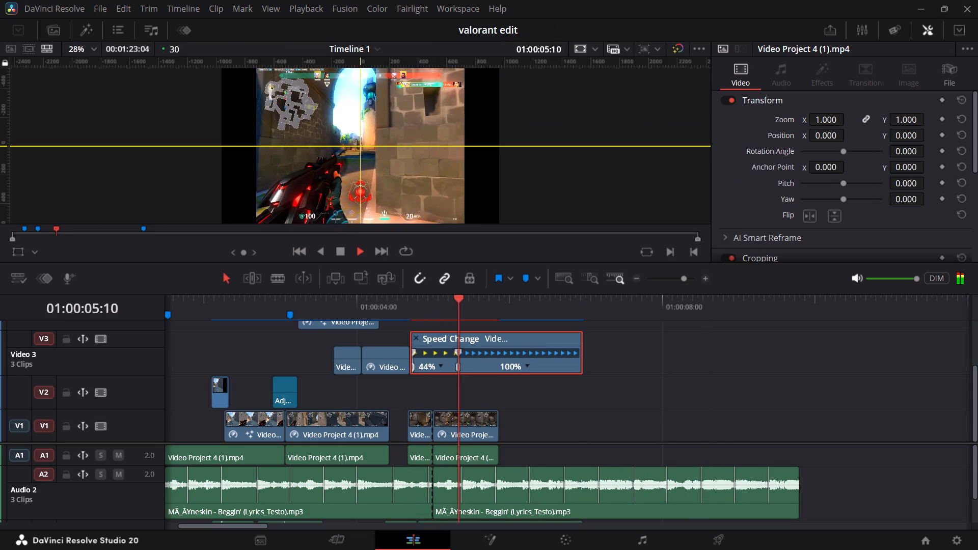
key("space")
left_click_drag(456, 299, 362, 302)
key("space")
key("space")
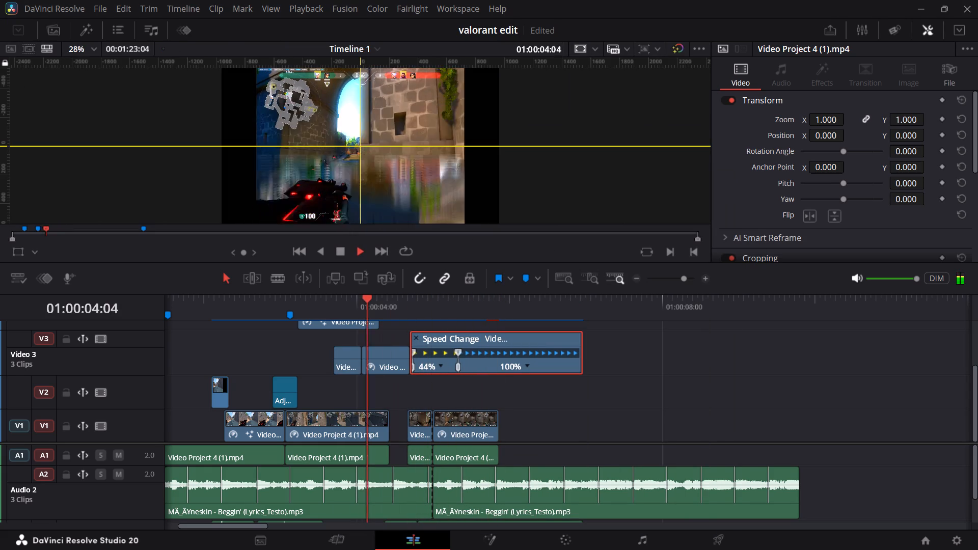
key("space")
key("space")
key("space")
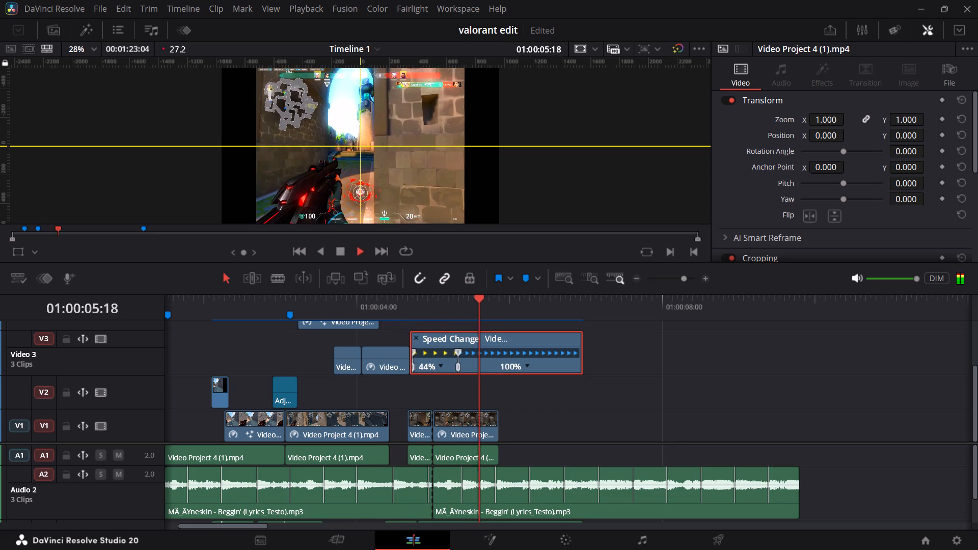
left_click_drag(484, 310, 405, 305)
key("space")
key("space")
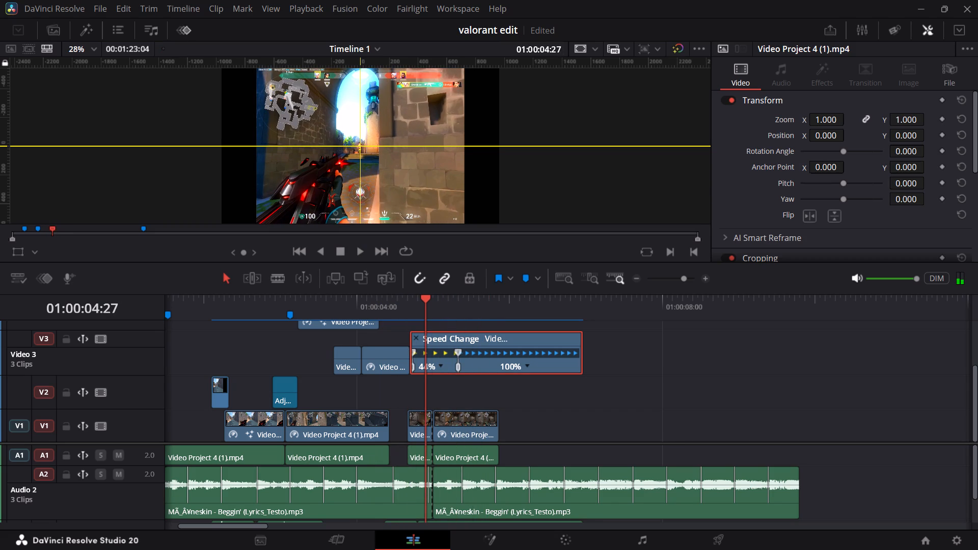
Search the effects for "shake" and apply Pulse Shake Out to the speed-change clip on Video 3.
left_click(94, 37)
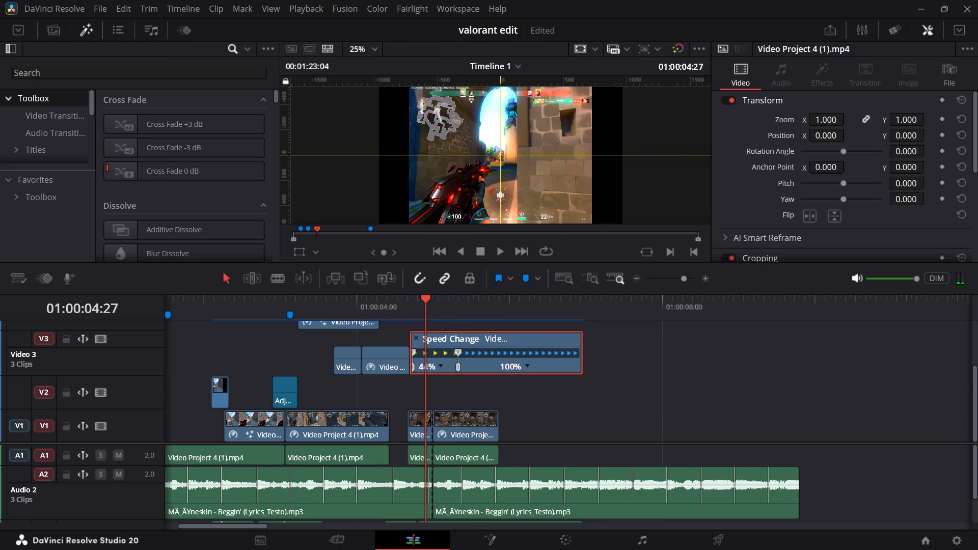
left_click(114, 70)
type("shake")
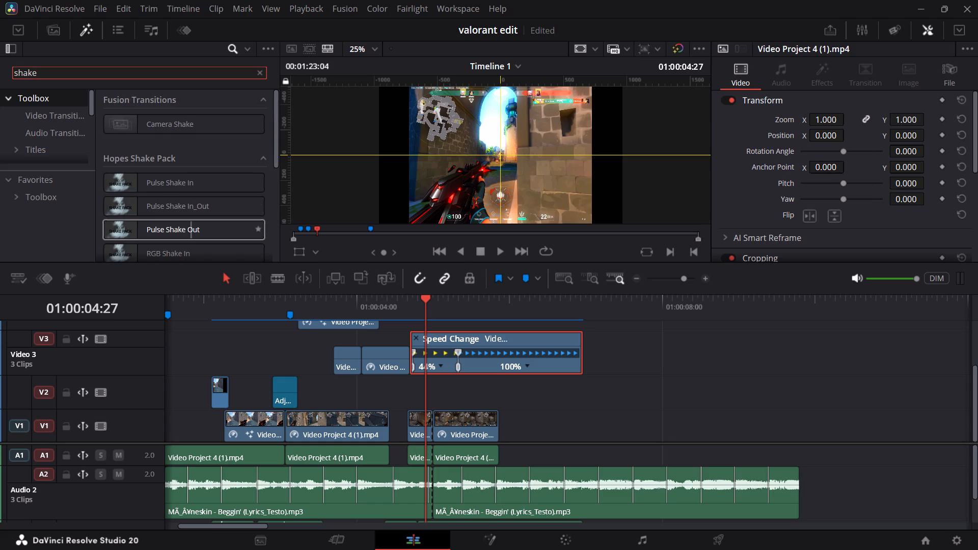
left_click_drag(191, 234, 452, 351)
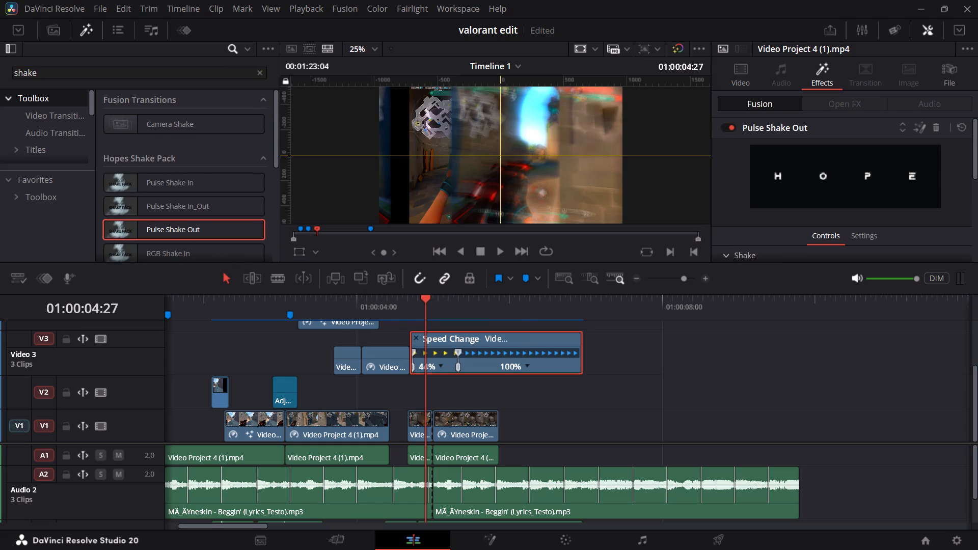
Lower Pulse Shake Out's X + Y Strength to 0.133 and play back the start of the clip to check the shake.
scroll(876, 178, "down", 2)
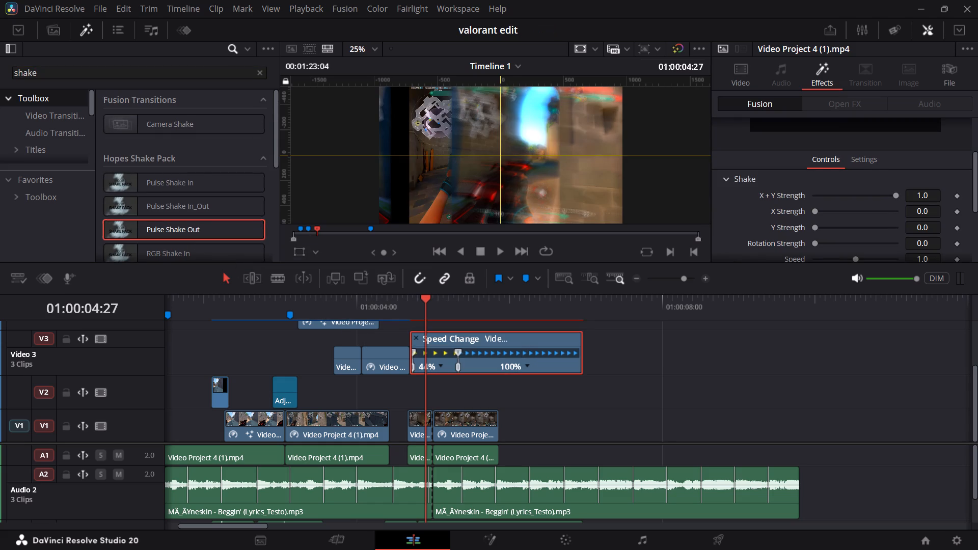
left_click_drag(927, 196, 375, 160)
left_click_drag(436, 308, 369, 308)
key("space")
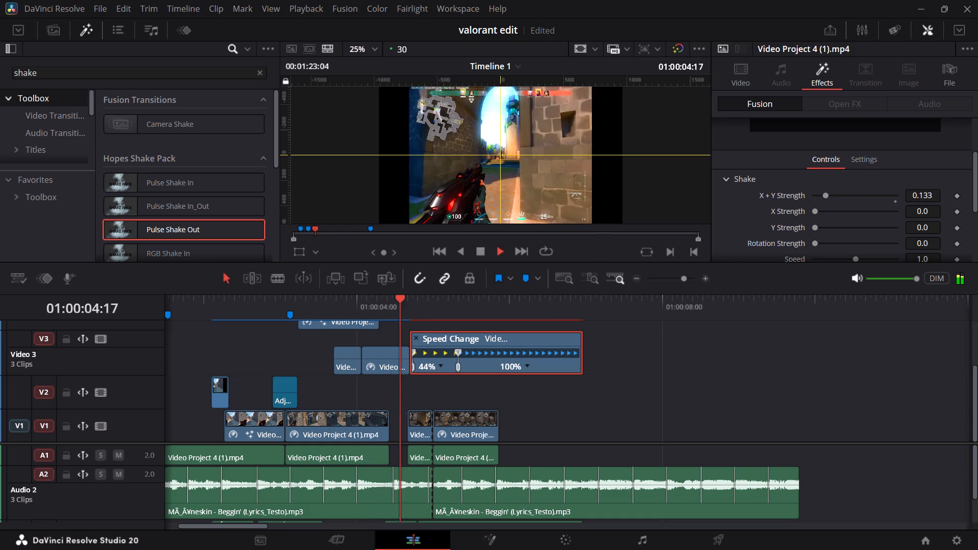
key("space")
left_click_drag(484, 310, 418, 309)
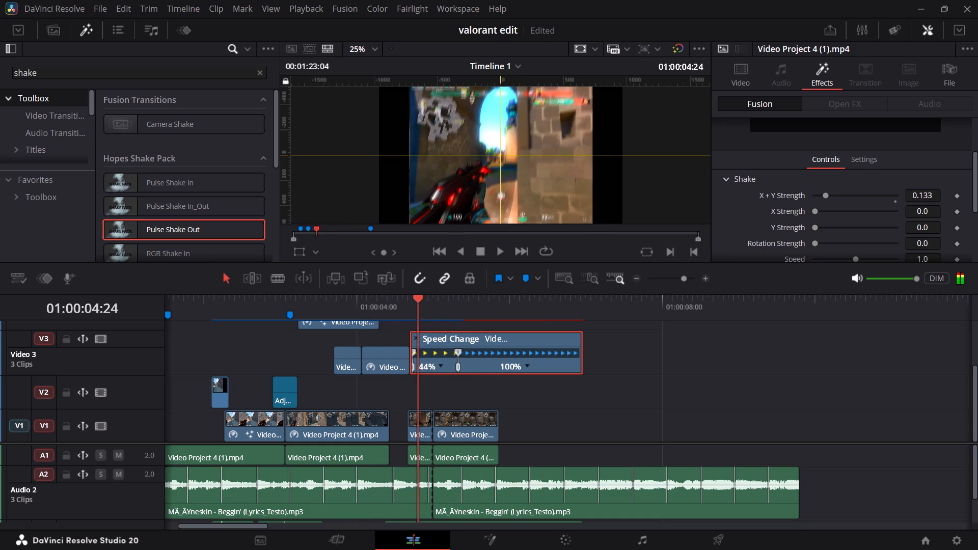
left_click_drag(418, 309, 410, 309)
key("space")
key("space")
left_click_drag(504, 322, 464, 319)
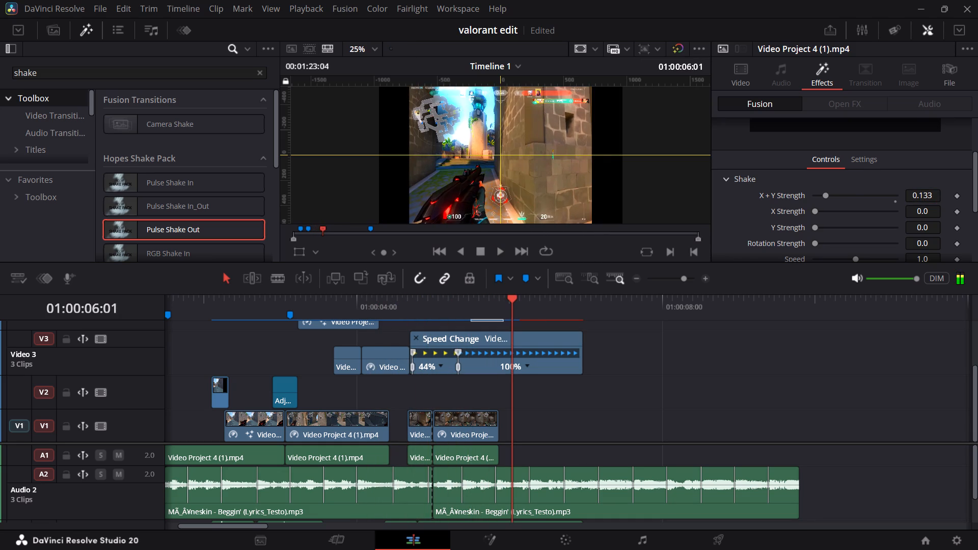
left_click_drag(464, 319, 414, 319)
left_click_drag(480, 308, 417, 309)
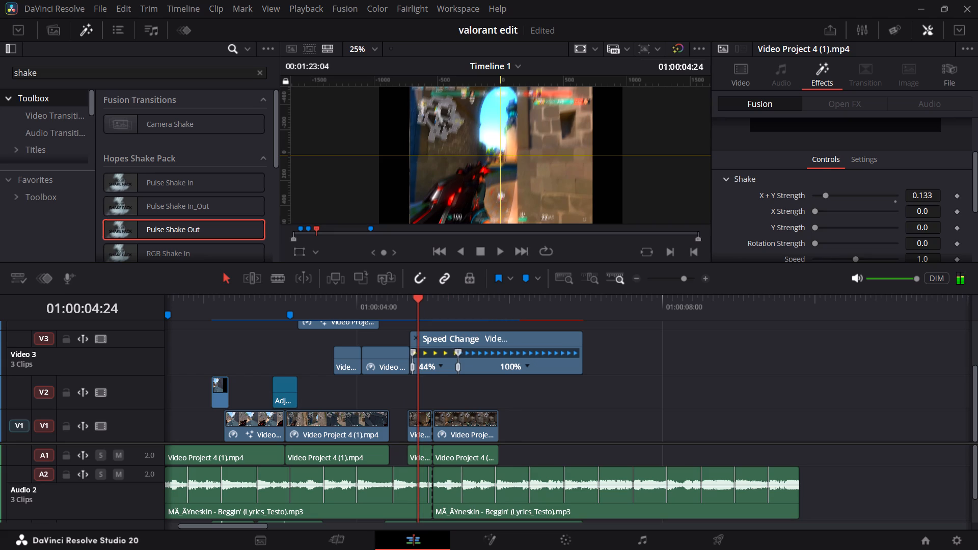
Set Pulse Shake Out's X + Y Strength to 0.104 and Speed to 1.644, and play back the clip's start.
left_click_drag(927, 195, 909, 191)
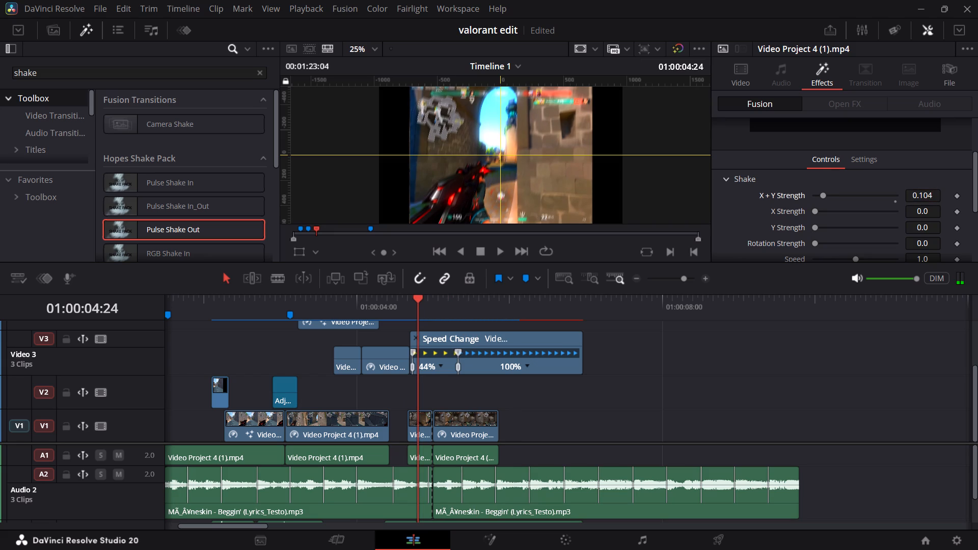
left_click_drag(931, 259, 746, 262)
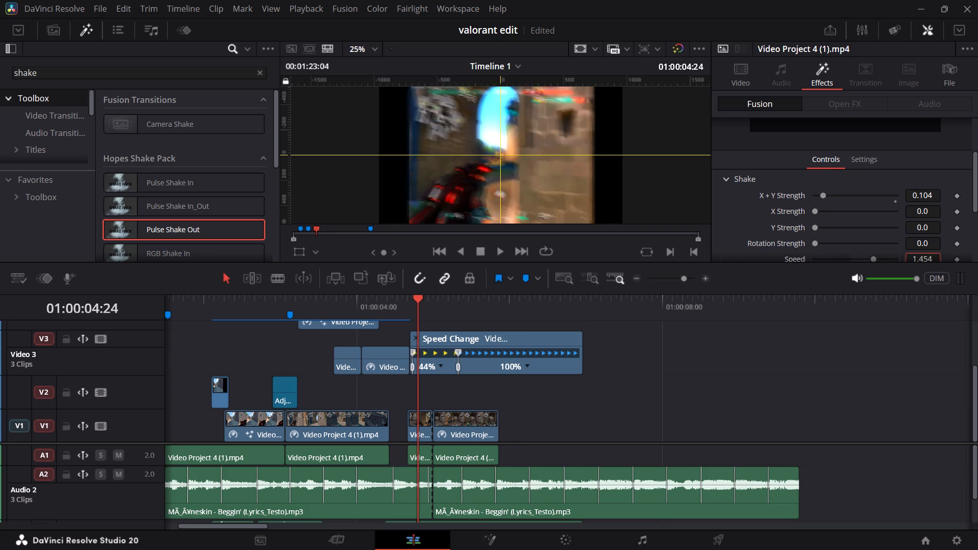
left_click_drag(746, 262, 864, 269)
left_click_drag(420, 298, 382, 295)
key("space")
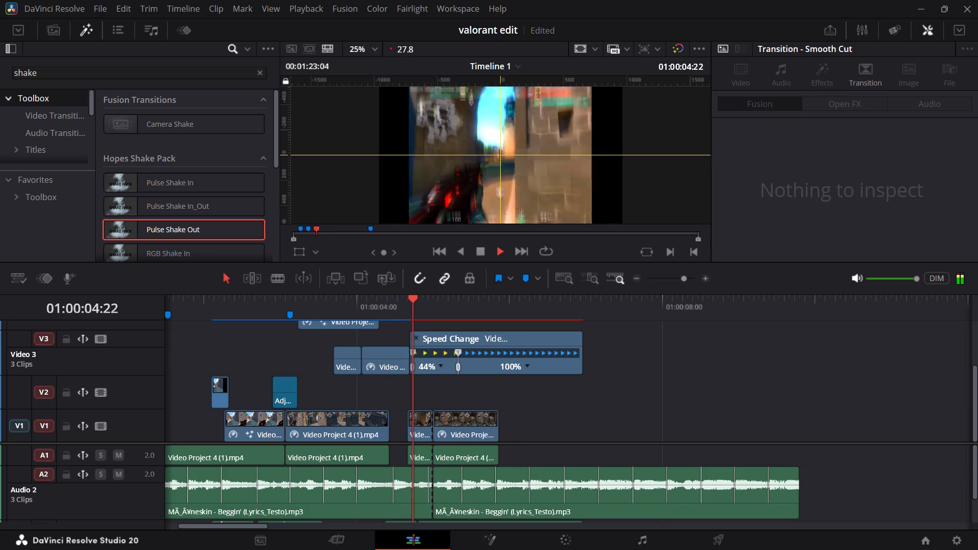
key("space")
left_click_drag(496, 311, 412, 304)
key("space")
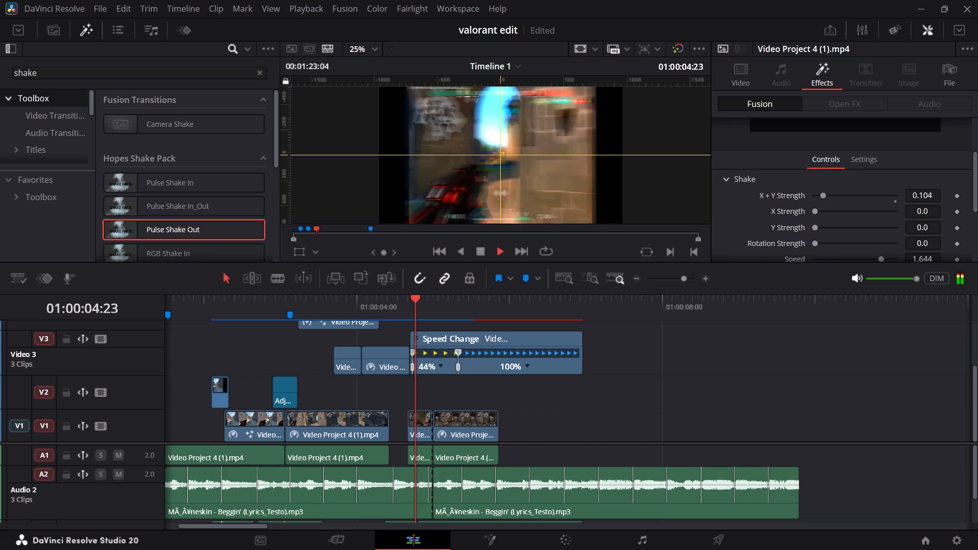
key("space")
Lower Pulse Shake Out's X + Y Strength to under 0.052 and preview it from just before the clip.
left_click_drag(929, 195, 896, 193)
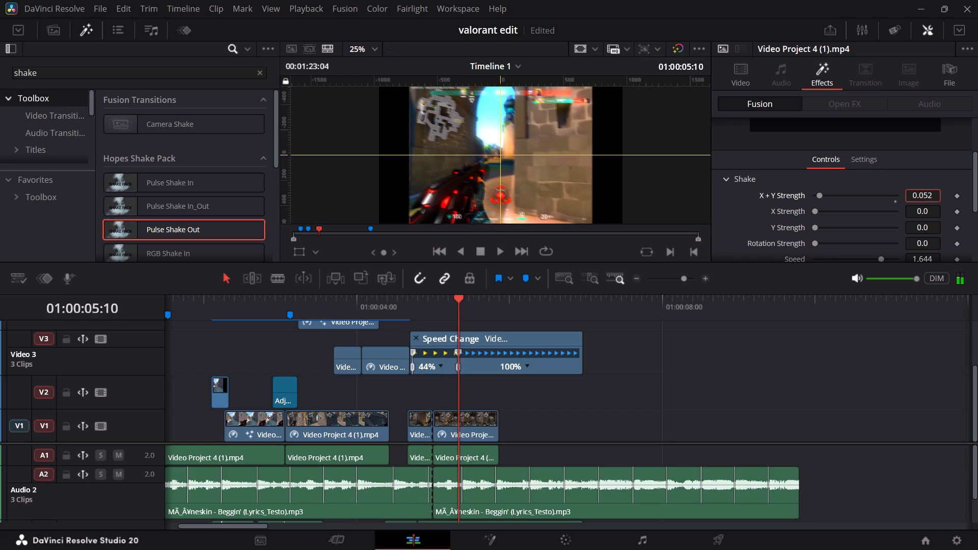
left_click_drag(896, 193, 874, 193)
left_click_drag(449, 308, 392, 305)
key("space")
key("space")
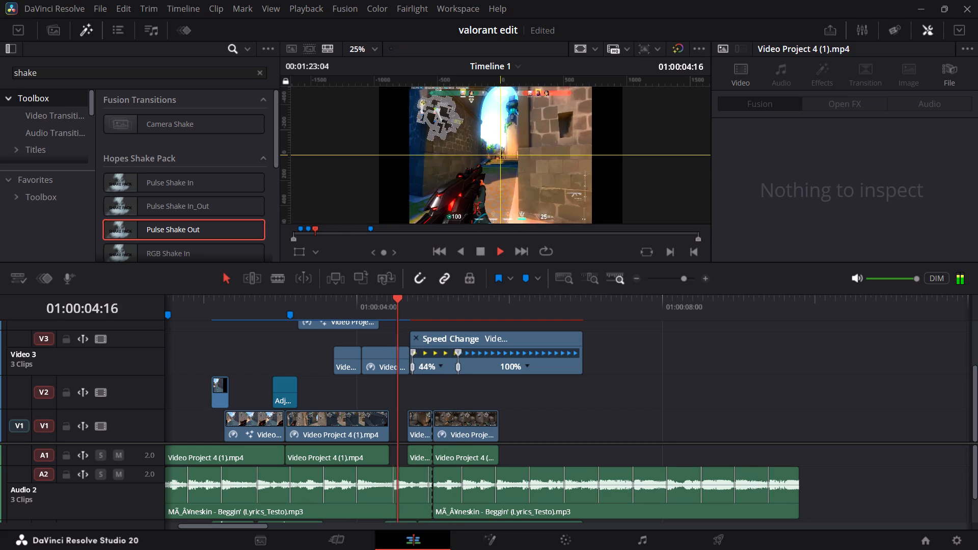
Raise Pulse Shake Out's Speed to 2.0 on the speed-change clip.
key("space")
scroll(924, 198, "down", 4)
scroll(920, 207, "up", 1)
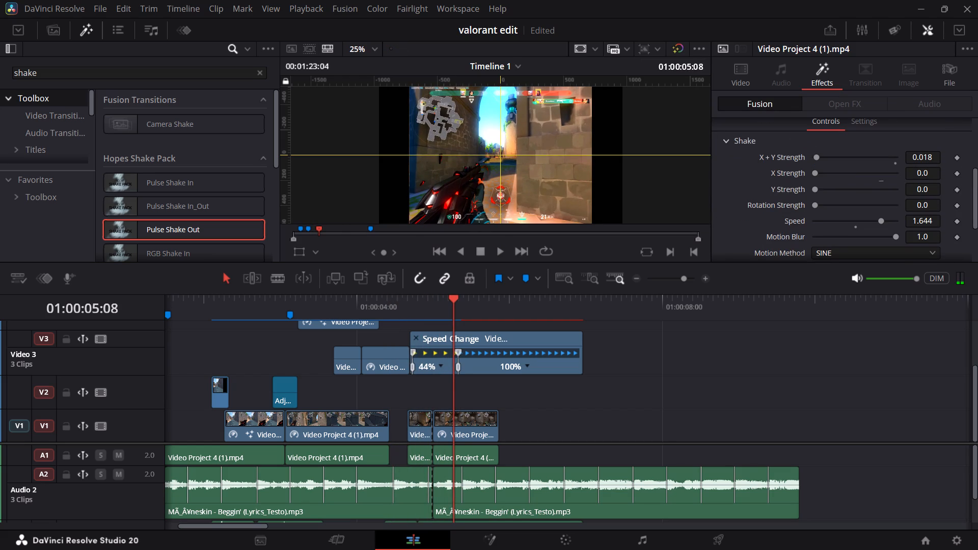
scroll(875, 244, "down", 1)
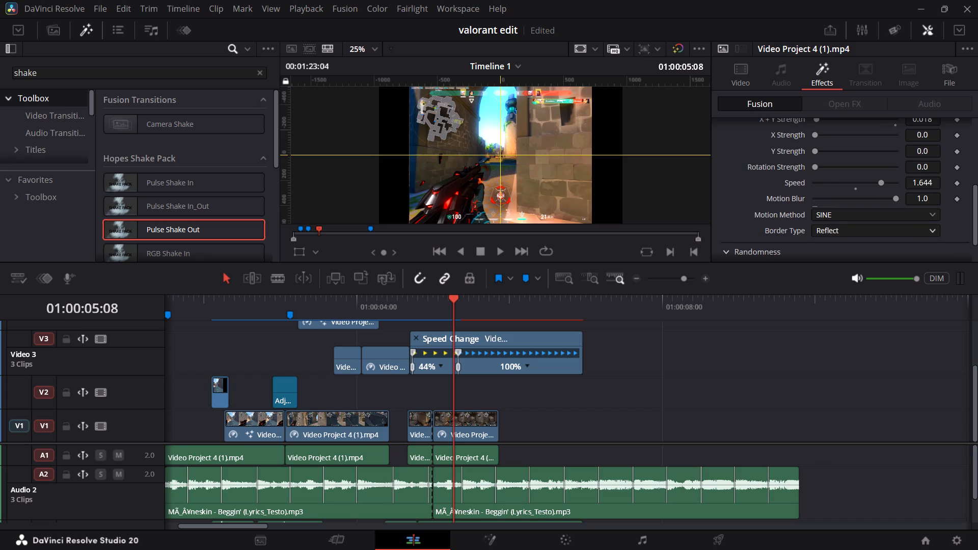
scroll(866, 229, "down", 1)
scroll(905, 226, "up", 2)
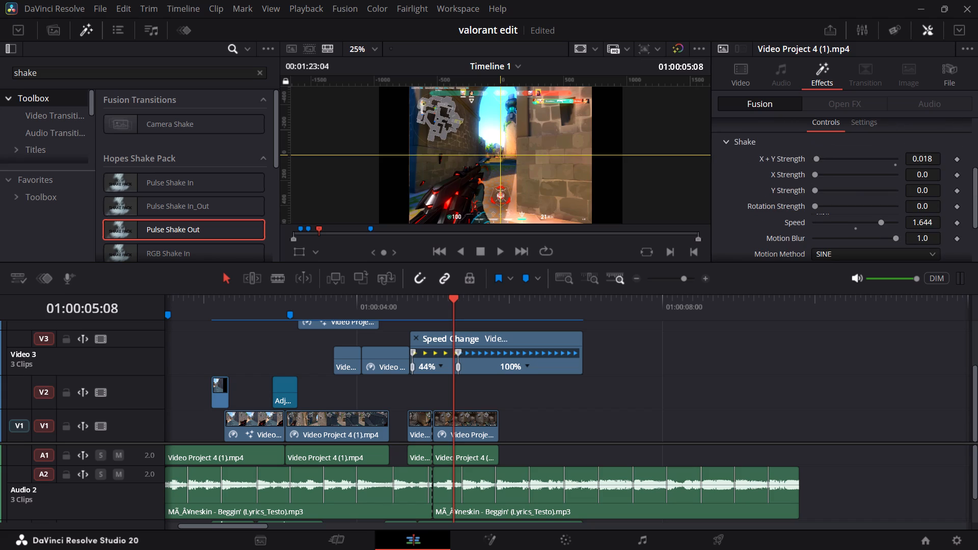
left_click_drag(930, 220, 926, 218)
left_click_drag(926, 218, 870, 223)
Replay the start of the speed-change clip on Video 3 several times to judge the shake.
left_click_drag(438, 304, 414, 302)
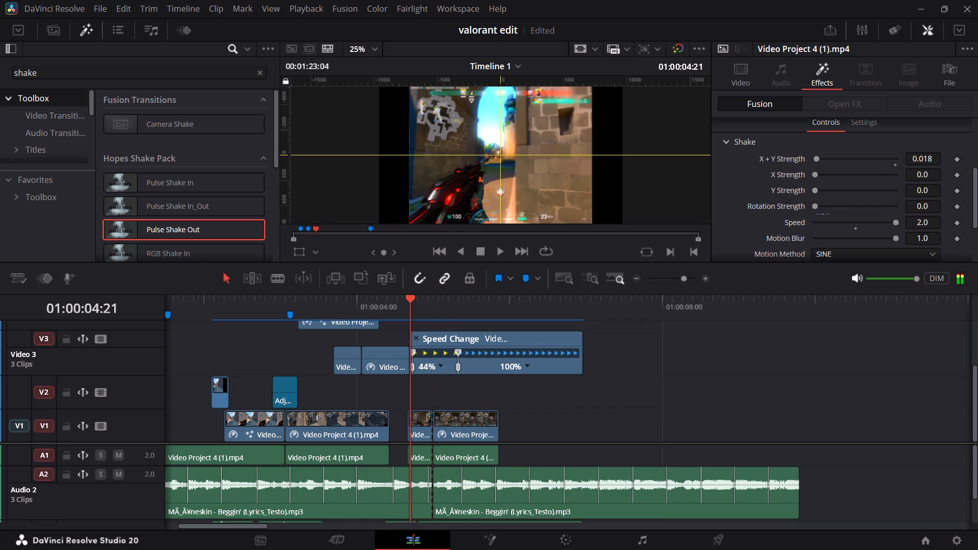
key("space")
key("space")
key("space")
key("space")
left_click_drag(487, 314, 476, 312)
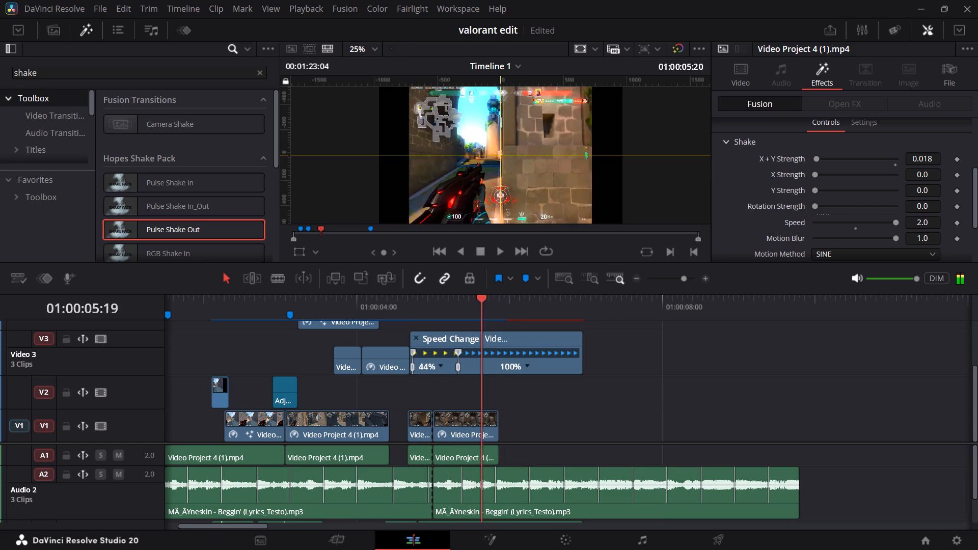
left_click_drag(476, 312, 422, 312)
key("space")
key("space")
key("space")
key("space")
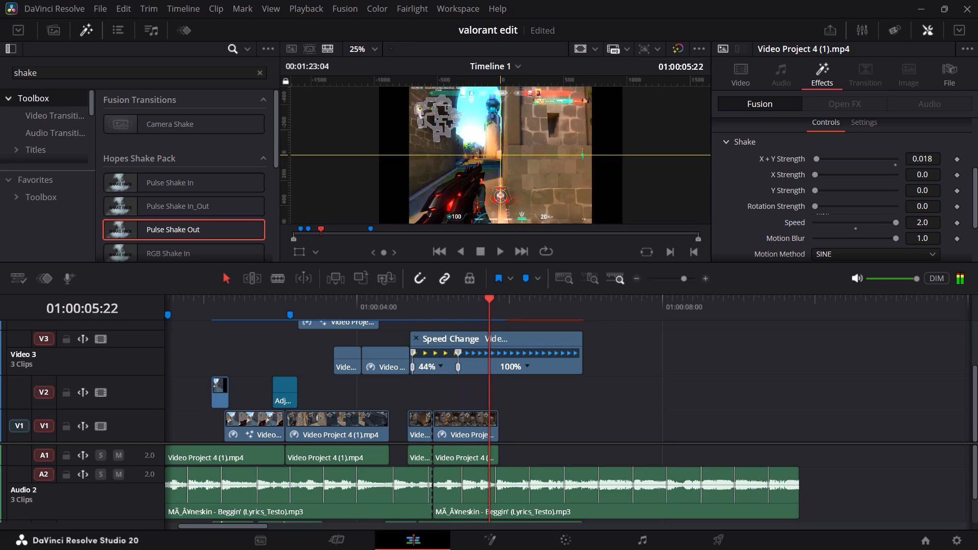
left_click_drag(468, 305, 381, 305)
key("space")
key("space")
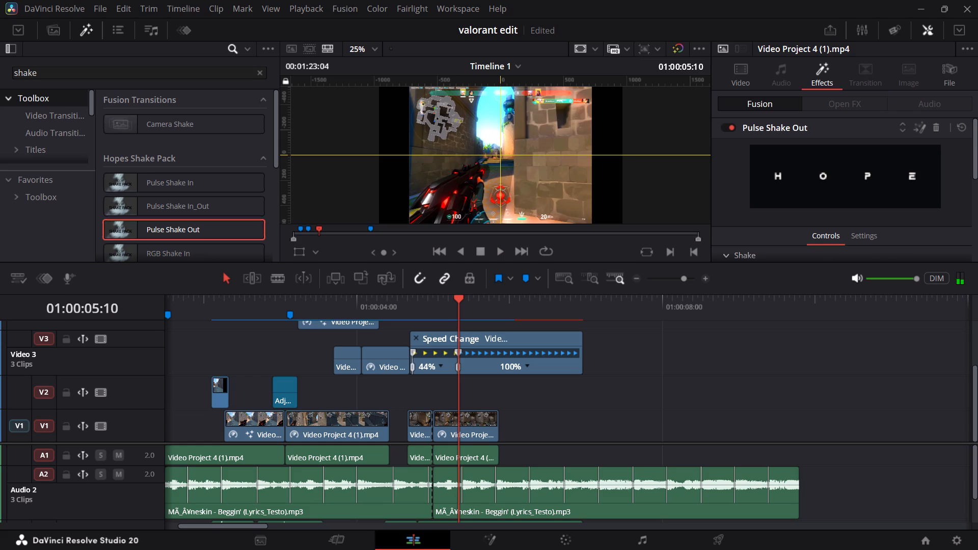
Remove Pulse Shake Out from the speed-change clip on Video 3.
left_click(942, 126)
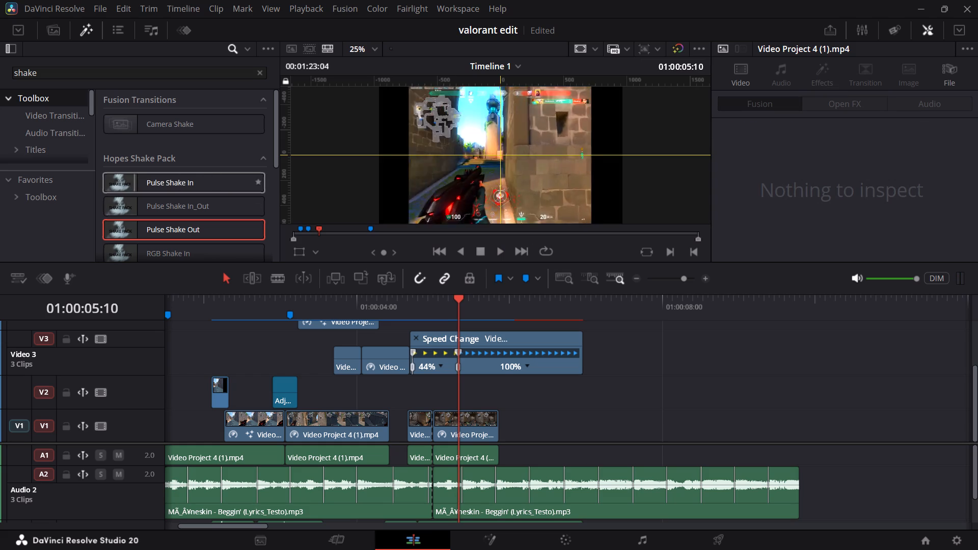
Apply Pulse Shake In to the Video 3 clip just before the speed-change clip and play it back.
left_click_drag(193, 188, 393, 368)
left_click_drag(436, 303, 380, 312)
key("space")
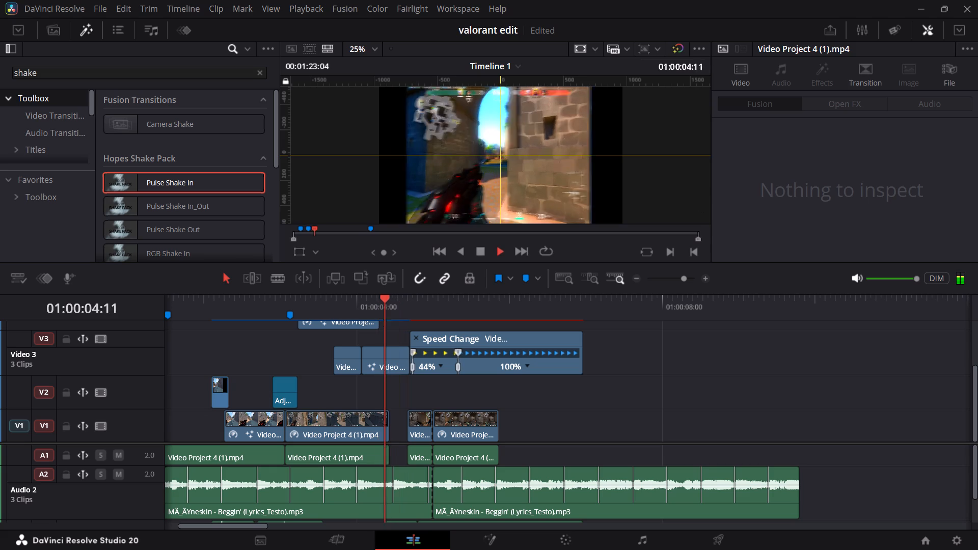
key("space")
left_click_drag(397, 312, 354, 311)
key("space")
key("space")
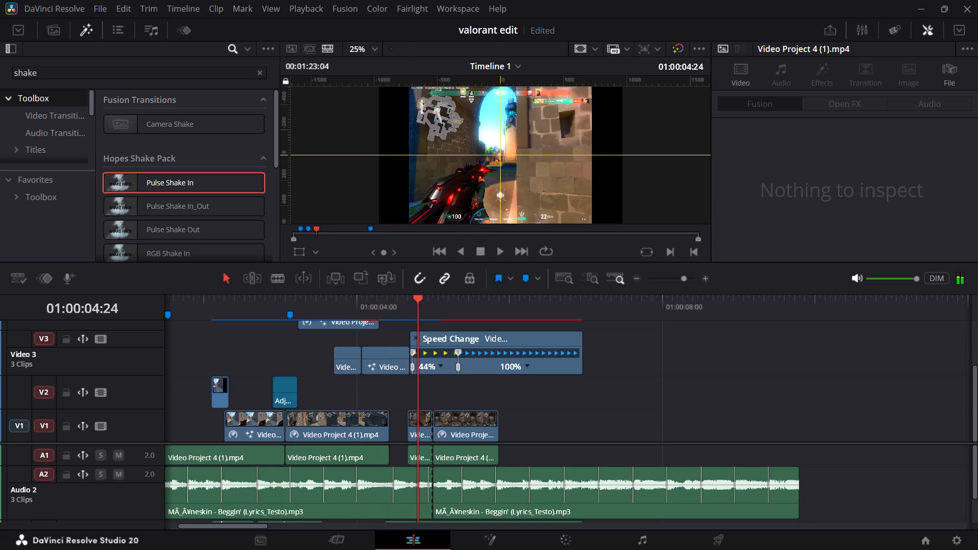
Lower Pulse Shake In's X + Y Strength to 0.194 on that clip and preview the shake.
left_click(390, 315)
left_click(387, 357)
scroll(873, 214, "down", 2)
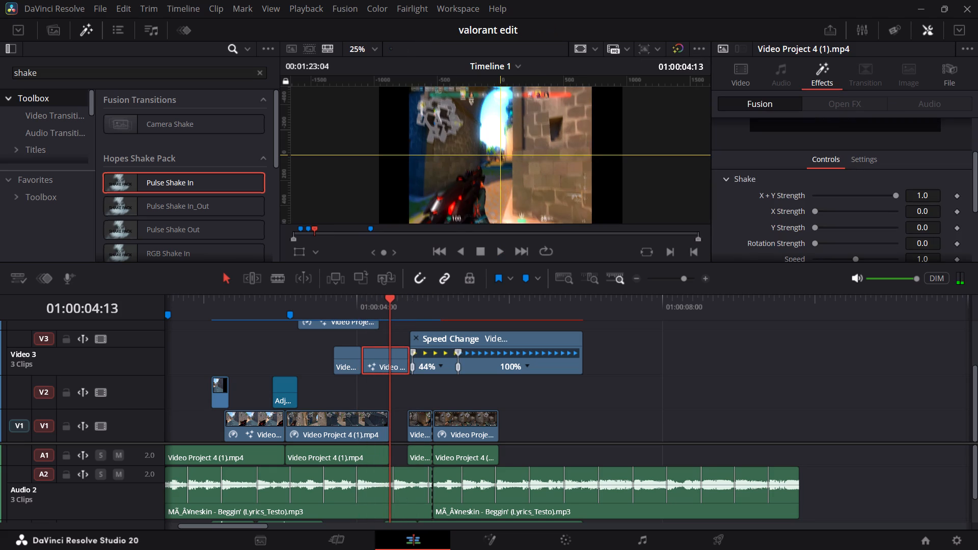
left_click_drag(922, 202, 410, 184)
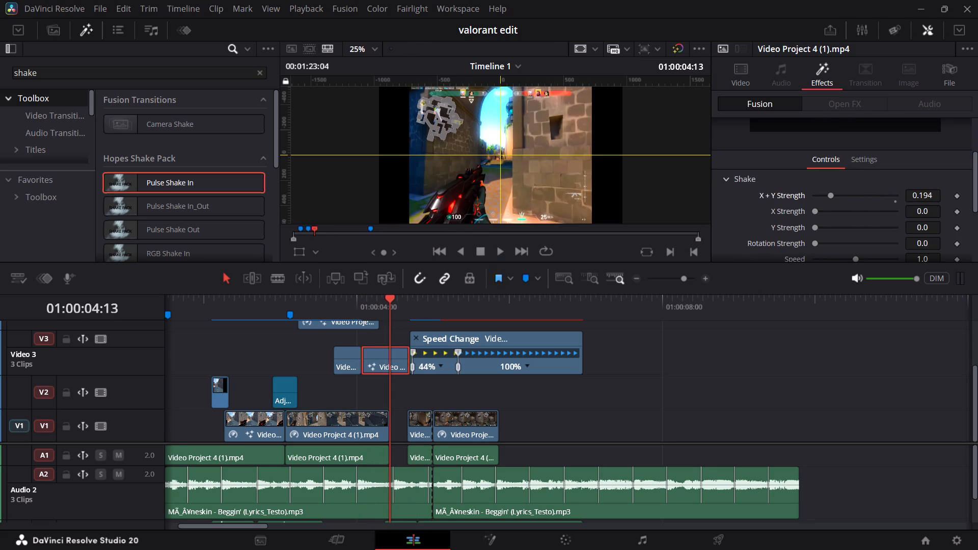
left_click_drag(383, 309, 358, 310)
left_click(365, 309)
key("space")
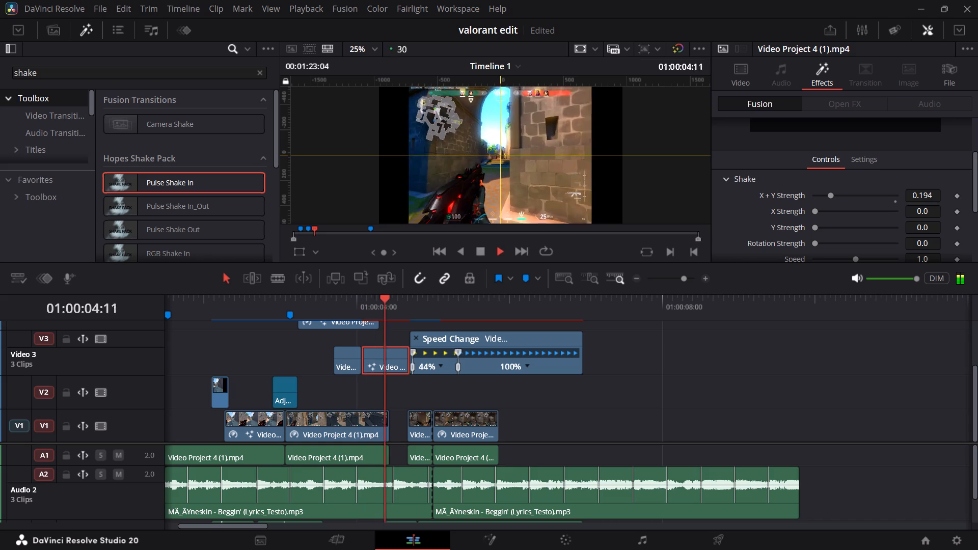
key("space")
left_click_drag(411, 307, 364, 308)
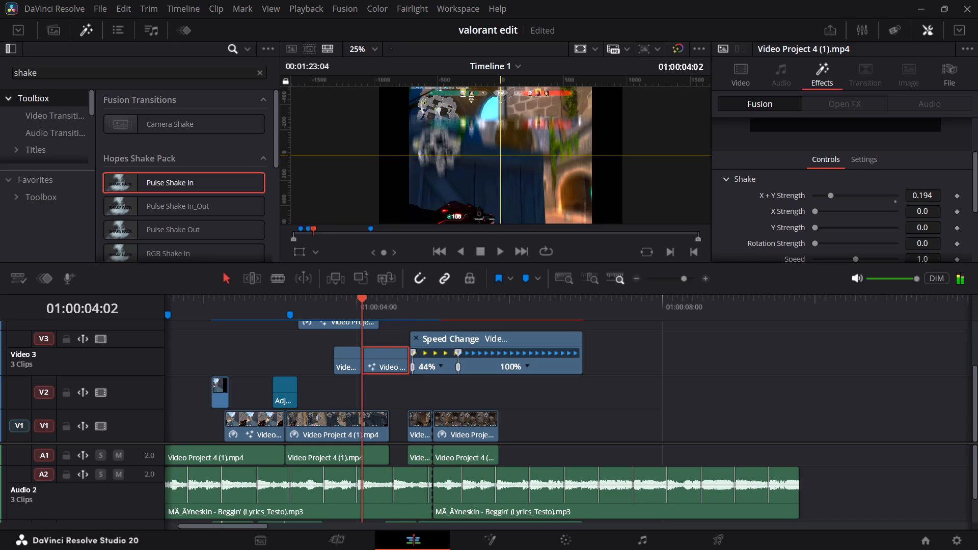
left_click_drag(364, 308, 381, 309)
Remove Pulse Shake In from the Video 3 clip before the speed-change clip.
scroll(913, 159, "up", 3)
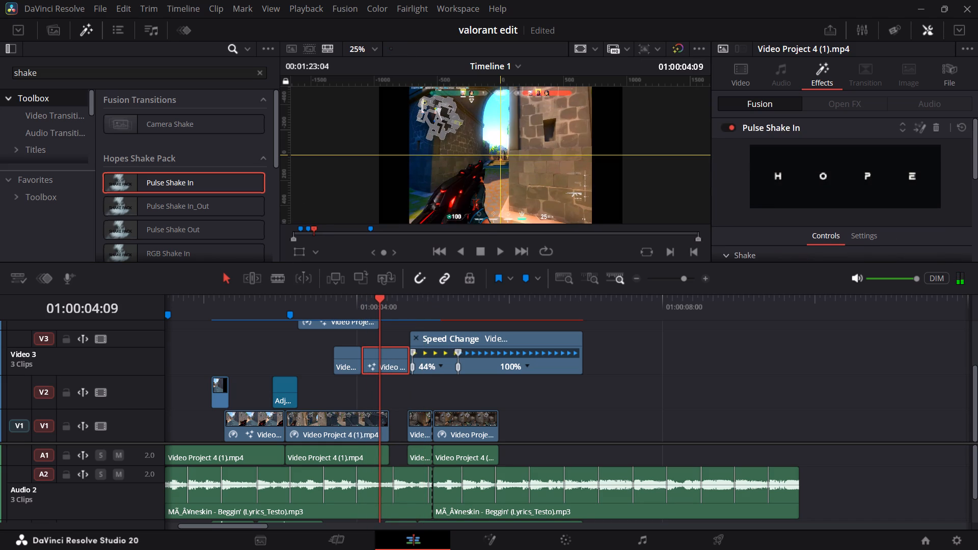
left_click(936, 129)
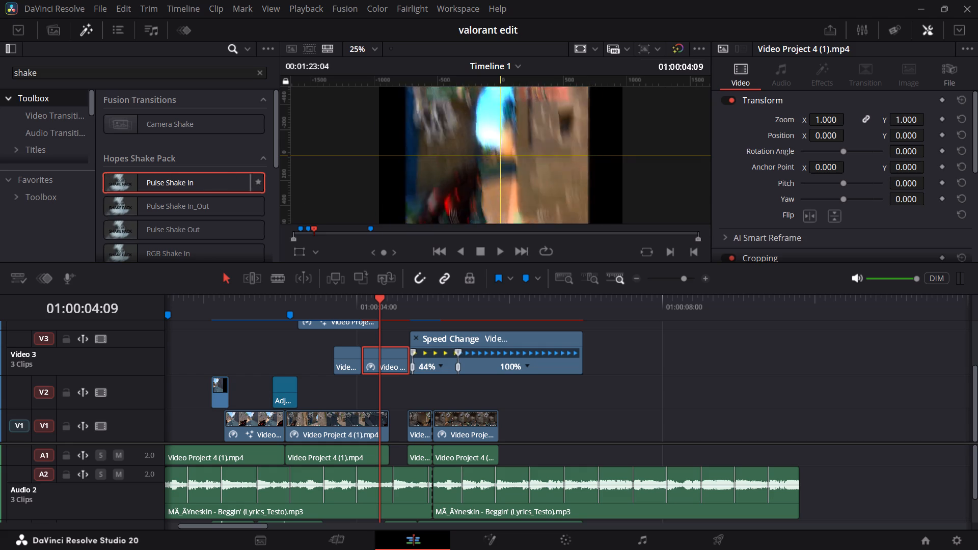
Reapply Pulse Shake In to the clip before the speed-change clip with X + Y Strength 0.277, and preview it.
left_click_drag(235, 185, 385, 361)
scroll(881, 192, "down", 1)
left_click_drag(928, 231, 650, 197)
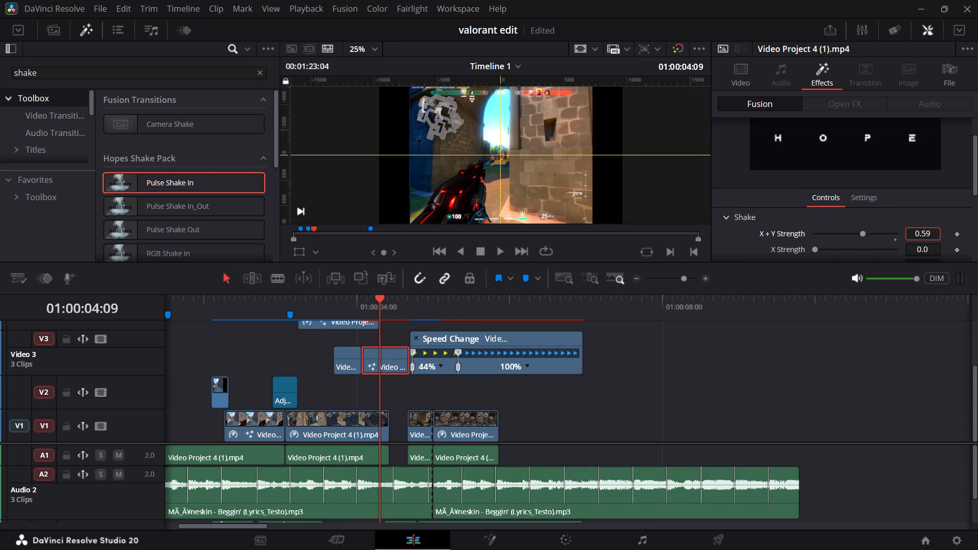
left_click_drag(650, 197, 468, 179)
left_click_drag(386, 307, 363, 306)
key("space")
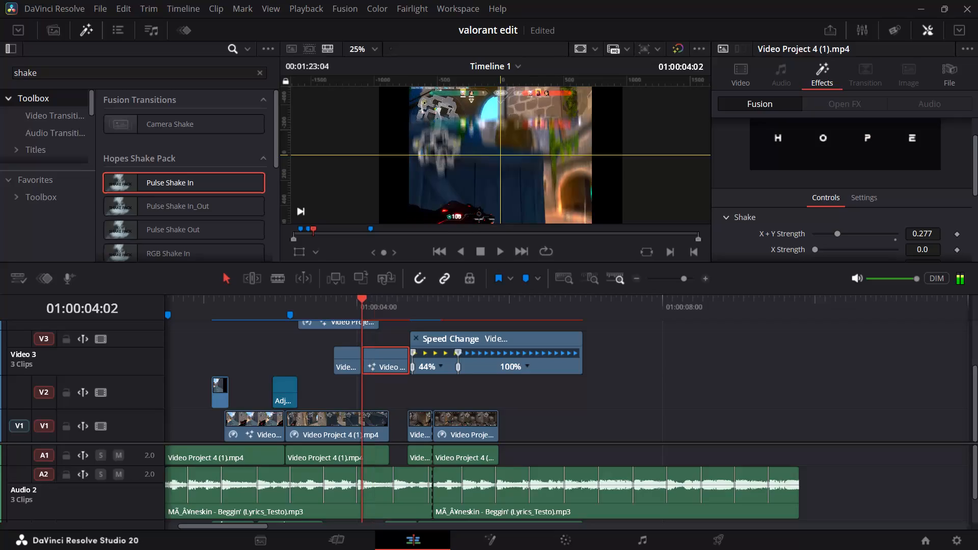
key("space")
left_click_drag(459, 297, 393, 301)
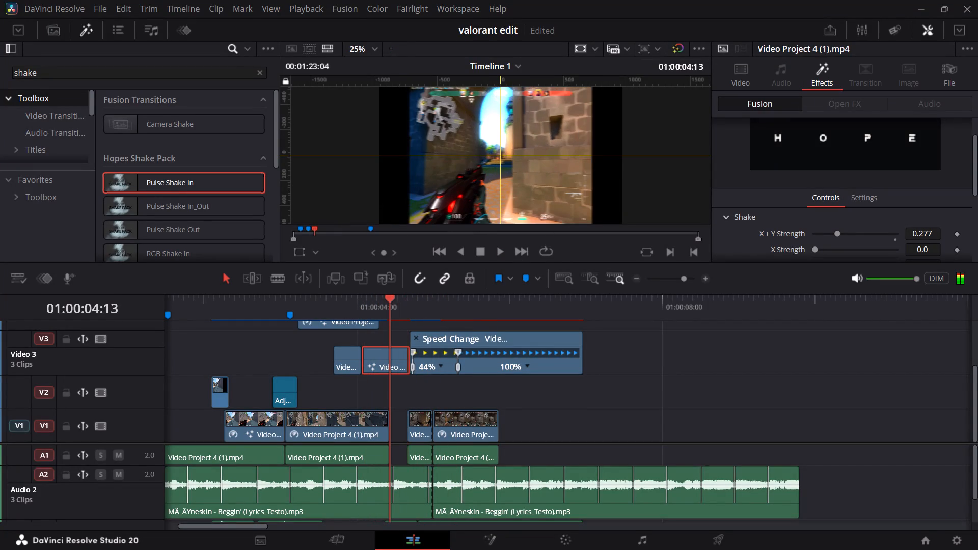
left_click_drag(393, 301, 402, 301)
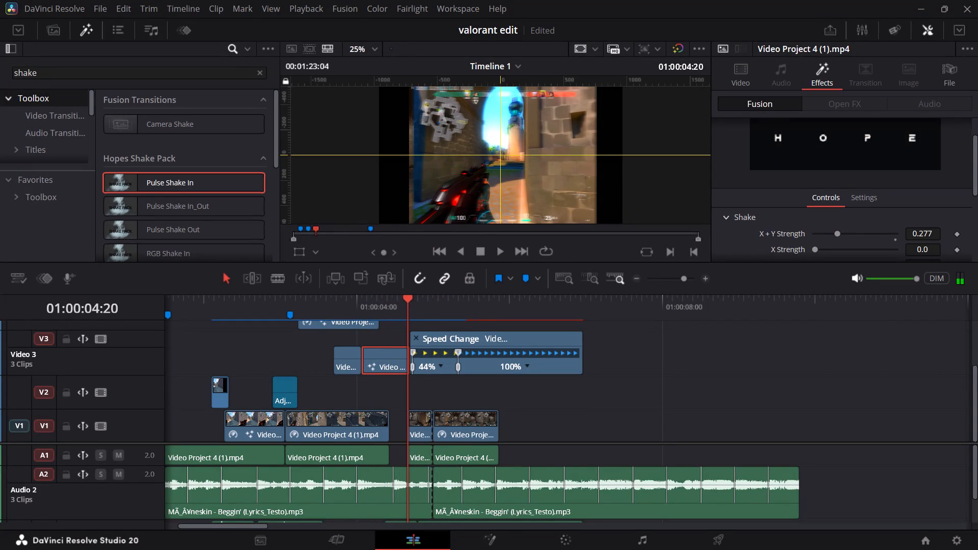
Set Pulse Shake In's Speed to 1.154 and play back the clip into the speed-change clip.
scroll(849, 186, "down", 3)
scroll(906, 213, "up", 2)
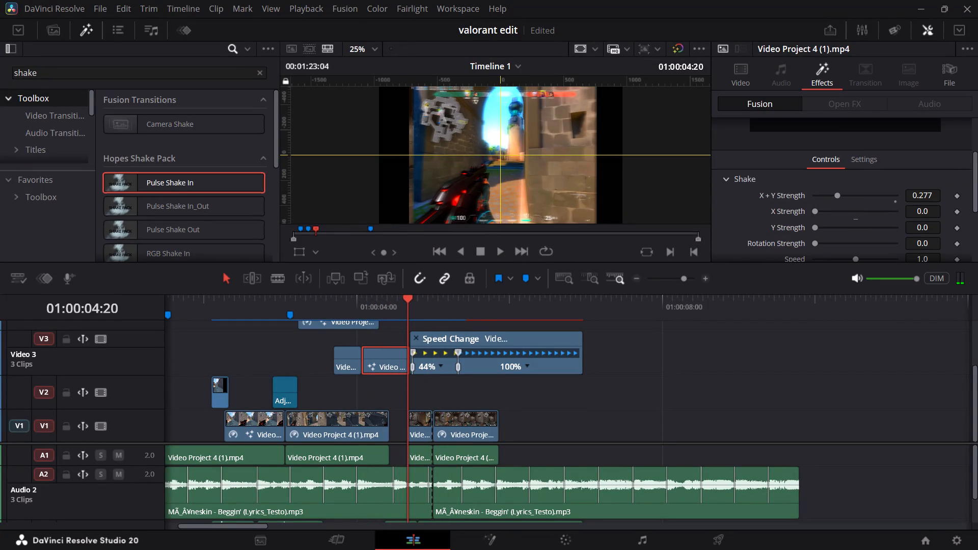
scroll(912, 210, "down", 1)
left_click_drag(931, 227, 496, 226)
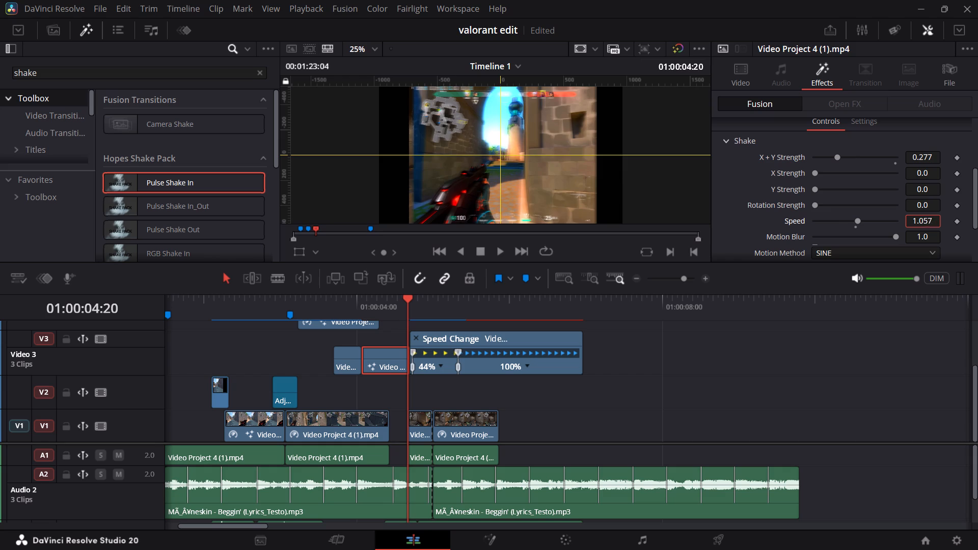
left_click_drag(496, 226, 551, 227)
left_click_drag(411, 296, 409, 298)
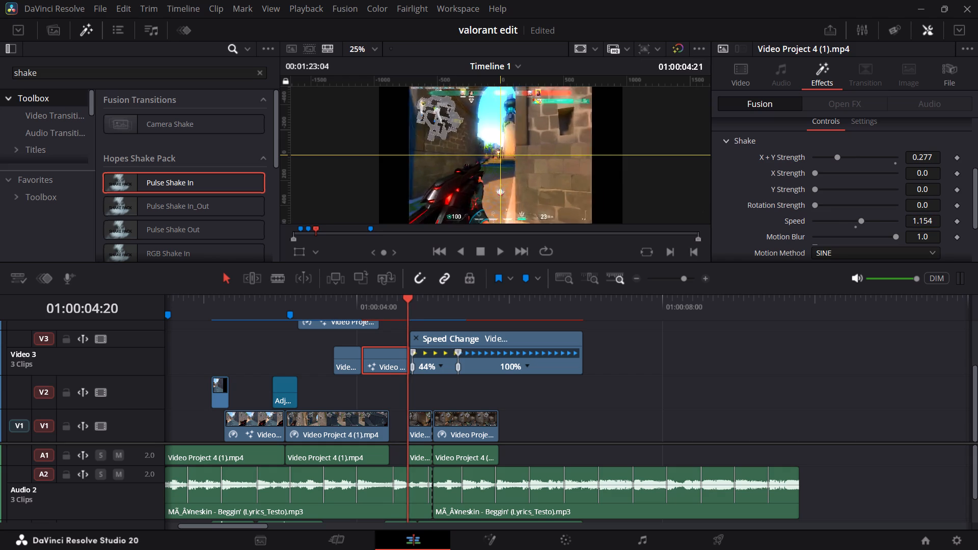
left_click_drag(409, 298, 368, 305)
key("space")
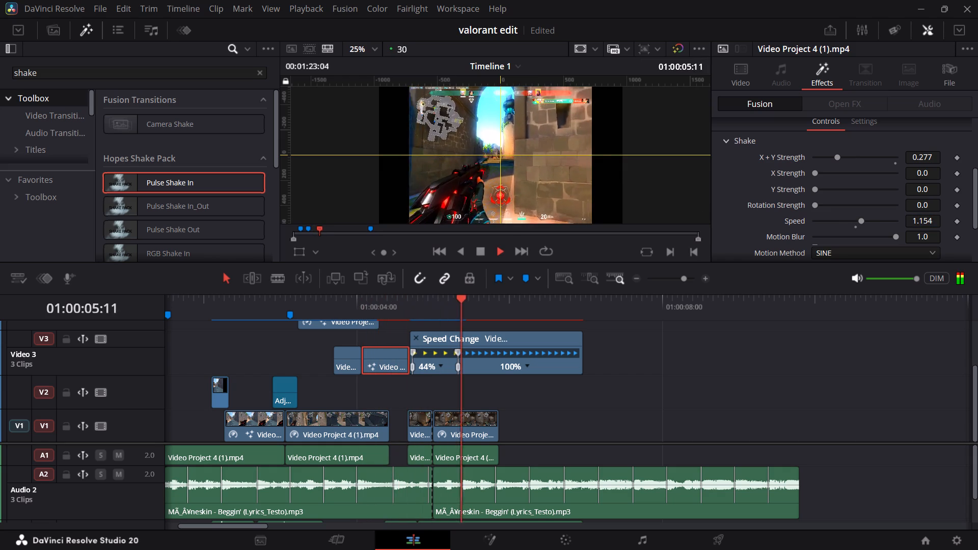
key("space")
left_click_drag(447, 313, 399, 311)
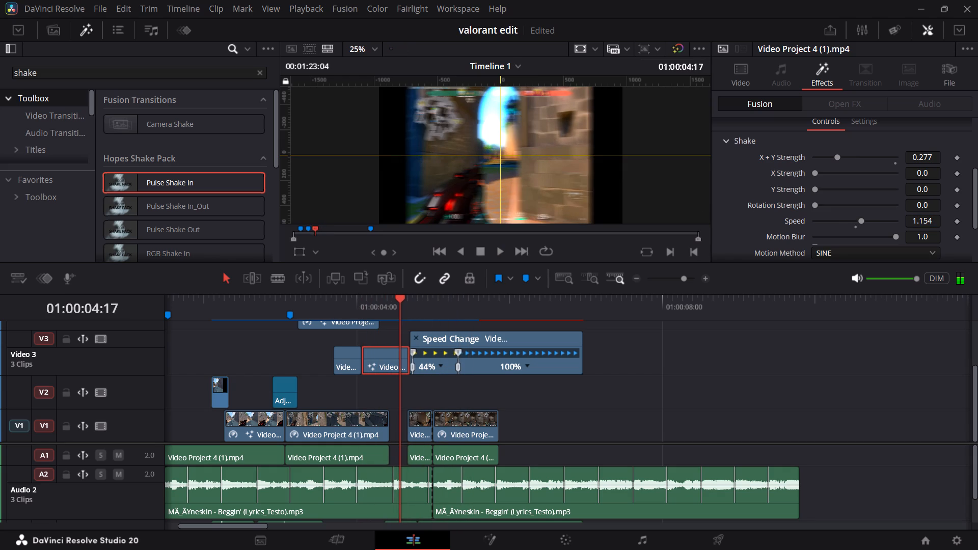
Lower Pulse Shake In's X + Y Strength to 0.169 and play back through the speed-change clip.
left_click_drag(927, 152, 544, 152)
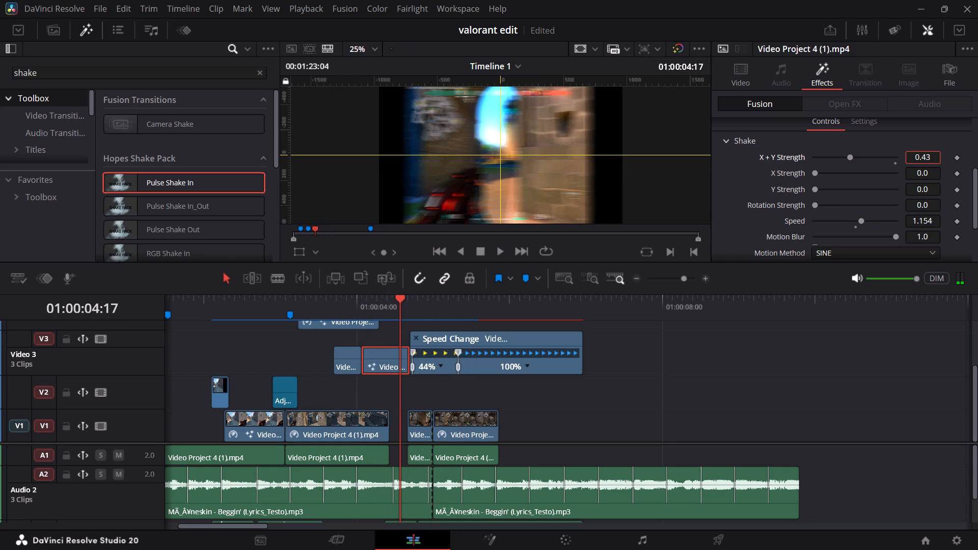
left_click_drag(544, 152, 382, 141)
left_click_drag(401, 308, 367, 303)
key("space")
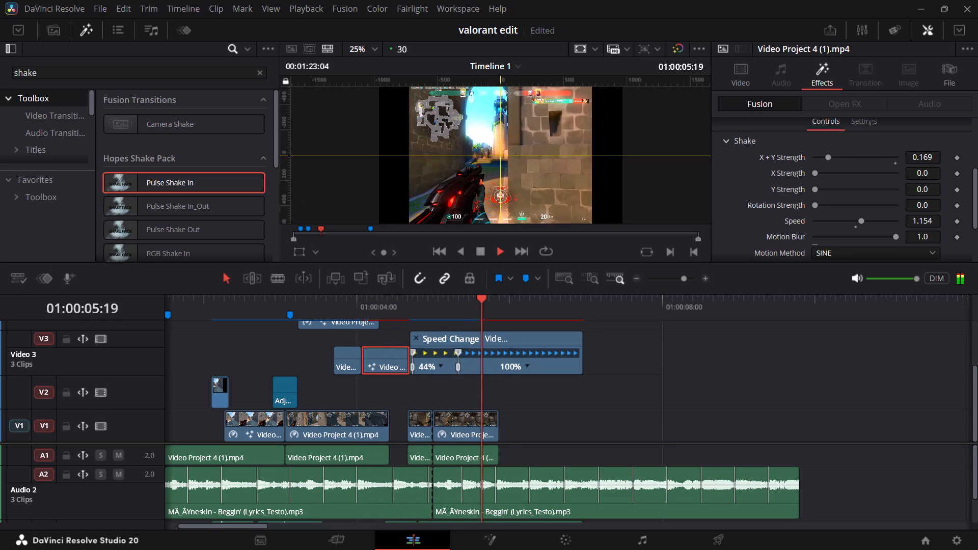
key("space")
left_click_drag(511, 309, 457, 304)
key("space")
key("space")
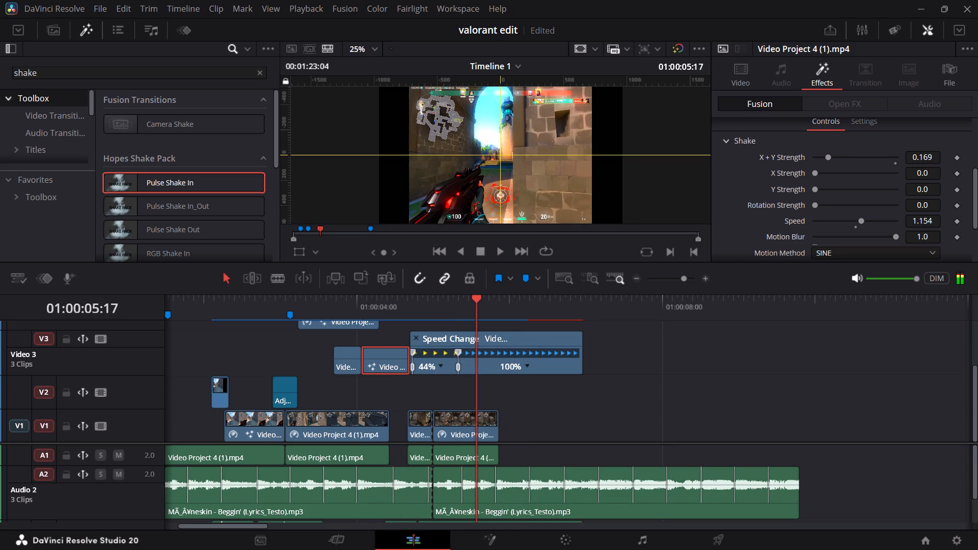
Split the speed-change clip on Video 3 at 01:00:05:17, delete the part after the cut, and preview the new ending.
left_click(518, 346)
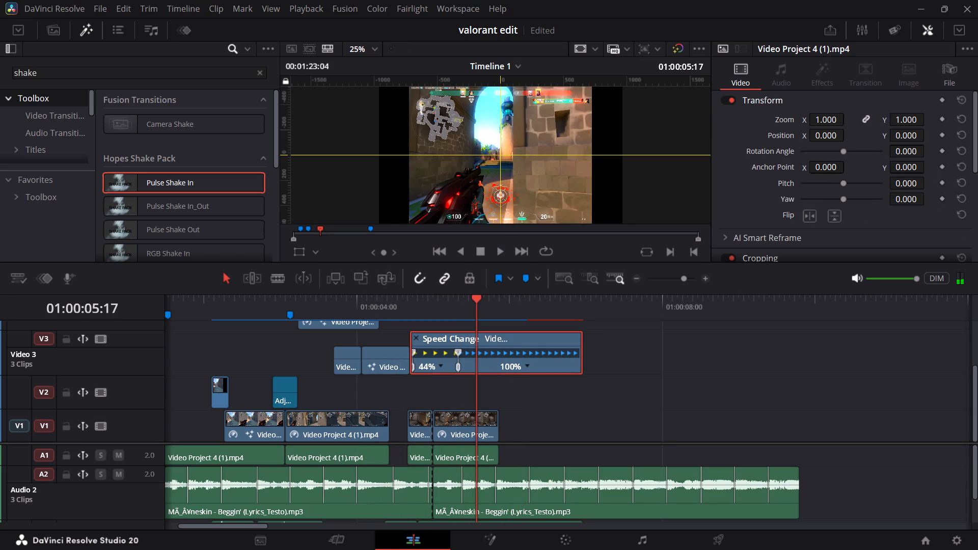
key("ctrl+b")
left_click(535, 356)
key("BackSpace")
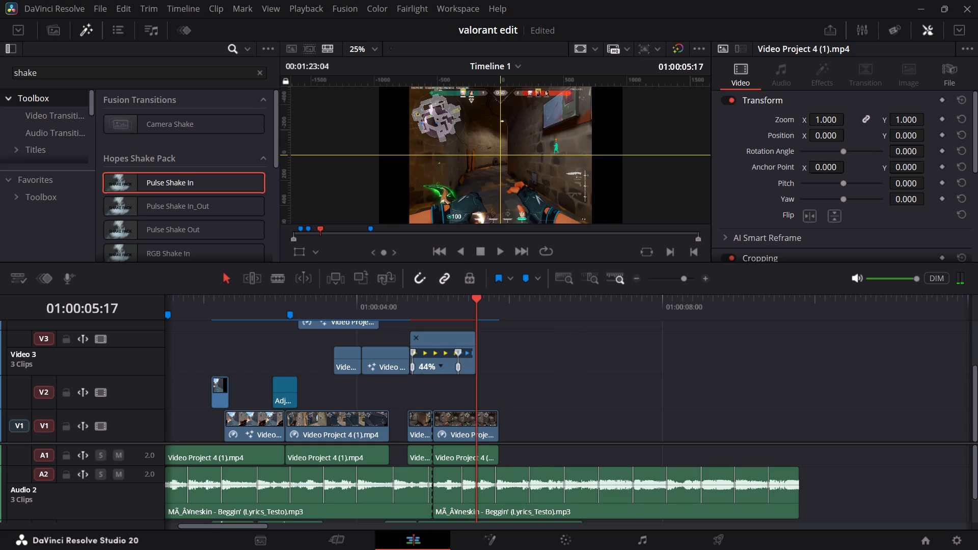
left_click_drag(474, 306, 438, 304)
key("space")
key("space")
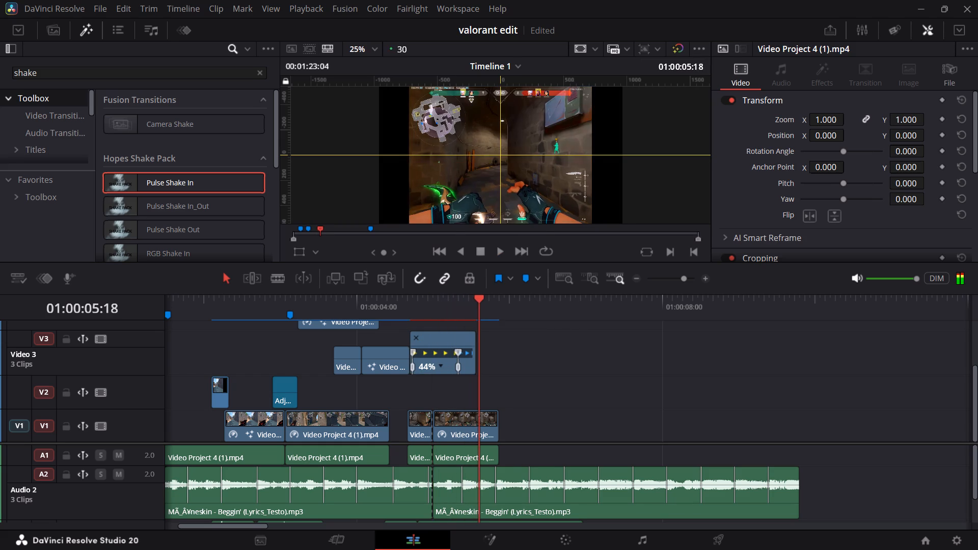
left_click_drag(468, 300, 443, 299)
key("space")
key("space")
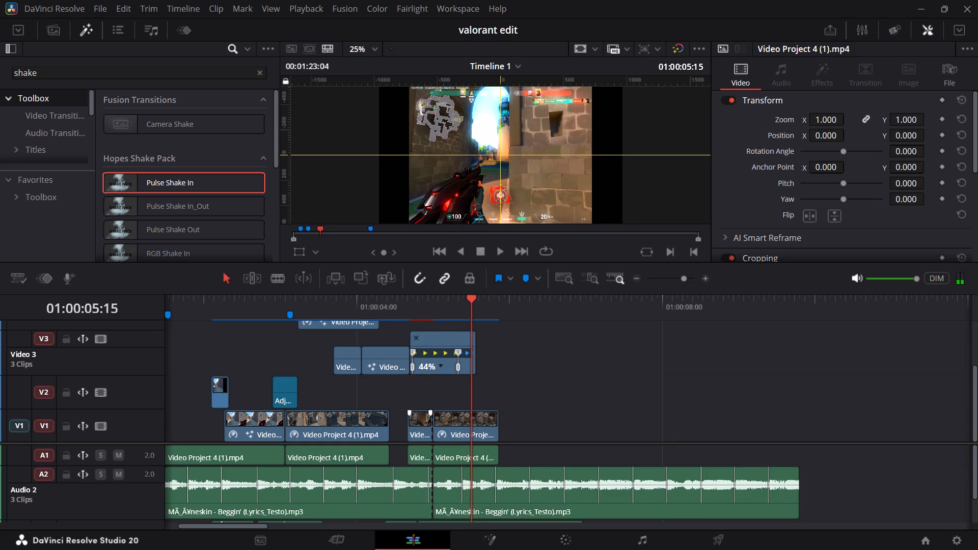
Move the last two Video 1 clips and their linked audio later, starting at about 01:00:05:29.
left_click_drag(417, 397, 472, 435)
left_click(466, 427)
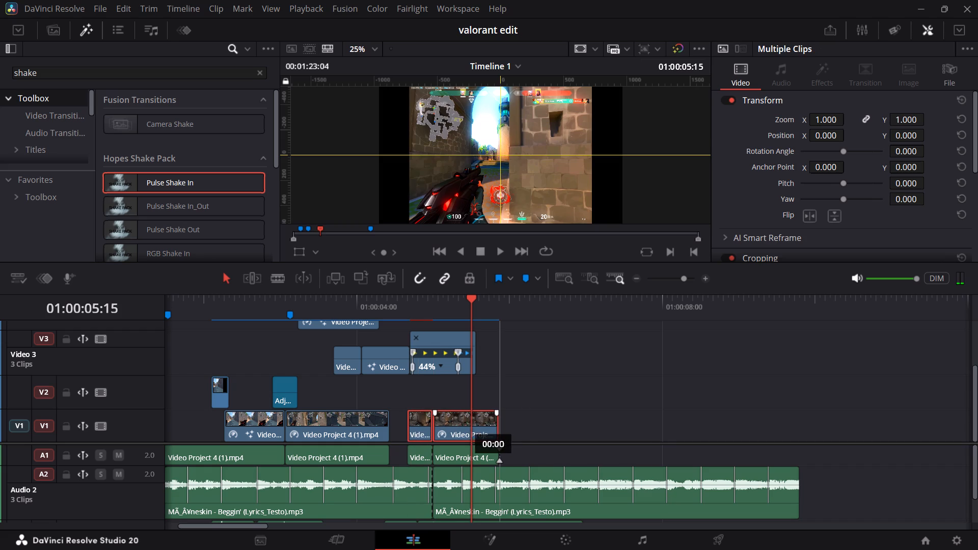
left_click_drag(411, 394, 441, 446)
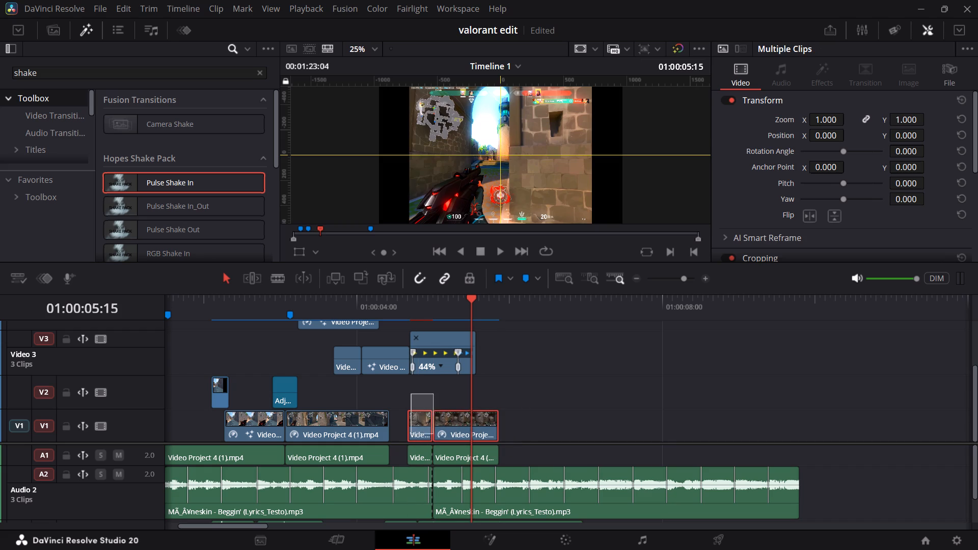
left_click_drag(441, 446, 470, 457)
left_click_drag(481, 425, 587, 423)
scroll(619, 398, "down", 4)
scroll(621, 397, "up", 3)
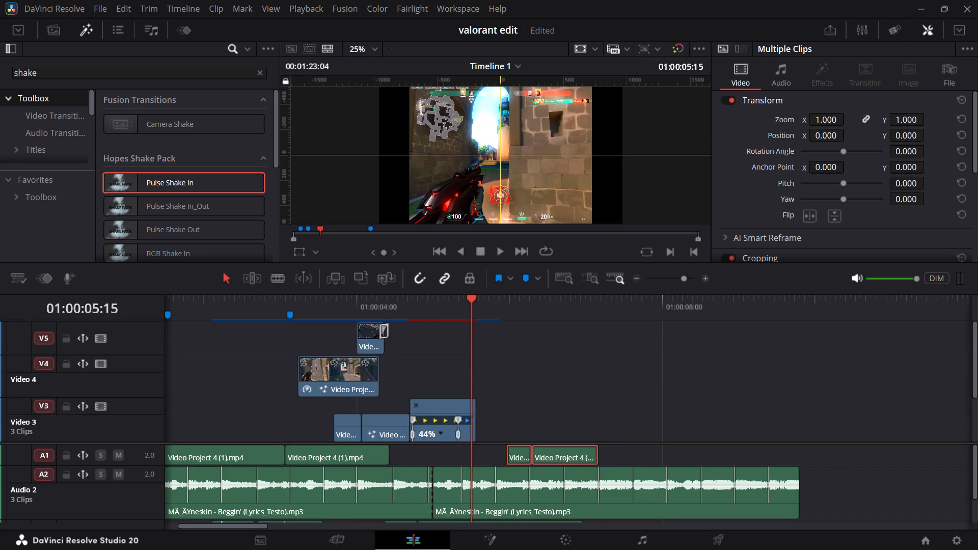
scroll(621, 397, "up", 1)
scroll(621, 397, "down", 4)
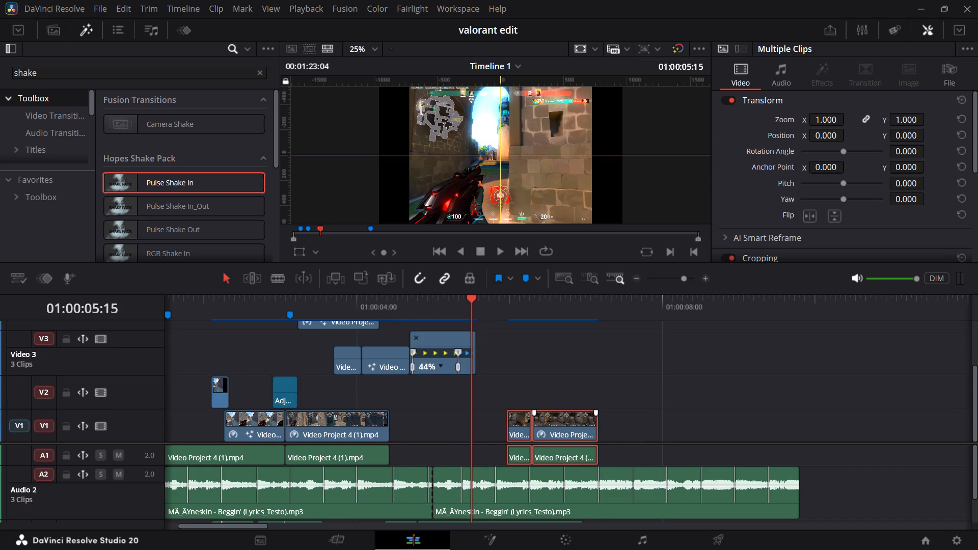
left_click(551, 376)
Play back from the speed-change clip's ending through the gap into the moved clips.
left_click_drag(489, 300, 476, 306)
left_click_drag(476, 306, 467, 304)
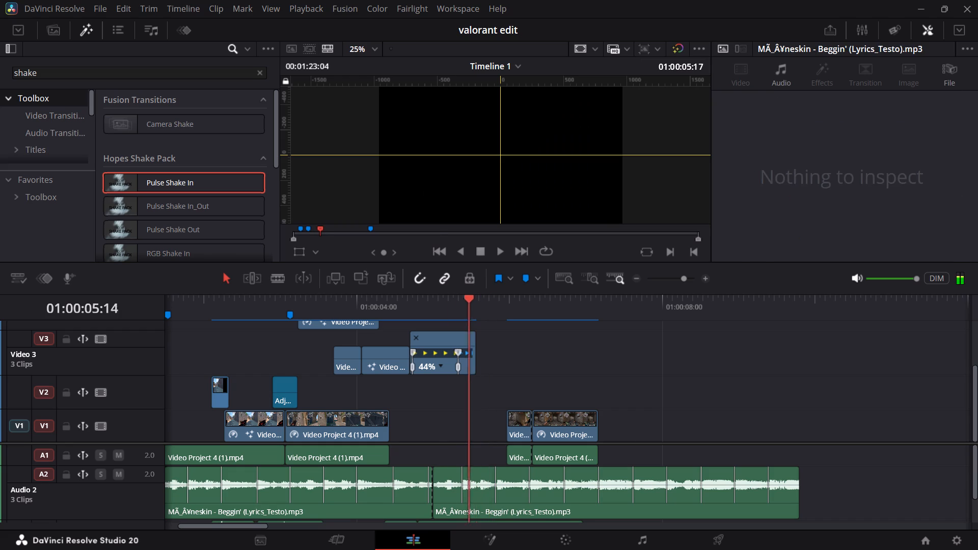
left_click_drag(467, 304, 440, 304)
key("space")
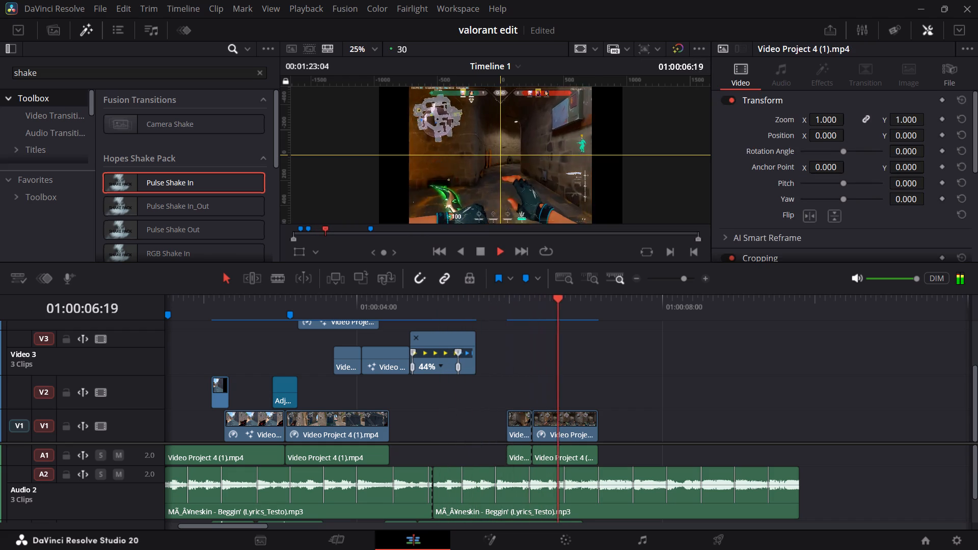
key("space")
left_click_drag(507, 303, 496, 305)
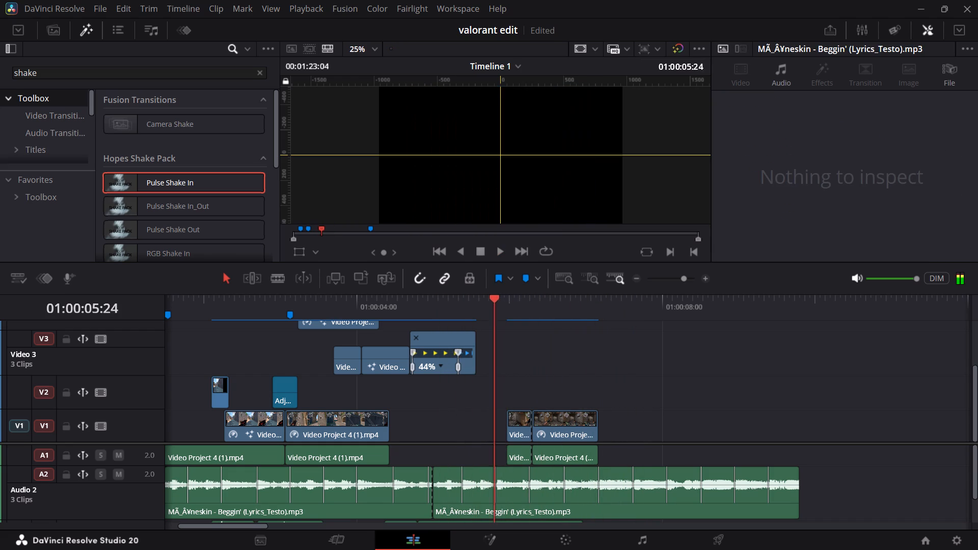
key("space")
key("space")
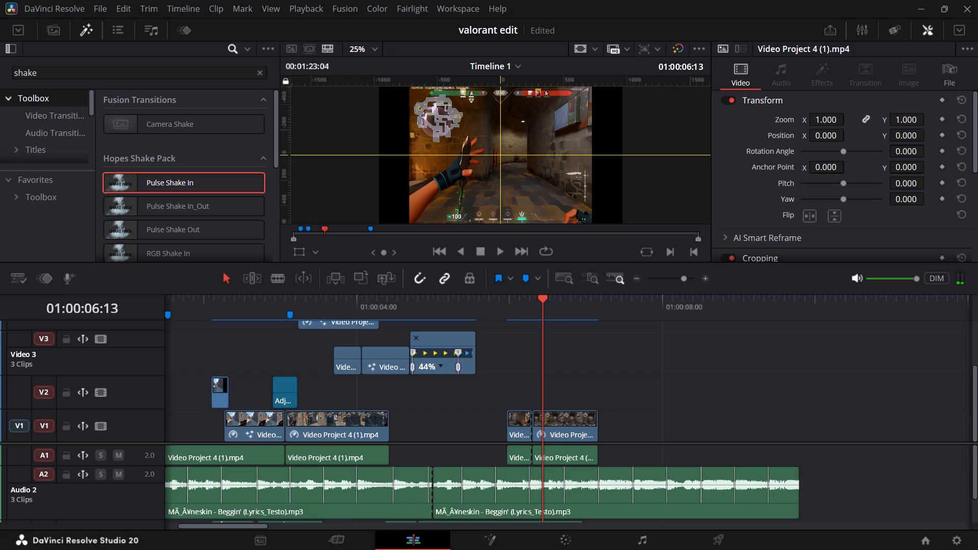
Hide the effects library and review the two moved Video 1 clips for a usable moment.
left_click(87, 29)
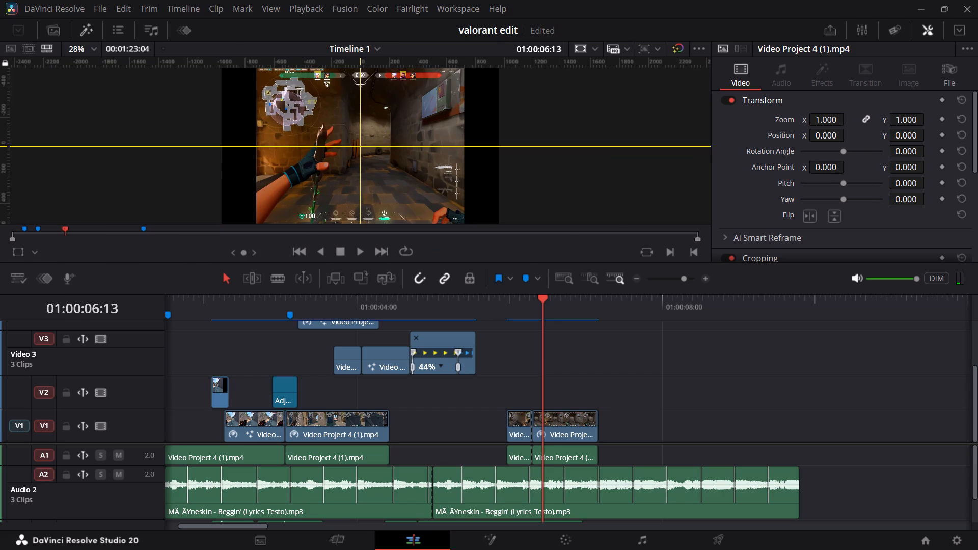
left_click_drag(534, 308, 514, 308)
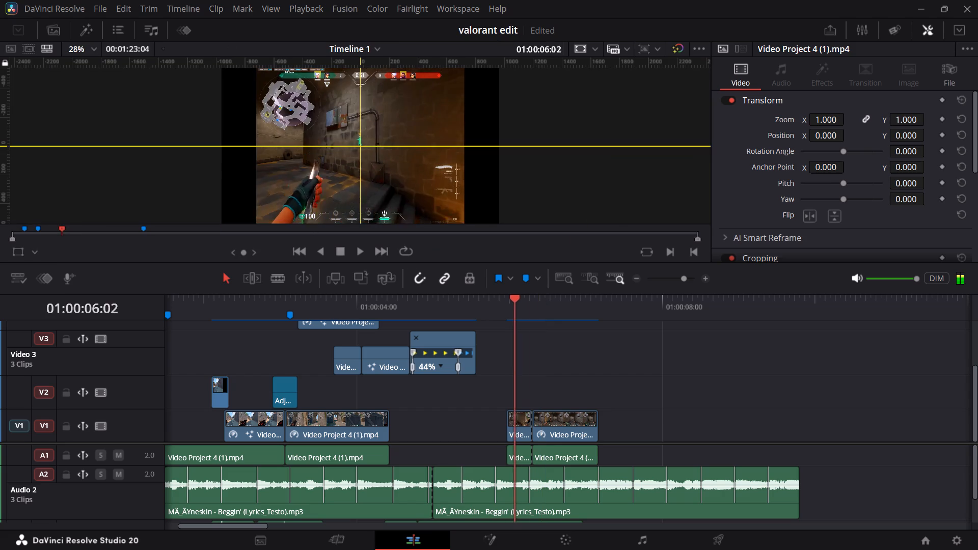
left_click_drag(514, 308, 506, 305)
key("space")
key("space")
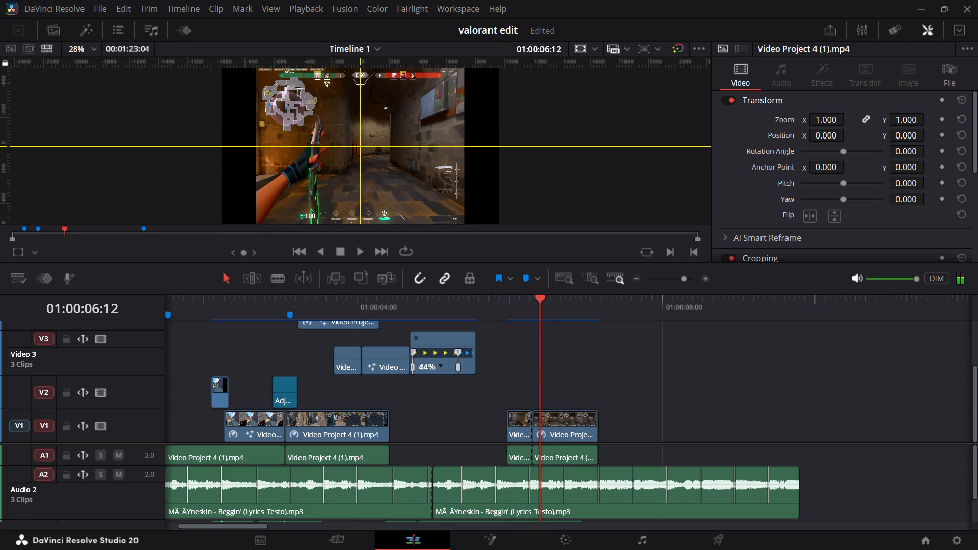
key("space")
key("space")
left_click_drag(566, 307, 533, 301)
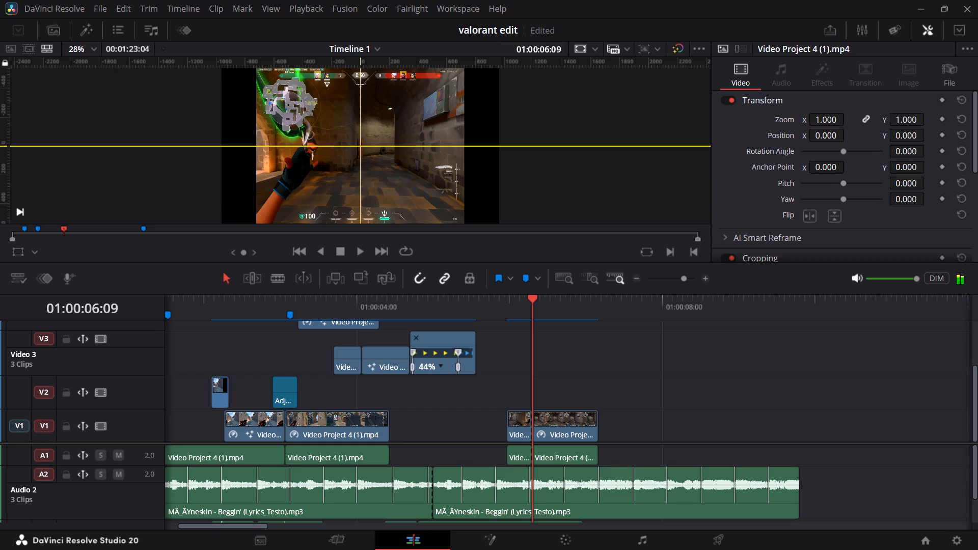
key("space")
key("space")
Delete the Audio 1 portions of the two moved clips, keeping their video.
left_click(563, 424)
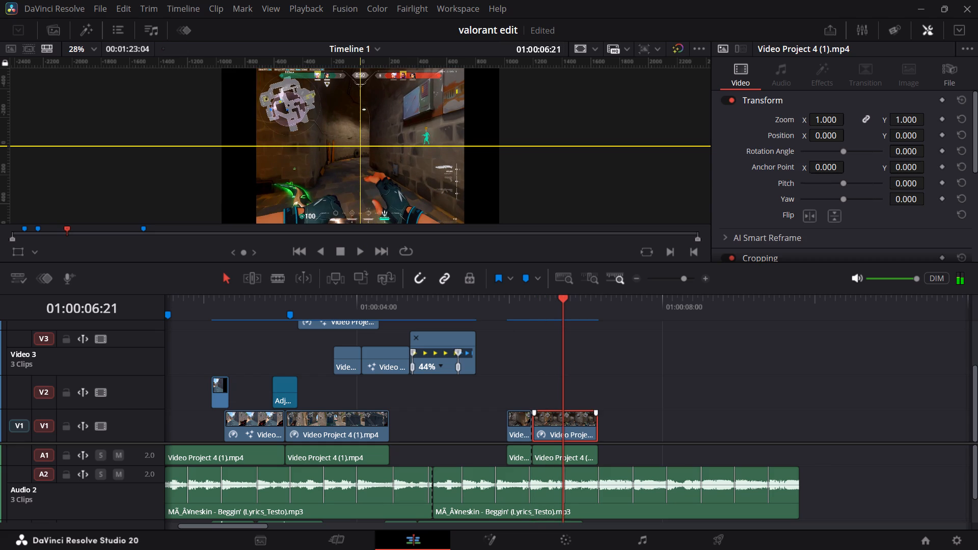
left_click(562, 455, "shift")
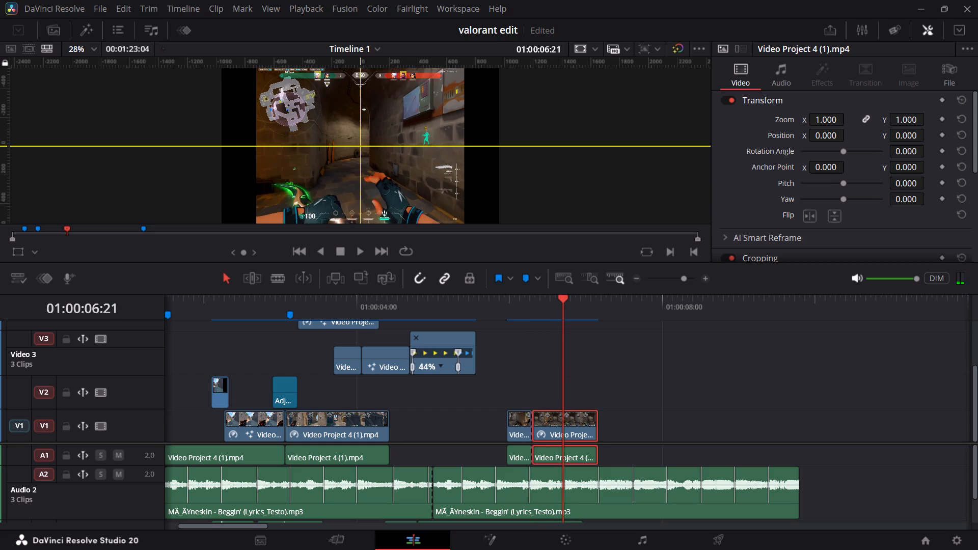
left_click(520, 453)
left_click(551, 454, "shift")
key("BackSpace")
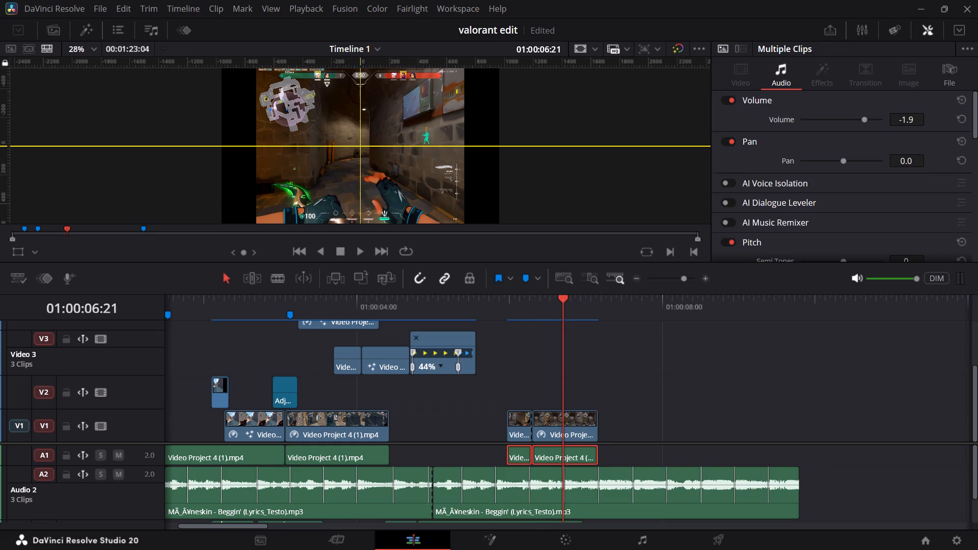
Delete the last clip on Video 1.
left_click(526, 430)
left_click(554, 427)
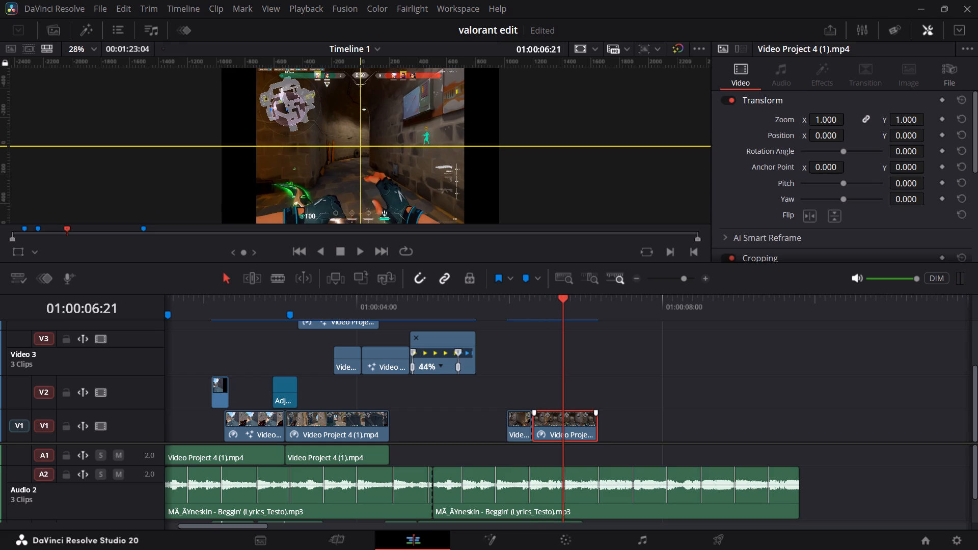
key("BackSpace")
Extend the end of the remaining moved clip to about 01:00:06:18 and play it back.
left_click_drag(530, 428, 574, 433)
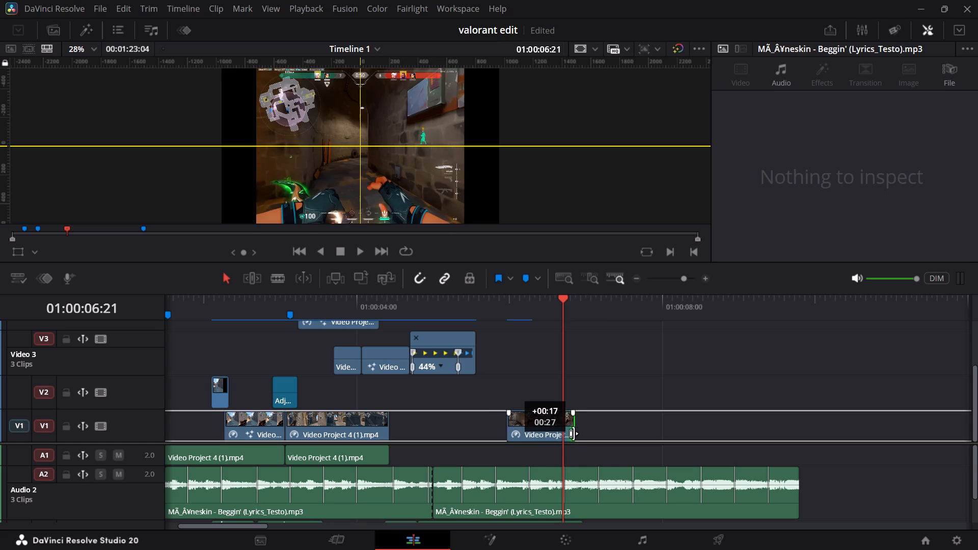
left_click_drag(574, 433, 554, 429)
left_click(557, 429)
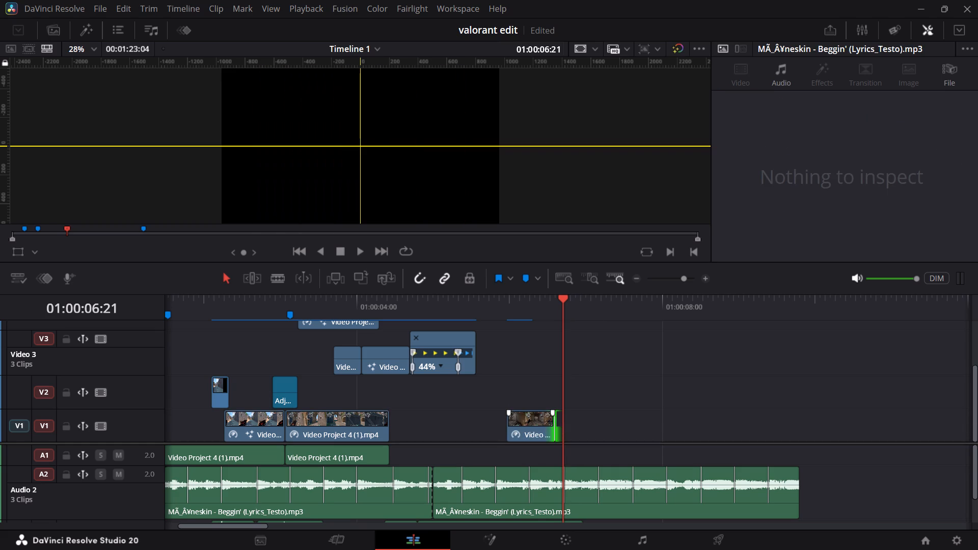
left_click_drag(556, 308, 514, 305)
key("space")
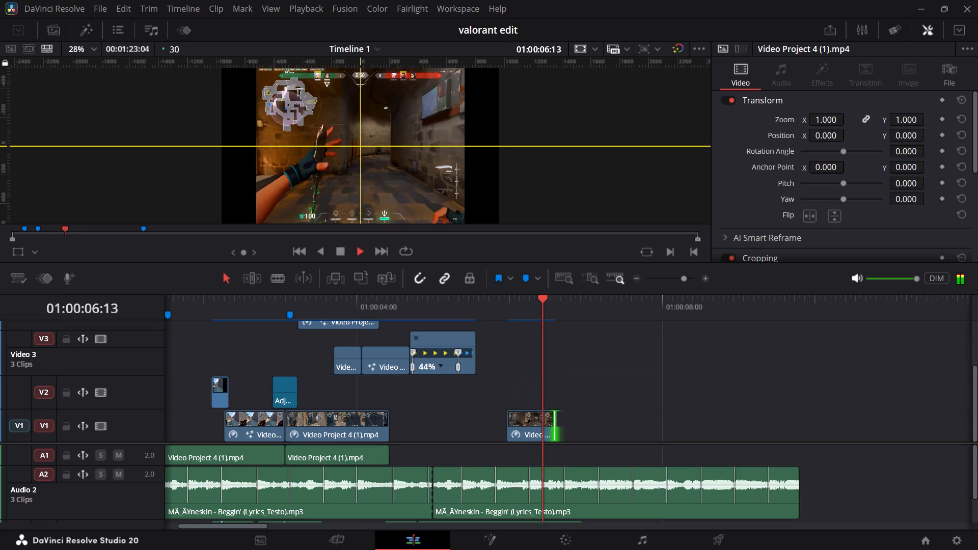
key("space")
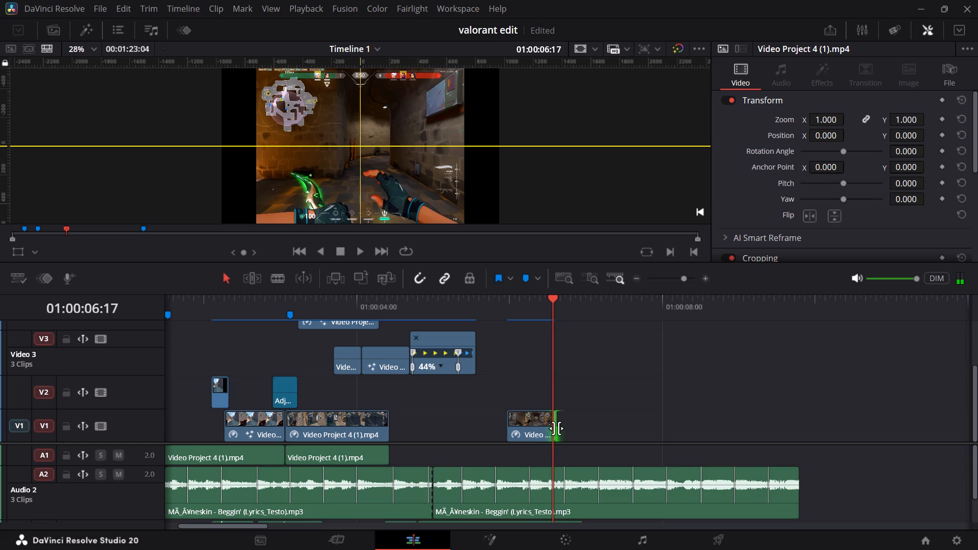
left_click(556, 428)
Move the extended clip earlier on Video 1 to start at about 01:00:05:11, overlapping the speed-change clip's ending.
left_click_drag(521, 422, 516, 421)
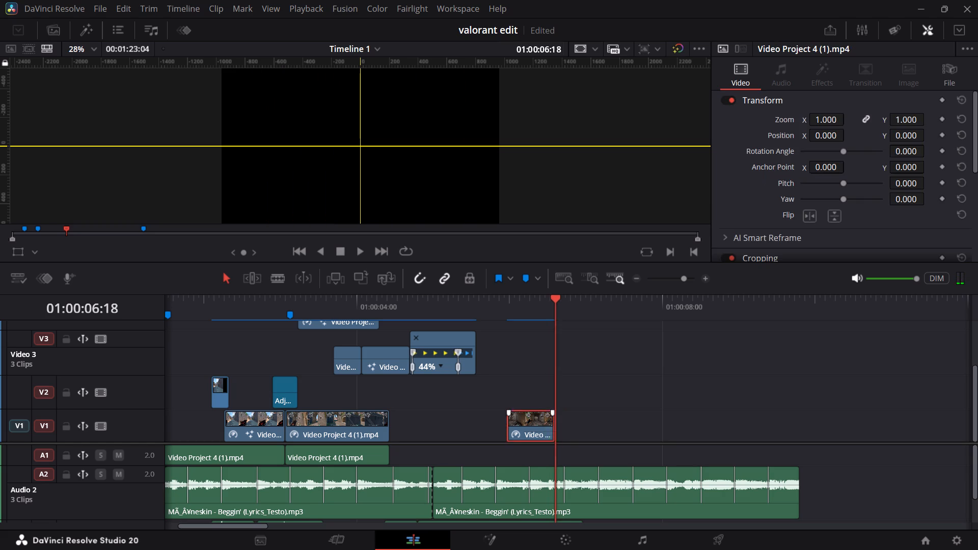
left_click_drag(516, 421, 468, 417)
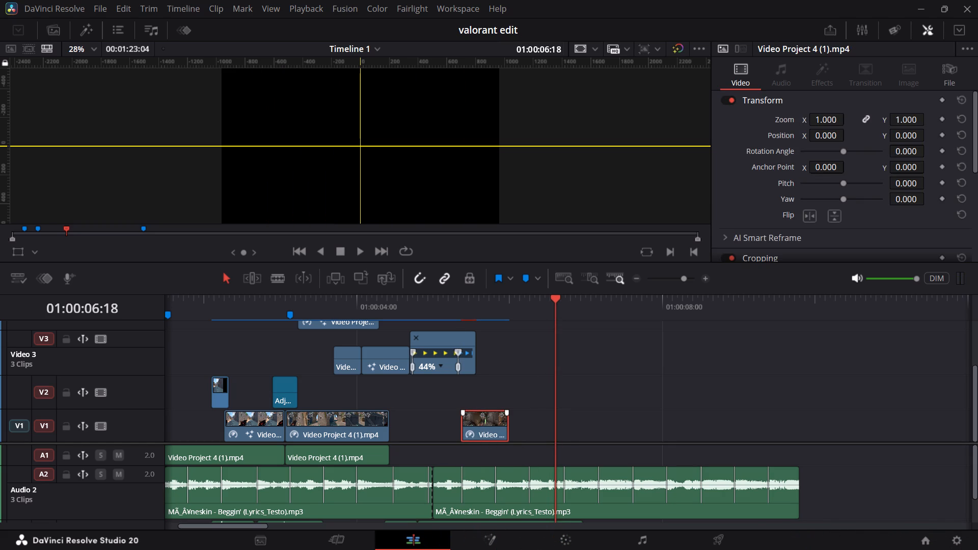
scroll(572, 413, "down", 4)
scroll(572, 413, "up", 3)
scroll(572, 413, "down", 4)
Open the overlapping Video 1 clip in the Fusion page and add a Magic Mask node after MediaIn1.
right_click(488, 417)
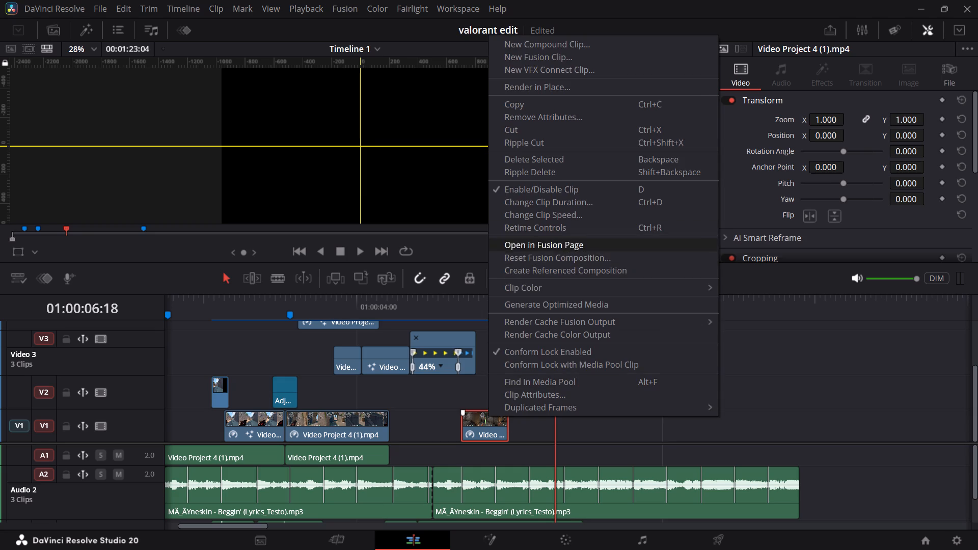
left_click(547, 248)
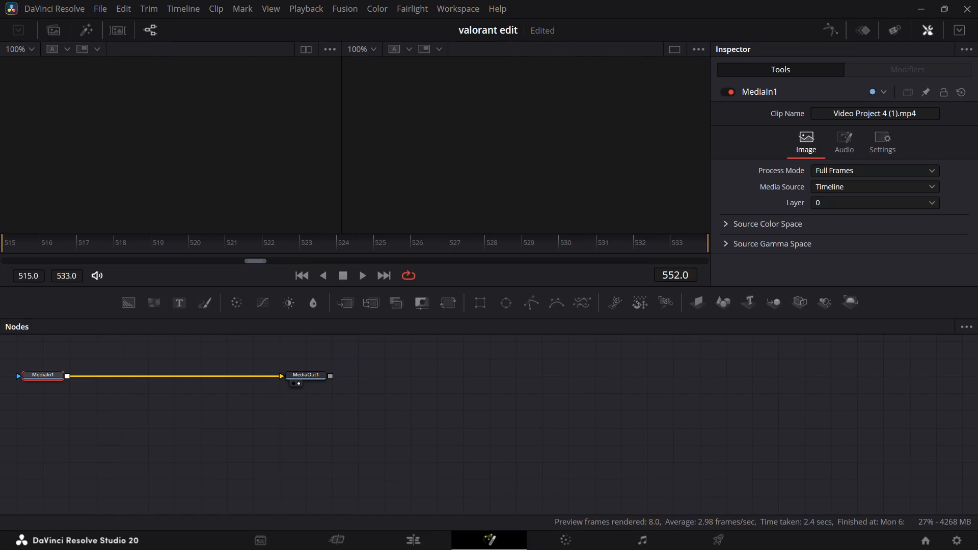
key("shift+space")
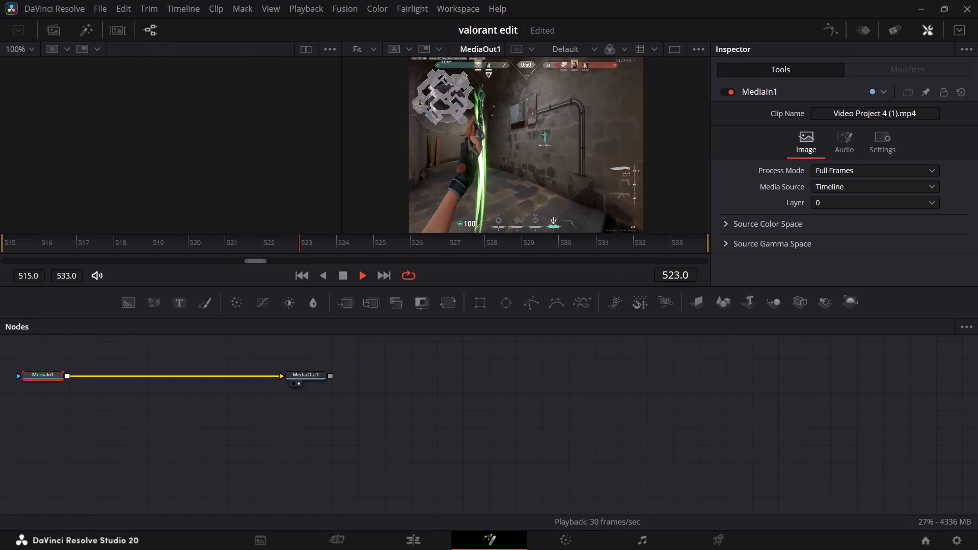
left_click(121, 444)
key("space")
left_click(42, 375)
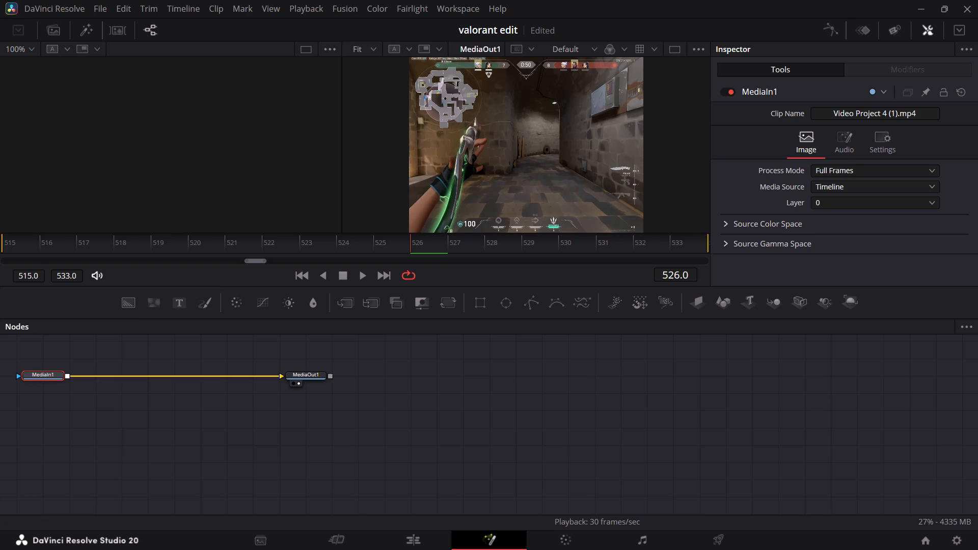
key("shift+space")
type("magi")
key("Return")
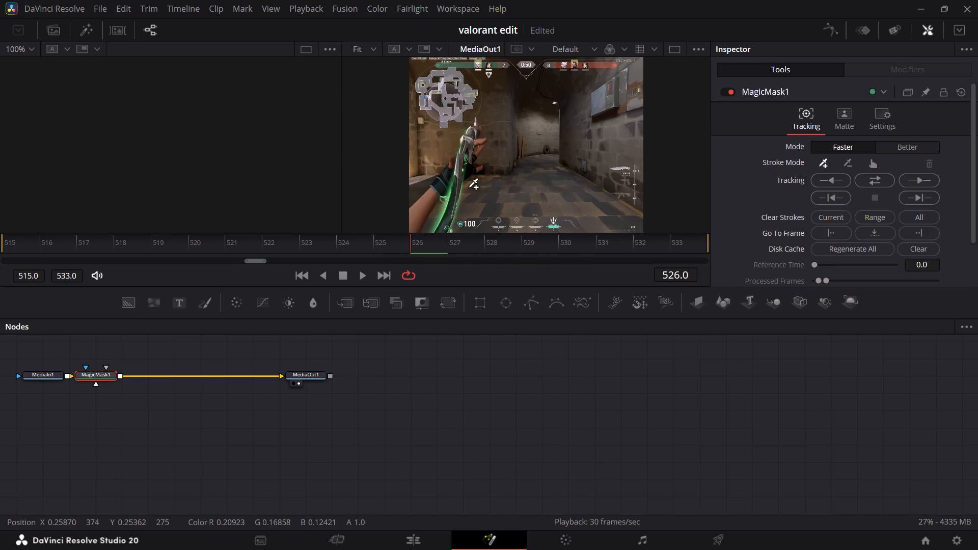
Mask the knife, glove and forearm at frame 526 with three add strokes and track the mask in both directions.
left_click(460, 170)
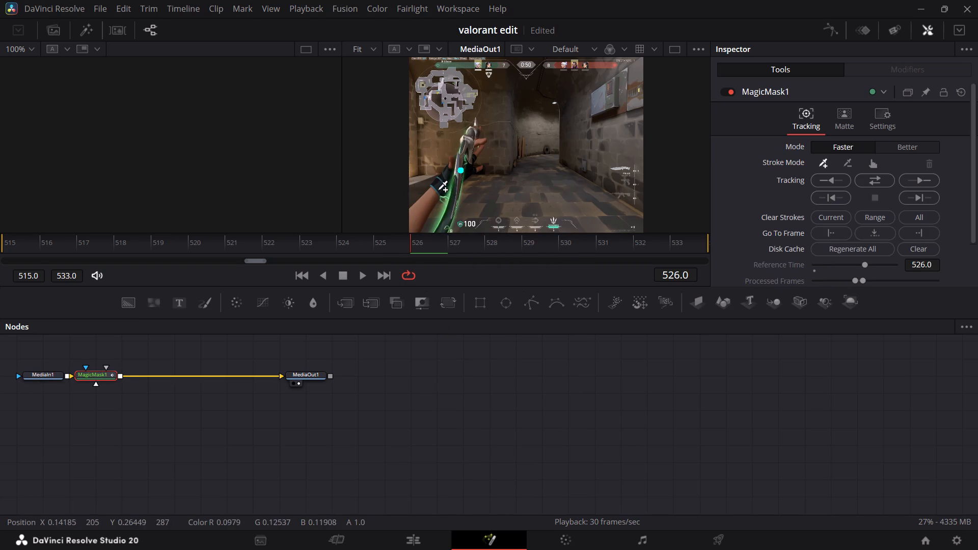
left_click(439, 193)
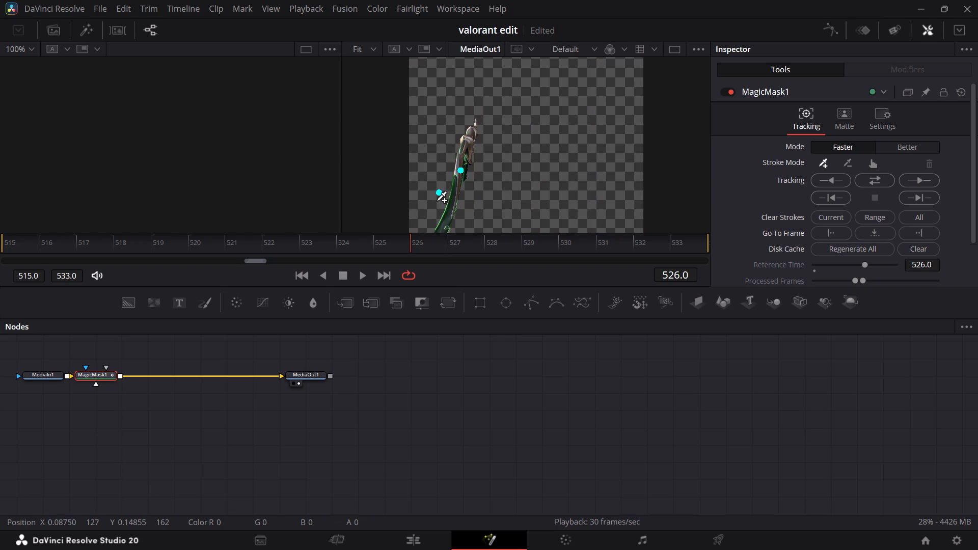
left_click(426, 209)
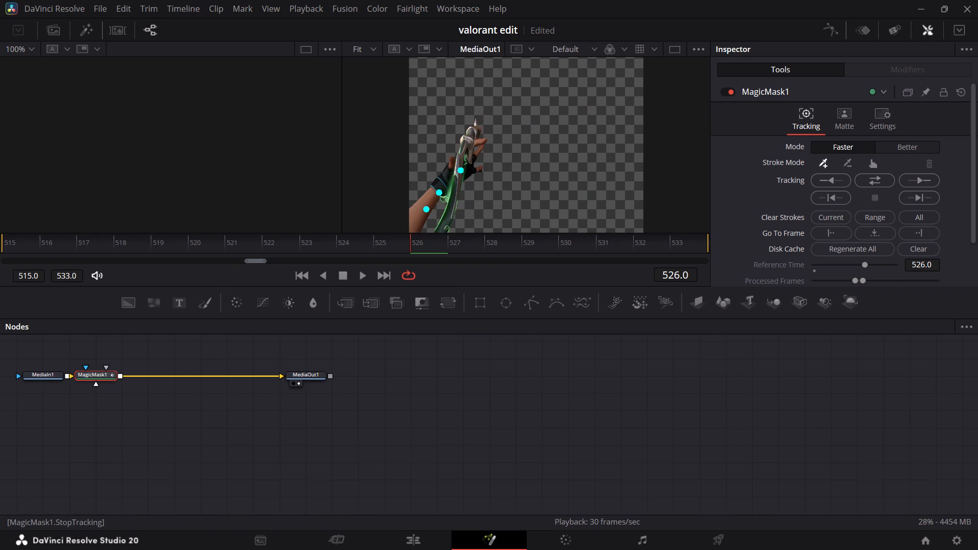
left_click(880, 185)
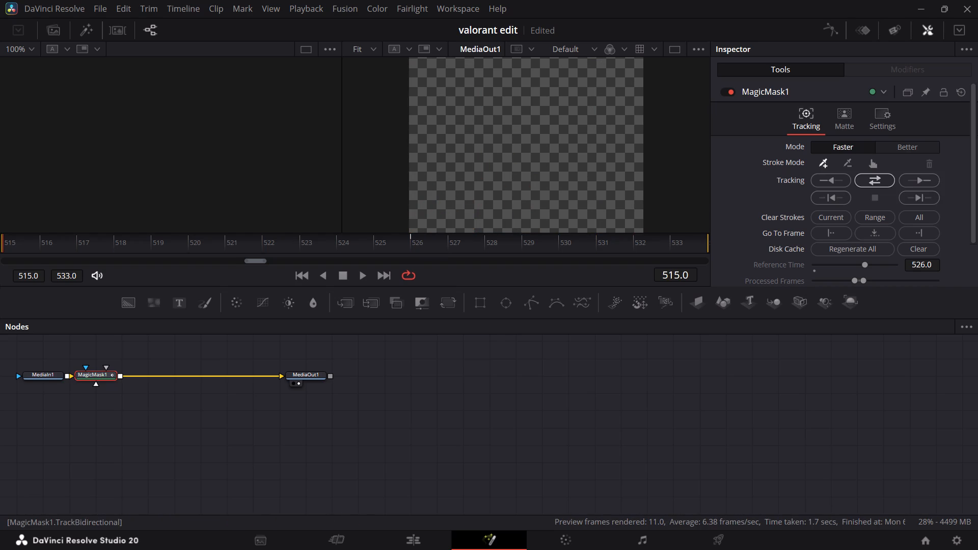
Return to the Edit page and play back the masked clip with the speed-change clip's ending.
left_click(416, 537)
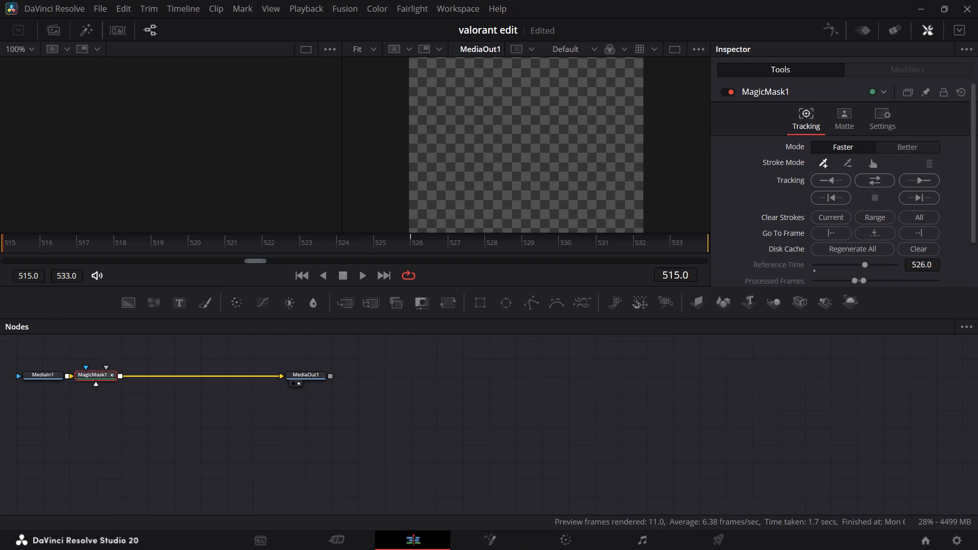
key("space")
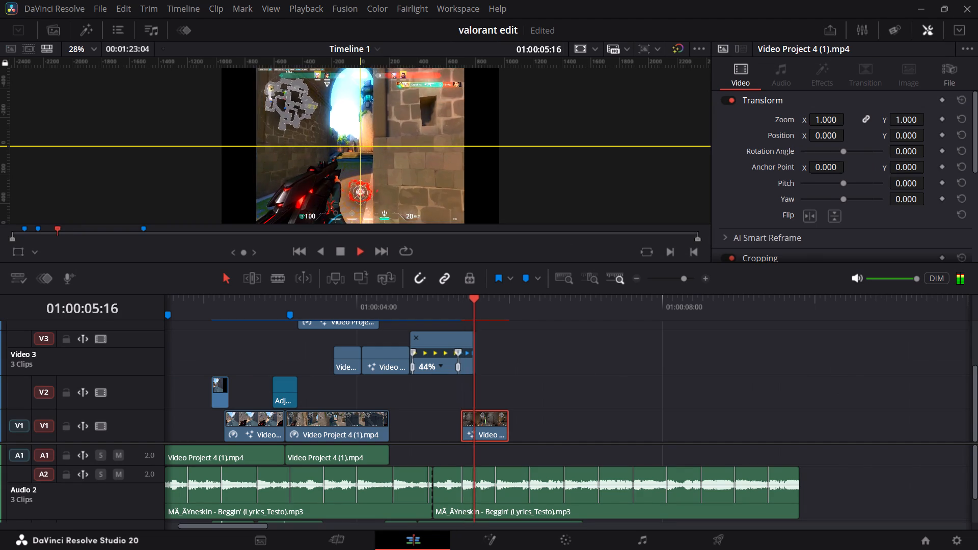
key("space")
Move the masked knife-and-arm clip from Video 1 up to Video 4, starting at about 01:00:05:11 over the speed-change clip's ending.
left_click_drag(484, 416, 485, 414)
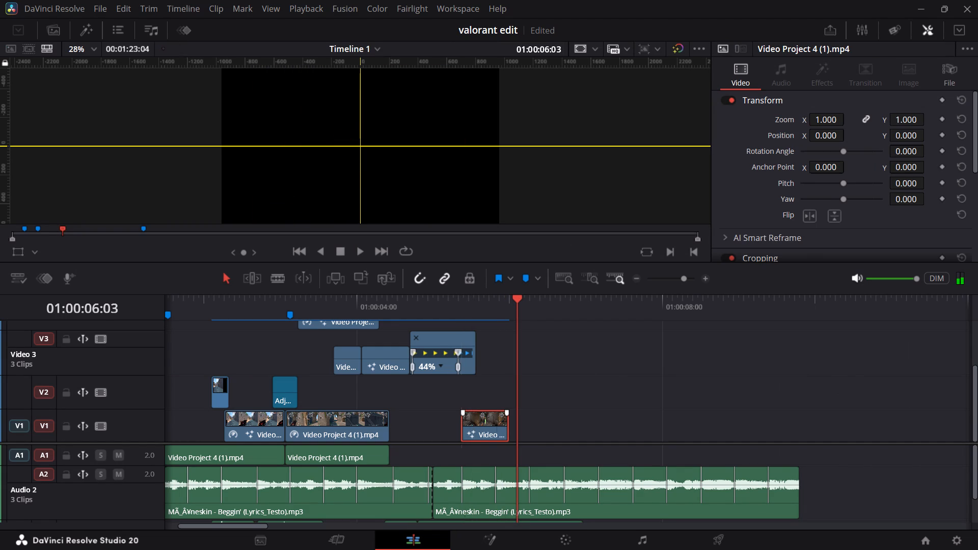
left_click_drag(485, 414, 508, 332)
middle_click_drag(524, 362, 530, 414)
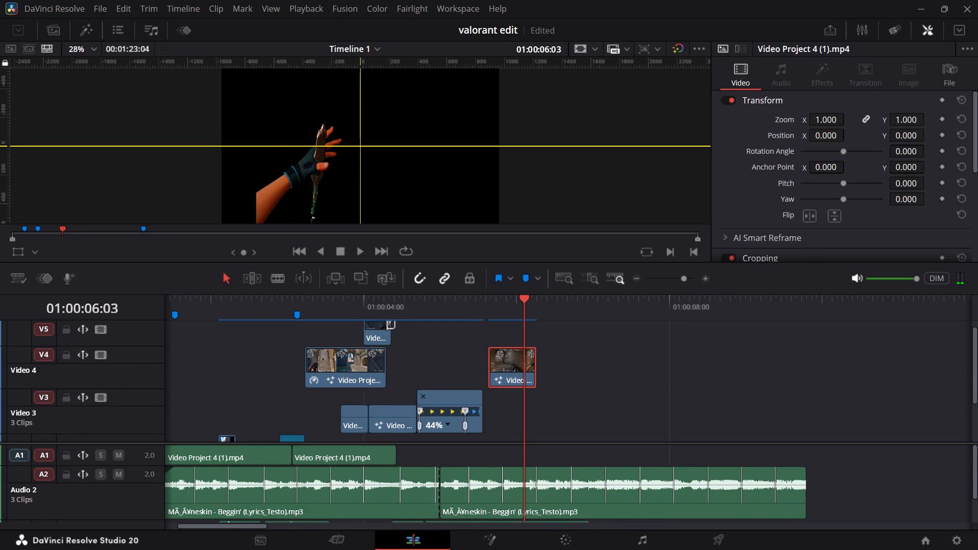
left_click_drag(518, 366, 491, 362)
Reduce the heights of the Audio 2 and Audio 3 tracks to their minimum.
scroll(523, 375, "down", 2)
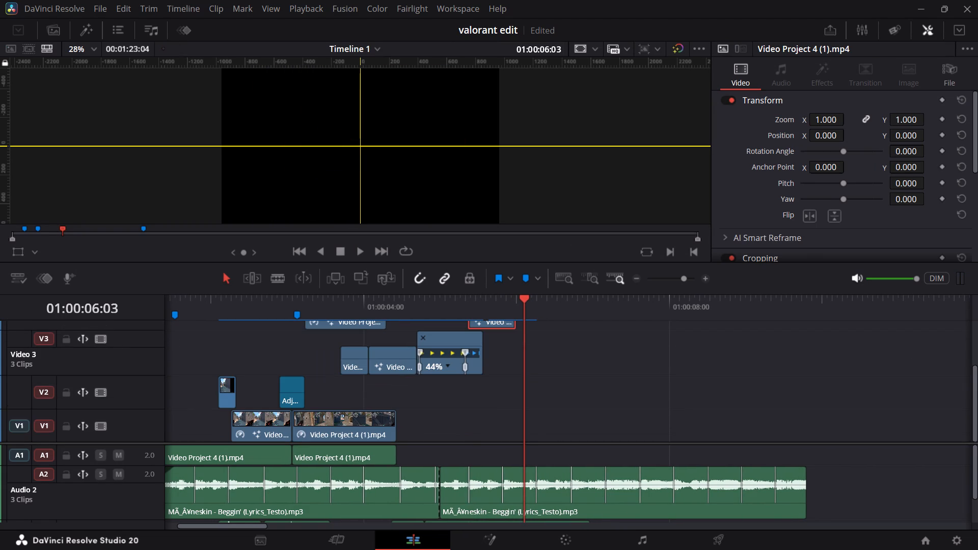
scroll(523, 375, "down", 6)
scroll(434, 502, "down", 5)
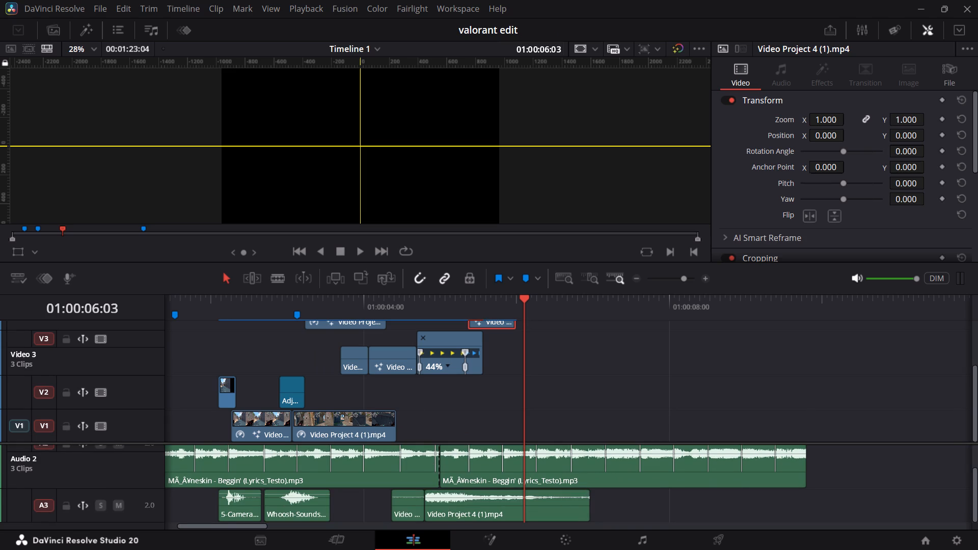
scroll(493, 488, "down", 3)
scroll(493, 488, "up", 5)
scroll(496, 486, "down", 5)
scroll(496, 486, "up", 5)
scroll(496, 486, "down", 6)
scroll(496, 486, "up", 6)
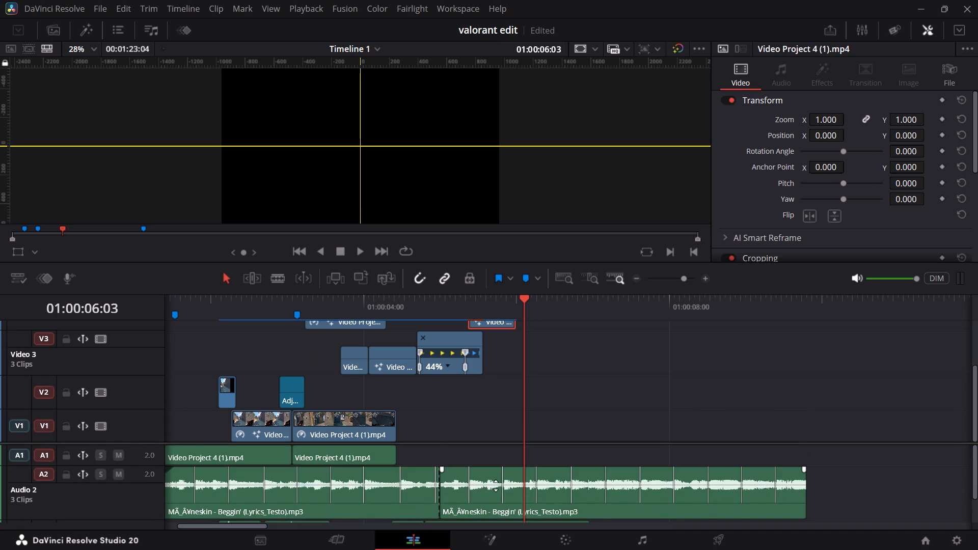
scroll(496, 486, "down", 6)
left_click_drag(120, 521, 127, 500)
left_click_drag(127, 505, 132, 452)
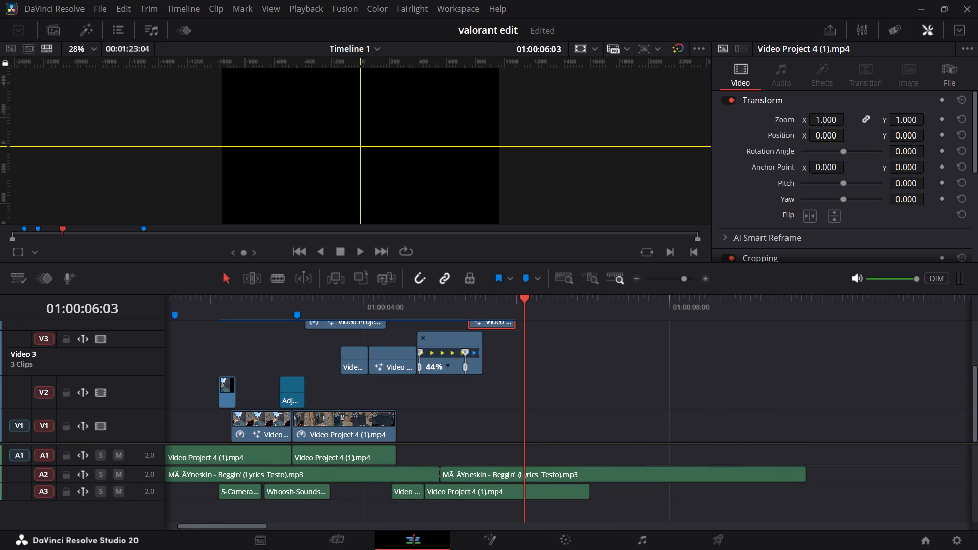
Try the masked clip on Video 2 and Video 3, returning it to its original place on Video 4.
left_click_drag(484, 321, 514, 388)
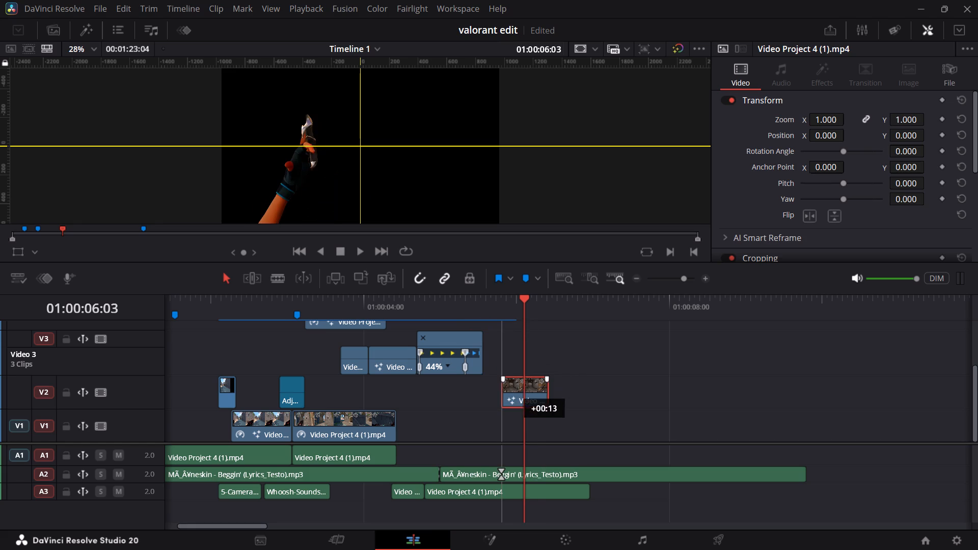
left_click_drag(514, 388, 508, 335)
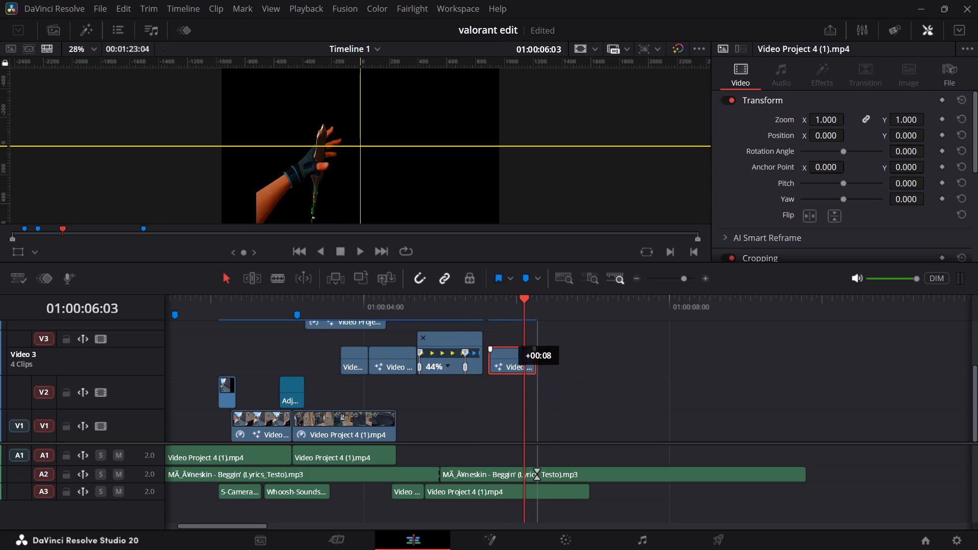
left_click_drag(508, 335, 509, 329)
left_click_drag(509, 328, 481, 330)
Play back the masked clip over the speed-change clip's ending.
left_click_drag(491, 304, 473, 301)
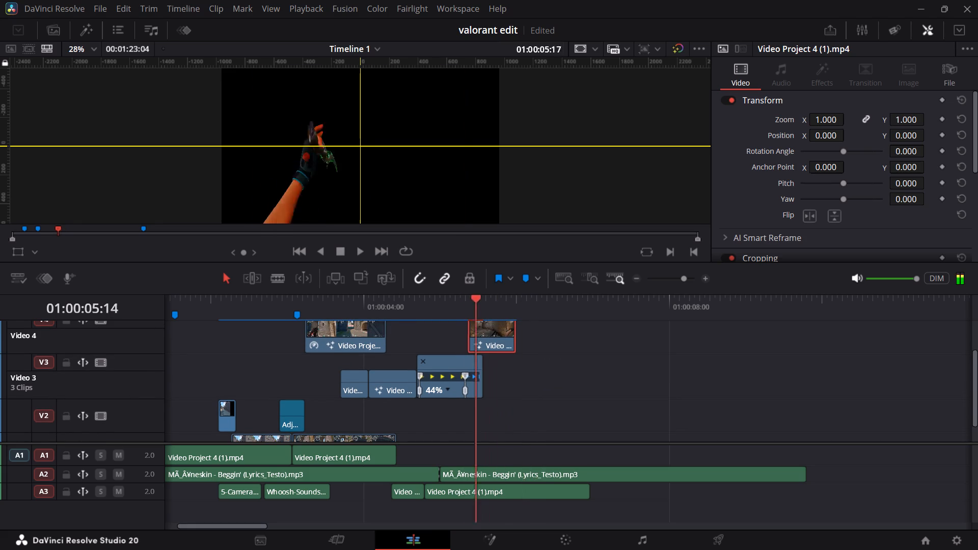
left_click_drag(473, 301, 454, 304)
key("space")
key("space")
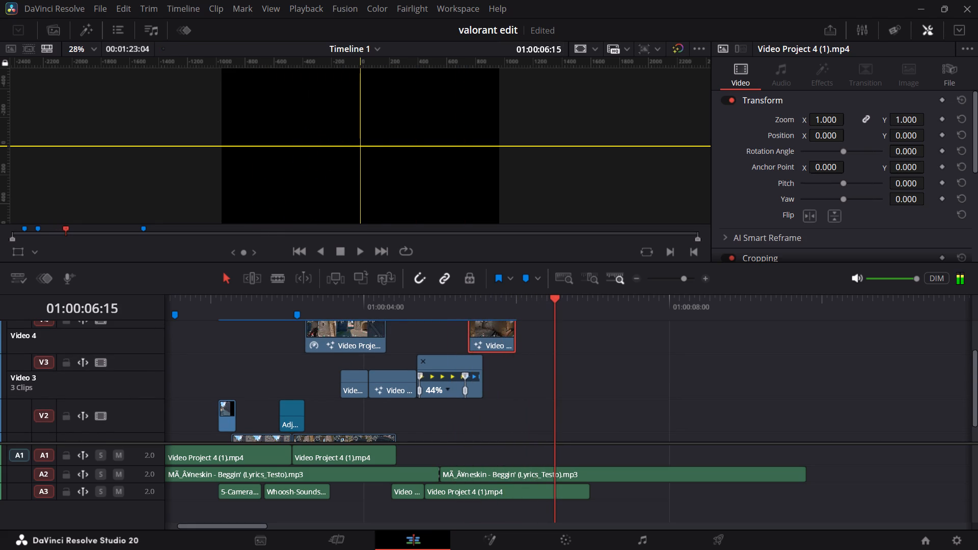
Trim the end of the last Video Project 4 (1).mp4 clip on Audio 3 back to about 01:00:05:24.
scroll(497, 392, "down", 4)
left_click(477, 491)
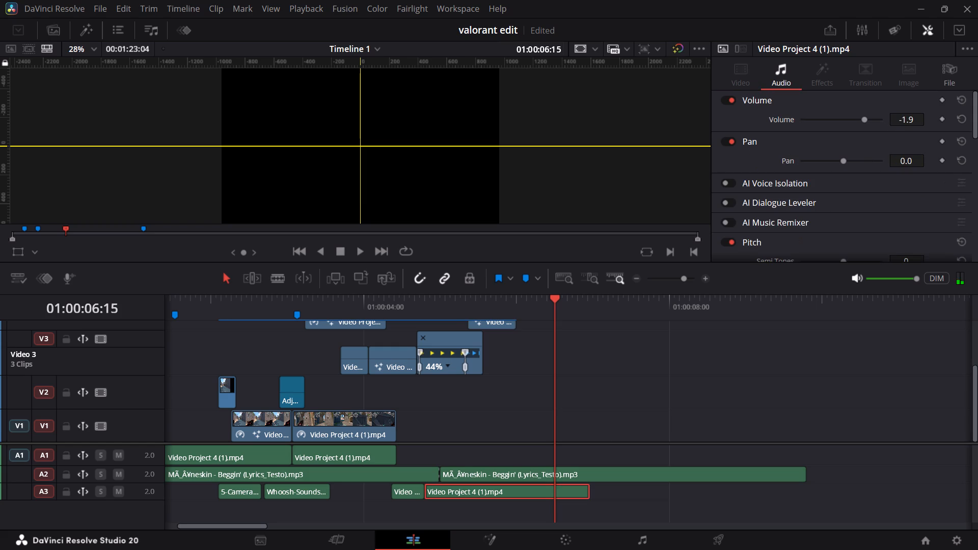
left_click_drag(586, 493, 496, 495)
Play back the speed-change clip and masked knife transition with the trimmed audio.
left_click_drag(521, 300, 429, 294)
key("space")
key("space")
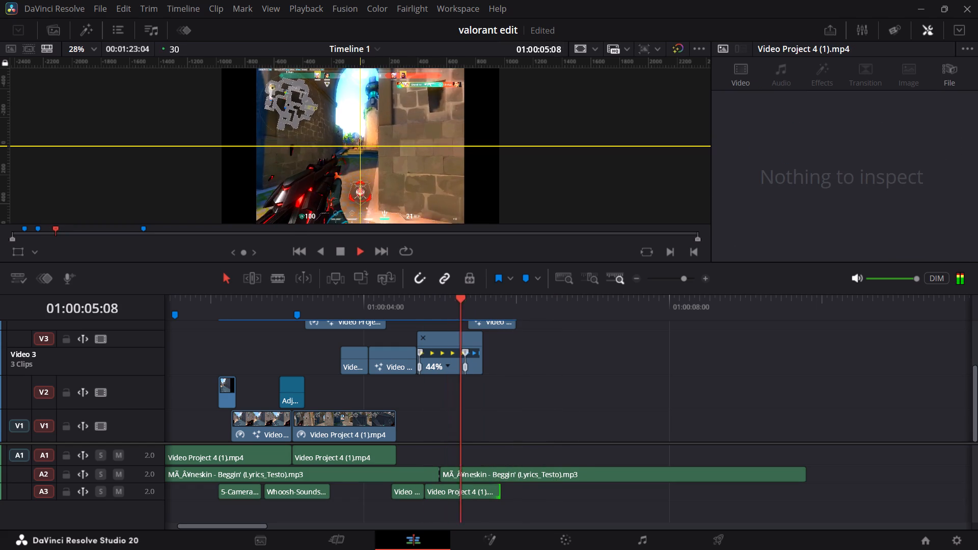
key("space")
left_click_drag(523, 308, 464, 302)
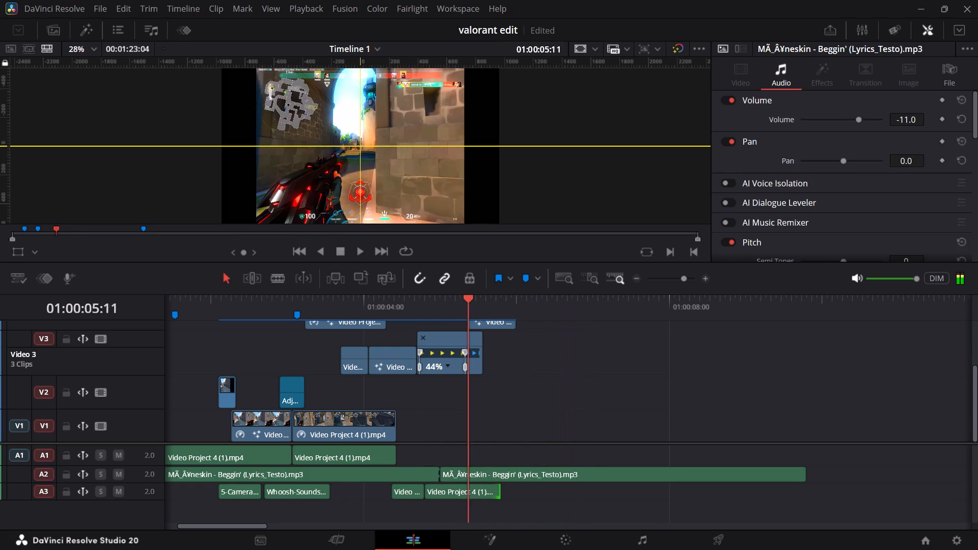
left_click_drag(464, 302, 455, 301)
key("space")
key("space")
Move the masked clip earlier on Video 4 to start at about 01:00:05:05.
scroll(545, 360, "up", 2)
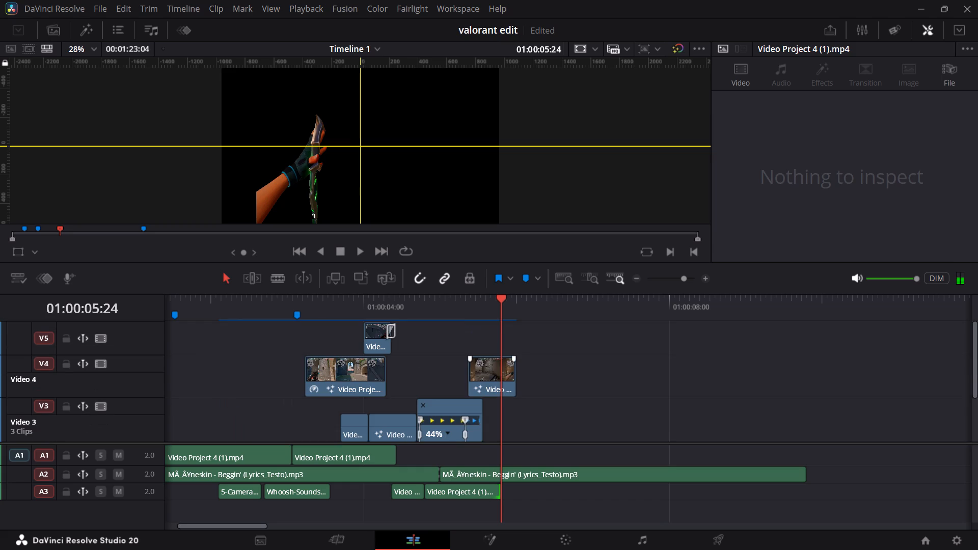
left_click_drag(495, 368, 485, 373)
Play back the knife-and-arm transition repeatedly to check the masked clip's new timing.
left_click_drag(491, 291, 476, 297)
left_click_drag(476, 303, 438, 315)
key("space")
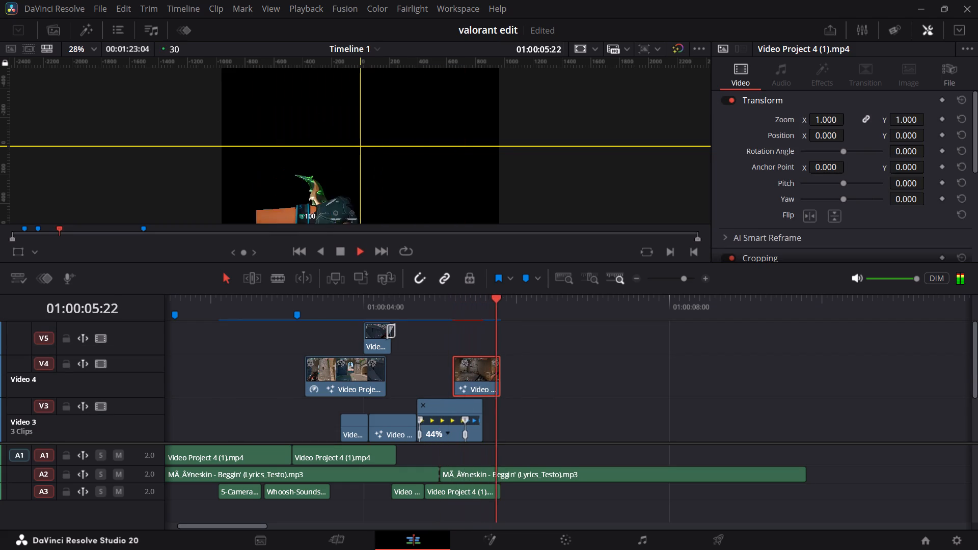
key("space")
left_click_drag(474, 312, 442, 312)
key("space")
key("space")
key("space")
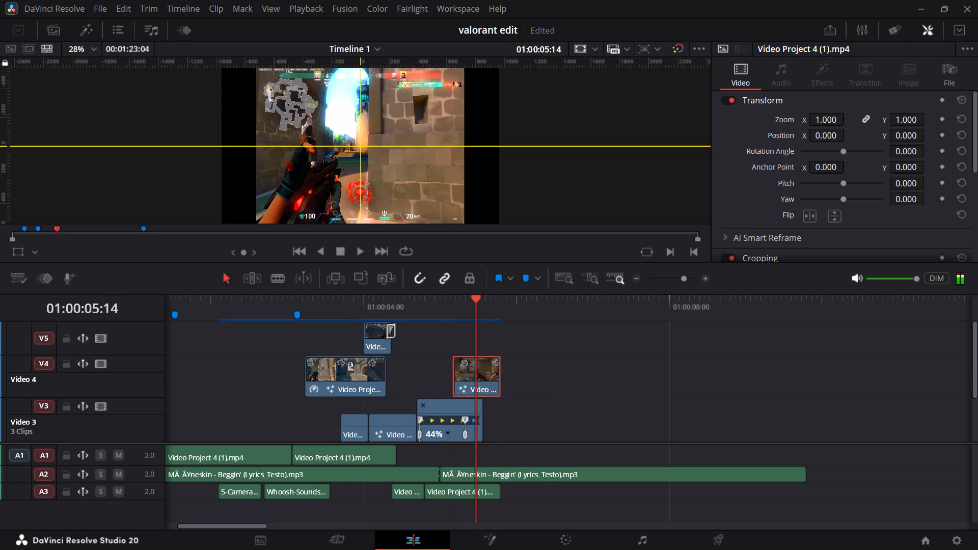
key("space")
left_click_drag(460, 307, 454, 306)
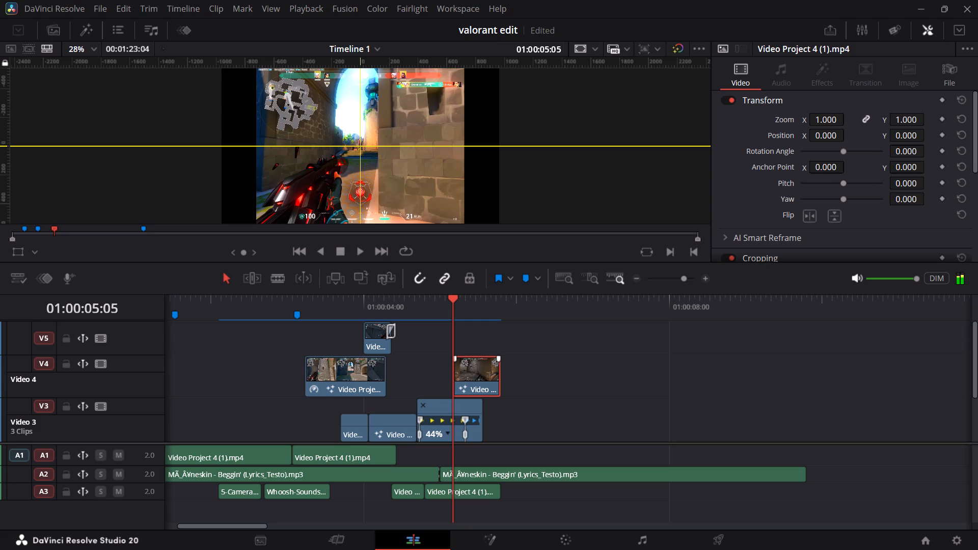
Apply clip 04's grade to the masked clip in the Color page, also trying clip 03's, and return to the Edit page.
left_click(474, 310)
left_click(568, 536)
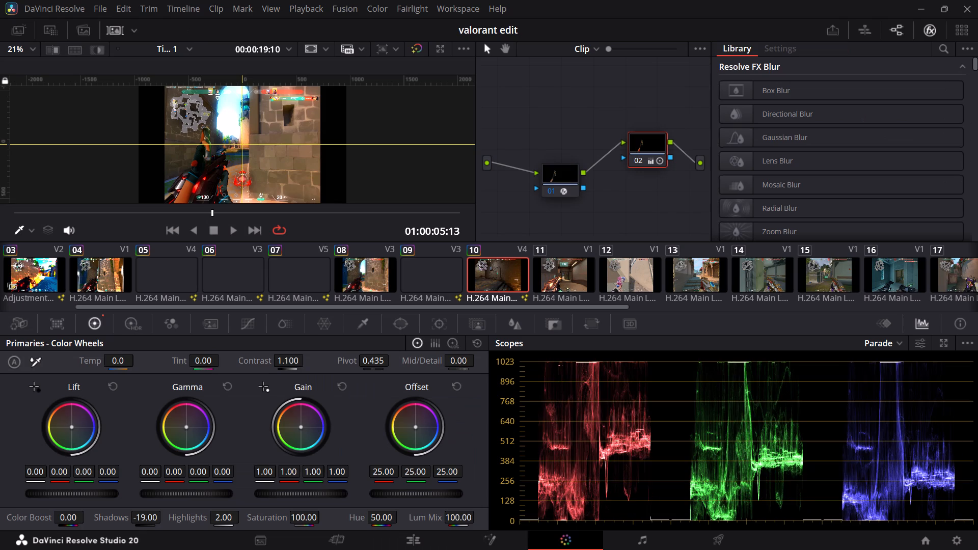
middle_click(111, 277)
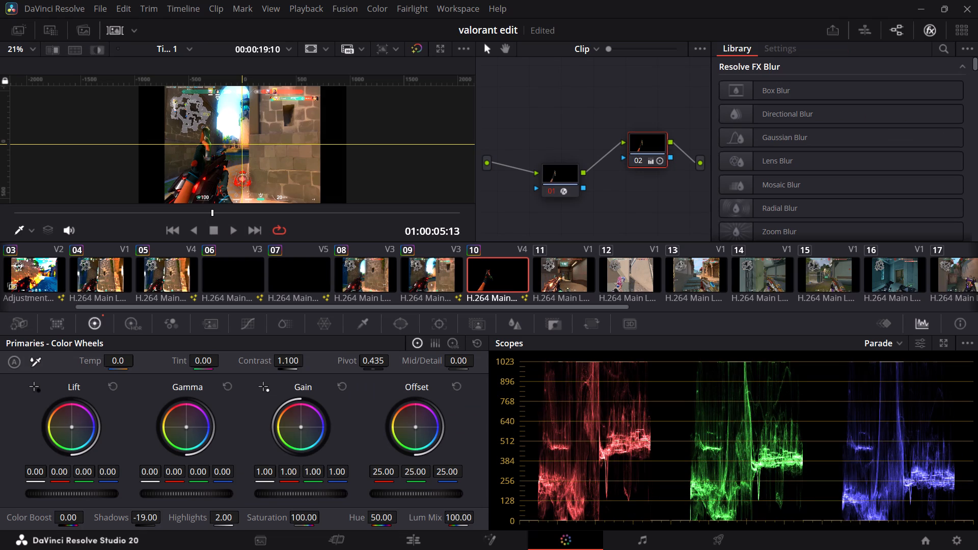
middle_click(25, 274)
middle_click(111, 273)
left_click(403, 530)
left_click(406, 536)
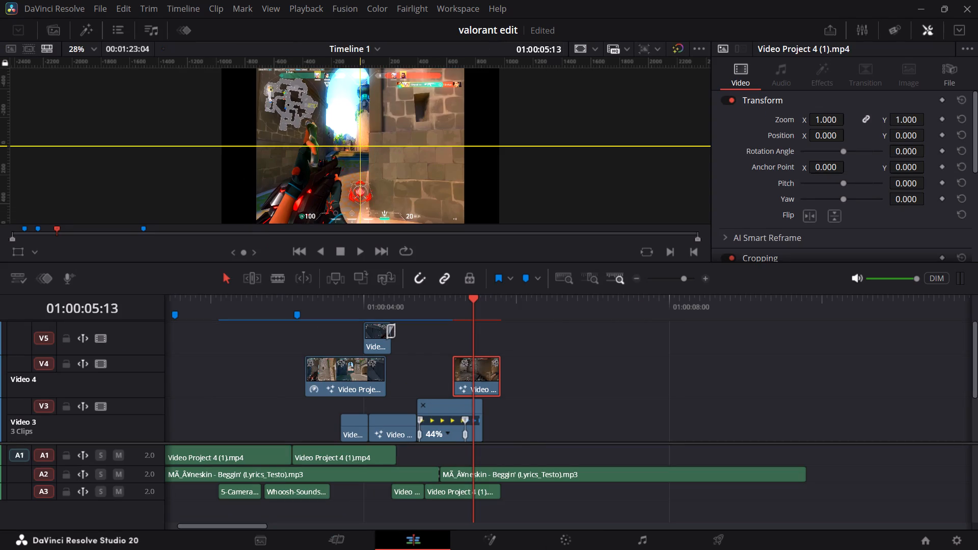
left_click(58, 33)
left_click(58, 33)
Move the Video Project 9 (3).mp4 clip and its audio earlier on Video 1 to start at about 01:00:06:08.
scroll(606, 410, "down", 5)
left_click_drag(686, 281, 679, 276)
left_click_drag(559, 433, 361, 426)
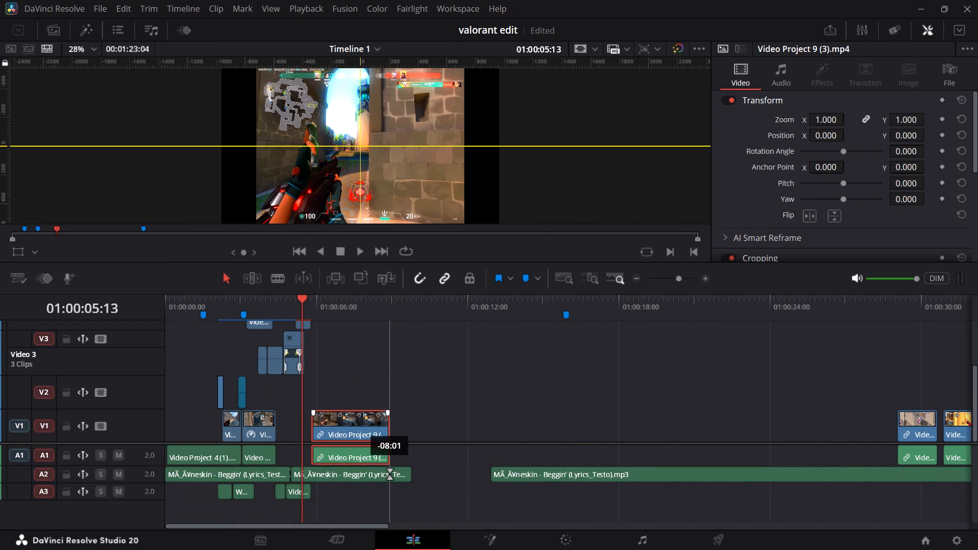
left_click_drag(361, 426, 367, 423)
Play back the earlier transition around the Video 5 clip up to the start of the speed-change clip.
scroll(321, 368, "down", 3)
scroll(321, 368, "up", 4)
scroll(321, 368, "down", 3)
scroll(321, 368, "up", 4)
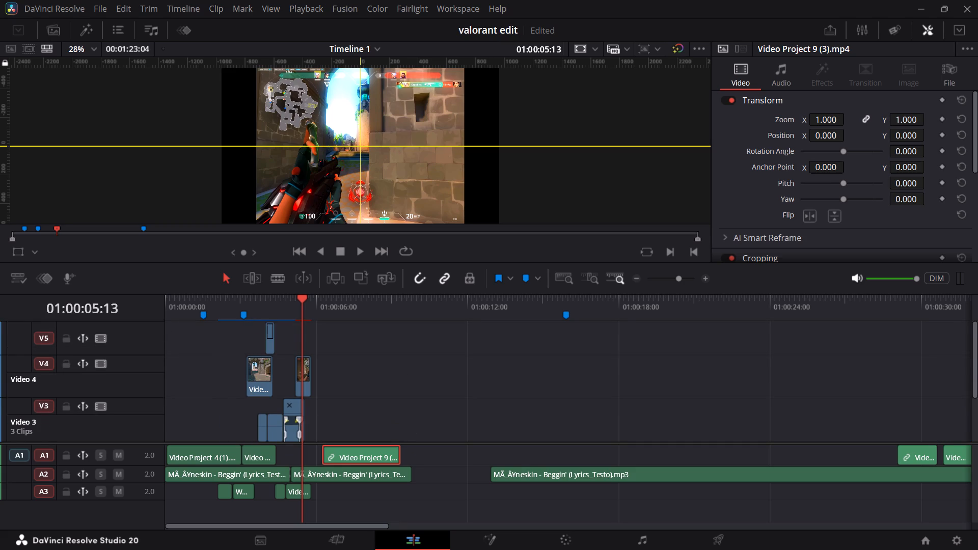
left_click(268, 337)
left_click_drag(284, 301, 284, 300)
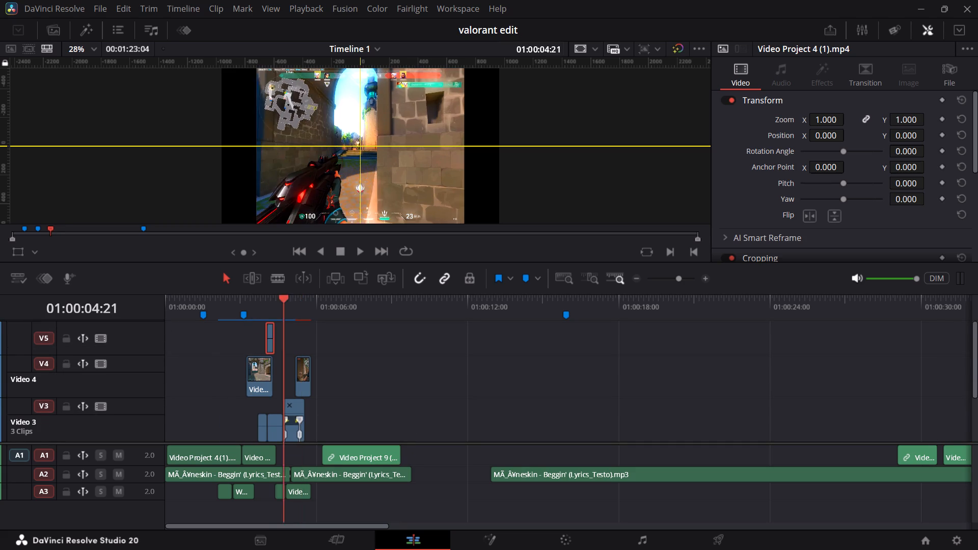
left_click_drag(284, 300, 265, 303)
left_click_drag(684, 278, 689, 277)
key("space")
key("space")
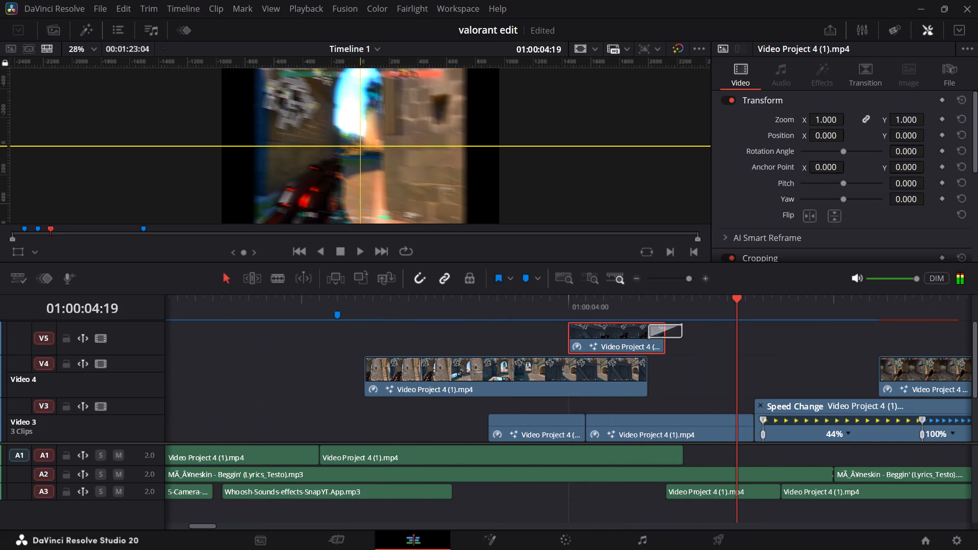
Reduce the heights of the Video 4 and Video 5 tracks to their minimum.
left_click_drag(685, 283, 678, 277)
left_click(144, 354)
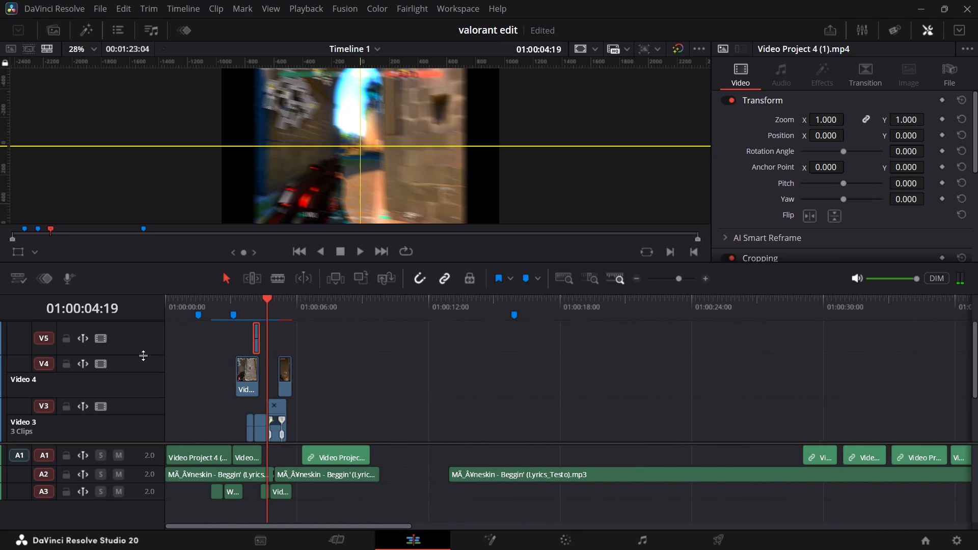
left_click_drag(143, 356, 143, 410)
scroll(142, 333, "up", 2)
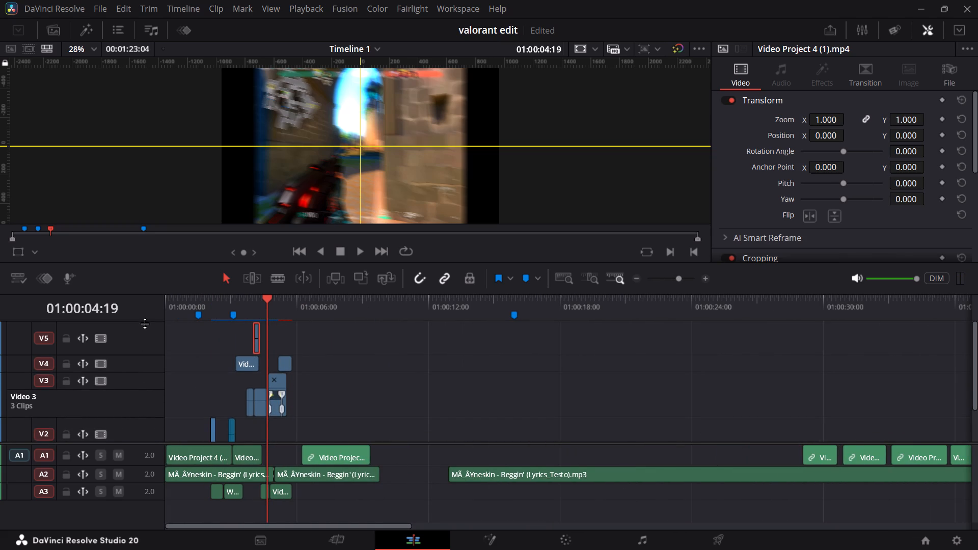
left_click_drag(145, 323, 145, 384)
scroll(350, 393, "down", 2)
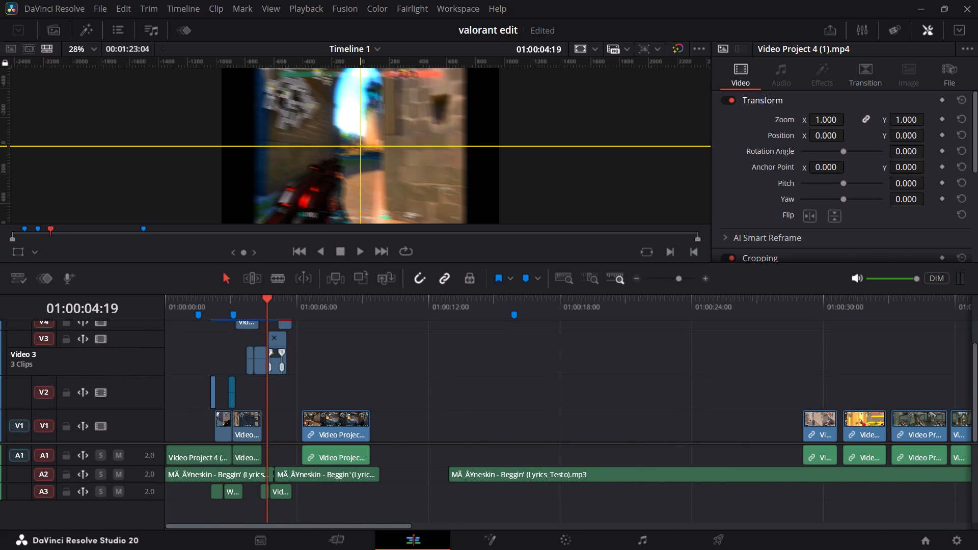
Play through the gap after the masked clip and move Video Project 9 (3).mp4 earlier to start at about 01:00:05:24.
left_click_drag(313, 311, 290, 308)
key("space")
key("space")
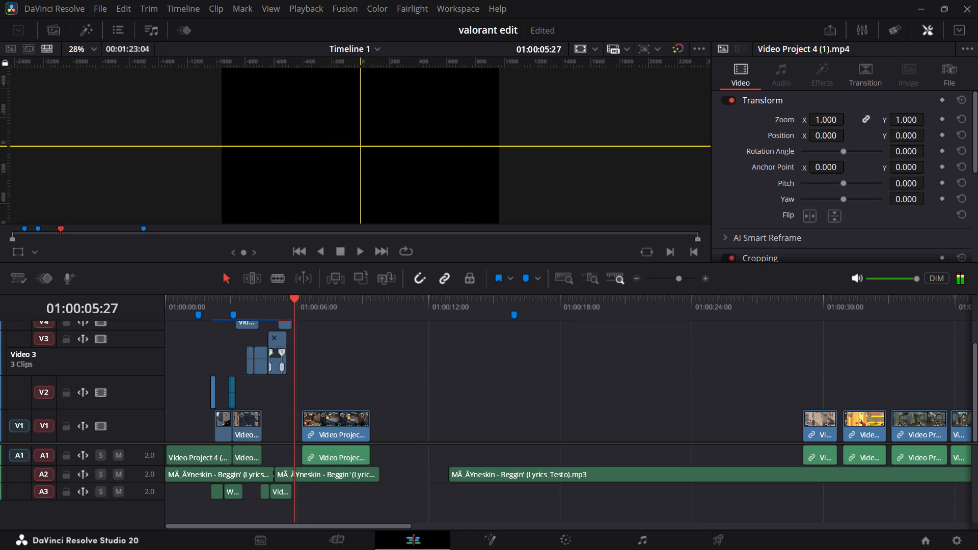
key("space")
key("space")
left_click_drag(335, 431, 322, 426)
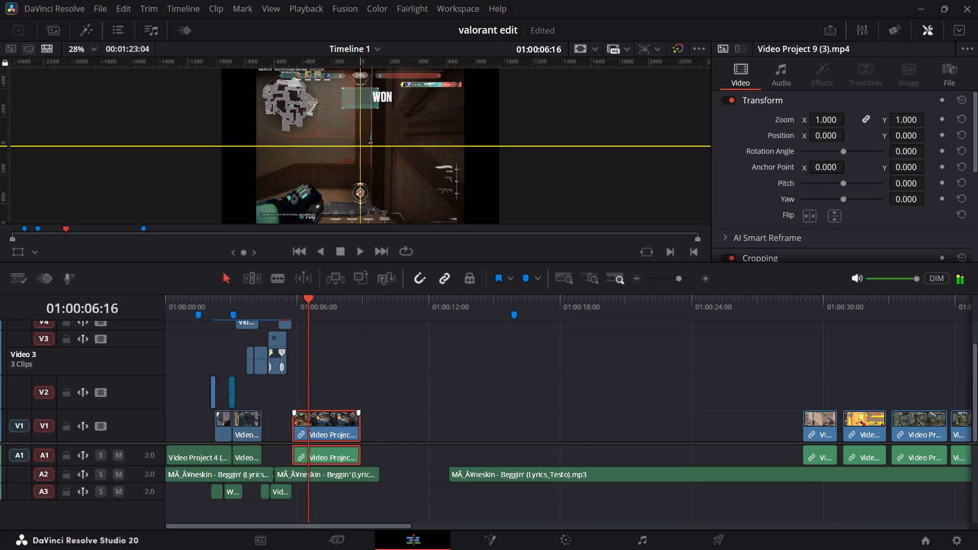
Move Video Project 9 (3).mp4 earlier on Video 1 to start where the masked Video 3 clip ends, at about 01:00:05:17.
left_click_drag(307, 417, 310, 402)
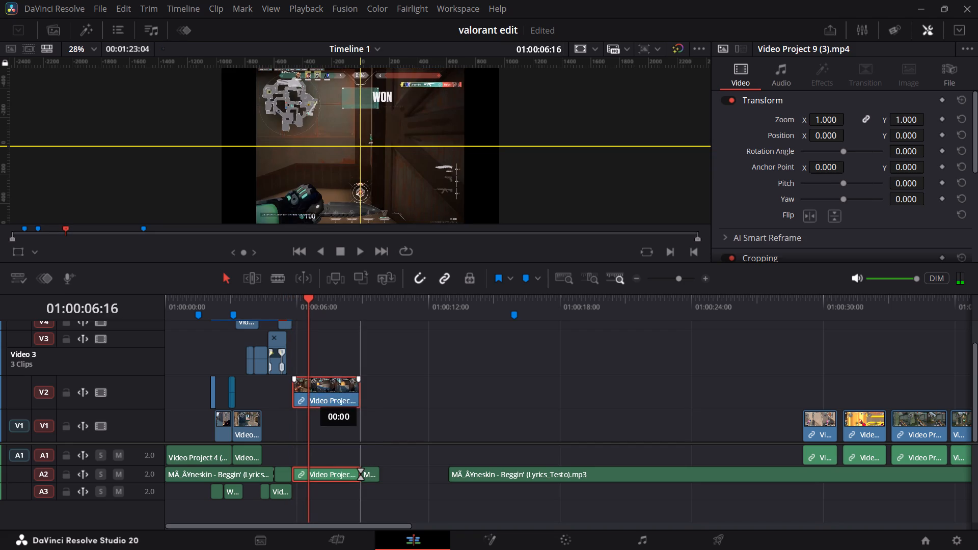
left_click_drag(310, 402, 312, 365)
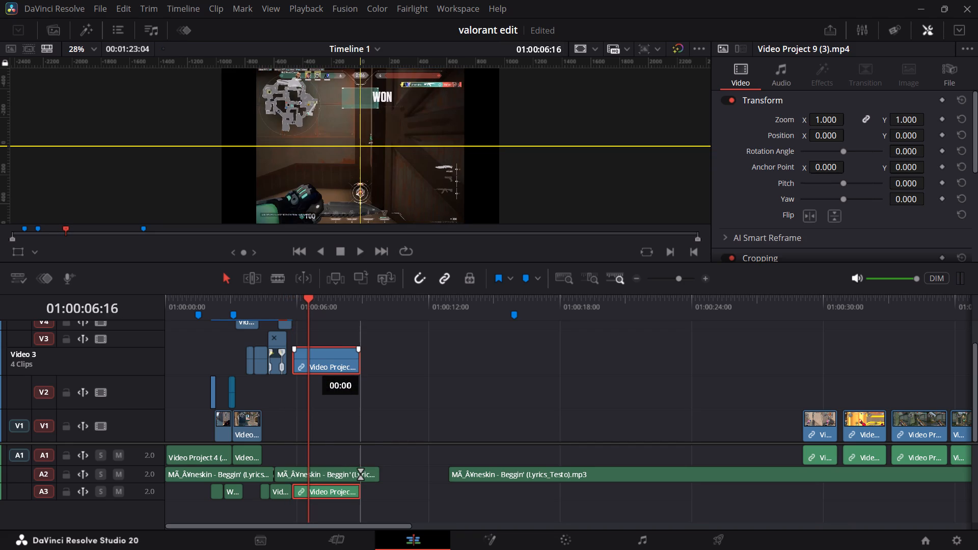
left_click_drag(312, 365, 311, 335)
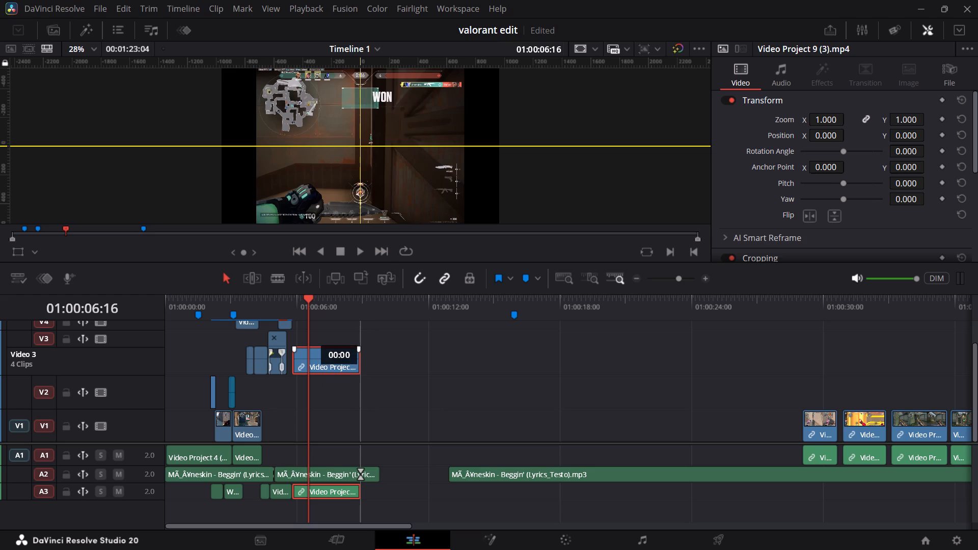
left_click_drag(311, 335, 302, 426)
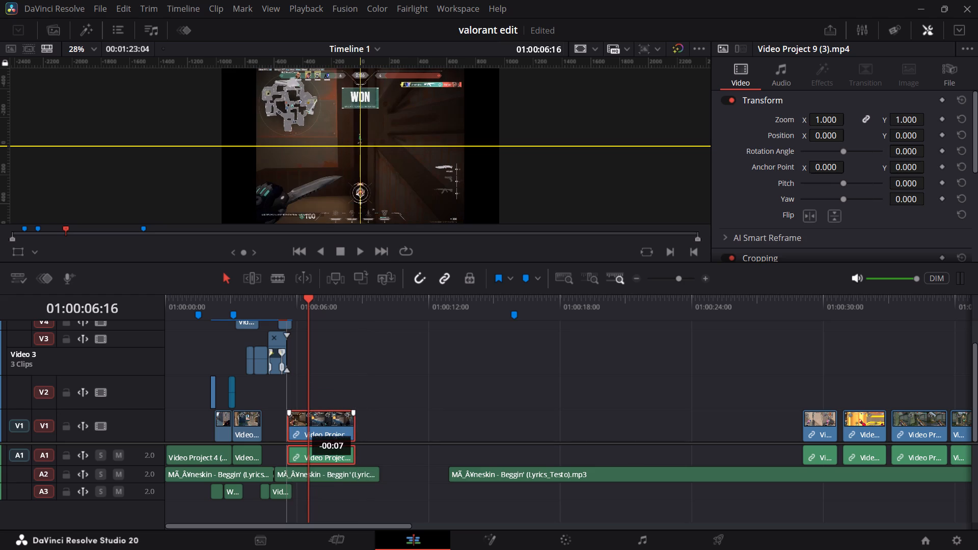
left_click_drag(302, 426, 302, 426)
Play back the masked knife-and-arm transition into Video Project 9 (3).mp4 several times to check the timing against the music.
left_click_drag(312, 303, 283, 302)
key("space")
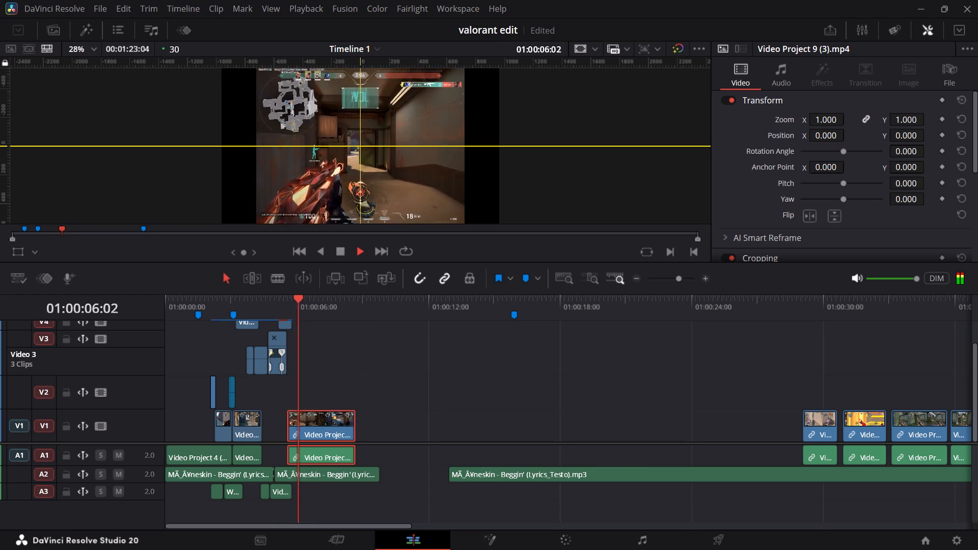
key("space")
left_click_drag(311, 295, 244, 307)
key("space")
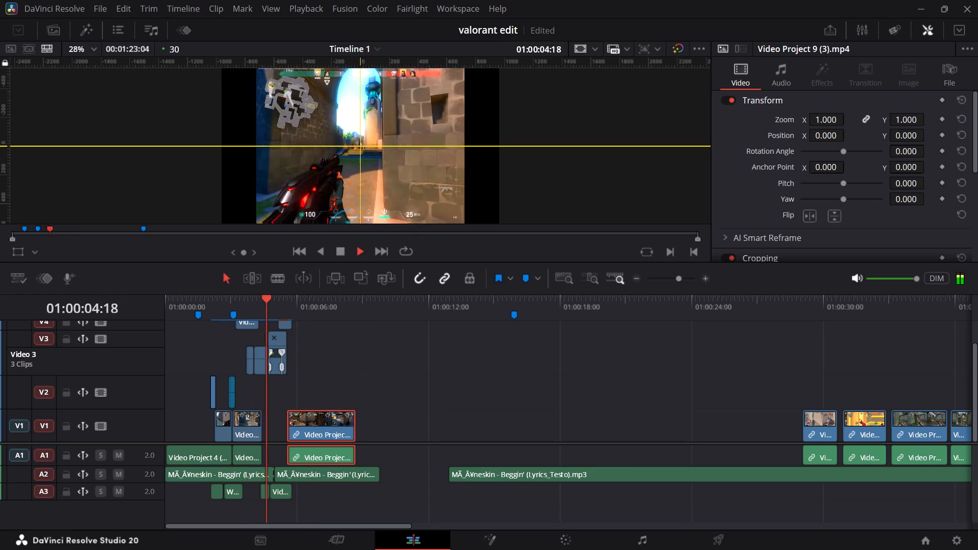
key("space")
left_click_drag(282, 298, 272, 304)
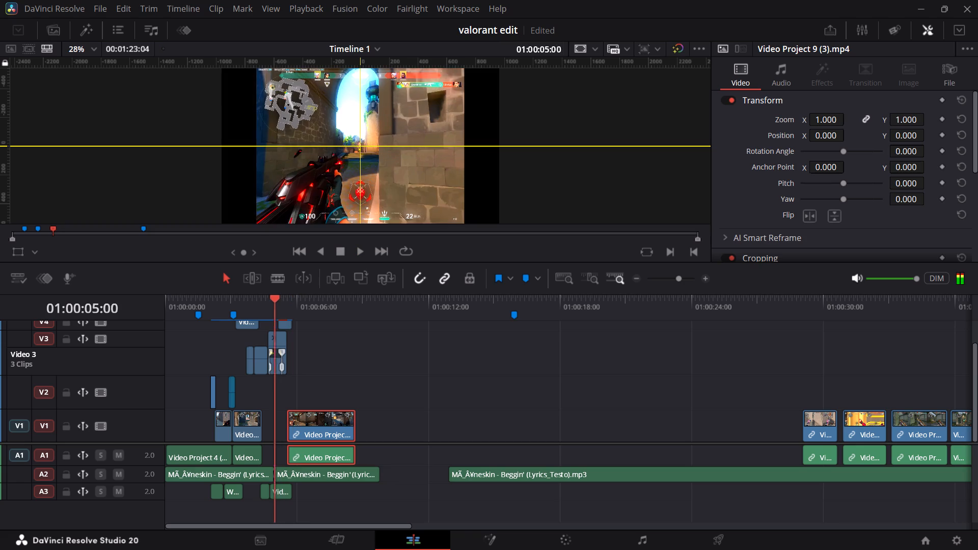
left_click_drag(272, 304, 270, 304)
key("space")
key("space")
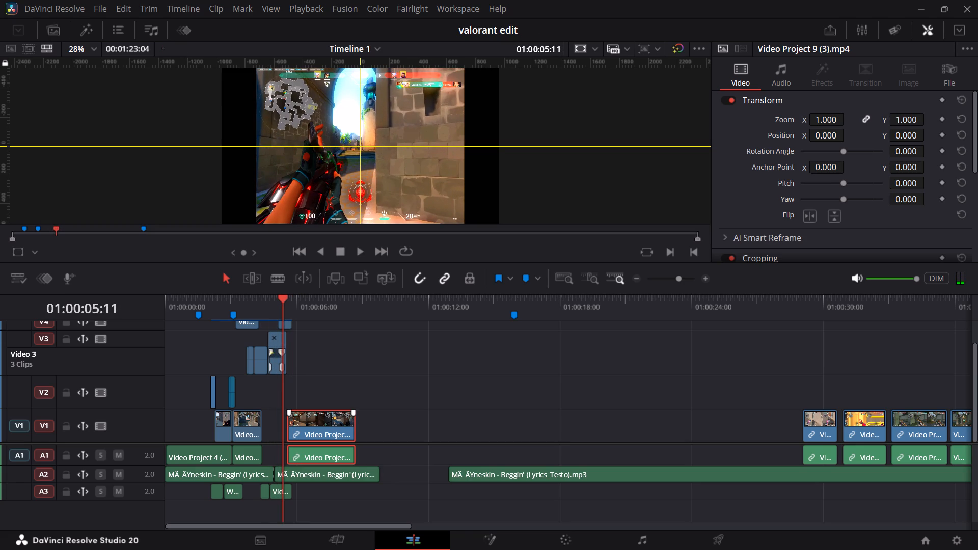
key("space")
key("space")
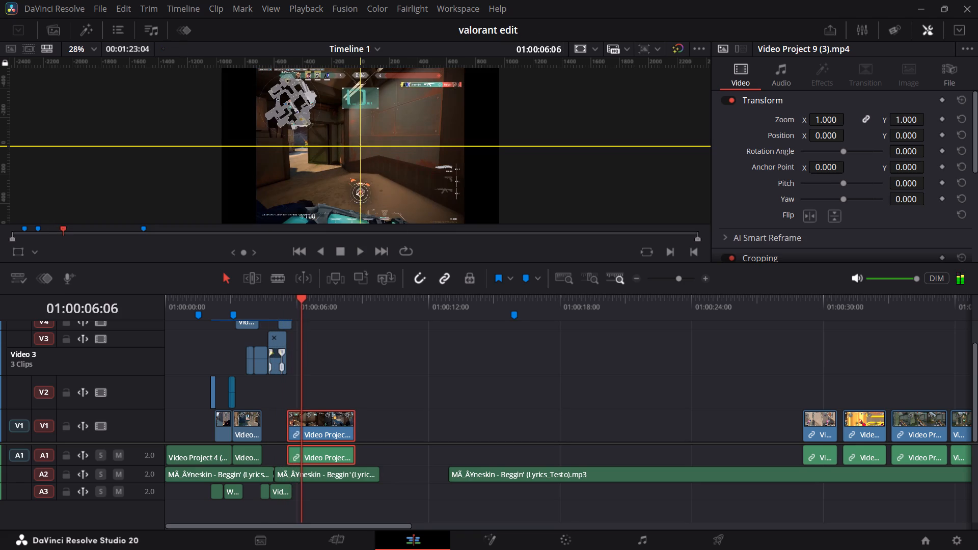
left_click_drag(293, 307, 261, 297)
key("space")
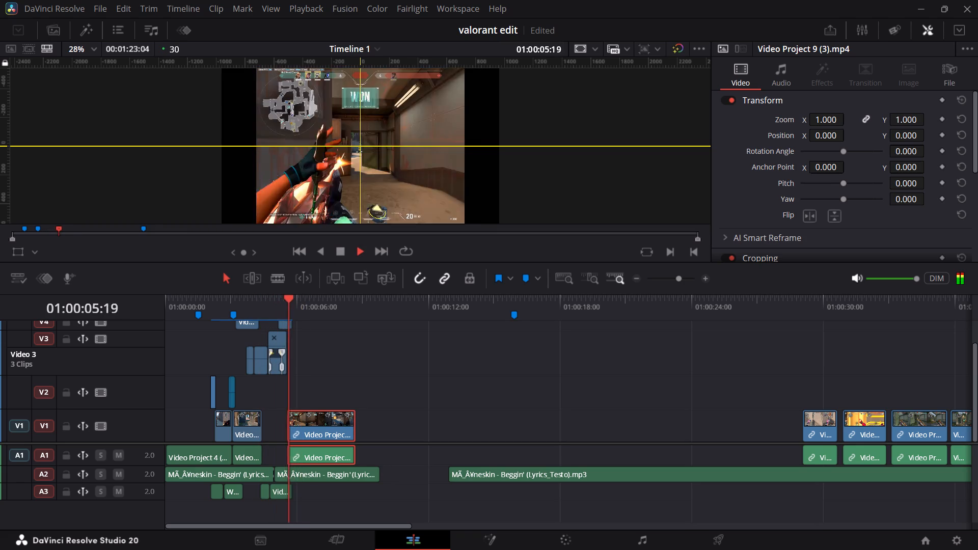
key("space")
left_click_drag(291, 310, 270, 311)
key("space")
key("space")
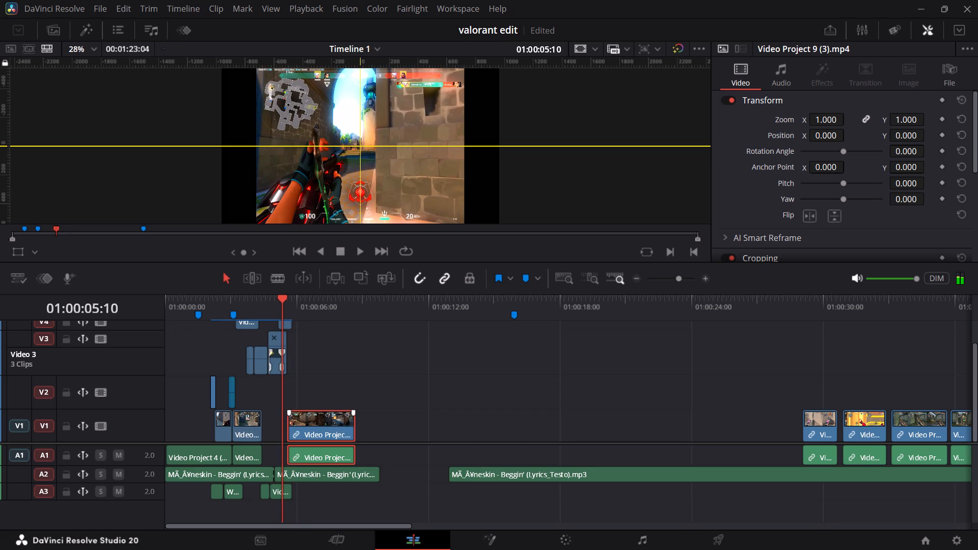
Open Video Project 9 (3).mp4 in Fusion, add a Magic Mask node between MediaIn1 and MediaOut1, and return to the edit timeline.
right_click(316, 423)
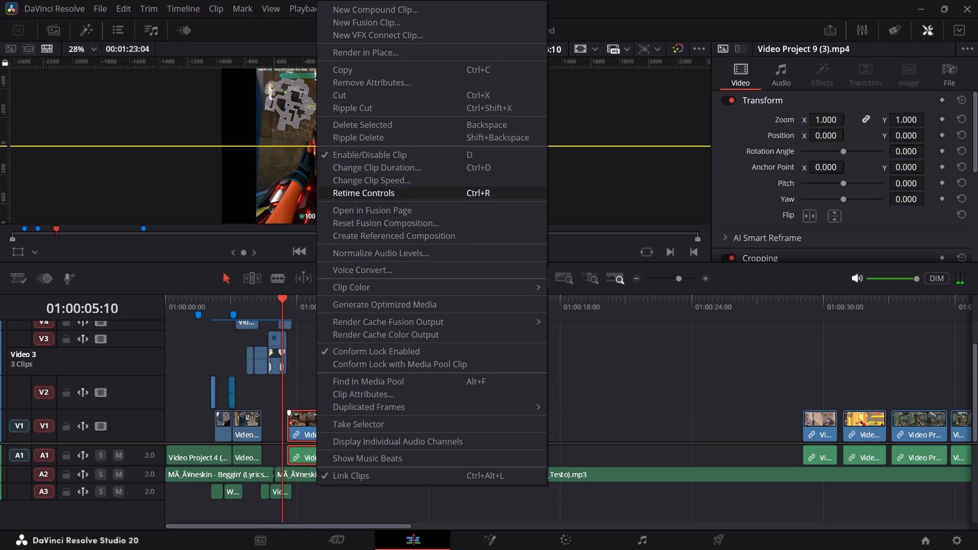
left_click(376, 210)
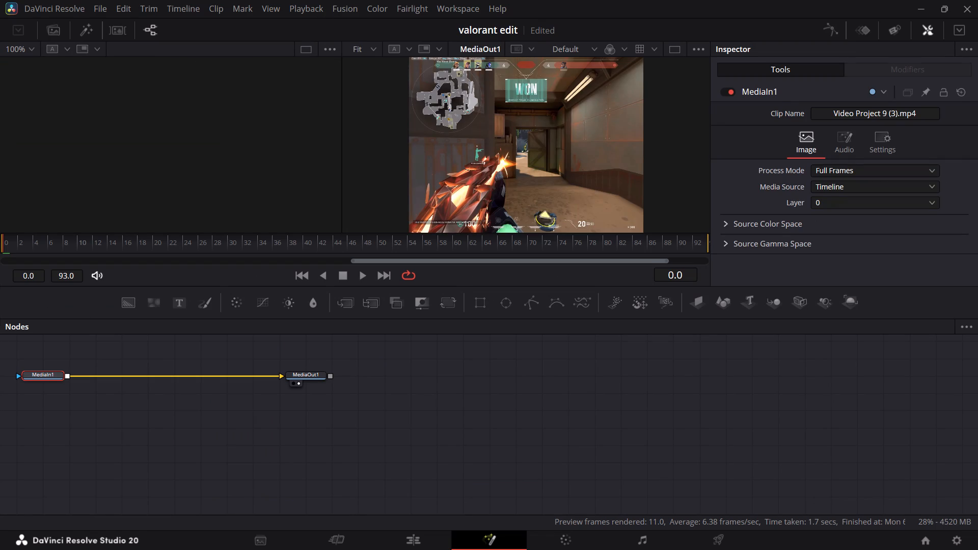
key("shift+space")
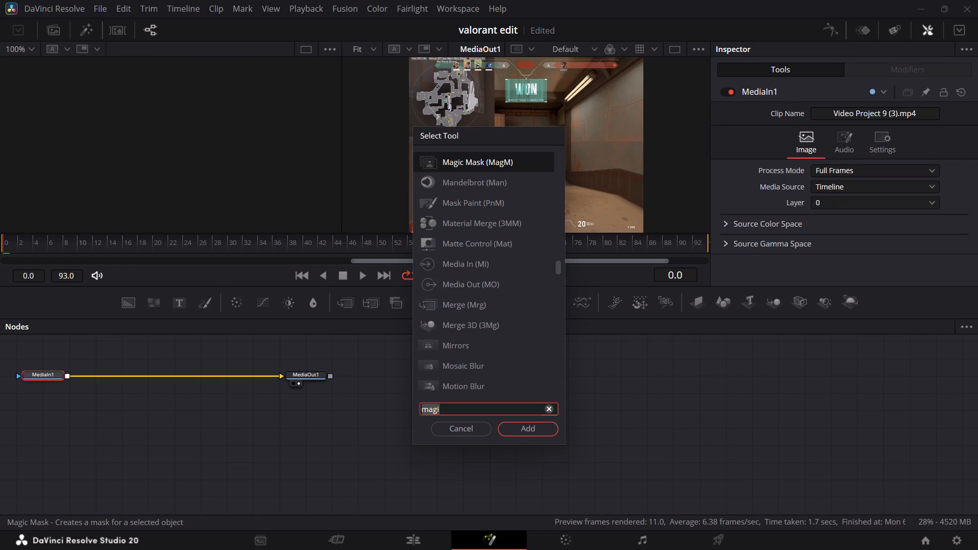
key("Return")
left_click_drag(87, 376, 89, 376)
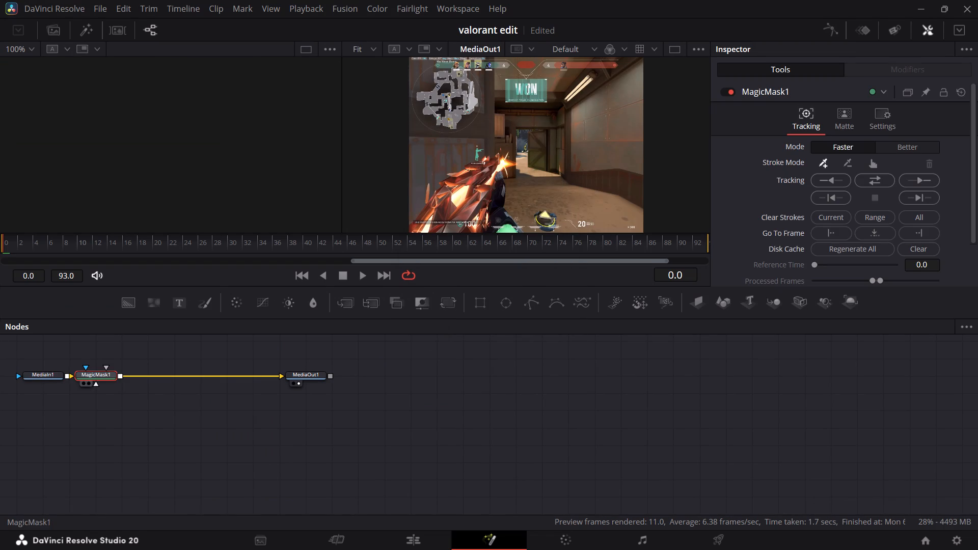
left_click_drag(89, 376, 133, 376)
left_click(417, 535)
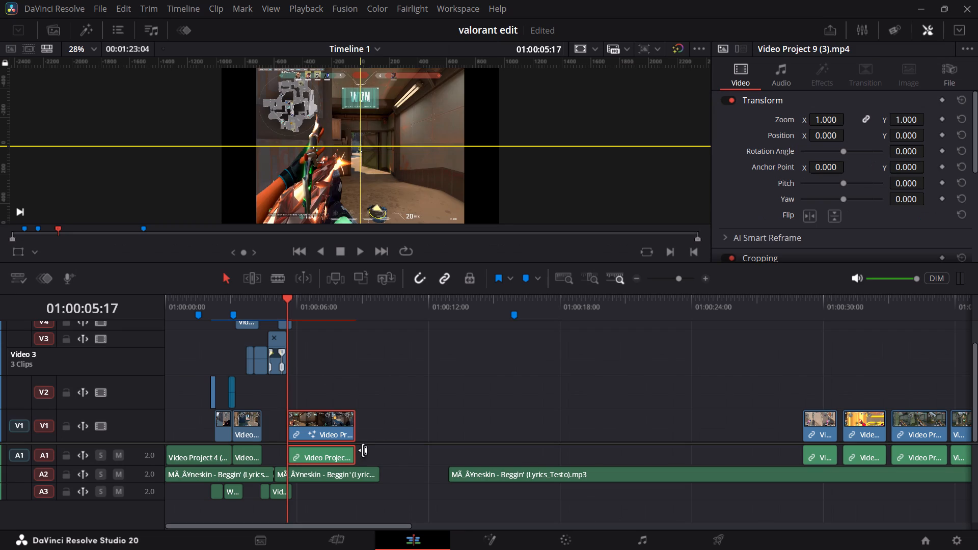
Add a freeze frame at the start of Video Project 9 (3).mp4, at 01:00:05:17, using the retime controls.
right_click(312, 431)
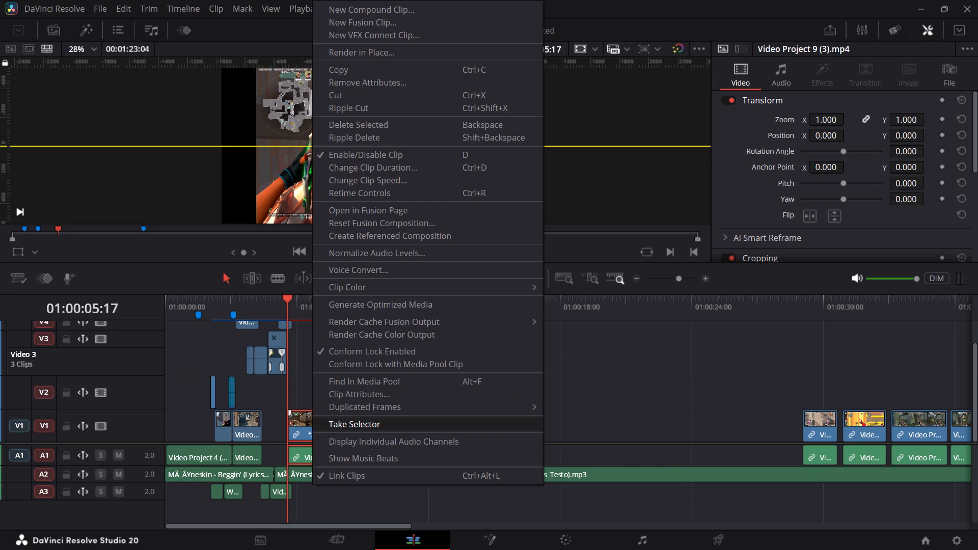
left_click(300, 421)
key("ctrl+r")
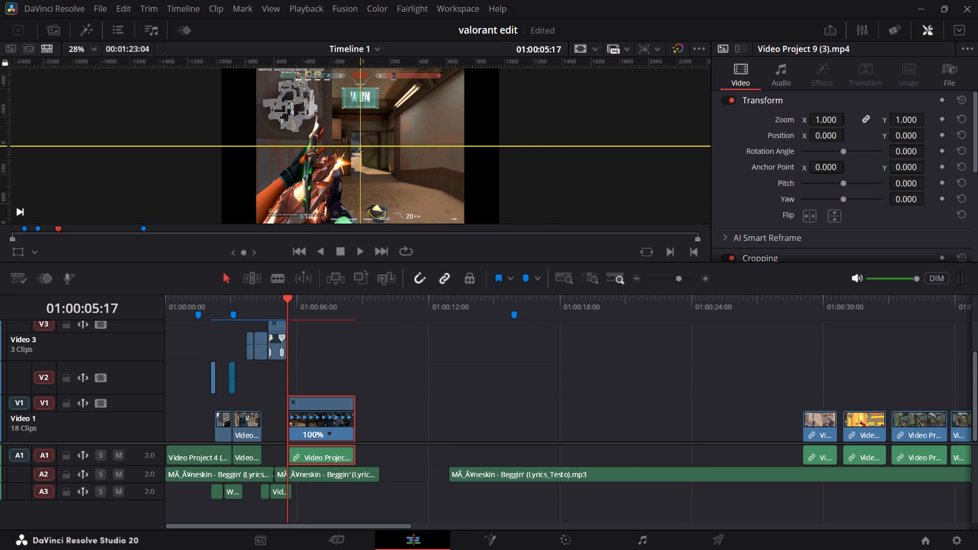
left_click(331, 433)
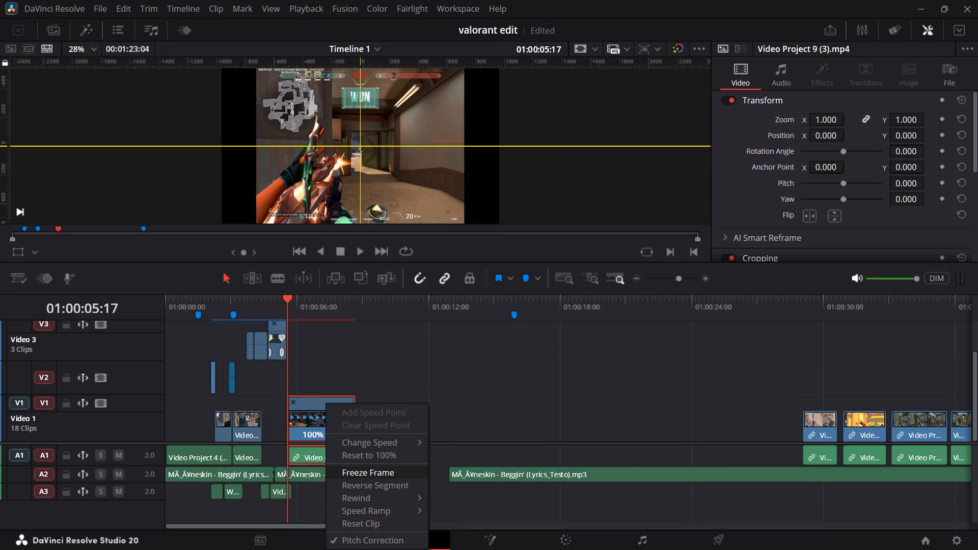
left_click(374, 474)
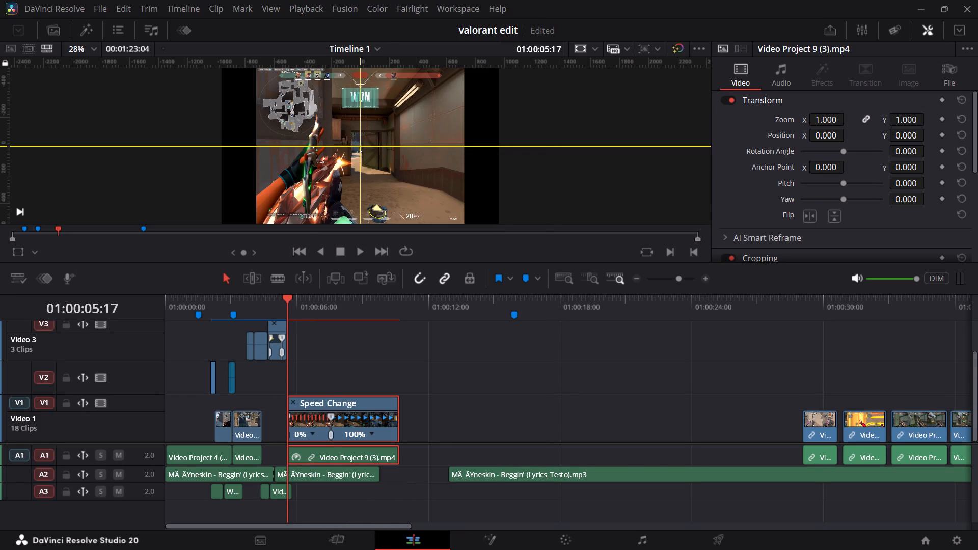
Shorten the freeze frame by trimming the clip's start, move the clip back to start at 01:00:05:17, and hide its retime controls.
key("space")
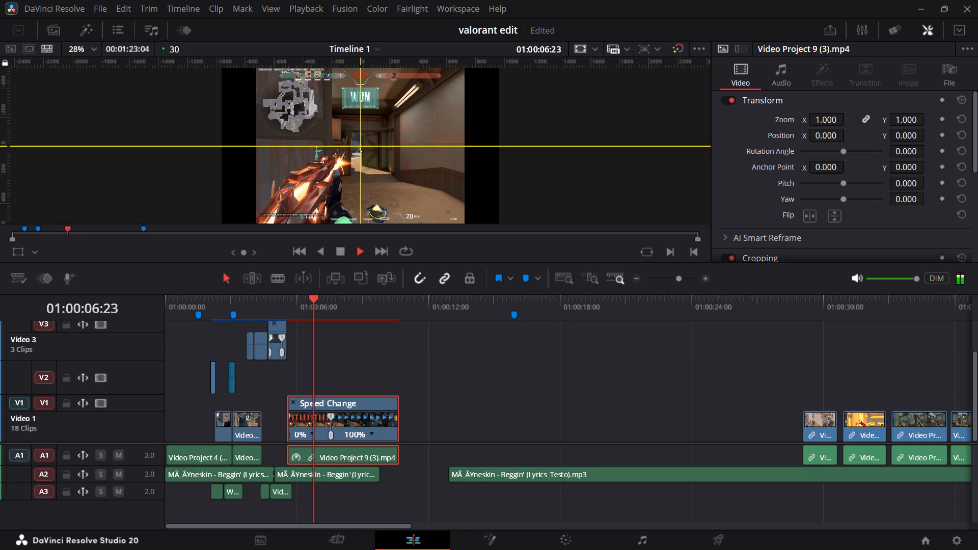
key("space")
left_click_drag(287, 406, 306, 407)
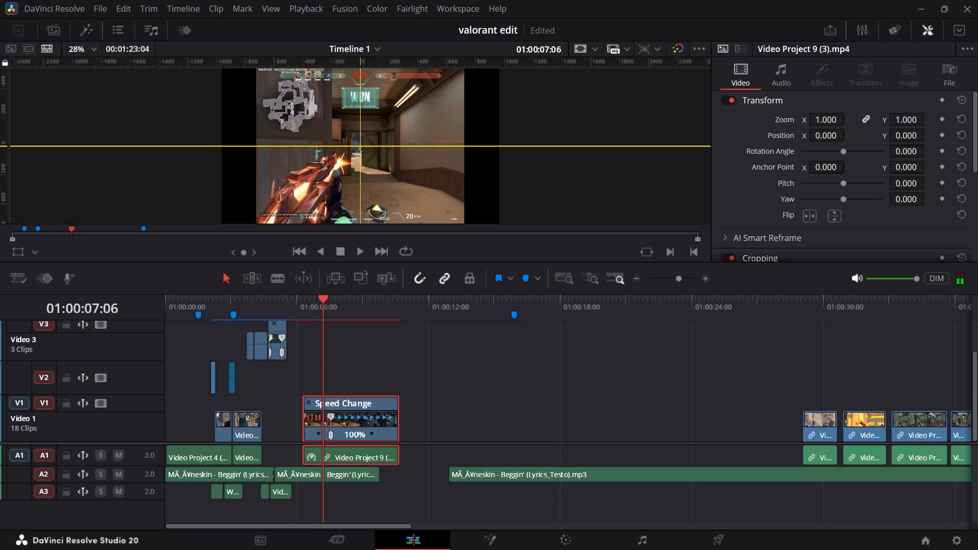
left_click_drag(306, 407, 311, 405)
left_click_drag(349, 405, 324, 401)
left_click_drag(315, 309, 290, 305)
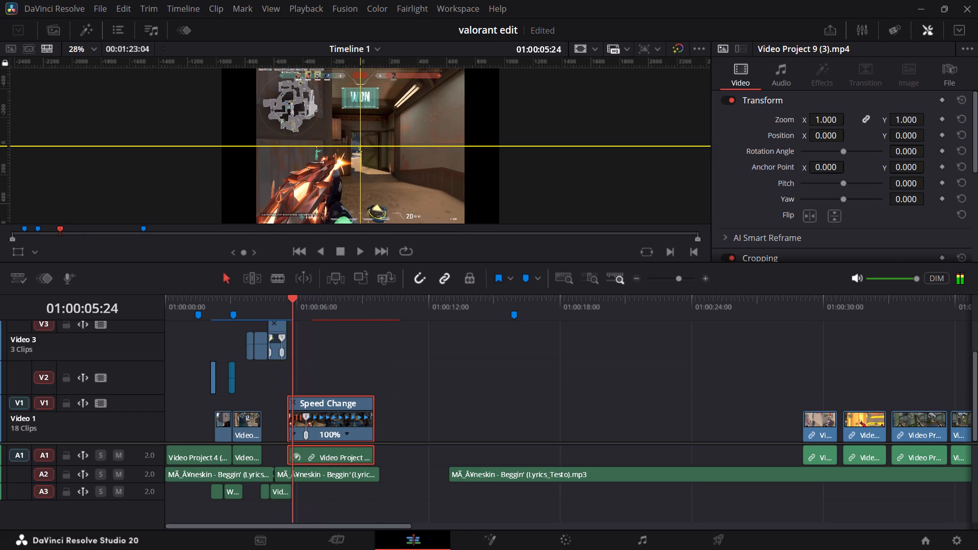
left_click_drag(290, 305, 287, 305)
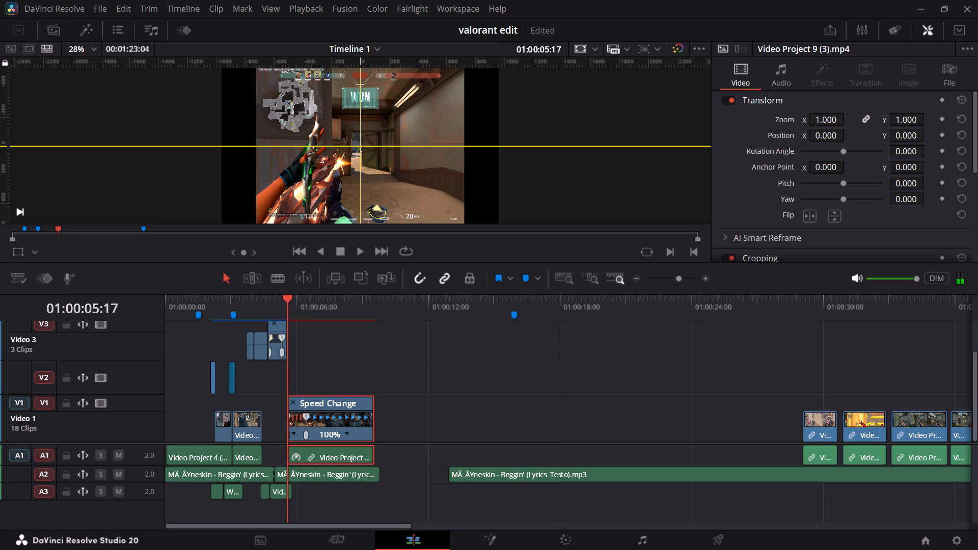
left_click(303, 400)
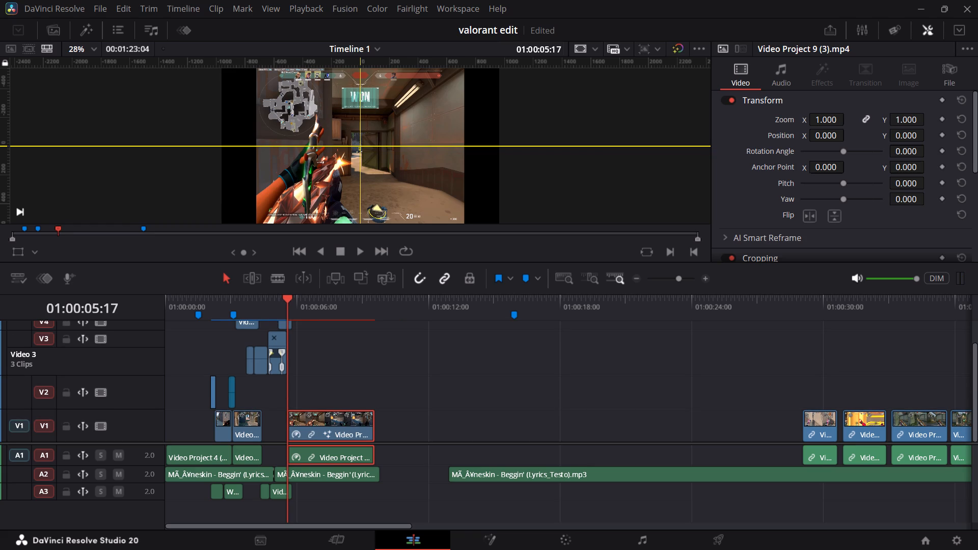
Find the last frozen frame of Video Project 9 (3).mp4 and split the clip there, at 01:00:06:15.
key("Right")
key("Right")
key("Right")
key("Right")
key("Right")
key("Right")
key("Right")
key("Right")
key("Right")
key("Right")
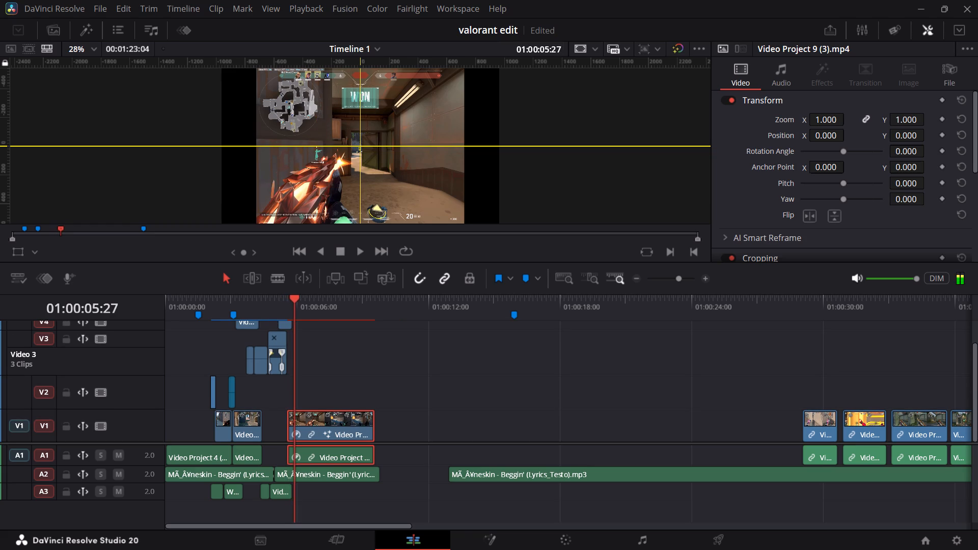
key("Right")
key("Right")
key("Right")
key("Right")
key("Right")
key("Right")
key("Right")
key("Right")
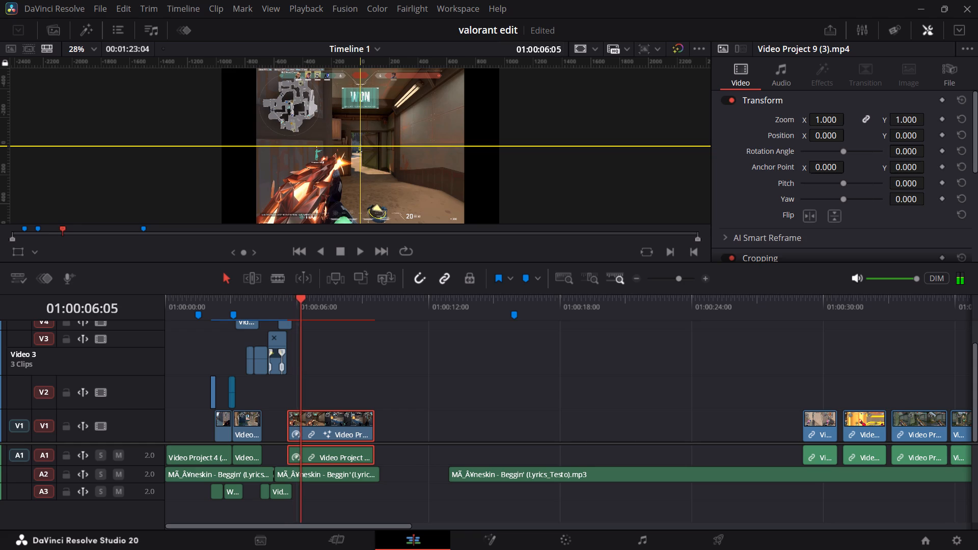
key("Right")
key("Right")
key("Right")
key("Right")
key("Right")
key("Right")
key("Right")
key("Right")
key("Right")
key("Right")
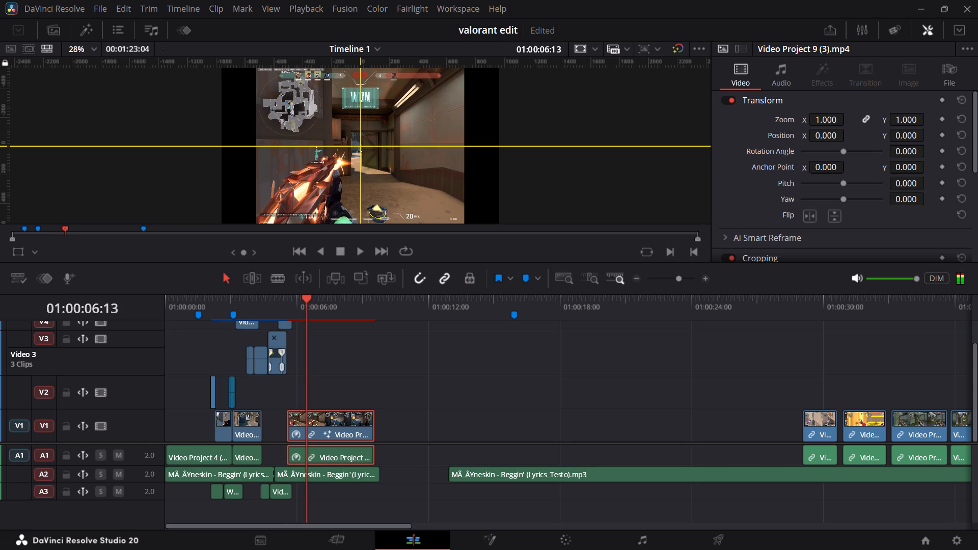
key("Right")
key("Right")
key("Right")
key("Left")
key("Left")
key("Left")
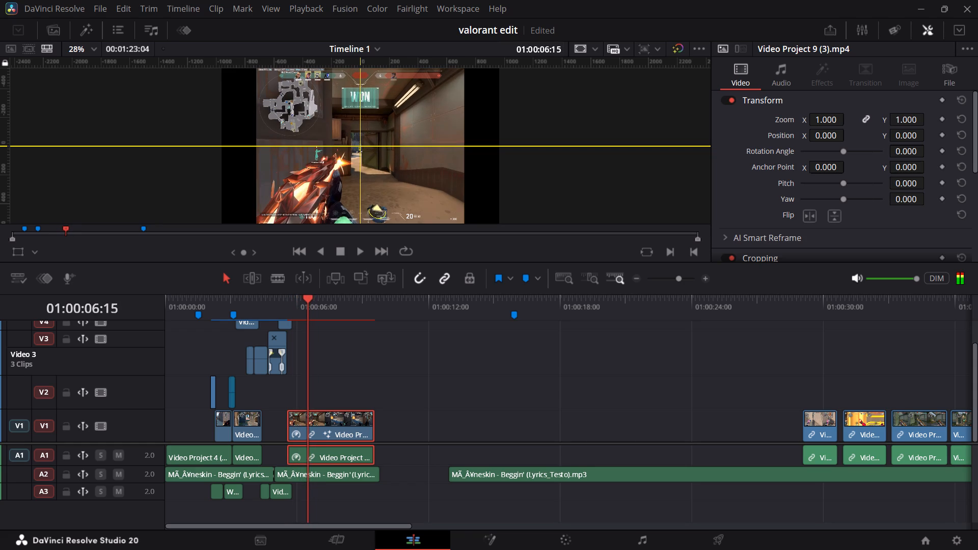
key("Right")
key("Left")
key("Left")
key("Right")
key("Right")
key("Right")
key("Right")
key("Right")
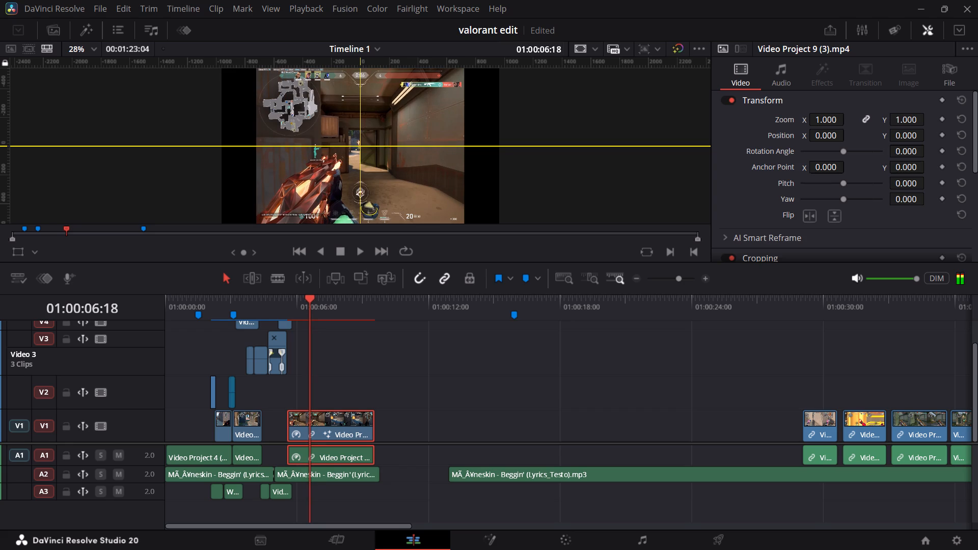
key("Left")
key("Left")
key("Left")
key("Left")
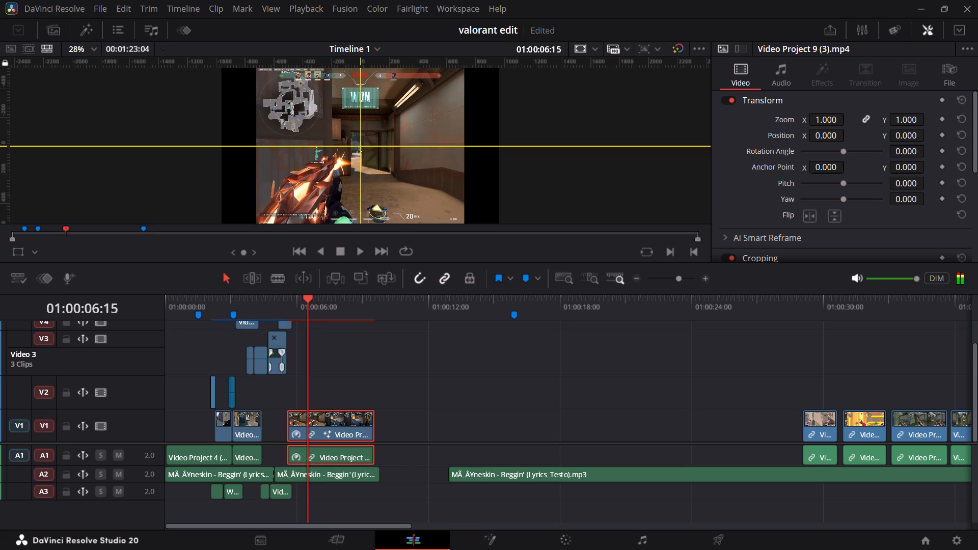
key("Right")
key("Left")
key("Left")
key("Left")
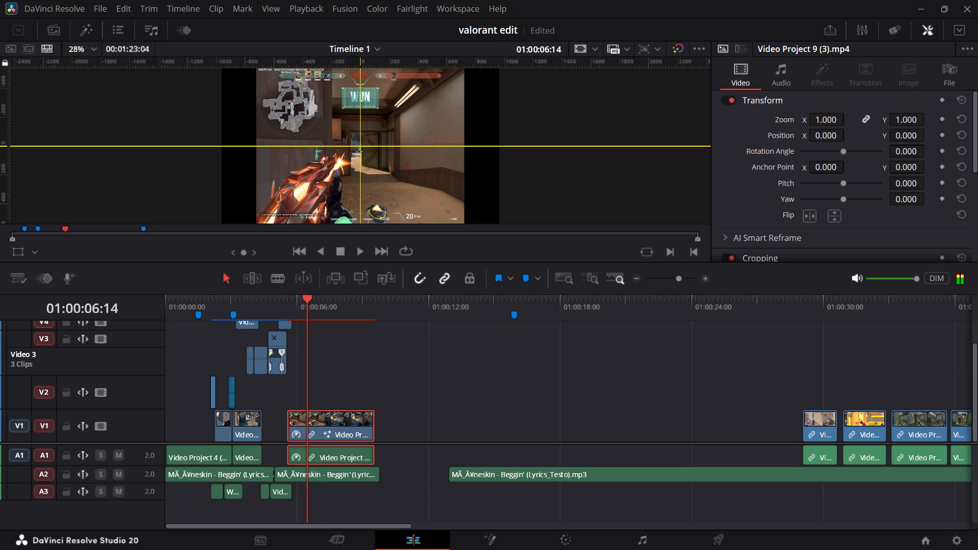
key("Right")
key("Right")
key("Right")
key("Left")
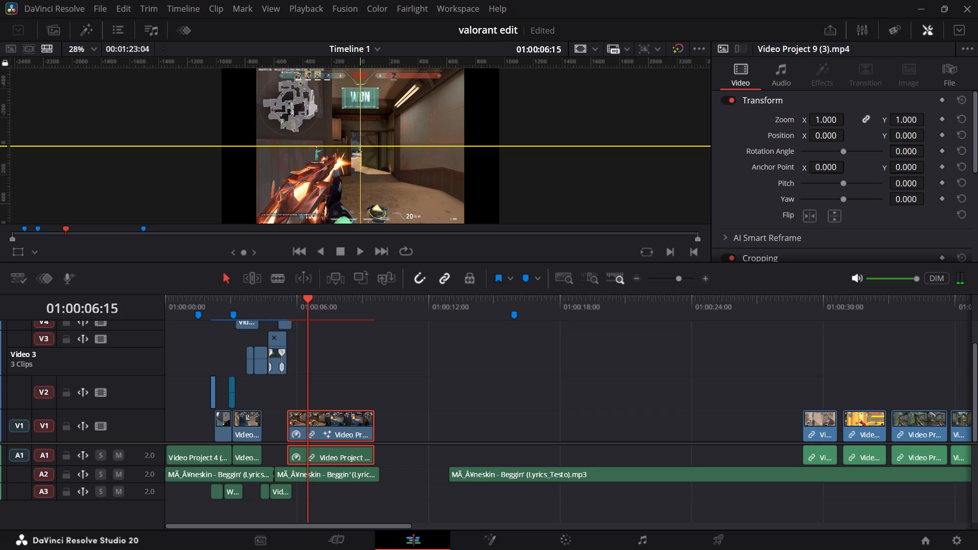
key("ctrl+b")
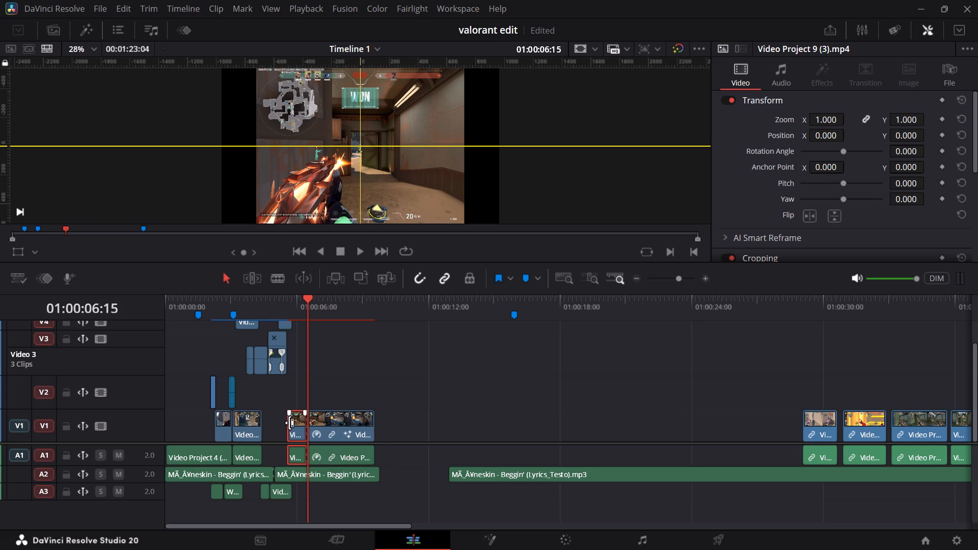
Trim the start of the split-off freeze frame segment of Video Project 9 (3).mp4 slightly and open the segment in Fusion.
left_click(289, 423)
left_click(298, 422)
right_click(298, 422)
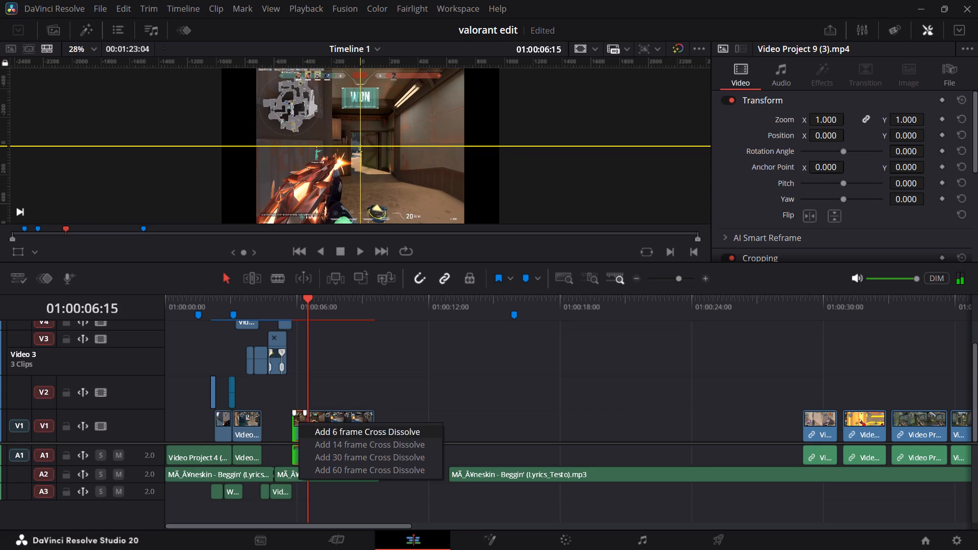
left_click(404, 344)
left_click(297, 427)
right_click(297, 427)
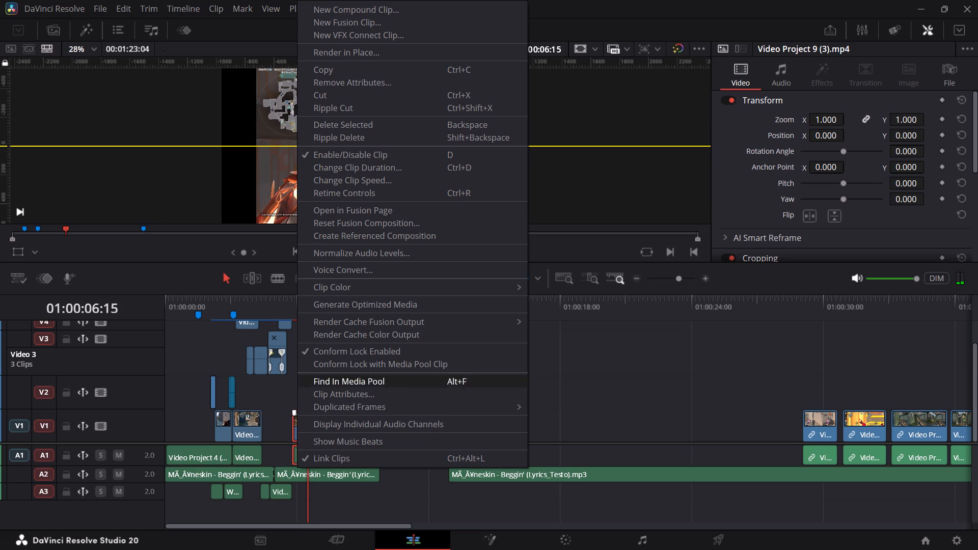
left_click(356, 210)
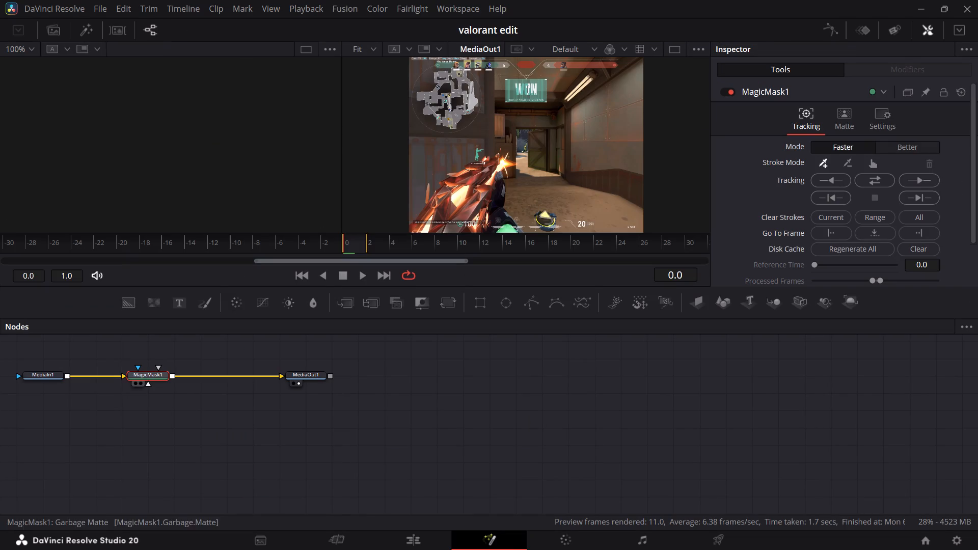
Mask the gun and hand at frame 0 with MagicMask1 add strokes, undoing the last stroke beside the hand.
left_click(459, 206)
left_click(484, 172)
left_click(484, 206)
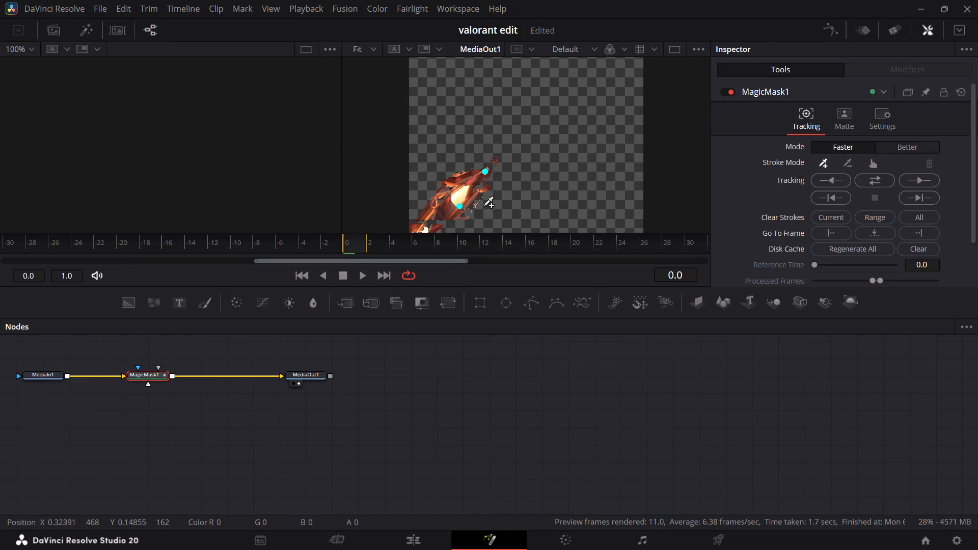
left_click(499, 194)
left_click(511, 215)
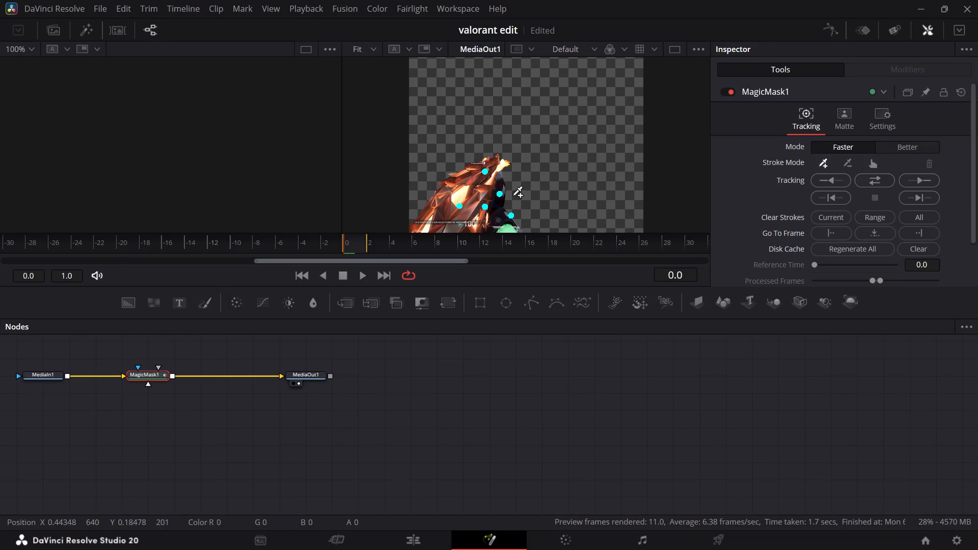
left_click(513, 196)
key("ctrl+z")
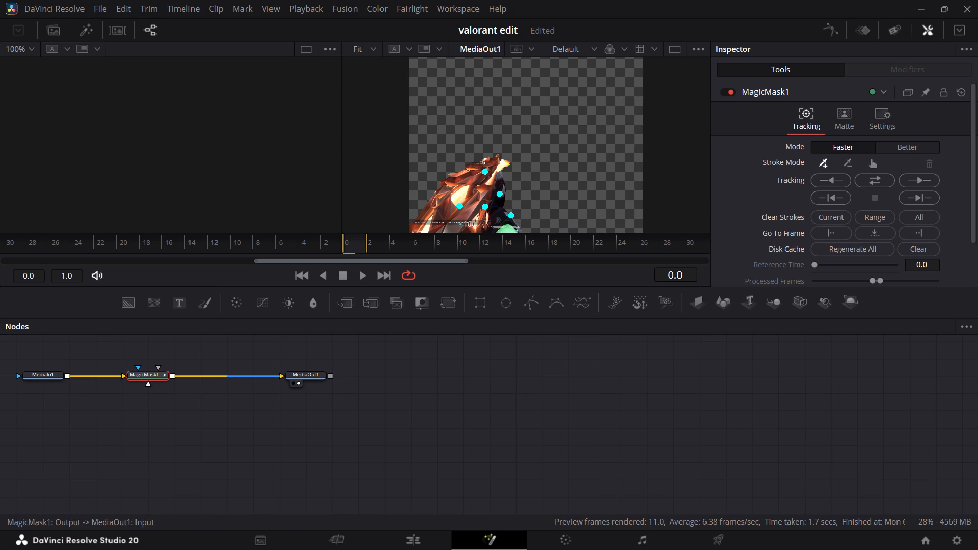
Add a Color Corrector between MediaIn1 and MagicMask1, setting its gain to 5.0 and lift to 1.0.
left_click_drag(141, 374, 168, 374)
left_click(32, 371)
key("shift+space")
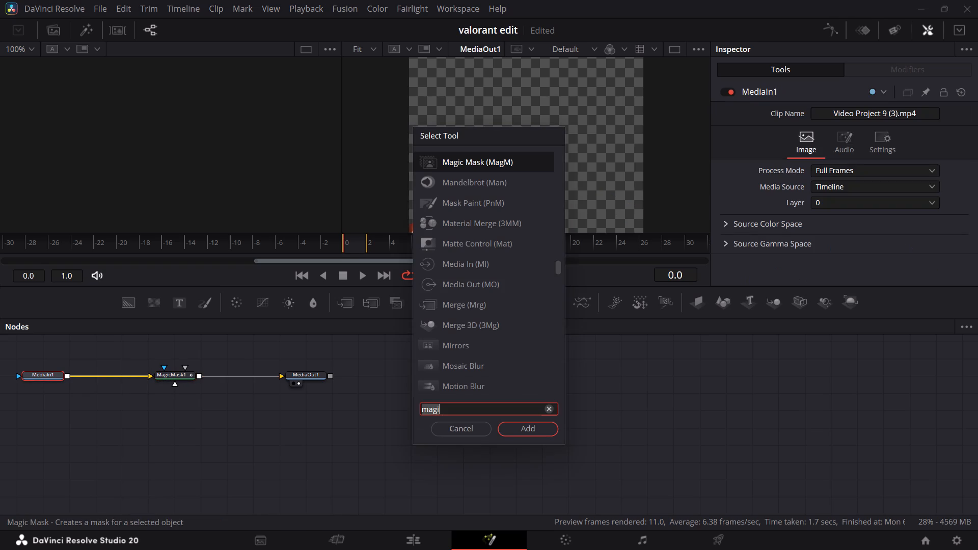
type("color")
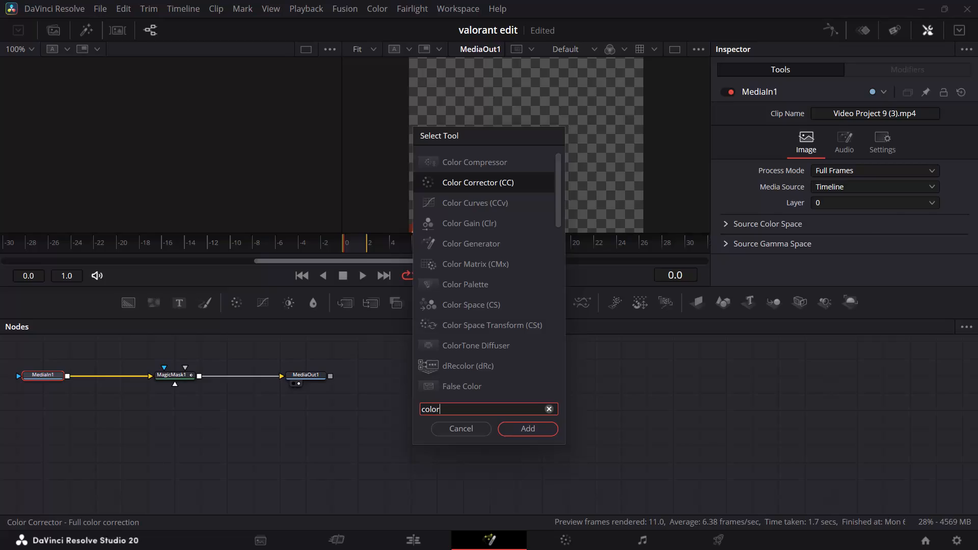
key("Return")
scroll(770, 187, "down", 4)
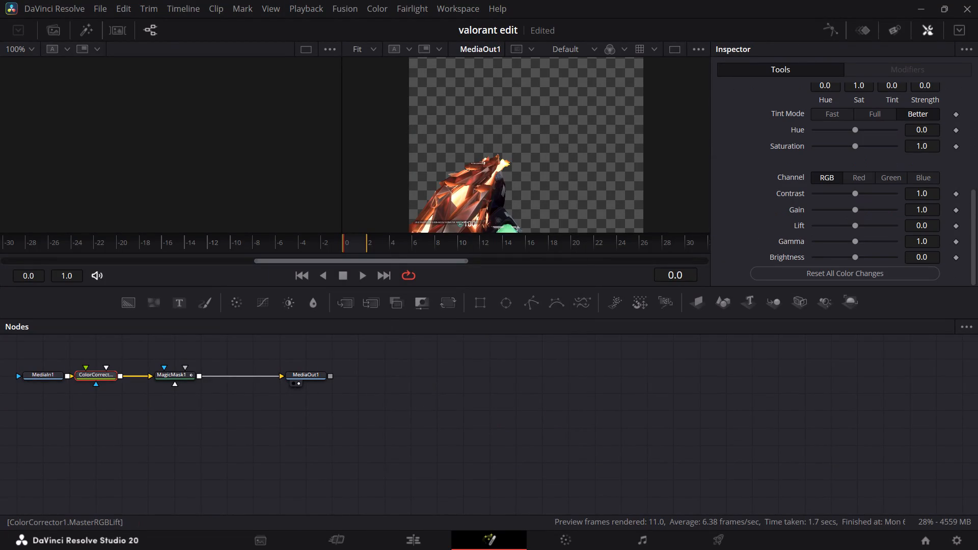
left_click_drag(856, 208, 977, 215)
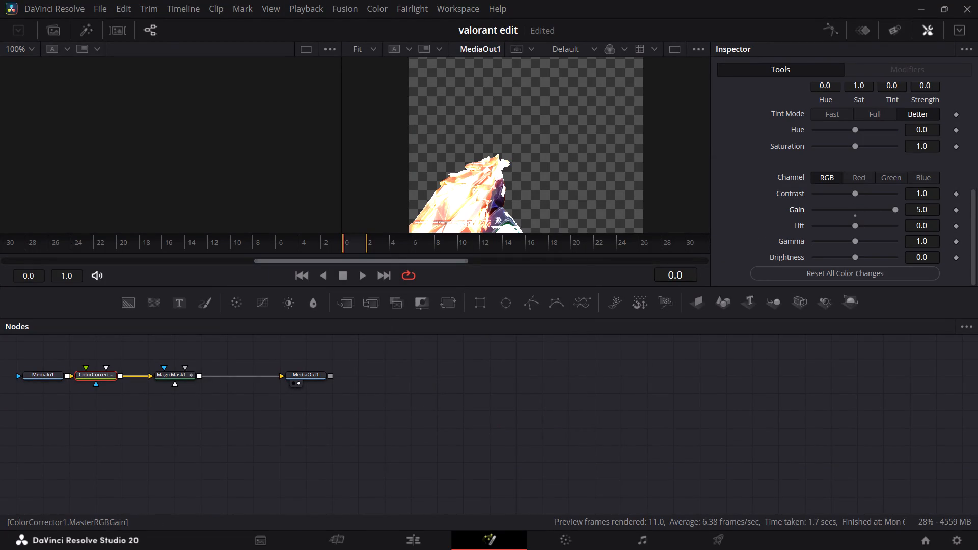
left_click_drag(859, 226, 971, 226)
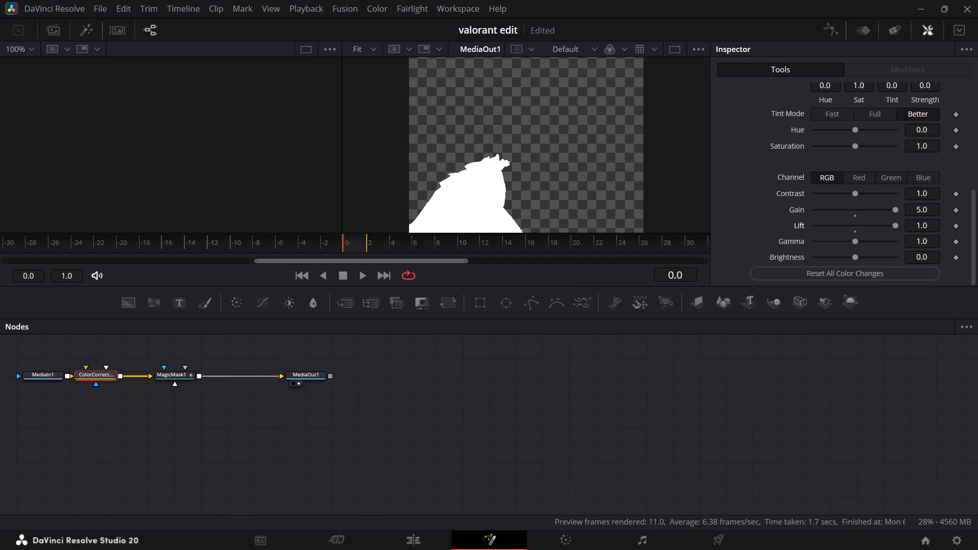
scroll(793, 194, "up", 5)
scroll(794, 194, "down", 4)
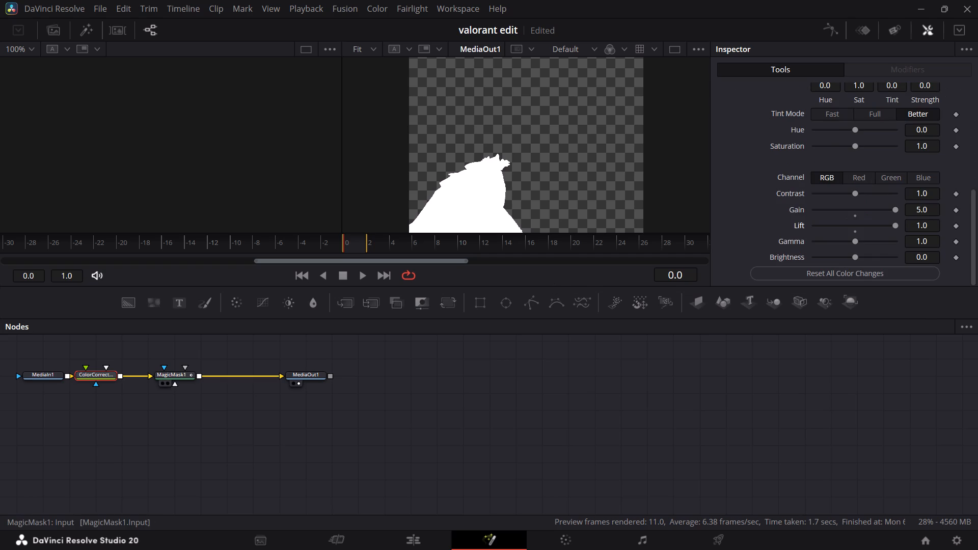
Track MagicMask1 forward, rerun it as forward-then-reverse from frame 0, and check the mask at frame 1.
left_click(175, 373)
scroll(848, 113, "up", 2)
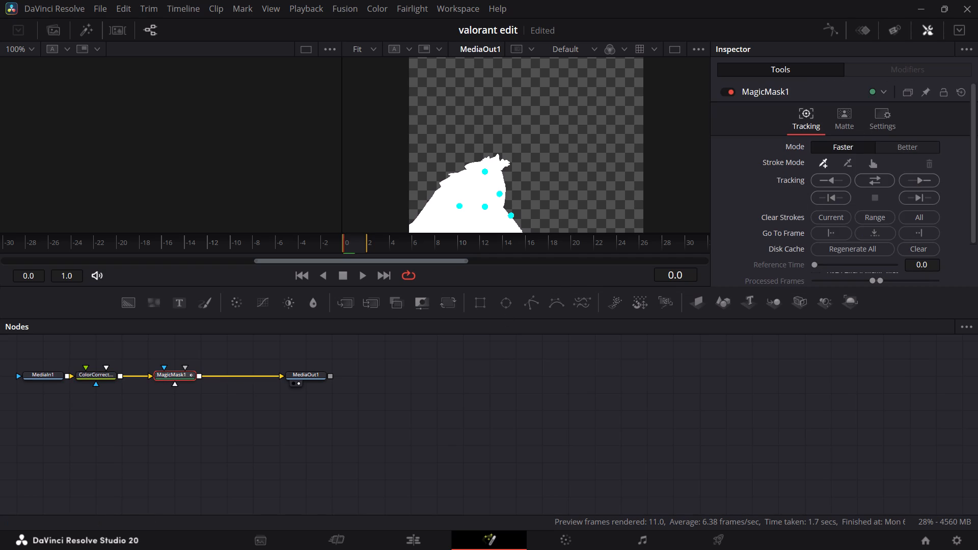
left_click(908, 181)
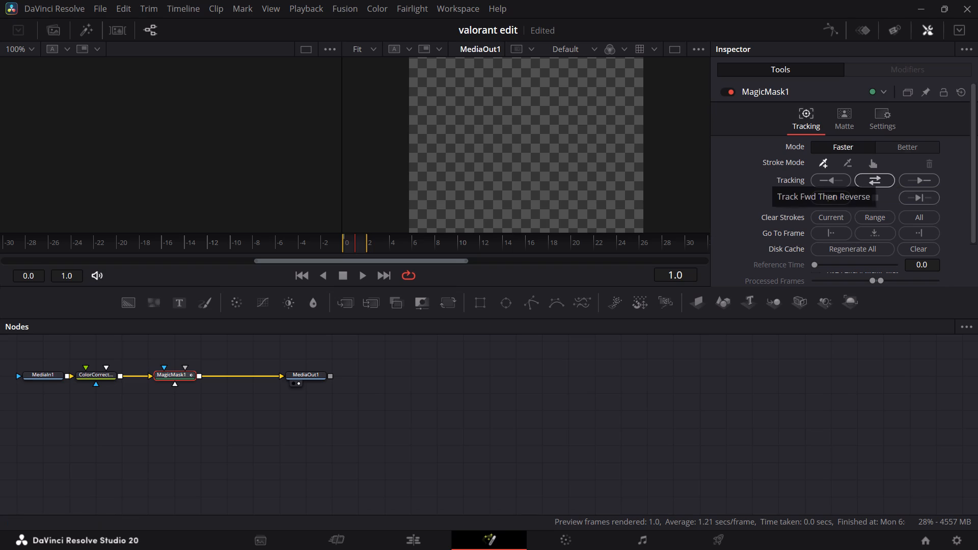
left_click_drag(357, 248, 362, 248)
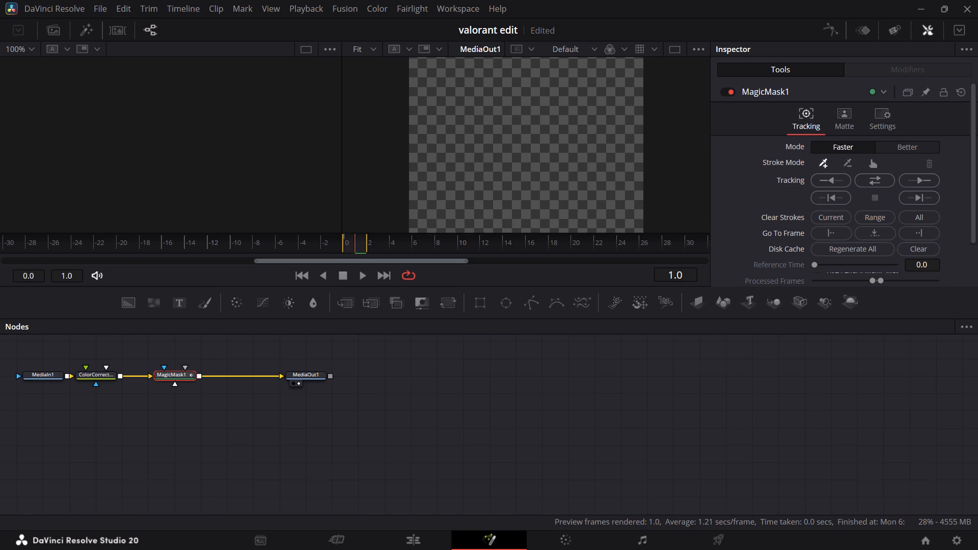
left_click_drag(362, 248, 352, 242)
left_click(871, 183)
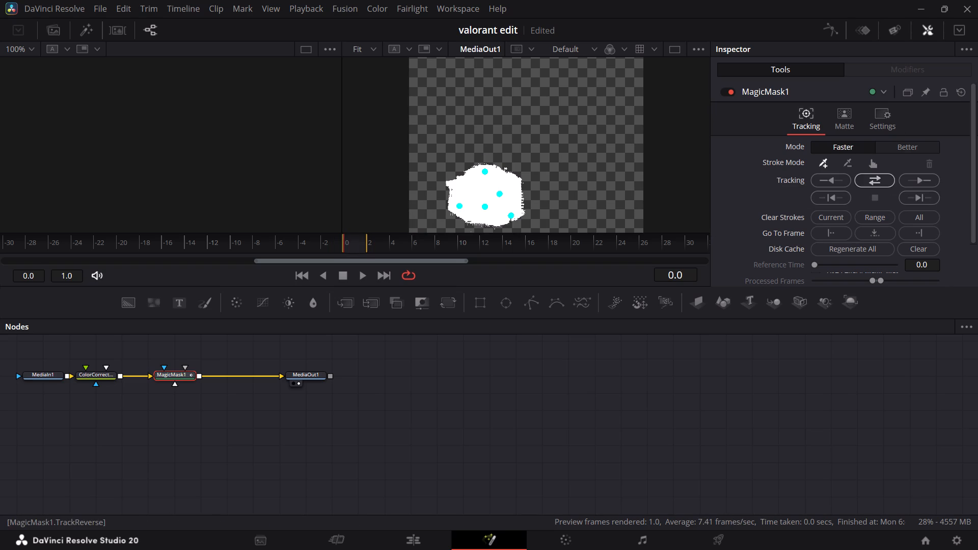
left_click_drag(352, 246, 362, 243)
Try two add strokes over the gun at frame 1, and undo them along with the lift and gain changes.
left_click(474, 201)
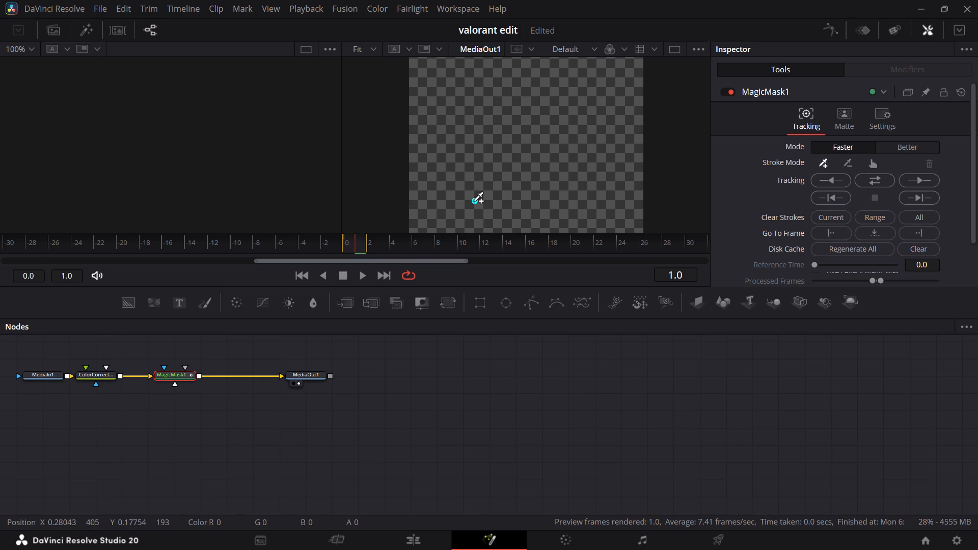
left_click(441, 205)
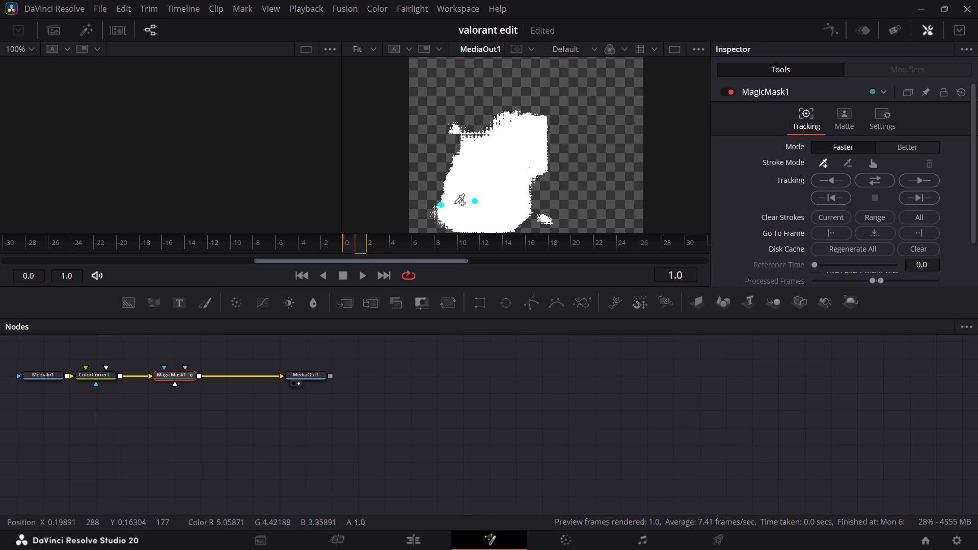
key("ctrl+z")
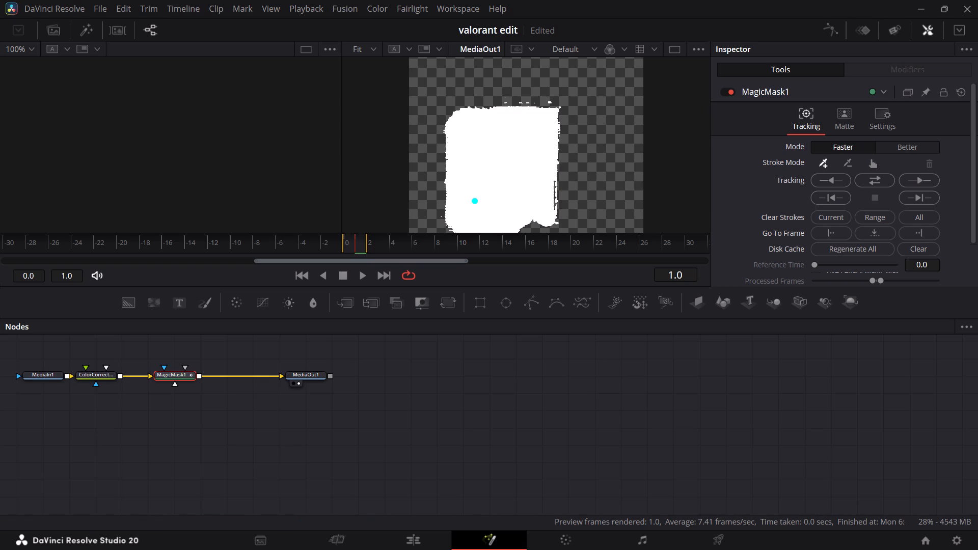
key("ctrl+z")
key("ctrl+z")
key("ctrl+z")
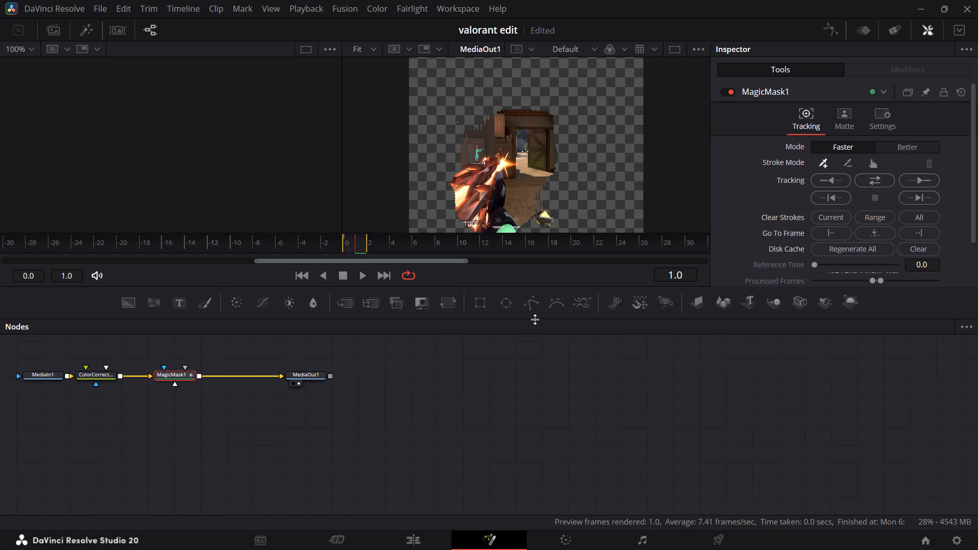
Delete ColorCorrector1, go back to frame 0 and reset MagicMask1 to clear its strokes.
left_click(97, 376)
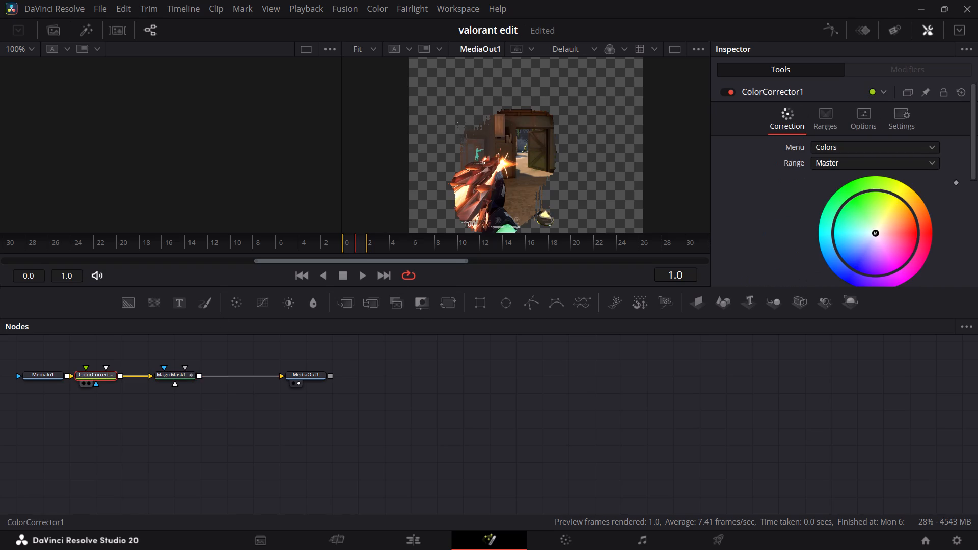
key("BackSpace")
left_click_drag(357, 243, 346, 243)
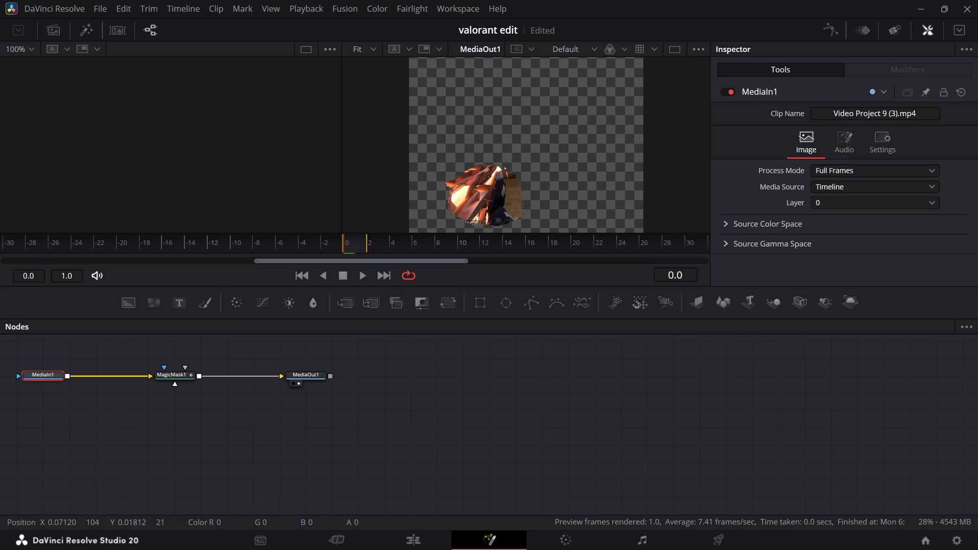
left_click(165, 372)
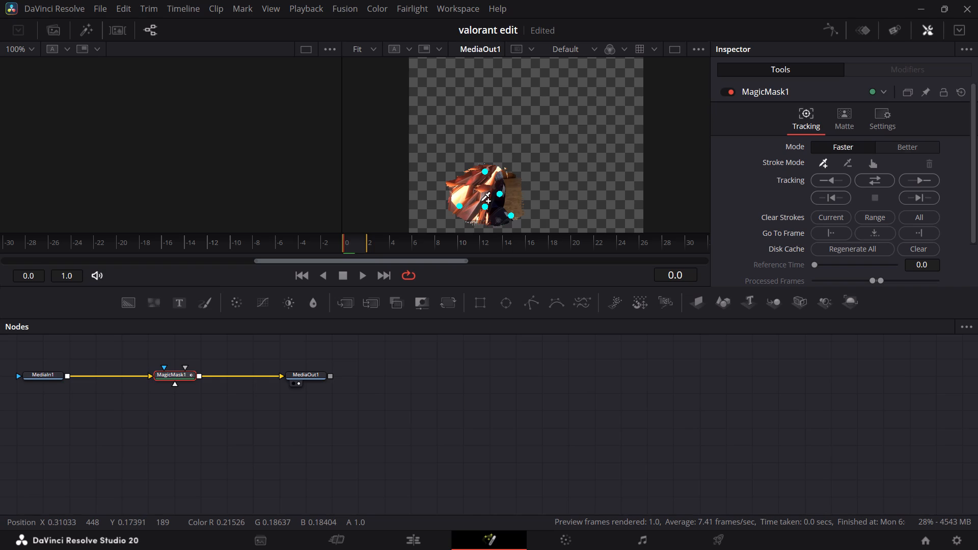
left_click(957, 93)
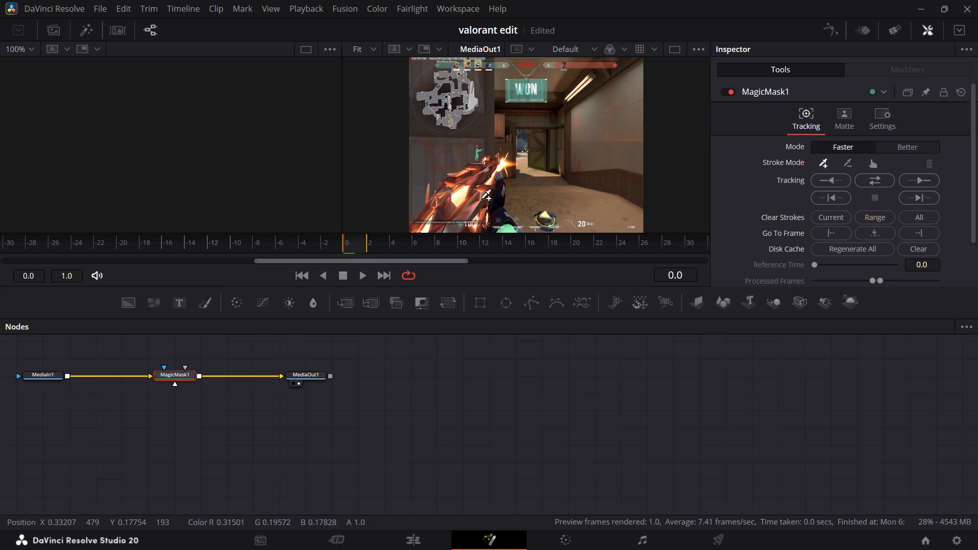
Mask the gun and hand again with six add strokes at frame 0 and track the mask forward then reverse.
left_click(462, 198)
left_click(478, 181)
left_click(492, 209)
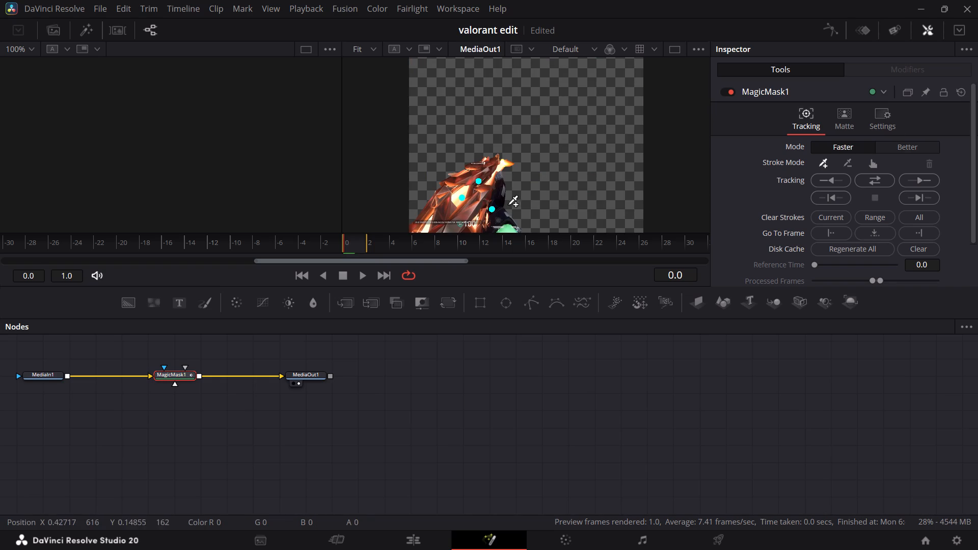
left_click(439, 206)
left_click(451, 187)
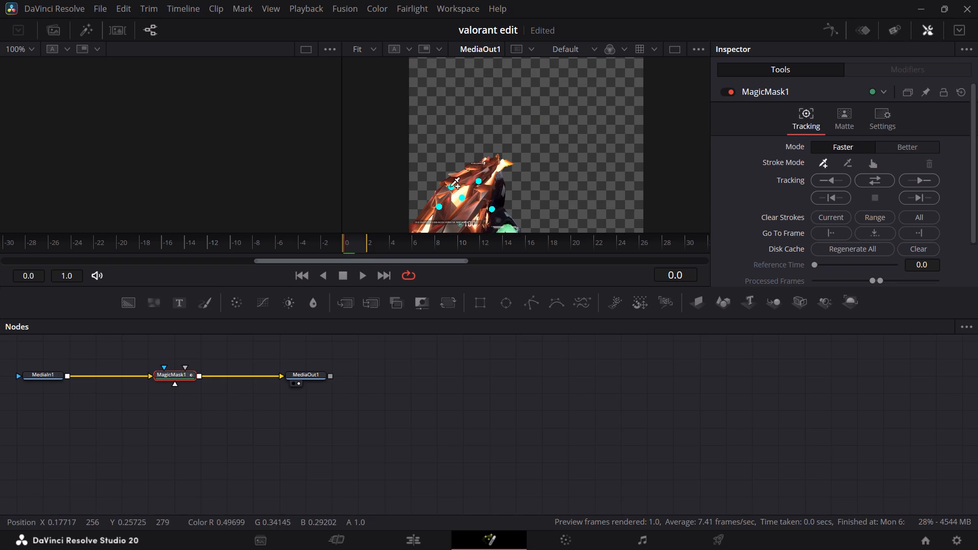
left_click(514, 229)
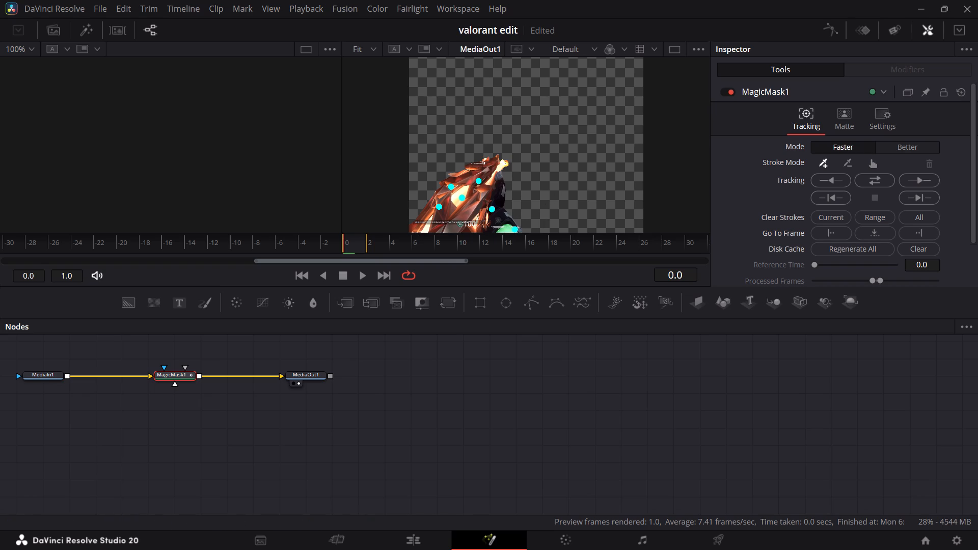
left_click(859, 182)
Add a Color Corrector after MediaIn1 with contrast 0.033, gain 4.756 and lift 1.0, and return to the edit timeline.
left_click(50, 376)
key("shift+space")
key("Return")
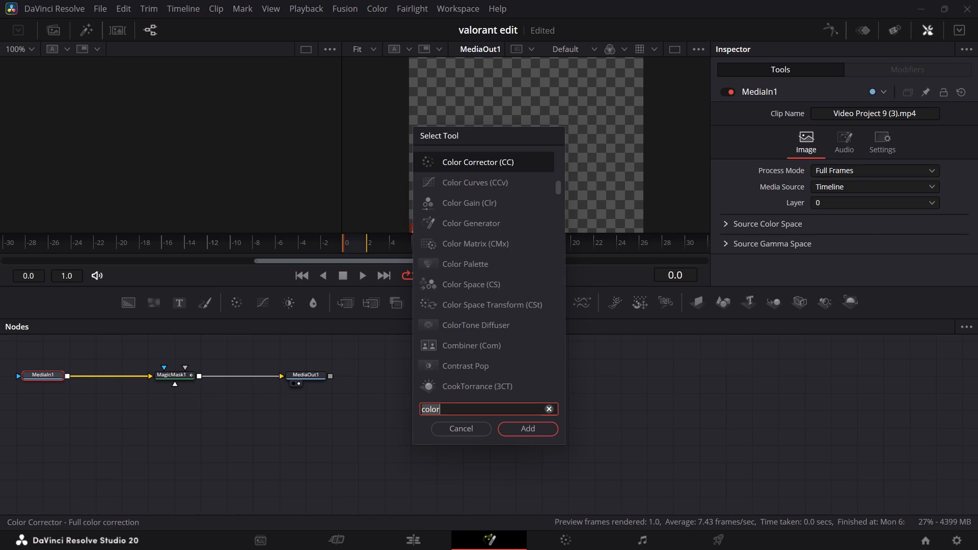
scroll(780, 202, "down", 6)
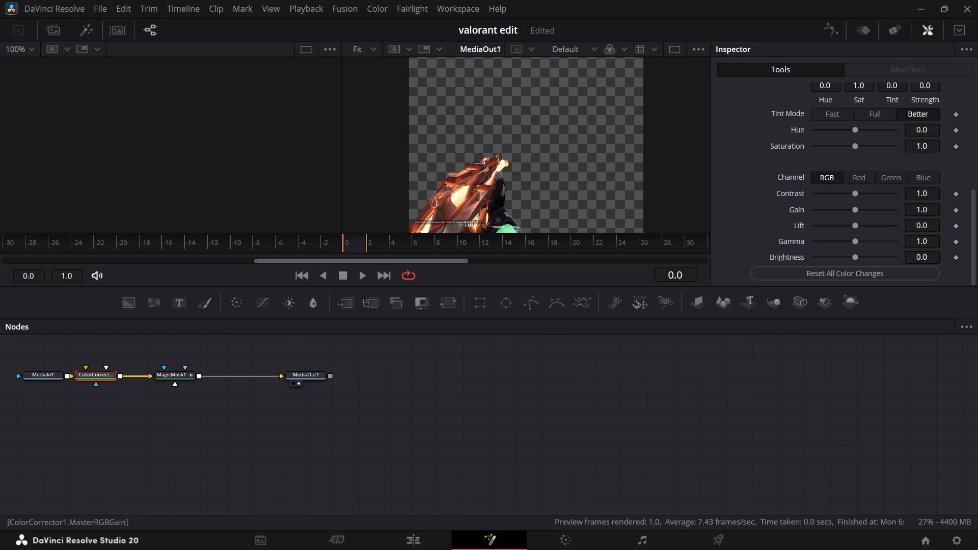
left_click_drag(927, 194, 183, 258)
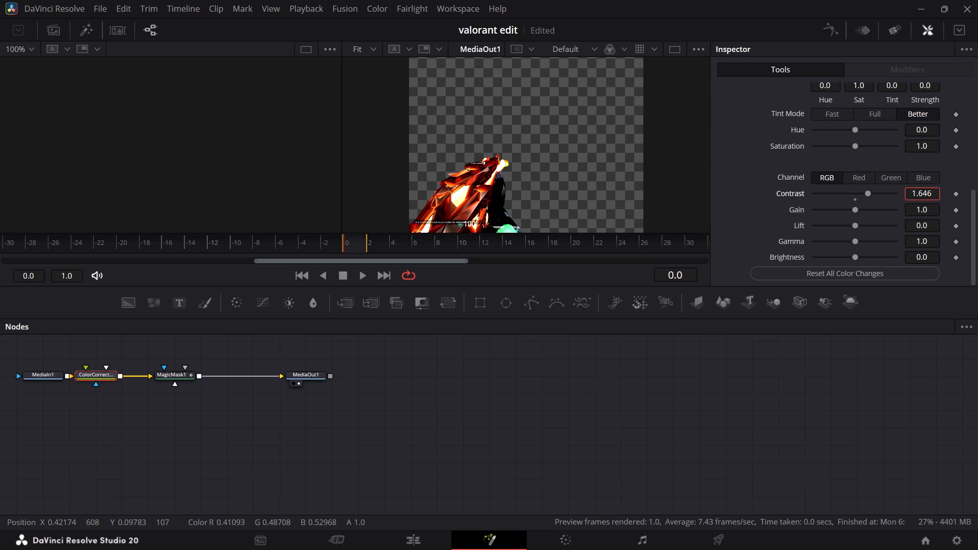
left_click_drag(183, 258, 130, 227)
left_click_drag(916, 206, 686, 268)
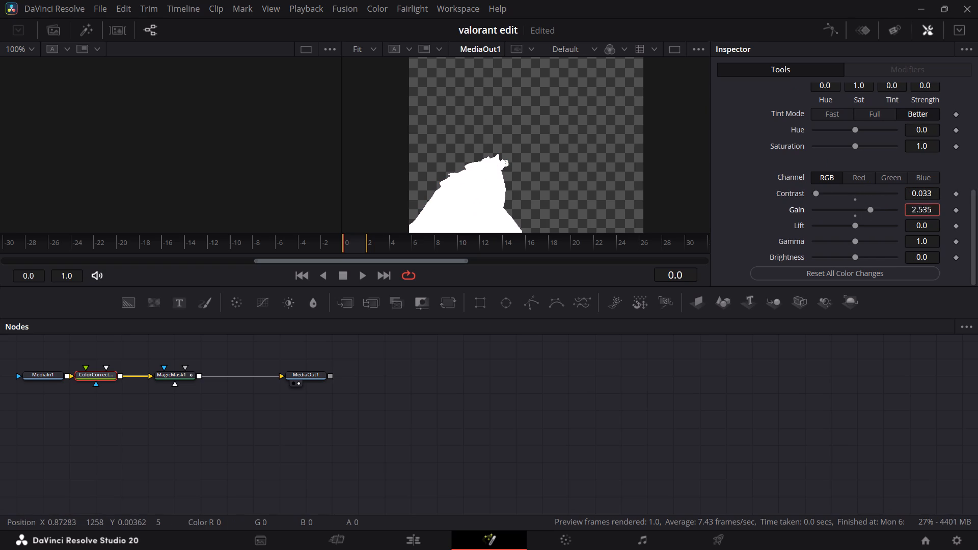
left_click_drag(686, 268, 340, 400)
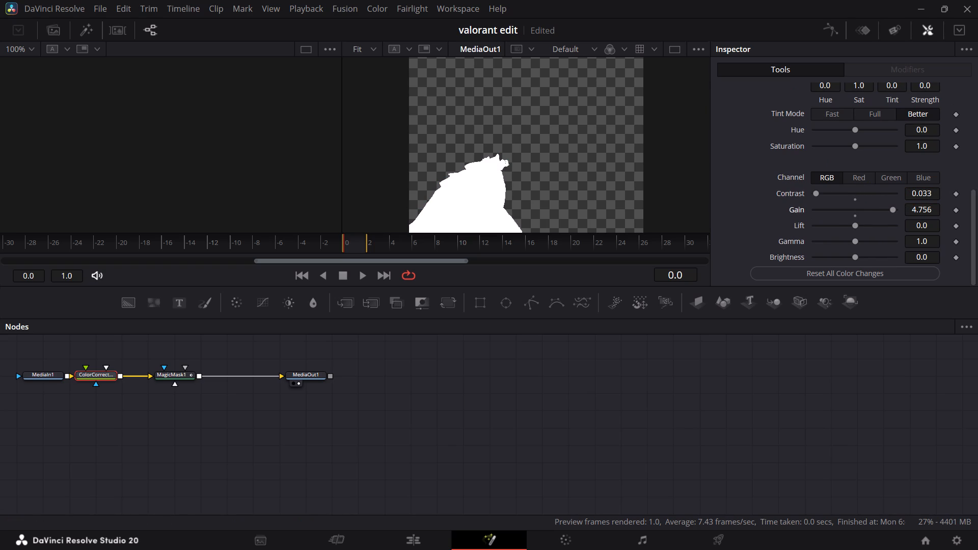
left_click_drag(924, 227, 775, 532)
left_click(397, 539)
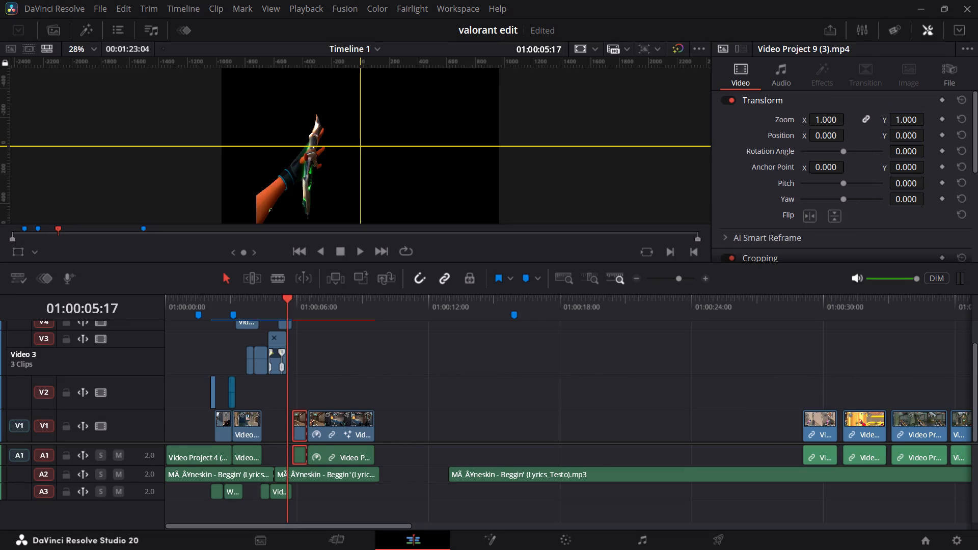
Move the white gun-and-hand silhouette clip from V1 to V4, starting at about 01:00:06:14.
key("space")
key("space")
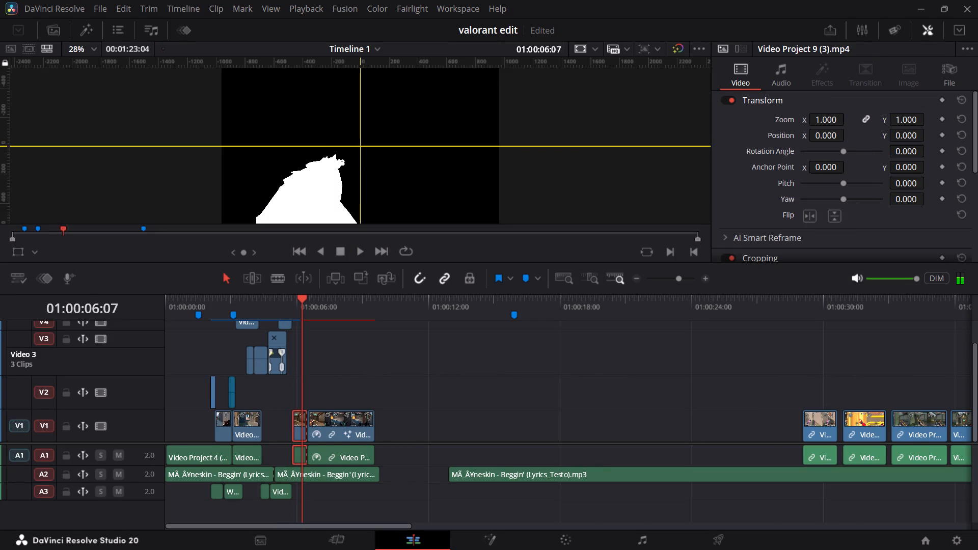
scroll(309, 363, "up", 2)
scroll(309, 363, "down", 2)
left_click_drag(298, 421, 300, 331)
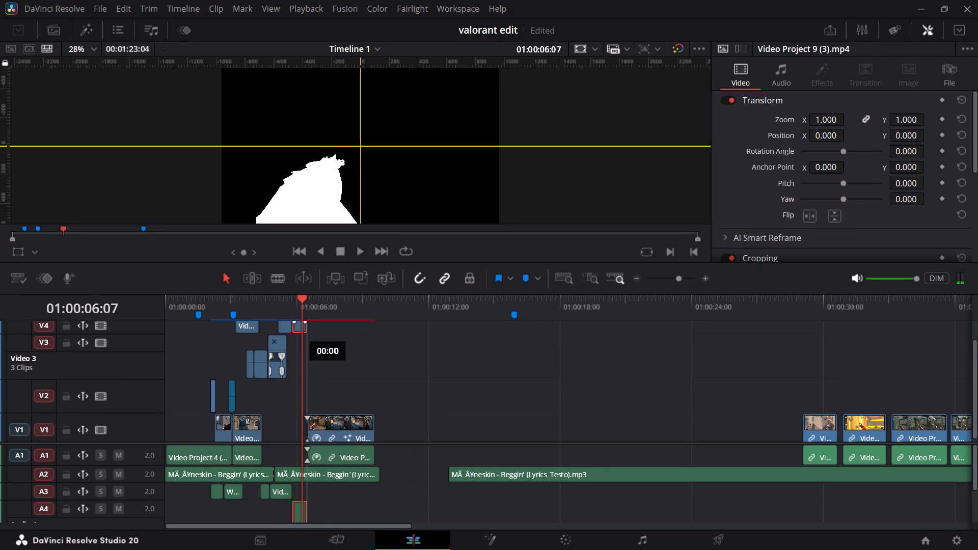
left_click_drag(300, 331, 287, 351)
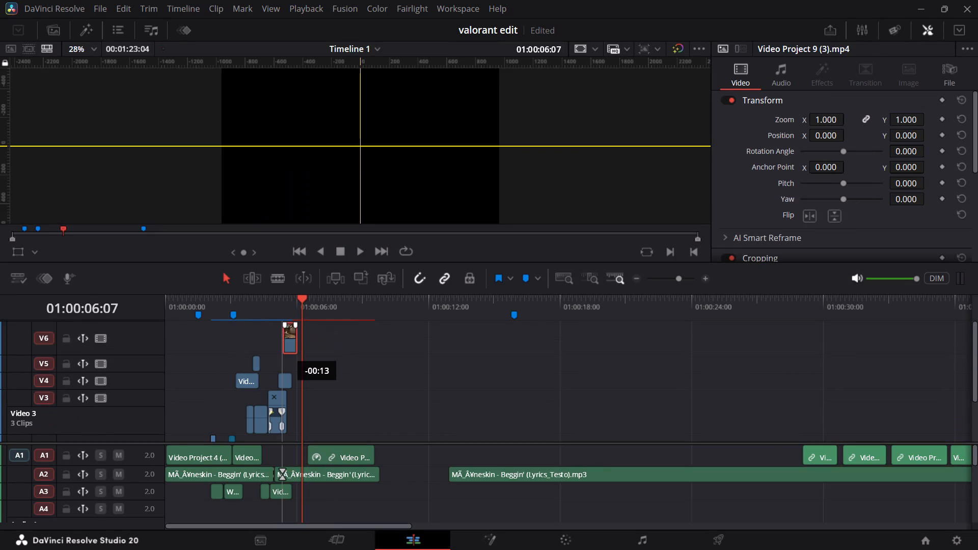
left_click_drag(287, 351, 312, 341)
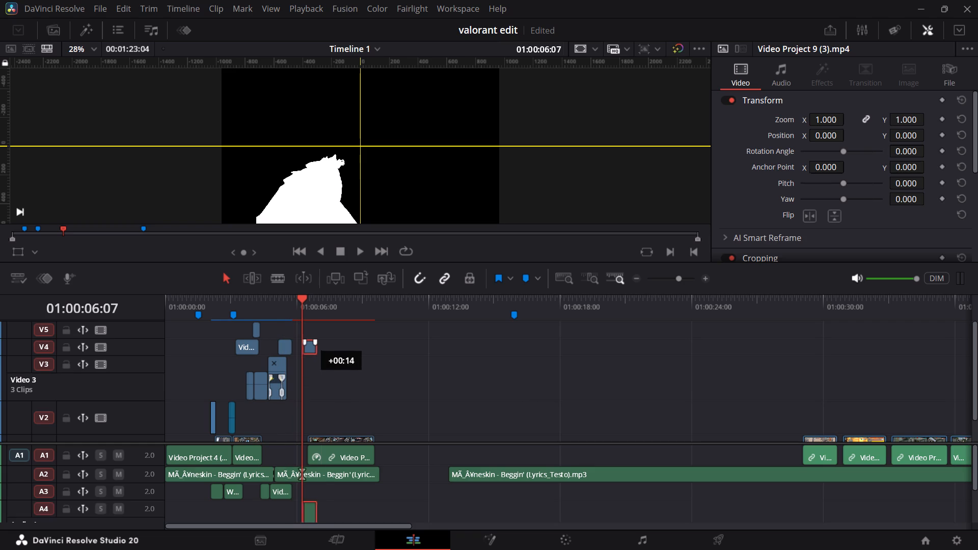
left_click_drag(312, 341, 312, 341)
Turn off linked selection and delete only the silhouette clip's audio on A4.
left_click(442, 281)
left_click(448, 354)
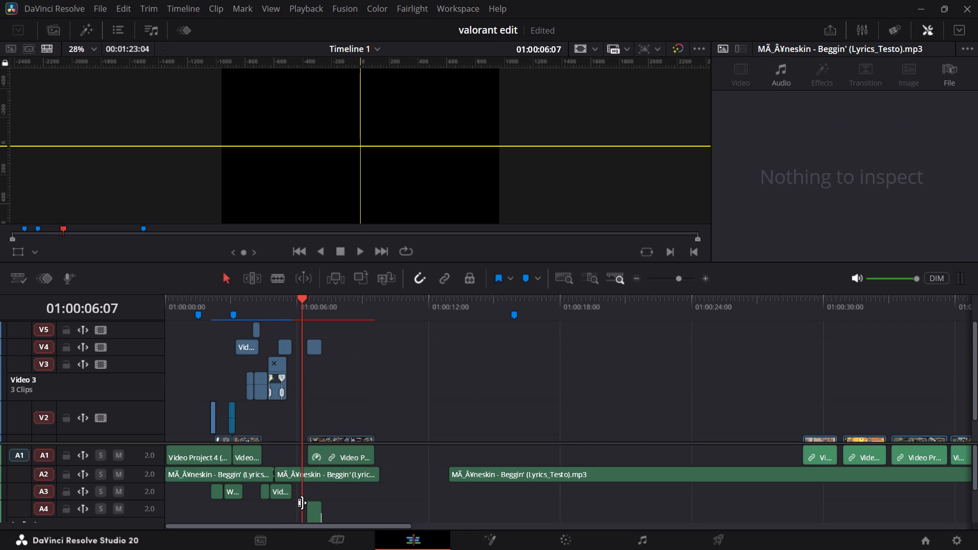
left_click(303, 503)
left_click(312, 508)
key("BackSpace")
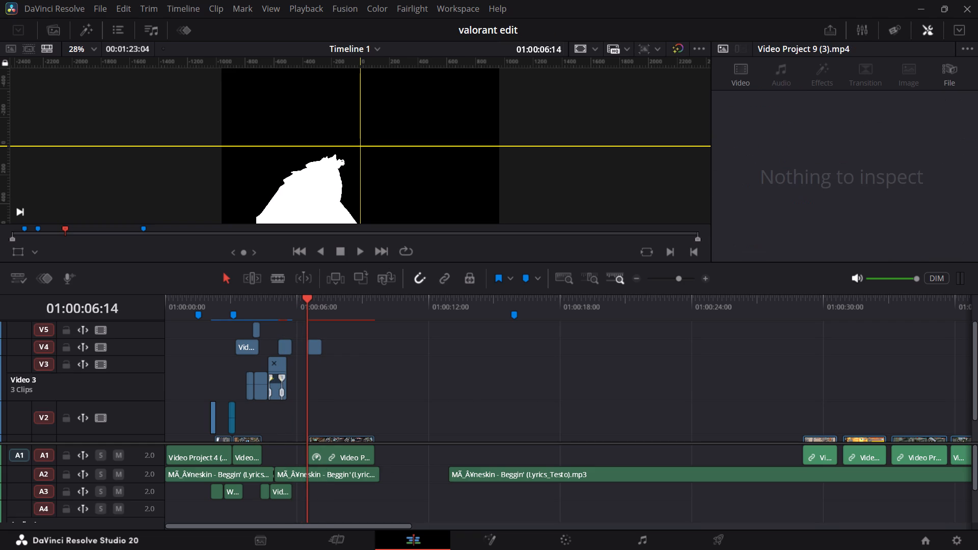
Turn linked selection back on and move the silhouette clip up to V5, several frames earlier.
left_click_drag(321, 347, 320, 341)
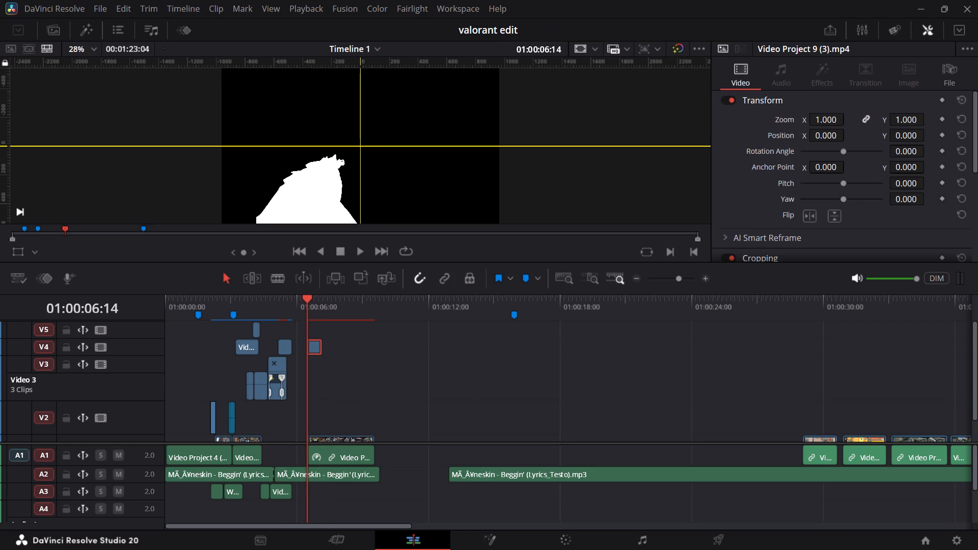
left_click(441, 279)
left_click_drag(315, 344, 312, 323)
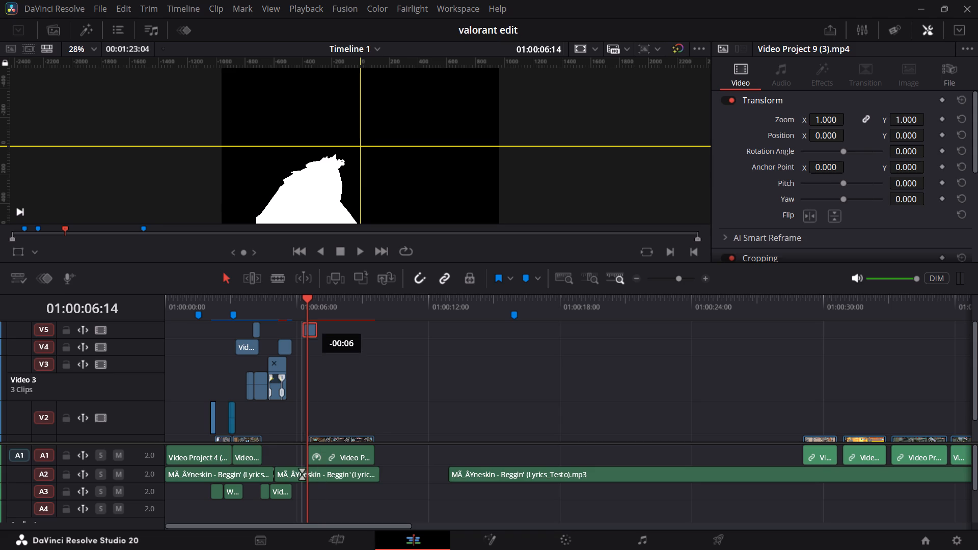
left_click_drag(312, 323, 301, 326)
Slide the Video Project 9 (3) clip on V1 back to about 01:00:05:24 and the V5 silhouette clip back to about 01:00:05:17.
scroll(343, 398, "down", 4)
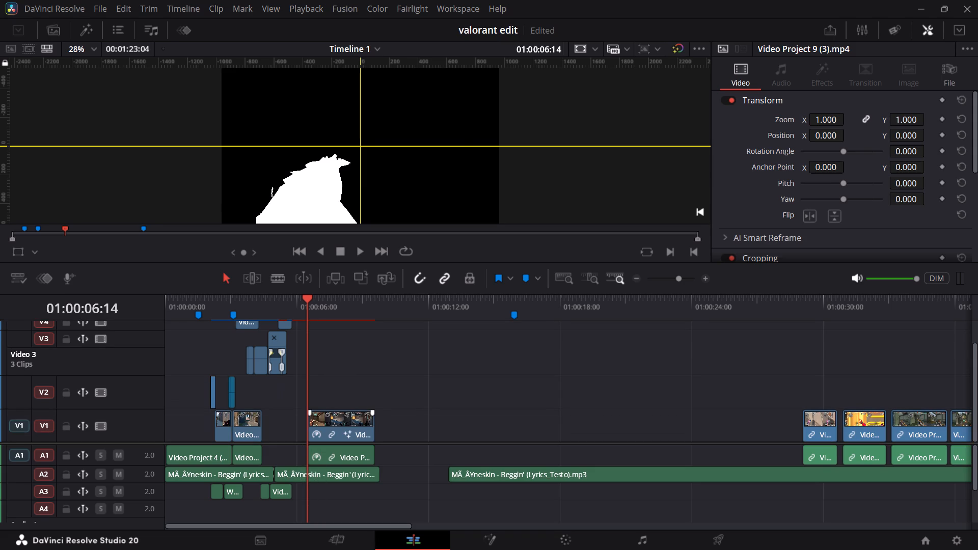
left_click_drag(342, 420, 337, 414)
left_click(337, 414)
left_click_drag(331, 414, 327, 414)
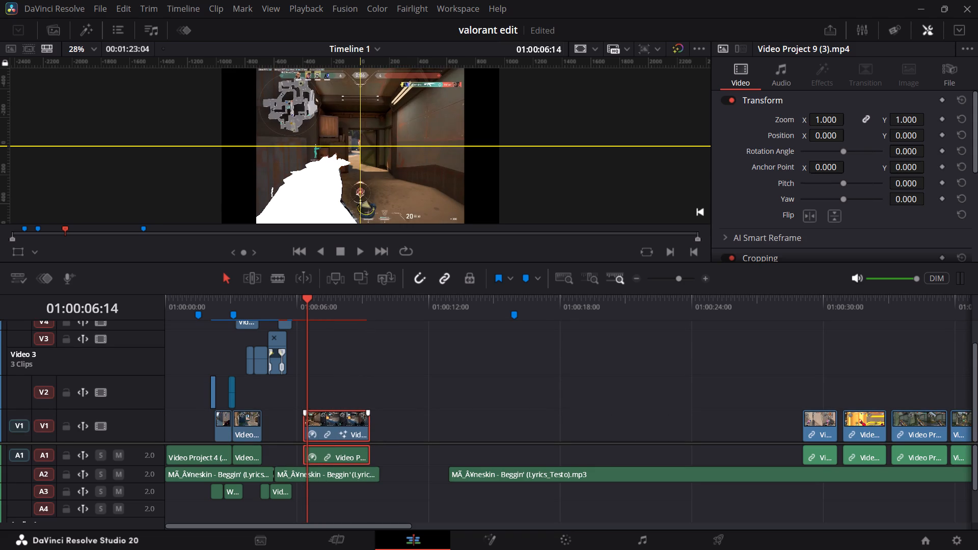
left_click_drag(327, 414, 324, 412)
scroll(337, 355, "up", 3)
scroll(337, 355, "down", 4)
scroll(321, 331, "up", 3)
left_click_drag(300, 331, 292, 329)
scroll(310, 413, "down", 3)
left_click_drag(311, 414, 312, 387)
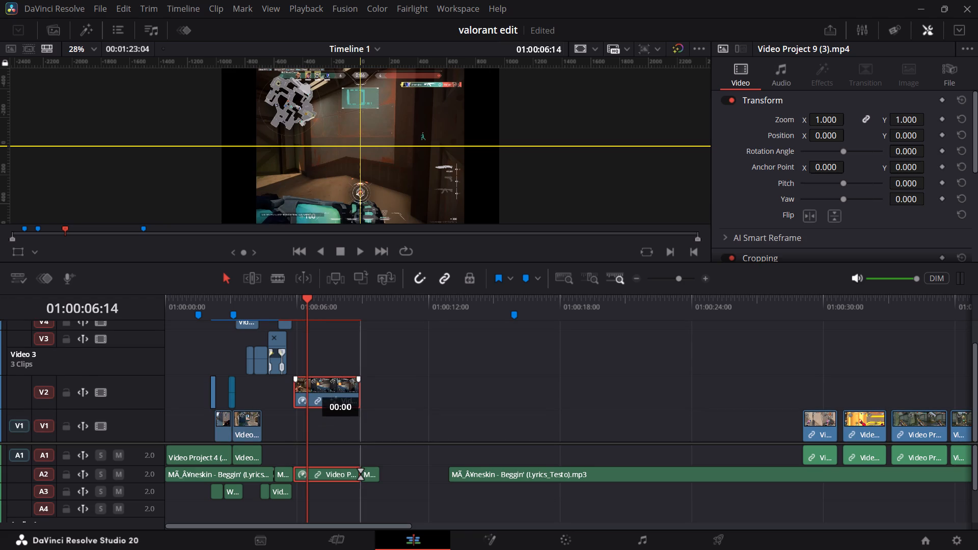
left_click_drag(312, 387, 309, 428)
Play the section around 01:00:05:00 repeatedly to check the timing of the knife transition and silhouette.
scroll(318, 385, "up", 3)
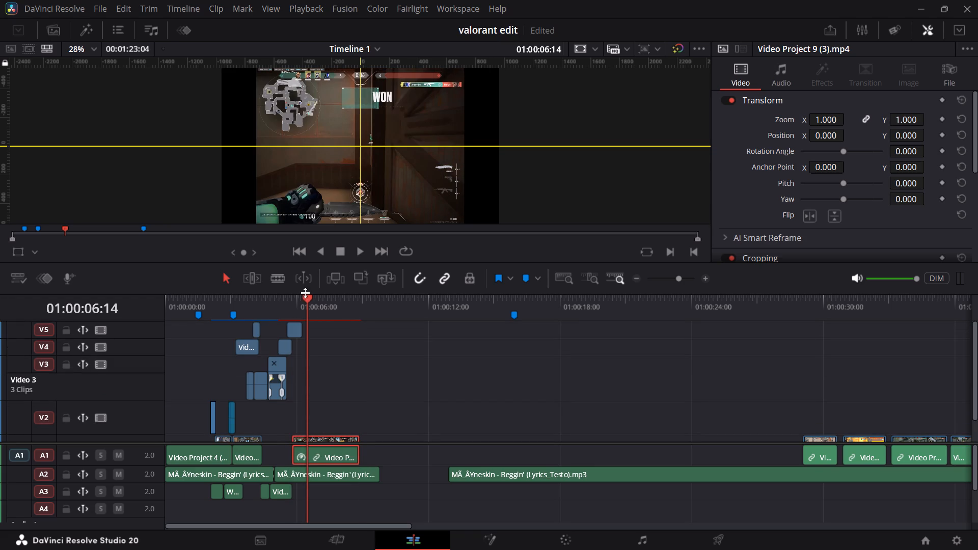
left_click(303, 288)
left_click_drag(303, 299, 266, 305)
key("space")
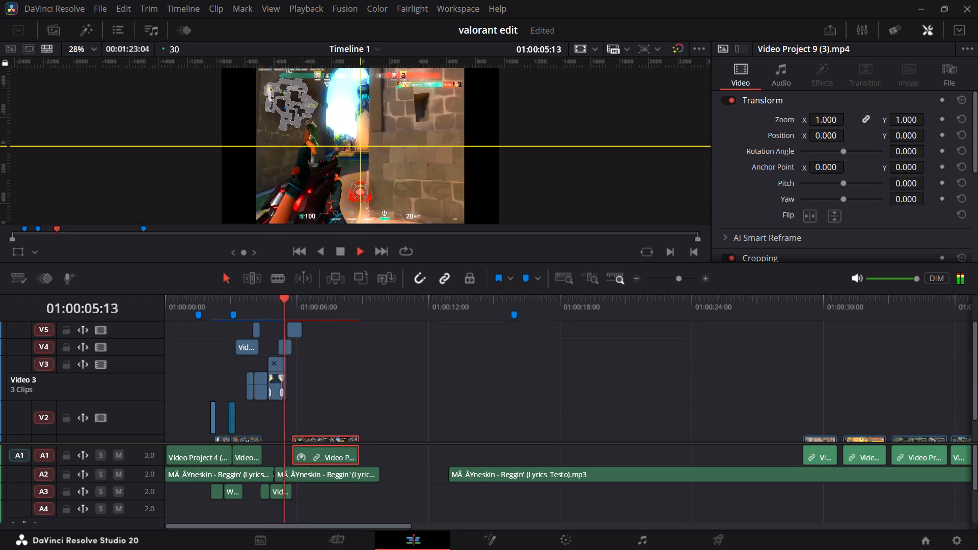
key("space")
left_click_drag(292, 306, 256, 303)
key("space")
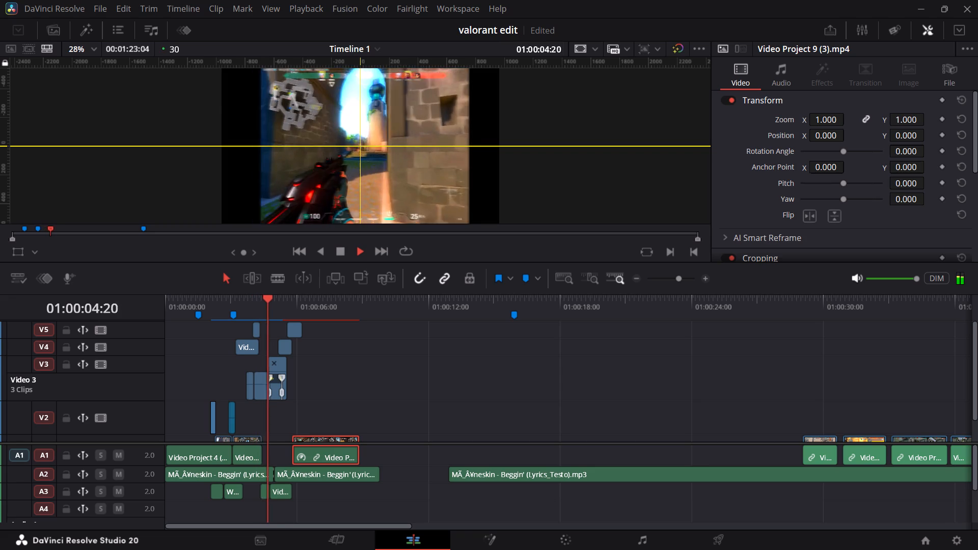
key("space")
key("space")
key("space")
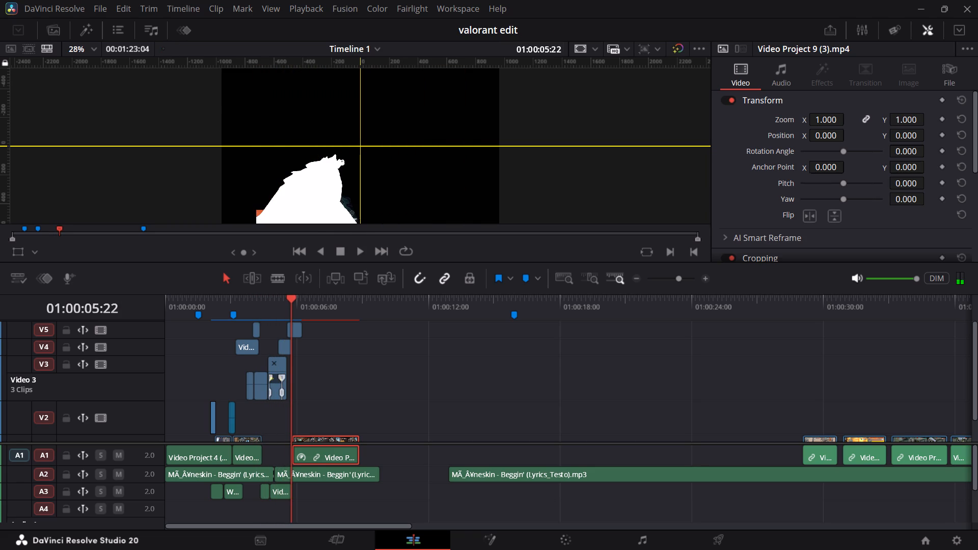
left_click_drag(292, 310, 282, 305)
Move the Video Project 9 (3) clip on V1 earlier to start at about 01:00:05:17, and play the transition.
scroll(320, 402, "down", 3)
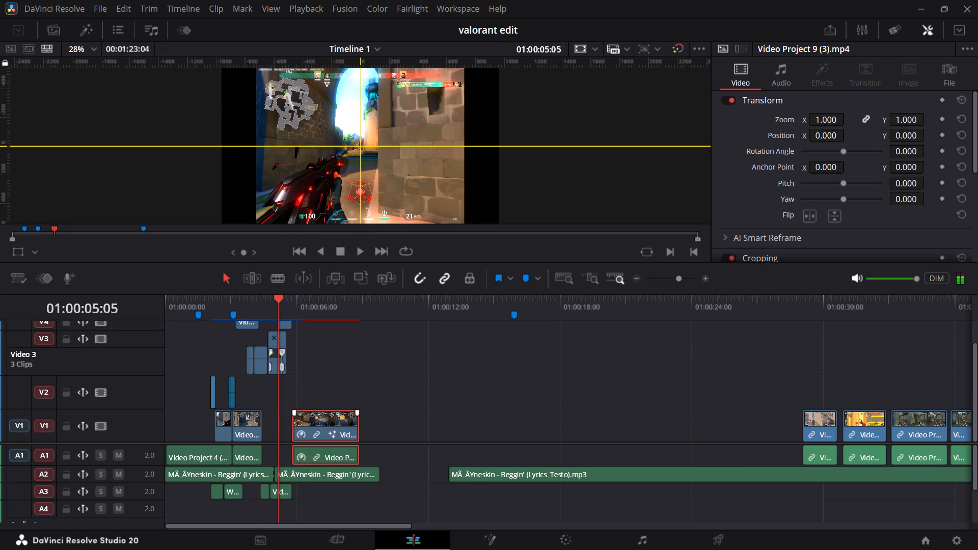
left_click_drag(316, 418, 310, 414)
scroll(338, 385, "up", 3)
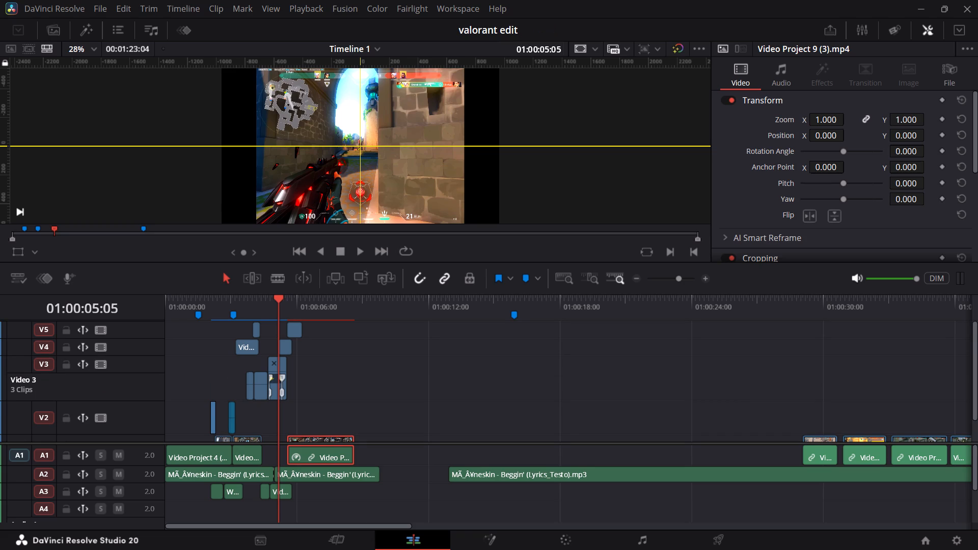
key("space")
key("space")
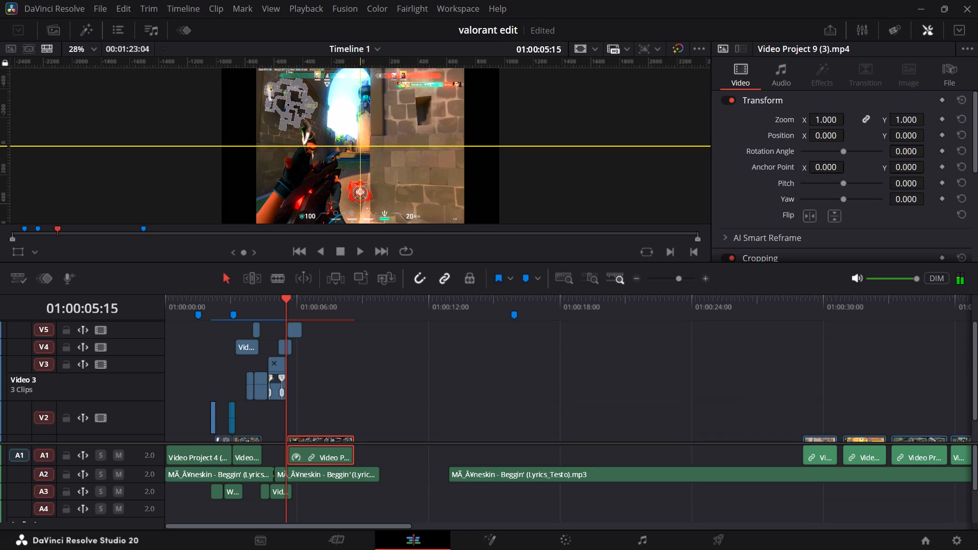
key("space")
key("space")
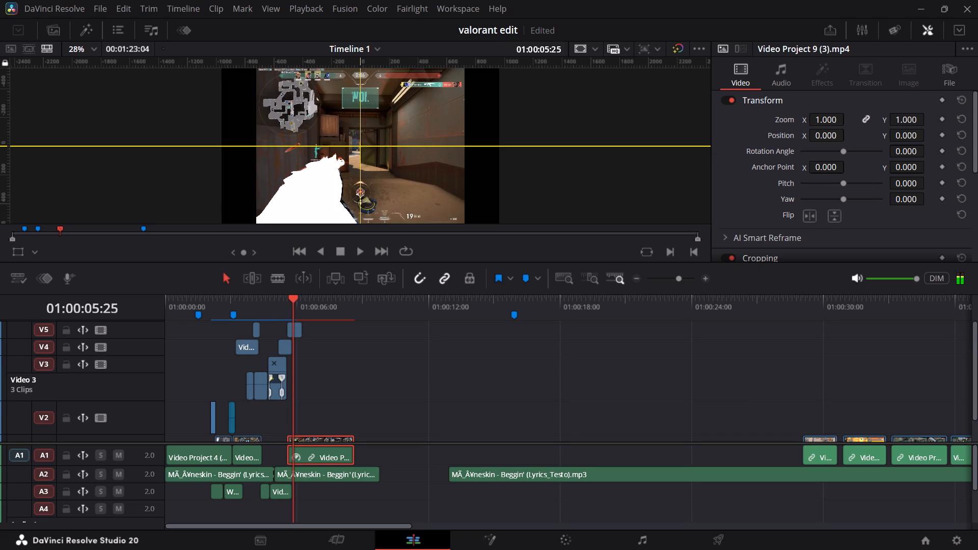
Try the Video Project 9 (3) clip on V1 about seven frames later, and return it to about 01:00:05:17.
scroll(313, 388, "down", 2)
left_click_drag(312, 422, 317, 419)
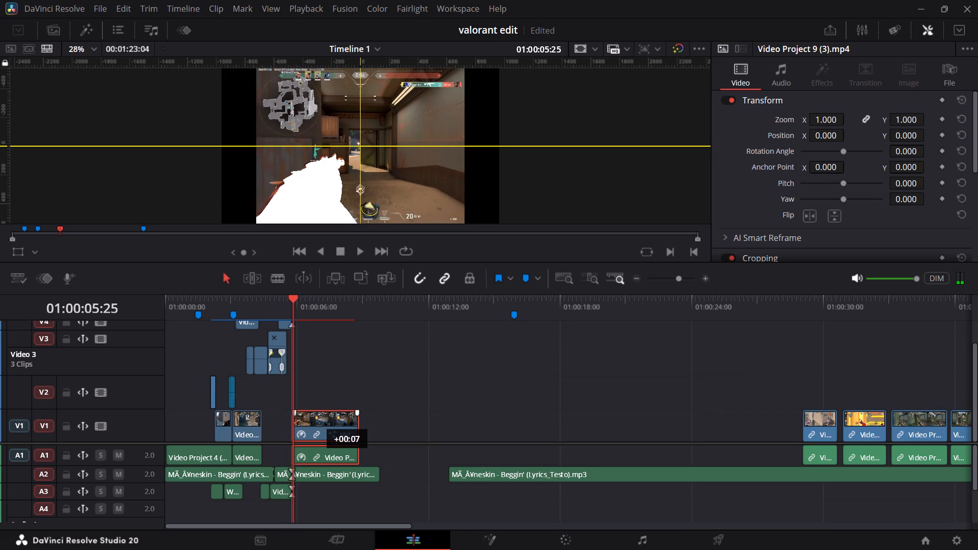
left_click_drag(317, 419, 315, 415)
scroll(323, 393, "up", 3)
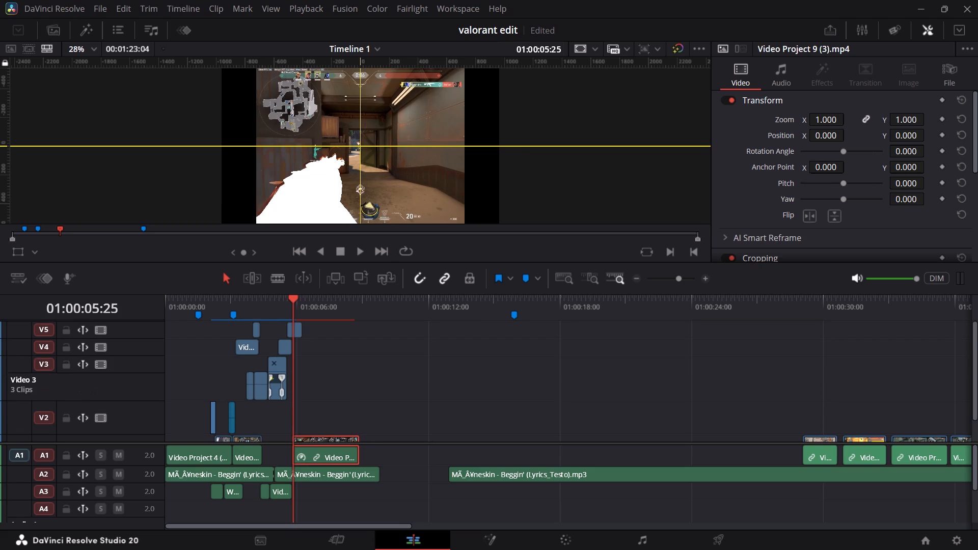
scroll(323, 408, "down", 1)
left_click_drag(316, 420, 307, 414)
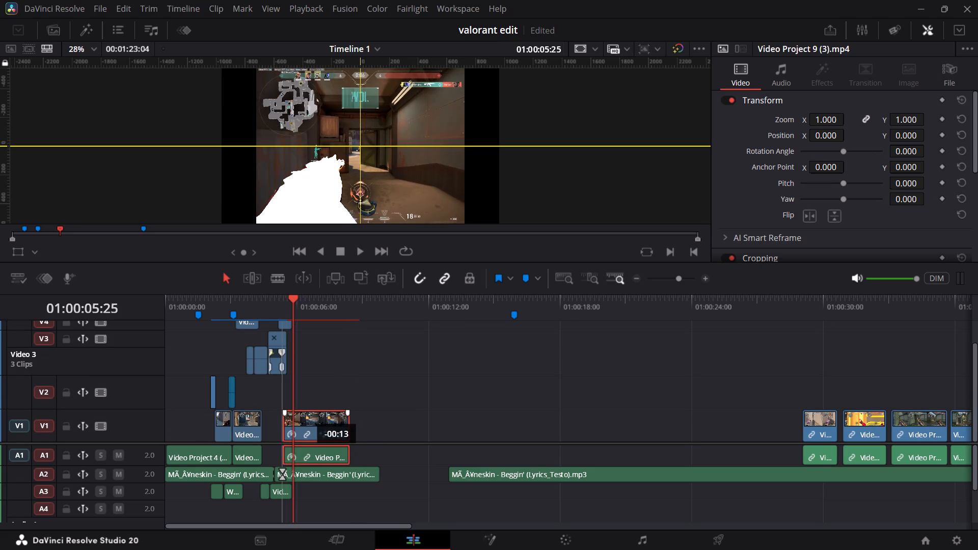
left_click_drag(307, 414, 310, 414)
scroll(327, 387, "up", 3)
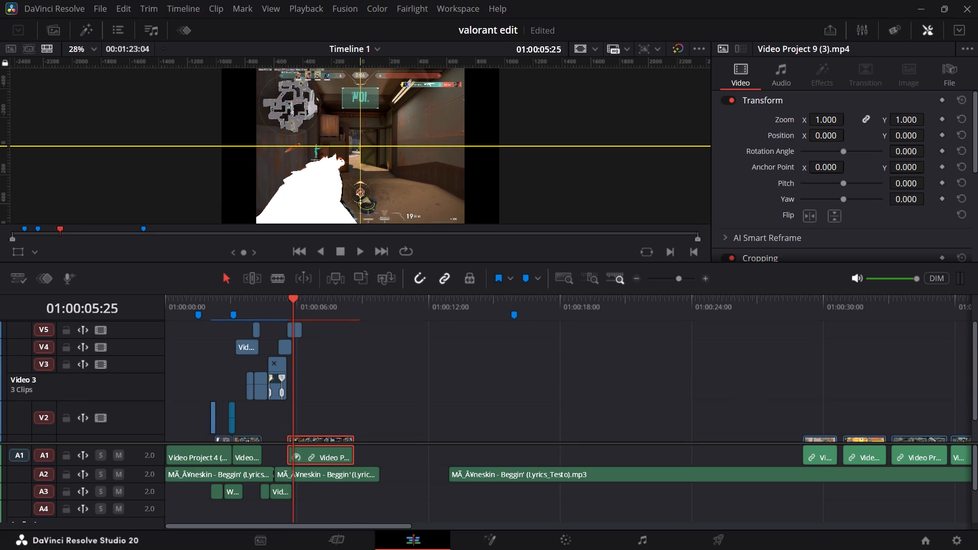
Slide the V5 silhouette clip six frames earlier and trim its end to 01:00:05:17.
left_click_drag(294, 330, 290, 328)
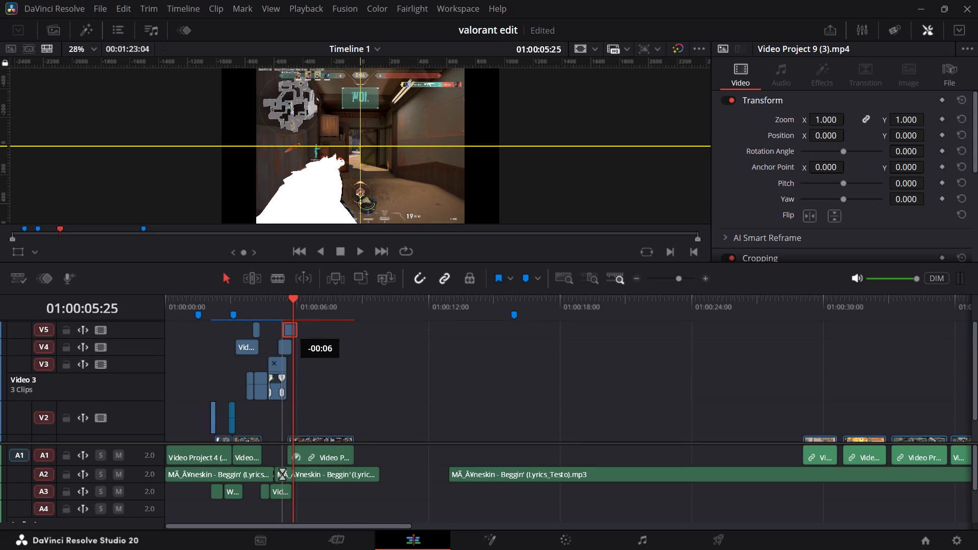
left_click_drag(290, 328, 288, 328)
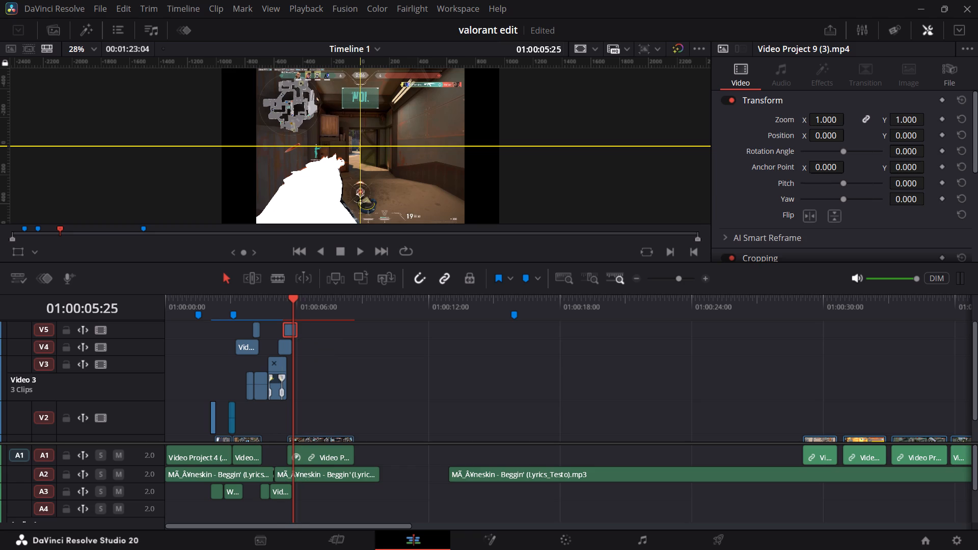
left_click(291, 307)
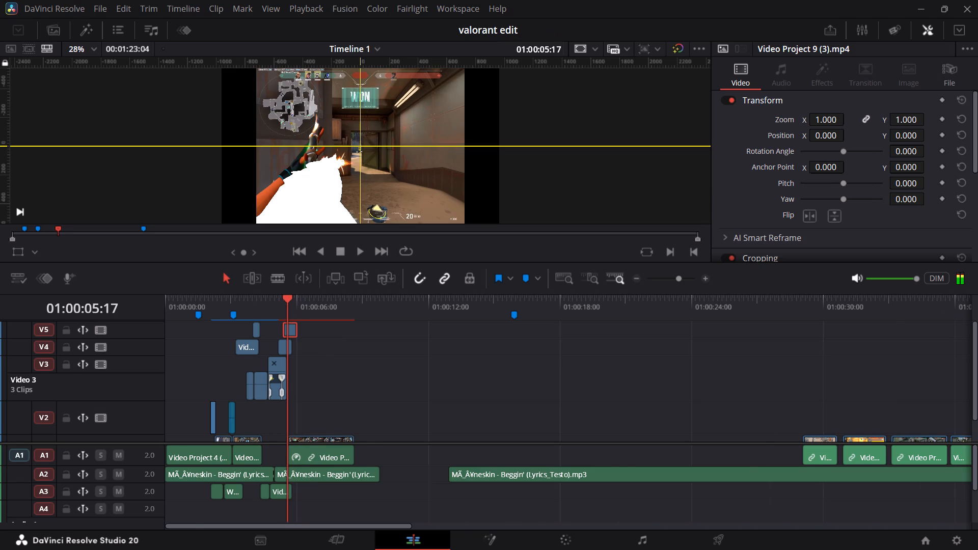
left_click_drag(679, 277, 687, 277)
left_click_drag(645, 329, 640, 327)
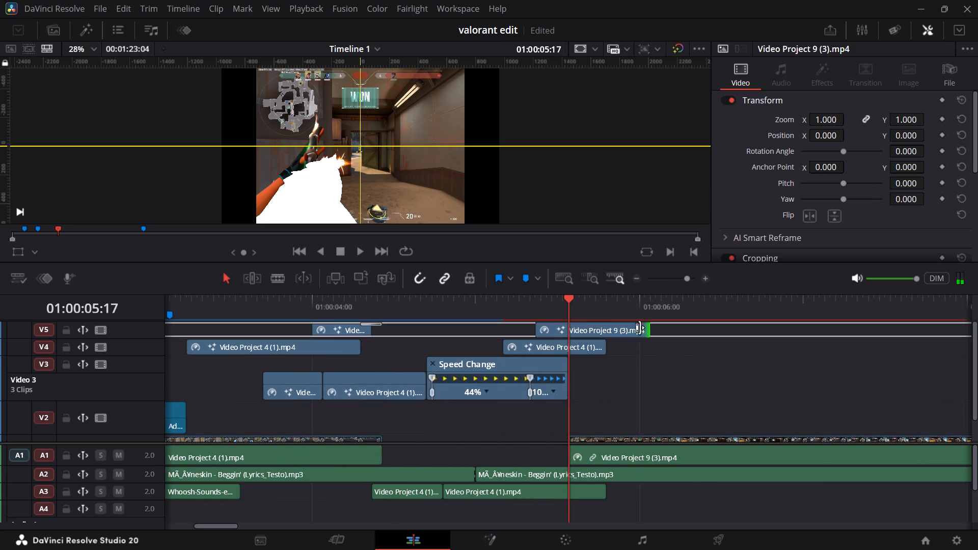
left_click_drag(640, 327, 555, 323)
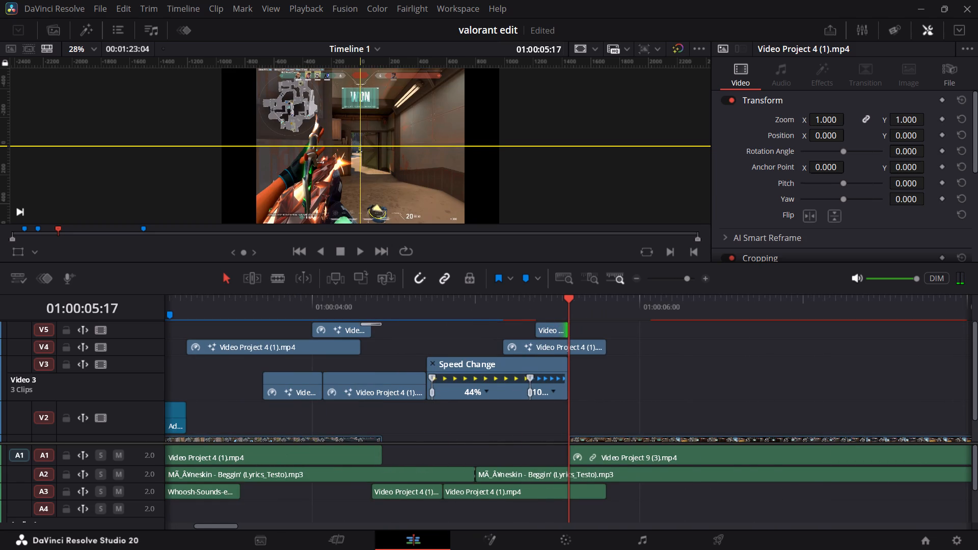
left_click_drag(684, 276, 678, 277)
Replay the section from about 01:00:04:00 to 01:00:06:00 to check the shortened silhouette flash against the music.
left_click_drag(290, 306, 290, 306)
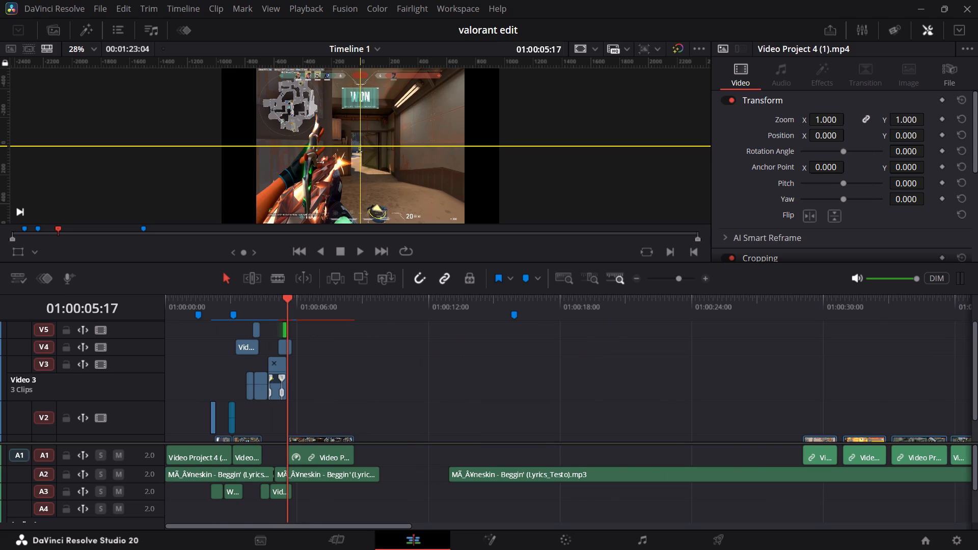
left_click_drag(290, 306, 282, 309)
key("space")
key("space")
left_click_drag(293, 308, 256, 307)
key("space")
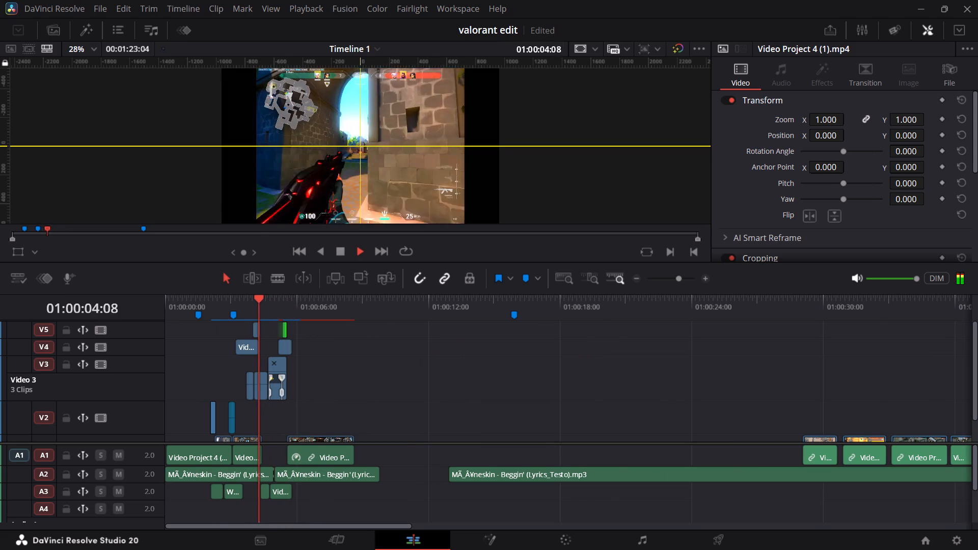
key("space")
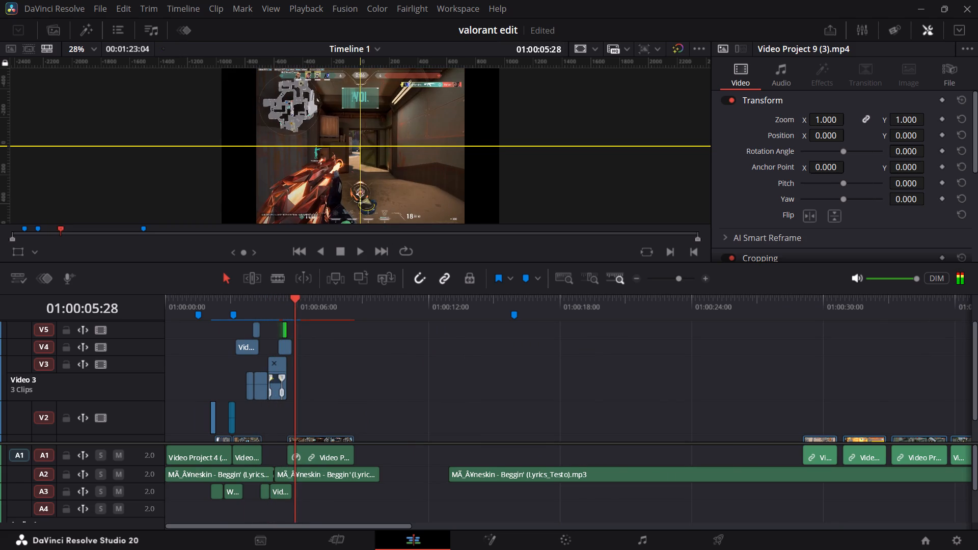
left_click(273, 306)
key("space")
key("space")
left_click_drag(274, 306, 265, 305)
key("space")
key("space")
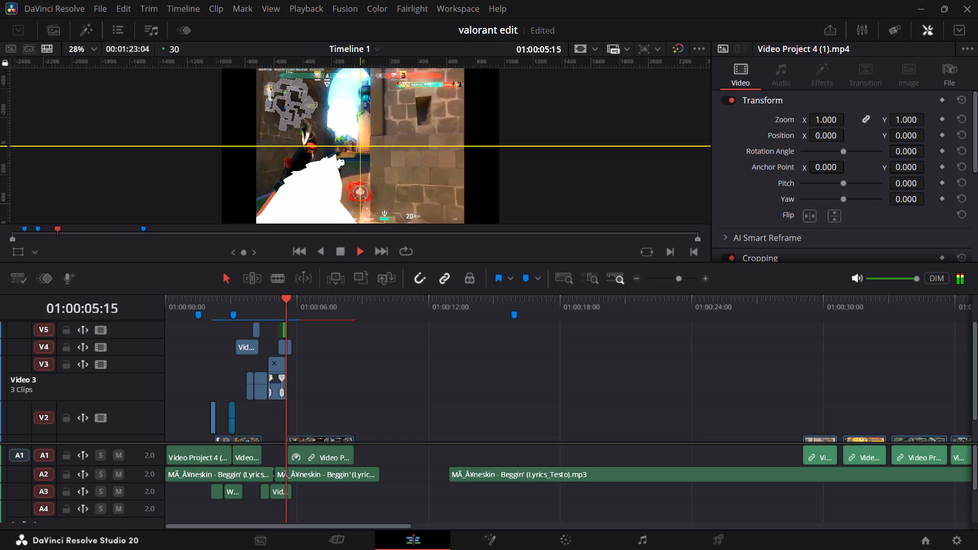
key("space")
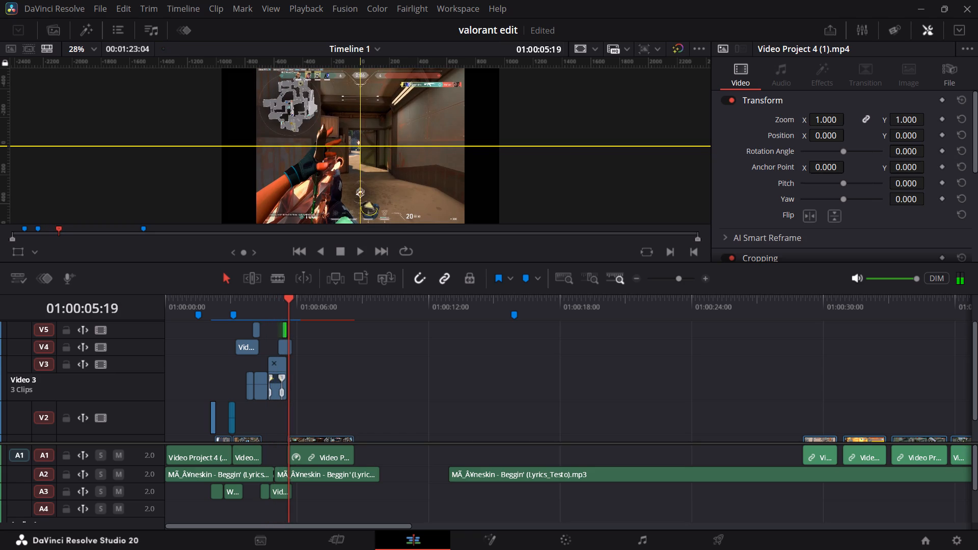
left_click_drag(287, 307, 281, 306)
key("space")
key("space")
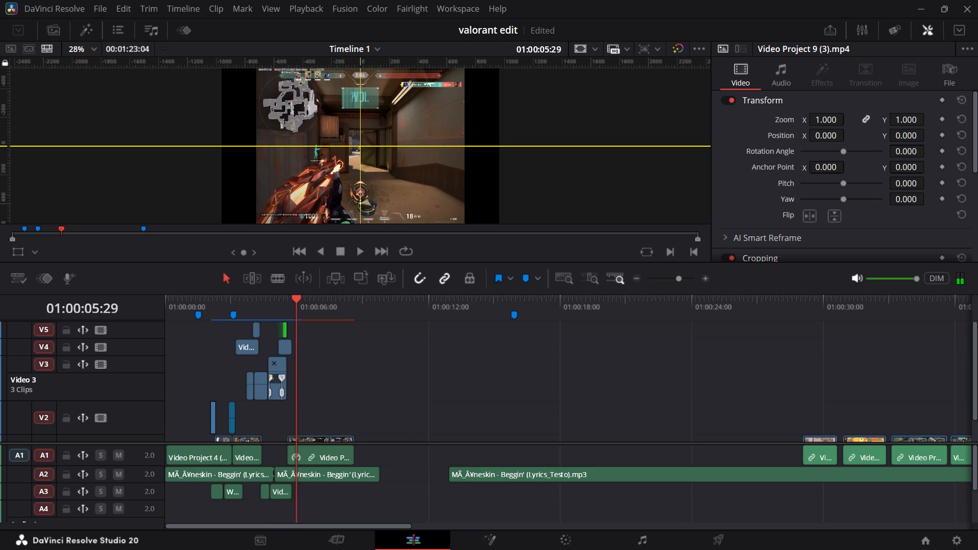
Delete the short silhouette clip on V5 ending at 01:00:05:17, and replay the transition from about 01:00:05:00 without it.
key("BackSpace")
left_click(288, 331)
key("BackSpace")
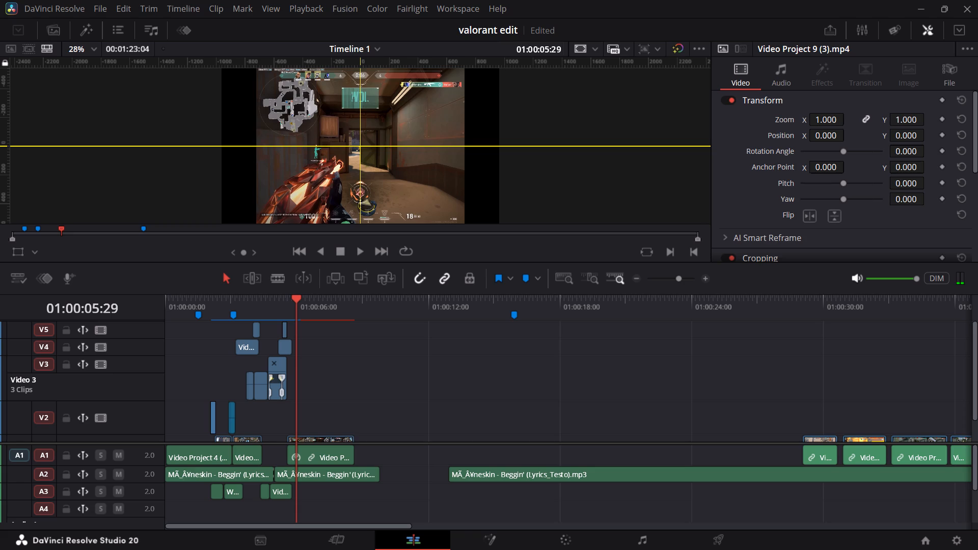
left_click(285, 331)
key("BackSpace")
left_click(301, 287)
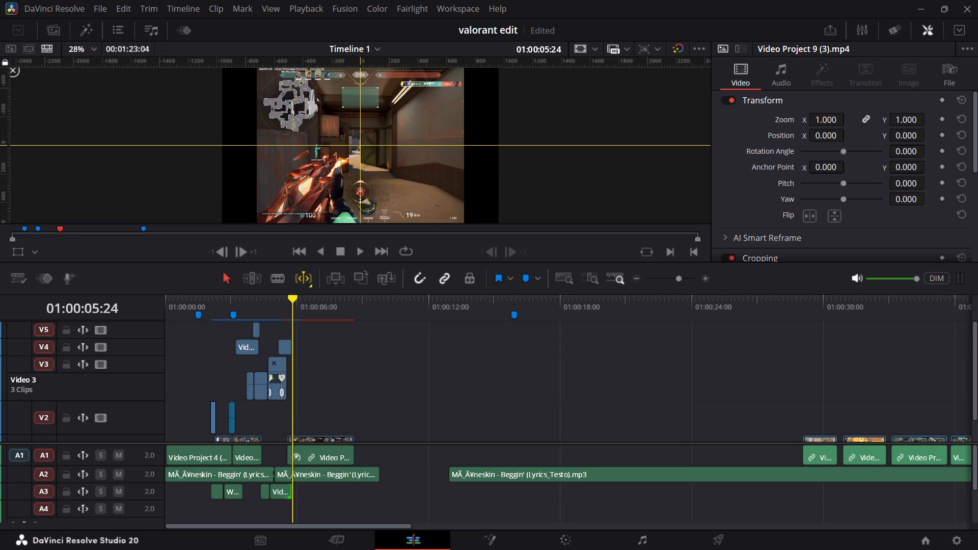
left_click(300, 280)
left_click_drag(291, 296, 275, 301)
key("space")
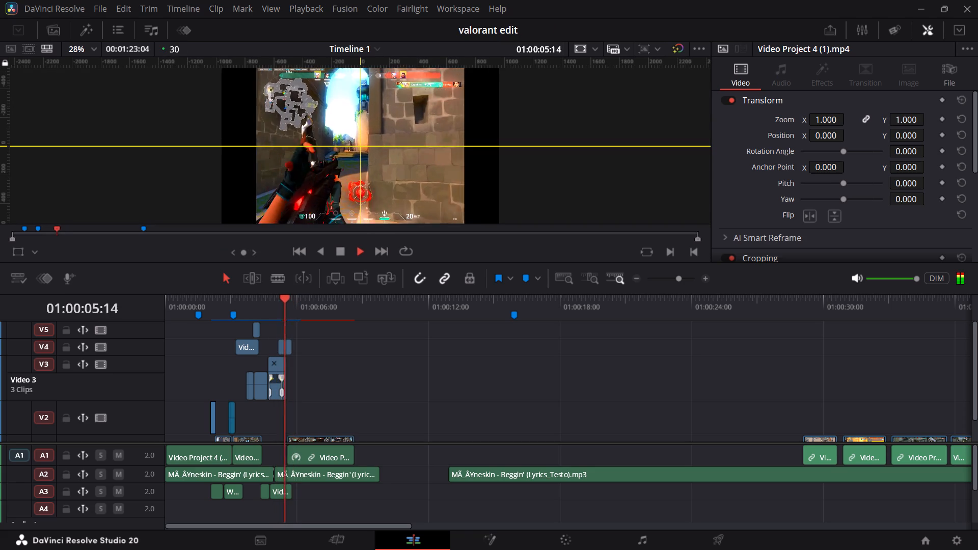
key("space")
key("space")
key("space")
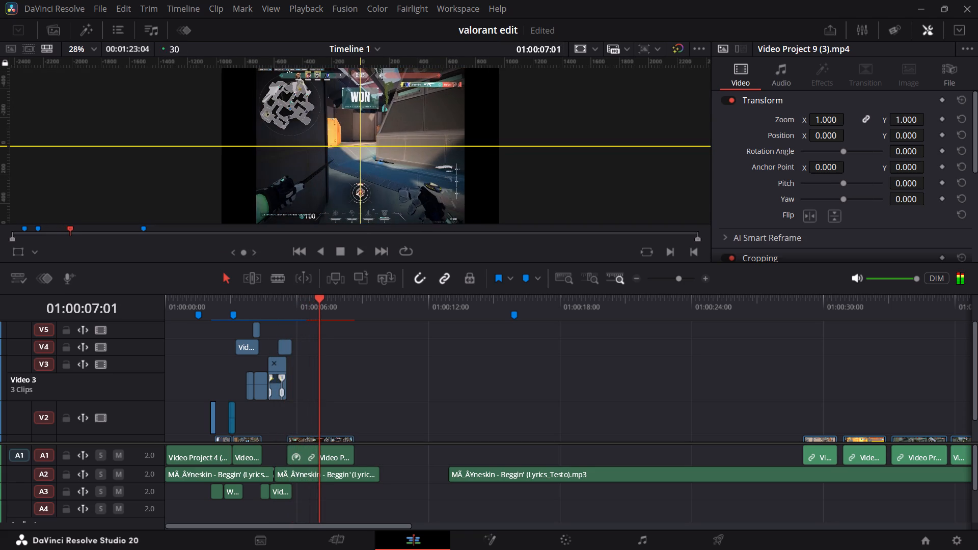
Find the cut point in the Video Project 9 (3) clip on V1 and trim its end to about 01:00:07:28.
key("space")
key("space")
scroll(331, 361, "down", 3)
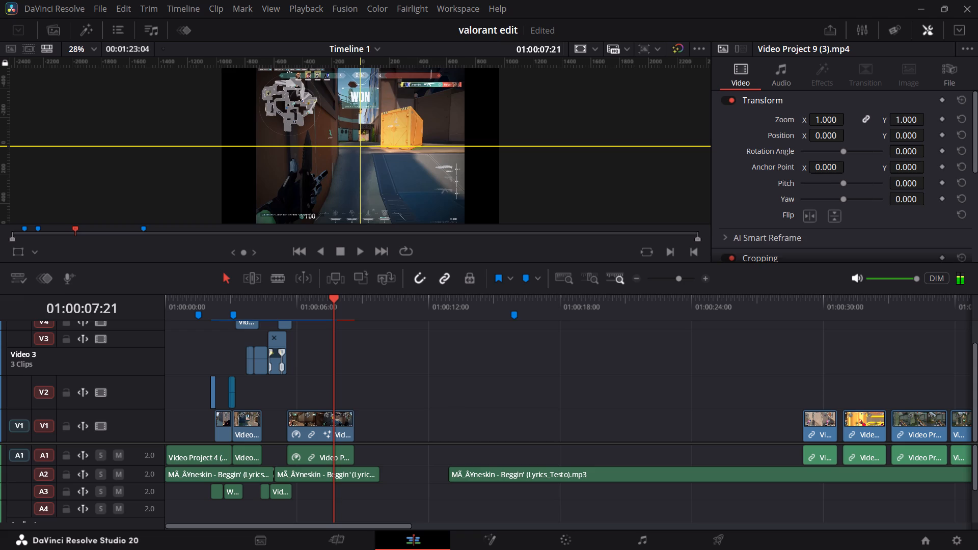
key("space")
key("space")
left_click_drag(353, 429, 346, 428)
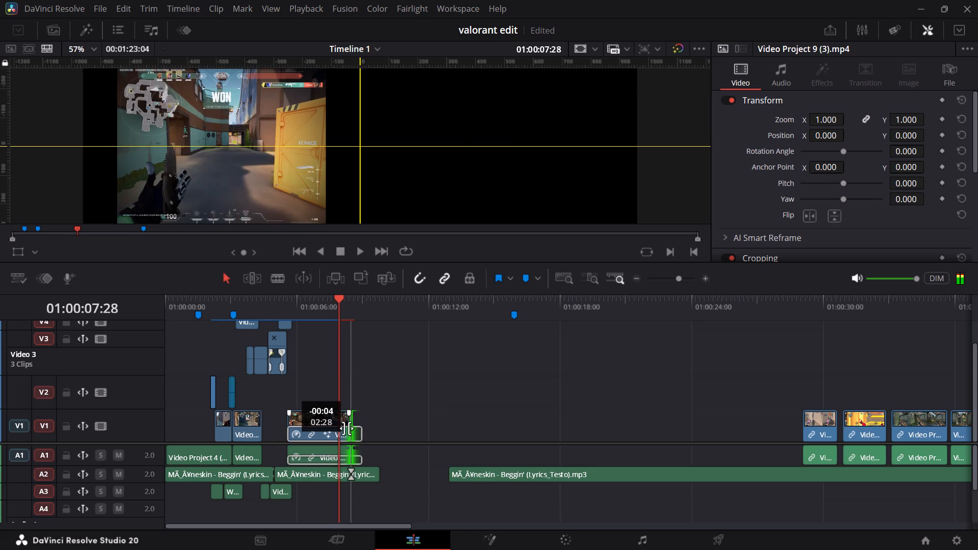
left_click_drag(346, 428, 338, 428)
Replay the shortened Video Project 9 (3) clip from about 01:00:07:00 to check its new end against the music.
key("space")
key("space")
left_click_drag(342, 308, 316, 308)
key("space")
key("space")
key("space")
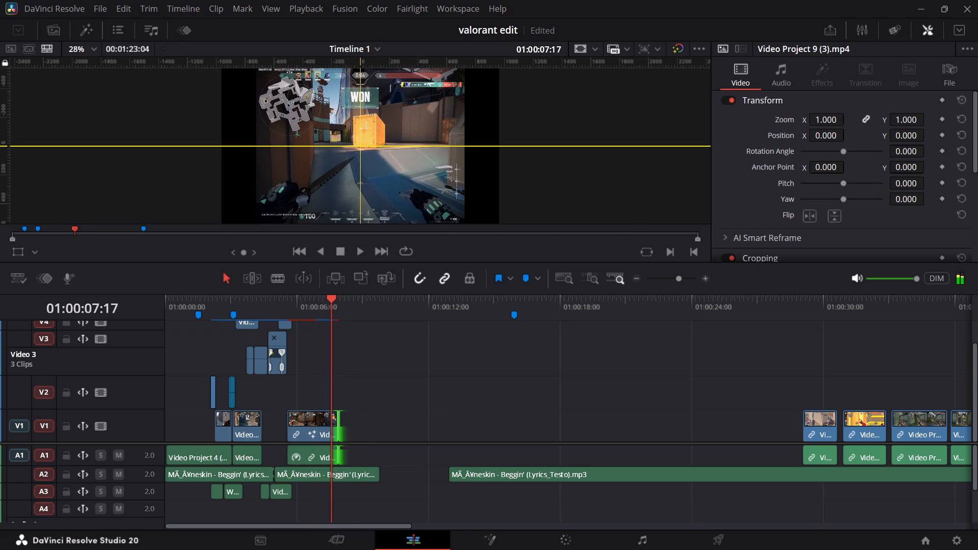
key("space")
key("space")
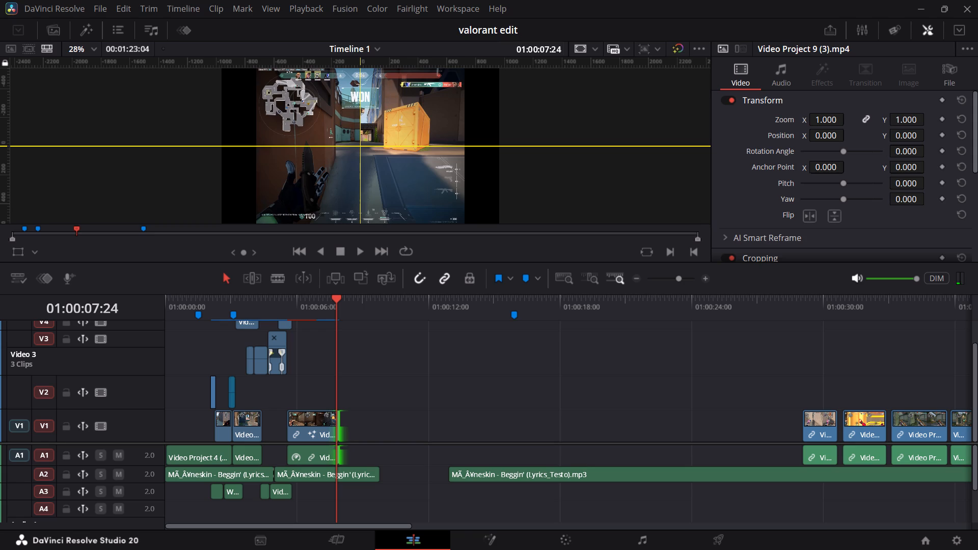
Move the Video Project 9 (7) clip on V1 to directly after Video Project 9 (3), at about 01:00:07:28, and play it.
left_click_drag(820, 426, 366, 411)
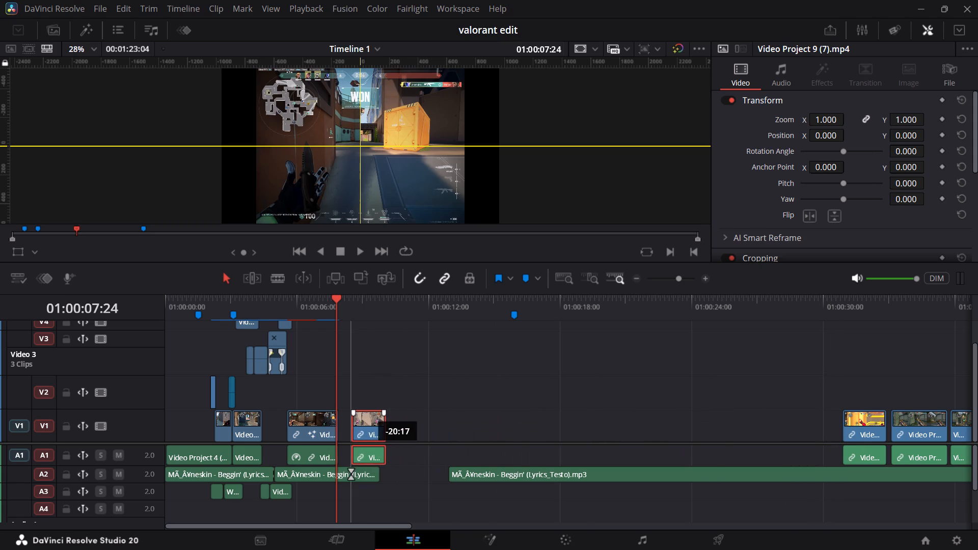
left_click_drag(366, 411, 357, 411)
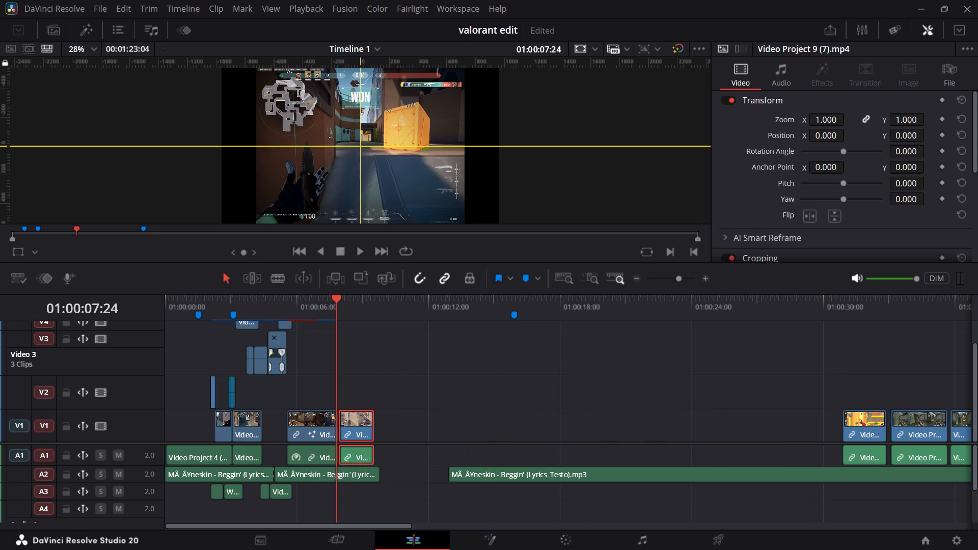
key("space")
key("space")
key("space")
key("space")
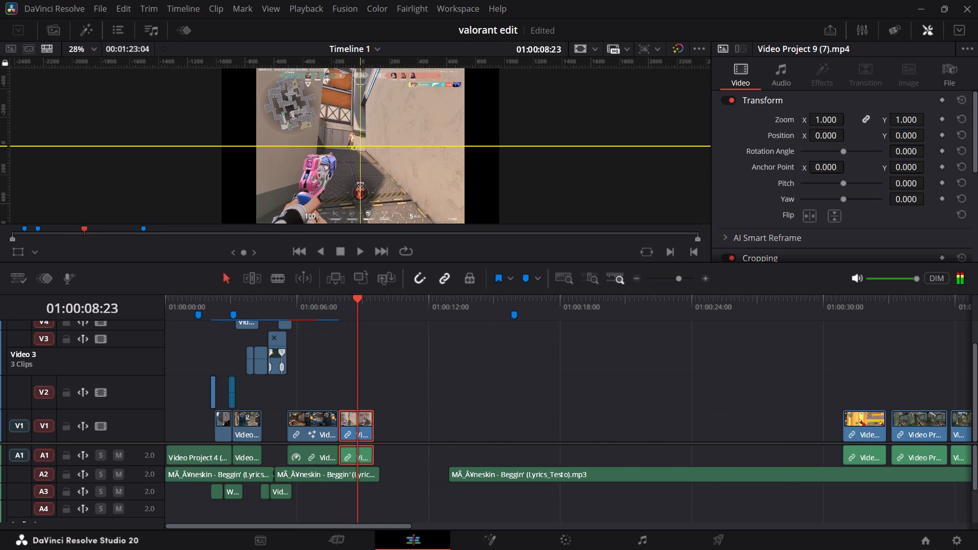
left_click_drag(355, 314, 342, 312)
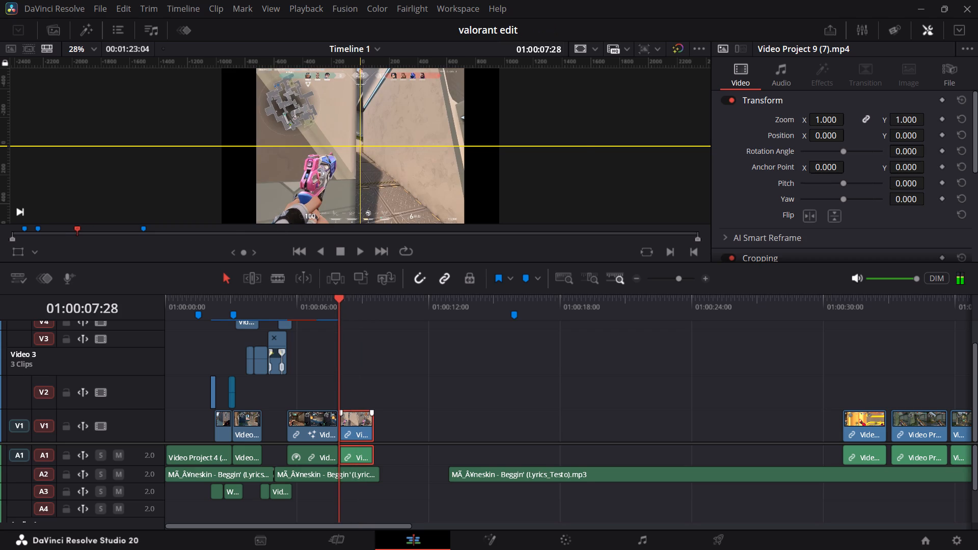
Move the Video Project 9 (7) clip on V1 later so it starts at 01:00:10:00, leaving a gap before it.
right_click(357, 427)
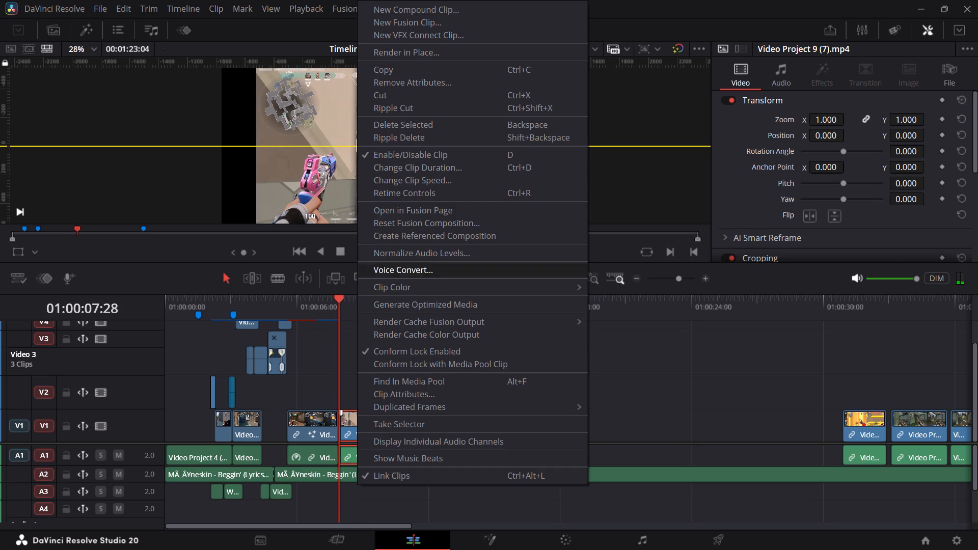
left_click(329, 356)
left_click_drag(357, 425, 403, 425)
right_click(402, 425)
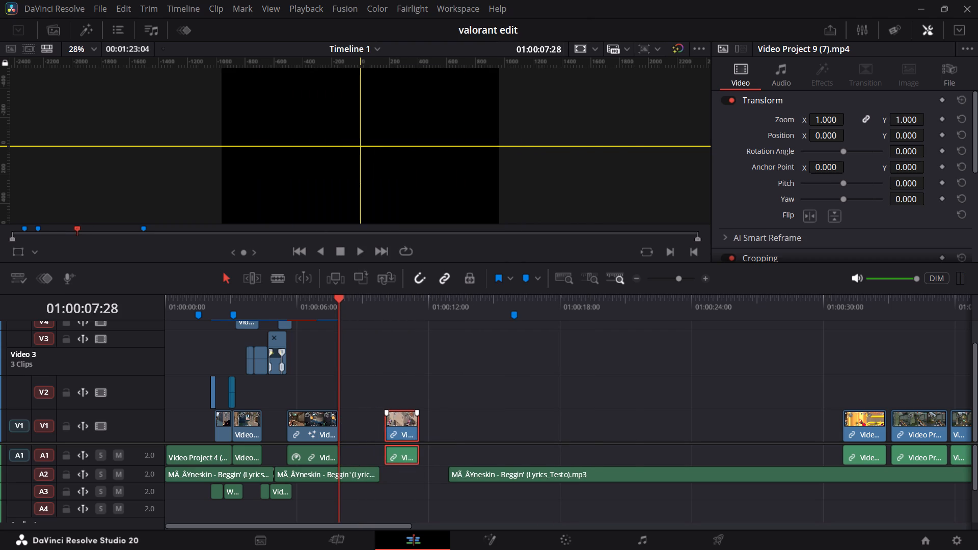
left_click(364, 419)
left_click(391, 424)
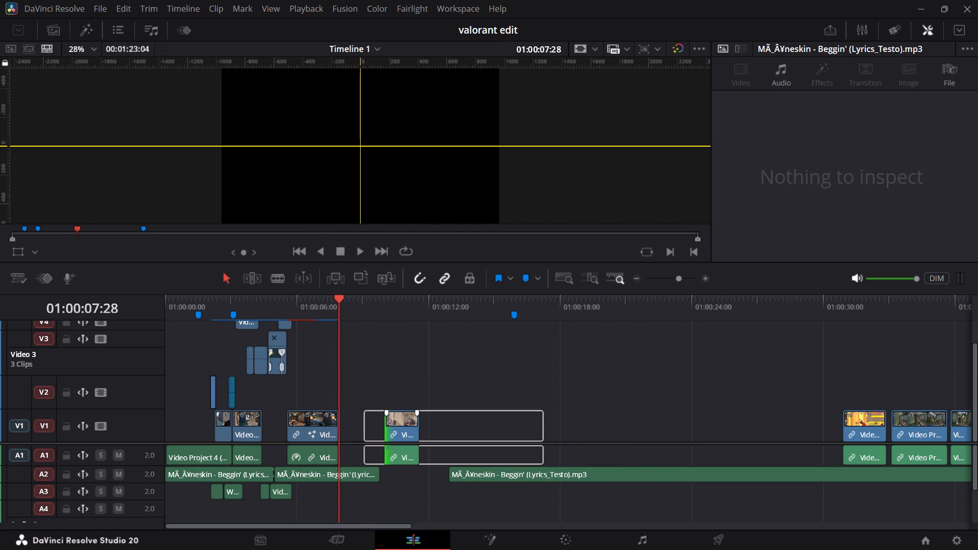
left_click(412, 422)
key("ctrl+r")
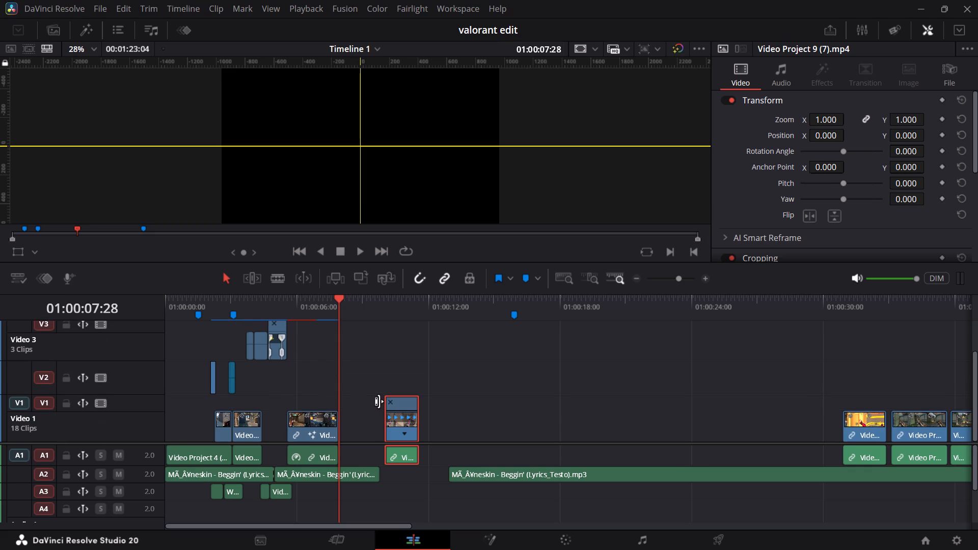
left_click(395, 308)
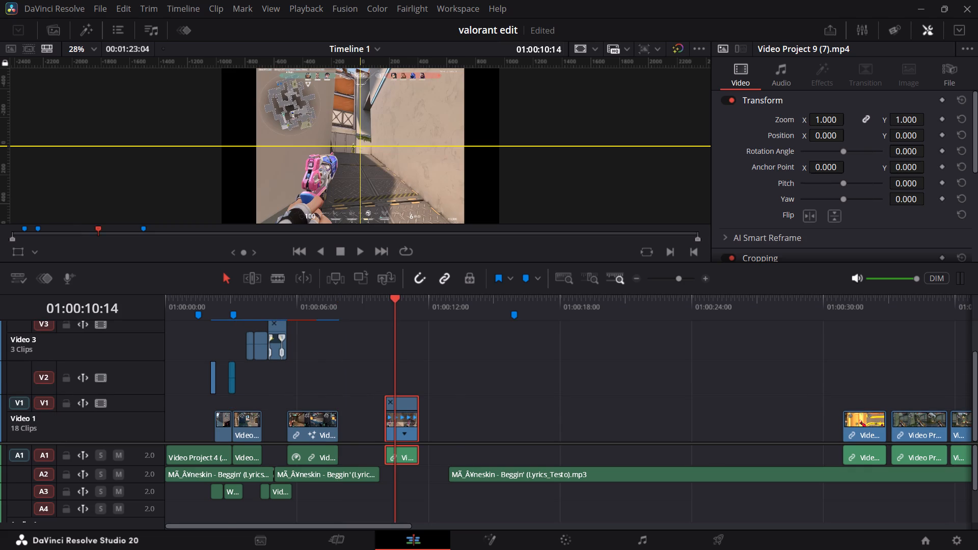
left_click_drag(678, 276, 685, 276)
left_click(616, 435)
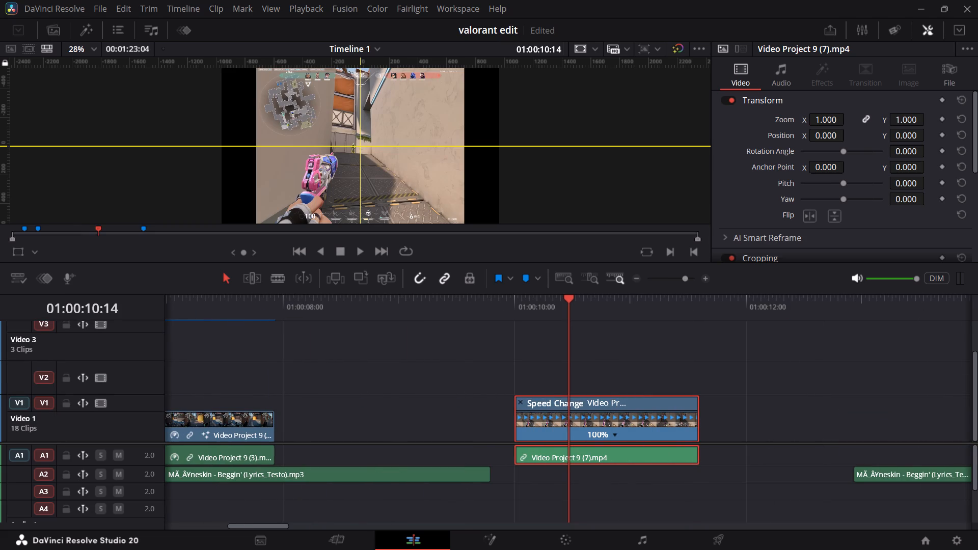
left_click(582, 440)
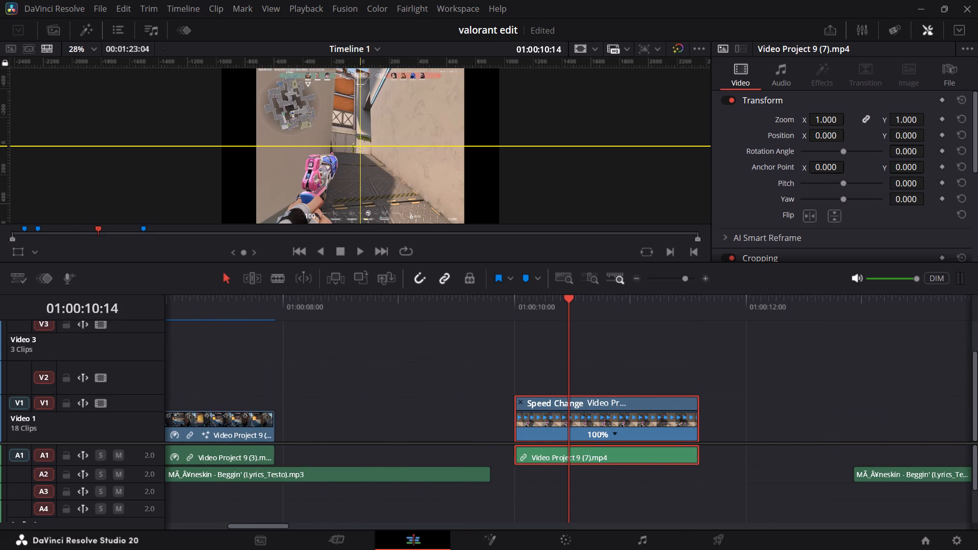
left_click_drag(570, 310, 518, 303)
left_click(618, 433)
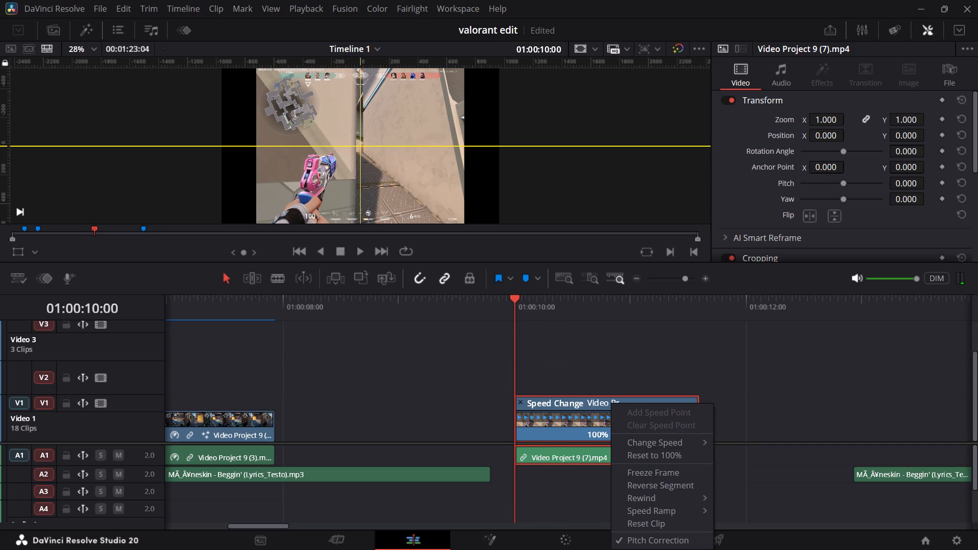
Split the Video Project 9 (7) clip at 01:00:10:13, just before the gun fires, and delete the part before the cut.
left_click_drag(545, 301, 542, 307)
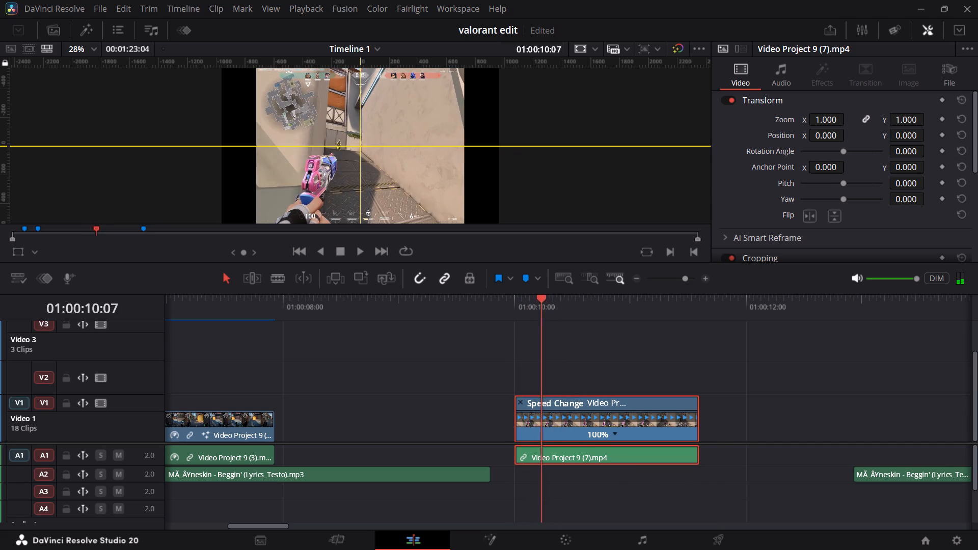
left_click_drag(542, 307, 578, 312)
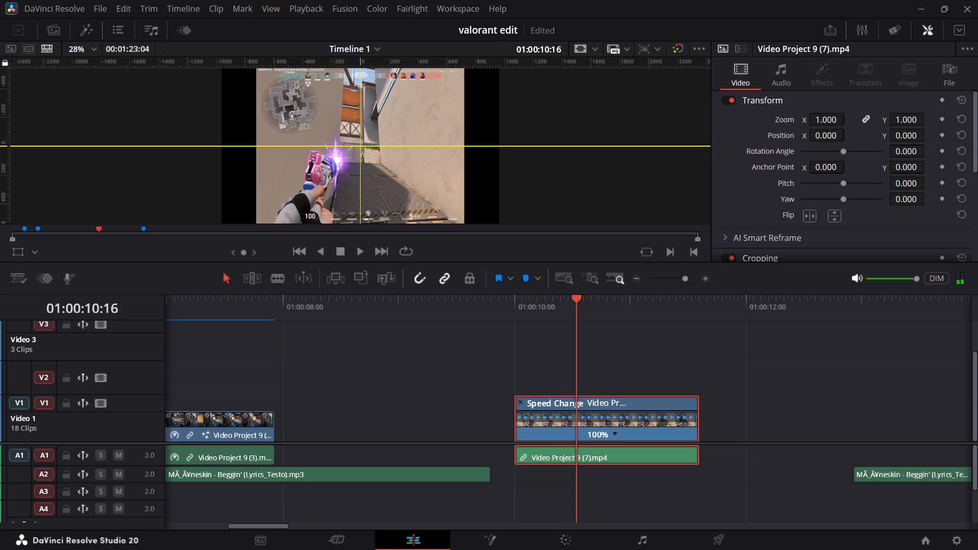
left_click_drag(578, 312, 585, 314)
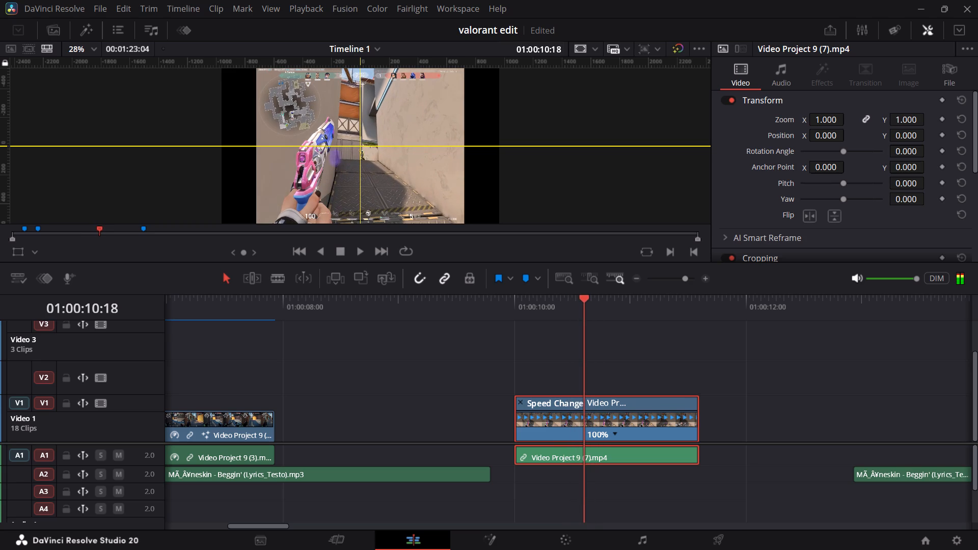
left_click_drag(585, 314, 566, 312)
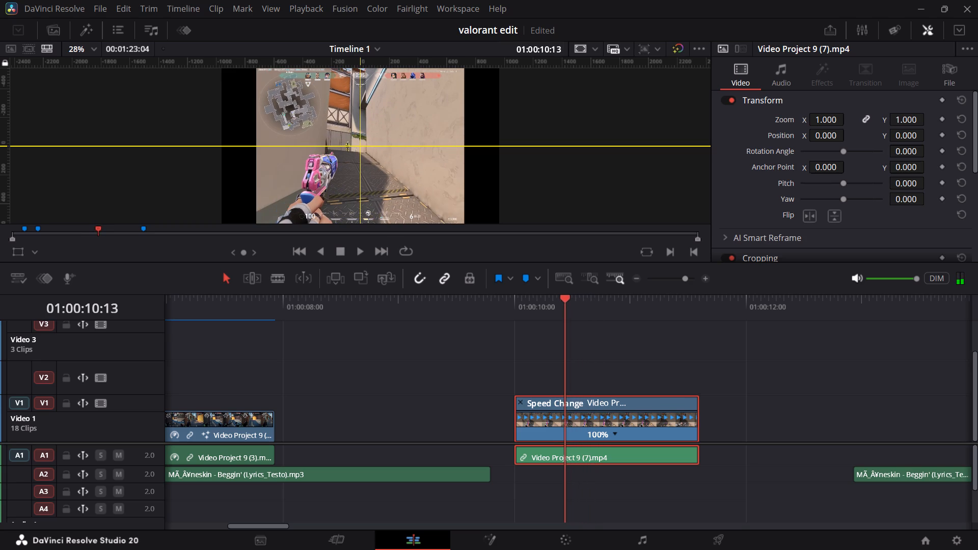
left_click_drag(566, 312, 570, 312)
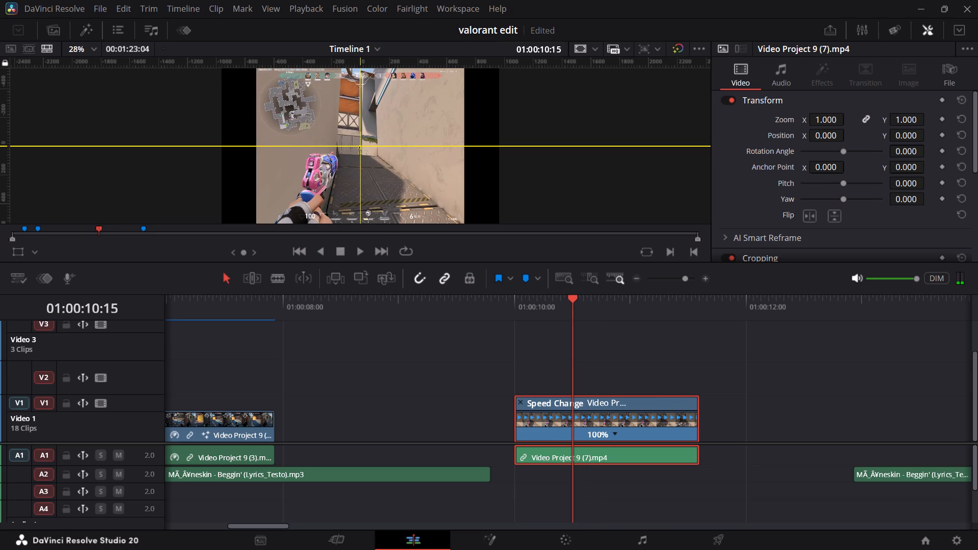
left_click(568, 308)
left_click(565, 307)
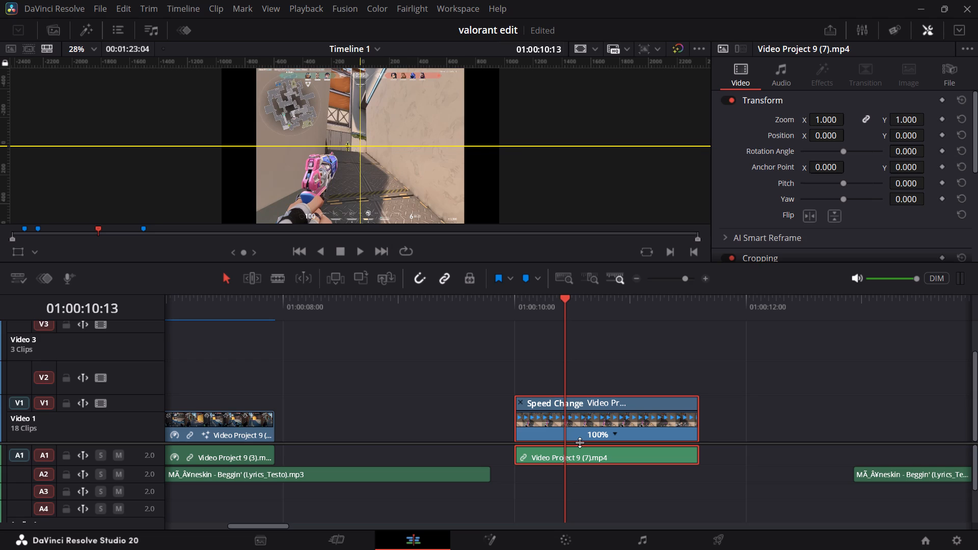
key("ctrl+b")
key("BackSpace")
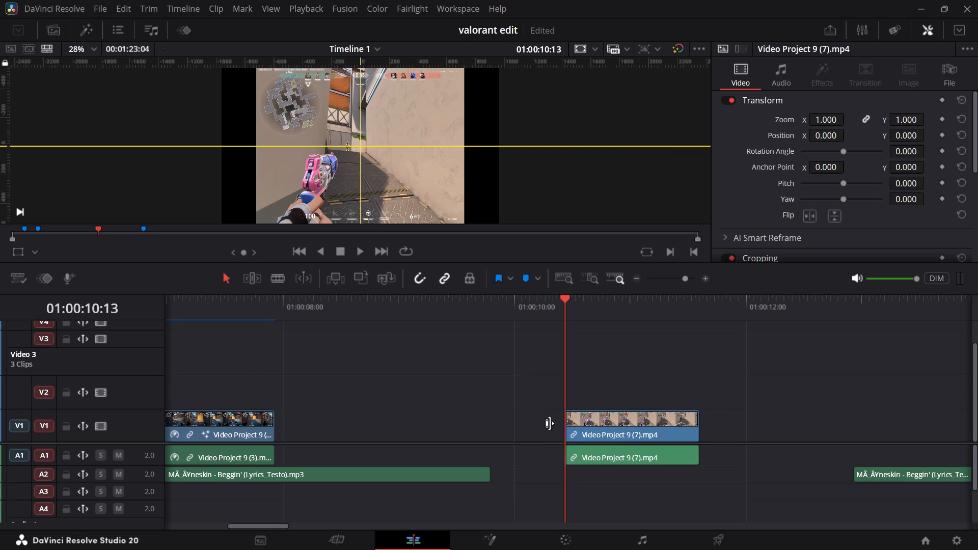
Add a freeze frame at the start of the remaining Video Project 9 (7) clip and close its retime controls.
left_click(628, 431)
key("ctrl+r")
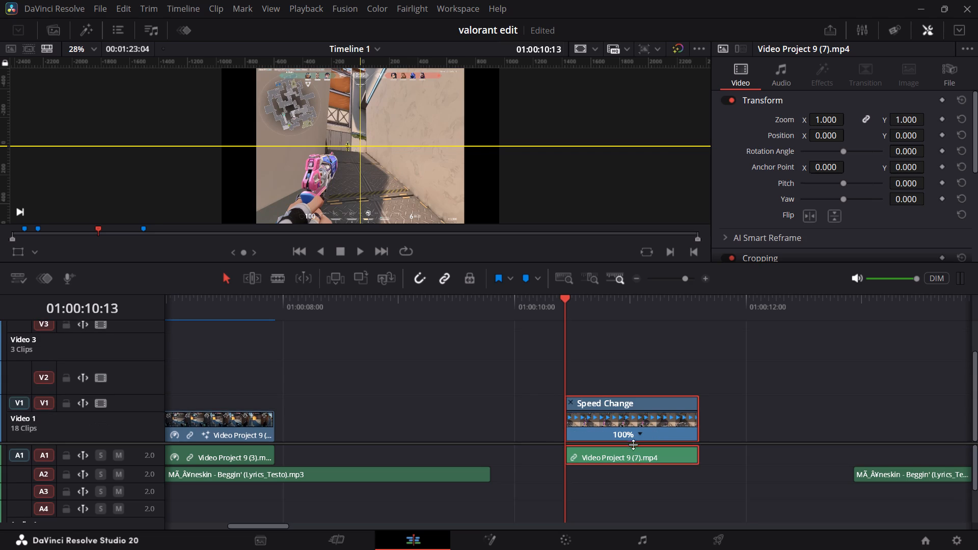
left_click(637, 433)
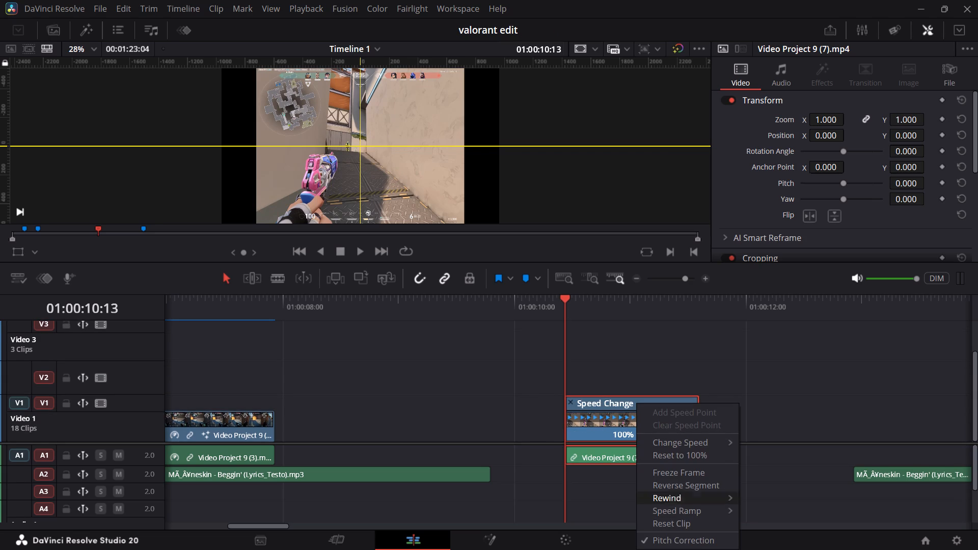
left_click(677, 477)
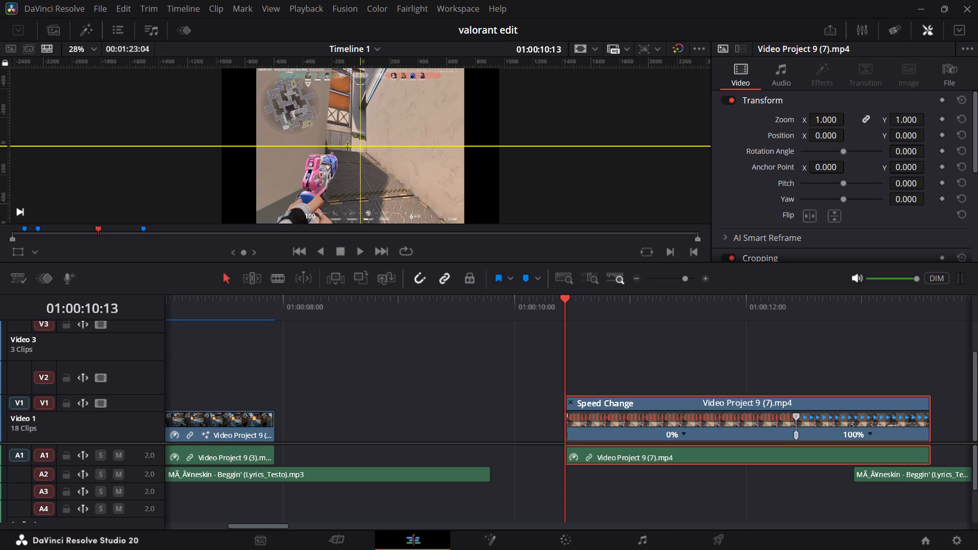
left_click(572, 401)
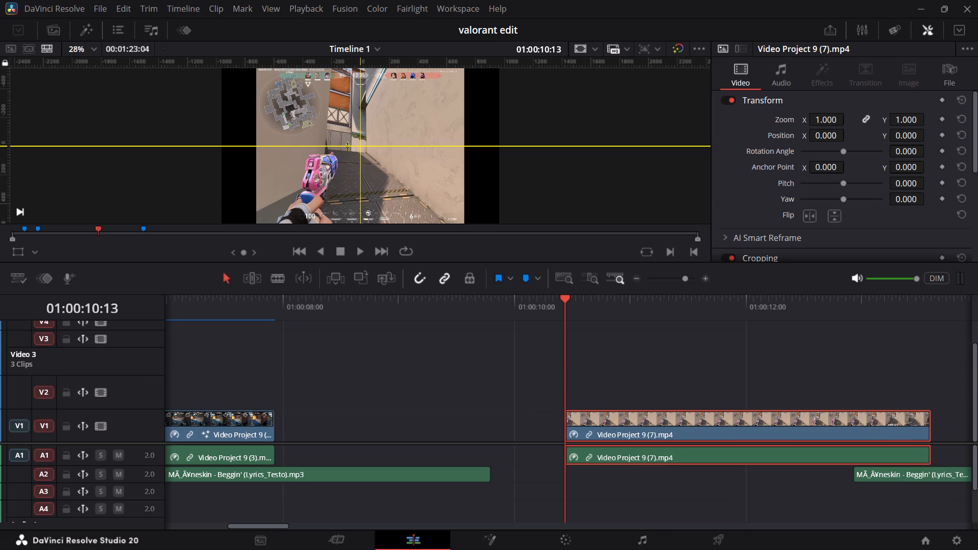
Split the Video Project 9 (7) clip at 01:00:12:13, on the last still frame before the gun starts moving.
left_click(684, 424)
left_click_drag(681, 307, 695, 303)
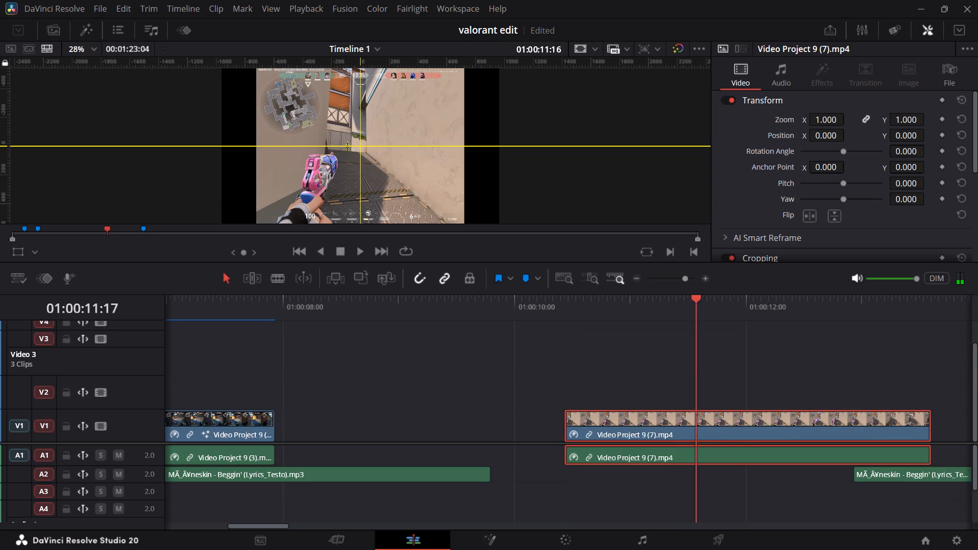
left_click_drag(695, 303, 820, 307)
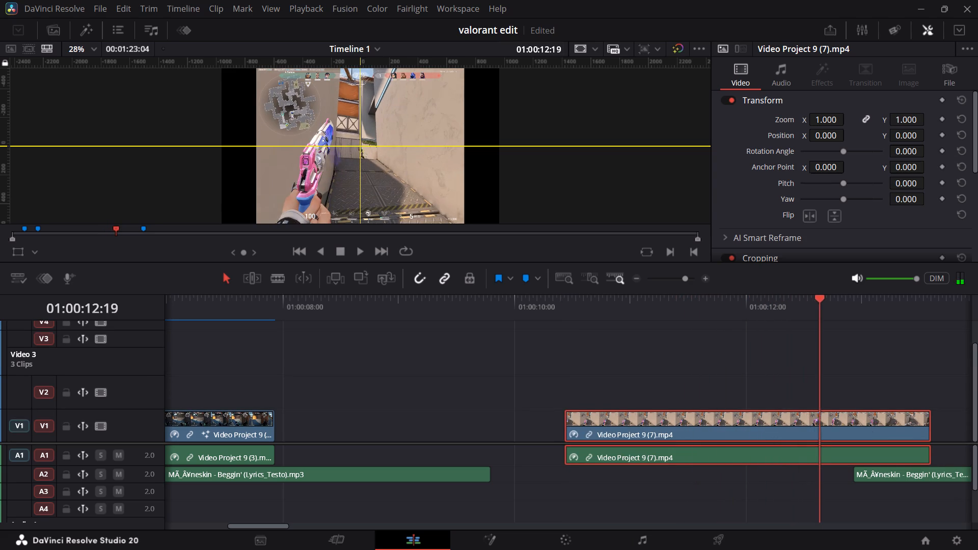
left_click_drag(820, 307, 804, 302)
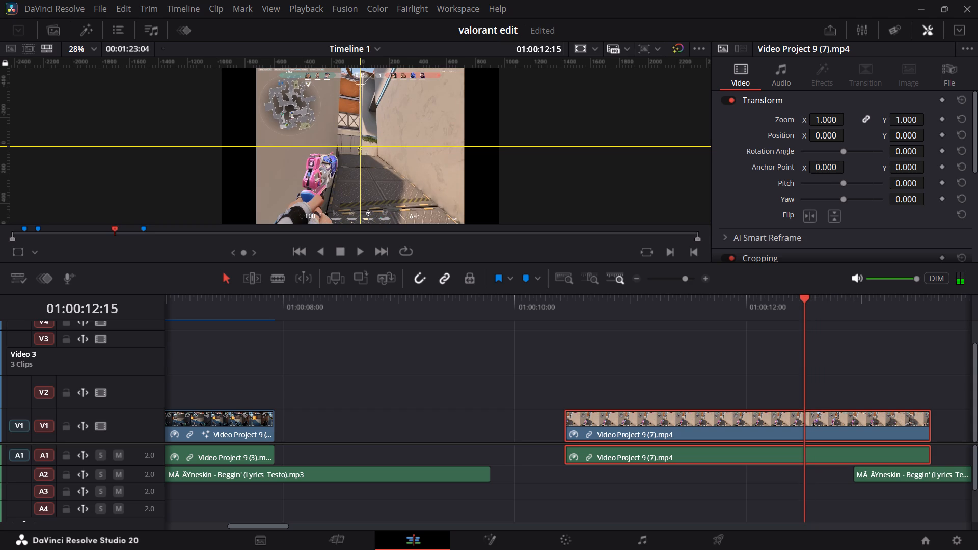
key("Right")
key("Left")
key("Left")
key("Left")
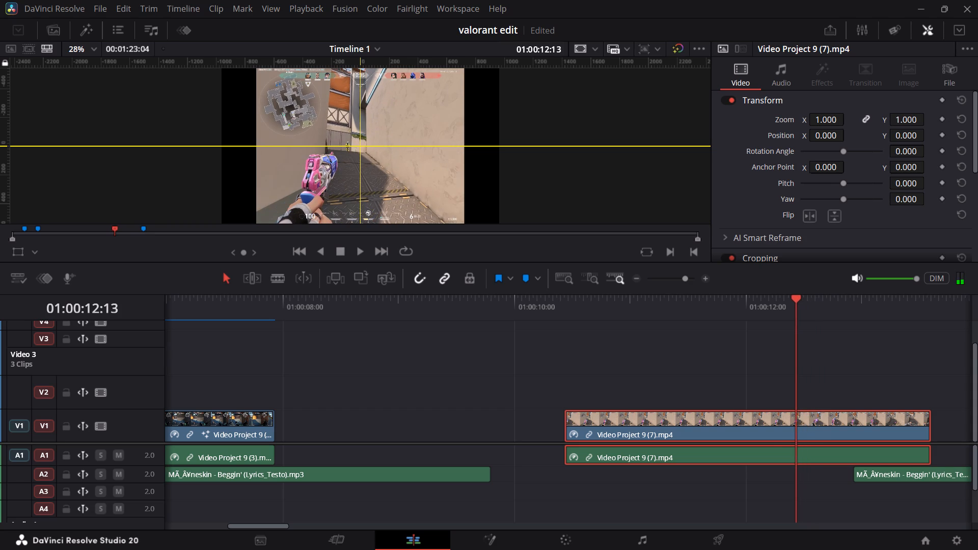
key("Left")
key("Left")
key("Right")
key("Right")
key("Right")
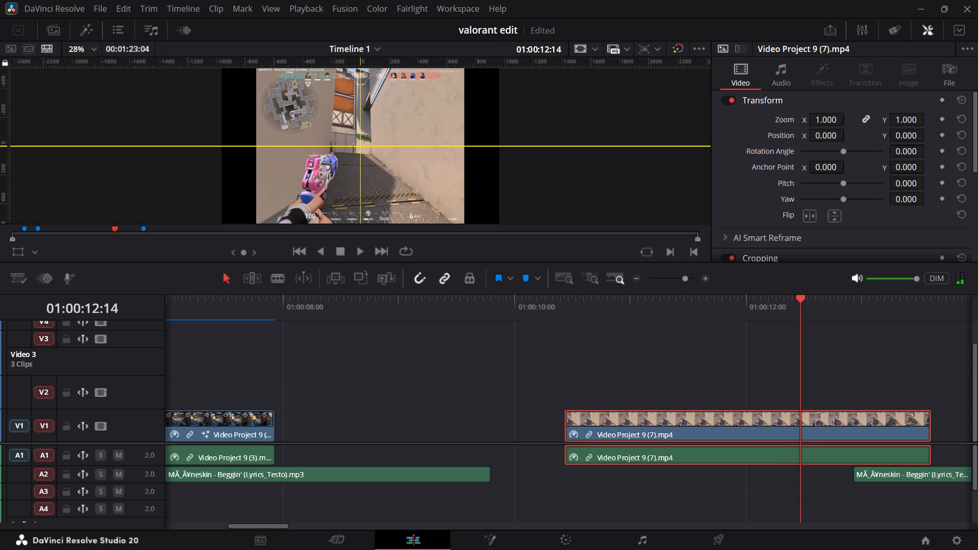
key("Left")
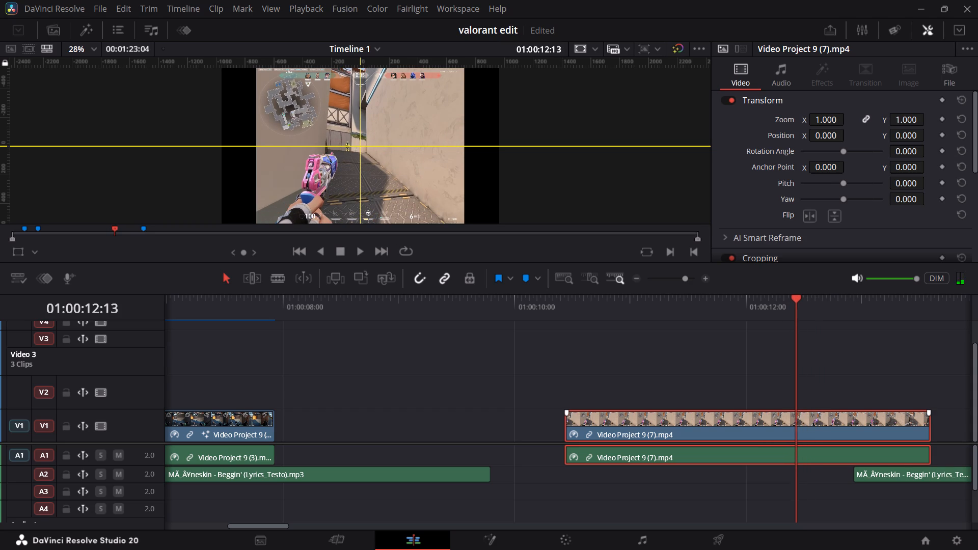
key("ctrl+b")
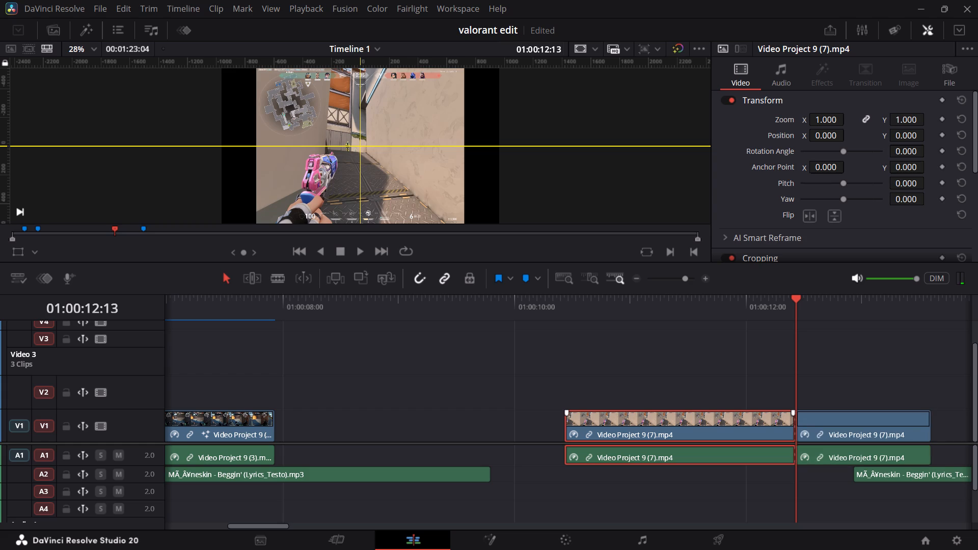
Trim the start of the frozen Video Project 9 (7) piece so only about 4 frames remain before the cut.
left_click_drag(568, 426, 771, 430)
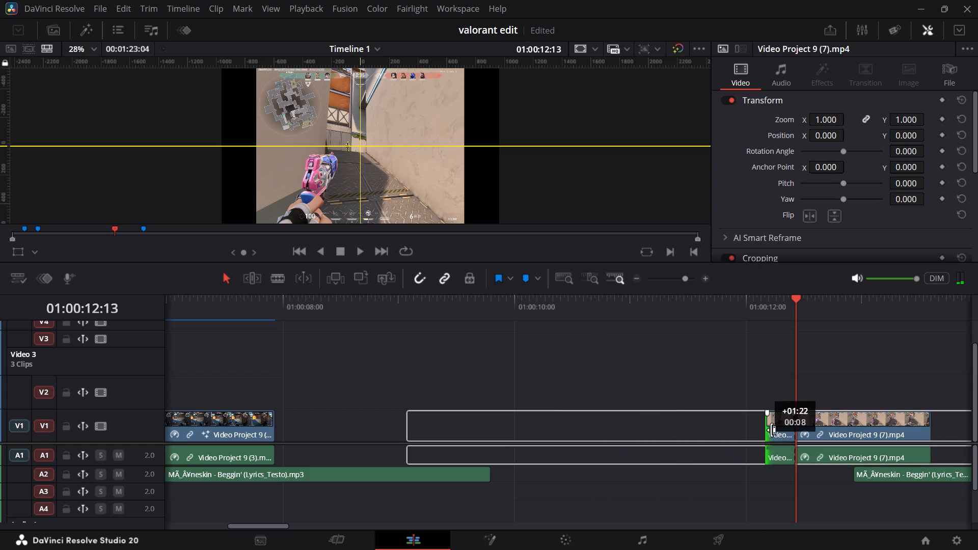
left_click_drag(771, 430, 785, 426)
Move both Video Project 9 (7) pieces earlier on V1 together, starting at about 01:00:08:02, just after Video Project 9 (3).
left_click_drag(783, 375, 850, 457)
left_click_drag(859, 430, 855, 424)
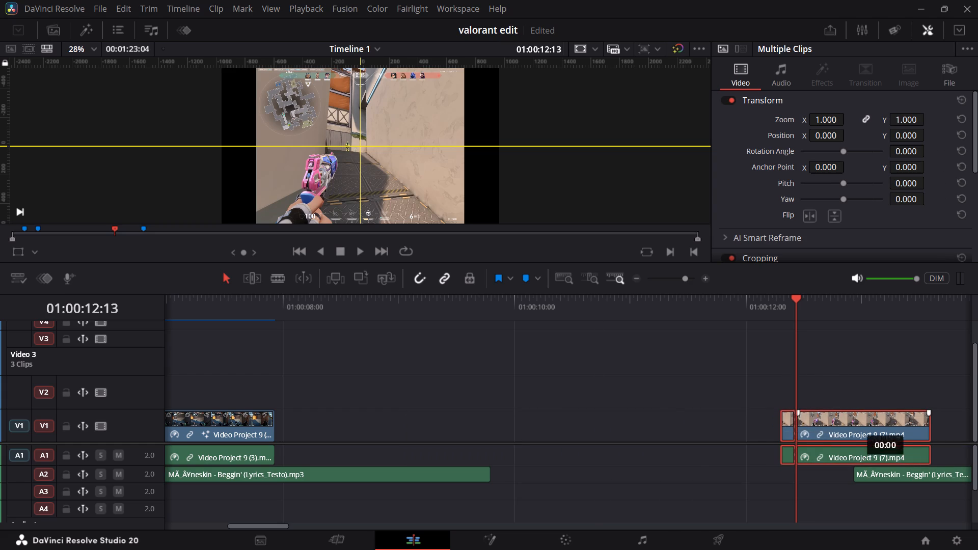
left_click_drag(855, 424, 366, 421)
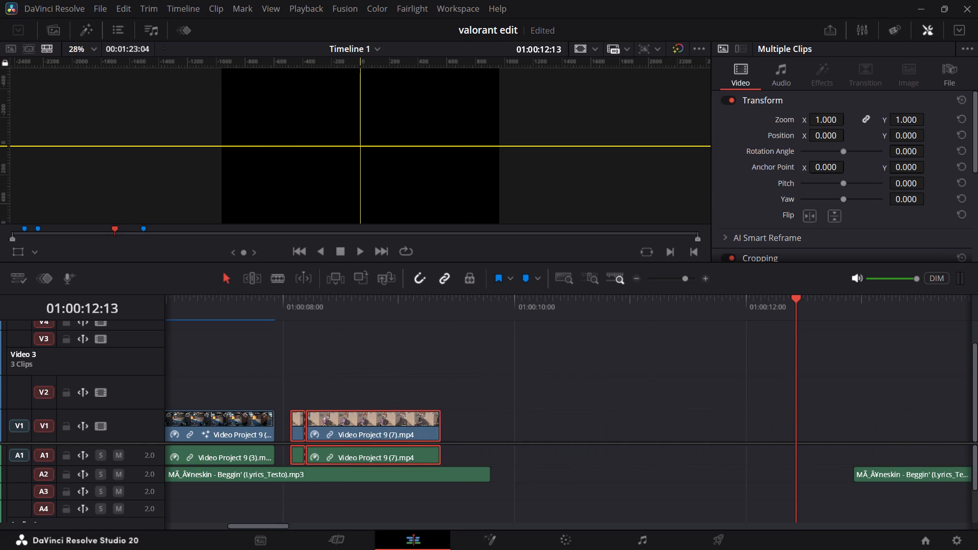
Open the short frozen Video Project 9 (7) piece in Fusion, add a Magic Mask over the gun, hand and arm, and track it both ways.
left_click(341, 375)
middle_click_drag(342, 373, 561, 369)
left_click(521, 429)
right_click(519, 428)
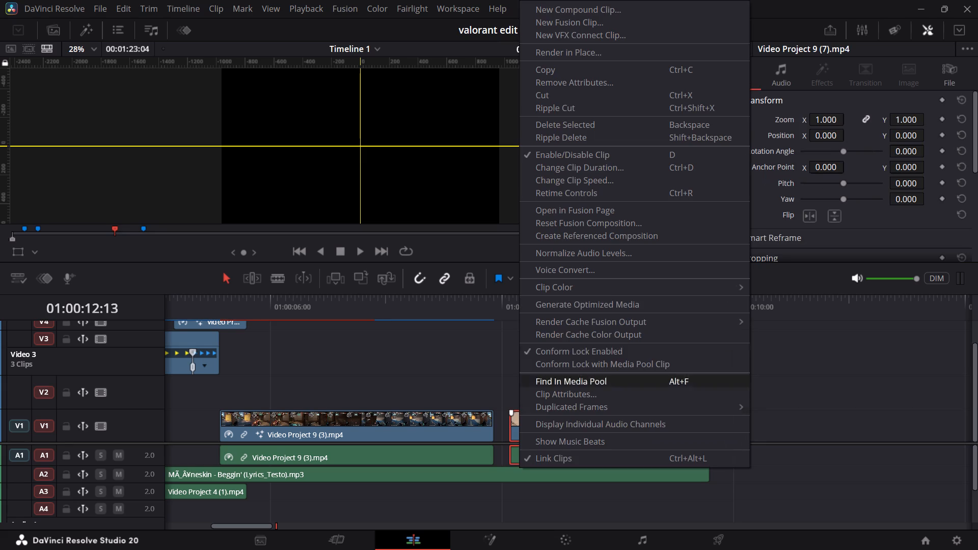
left_click(596, 212)
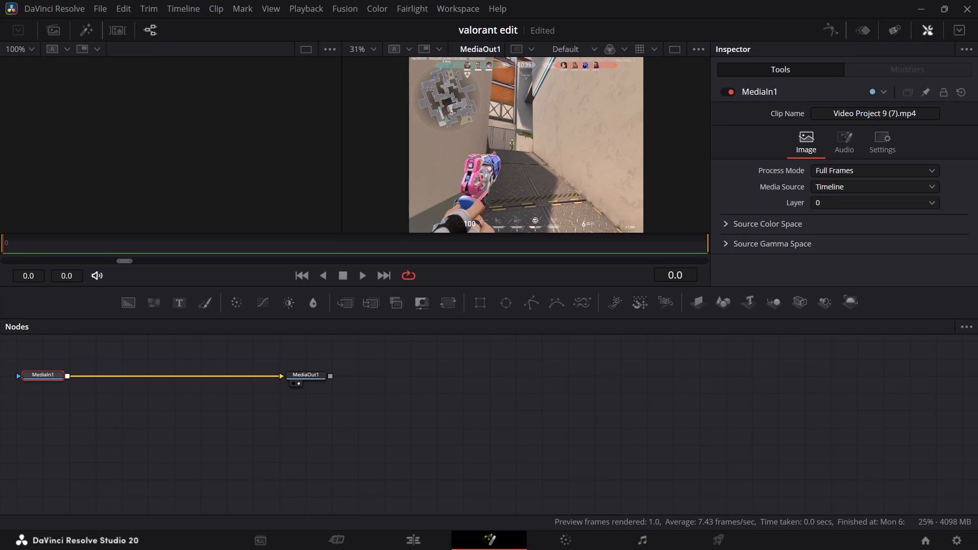
key("shift+space")
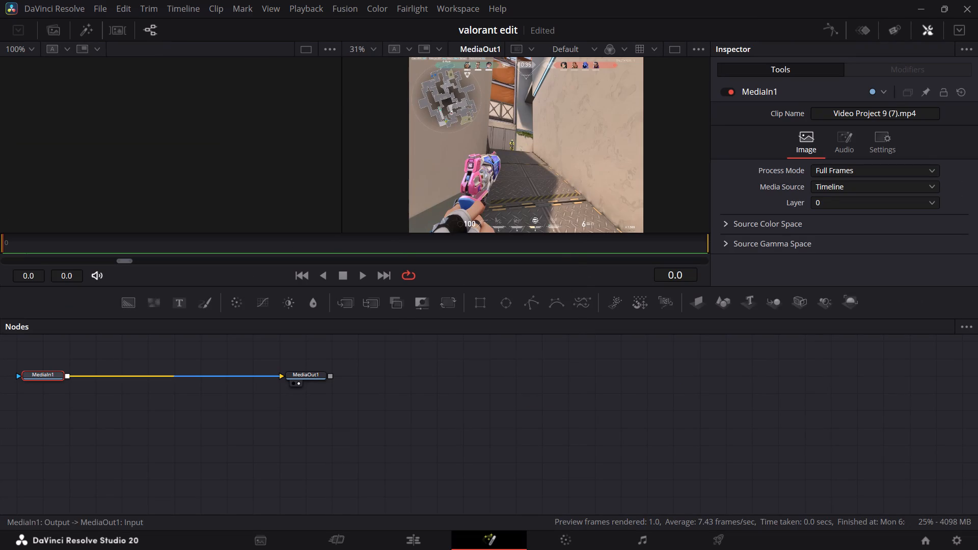
type("magi")
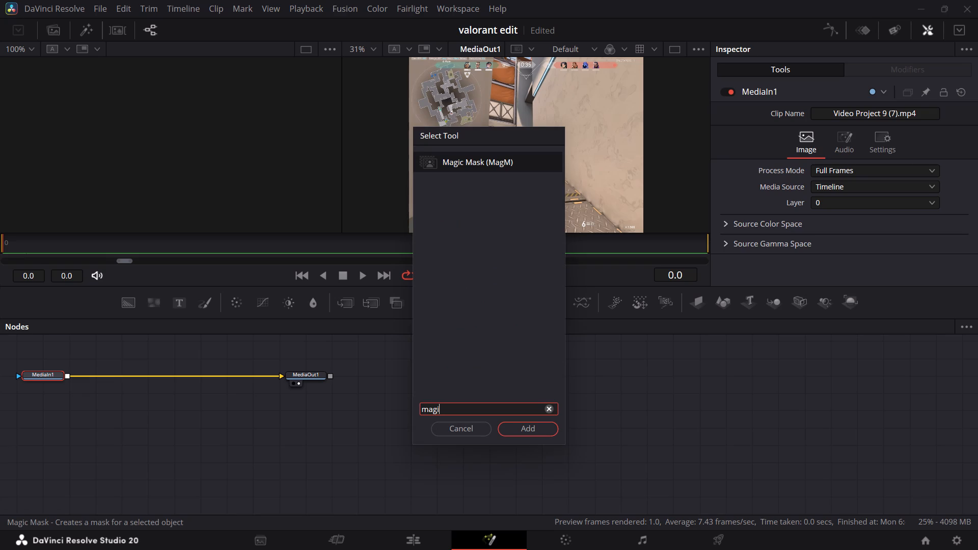
key("Return")
left_click(474, 176)
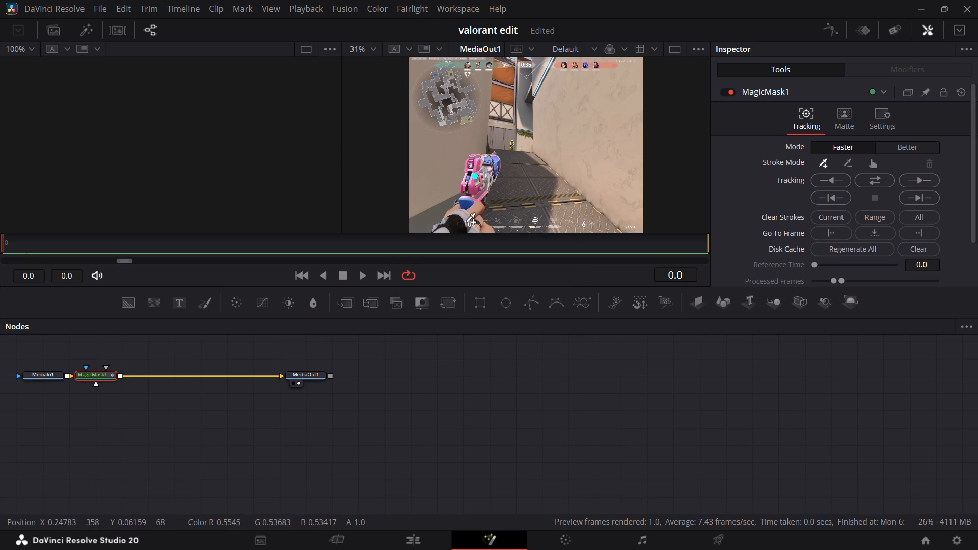
left_click(467, 223)
left_click(468, 211)
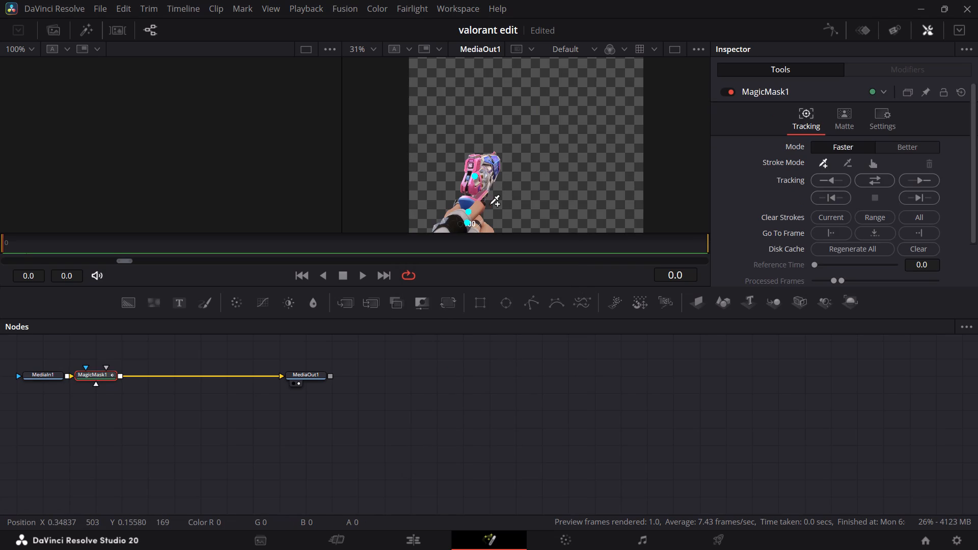
left_click(879, 178)
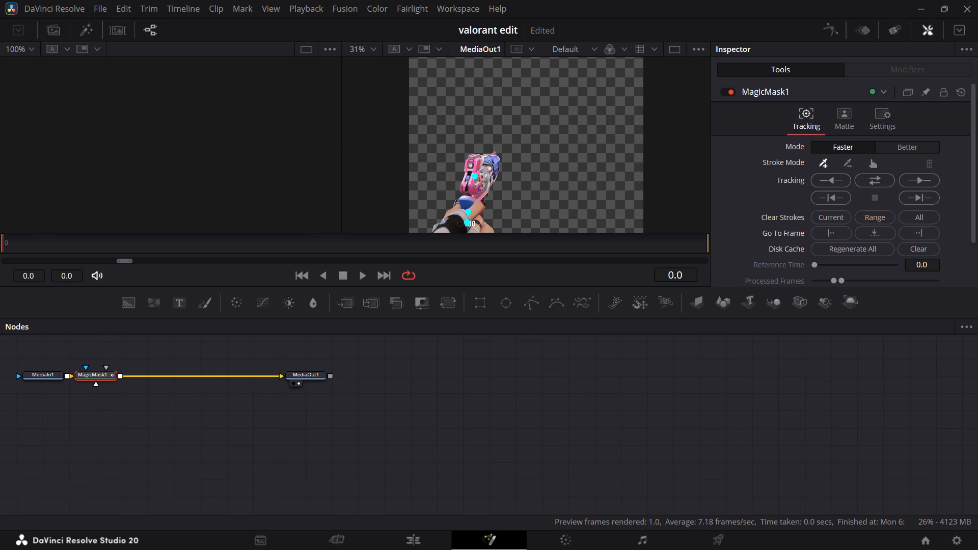
Check the masked gun-and-arm freeze frame in both the Fusion composition and the edit timeline.
left_click(378, 392)
left_click_drag(198, 240, 323, 238)
left_click(433, 533)
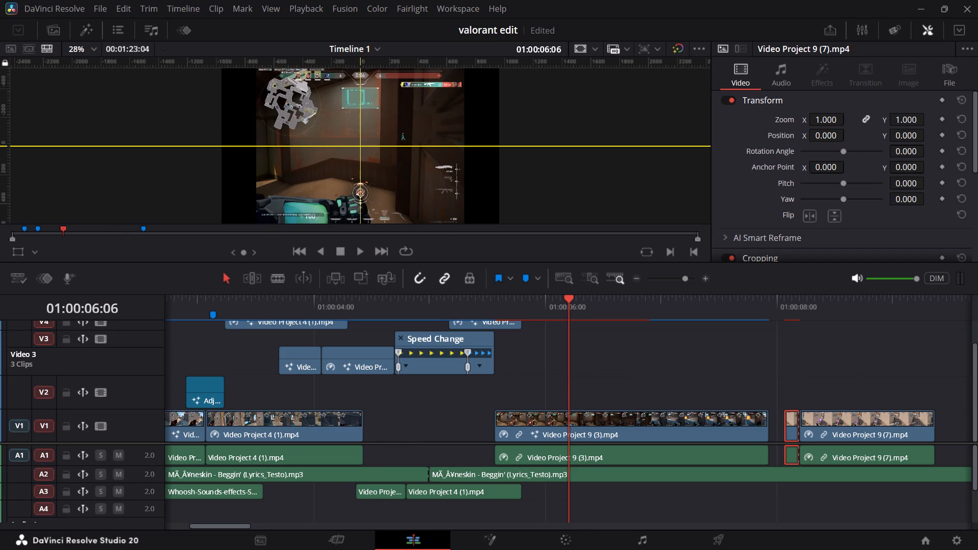
left_click_drag(634, 305, 794, 327)
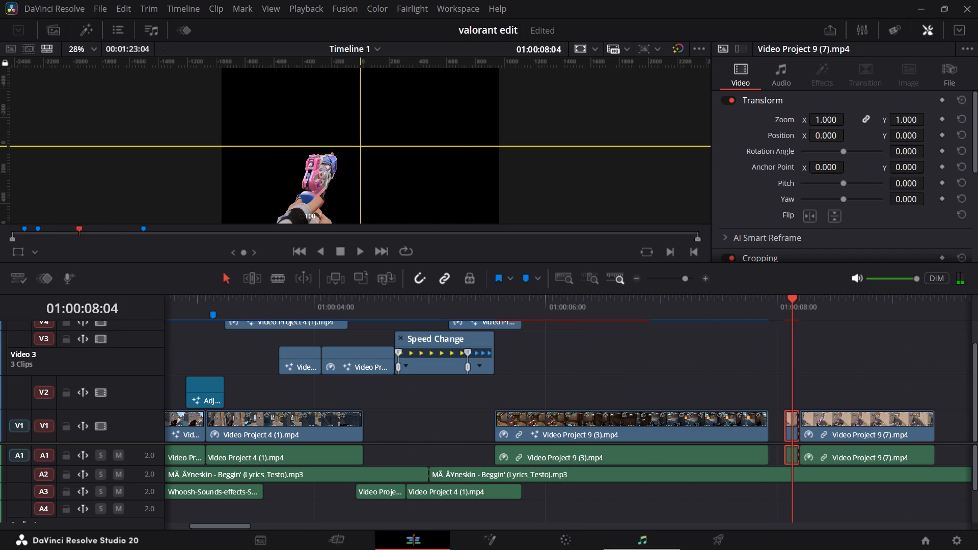
left_click(514, 537)
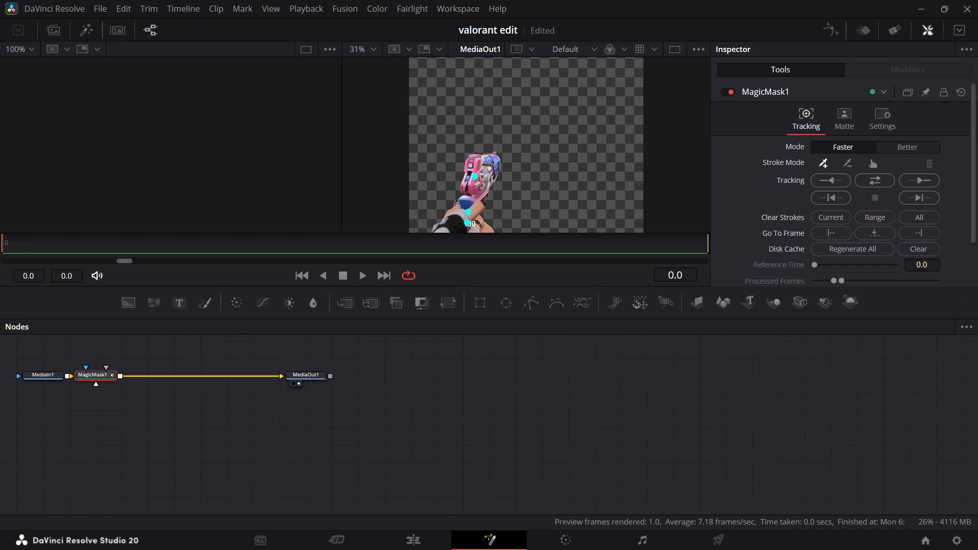
left_click(48, 240)
left_click(84, 241)
left_click(422, 533)
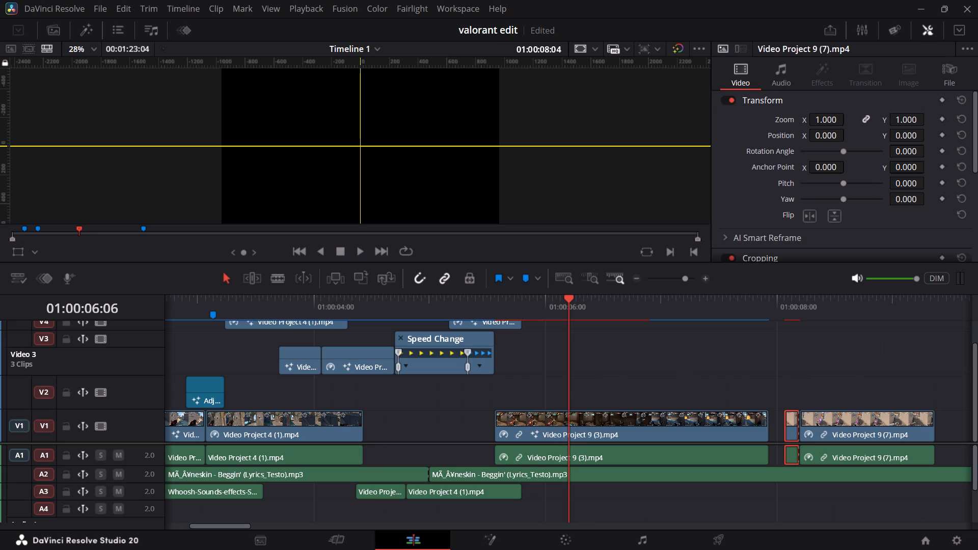
Move the short masked Video Project 9 (7) freeze piece from V1 to V3, starting at about 01:00:07:14, above the end of Video Project 9 (3).
left_click(733, 309)
left_click(813, 378)
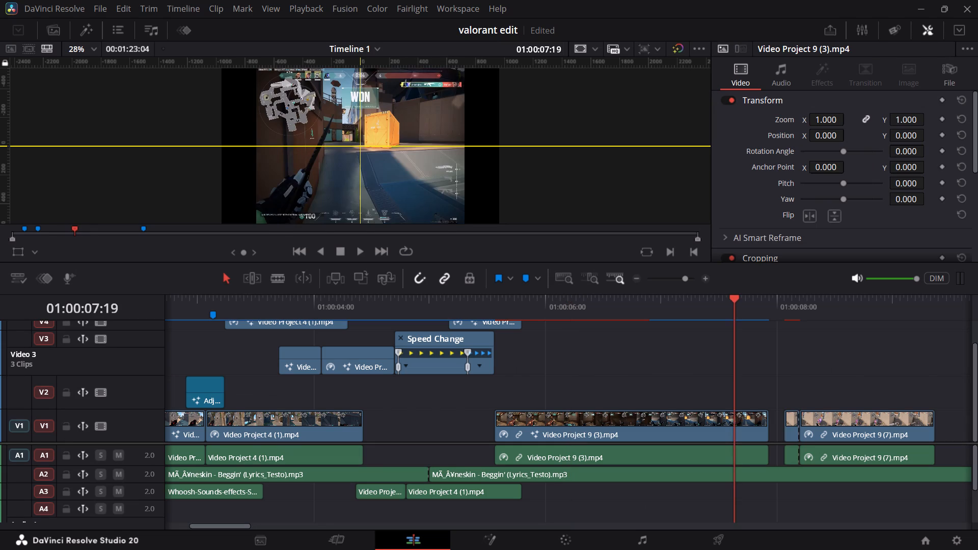
left_click(799, 417)
left_click_drag(793, 425, 791, 392)
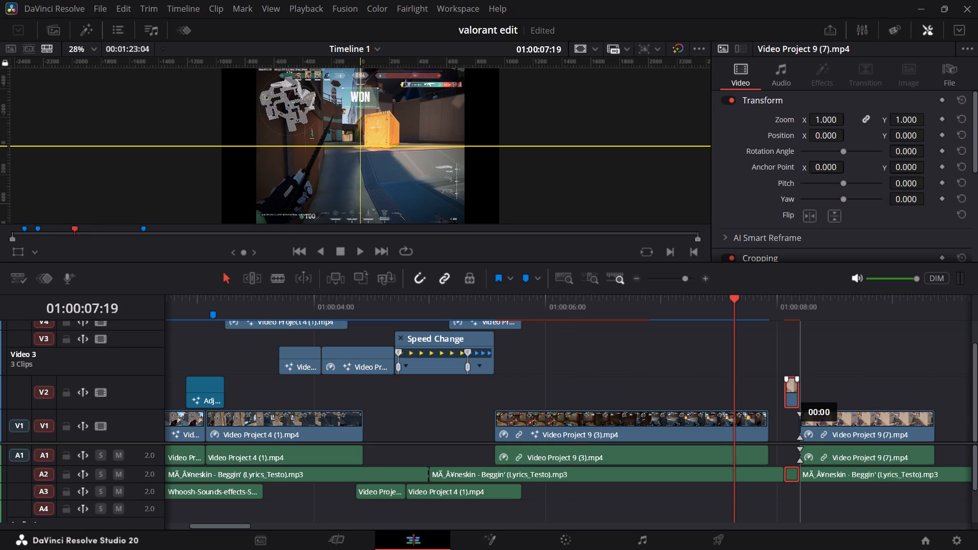
left_click_drag(791, 392, 717, 365)
Open the masked freeze piece on V3 in Fusion and scrub through its composition.
right_click(721, 361)
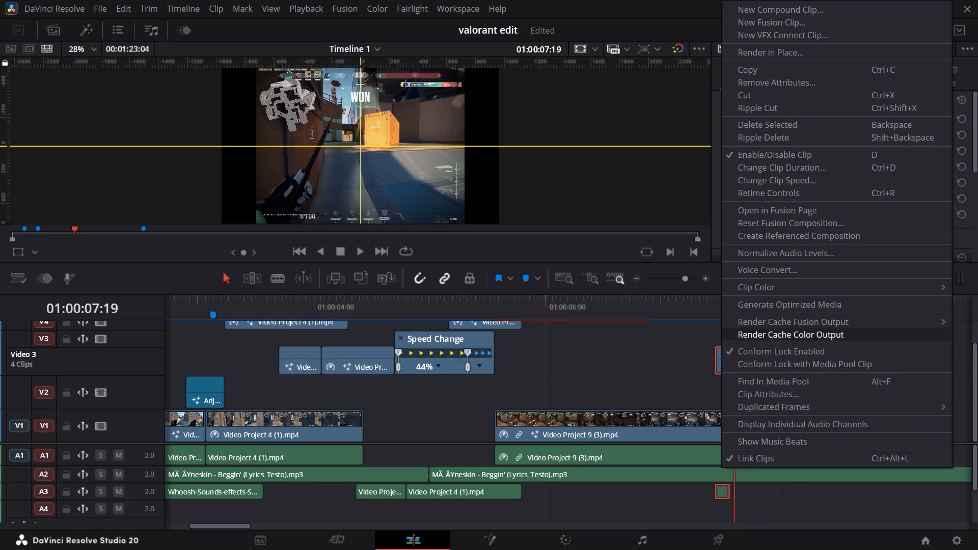
left_click(773, 213)
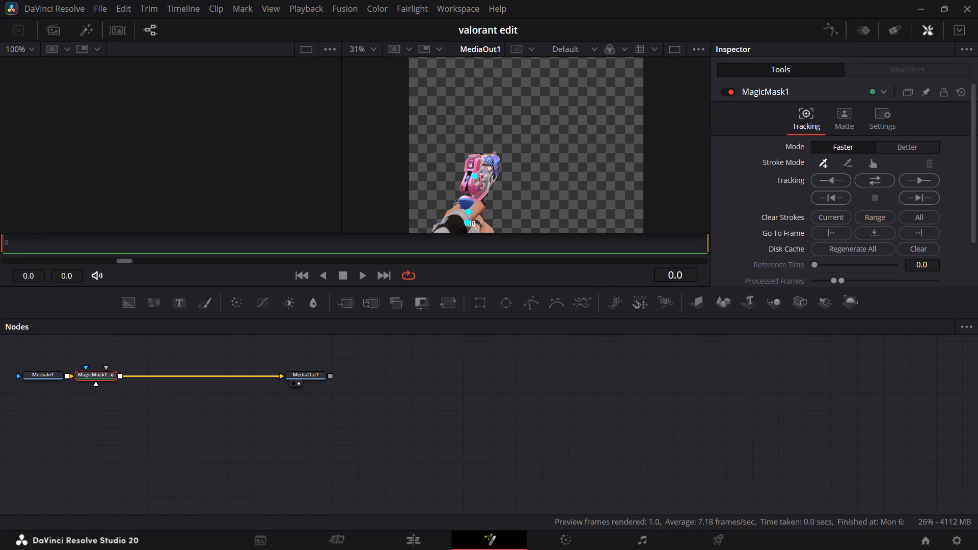
left_click_drag(70, 243, 116, 243)
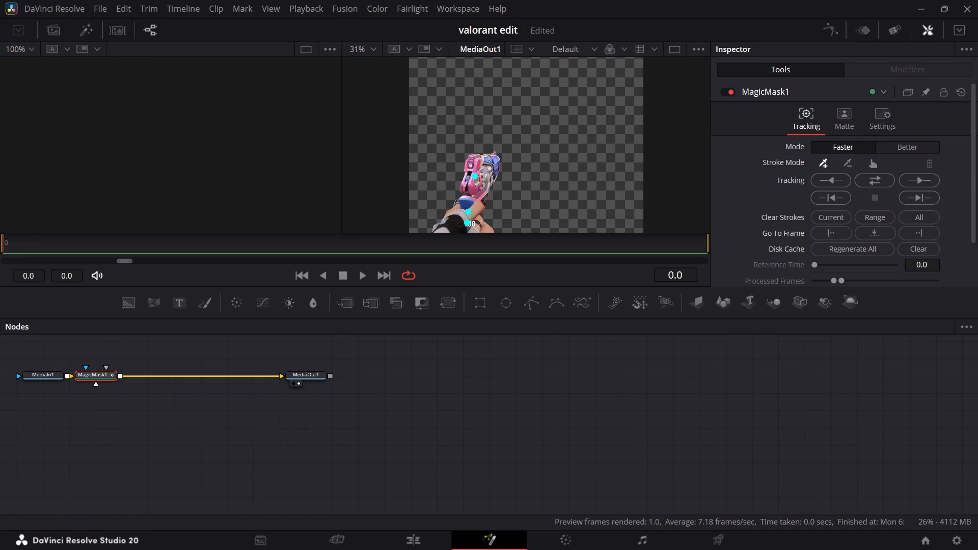
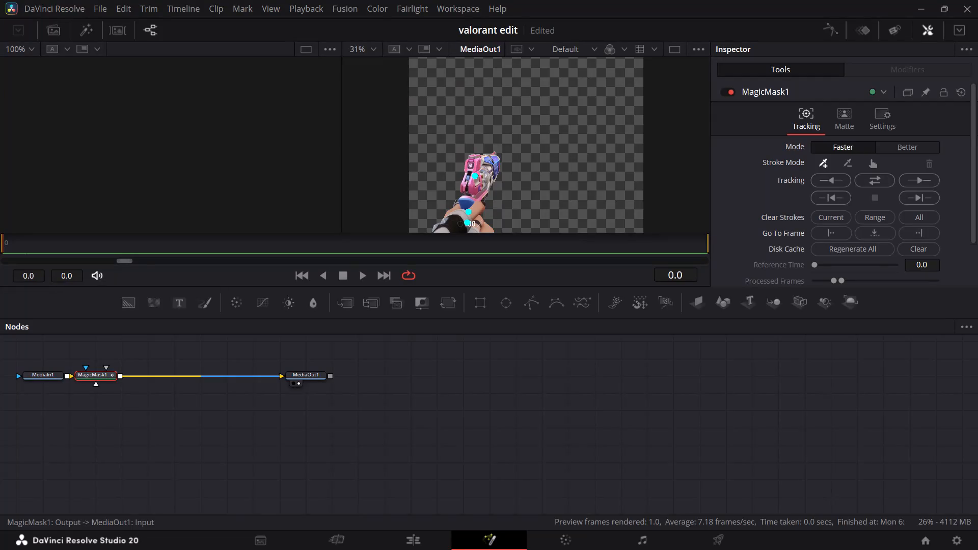
Return to the Edit page, hide the speed-change controls on the V3 Video Project 4 (1) clip, and save the project.
left_click(401, 533)
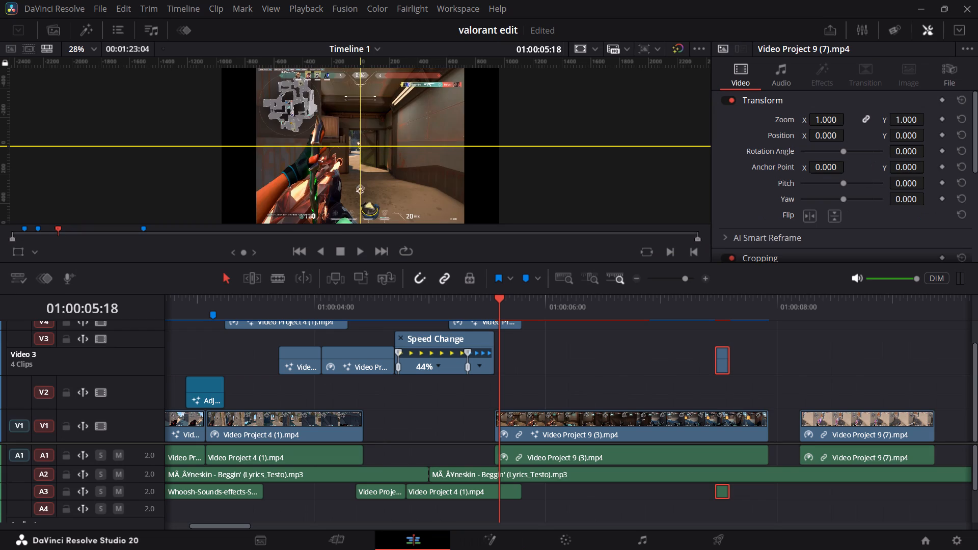
right_click(720, 362)
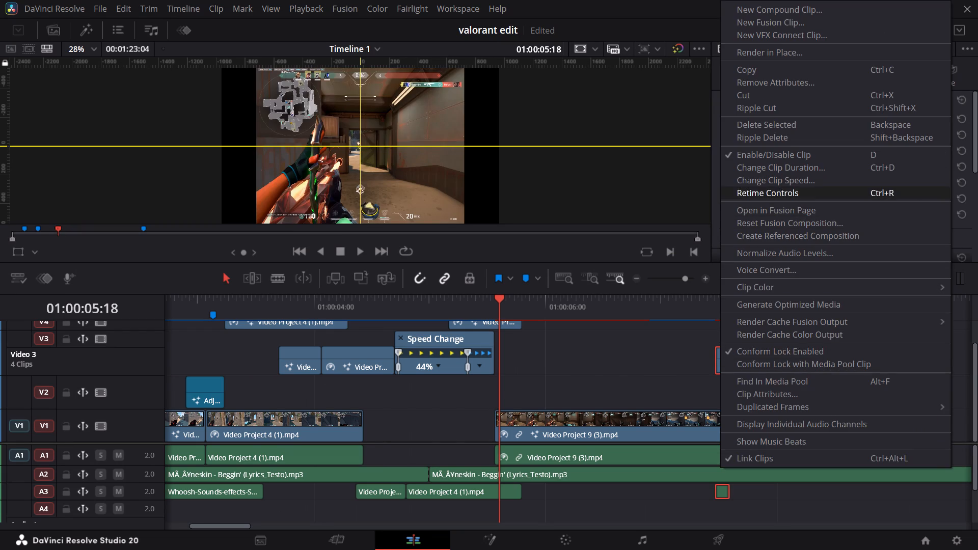
left_click(592, 396)
middle_click(583, 372)
scroll(583, 372, "up", 1)
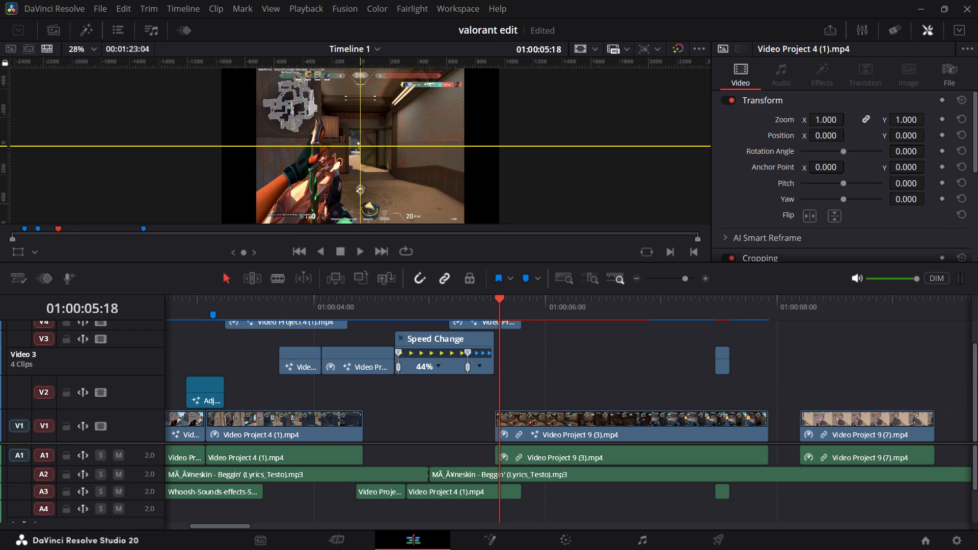
scroll(583, 372, "up", 3)
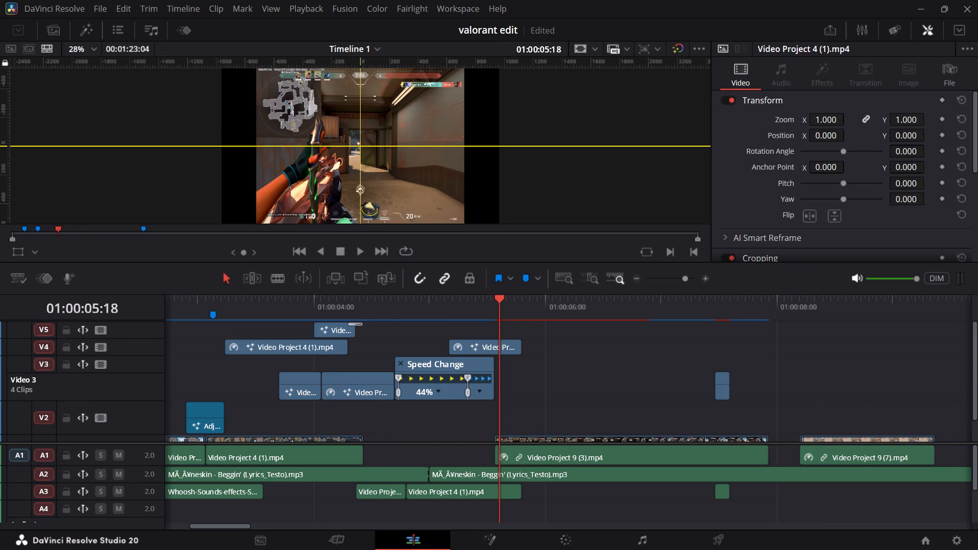
left_click(396, 361)
left_click(398, 364)
left_click(610, 391)
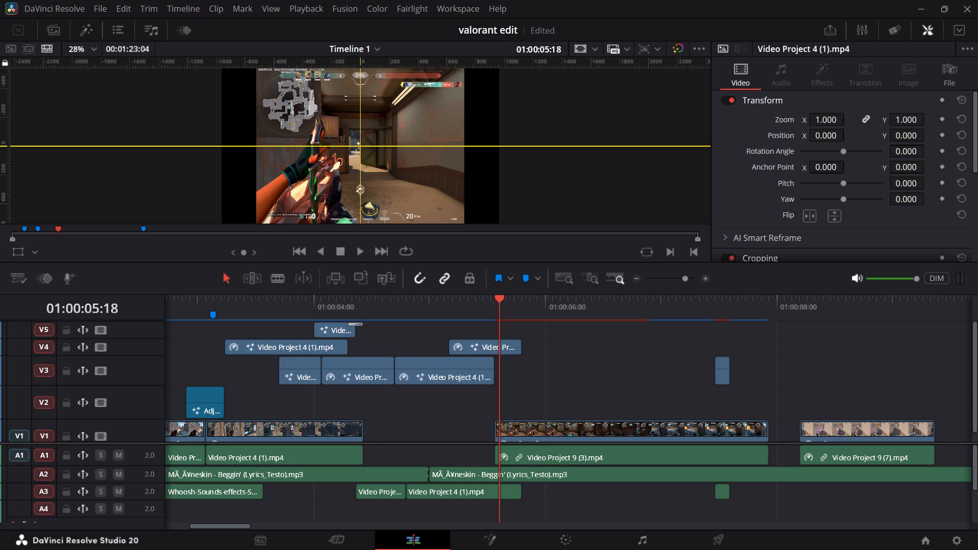
key("ctrl+s")
Play and step frame by frame through the short masked V3 clip over Video Project 9 (3), around 01:00:07:14.
left_click_drag(654, 302, 702, 311)
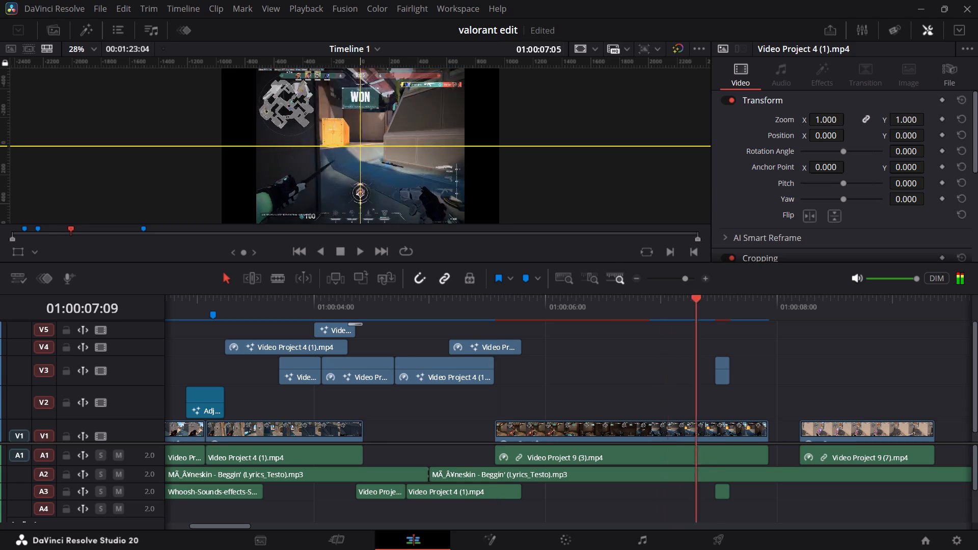
left_click_drag(702, 311, 713, 312)
key("space")
key("space")
left_click_drag(726, 307, 718, 304)
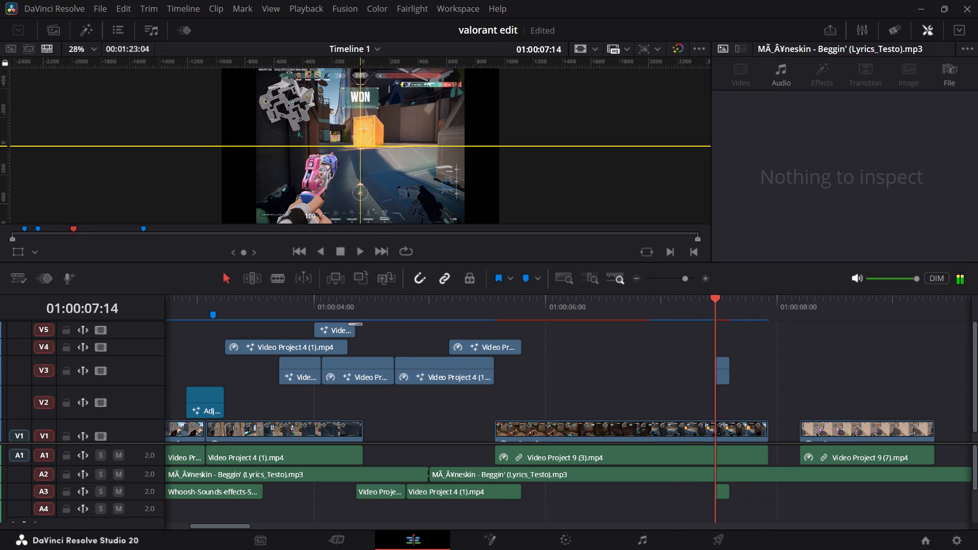
left_click_drag(718, 304, 724, 301)
key("Right")
key("Left")
key("Left")
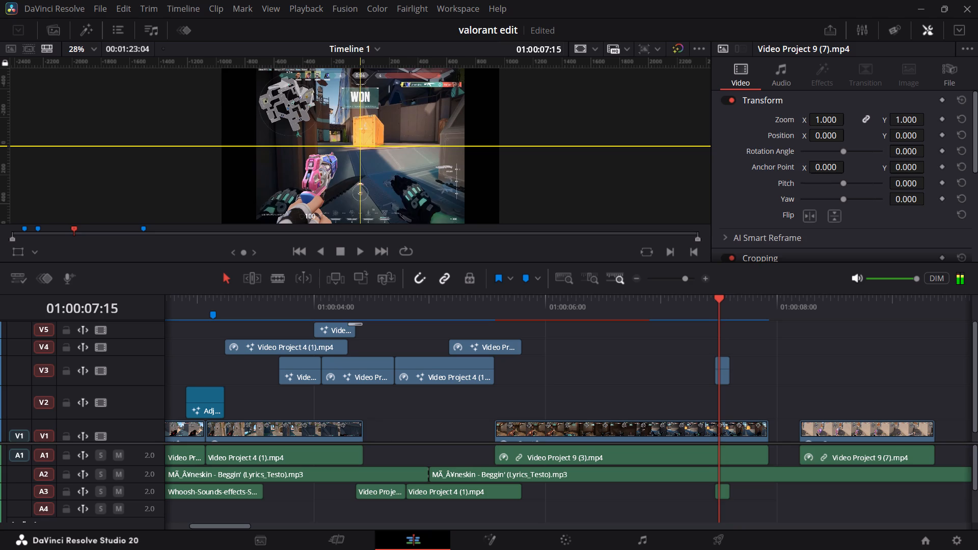
key("Left")
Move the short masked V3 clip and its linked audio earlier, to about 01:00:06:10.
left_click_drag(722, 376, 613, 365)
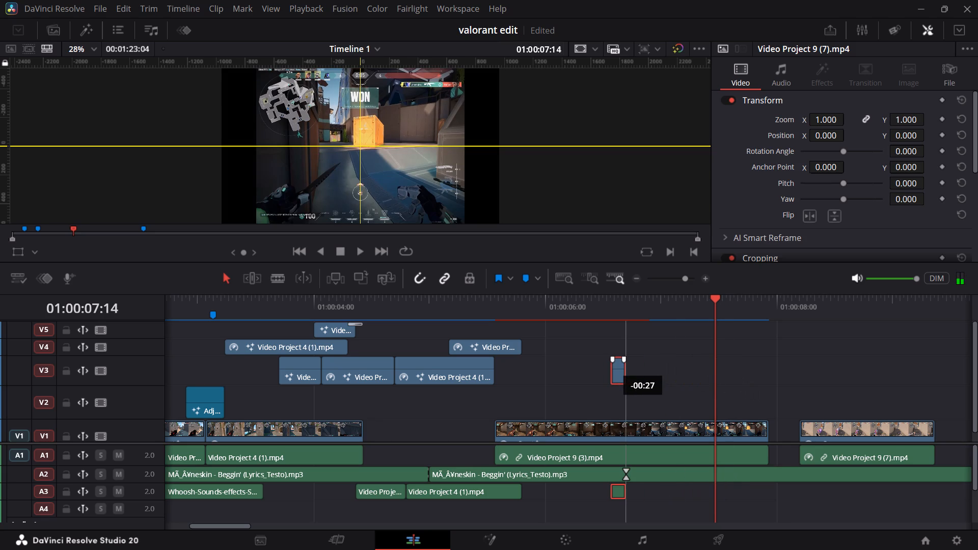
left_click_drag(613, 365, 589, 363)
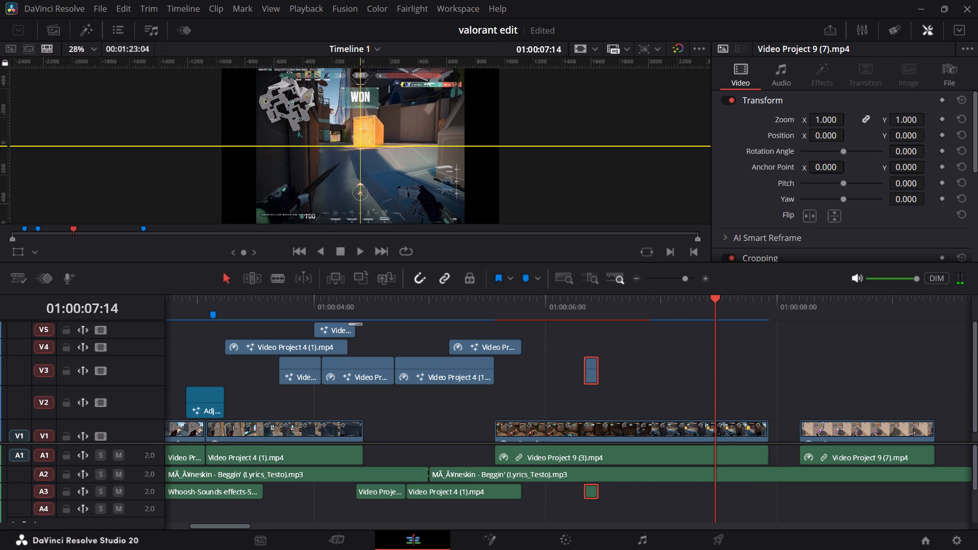
Delete only the short clip's linked audio on A3, turning linked selection off for the deletion and back on.
left_click(442, 280)
left_click(592, 491)
left_click(630, 396)
left_click(594, 488)
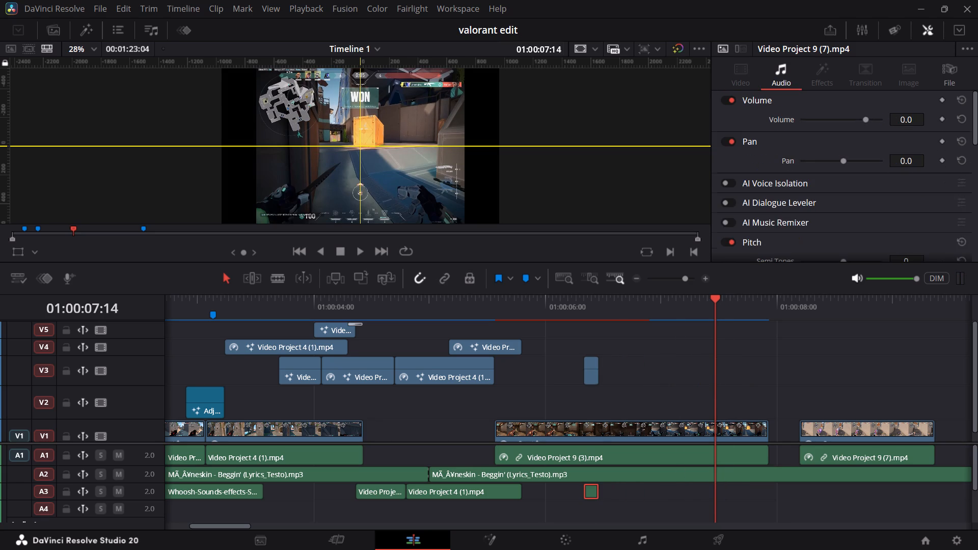
key("BackSpace")
left_click(436, 278)
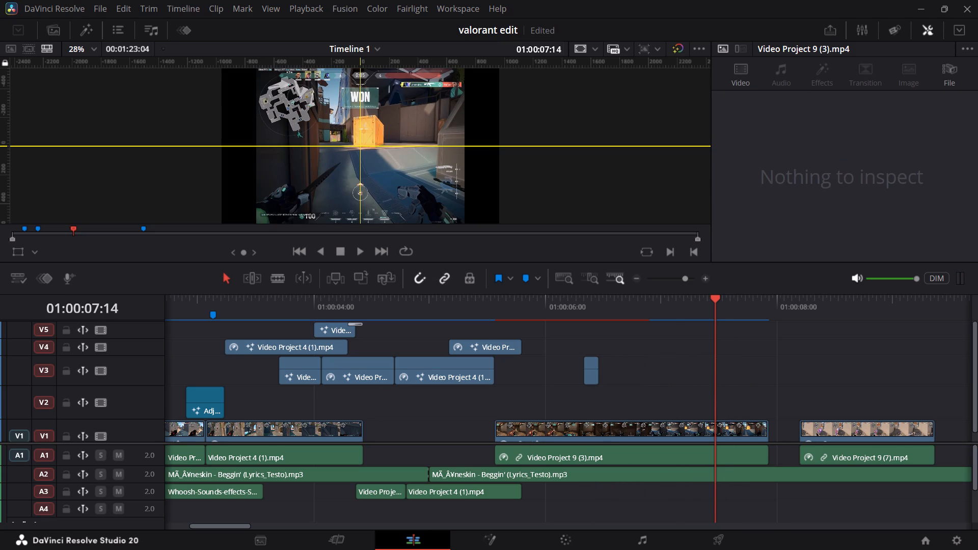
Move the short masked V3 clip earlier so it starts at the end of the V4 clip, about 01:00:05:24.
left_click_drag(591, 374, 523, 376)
Play back the transition from Video Project 4 (1) into Video Project 9 (3), around 01:00:05:08 to 01:00:05:24, to check the overlays.
left_click_drag(538, 308, 522, 315)
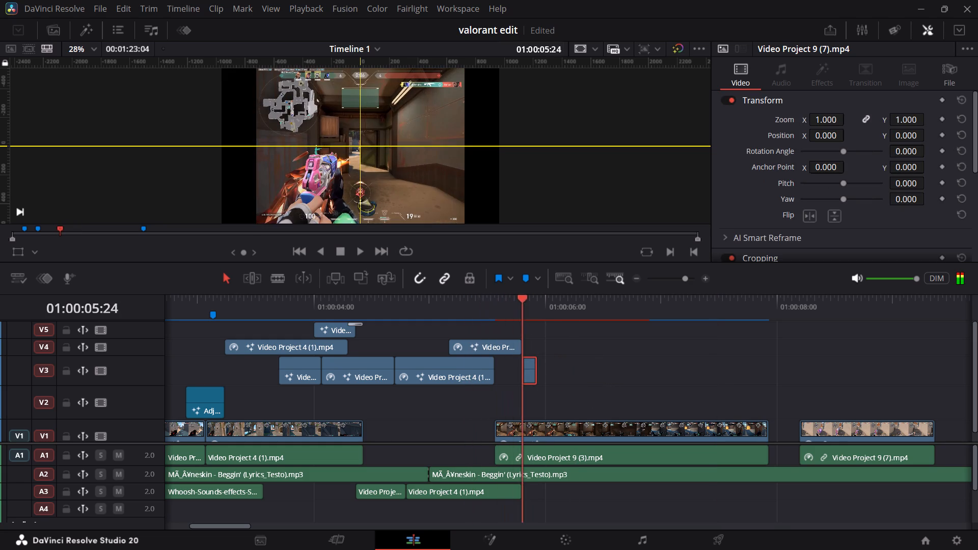
left_click_drag(522, 315, 493, 317)
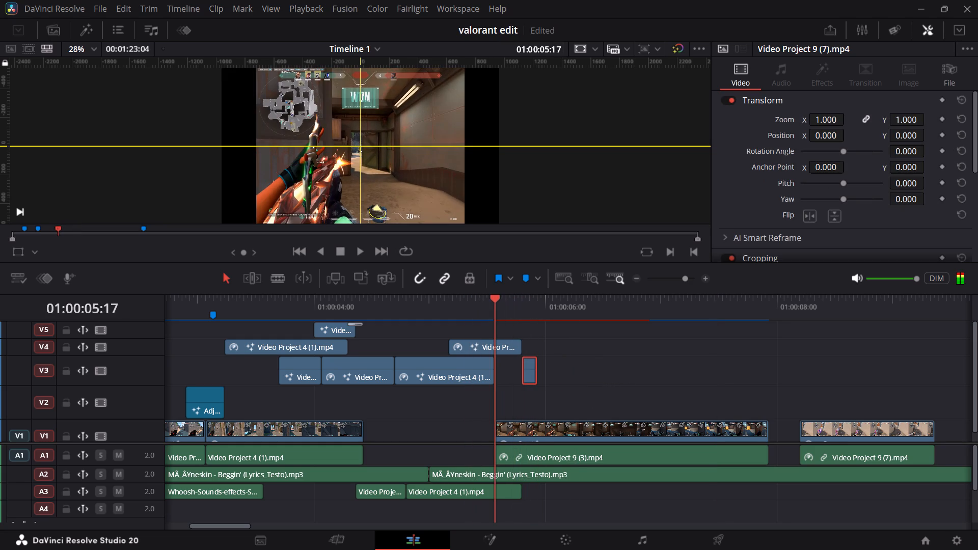
left_click_drag(493, 317, 460, 323)
key("space")
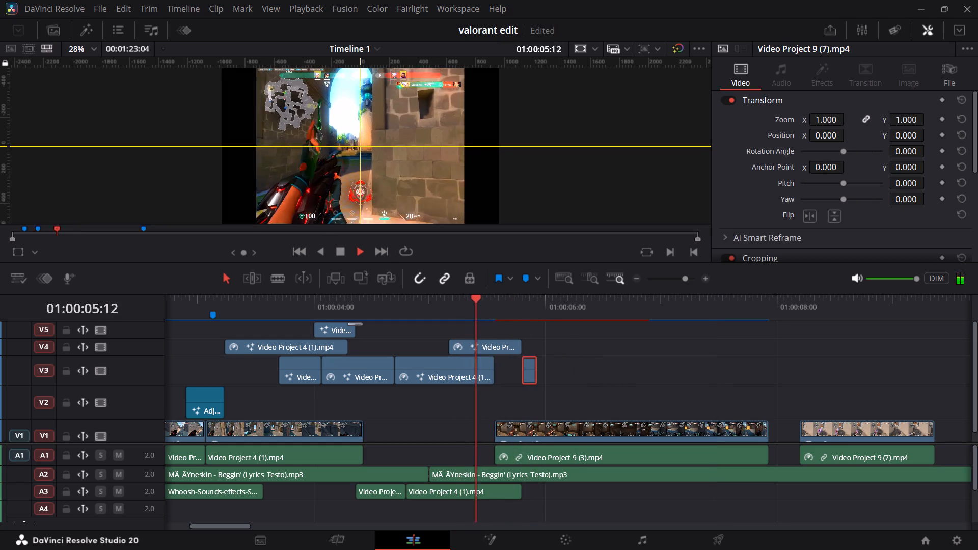
key("space")
left_click_drag(489, 305, 460, 307)
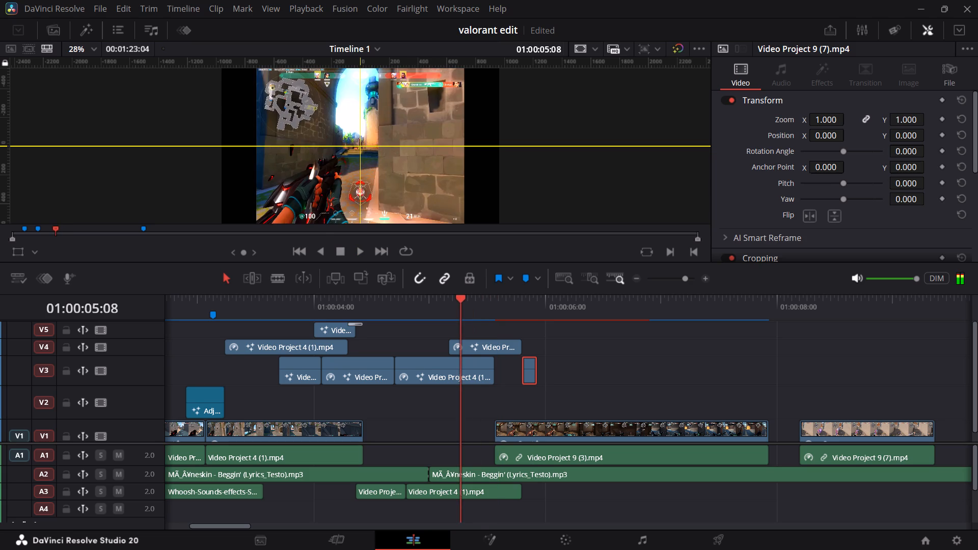
key("space")
key("space")
left_click_drag(511, 297, 467, 319)
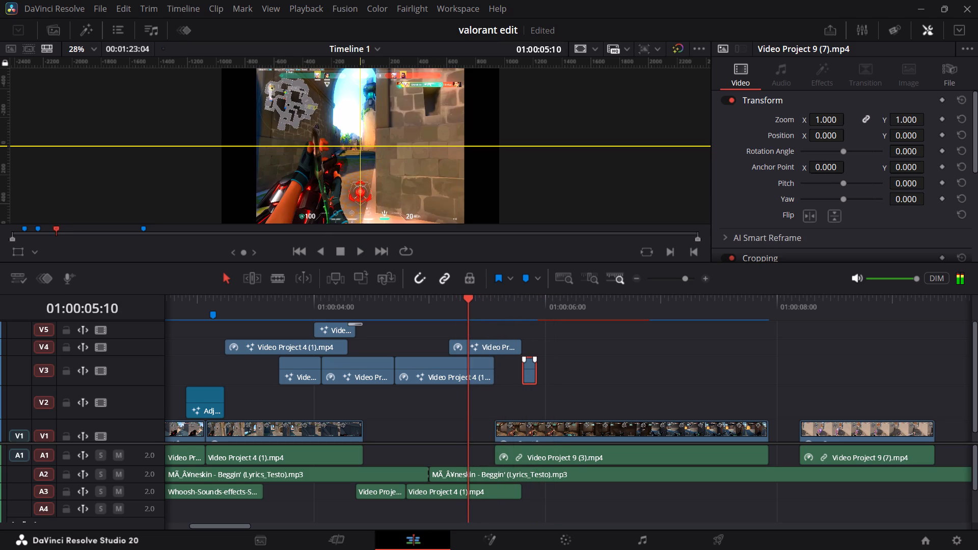
Move the short masked V3 clip out of the transition, to about 01:00:06:14.
left_click_drag(529, 378, 610, 371)
Replay the transition into Video Project 9 (3) and examine the V4 overlay around 01:00:05:17 to 01:00:05:24.
key("space")
key("space")
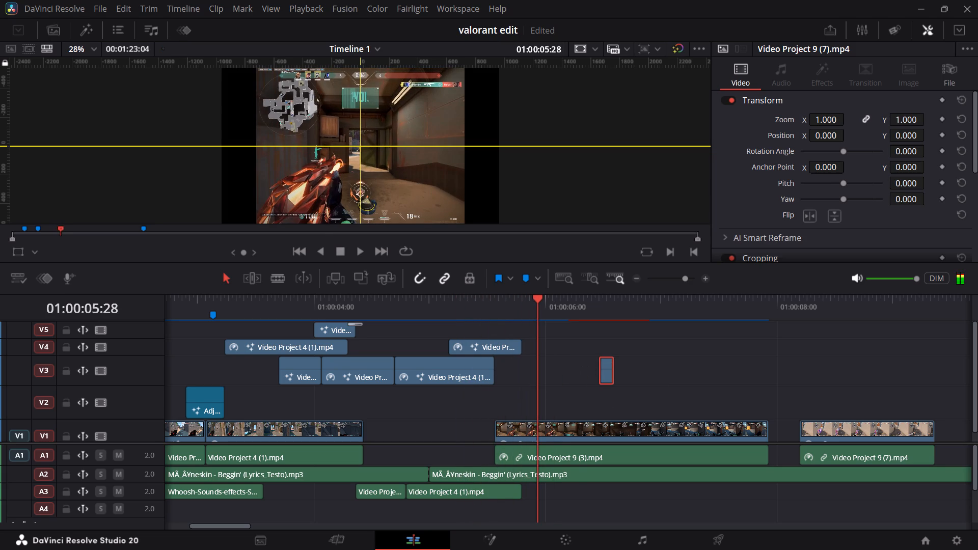
left_click_drag(542, 306, 460, 312)
key("space")
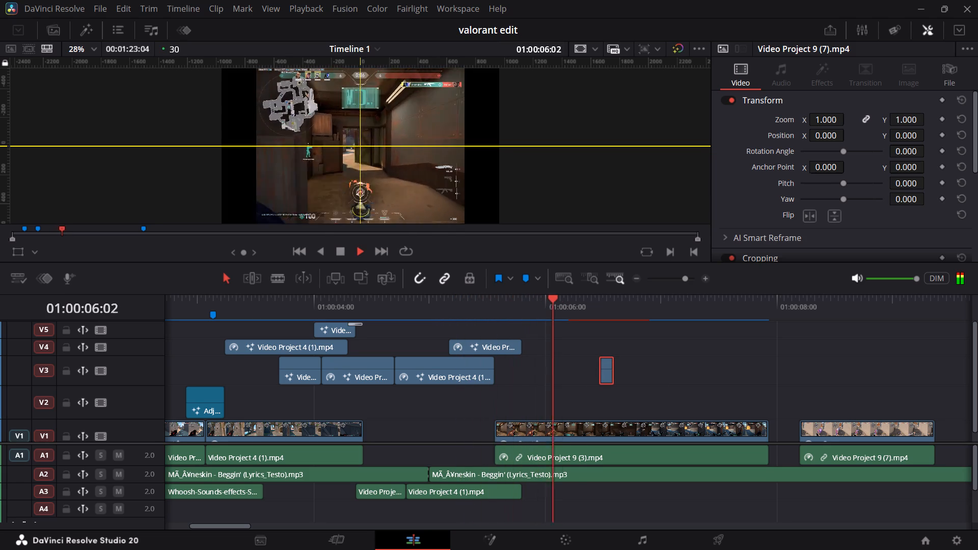
key("space")
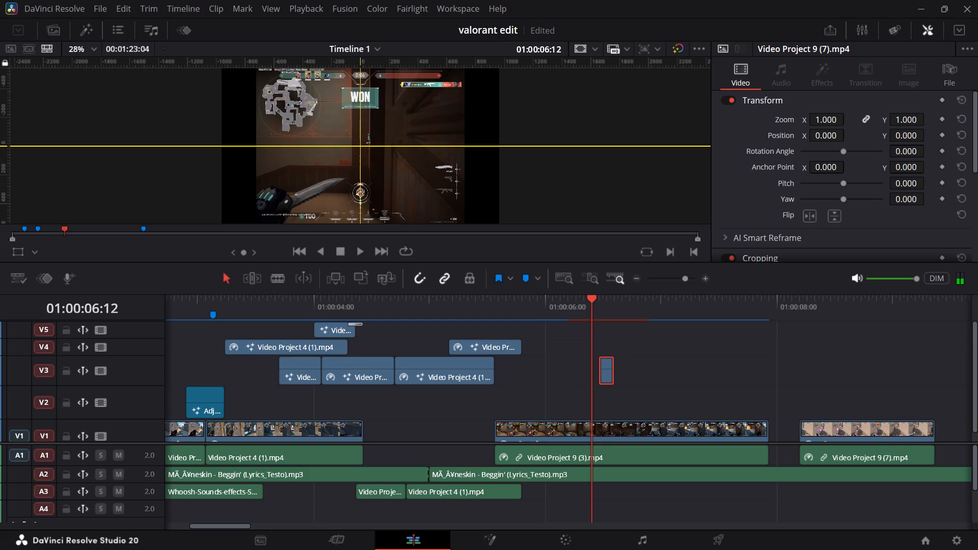
key("space")
key("space")
scroll(564, 366, "down", 3)
left_click_drag(554, 311, 513, 311)
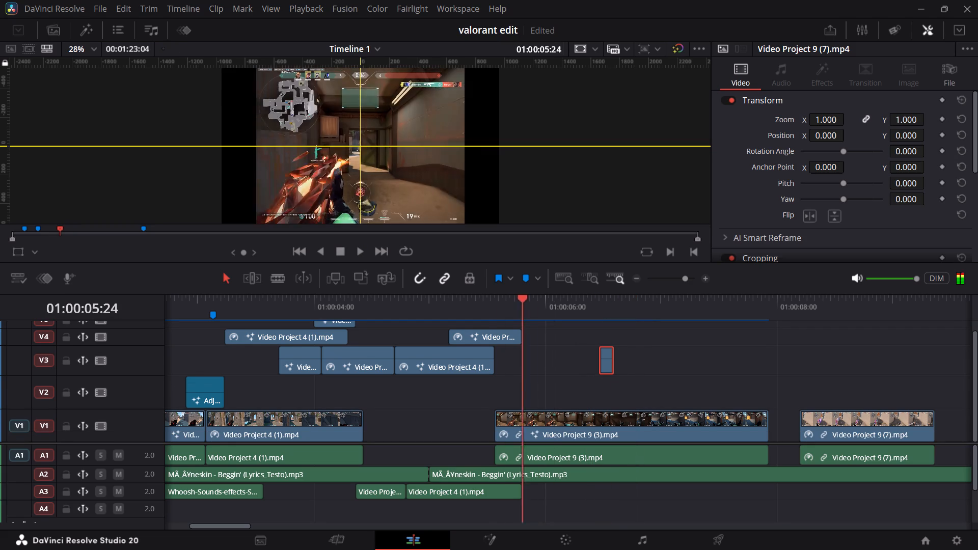
left_click_drag(513, 311, 492, 312)
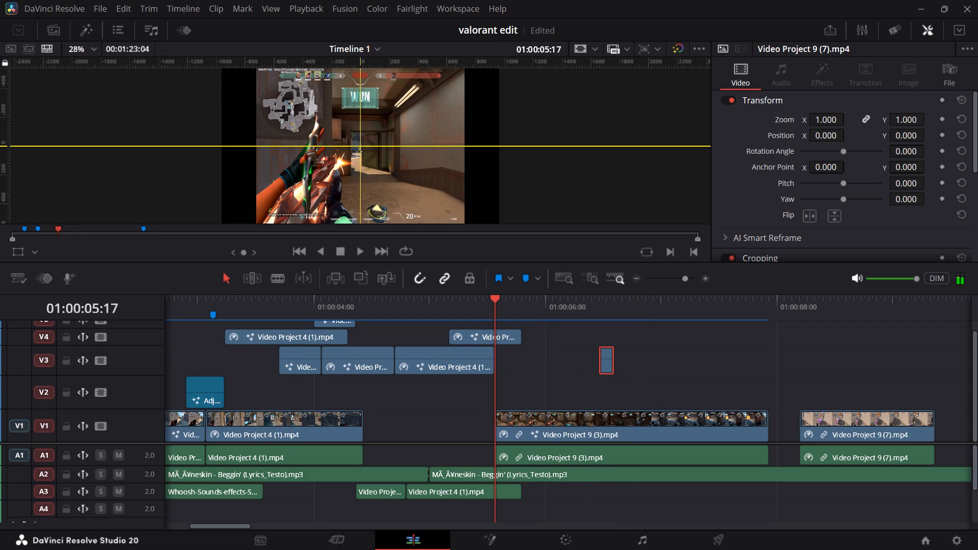
Increase the V4 track's height to show clip thumbnails and inspect its second overlay clip near 01:00:05:14.
left_click(510, 344)
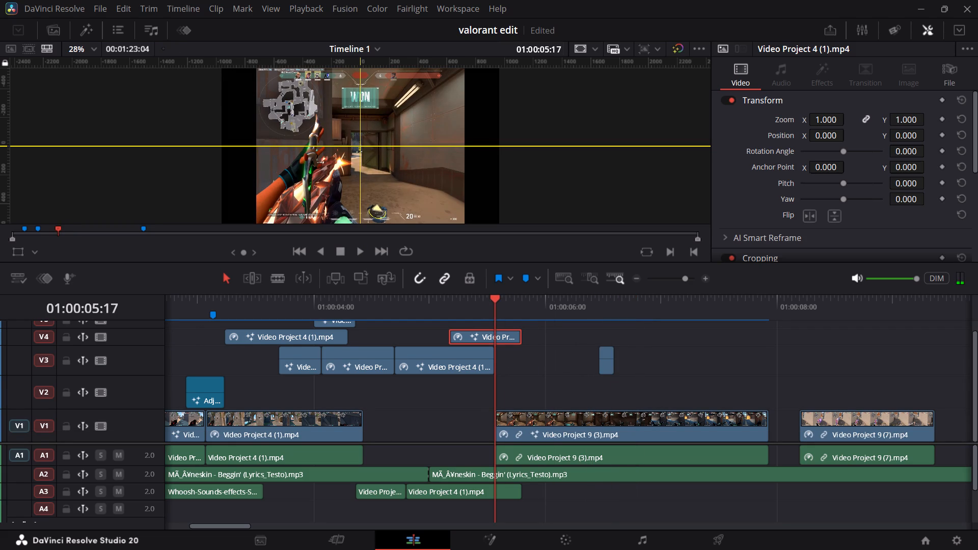
left_click_drag(149, 331, 149, 312)
scroll(628, 363, "up", 1)
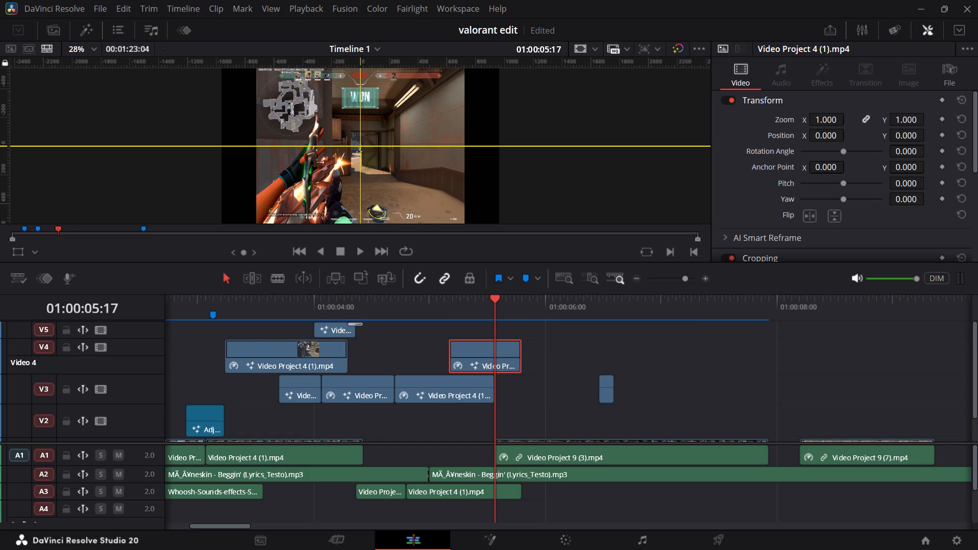
left_click(490, 311)
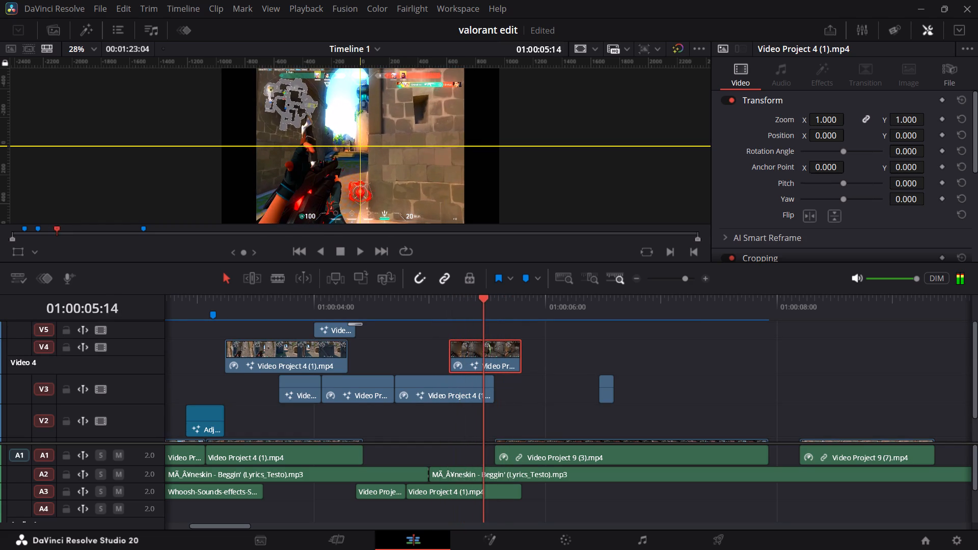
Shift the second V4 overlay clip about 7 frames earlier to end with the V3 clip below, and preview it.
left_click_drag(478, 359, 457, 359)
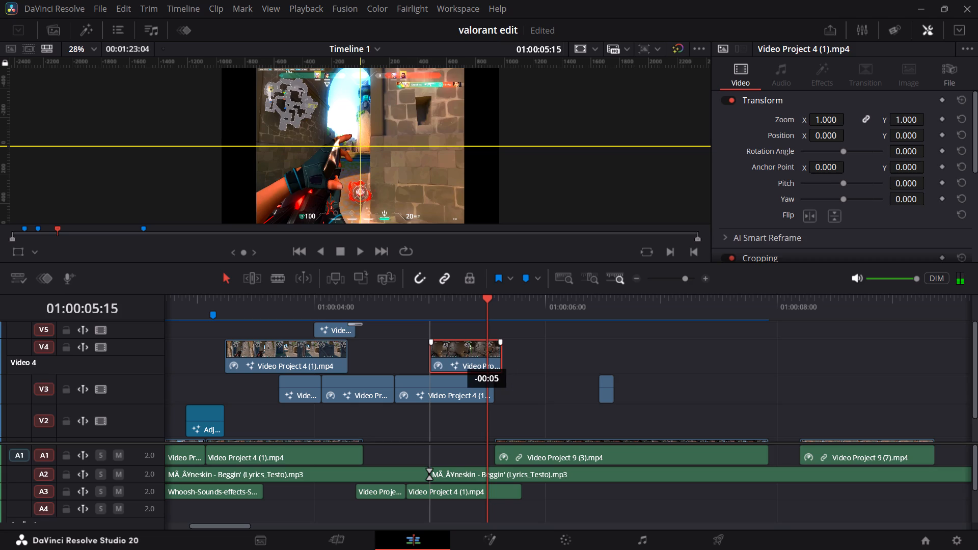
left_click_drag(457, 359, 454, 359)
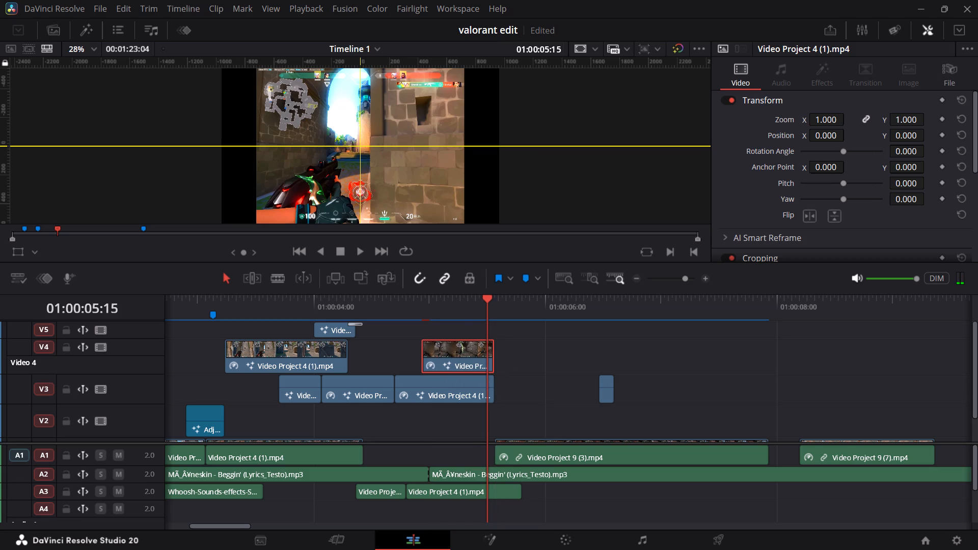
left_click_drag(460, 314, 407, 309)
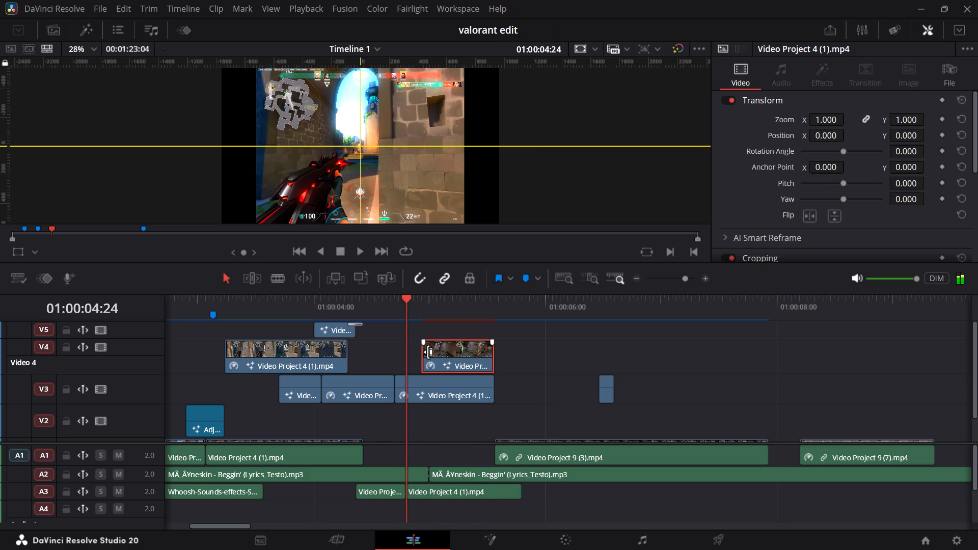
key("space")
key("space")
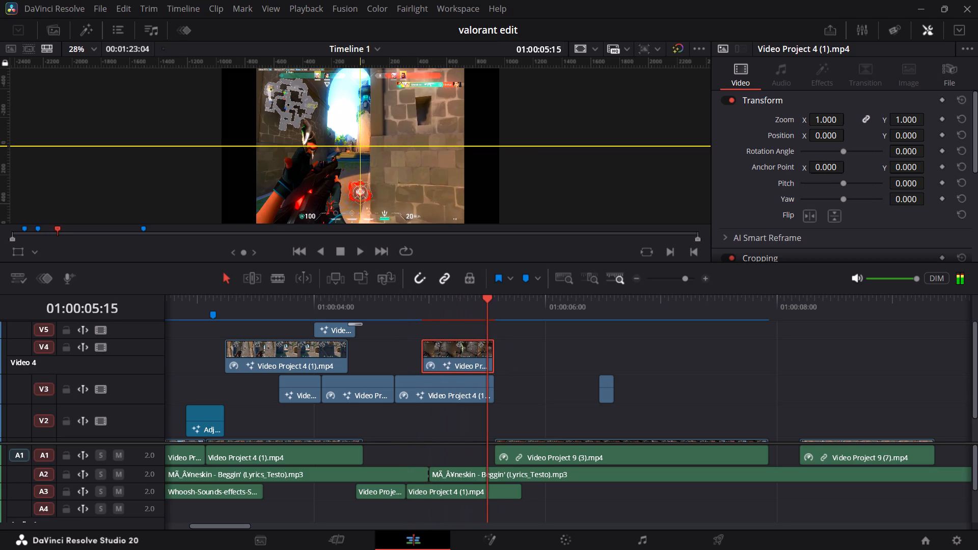
Delete the second V4 overlay clip above the transition into Video Project 9 (3).
right_click(457, 351)
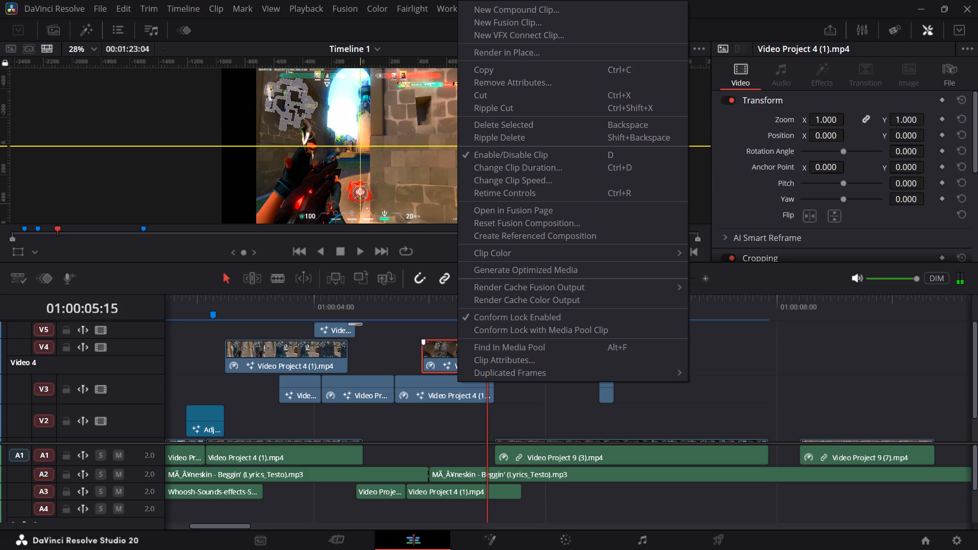
left_click(436, 346)
key("BackSpace")
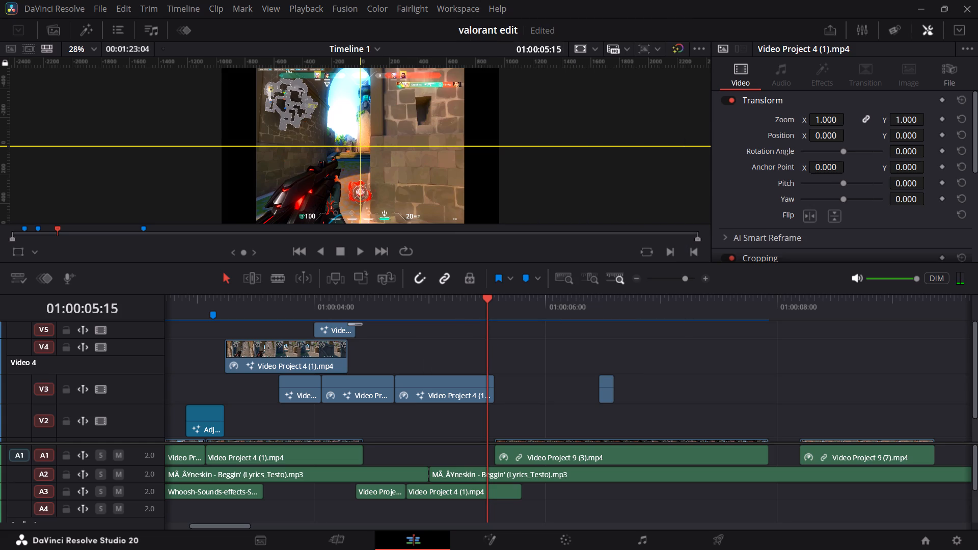
Play back the cut from Video Project 4 (1) into Video Project 9 (3) several times to review it without the V4 overlay.
left_click_drag(478, 308, 439, 321)
key("space")
key("space")
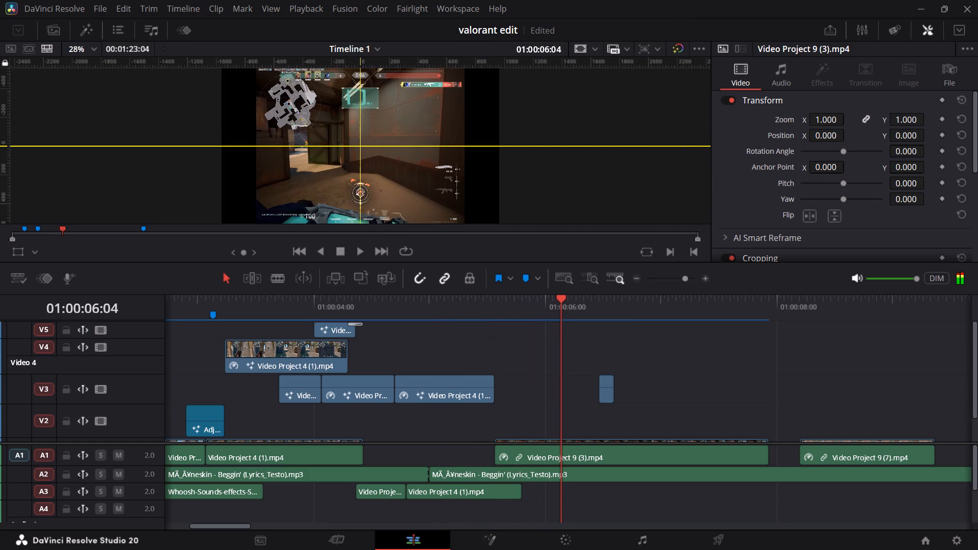
left_click_drag(544, 304, 456, 300)
key("space")
key("space")
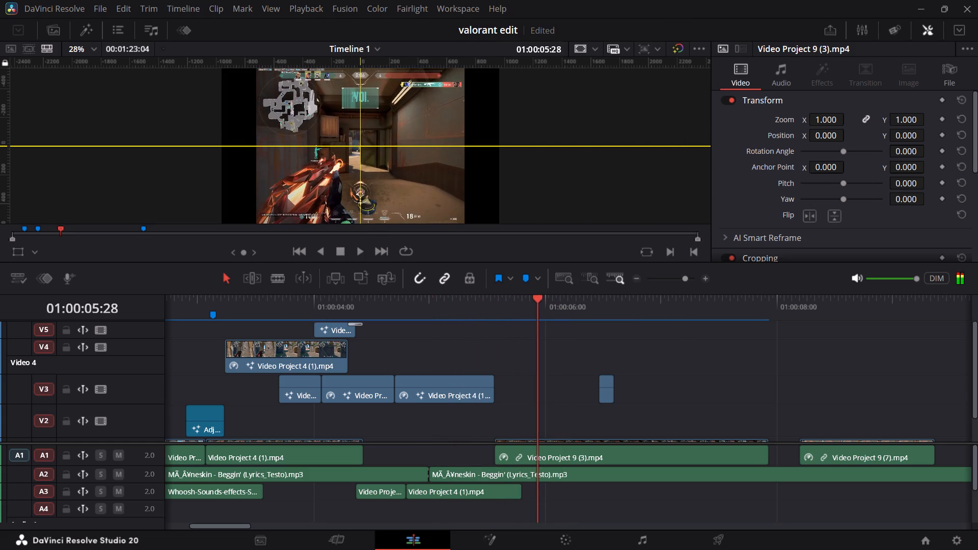
left_click_drag(495, 302, 428, 304)
key("space")
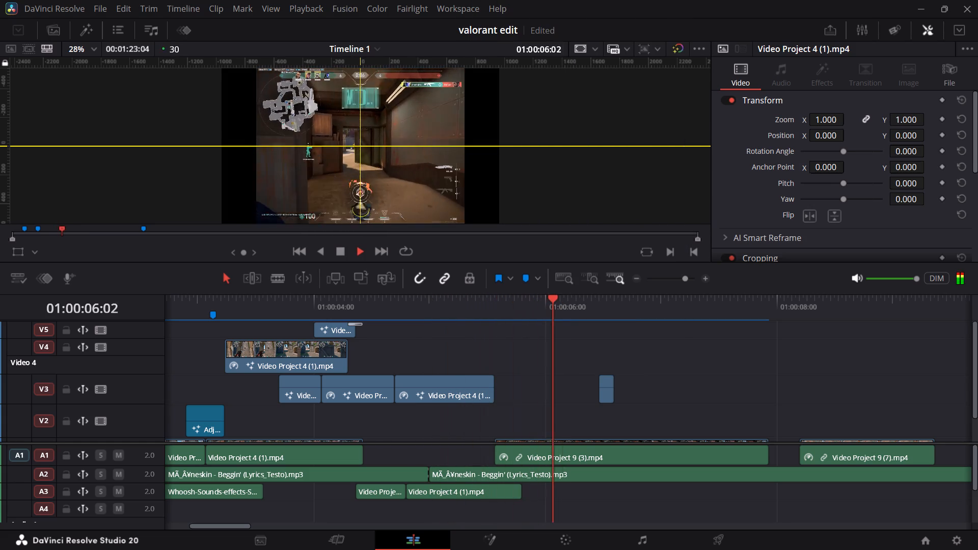
key("space")
scroll(539, 367, "down", 3)
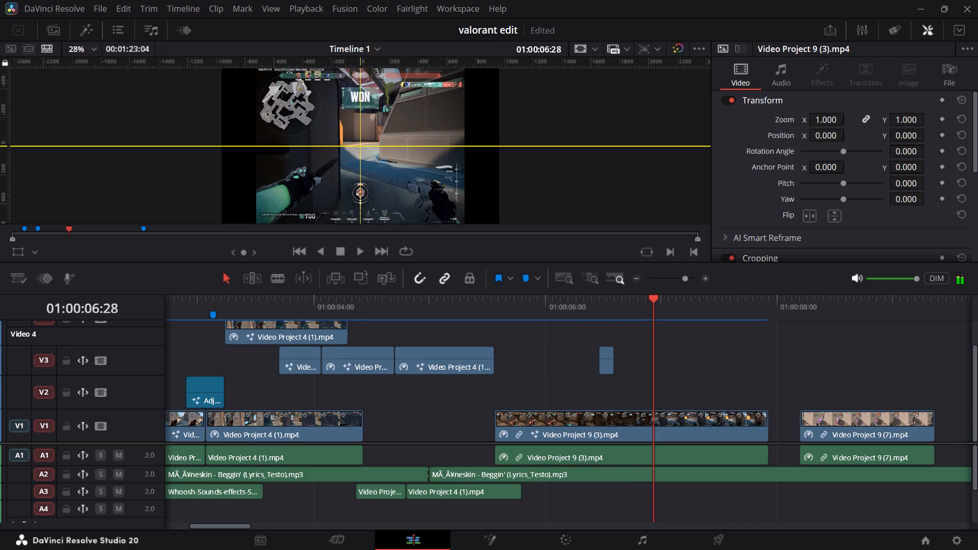
Play and scrub through Video Project 9 (3) on V1 to review the footage up to the gap before Video Project 9 (7).
key("space")
key("space")
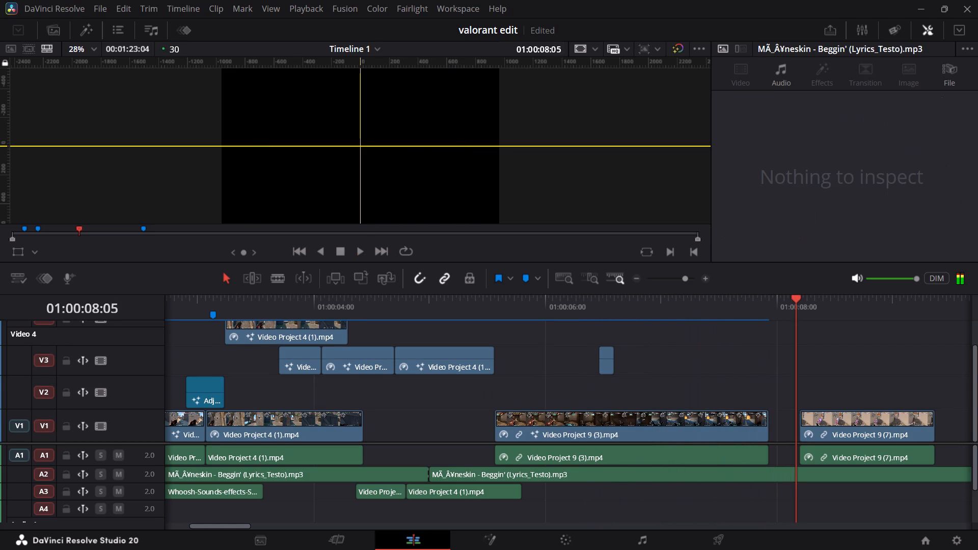
left_click_drag(523, 313, 425, 302)
key("space")
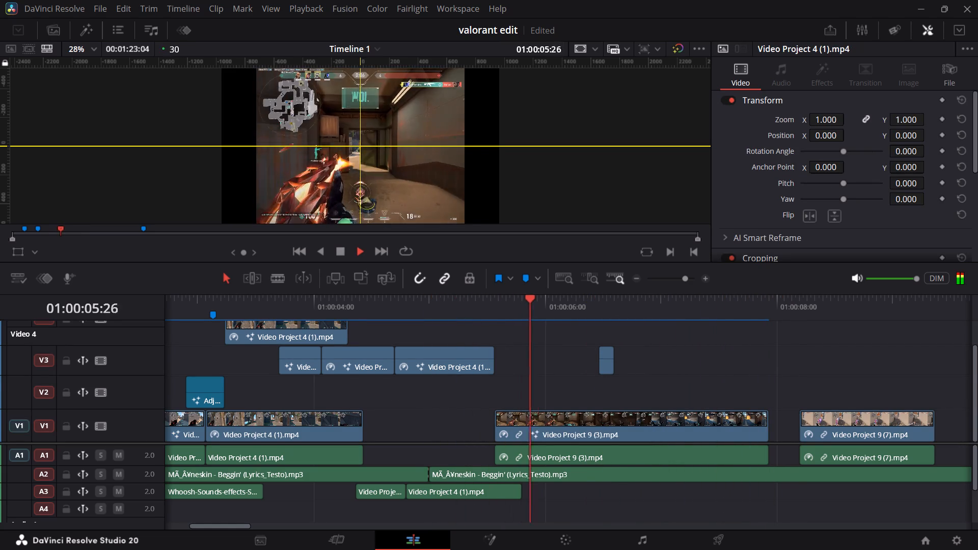
key("space")
middle_click_drag(432, 384, 744, 367)
scroll(704, 382, "down", 4)
middle_click_drag(695, 397, 557, 375)
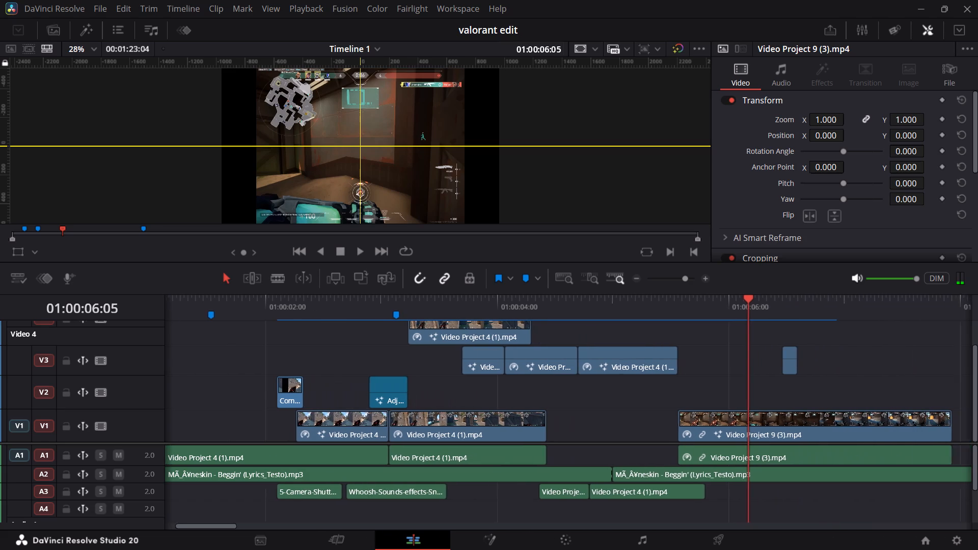
middle_click_drag(557, 375, 446, 370)
left_click_drag(626, 294, 575, 298)
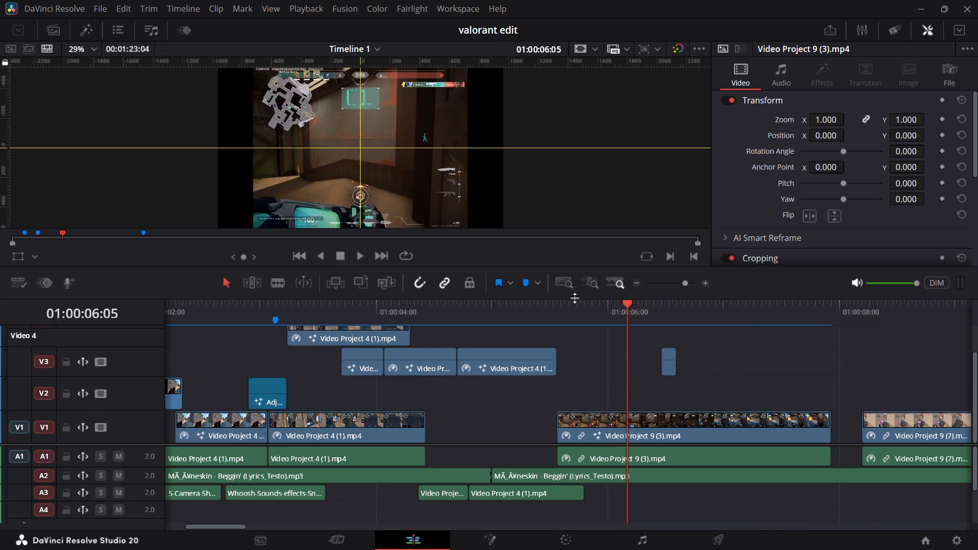
left_click_drag(575, 298, 551, 298)
left_click_drag(596, 313, 637, 310)
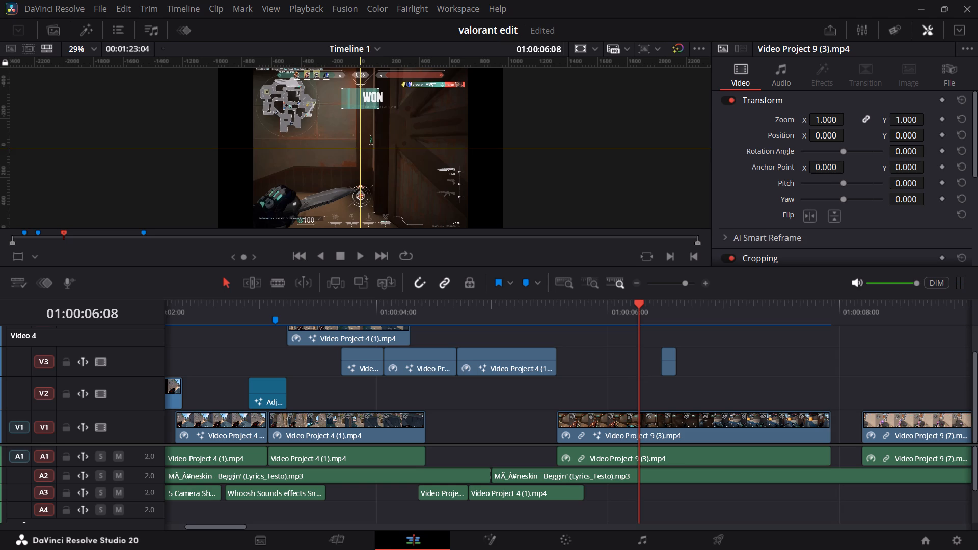
Replay the last Video Project 4 (1) overlay on V3 and its cut into Video Project 9 (3).
left_click_drag(628, 315, 439, 329)
key("space")
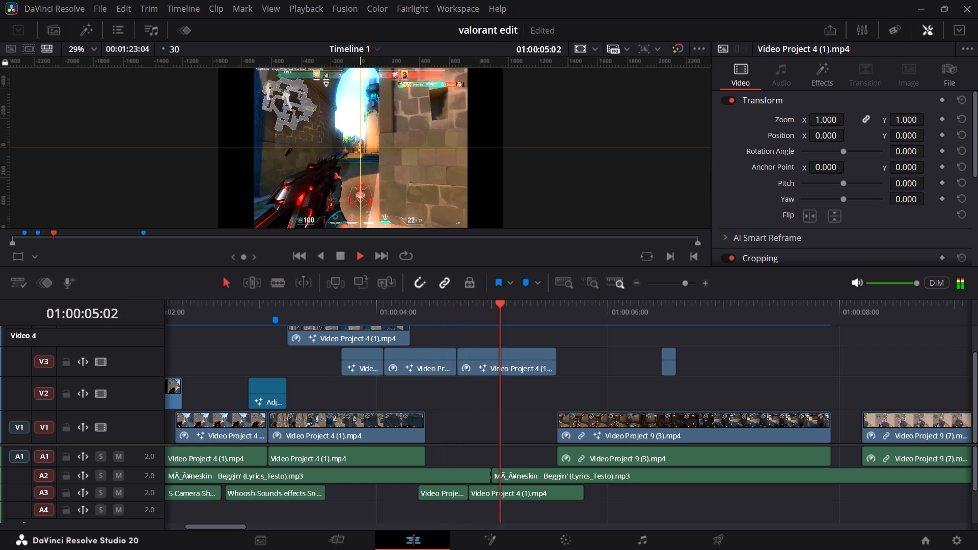
key("space")
left_click_drag(517, 317, 477, 326)
key("space")
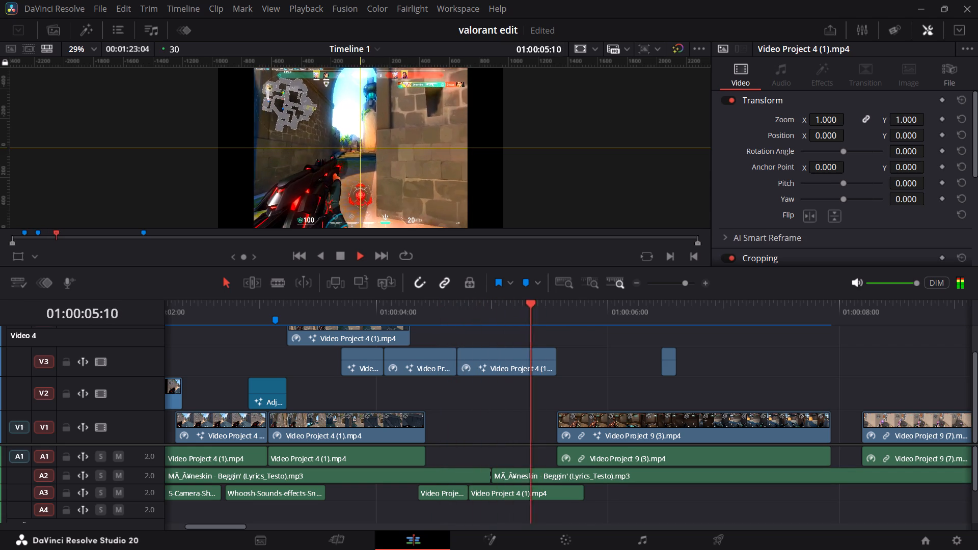
key("space")
left_click_drag(550, 319, 540, 324)
key("space")
key("space")
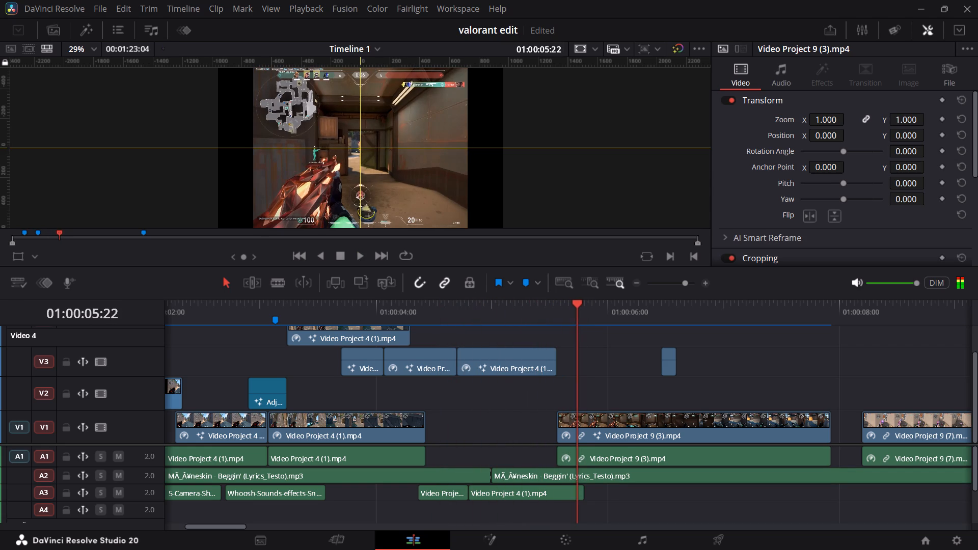
Play Video Project 9 (3) towards its end and under the short V3 overlay to judge where the overlay belongs.
left_click(583, 423)
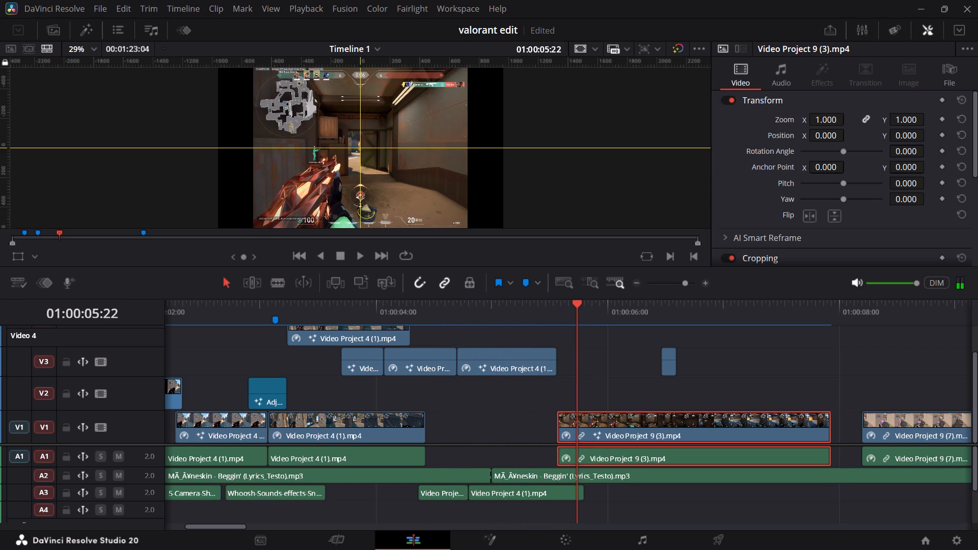
key("space")
key("space")
key("space")
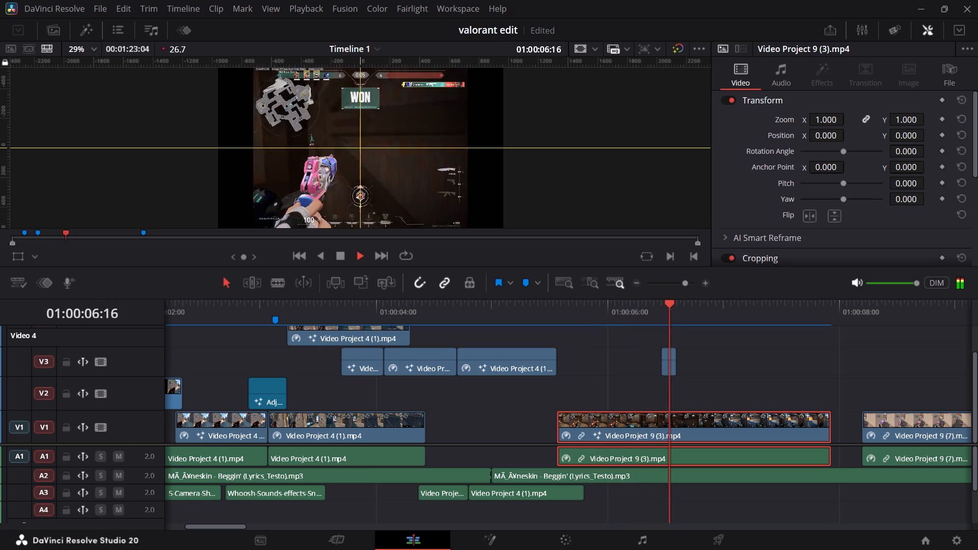
key("space")
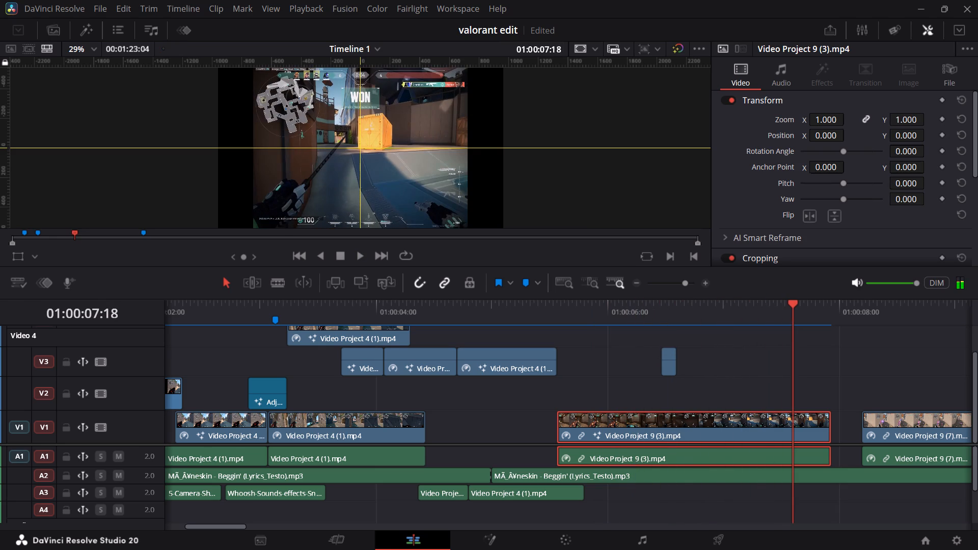
left_click_drag(676, 305, 664, 313)
key("space")
key("space")
Move the short Video Project 9 (7) overlay on V3 later, starting at about 01:00:07:21 above the end of Video Project 9 (3).
left_click_drag(668, 366, 723, 372)
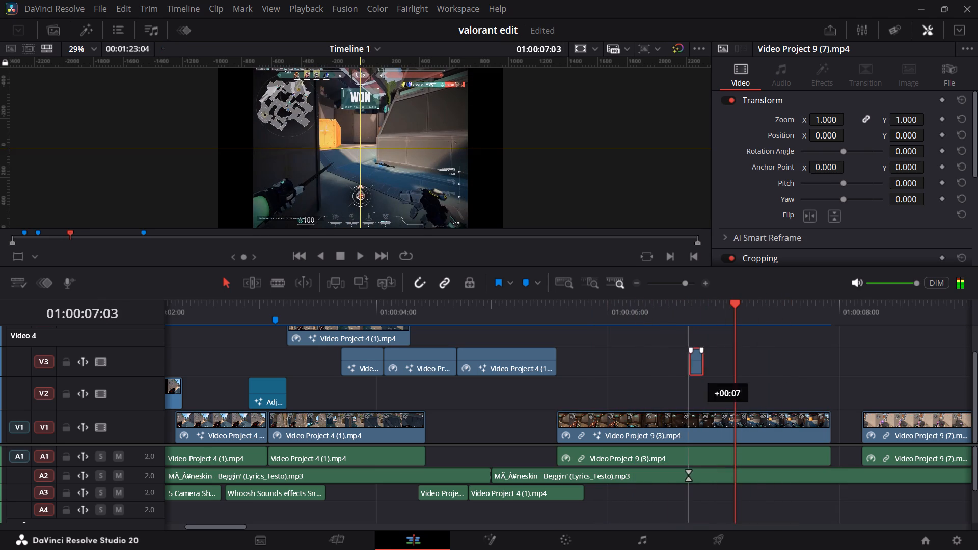
left_click_drag(723, 372, 813, 374)
key("space")
key("space")
middle_click_drag(872, 367, 866, 364)
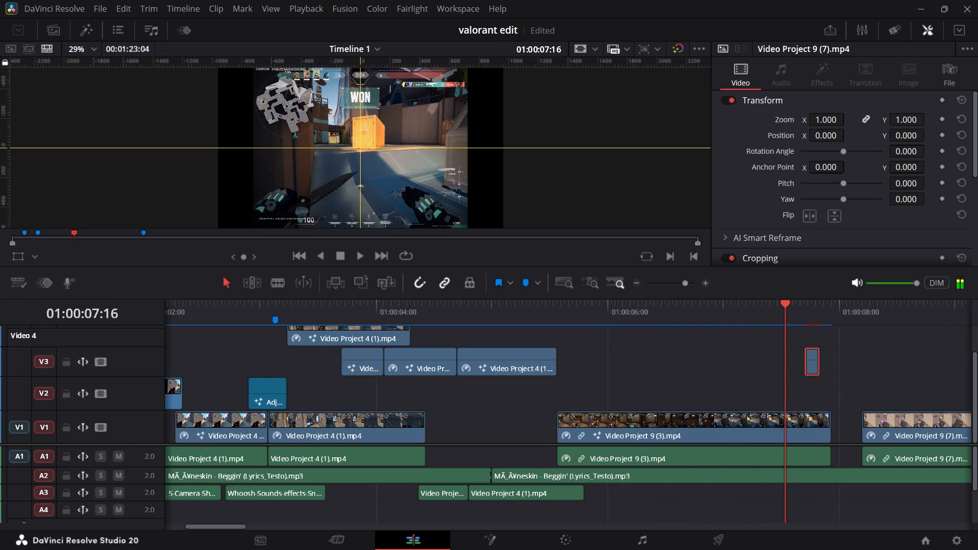
middle_click_drag(866, 364, 780, 335)
key("space")
key("space")
left_click_drag(723, 320, 704, 318)
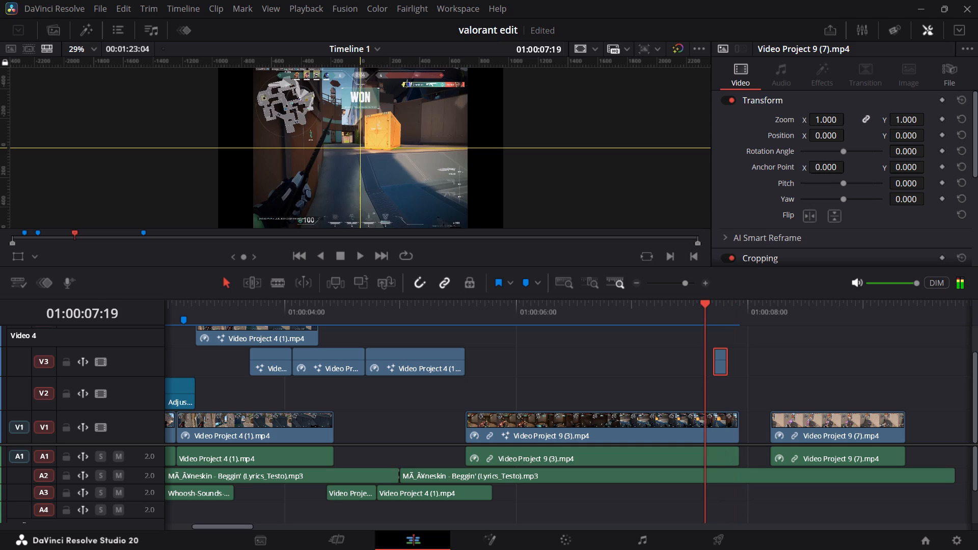
Extend the start of the short V3 overlay clip back to about 01:00:07:16.
left_click(725, 362)
left_click_drag(710, 362, 684, 360)
left_click(713, 365)
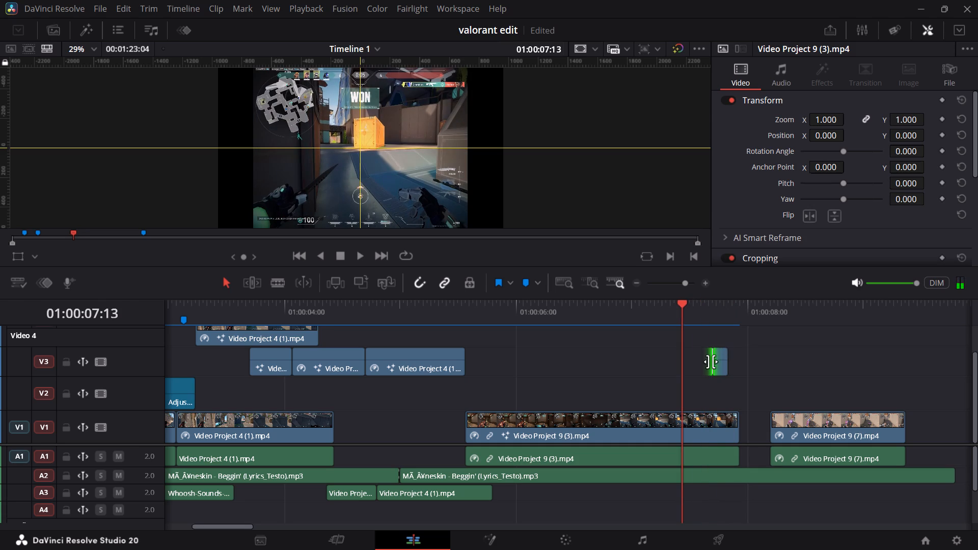
left_click_drag(711, 362, 689, 357)
left_click(706, 364)
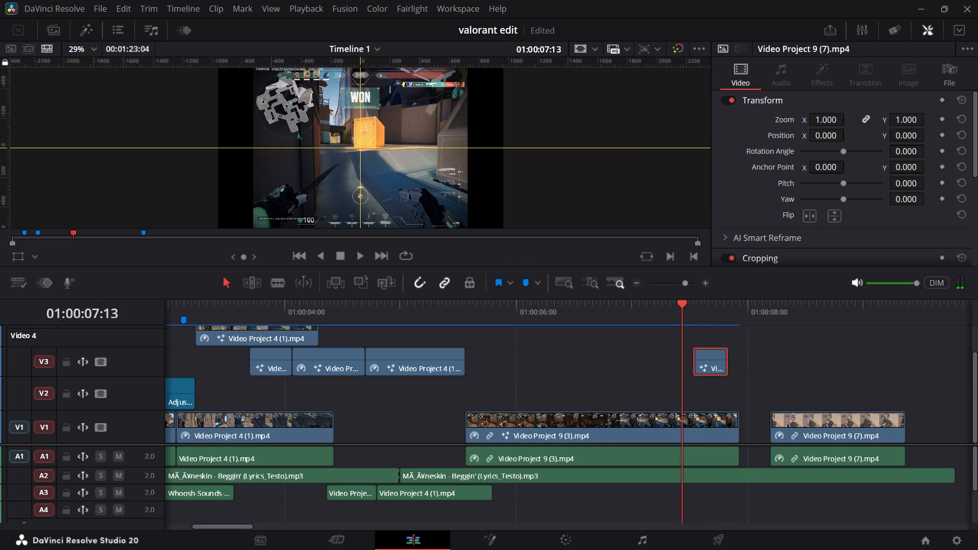
Open the extended V3 overlay in Fusion and track its Magic Mask in both directions.
right_click(716, 355)
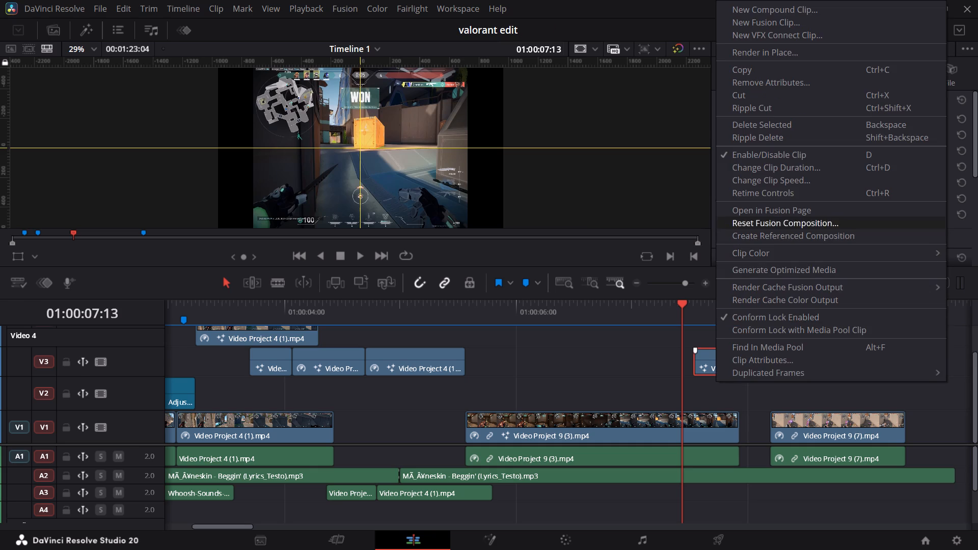
left_click(770, 211)
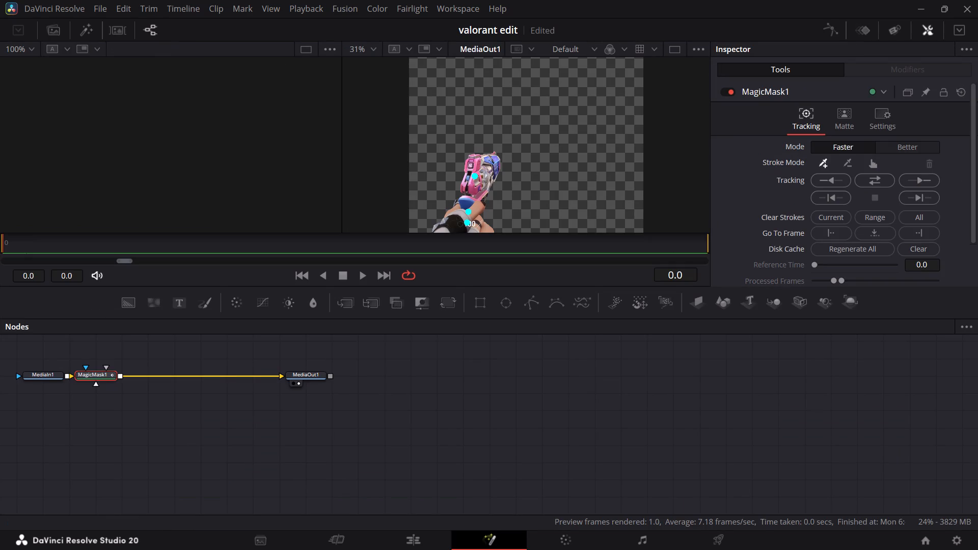
left_click(871, 186)
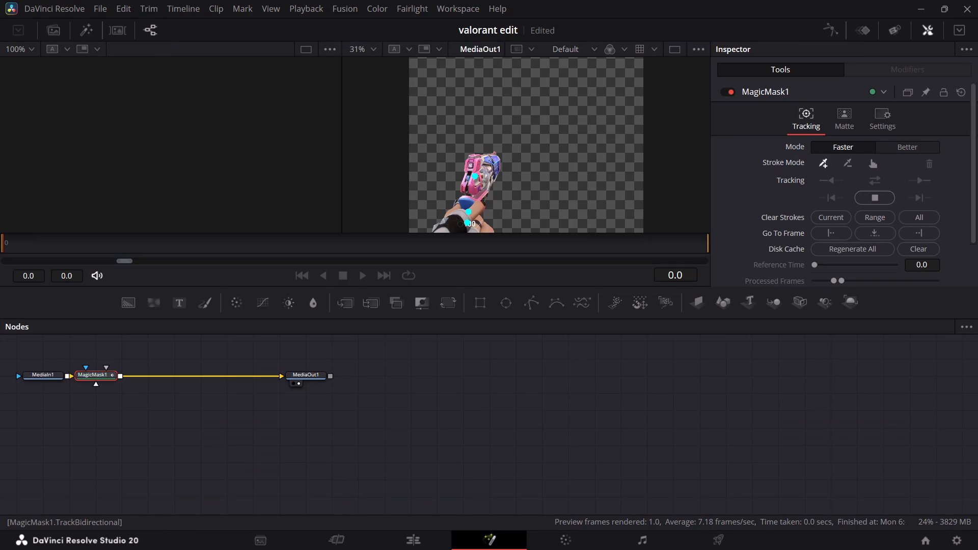
Add a Transform node after MagicMask1 in the overlay's composition, and return to the edit timeline.
key("shift+space")
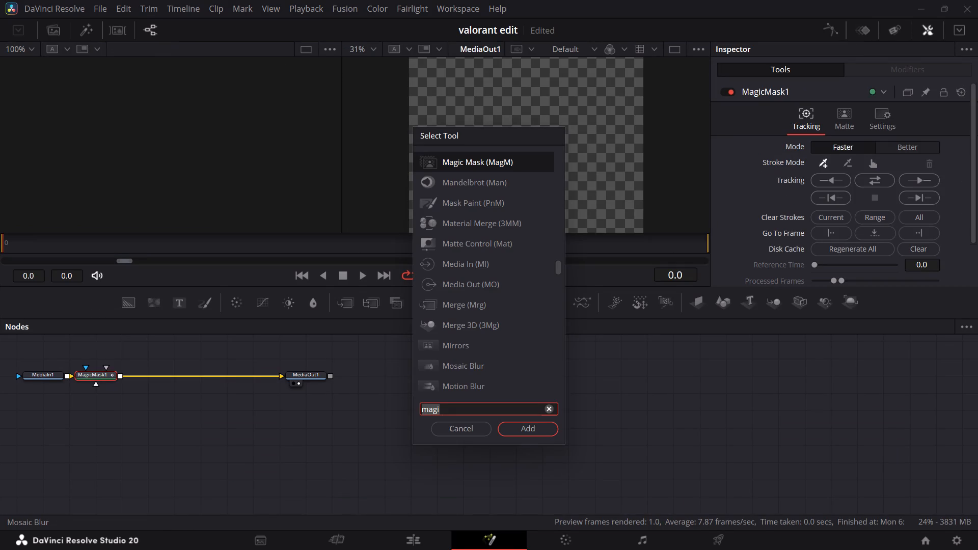
type("tran")
key("Return")
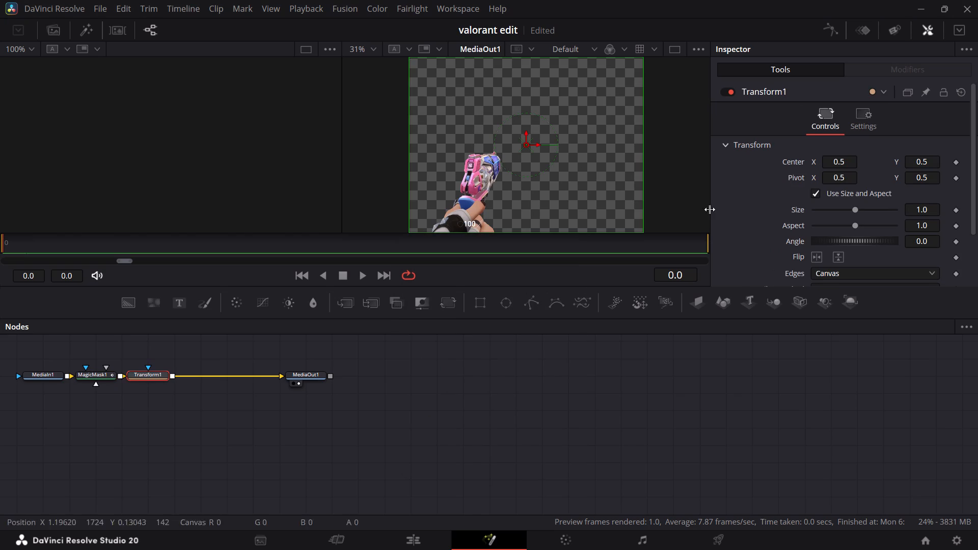
double_click(483, 244)
left_click(412, 533)
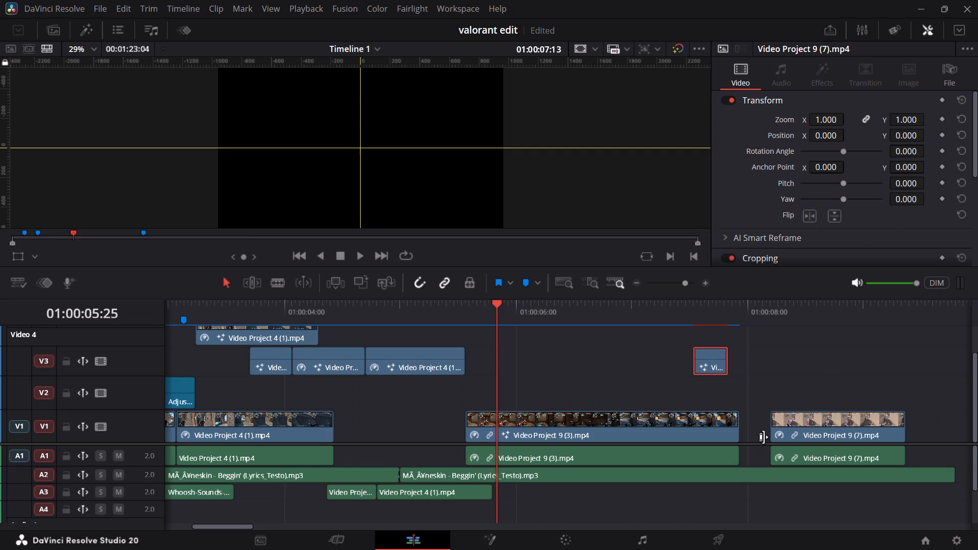
Check the V3 overlay at 01:00:07:19 on the timeline and again in its Fusion composition.
left_click(702, 322)
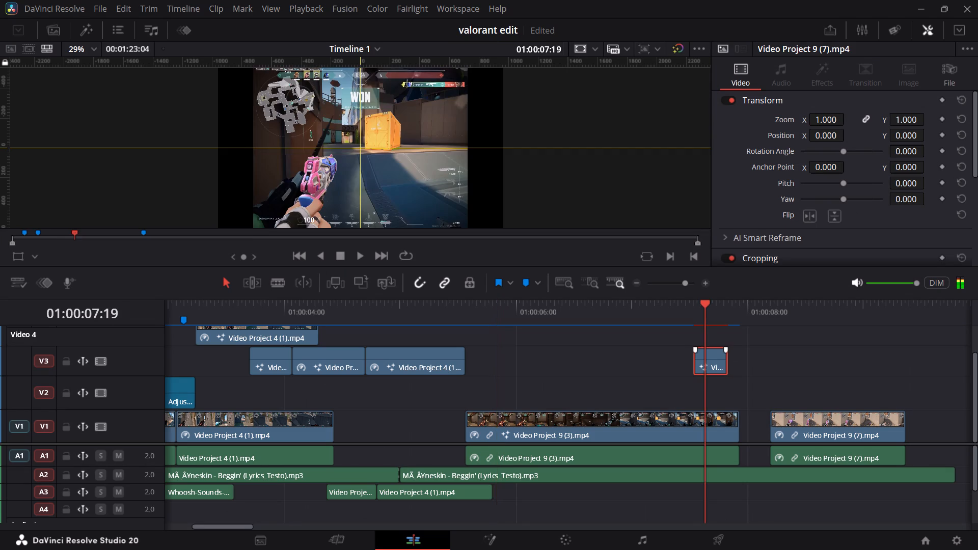
left_click(492, 534)
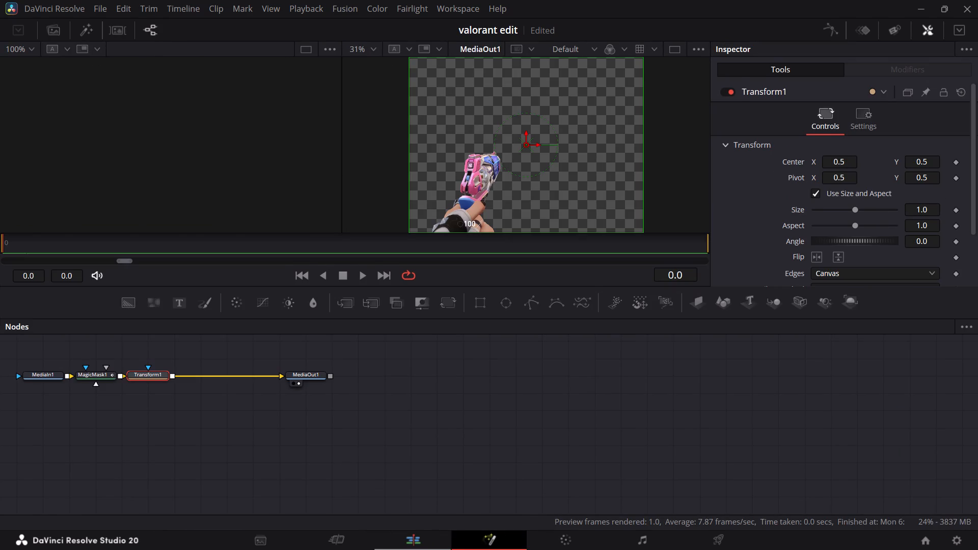
left_click(407, 533)
left_click(628, 353)
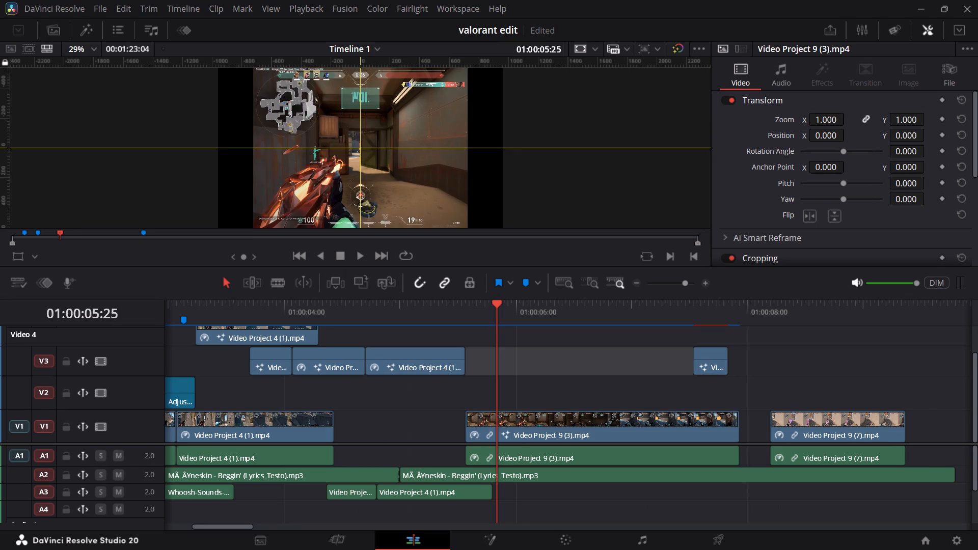
Save the project.
key("ctrl+s")
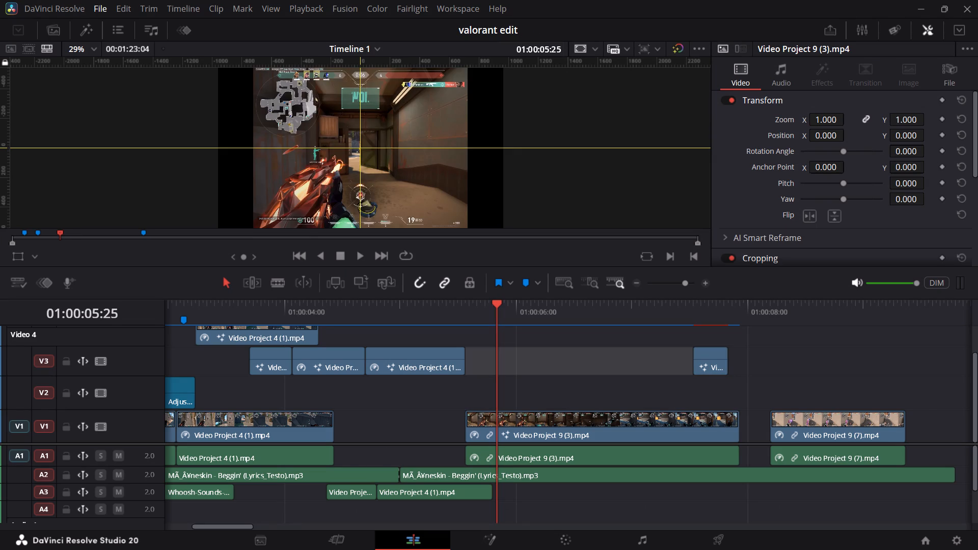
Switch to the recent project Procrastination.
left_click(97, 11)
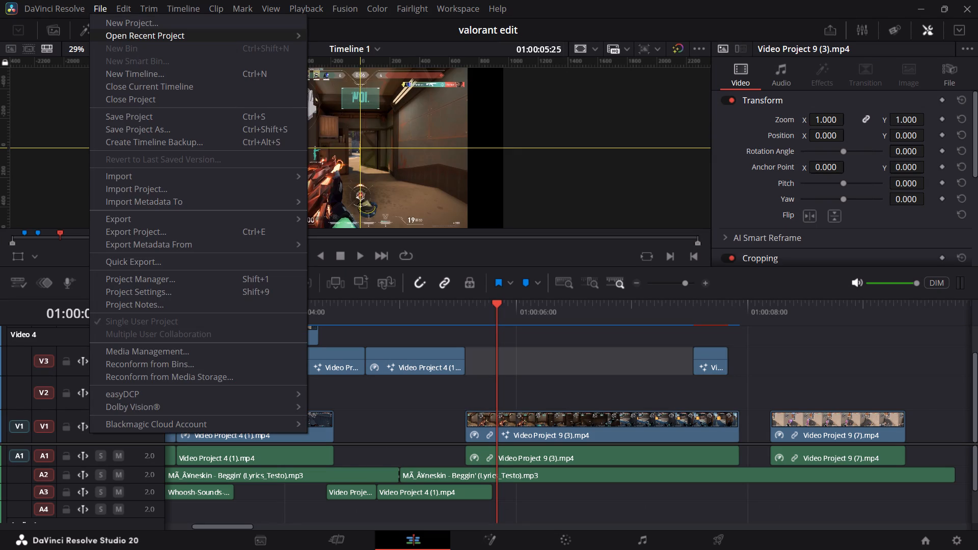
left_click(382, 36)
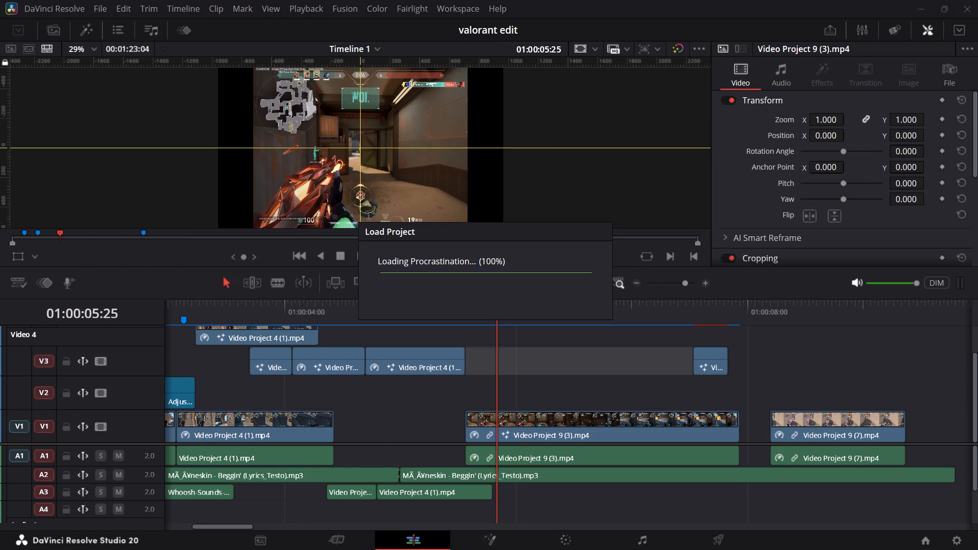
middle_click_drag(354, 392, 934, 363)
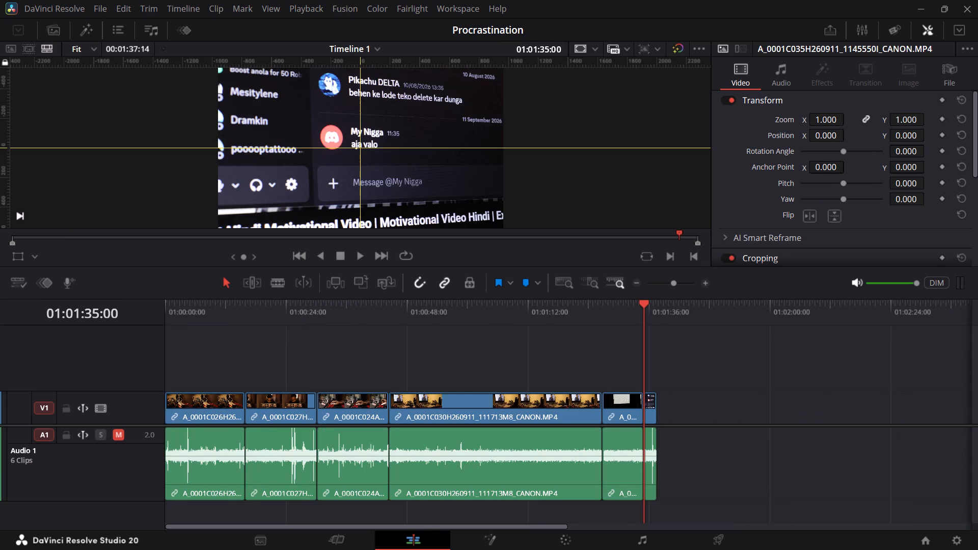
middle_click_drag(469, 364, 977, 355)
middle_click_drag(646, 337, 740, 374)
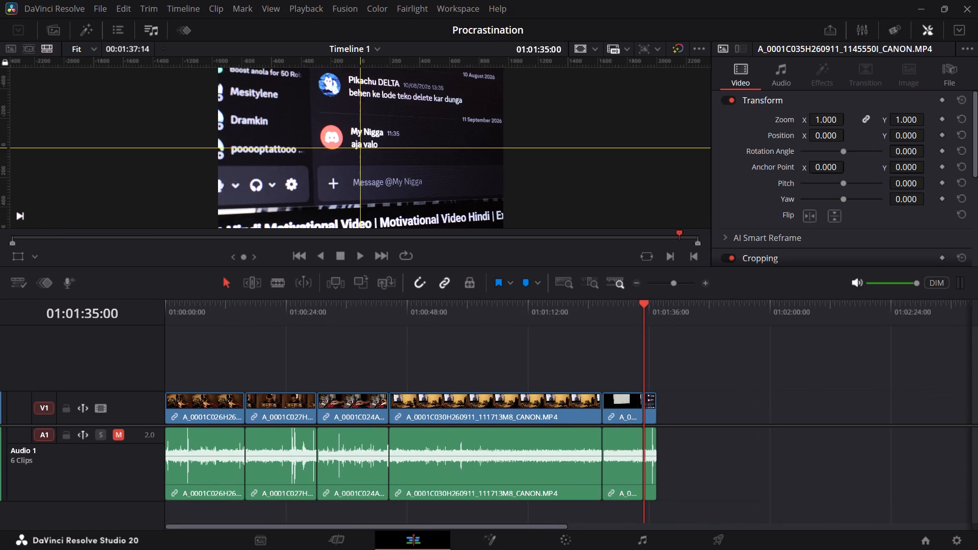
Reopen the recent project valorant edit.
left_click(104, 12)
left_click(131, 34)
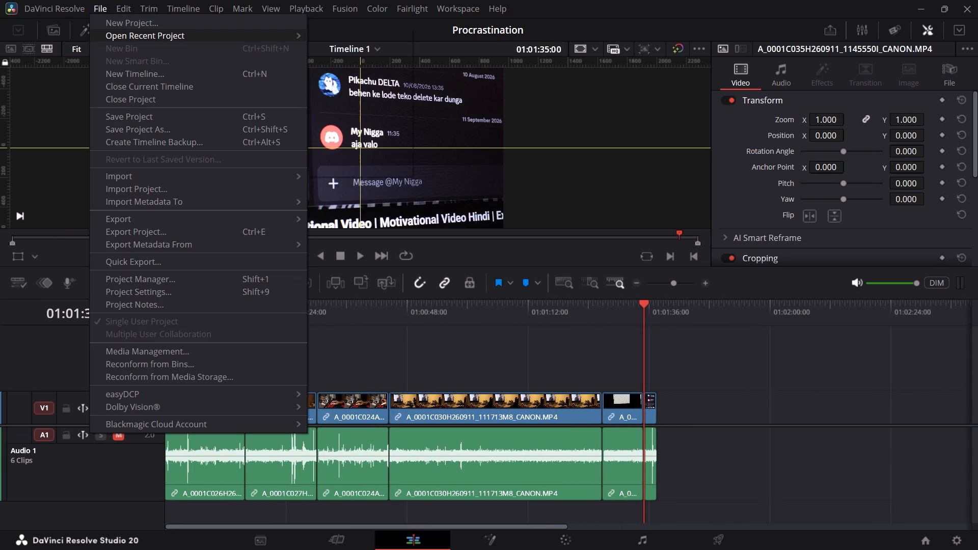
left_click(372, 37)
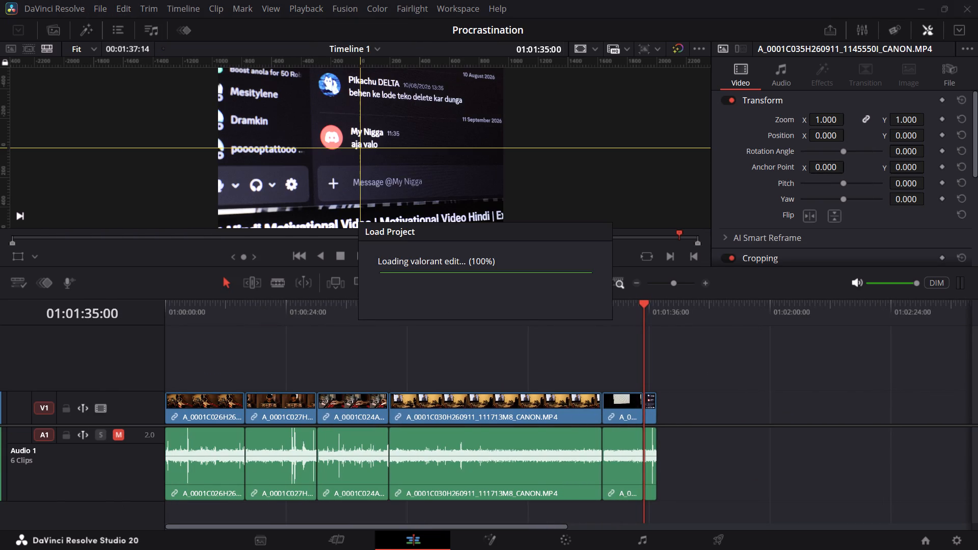
Open the V3 overlay clip above the end of Video Project 9 (3) in its Fusion composition.
middle_click_drag(826, 360, 350, 360)
middle_click_drag(684, 368, 658, 366)
scroll(639, 355, "down", 2)
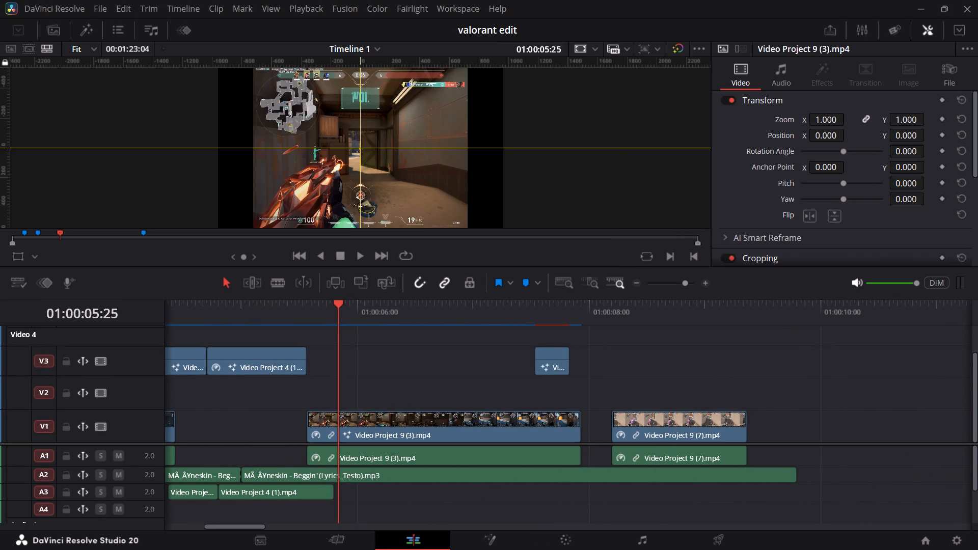
left_click_drag(530, 310, 537, 314)
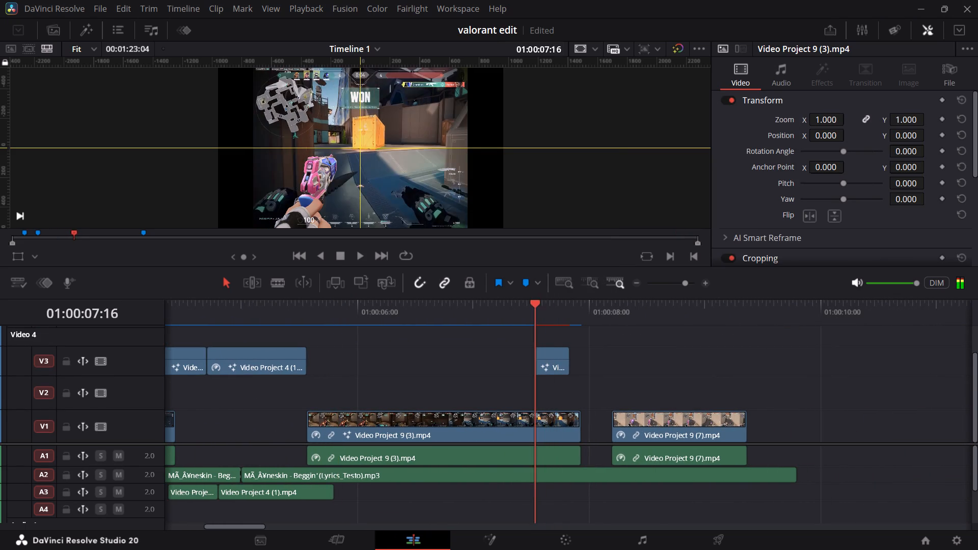
left_click_drag(537, 314, 550, 321)
left_click(558, 360)
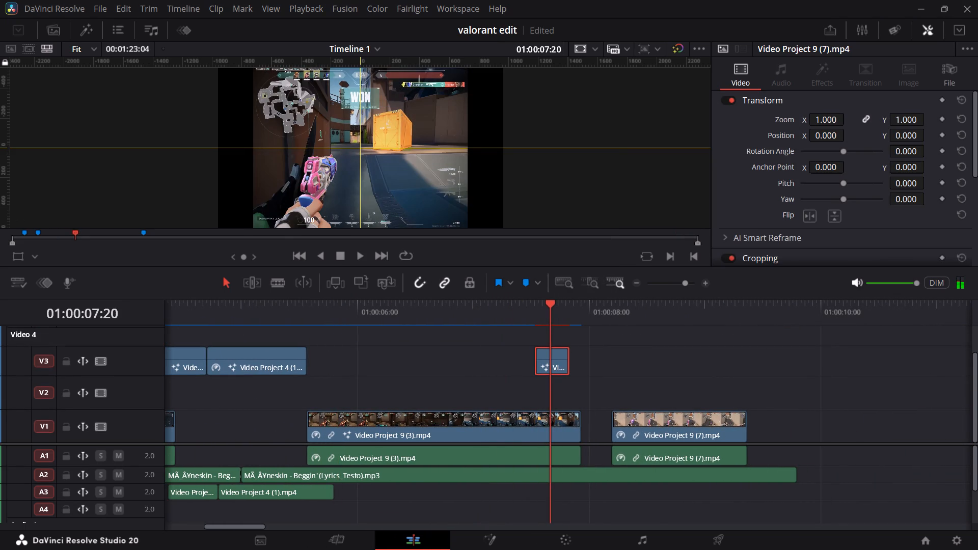
left_click(501, 549)
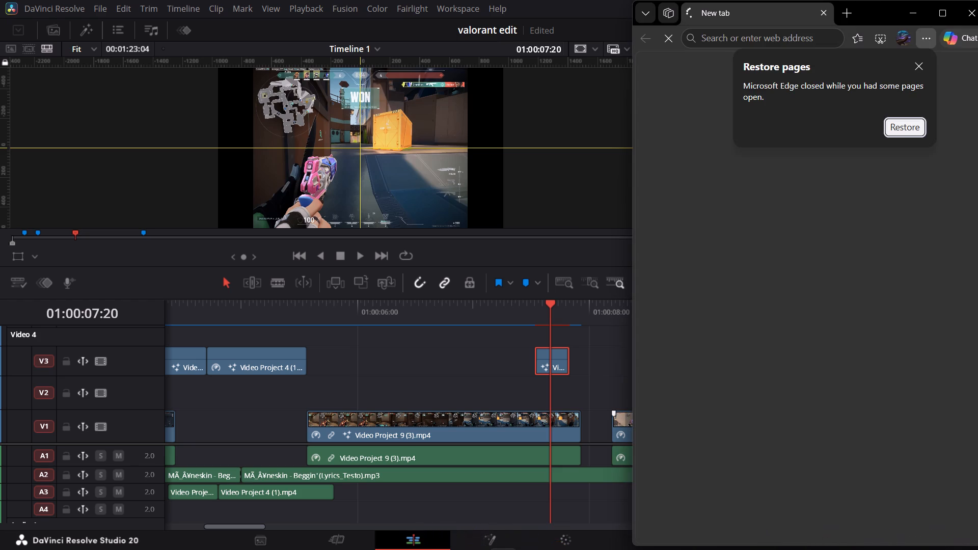
left_click(974, 9)
left_click(492, 534)
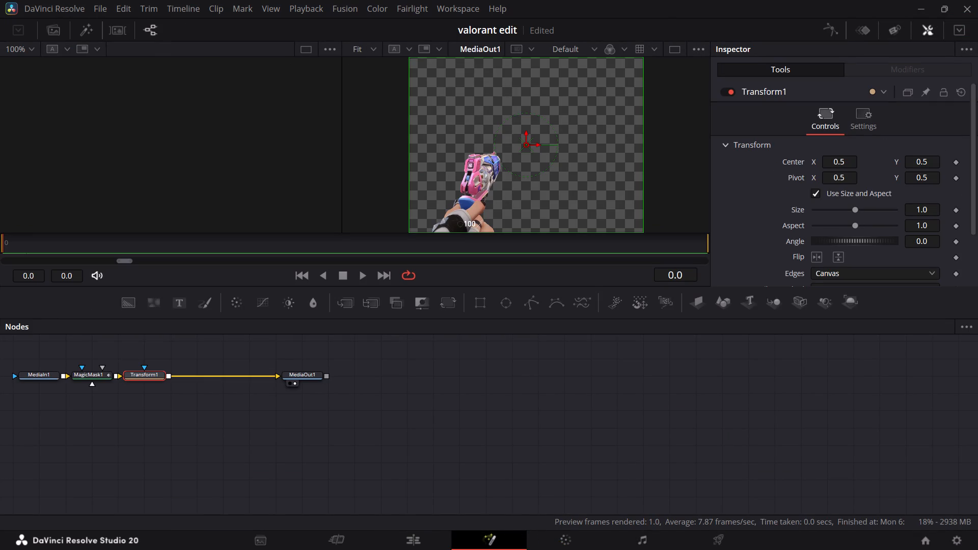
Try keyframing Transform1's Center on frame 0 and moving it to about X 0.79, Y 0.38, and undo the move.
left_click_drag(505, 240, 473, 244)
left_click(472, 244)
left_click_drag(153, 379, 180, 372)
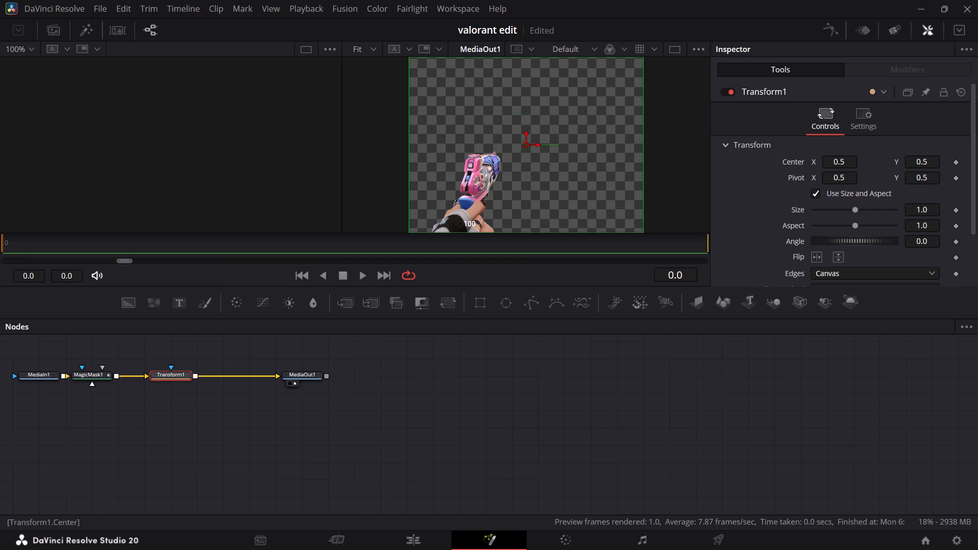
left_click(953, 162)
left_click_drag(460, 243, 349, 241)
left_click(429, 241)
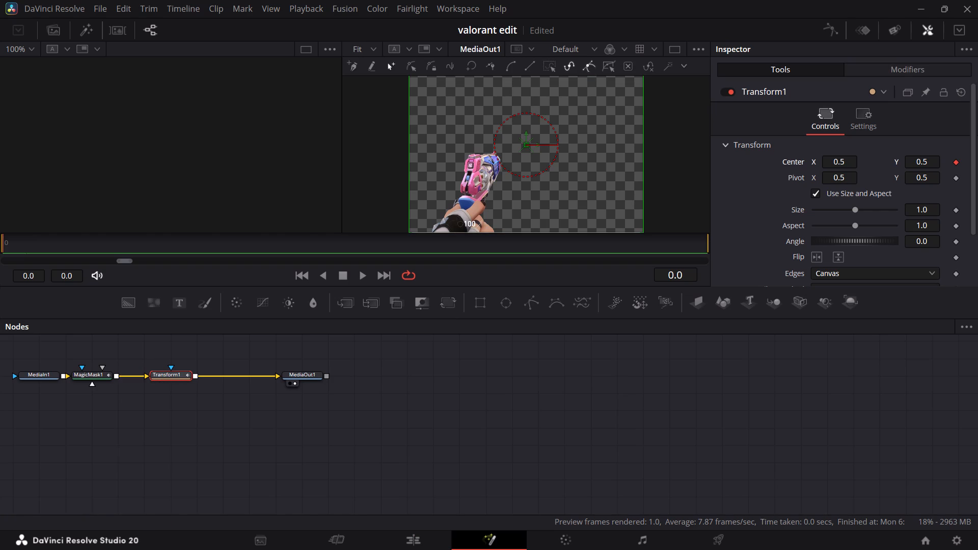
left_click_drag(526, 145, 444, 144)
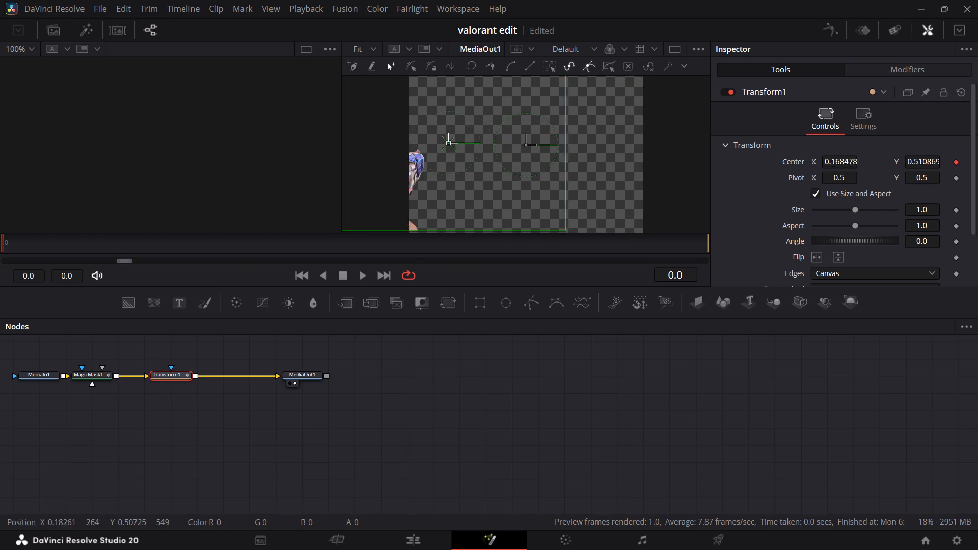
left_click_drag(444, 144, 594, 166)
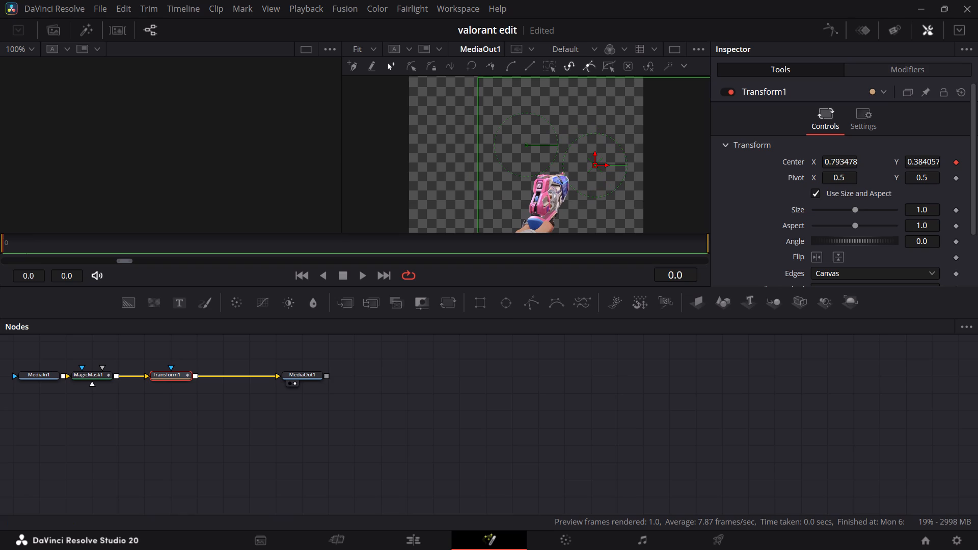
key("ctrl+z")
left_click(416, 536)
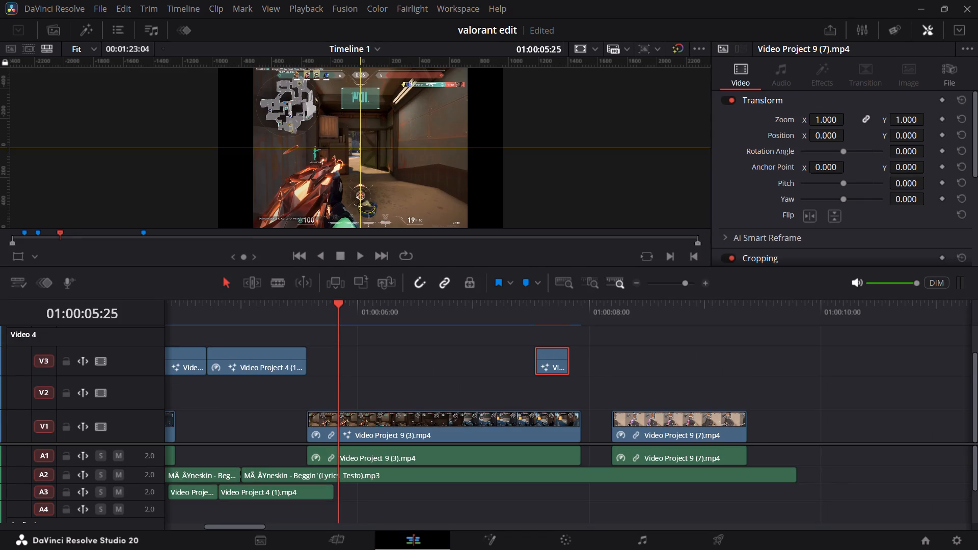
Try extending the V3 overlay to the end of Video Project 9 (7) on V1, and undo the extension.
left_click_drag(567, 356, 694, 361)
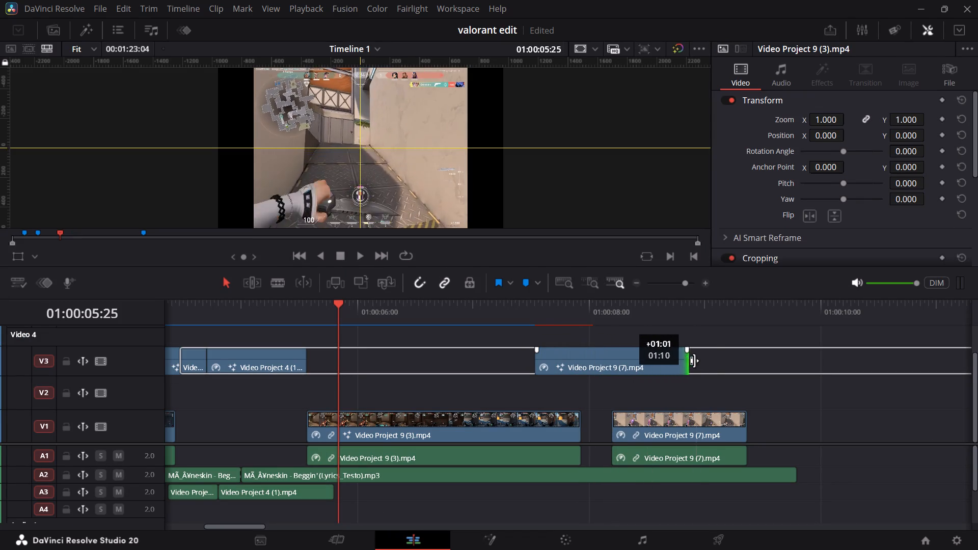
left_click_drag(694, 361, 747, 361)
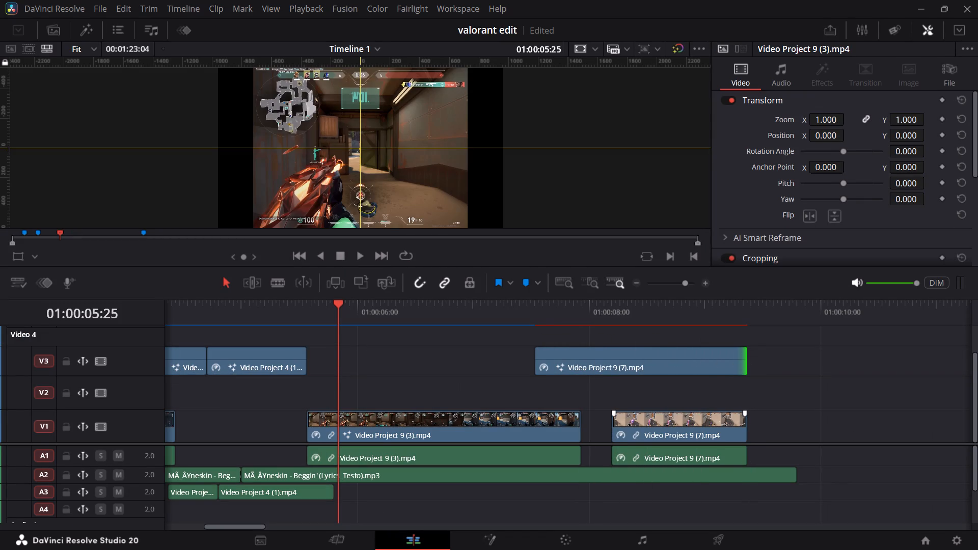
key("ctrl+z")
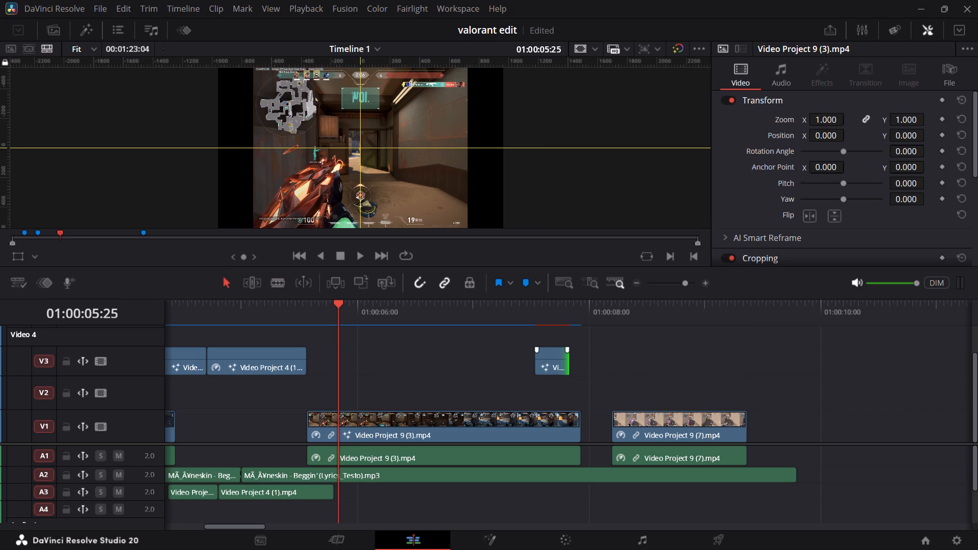
Convert the short V3 overlay above the end of Video Project 9 (3) into a new compound clip.
right_click(557, 359)
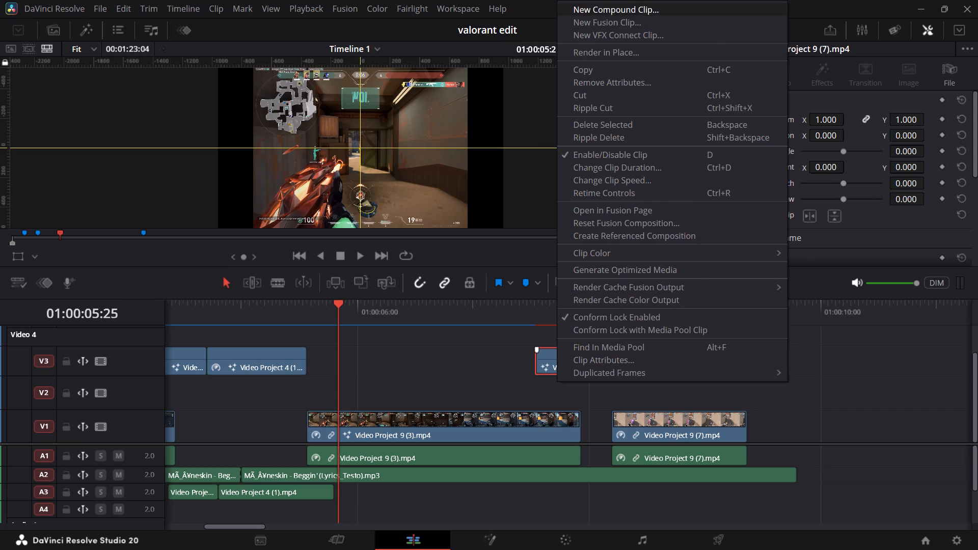
left_click(615, 12)
left_click(572, 298)
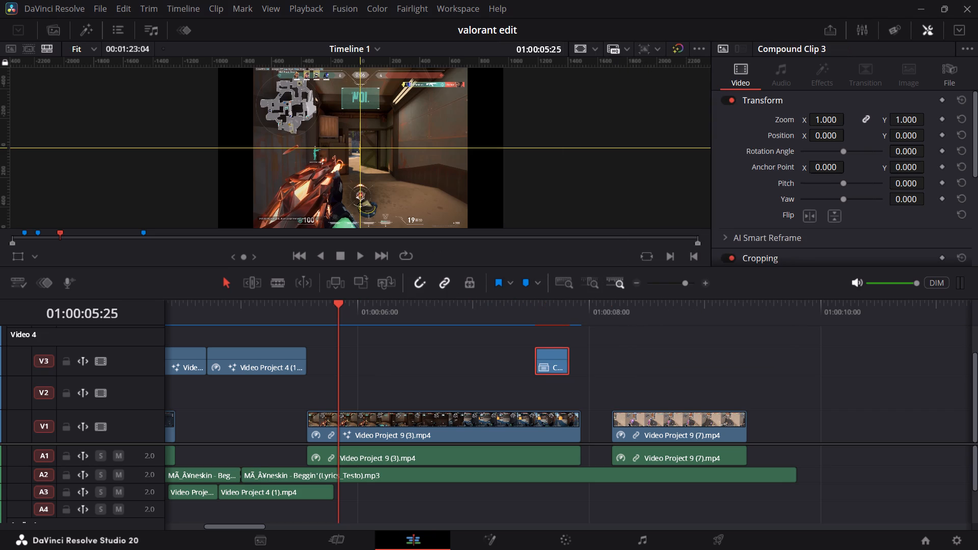
Open the V3 compound clip's Fusion composition and add a Transform node after MediaIn1 at frame 8.
left_click_drag(558, 310, 563, 310)
left_click_drag(564, 309, 546, 308)
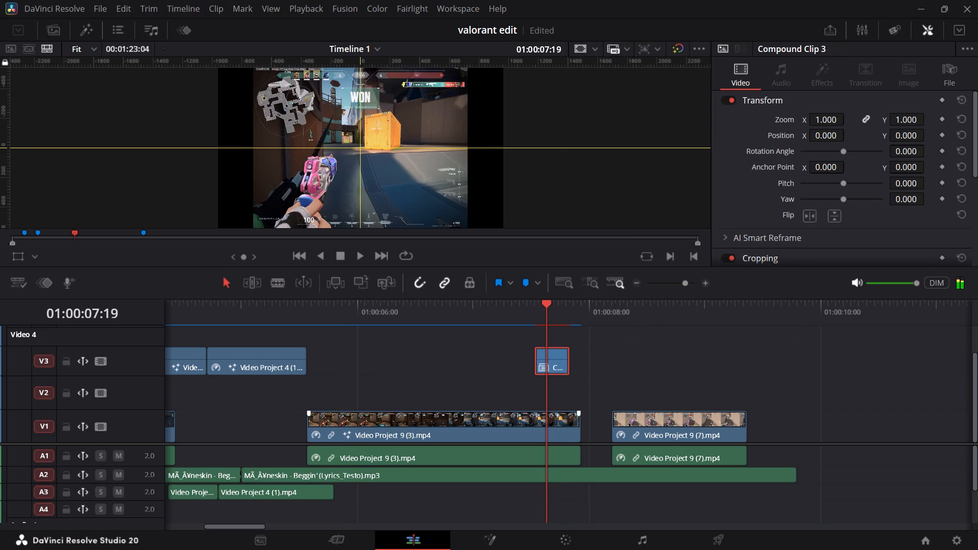
left_click(483, 535)
left_click_drag(290, 243, 9, 239)
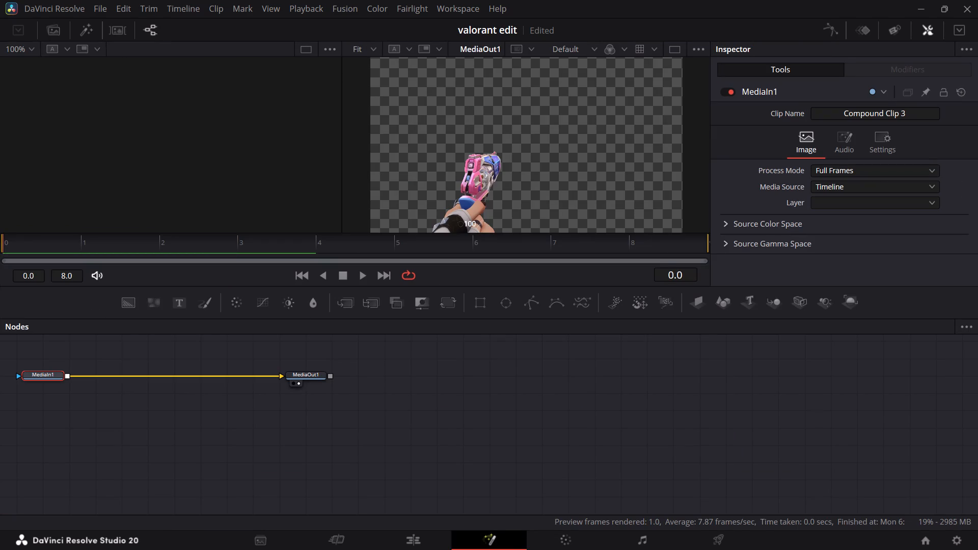
left_click_drag(9, 239, 725, 248)
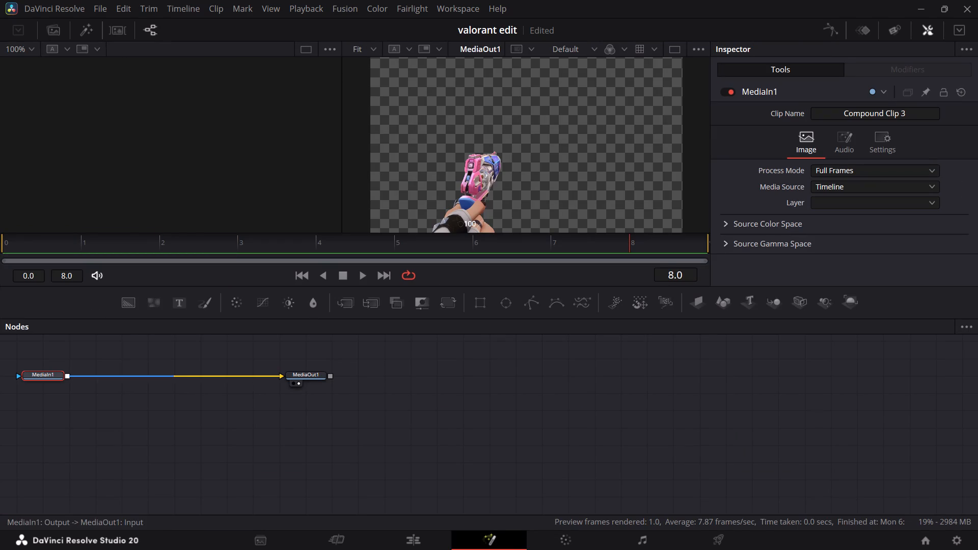
left_click(454, 305)
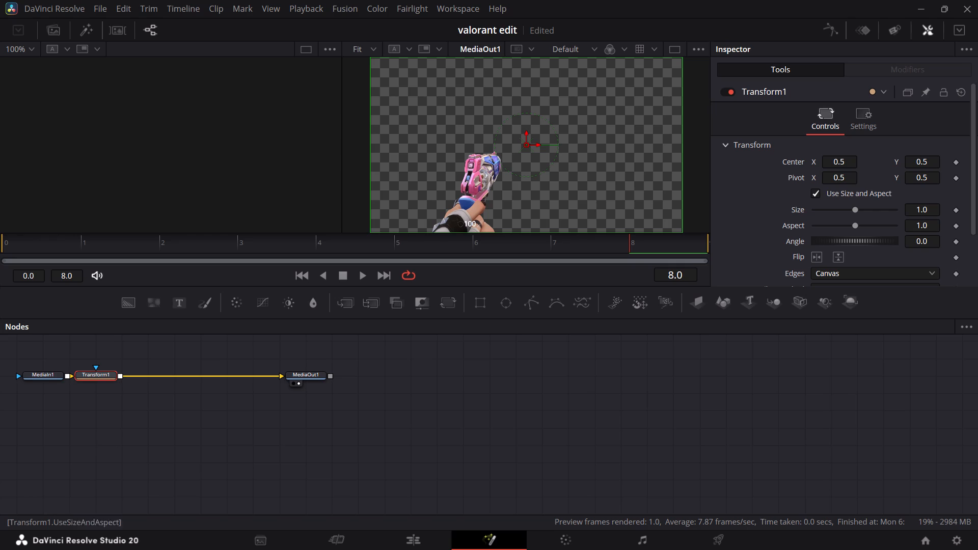
Keyframe the Transform's Center at X 0.5, Y 0.5 on frame 8 and at X 0.03, Y 0.5 on frame 0.
left_click(959, 162)
left_click_drag(603, 238, 0, 240)
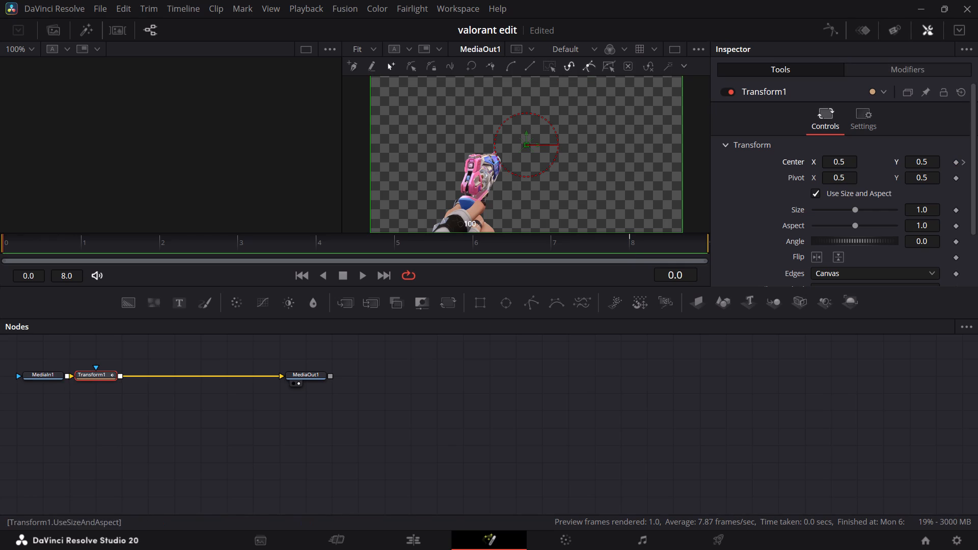
left_click(956, 162)
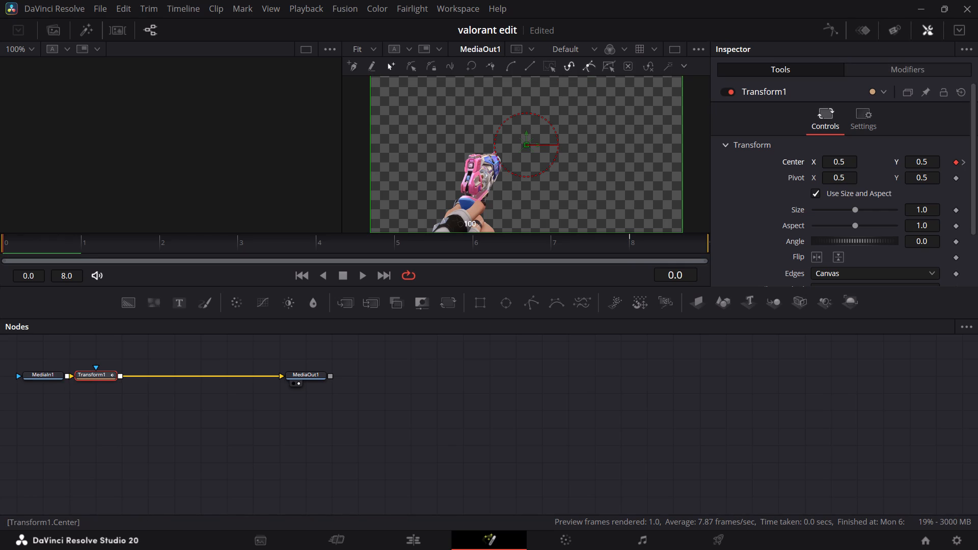
left_click_drag(835, 162, 536, 160)
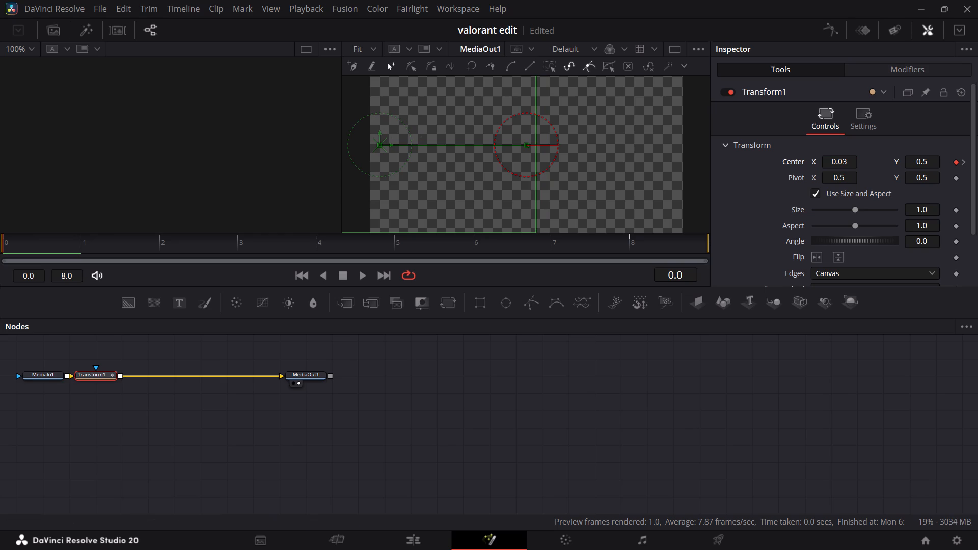
Smooth both keyframes of Transform1's Center displacement curve in the Spline editor and return to the edit timeline.
left_click(408, 532)
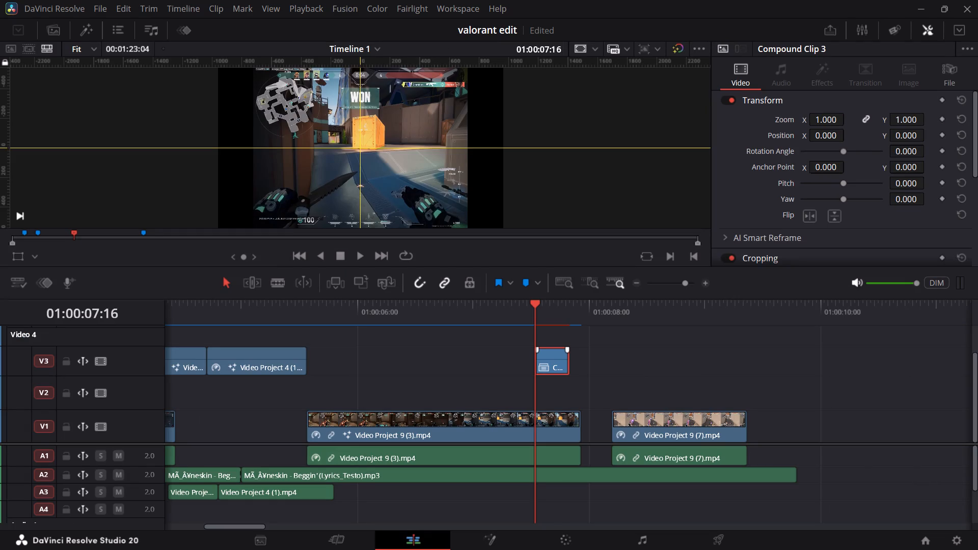
right_click(547, 364)
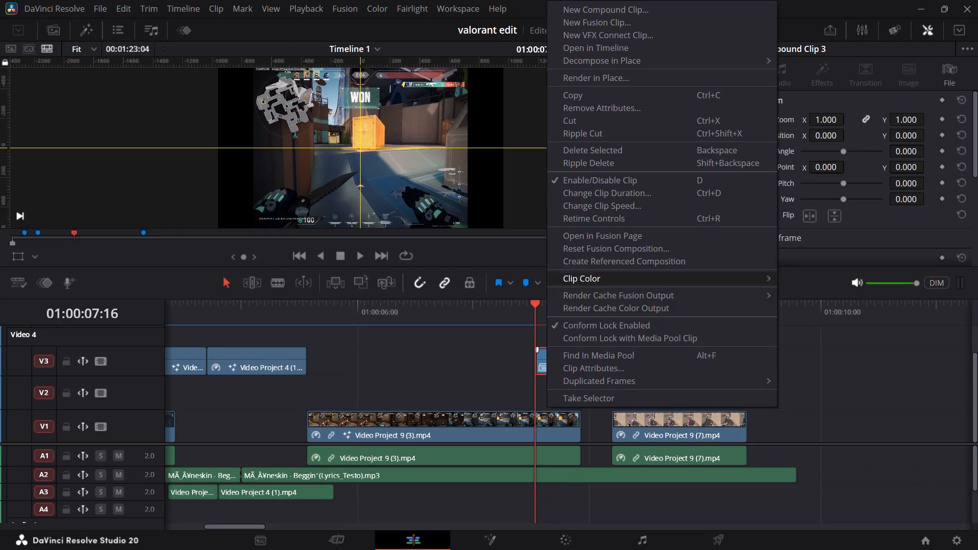
left_click(603, 234)
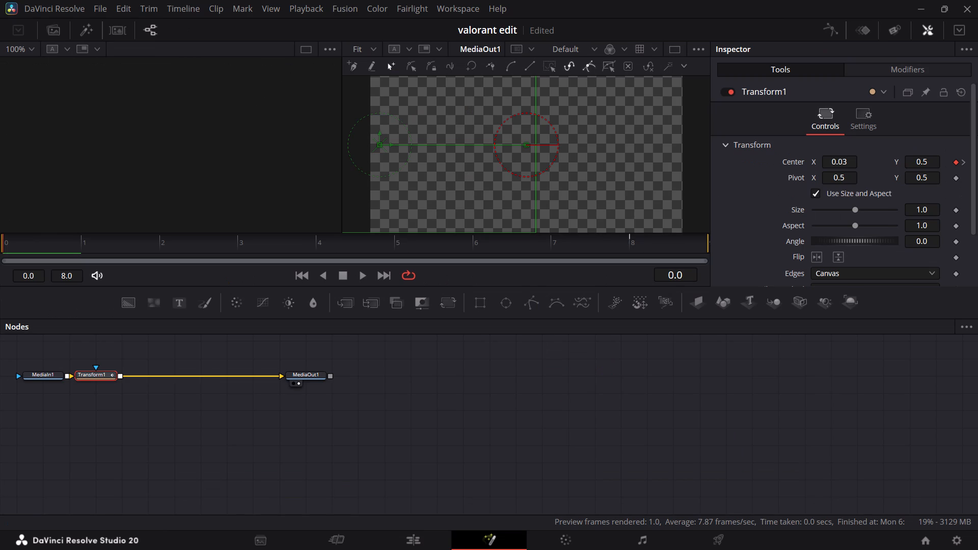
left_click(829, 28)
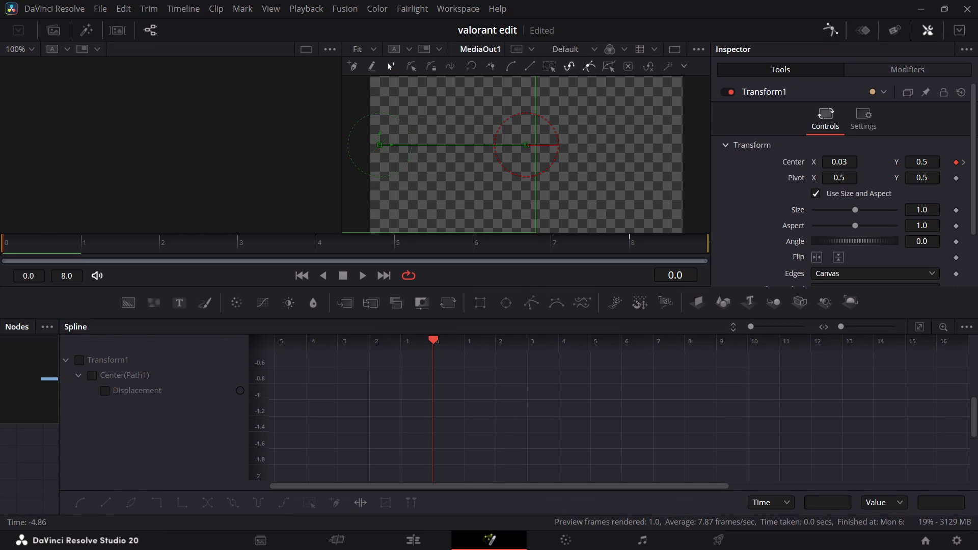
left_click(78, 359)
left_click(522, 371)
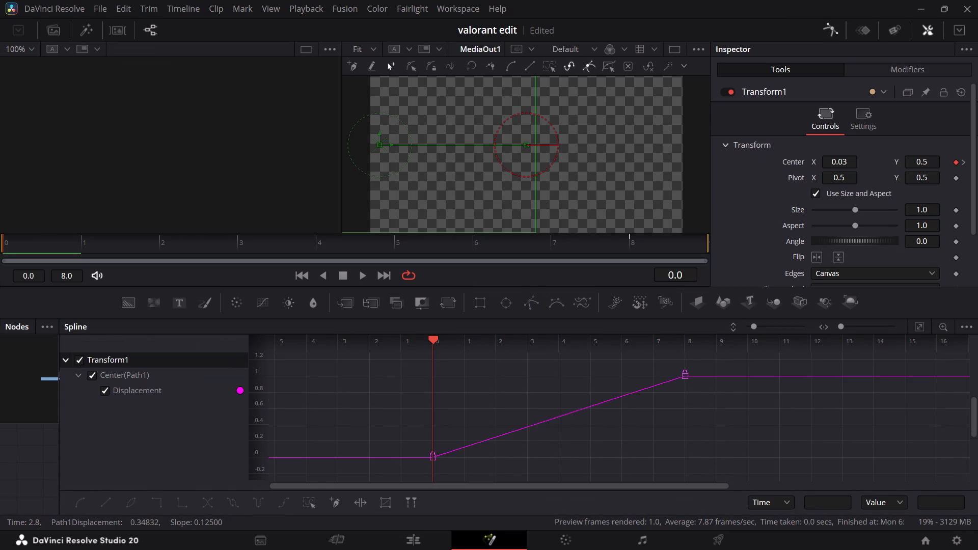
key("ctrl+a")
key("shift+s")
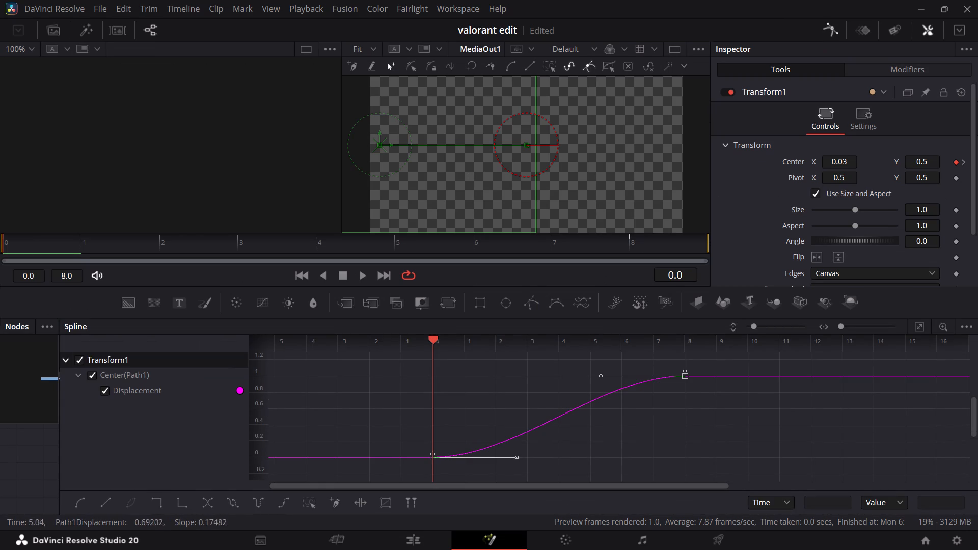
left_click(422, 546)
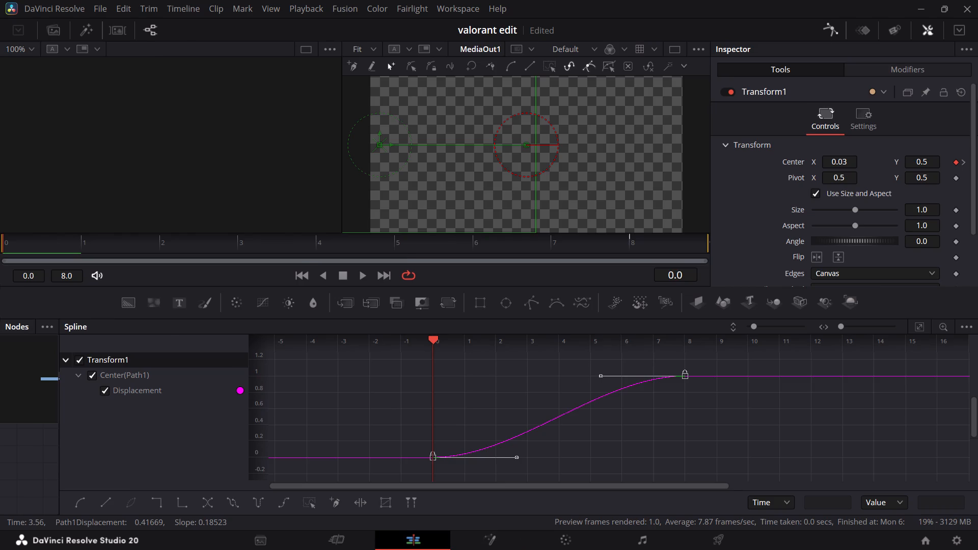
Shift the V3 compound clip later so it ends together with Video Project 9 (3) on V1.
left_click_drag(548, 363, 554, 360)
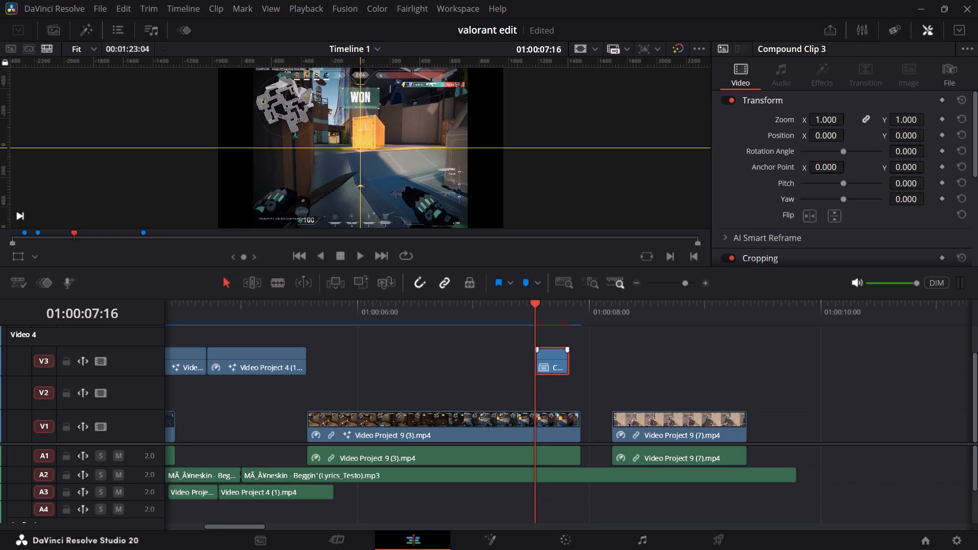
left_click_drag(554, 360, 566, 358)
Move Video Project 9 (7) on V1 with its audio up against the end of Video Project 9 (3) and play back the transition.
left_click_drag(645, 420, 618, 420)
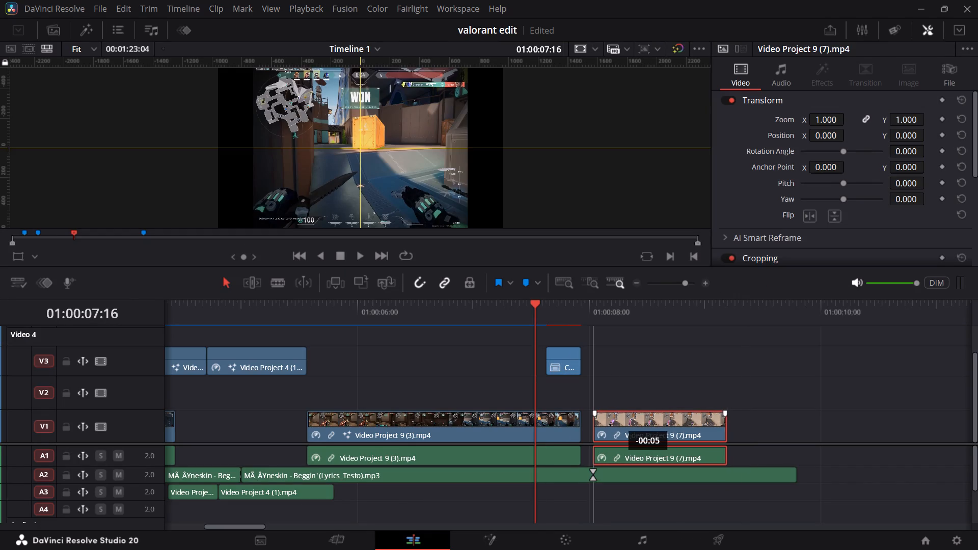
left_click_drag(618, 420, 615, 419)
key("space")
key("space")
left_click_drag(614, 311, 468, 308)
key("space")
key("space")
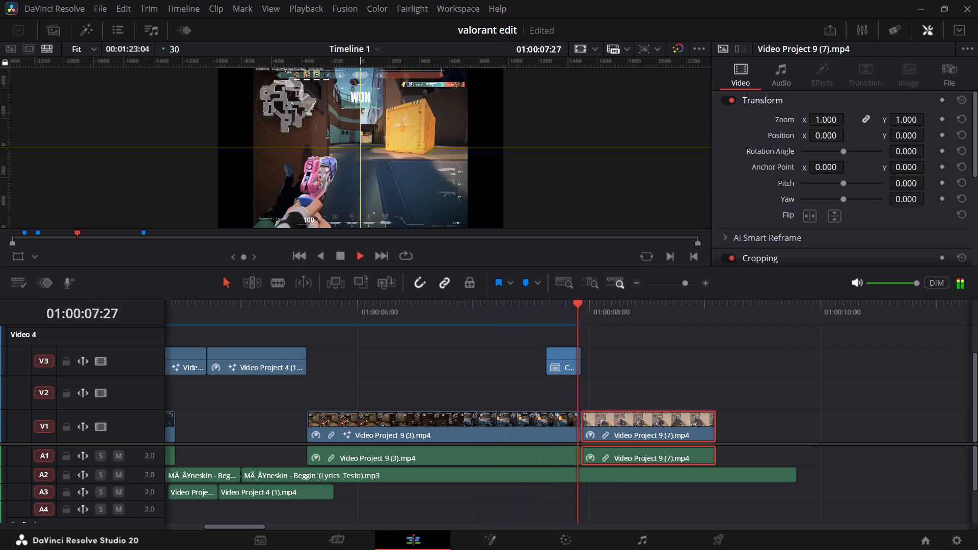
key("space")
Trim the end of Video Project 9 (3) on V1 slightly shorter and move Video Project 9 (7) with its audio against it.
left_click_drag(577, 428, 577, 428)
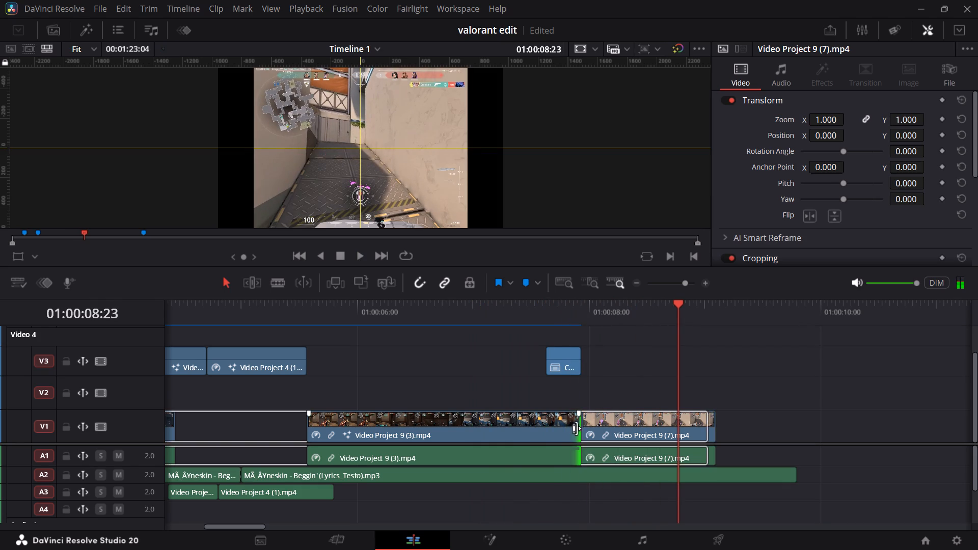
left_click_drag(577, 428, 566, 424)
left_click_drag(612, 423, 609, 423)
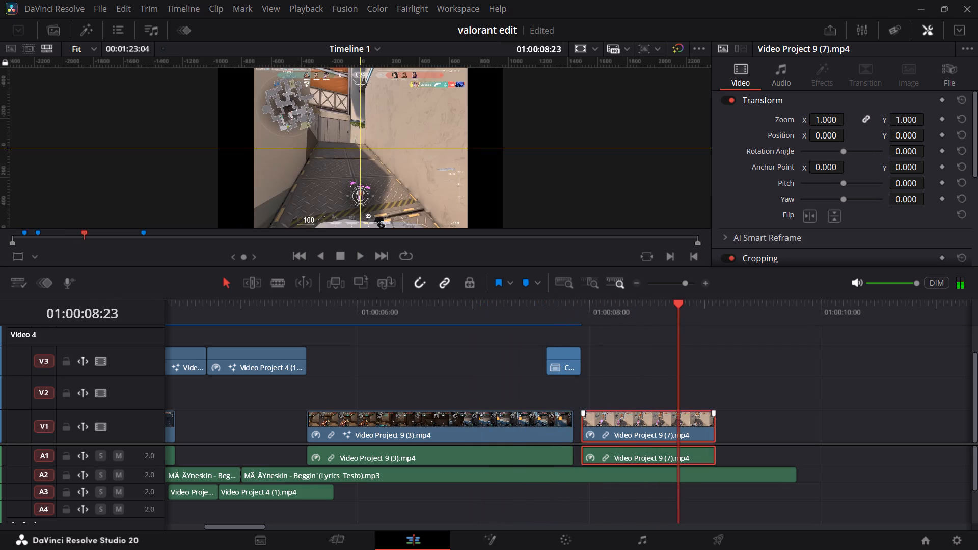
left_click_drag(609, 423, 603, 423)
Shift the V3 compound clip earlier so it ends together with the shortened Video Project 9 (3).
left_click_drag(563, 364, 555, 362)
Play back the gun overlay transition from Video Project 9 (3) into Video Project 9 (7) several times to check its timing.
left_click_drag(555, 307, 491, 308)
key("space")
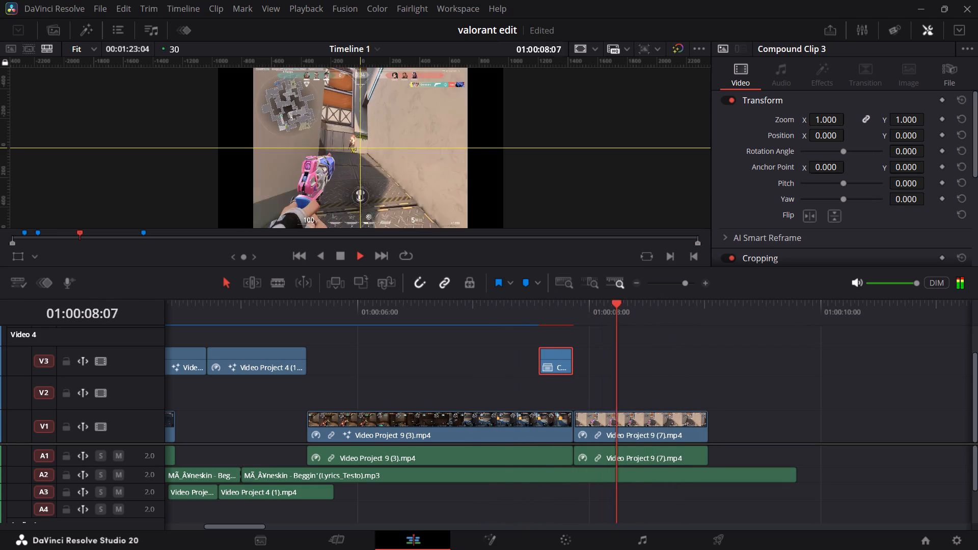
key("space")
left_click_drag(536, 304, 481, 320)
key("space")
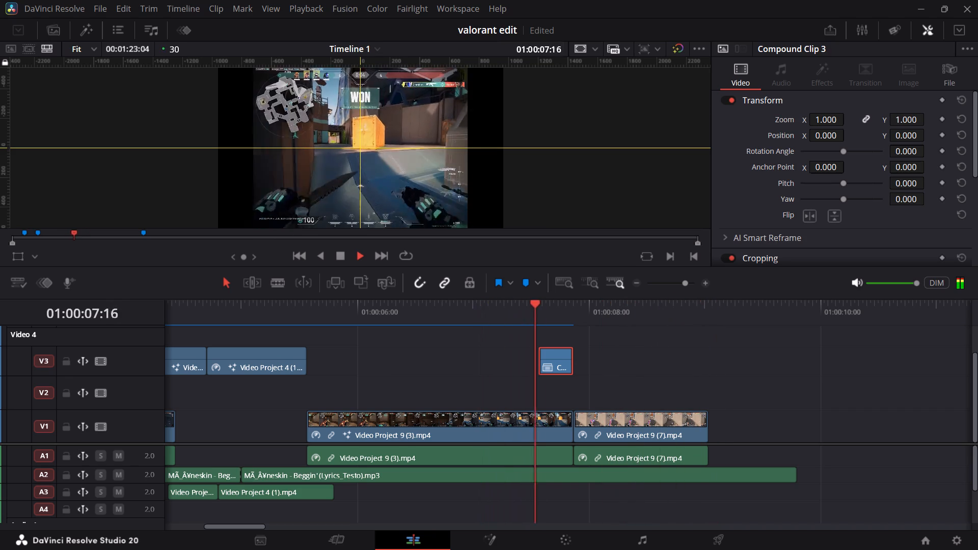
key("space")
key("space")
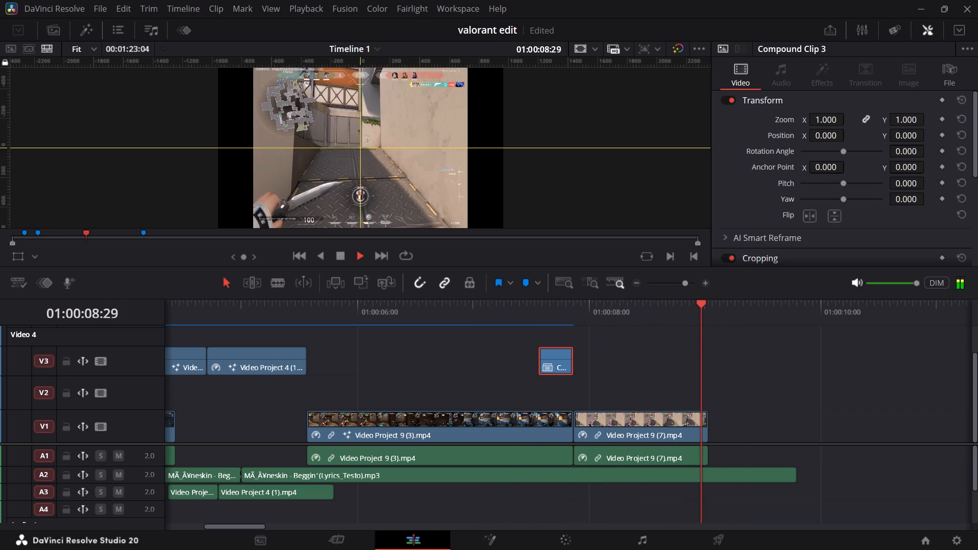
key("space")
left_click_drag(622, 323, 477, 322)
key("space")
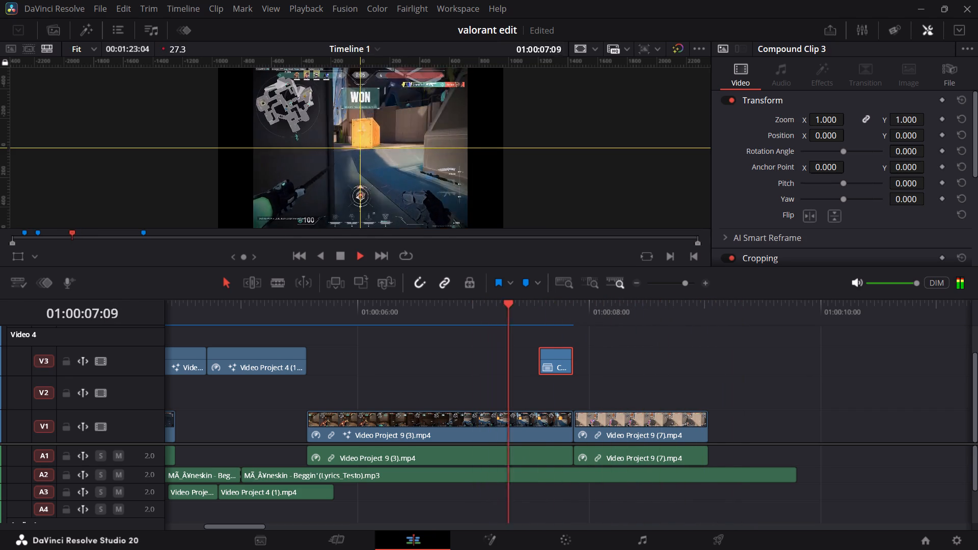
key("space")
key("space")
key("space")
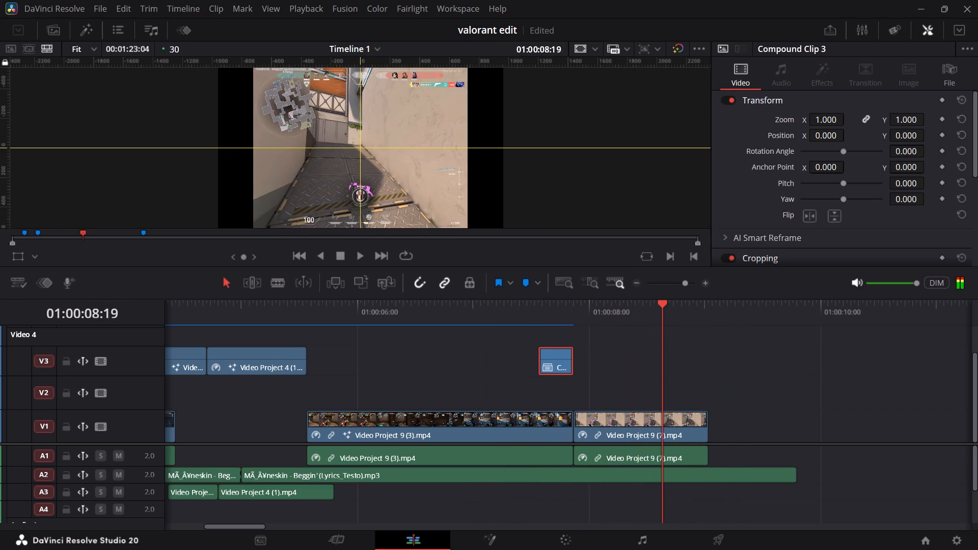
left_click_drag(645, 315, 540, 306)
key("space")
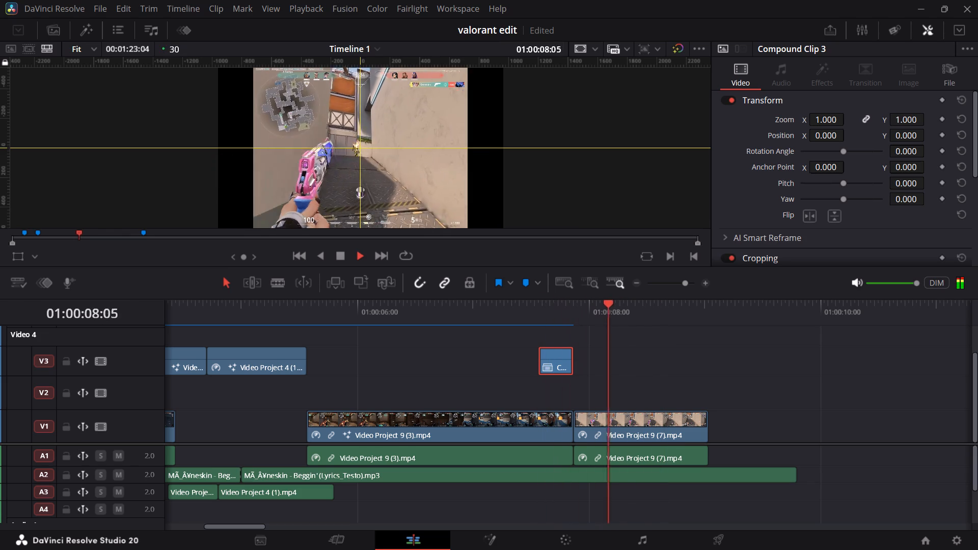
key("space")
key("space")
key("space")
left_click(646, 430)
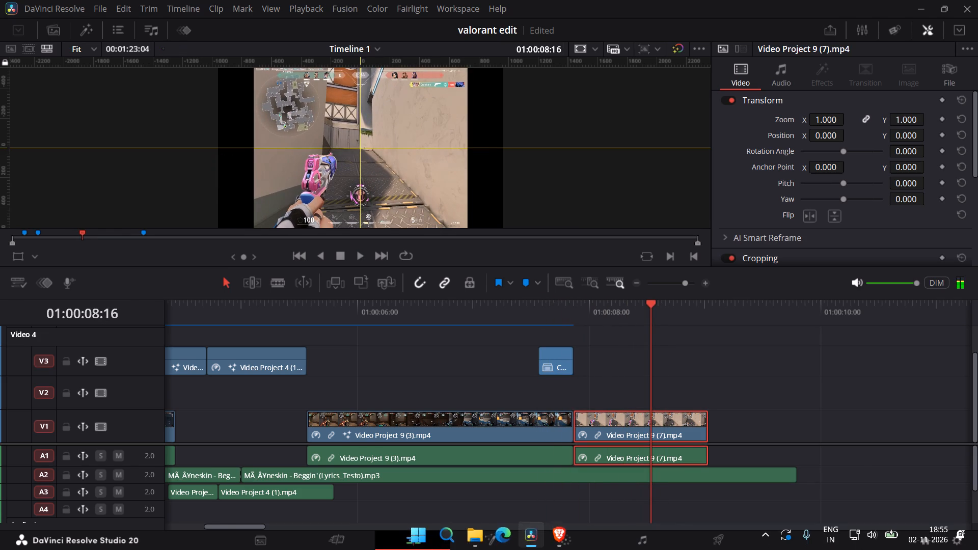
Switch to Brave and study the Beggin' Valorant Montage's transitions around 0:22 to 0:25 in short bursts, then return to DaVinci Resolve.
left_click(548, 540)
left_click(502, 363)
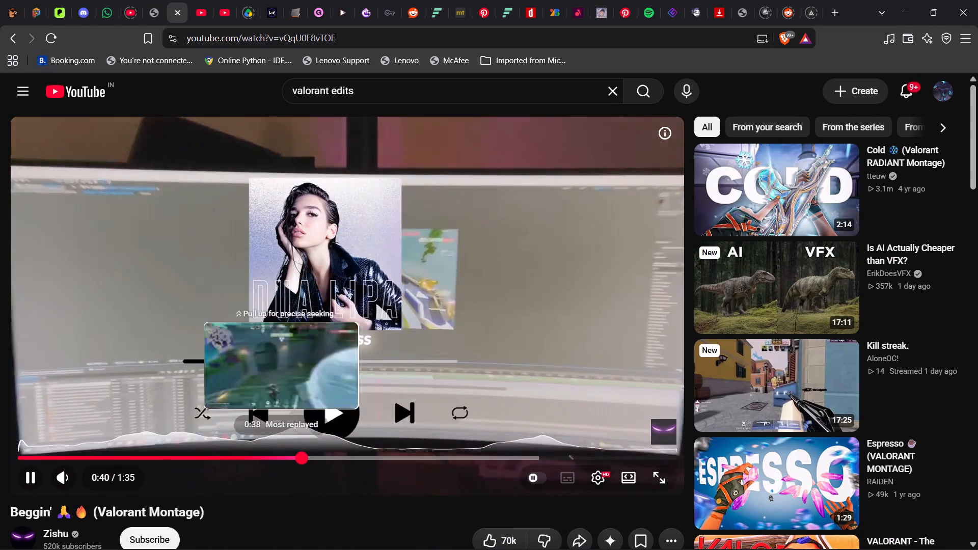
left_click(151, 454)
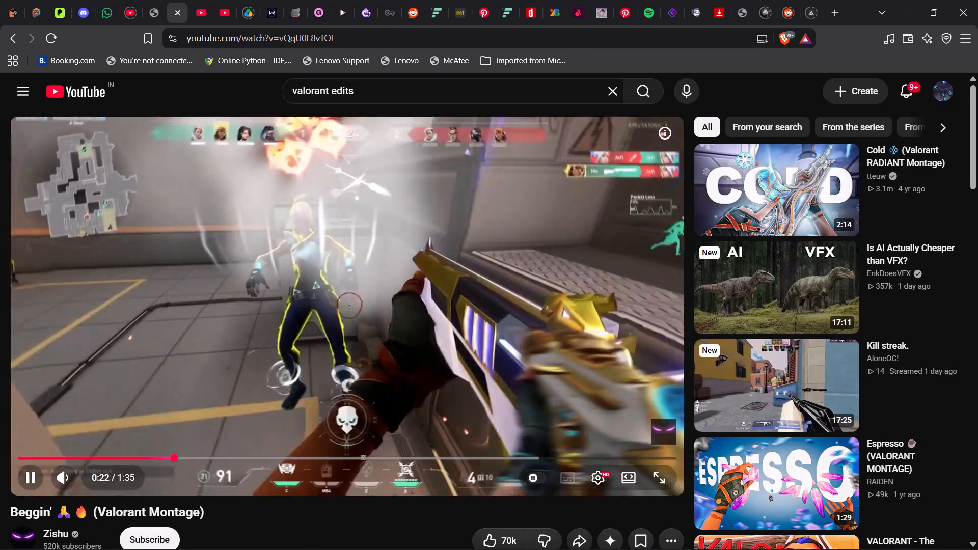
key("space")
key("space")
key("space")
key("space")
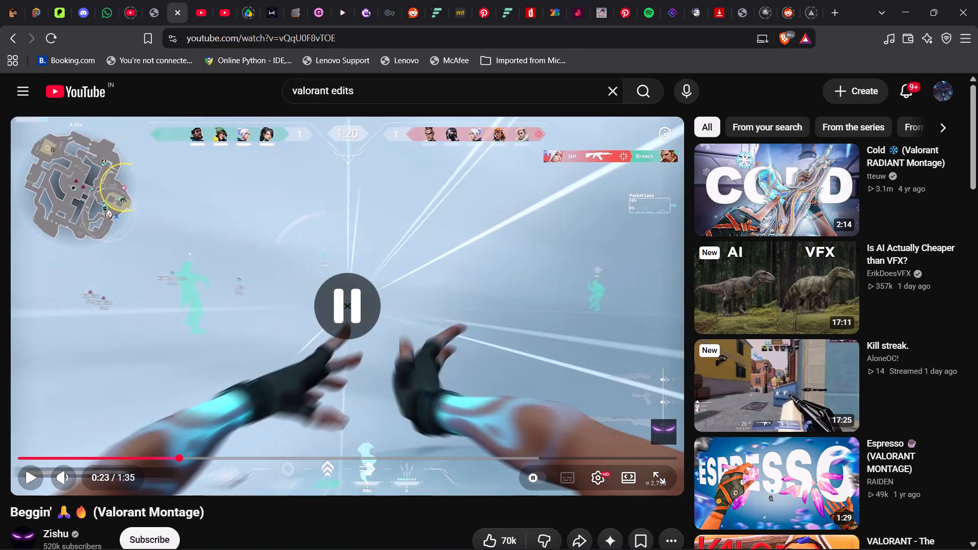
key("space")
key("space")
key("space")
key("space")
key("space")
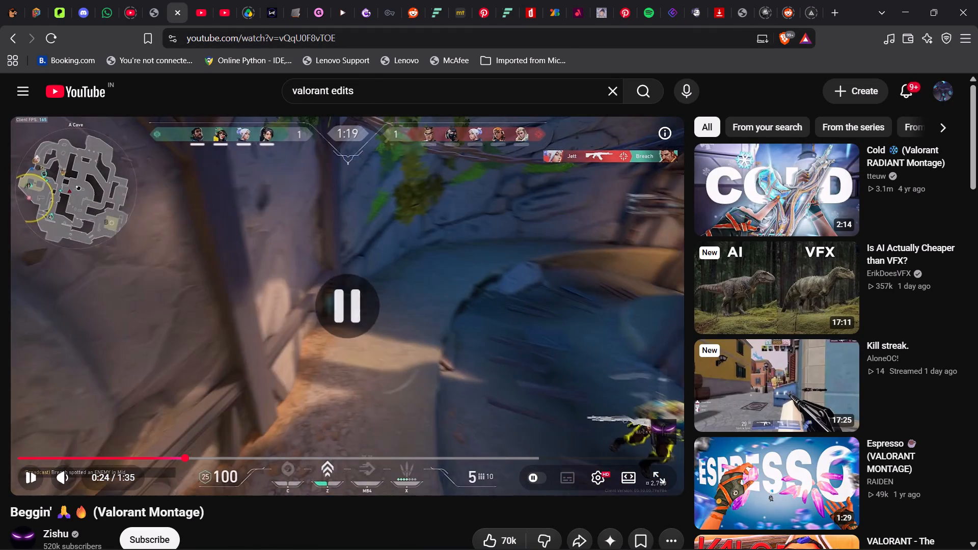
key("space")
key("space")
key("space")
key("space")
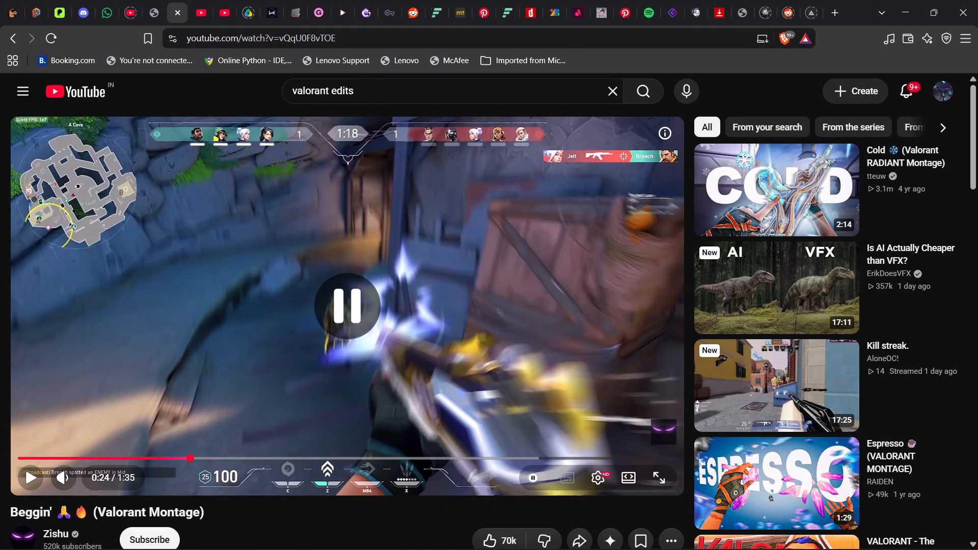
key("space")
key("space")
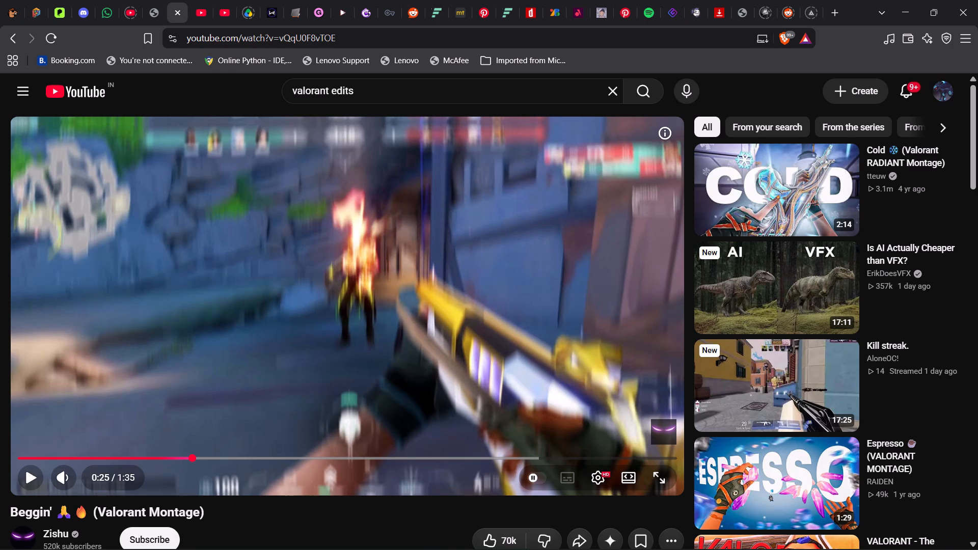
key("space")
key("space")
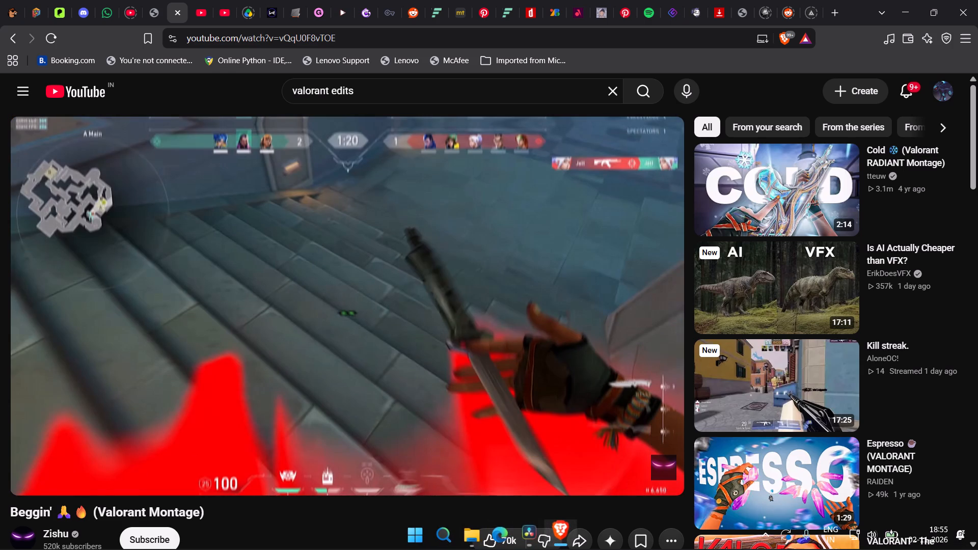
left_click(531, 540)
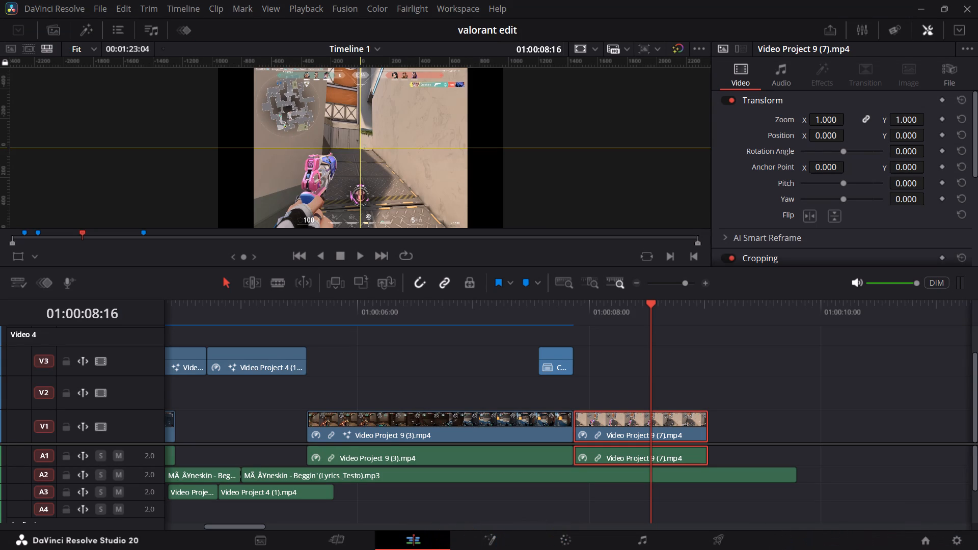
Browse the shake effects in the Effects library and preview them for Video Project 9 (7).
left_click(50, 32)
left_click(50, 32)
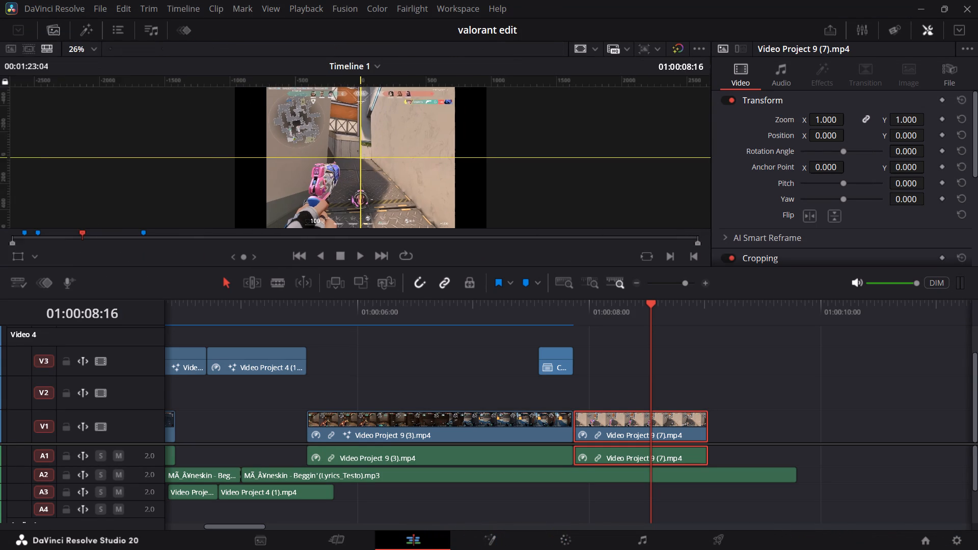
left_click(85, 36)
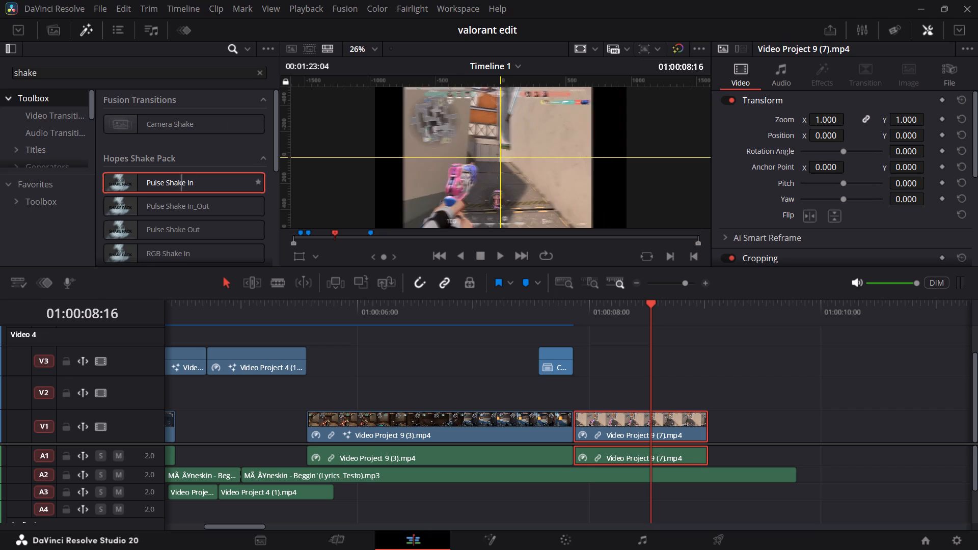
scroll(174, 232, "down", 7)
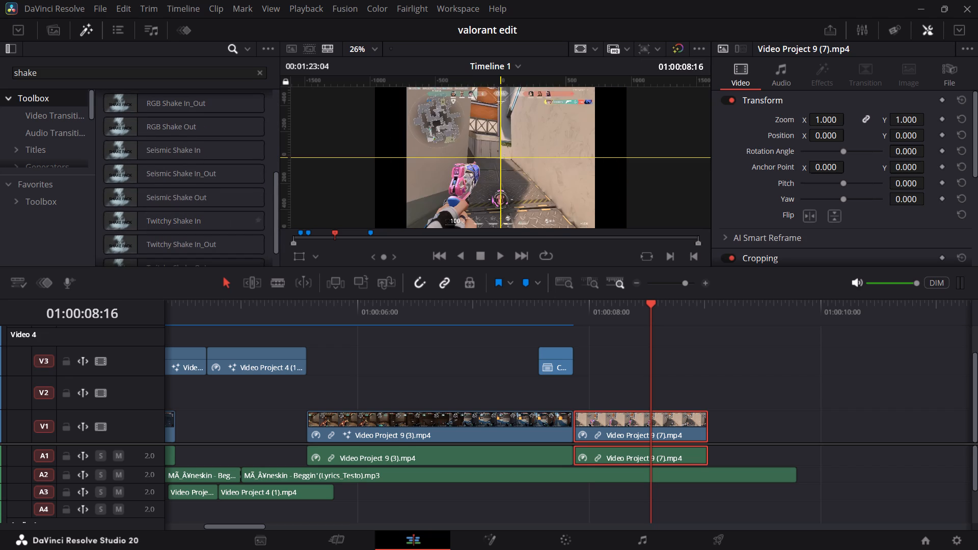
scroll(234, 248, "down", 3)
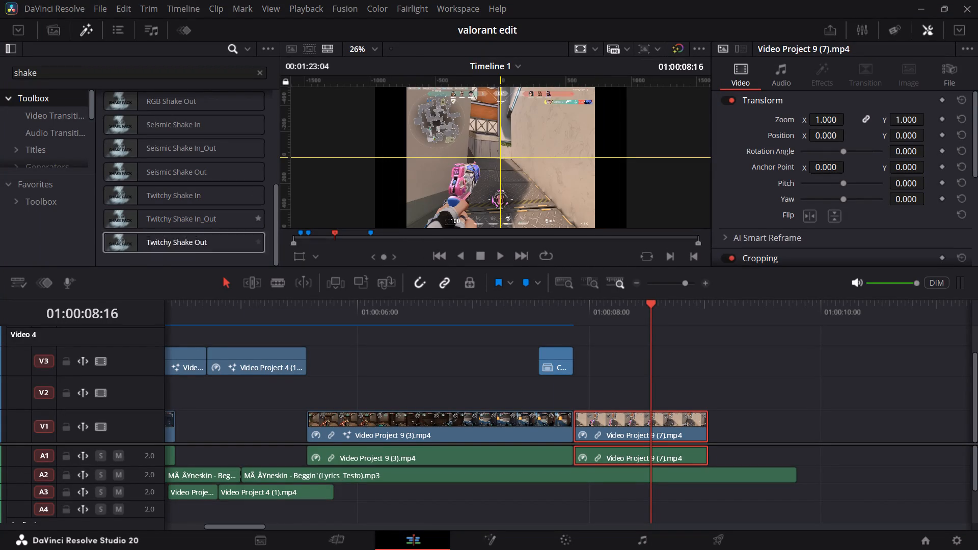
left_click_drag(630, 311, 572, 312)
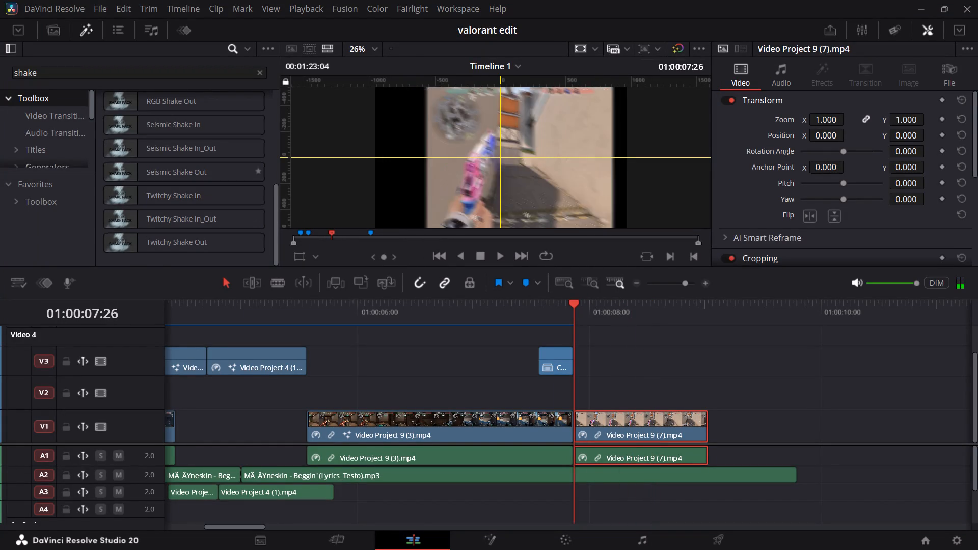
scroll(40, 147, "down", 3)
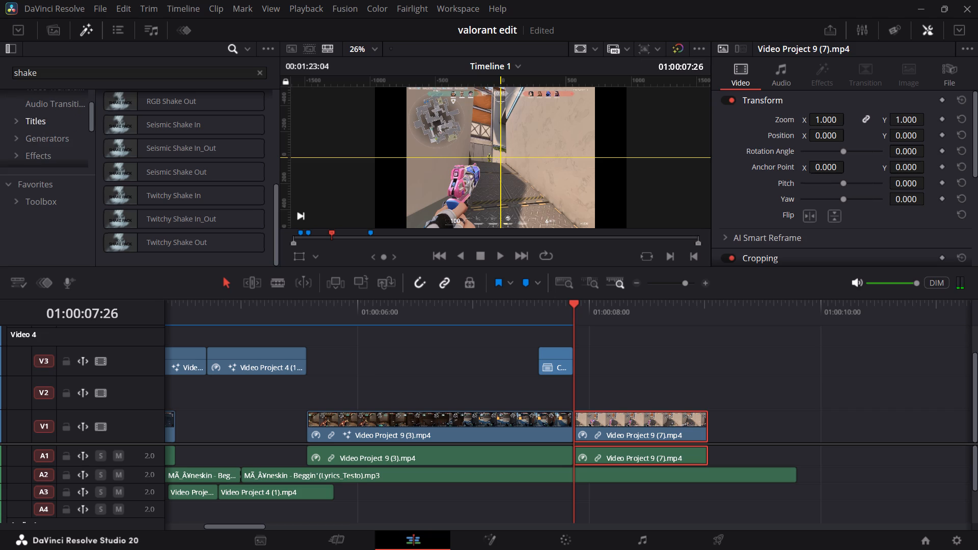
left_click(17, 126)
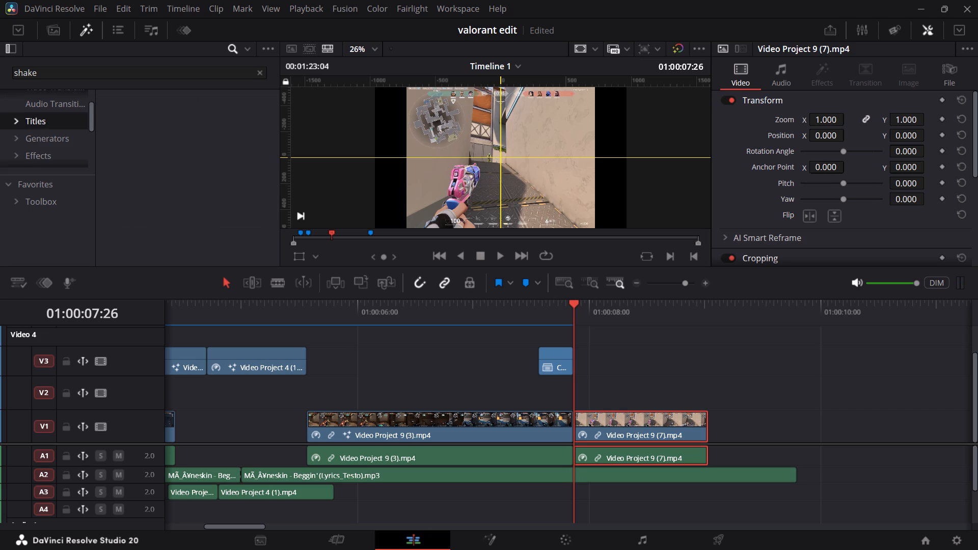
scroll(30, 122, "up", 3)
left_click(46, 111)
left_click(48, 95)
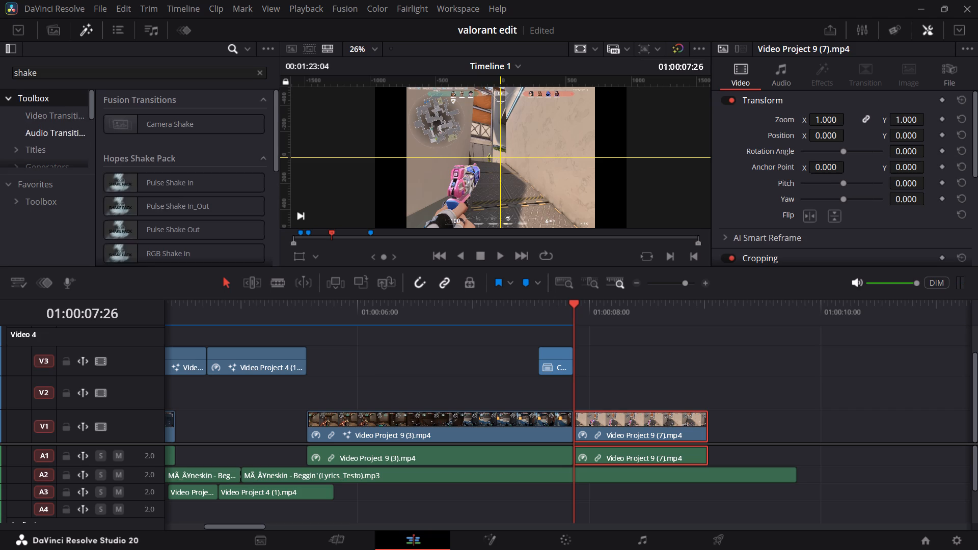
left_click(59, 136)
left_click(59, 95)
left_click(47, 146)
left_click(52, 101)
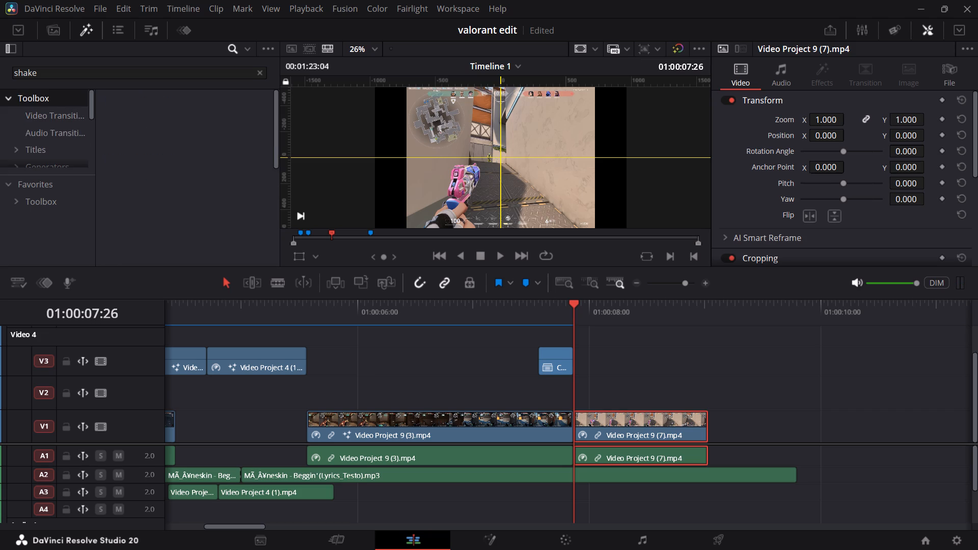
scroll(229, 198, "down", 5)
scroll(229, 198, "up", 4)
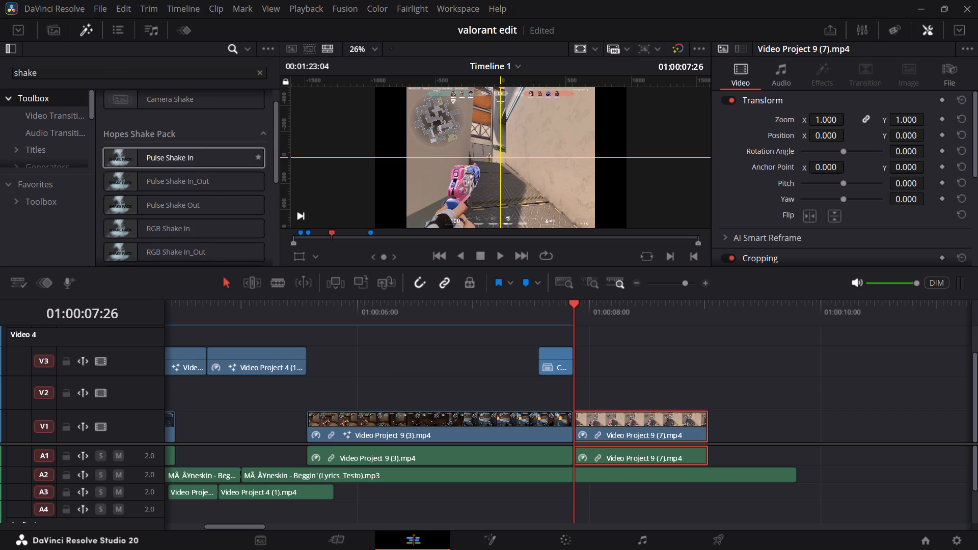
Play back the edit from 01:00:01:06 into Video Project 9 (3), rechecking the cut into that clip.
left_click_drag(539, 313, 304, 349)
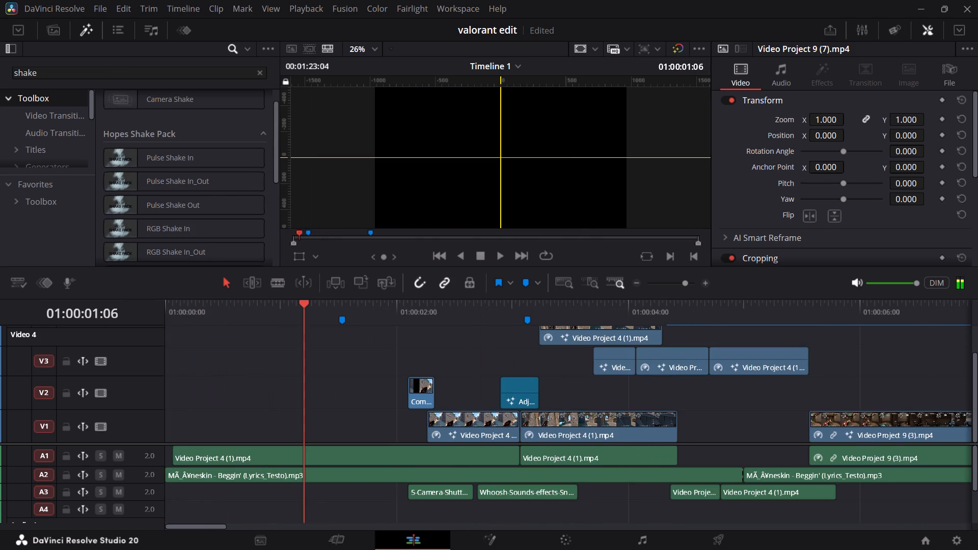
left_click_drag(304, 349, 305, 349)
key("space")
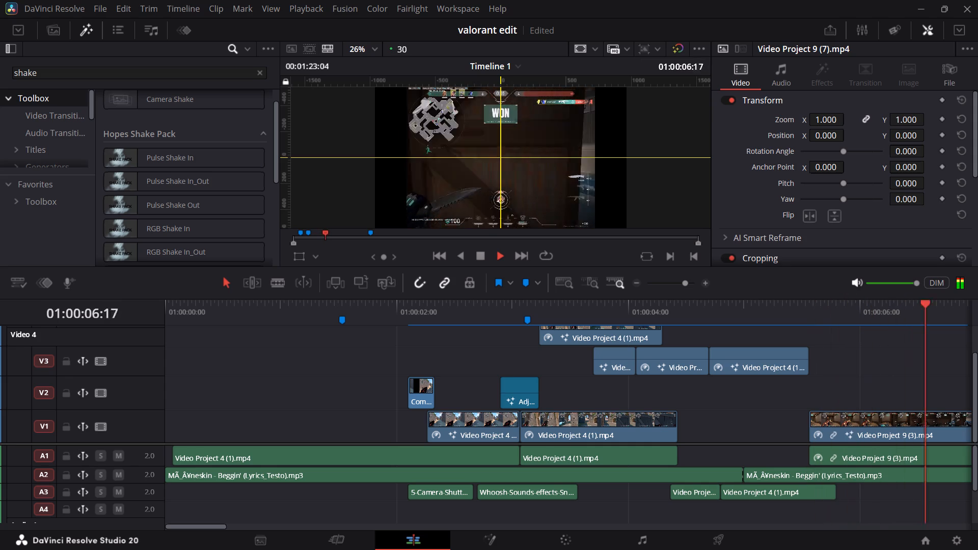
key("space")
left_click_drag(795, 312, 731, 309)
key("space")
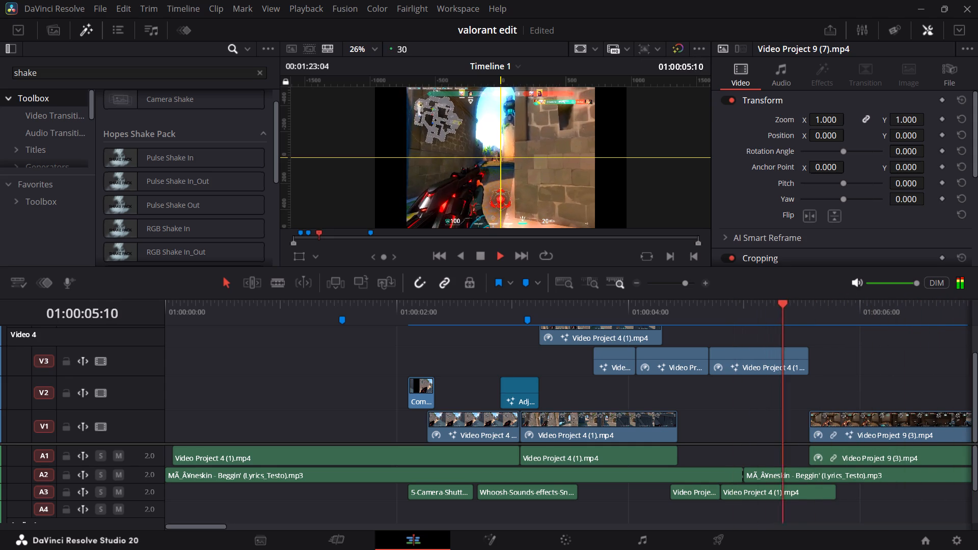
key("space")
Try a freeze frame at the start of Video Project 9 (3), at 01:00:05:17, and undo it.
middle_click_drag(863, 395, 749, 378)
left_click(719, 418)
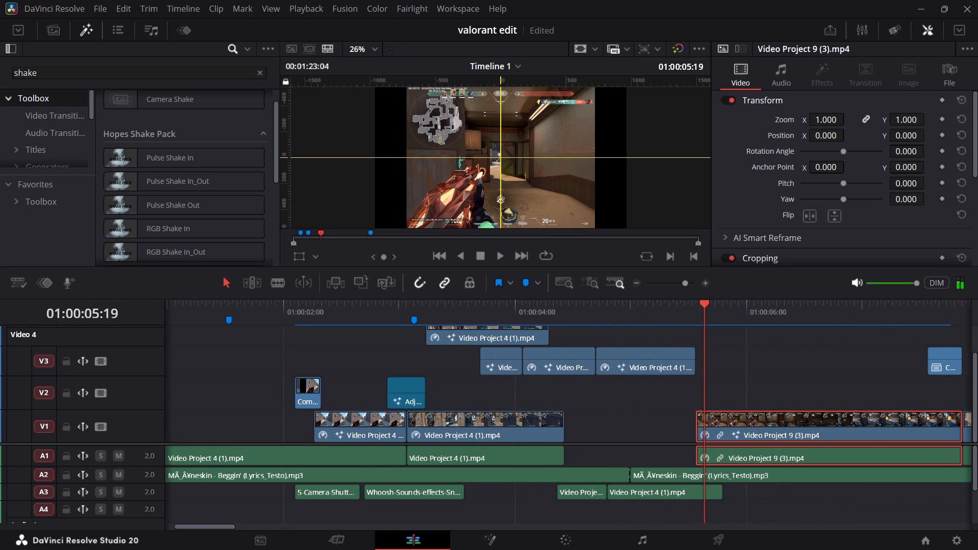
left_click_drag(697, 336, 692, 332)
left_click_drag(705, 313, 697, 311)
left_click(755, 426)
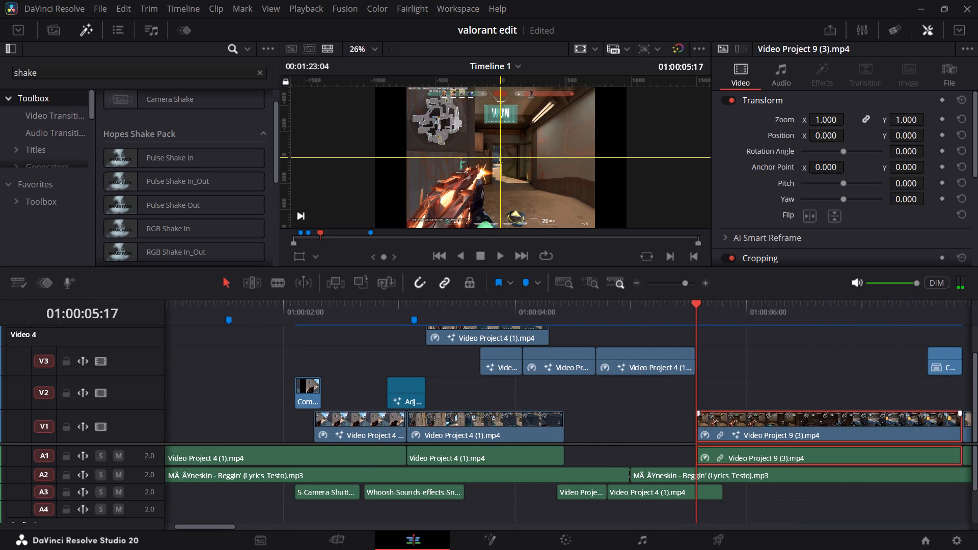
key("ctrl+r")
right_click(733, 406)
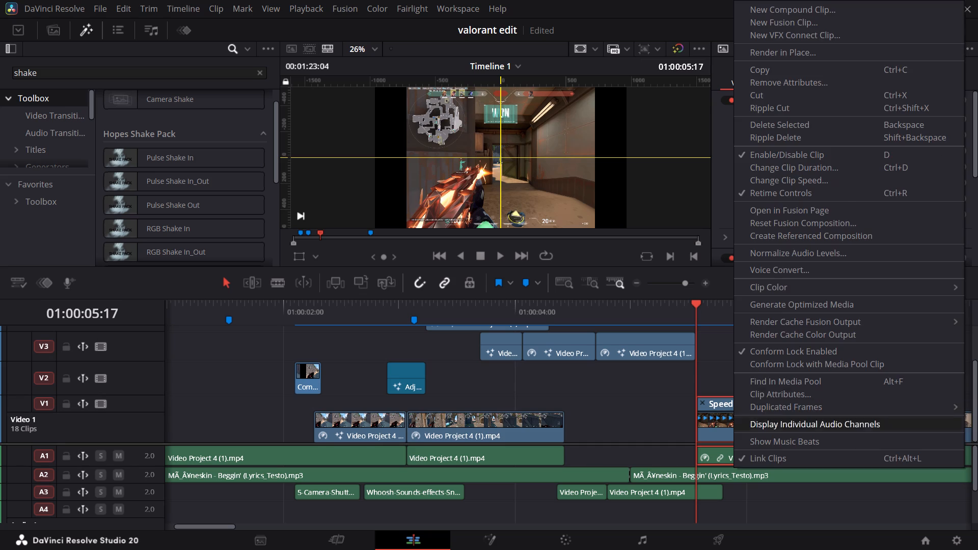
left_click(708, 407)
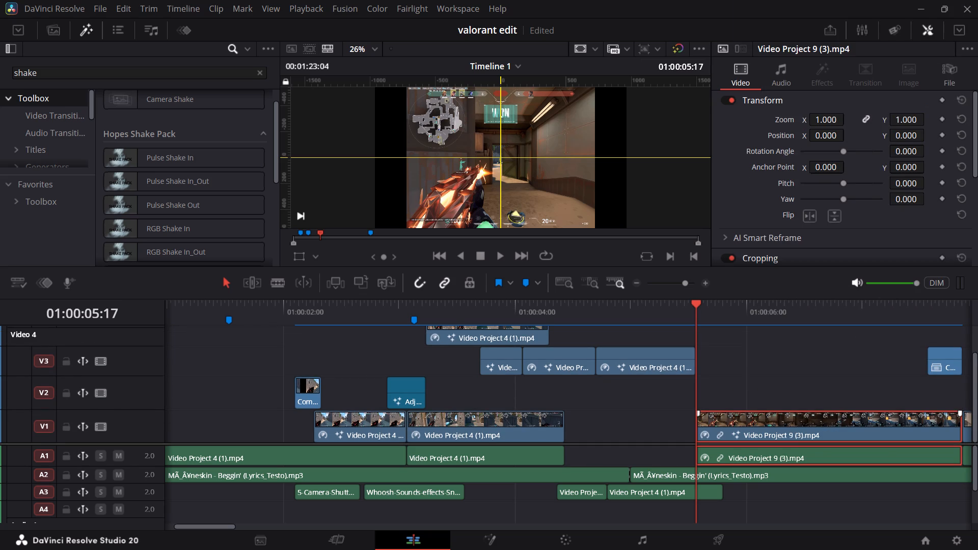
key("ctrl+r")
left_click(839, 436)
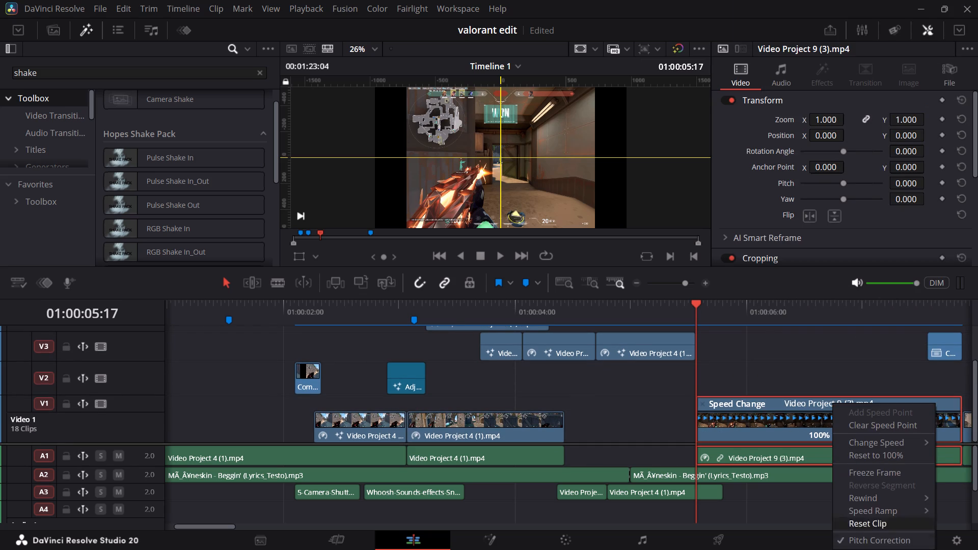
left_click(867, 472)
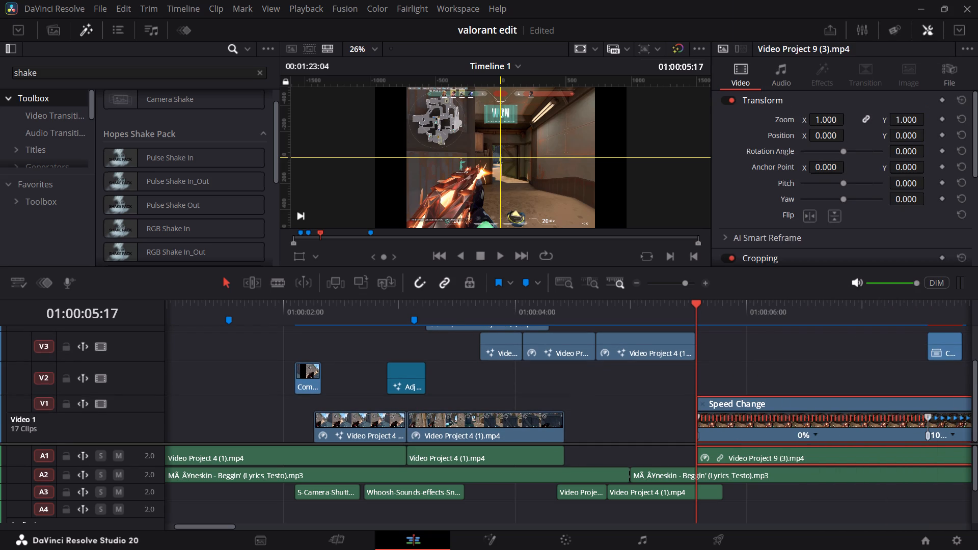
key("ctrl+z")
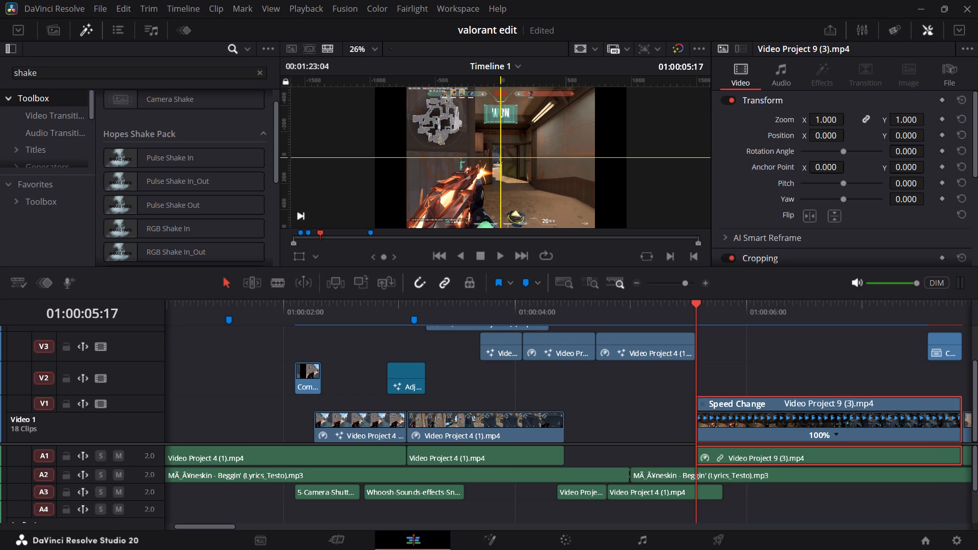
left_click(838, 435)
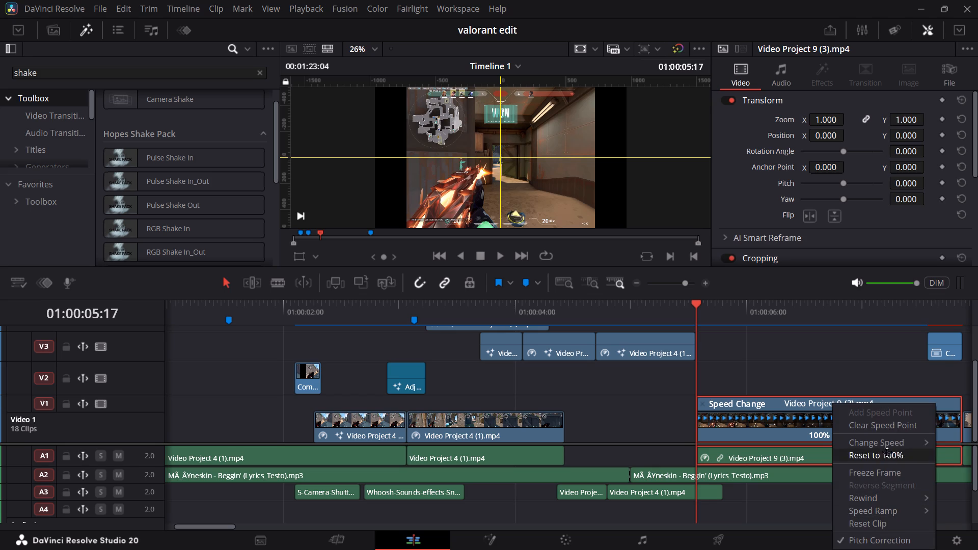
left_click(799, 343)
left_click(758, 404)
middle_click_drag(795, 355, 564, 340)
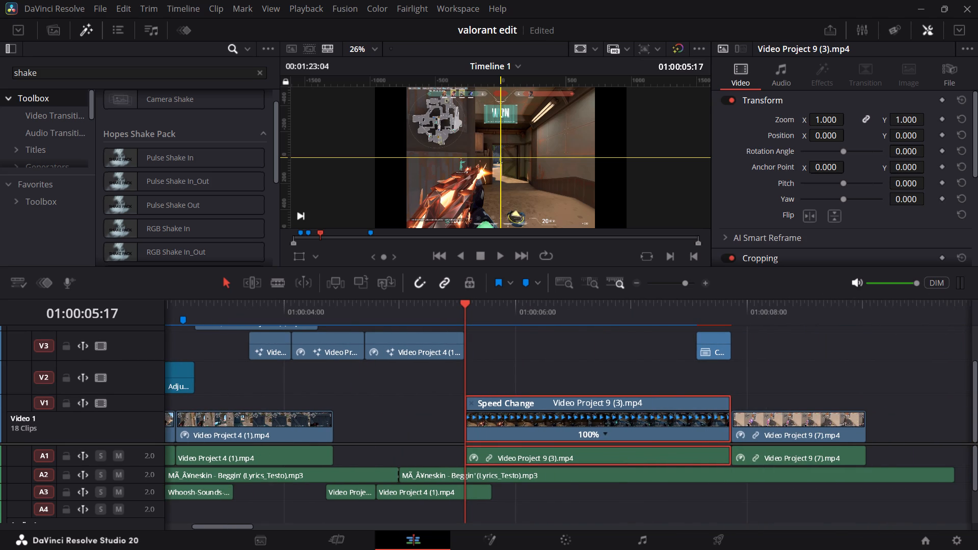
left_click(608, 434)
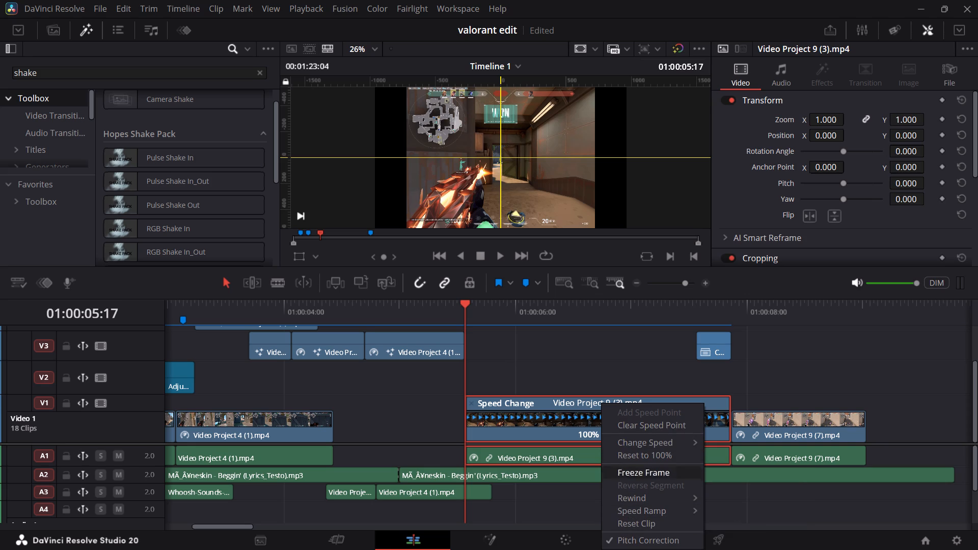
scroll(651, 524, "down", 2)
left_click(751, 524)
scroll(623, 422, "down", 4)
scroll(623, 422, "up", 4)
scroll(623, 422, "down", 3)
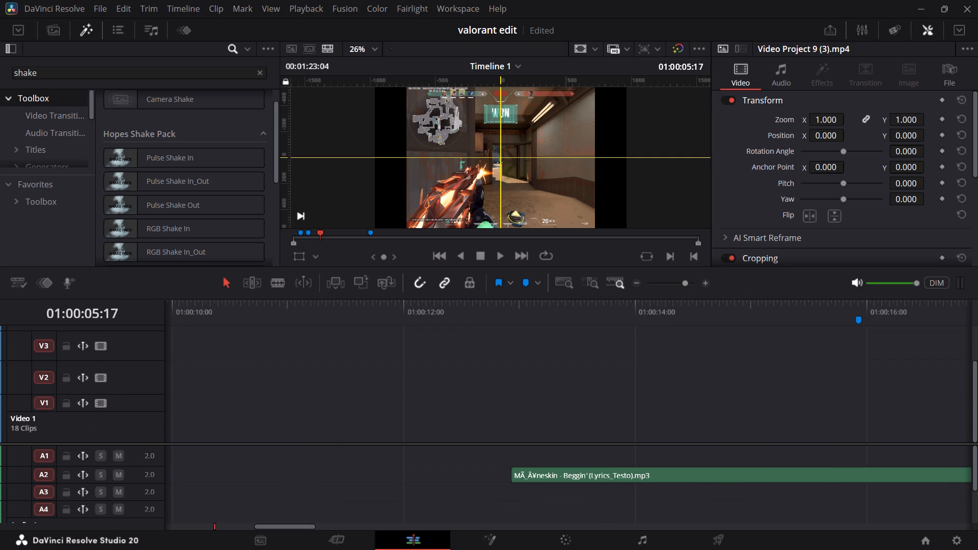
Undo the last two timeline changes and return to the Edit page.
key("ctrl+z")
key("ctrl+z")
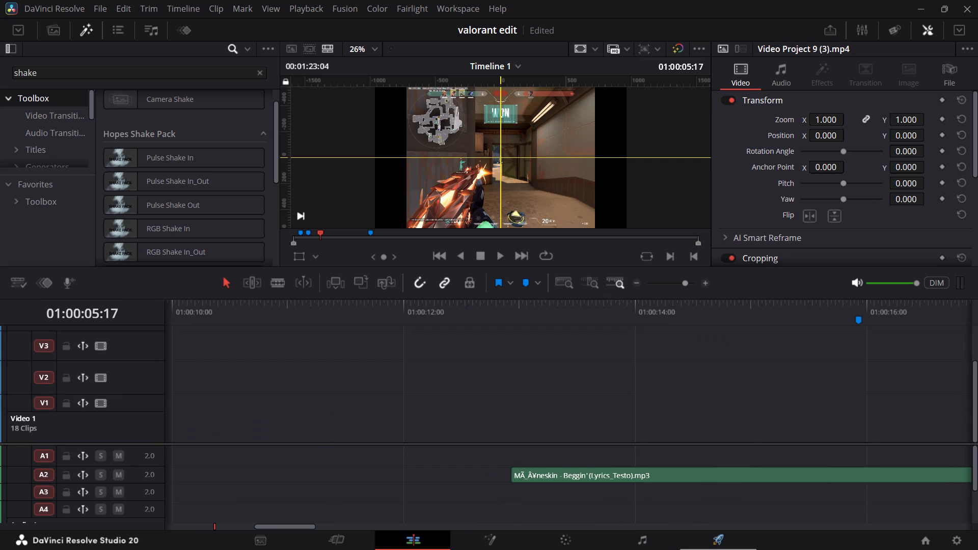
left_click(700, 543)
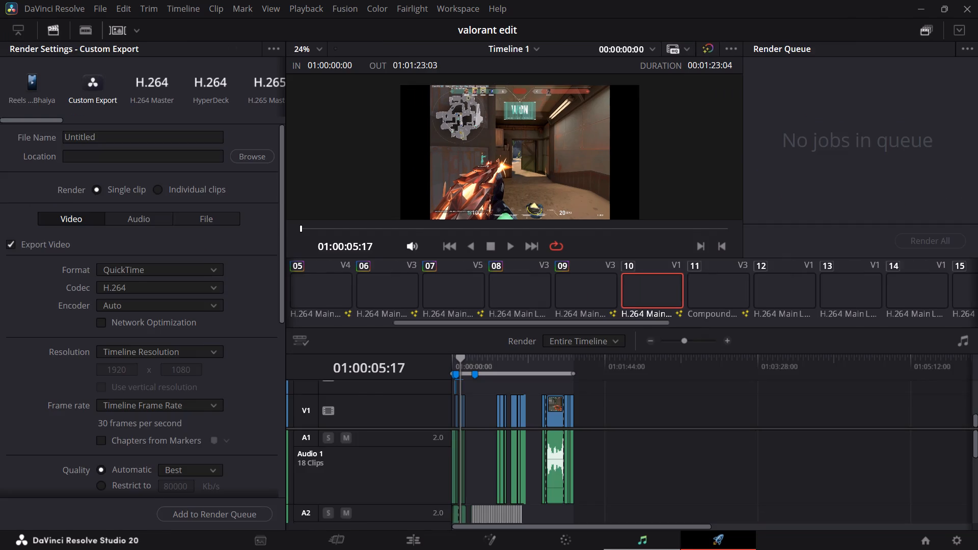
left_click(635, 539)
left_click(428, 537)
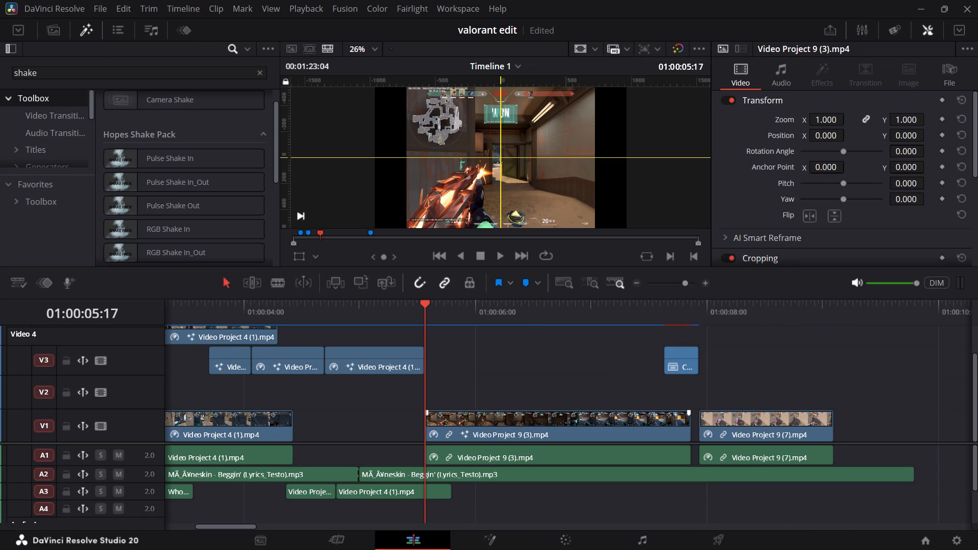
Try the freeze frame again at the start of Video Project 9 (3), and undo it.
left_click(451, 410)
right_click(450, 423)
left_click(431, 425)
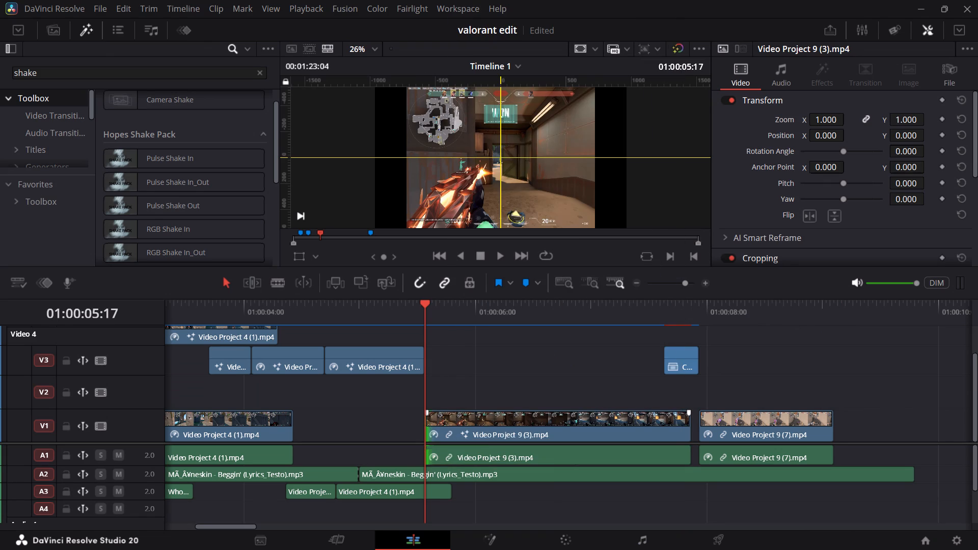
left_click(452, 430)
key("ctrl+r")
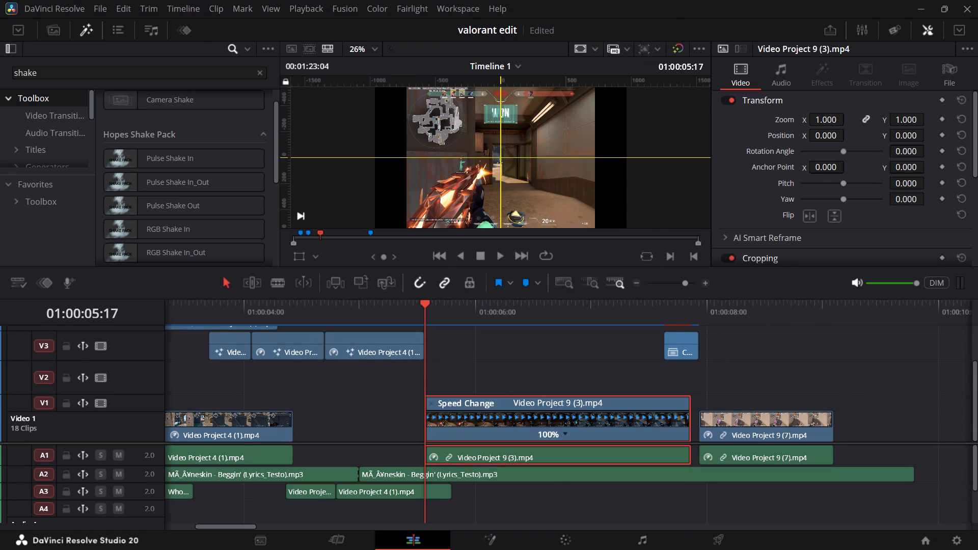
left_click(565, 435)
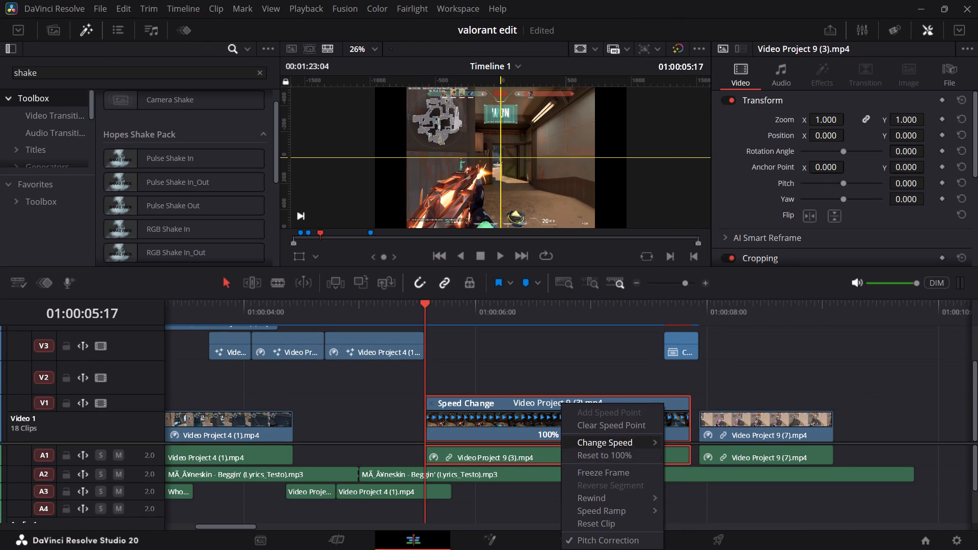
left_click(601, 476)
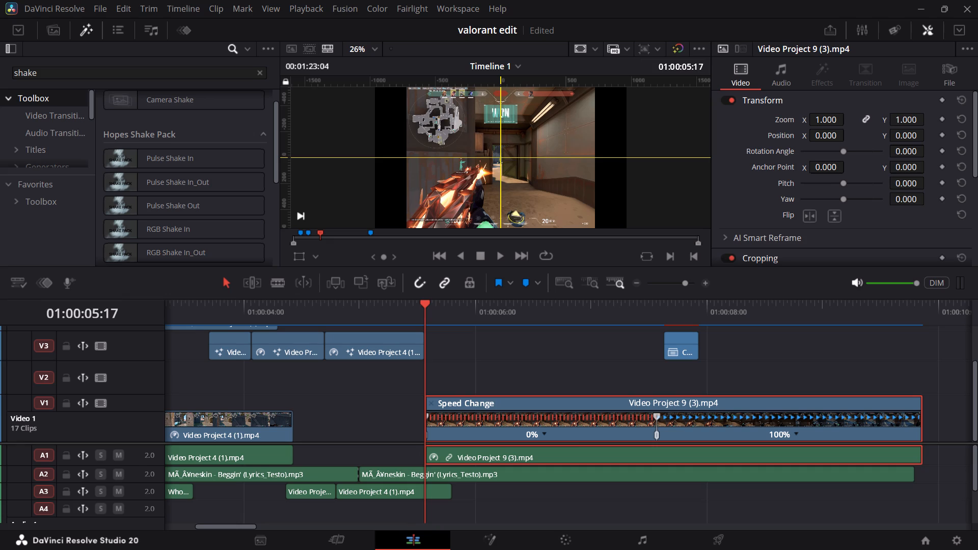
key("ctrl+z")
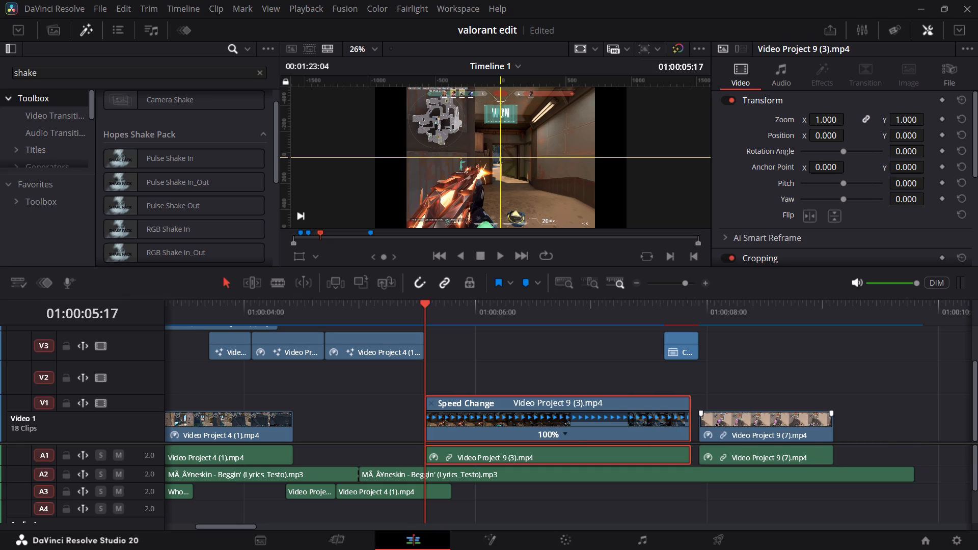
Move Video Project 9 (7) with its audio about 3 seconds later to clear space after Video Project 9 (3).
left_click_drag(729, 422, 905, 423)
middle_click_drag(845, 368, 631, 353)
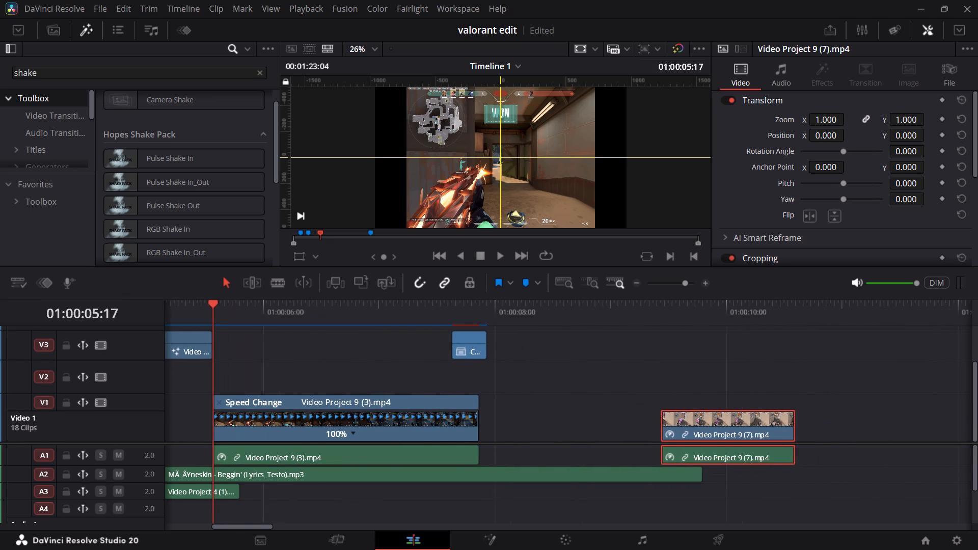
middle_click_drag(631, 353, 630, 353)
left_click_drag(689, 425, 837, 425)
middle_click_drag(568, 361, 780, 361)
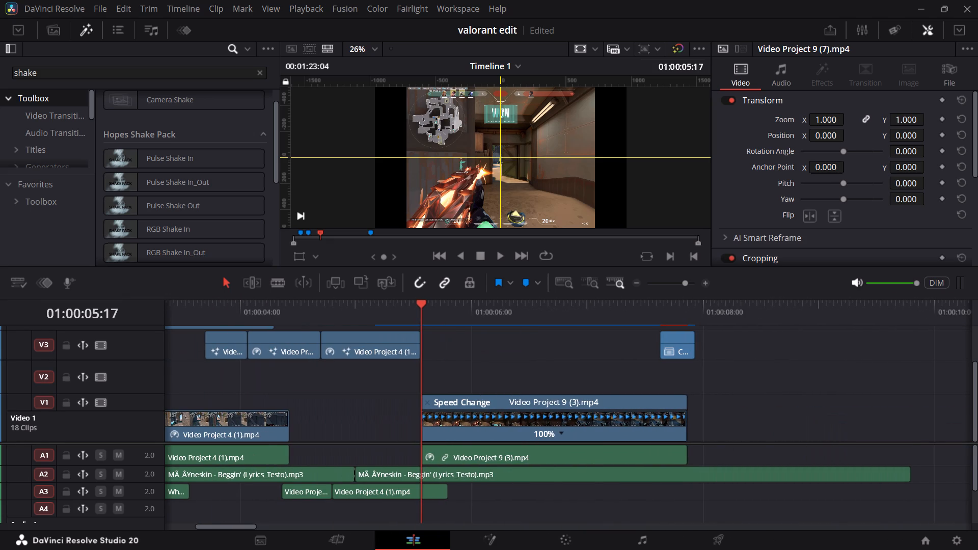
Apply a freeze frame at the start of Video Project 9 (3), at 01:00:05:17.
left_click(557, 431)
left_click(558, 431)
left_click(562, 433)
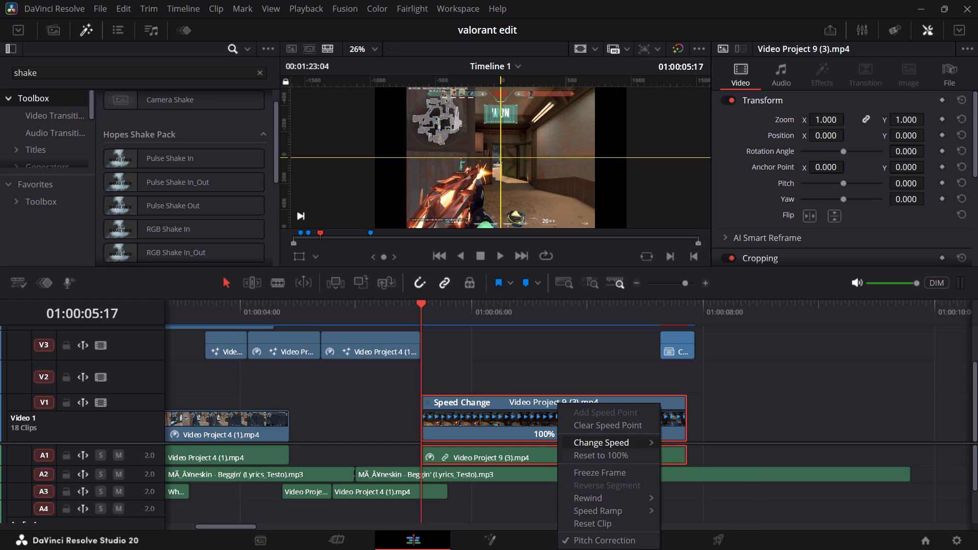
left_click(604, 480)
left_click(605, 476)
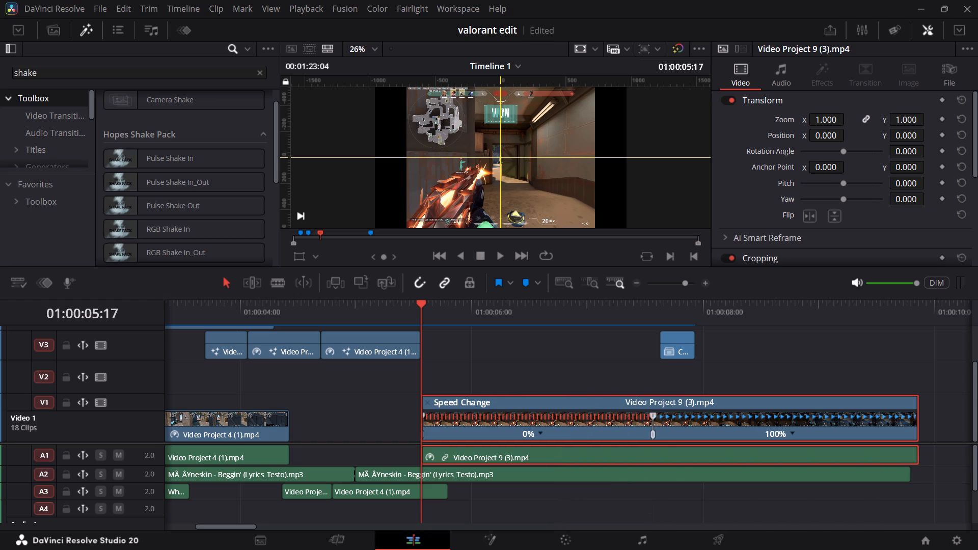
Shorten the freeze at the start of Video Project 9 (3) so its speed point sits at about 01:00:05:24.
left_click_drag(651, 418, 485, 420)
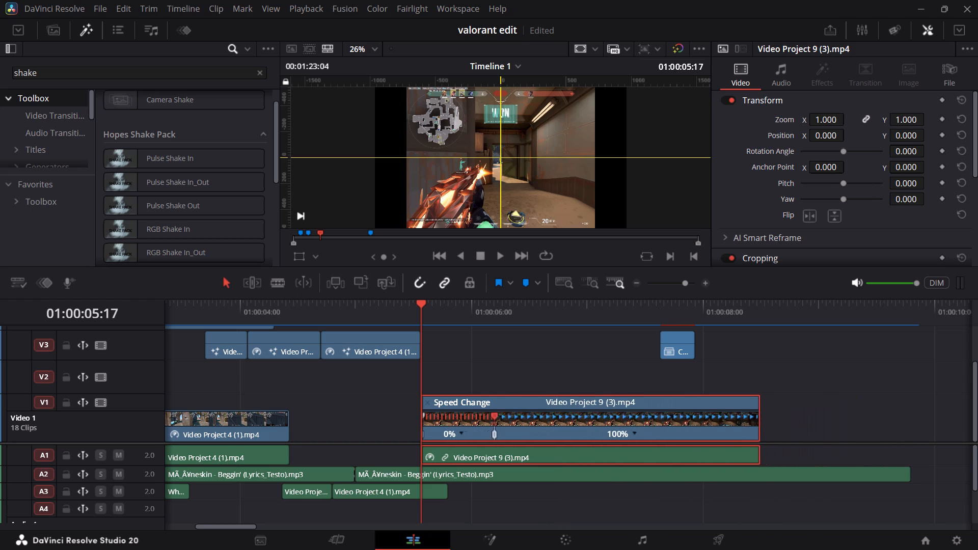
left_click_drag(485, 420, 440, 423)
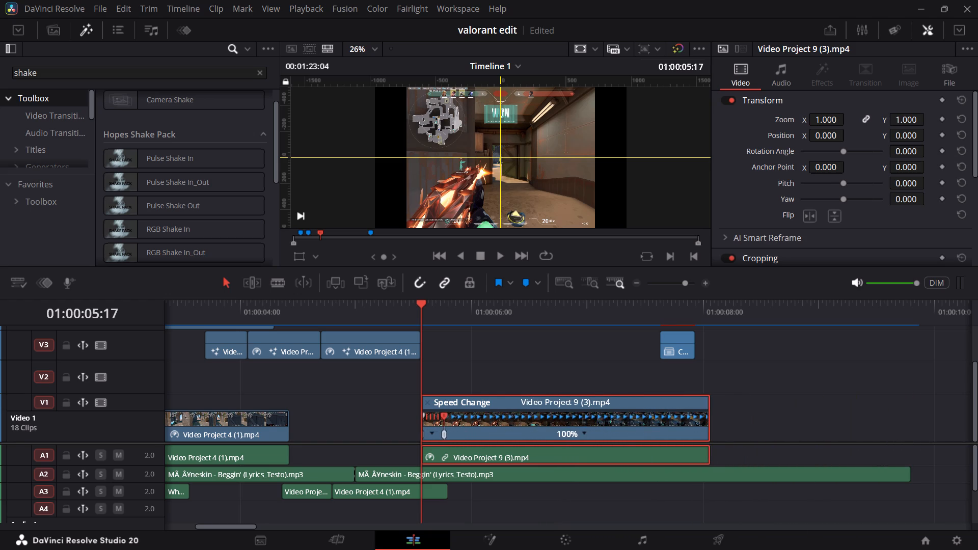
left_click_drag(440, 423, 439, 421)
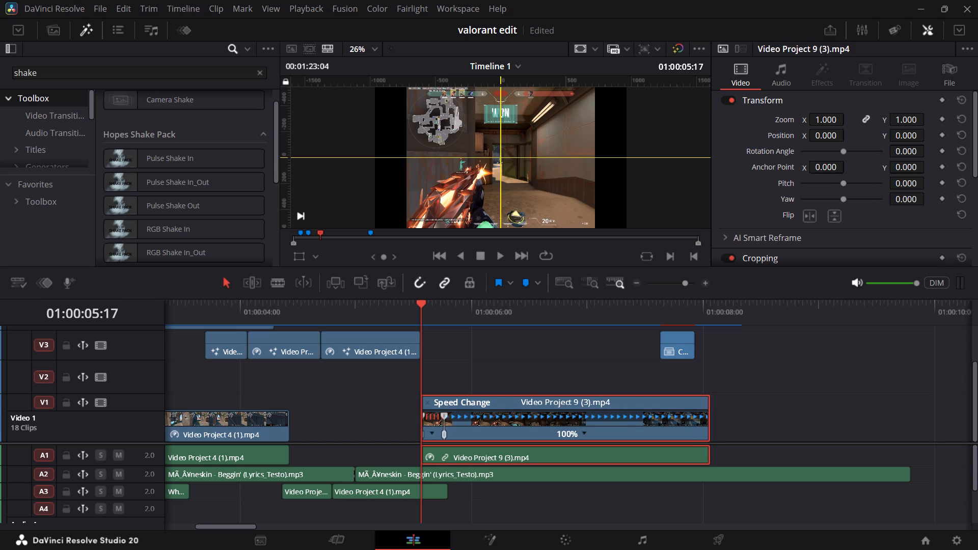
left_click_drag(441, 311, 440, 318)
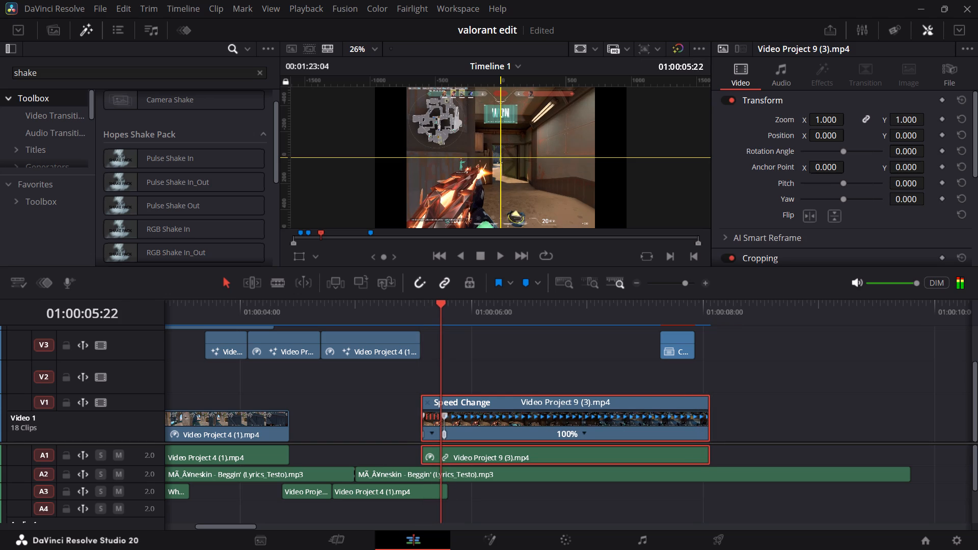
left_click_drag(444, 416, 450, 413)
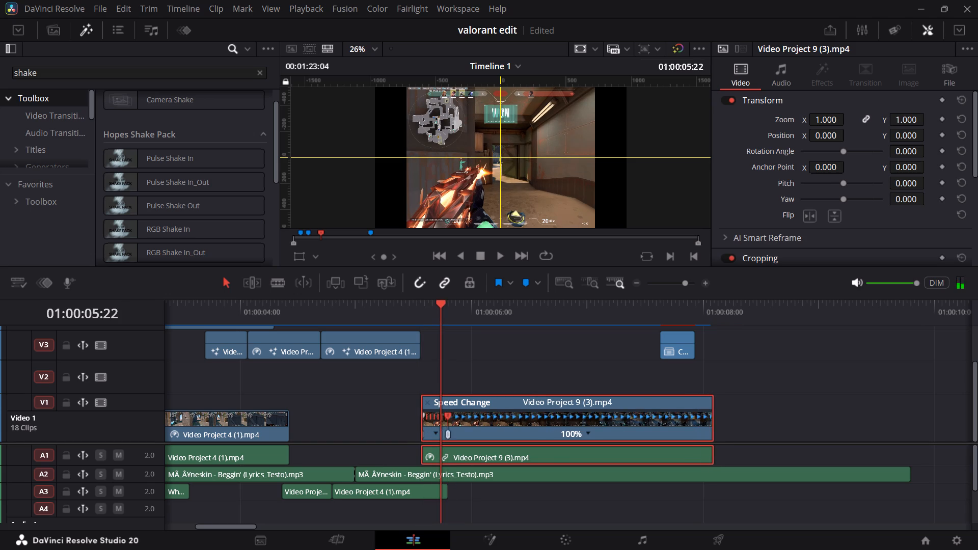
left_click_drag(450, 413, 442, 412)
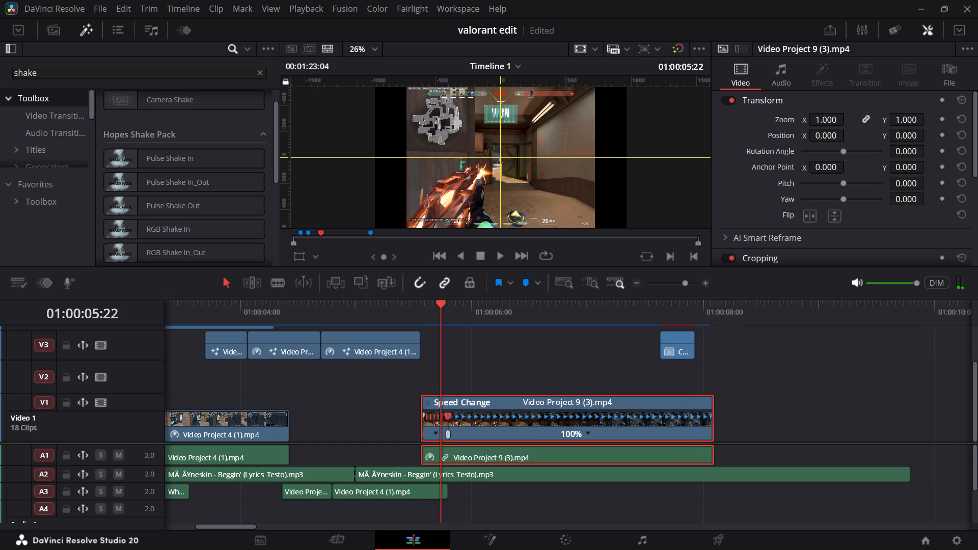
left_click_drag(442, 412, 454, 415)
left_click(449, 320)
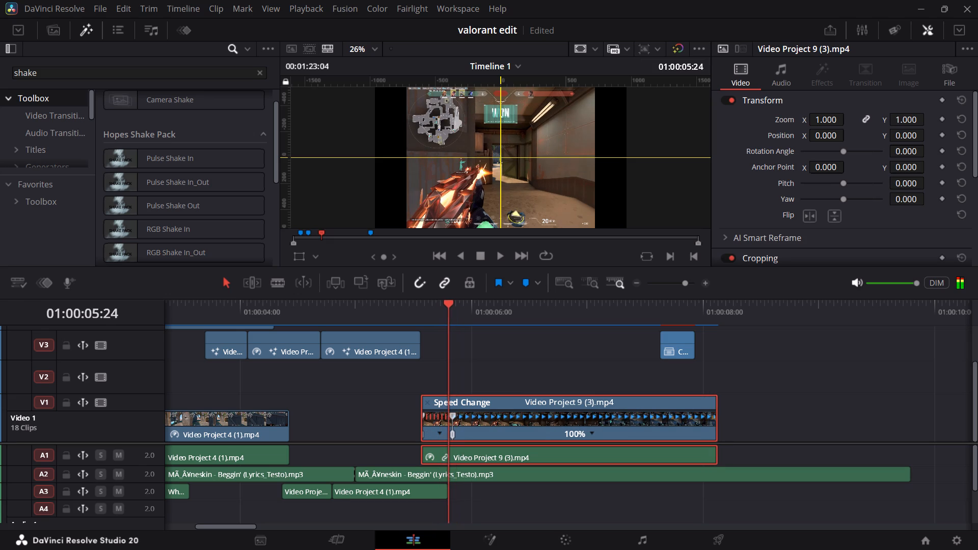
left_click_drag(454, 416, 449, 410)
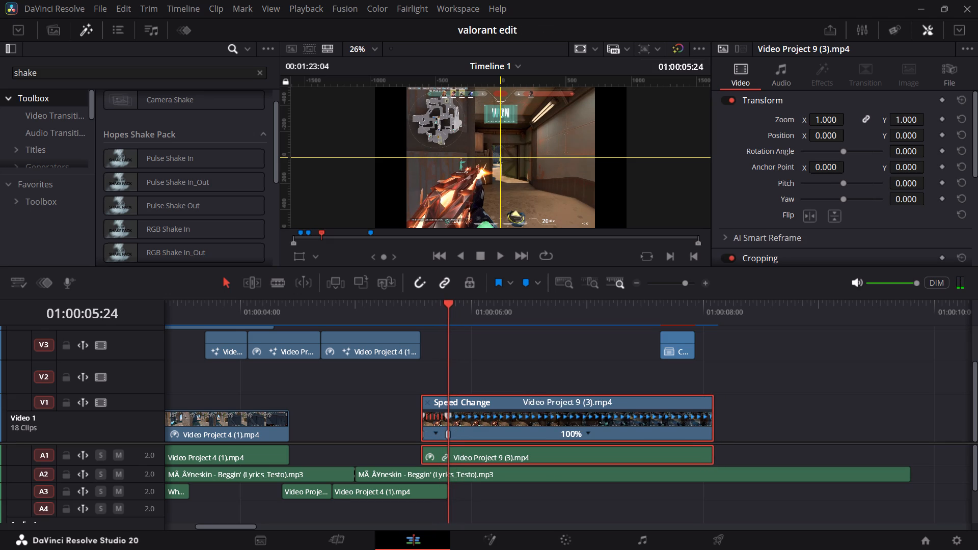
Split Video Project 9 (3) at 01:00:05:24, where the freeze ends, and select the short frozen piece.
key("ctrl+b")
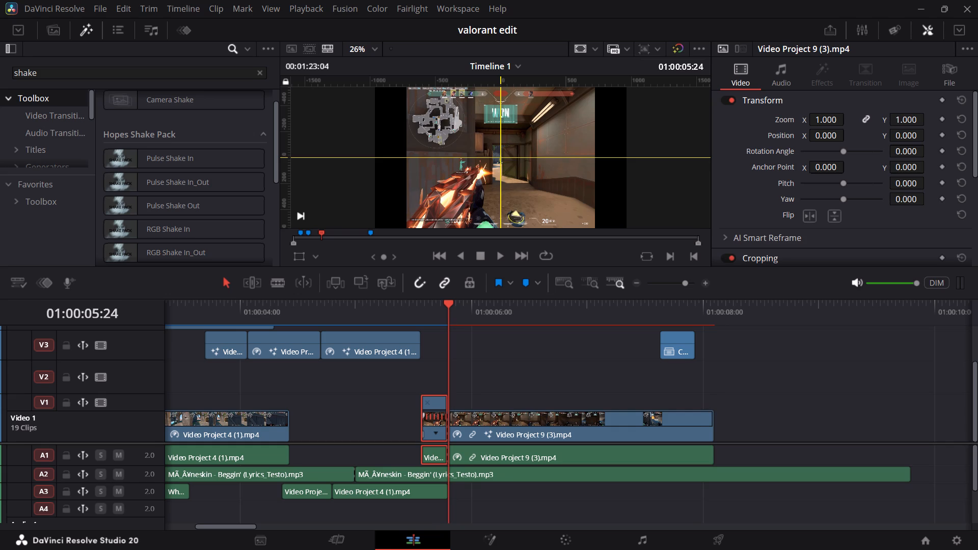
left_click(424, 403)
left_click(424, 400)
left_click(429, 397)
left_click(436, 422)
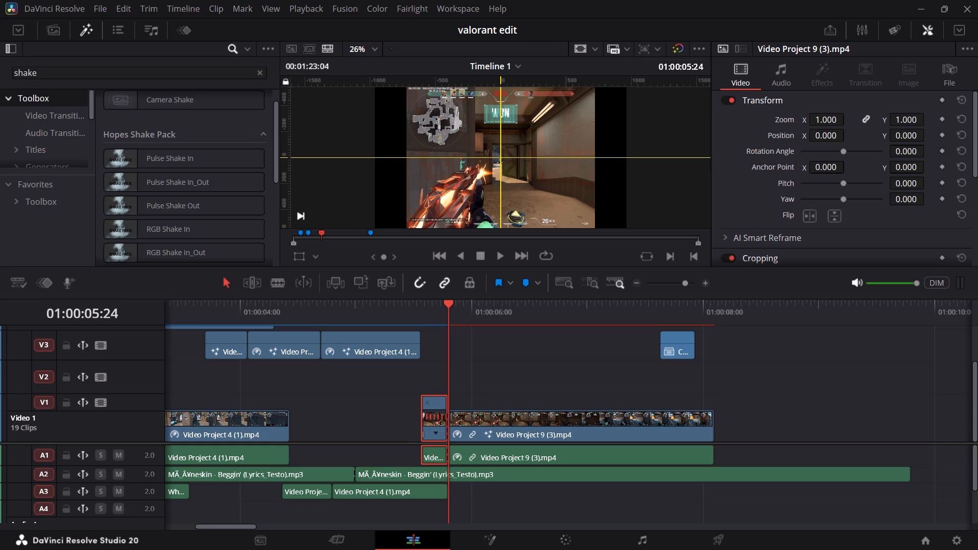
Turn off linked selection and delete only the audio of the short frozen piece before Video Project 9 (3).
left_click(402, 415)
left_click(435, 422)
left_click(427, 401)
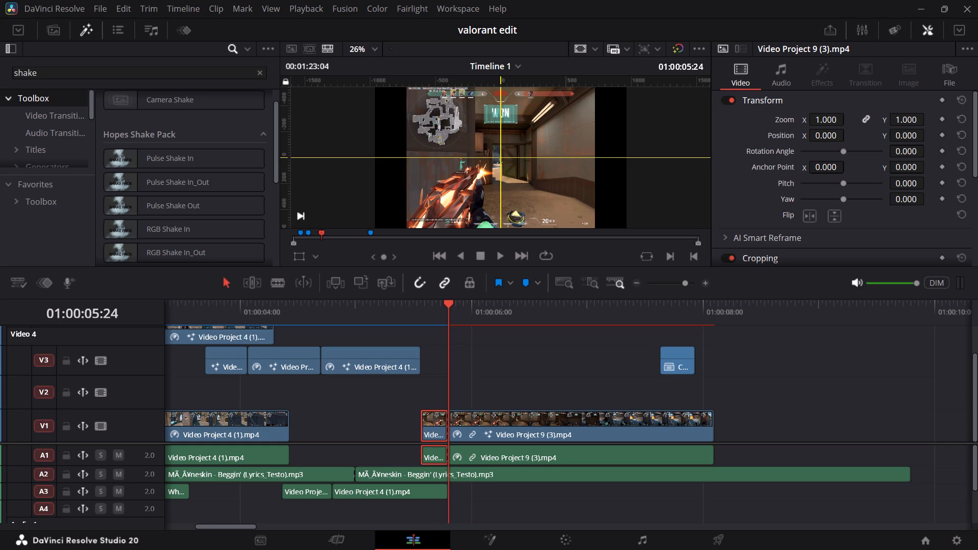
left_click(445, 290)
left_click(443, 458)
left_click(429, 449)
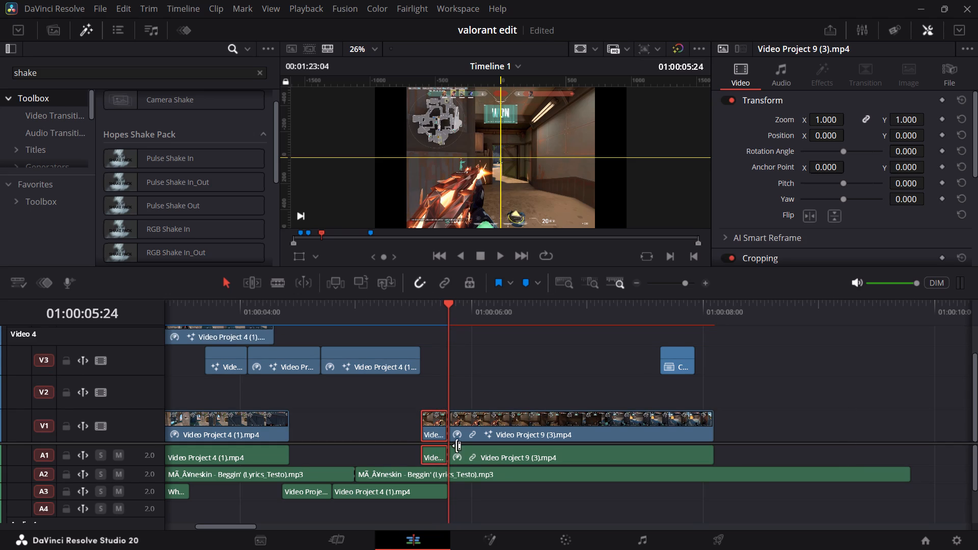
left_click(459, 394)
left_click(433, 457)
key("BackSpace")
Isolate the glowing weapon and hand in the frozen video piece by marking them with MagicMask1 on its single frame.
left_click(437, 415)
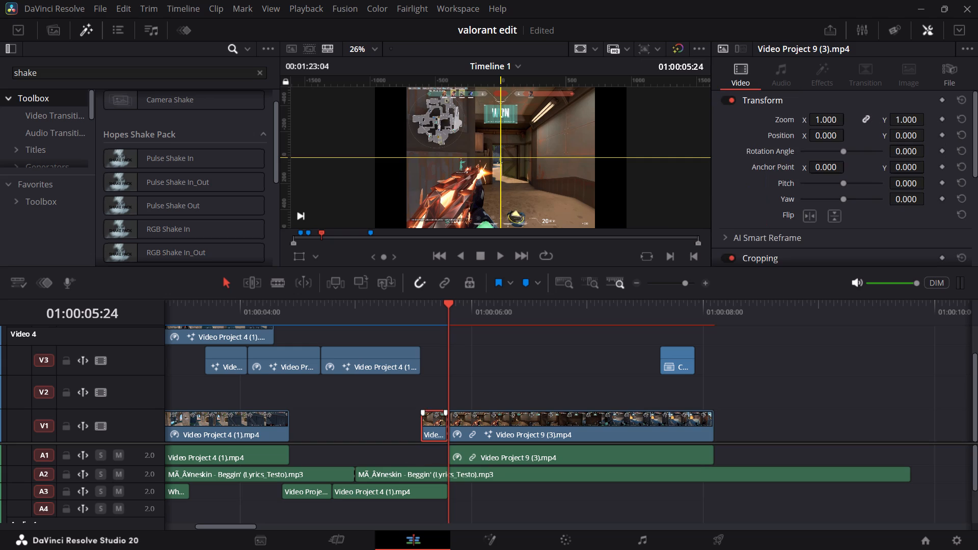
left_click(492, 542)
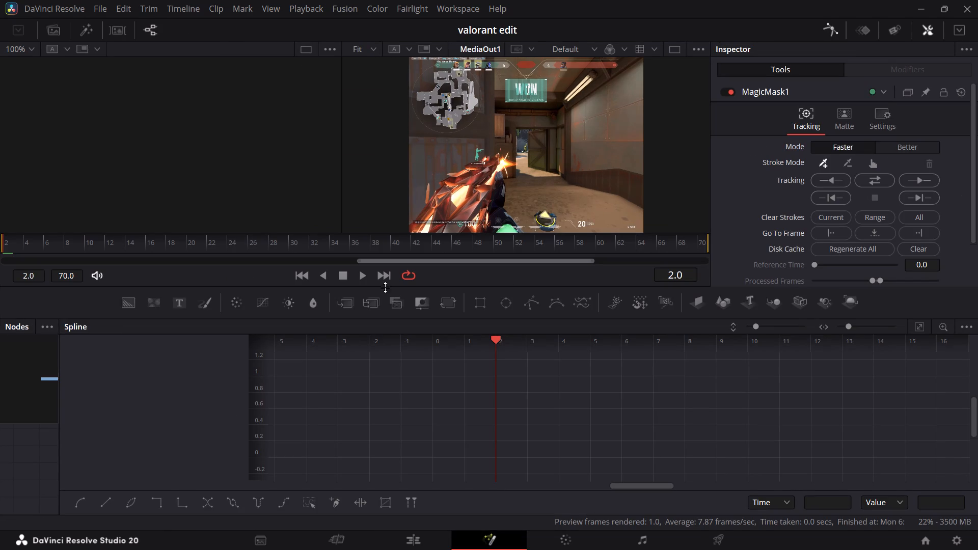
left_click(832, 37)
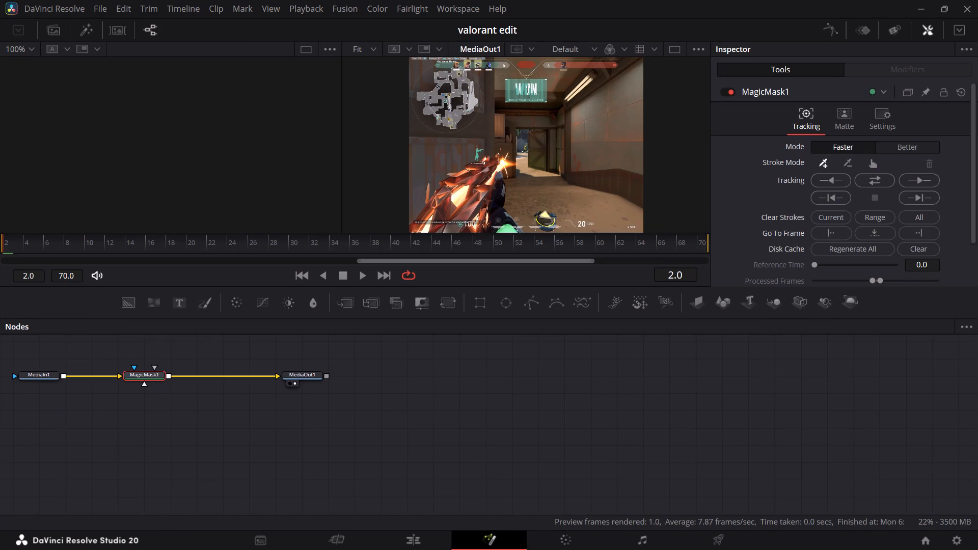
left_click_drag(198, 241, 0, 240)
left_click(405, 538)
left_click_drag(426, 317, 434, 311)
left_click(509, 538)
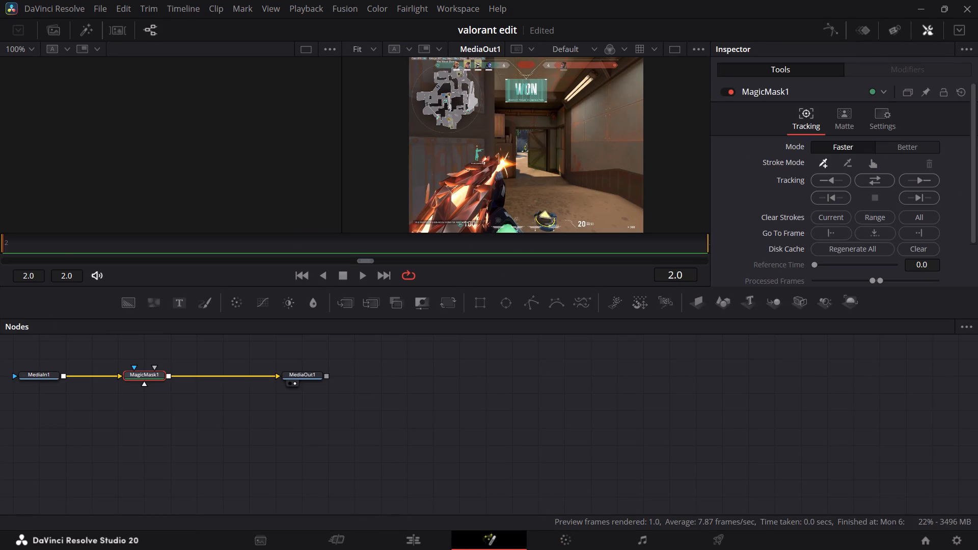
left_click_drag(376, 236, 444, 231)
left_click(470, 205)
left_click(487, 177)
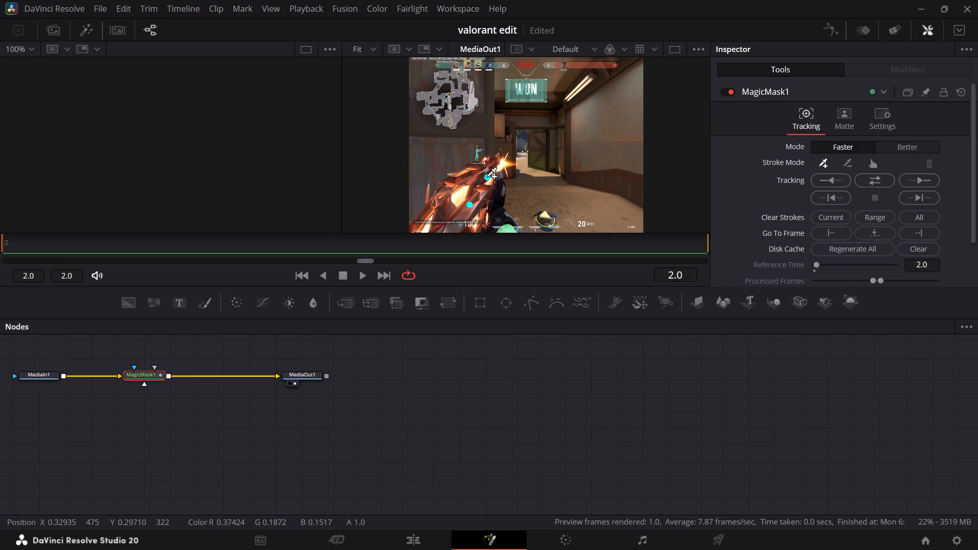
left_click(500, 221)
left_click(867, 174)
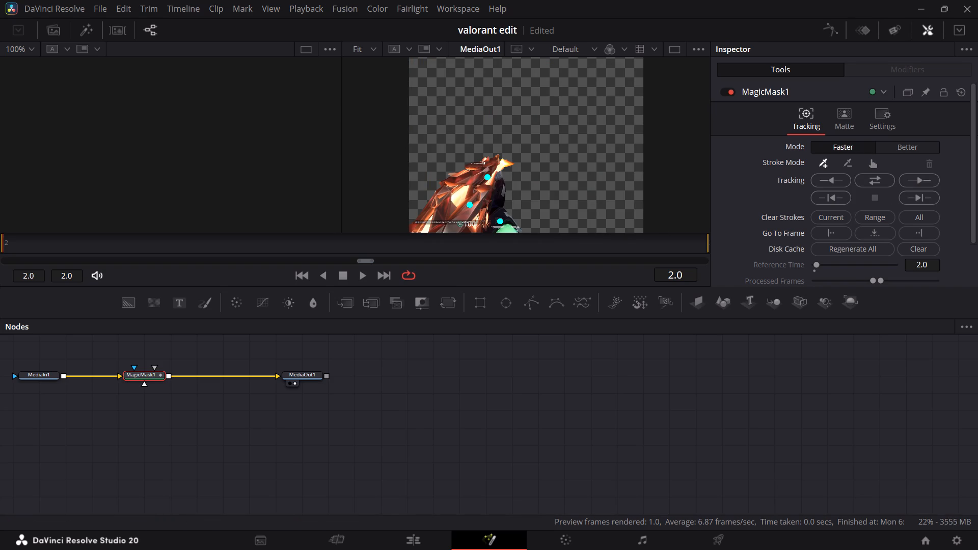
Turn the masked frozen piece into a compound clip, keeping the default name.
left_click(403, 537)
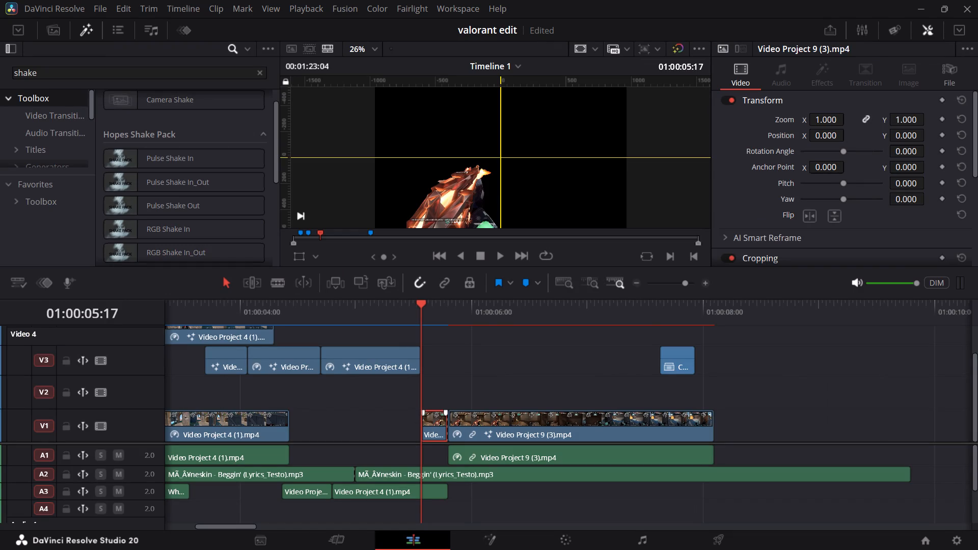
right_click(429, 429)
left_click(493, 58)
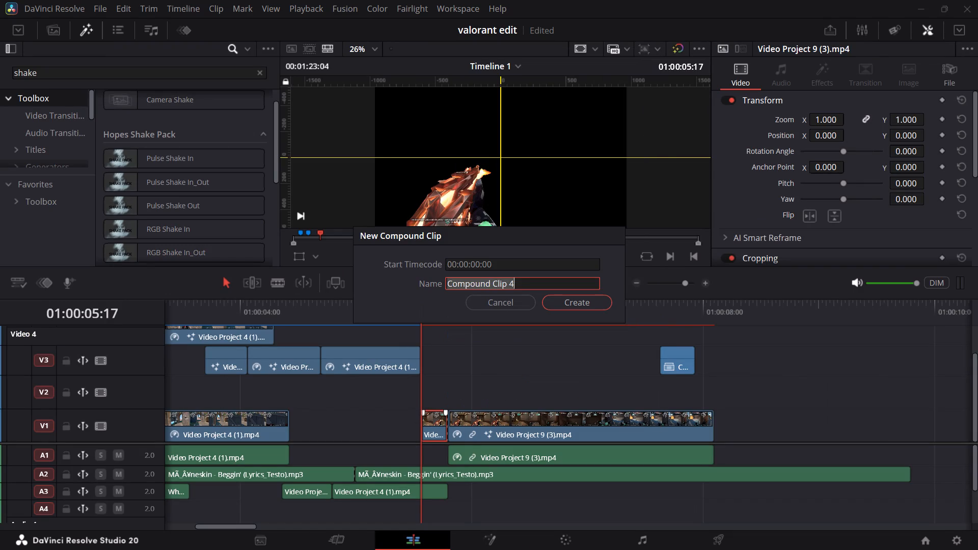
left_click(575, 301)
Keyframe Transform1's Center at X 0.5, Y 0.5 on frames 0 and 6 of the compound clip's Fusion composition.
left_click(437, 316)
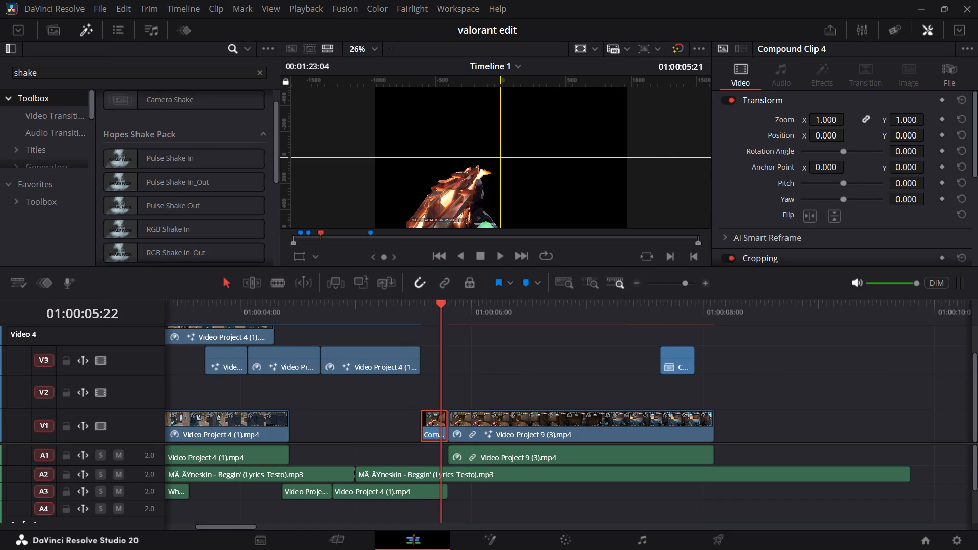
left_click(495, 533)
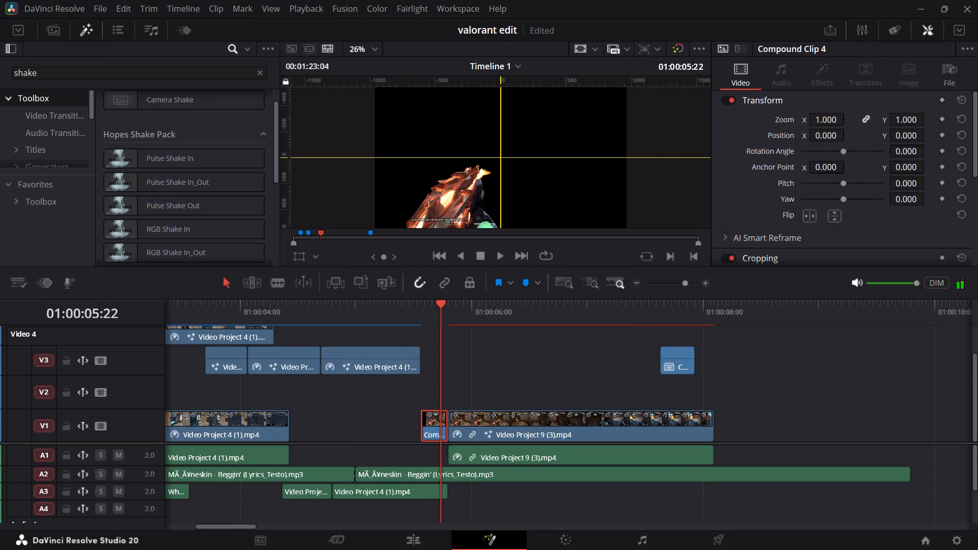
left_click(441, 309)
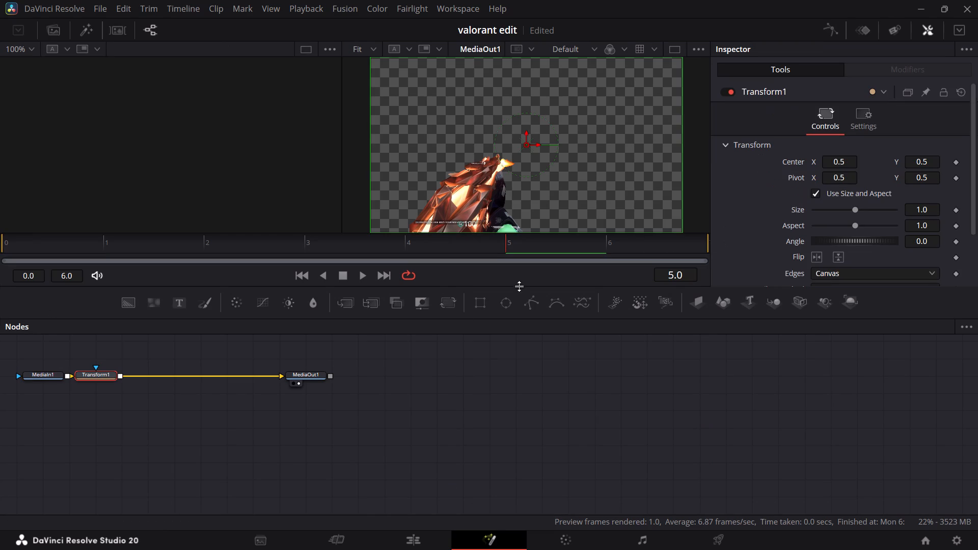
left_click_drag(532, 240, 0, 240)
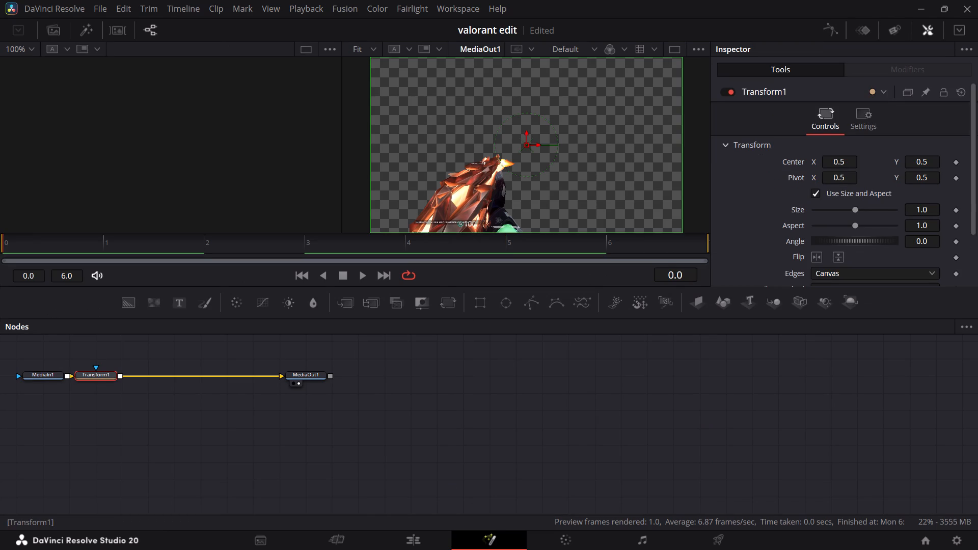
left_click(952, 157)
left_click(952, 162)
left_click(957, 164)
left_click_drag(550, 248, 929, 245)
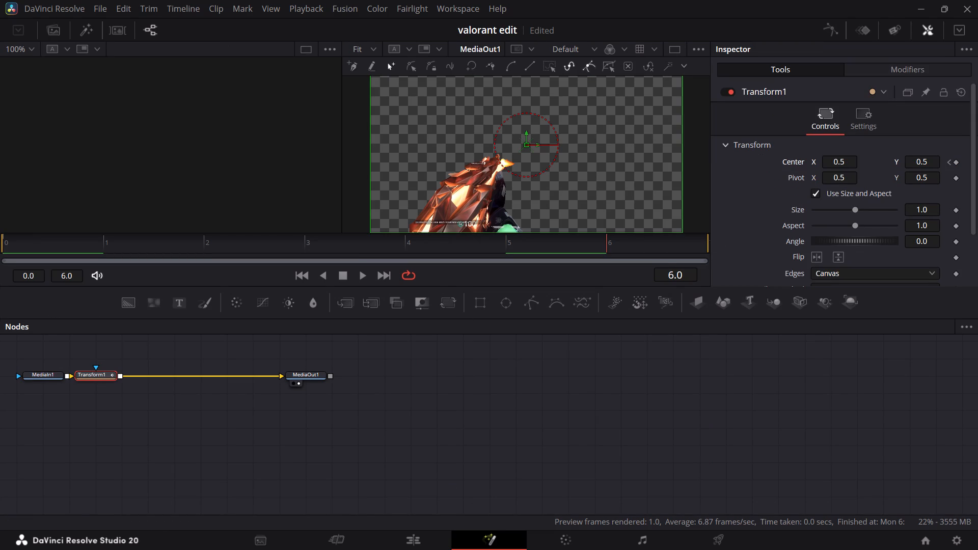
left_click_drag(929, 245, 964, 245)
double_click(960, 164)
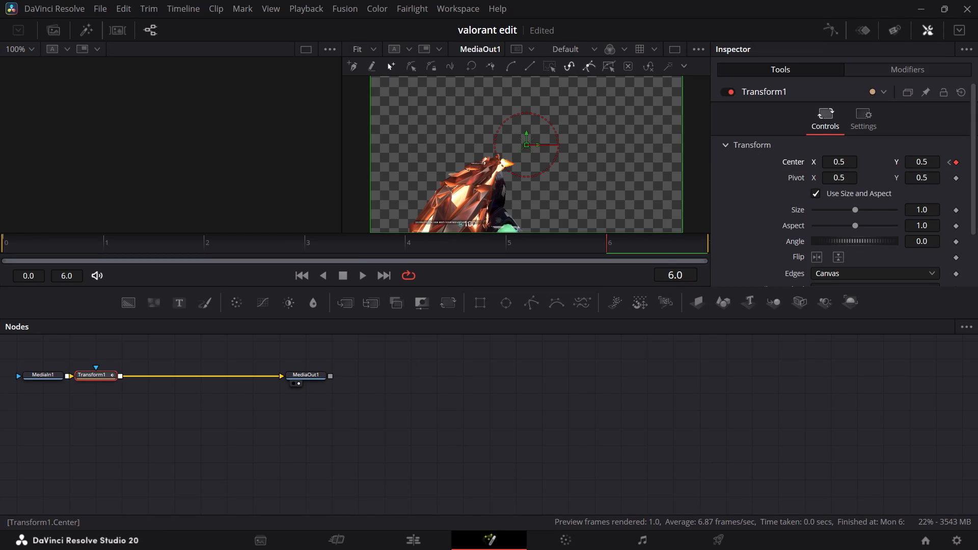
At frame 0, lower Transform1's Center X until the weapon starts outside the left edge of the picture, and return to the edit timeline.
left_click_drag(614, 238, 0, 235)
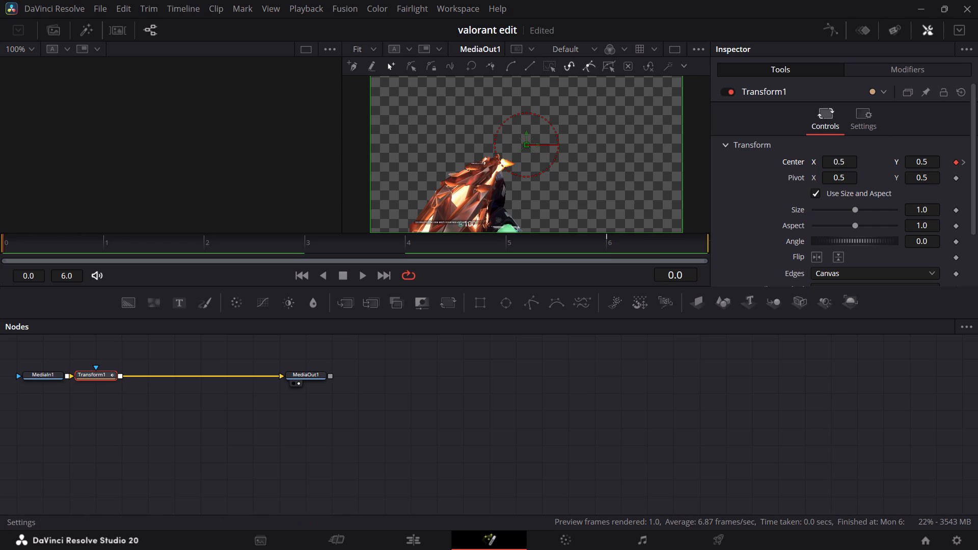
left_click_drag(844, 166, 385, 175)
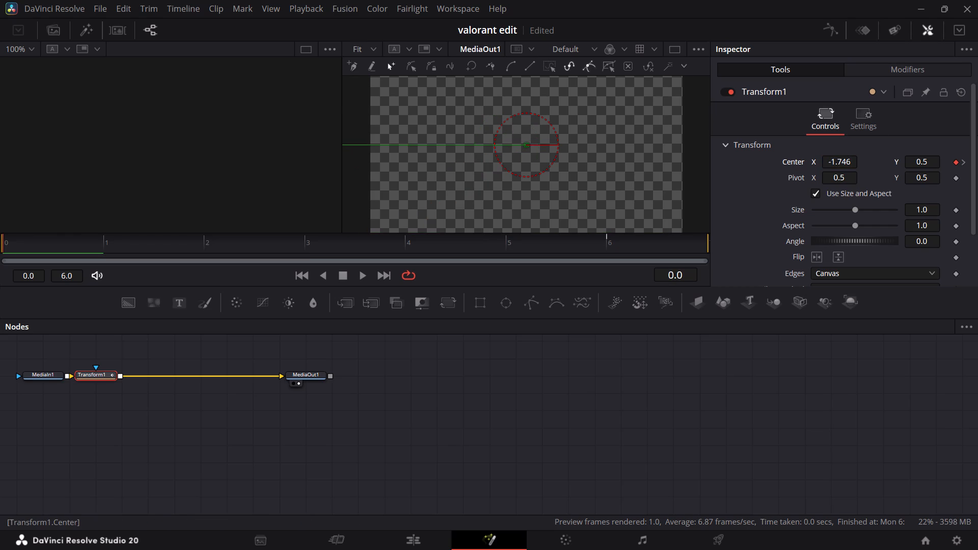
left_click_drag(840, 161, 530, 198)
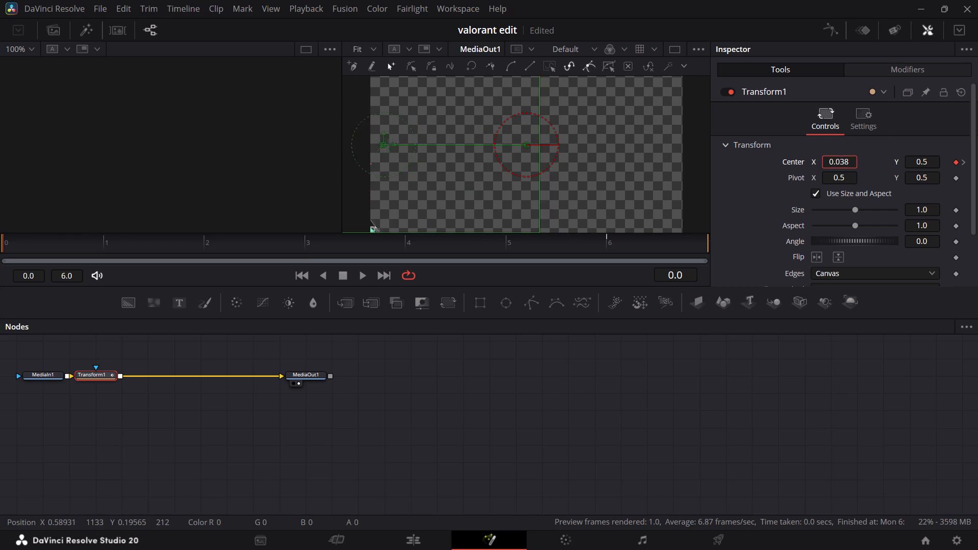
left_click_drag(530, 198, 506, 198)
left_click(398, 535)
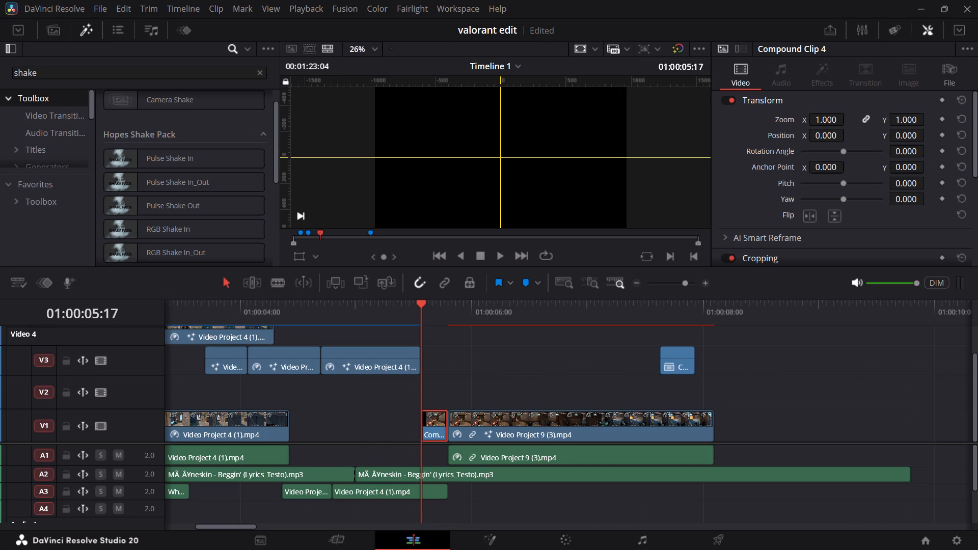
Move the weapon compound clip to V4 over the end of Video Project 4 (1), ending at 01:00:05:17, and scrub through it.
scroll(444, 371, "up", 2)
scroll(445, 372, "down", 3)
left_click_drag(432, 429, 423, 332)
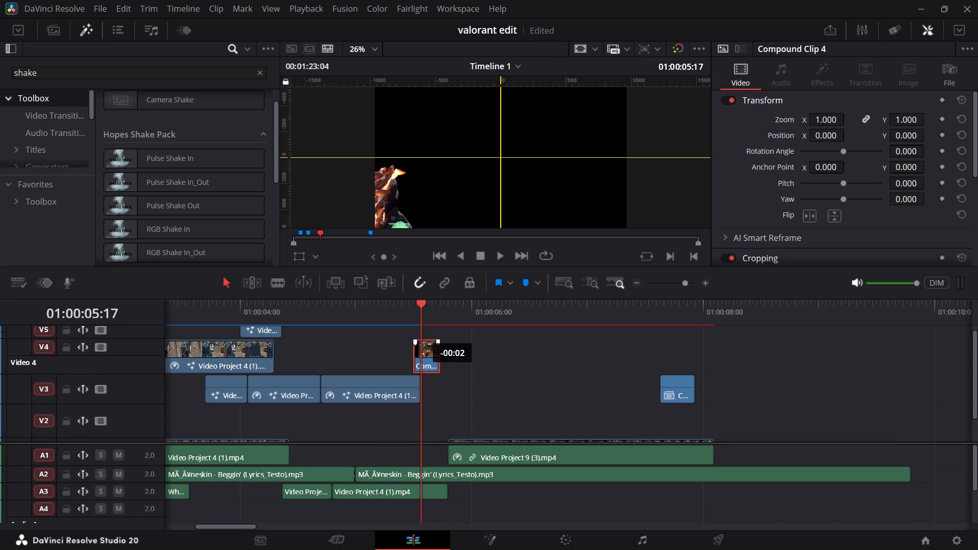
left_click_drag(423, 332, 402, 354)
left_click_drag(414, 304, 388, 308)
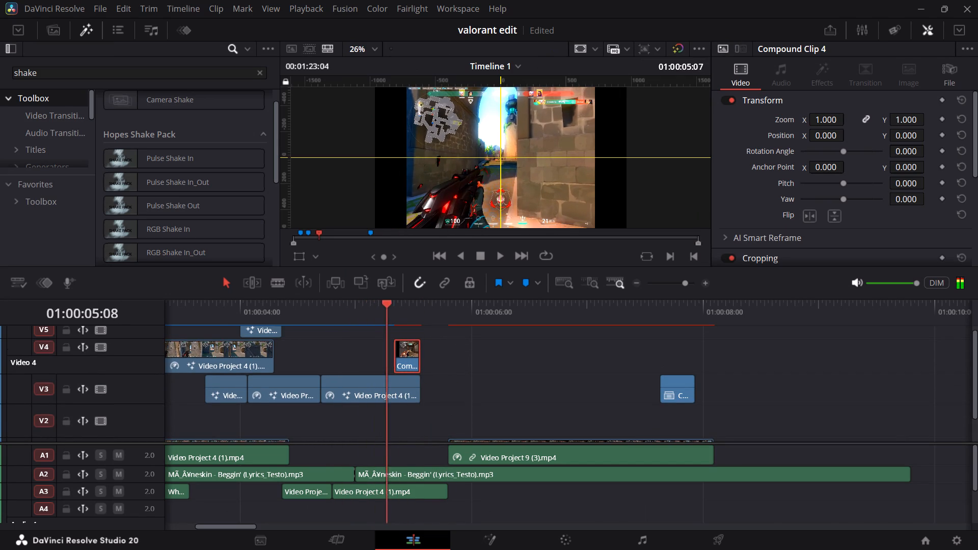
left_click_drag(388, 308, 406, 312)
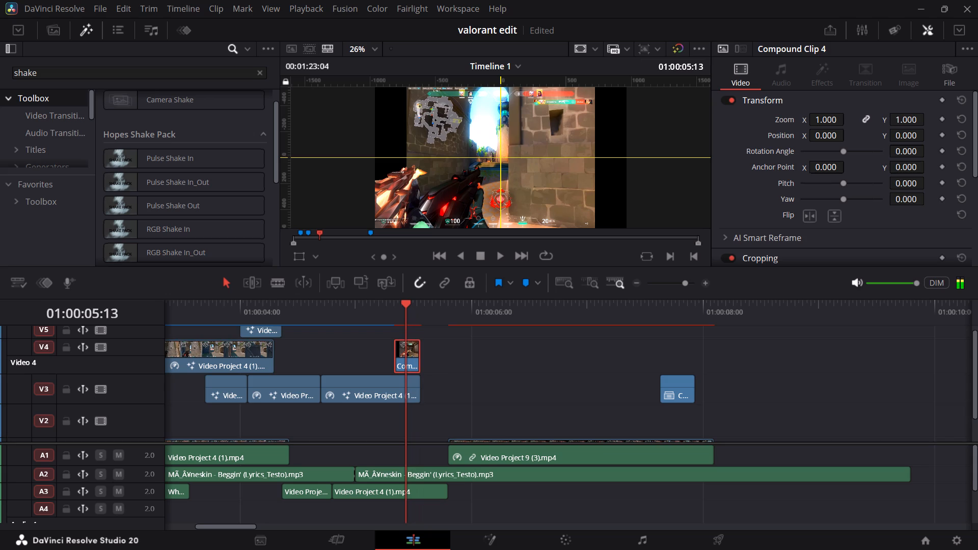
Turn linked selection back on and move Video Project 9 (3) with its audio 7 frames earlier, starting at 01:00:05:17.
scroll(527, 415, "down", 2)
left_click_drag(506, 423, 481, 418)
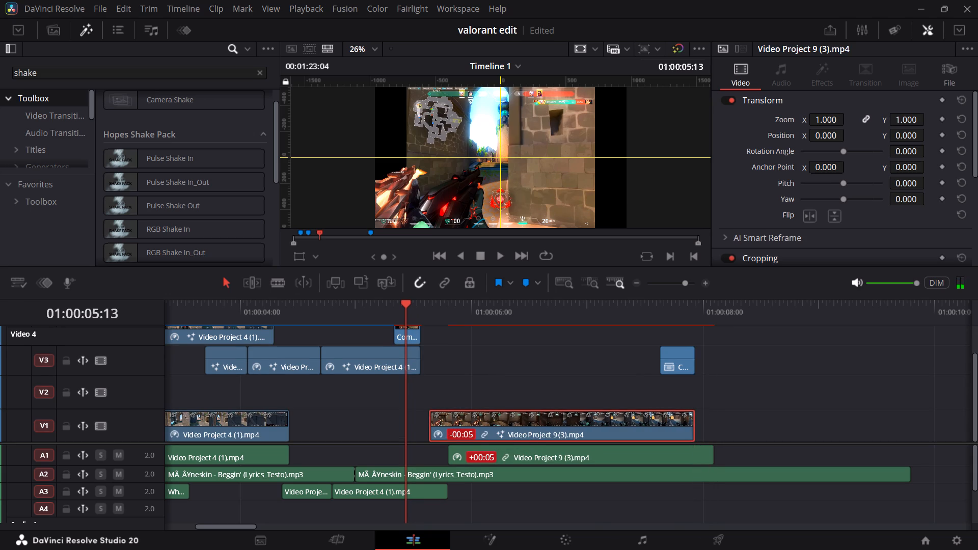
key("ctrl+z")
left_click(444, 289)
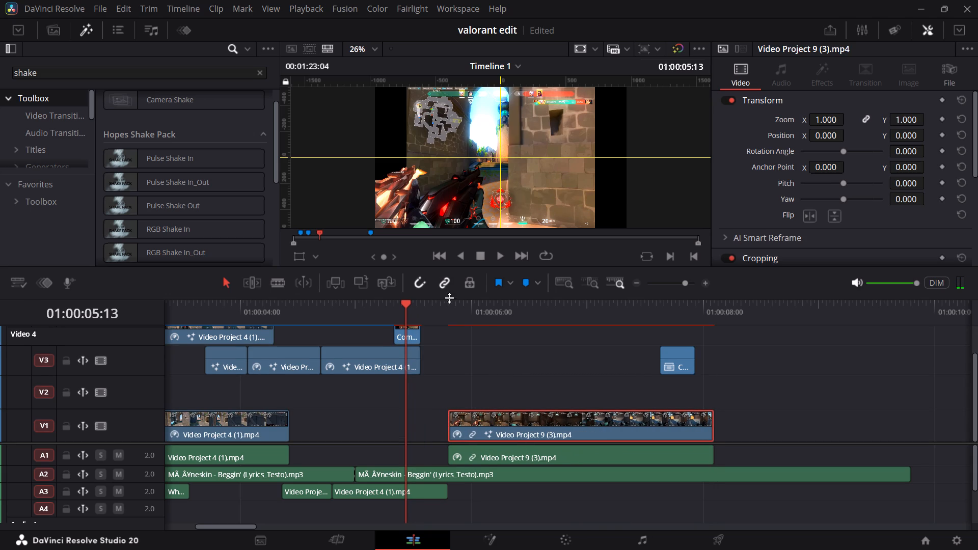
left_click(523, 379)
left_click_drag(519, 415, 488, 417)
Play back the weapon slide-in transition from Video Project 4 (1) into Video Project 9 (3).
key("space")
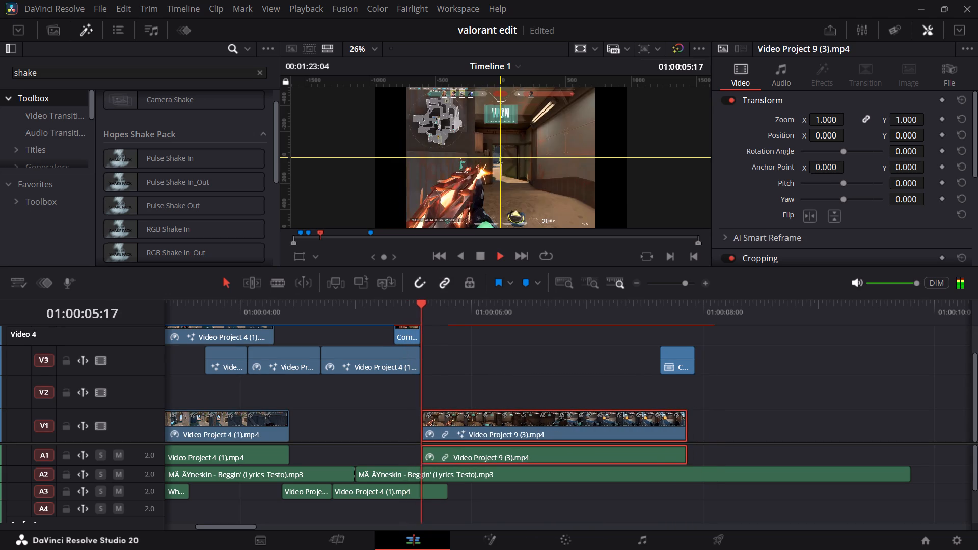
key("space")
left_click_drag(453, 297, 319, 306)
left_click_drag(397, 315, 359, 325)
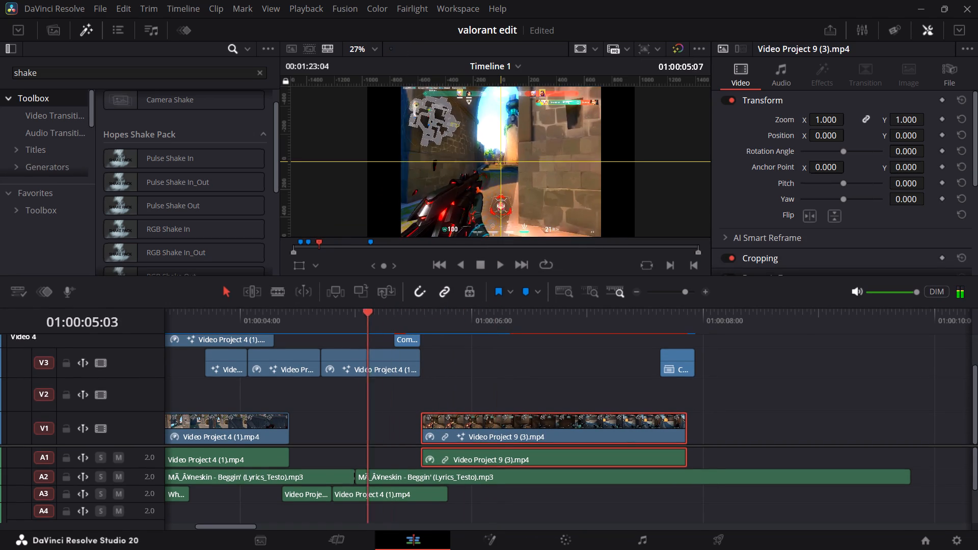
left_click_drag(359, 325, 355, 326)
key("space")
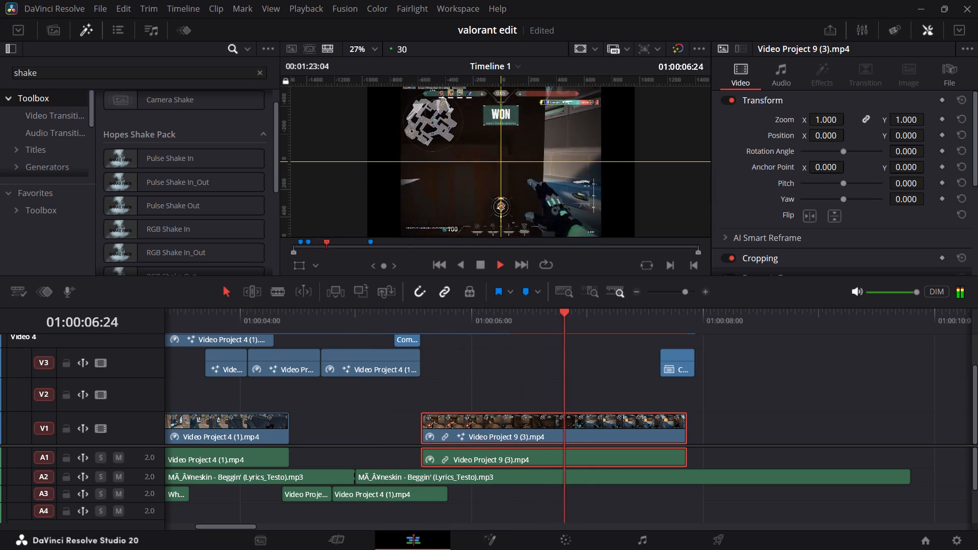
key("space")
Move Video Project 9 (7) with its audio about 3 seconds earlier, directly against the end of Video Project 9 (3).
middle_click_drag(782, 414, 540, 310)
scroll(581, 336, "down", 2)
left_click_drag(796, 429, 472, 427)
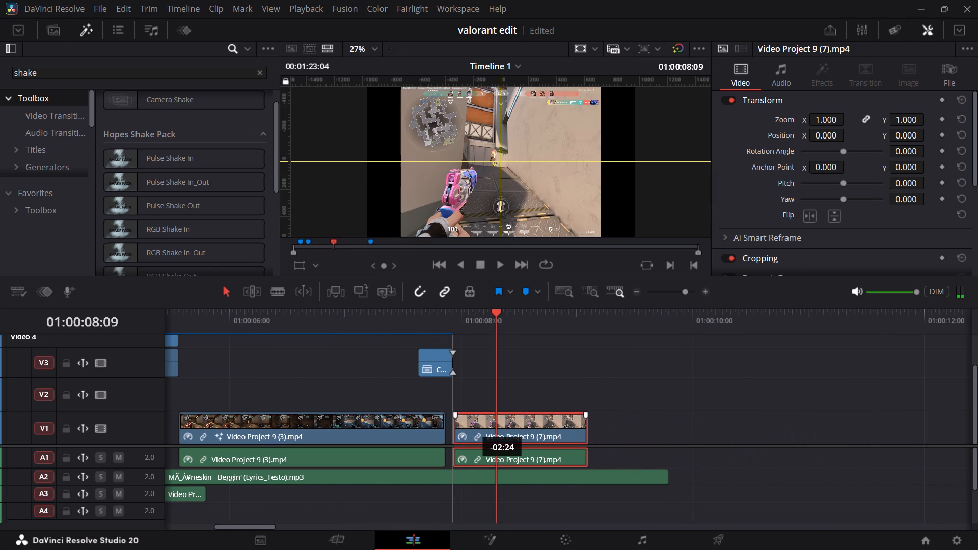
left_click_drag(472, 427, 461, 425)
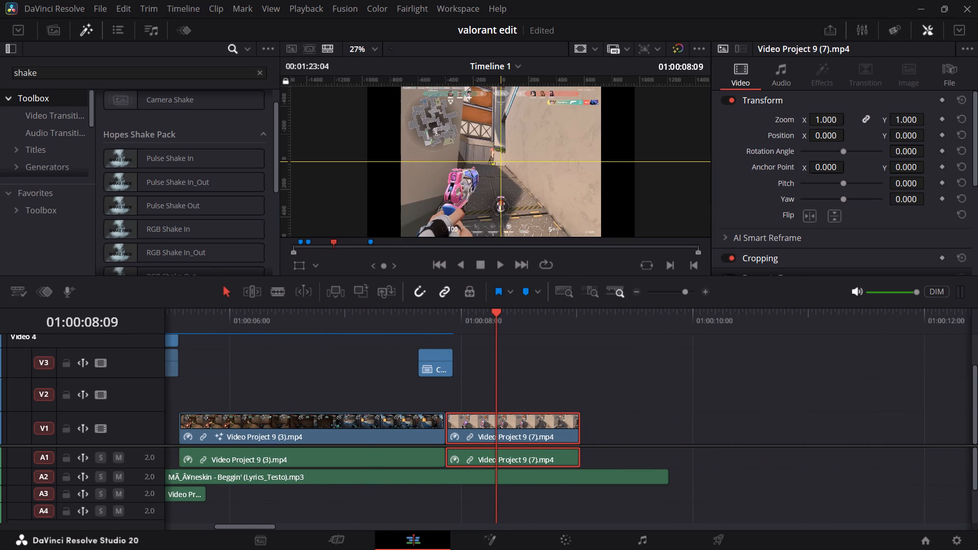
Play back the cut from Video Project 9 (3) into Video Project 9 (7) and review the second clip through its end.
left_click_drag(453, 320, 366, 321)
key("space")
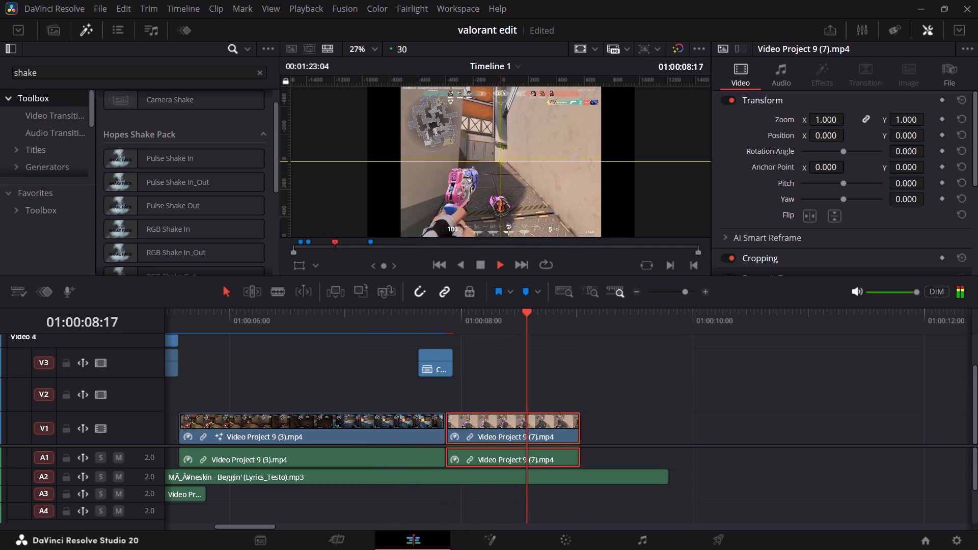
key("space")
left_click_drag(579, 317, 446, 319)
key("space")
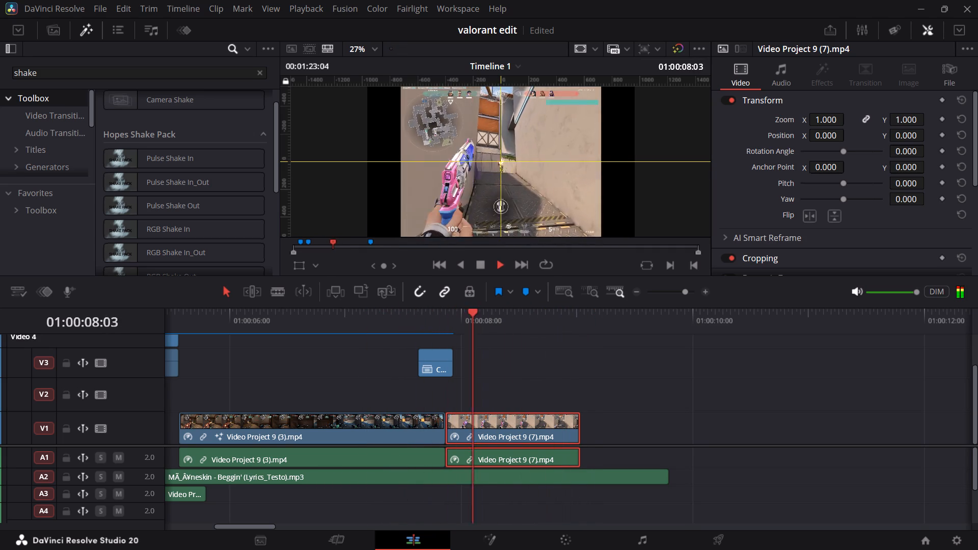
key("space")
key("space")
key("space")
left_click_drag(602, 341, 579, 333)
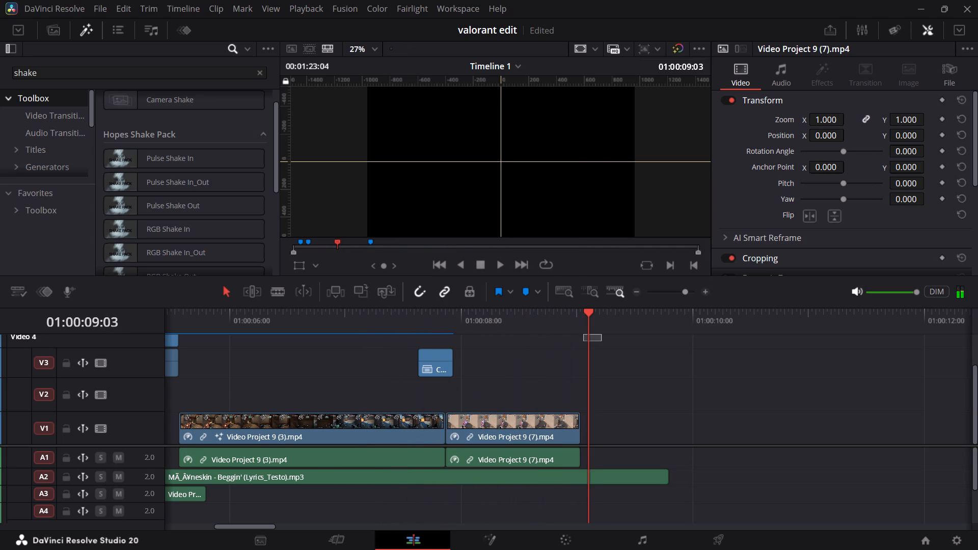
Replay the second half of Video Project 9 (7) through its end several times to judge where the next transition fits.
left_click_drag(579, 333, 538, 329)
left_click_drag(560, 315, 538, 315)
key("space")
key("space")
left_click_drag(559, 319, 549, 323)
key("space")
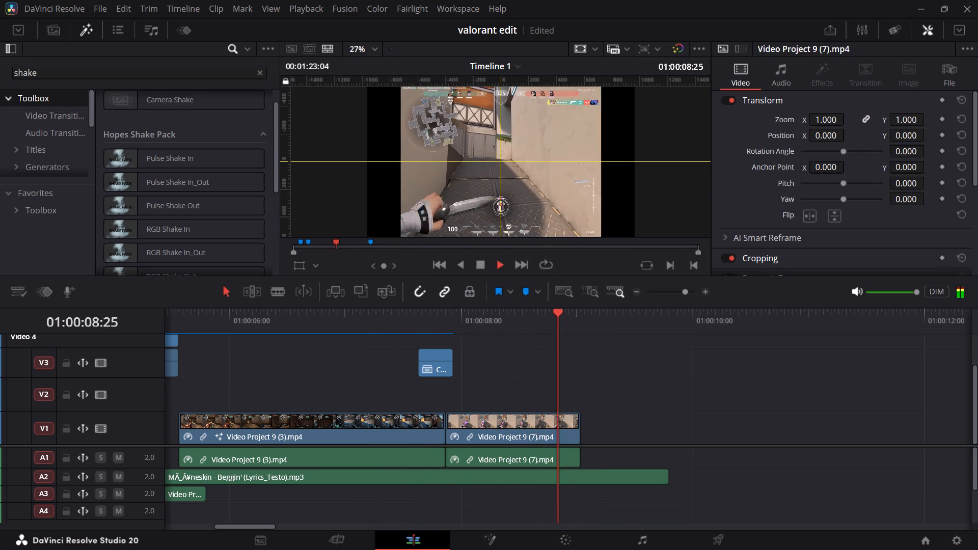
key("space")
key("space")
key("space")
key("space")
key("space")
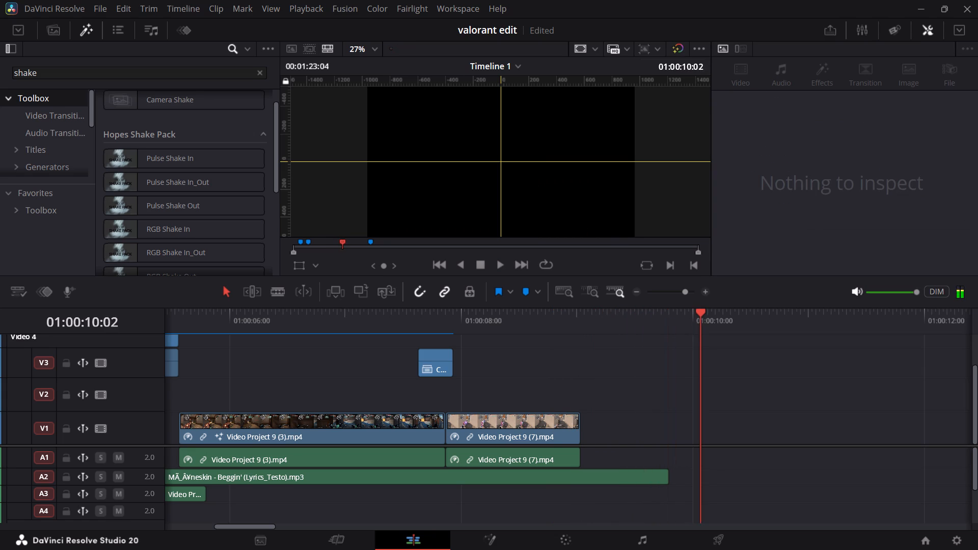
Review the unused Video Project 9 (9) clips further along the timeline, between about 01:00:31 and 01:00:37, as candidates for the next shot.
left_click_drag(689, 293, 675, 288)
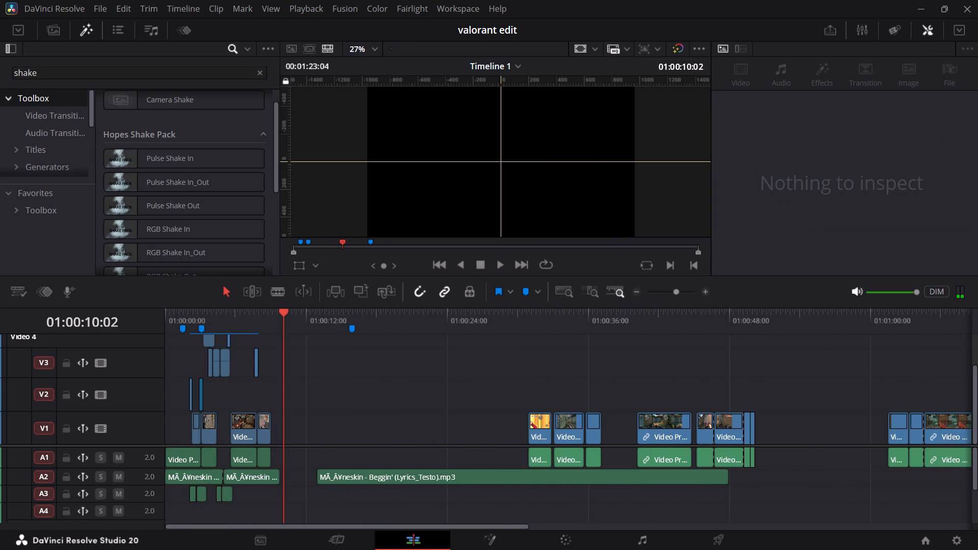
left_click_drag(568, 330, 527, 318)
key("space")
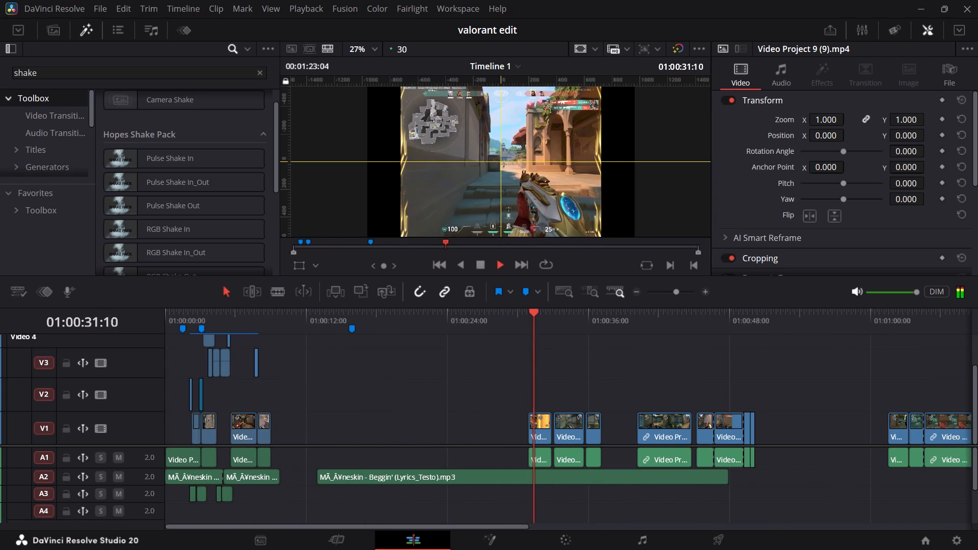
key("space")
key("space")
key("space")
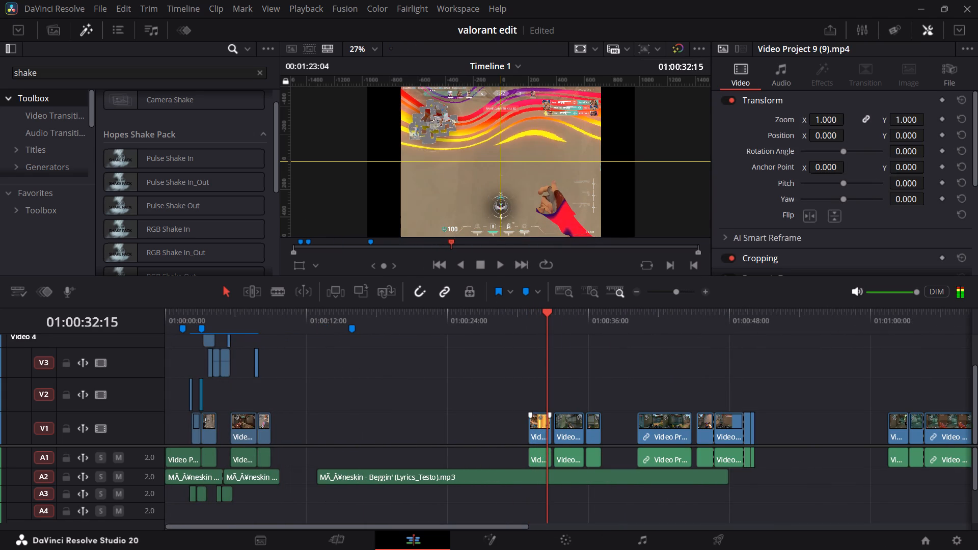
left_click_drag(540, 325, 525, 327)
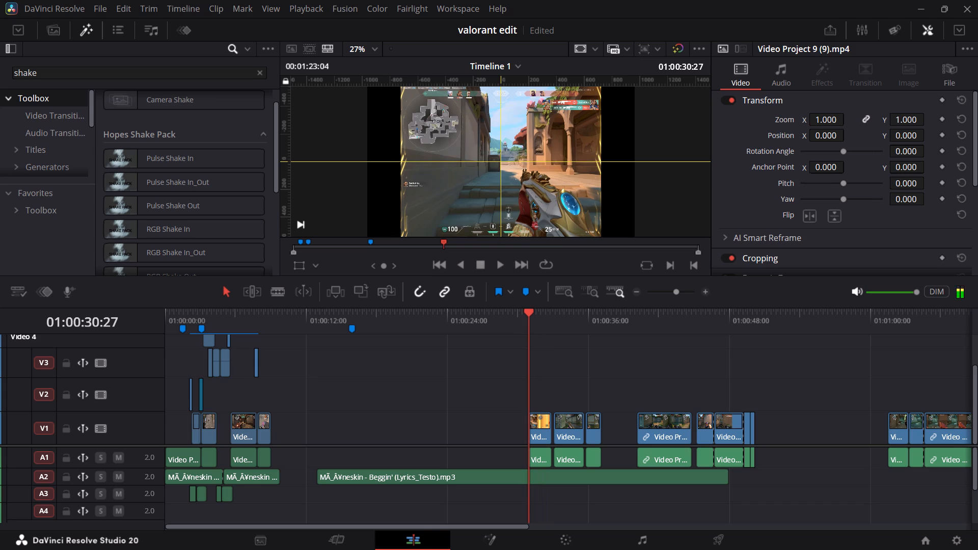
key("space")
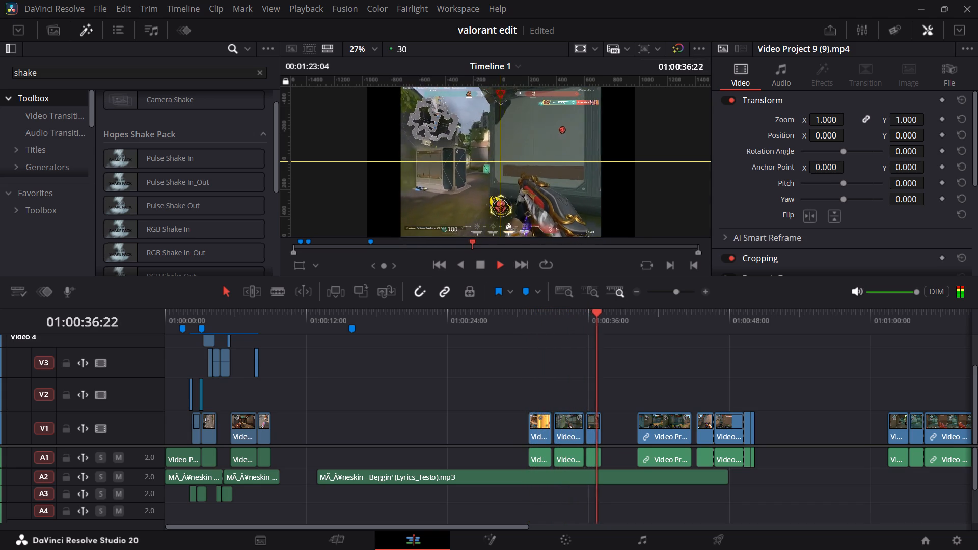
key("space")
Skim the remaining unused gameplay clips, from the Video Project 9 (11) group through the Video Project 9 (13) group at the timeline's end.
left_click_drag(617, 317, 632, 316)
key("space")
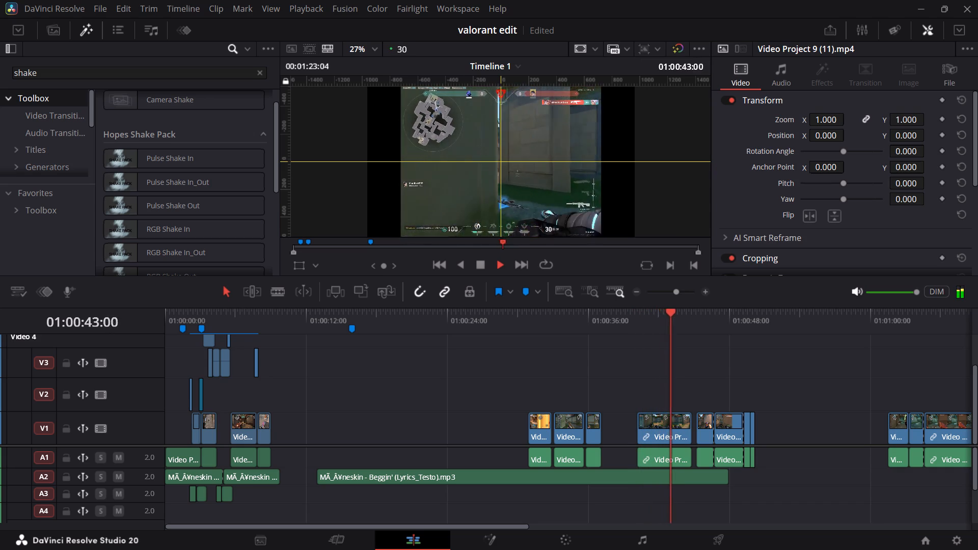
key("space")
left_click_drag(688, 324, 705, 326)
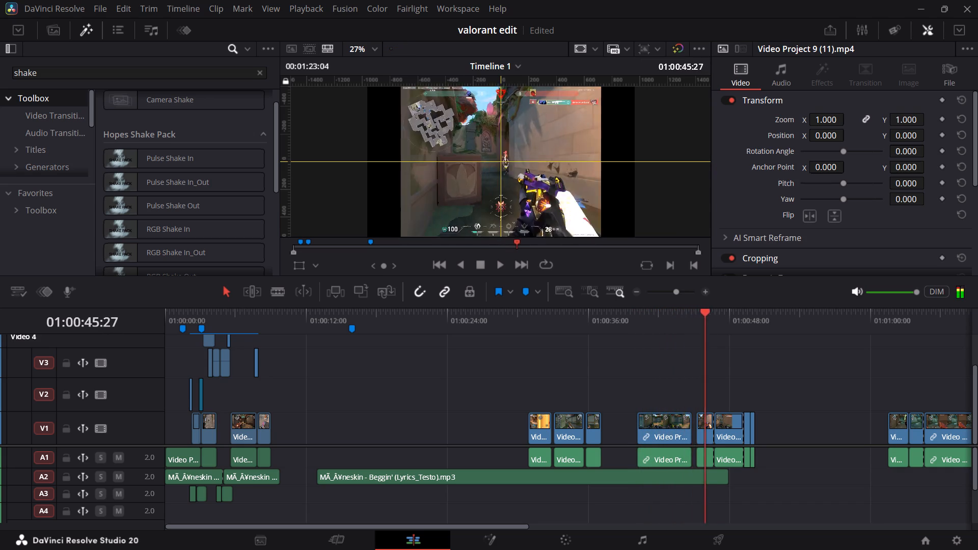
left_click(718, 326)
key("space")
key("space")
middle_click_drag(839, 356, 630, 342)
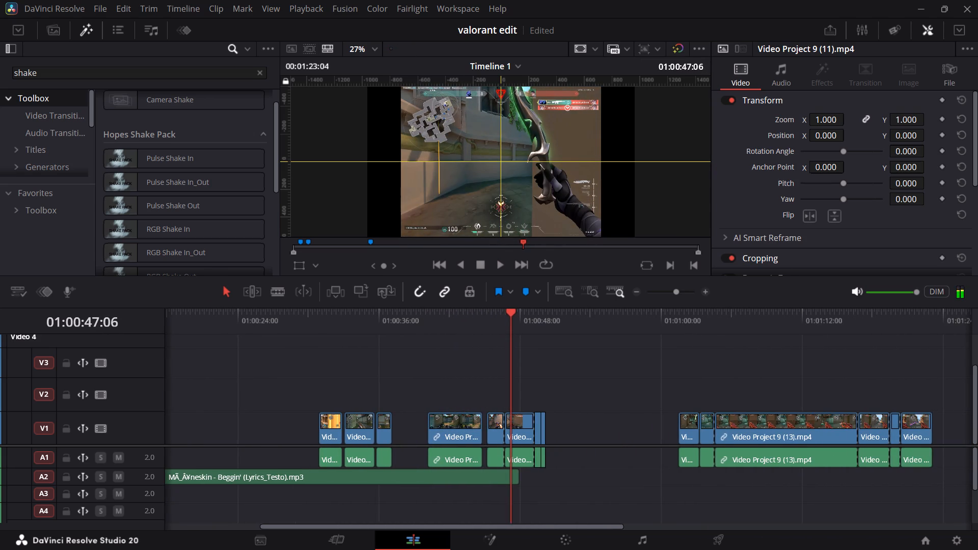
left_click(716, 320)
left_click_drag(696, 322, 690, 323)
key("space")
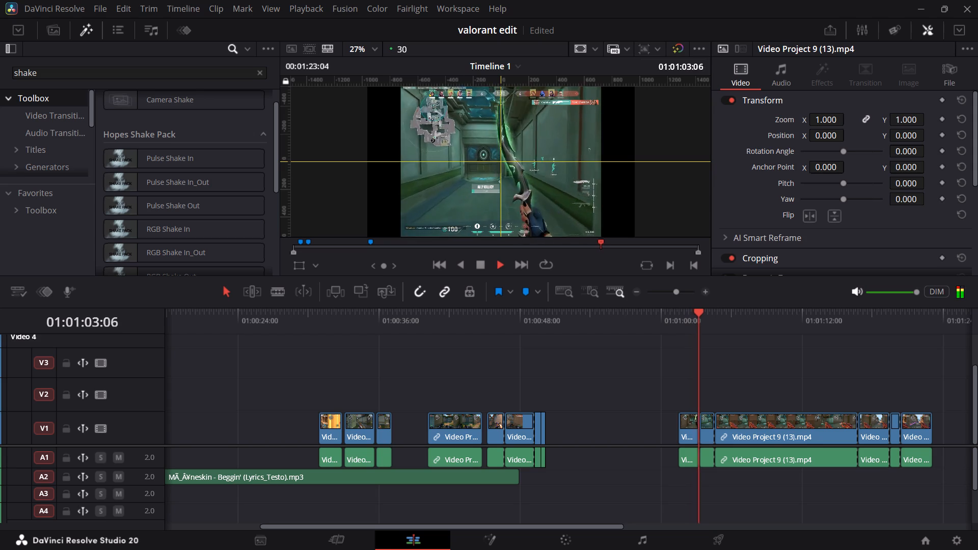
key("space")
left_click_drag(714, 321, 909, 358)
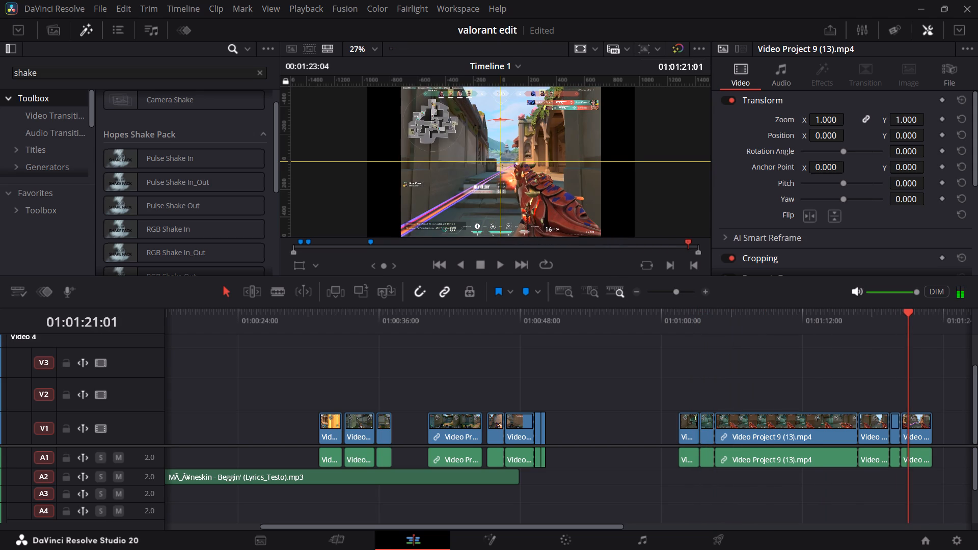
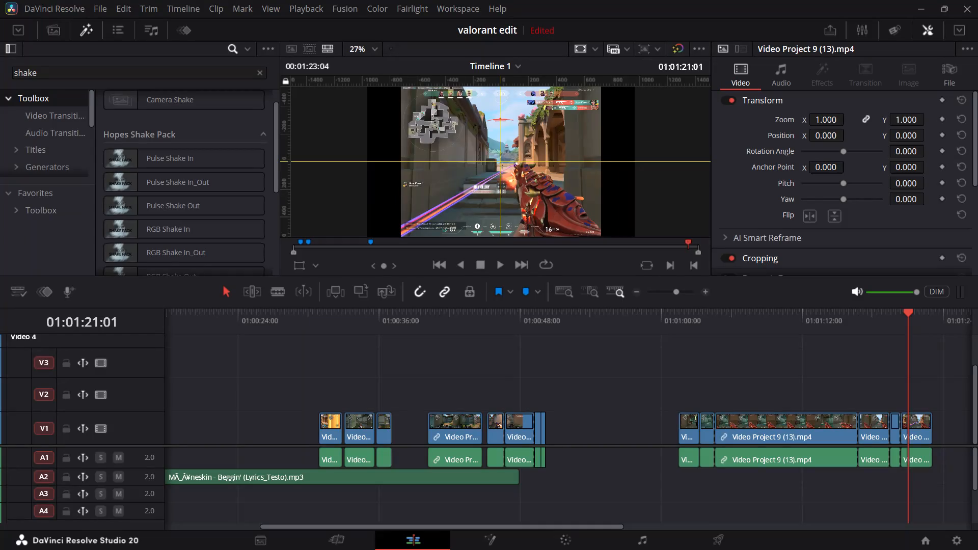
Check the long Video Project 9 (13) clip near 01:01:04 and replay the end of the assembled edit around 01:00:08.
left_click_drag(728, 321, 714, 319)
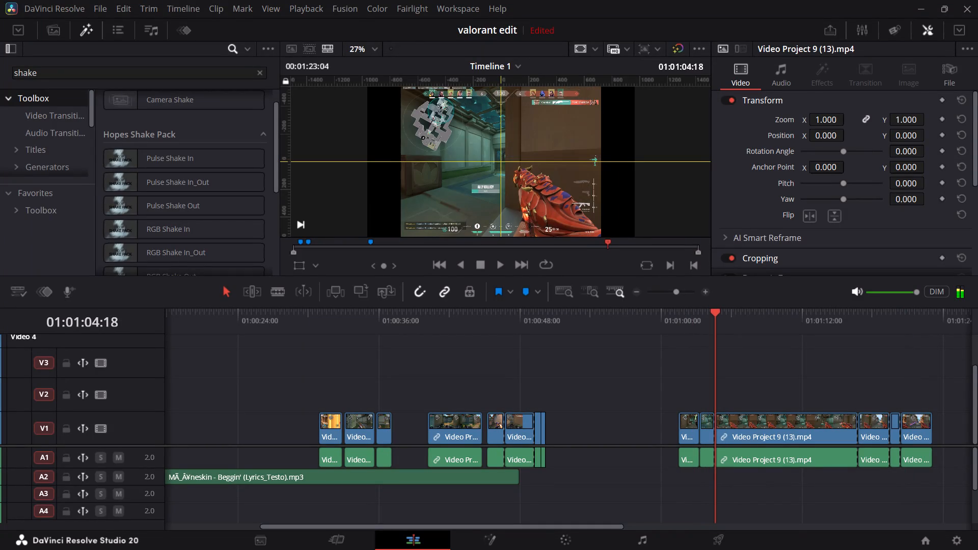
key("space")
key("space")
middle_click_drag(791, 365, 919, 363)
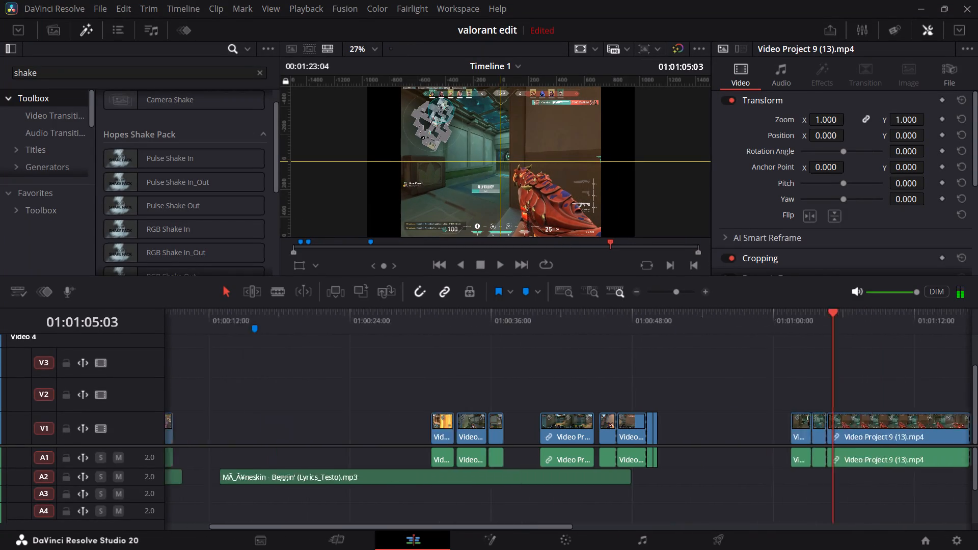
middle_click_drag(919, 363, 977, 358)
left_click_drag(713, 311, 189, 322)
key("space")
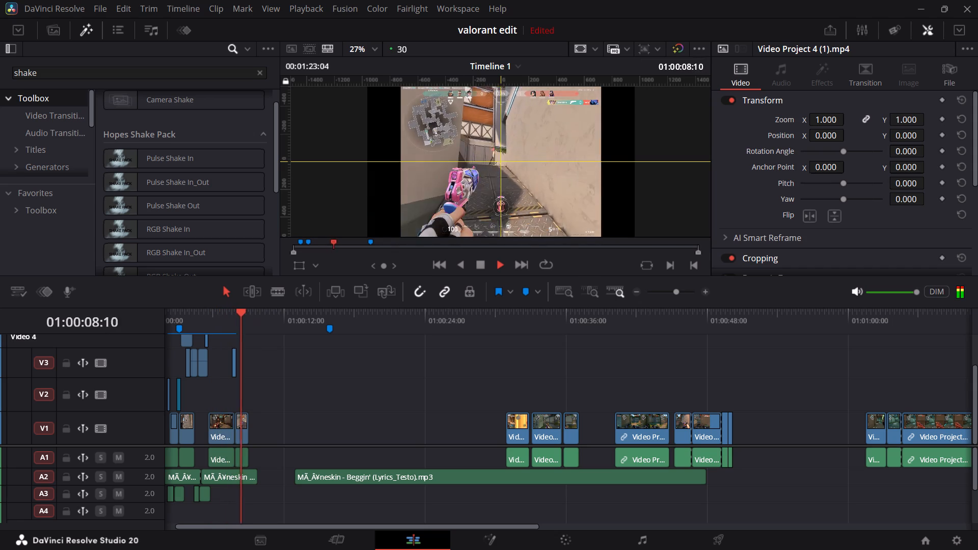
key("space")
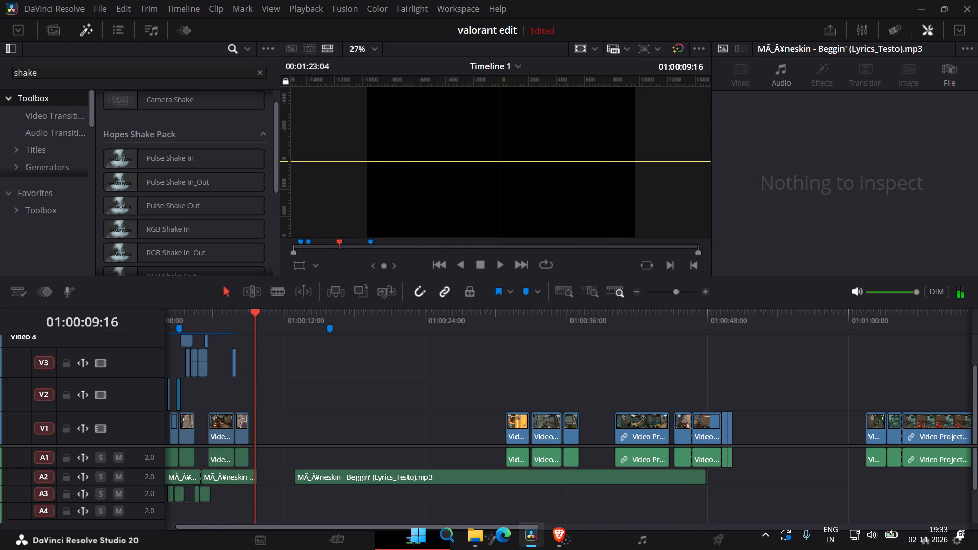
Switch to the Brave browser and study the reference Beggin' Valorant montage from about 0:11, stopping repeatedly at the transitions around 0:23.
left_click(567, 531)
left_click_drag(169, 455, 95, 459)
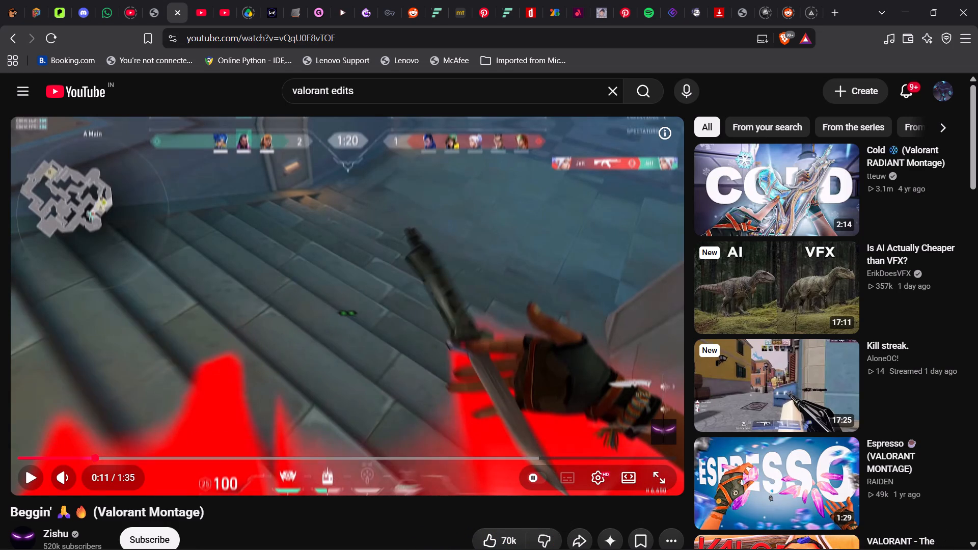
key("space")
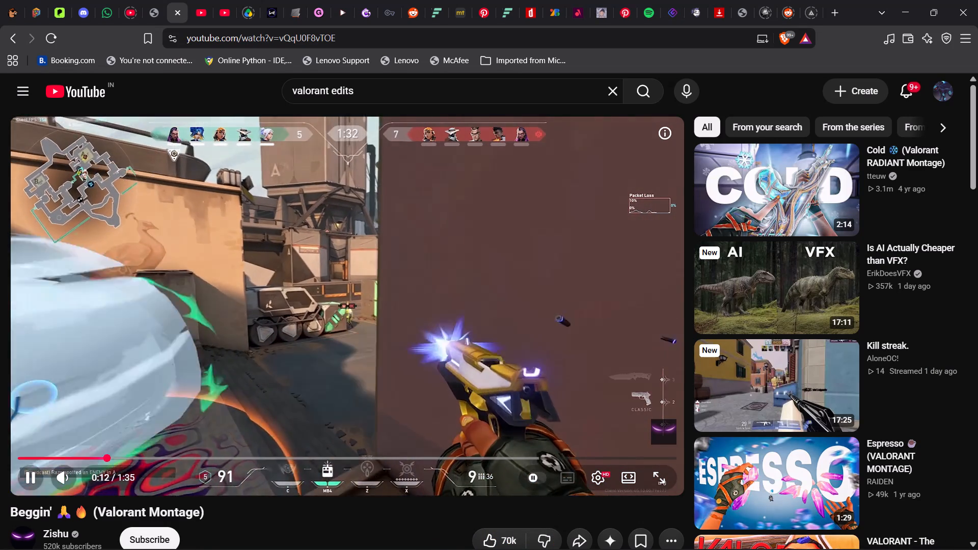
left_click(130, 452)
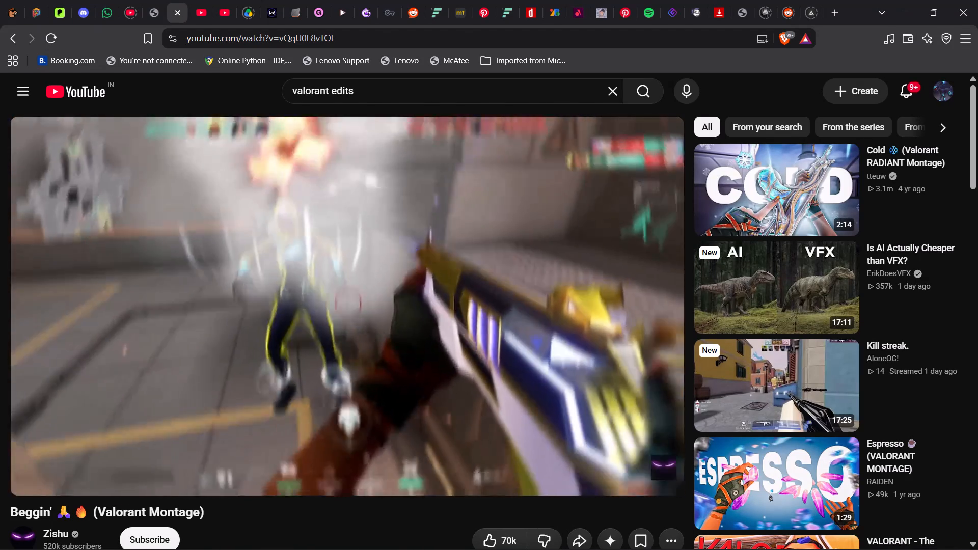
key("space")
key("space")
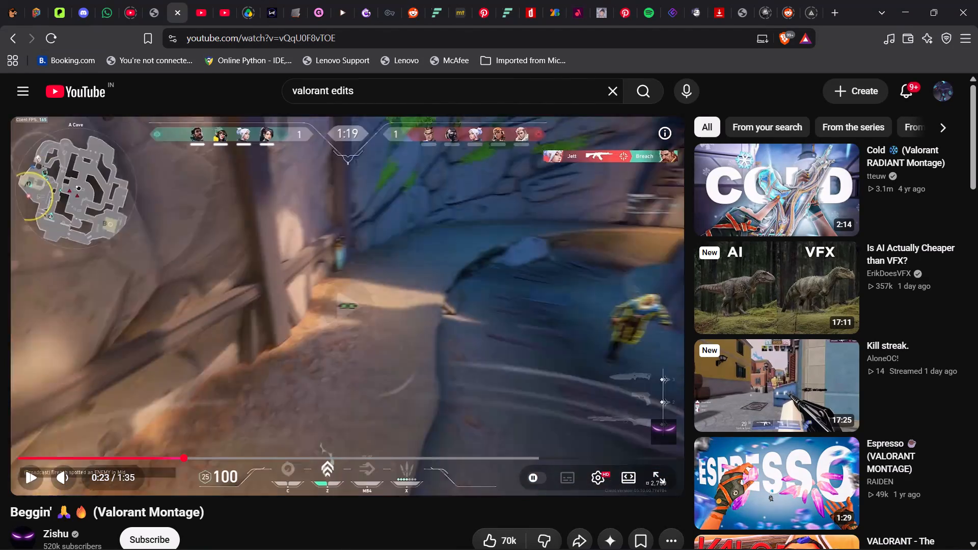
key("space")
key("space")
key("space")
key("space")
key("space")
key("space")
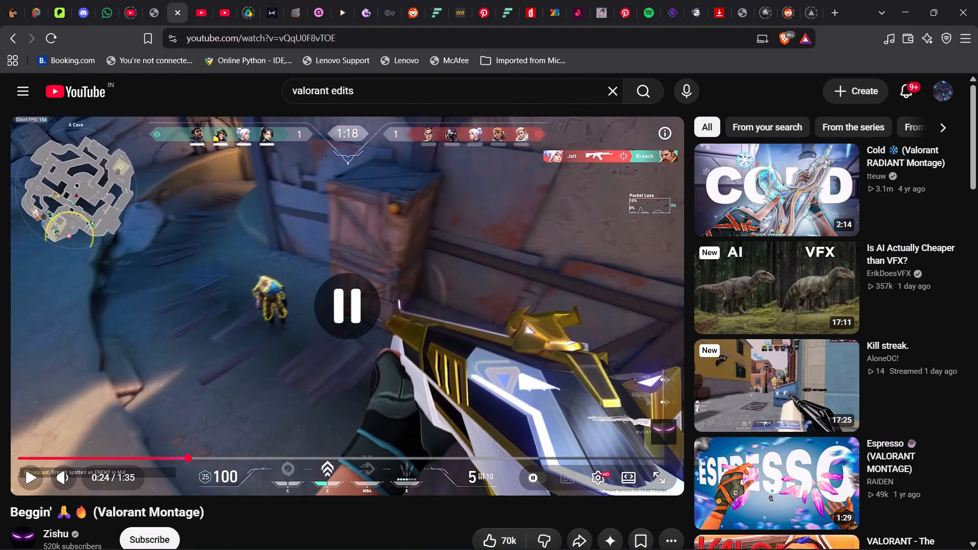
key("space")
Return to DaVinci Resolve and search the effects library for "flicker", checking the Titles, Generators and Effects categories.
left_click(536, 534)
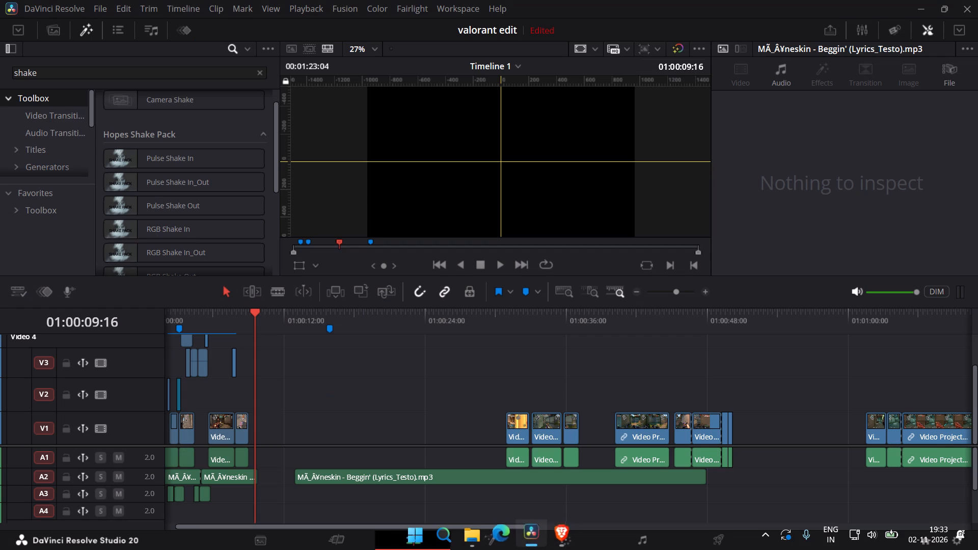
left_click_drag(151, 78, 0, 69)
key("f")
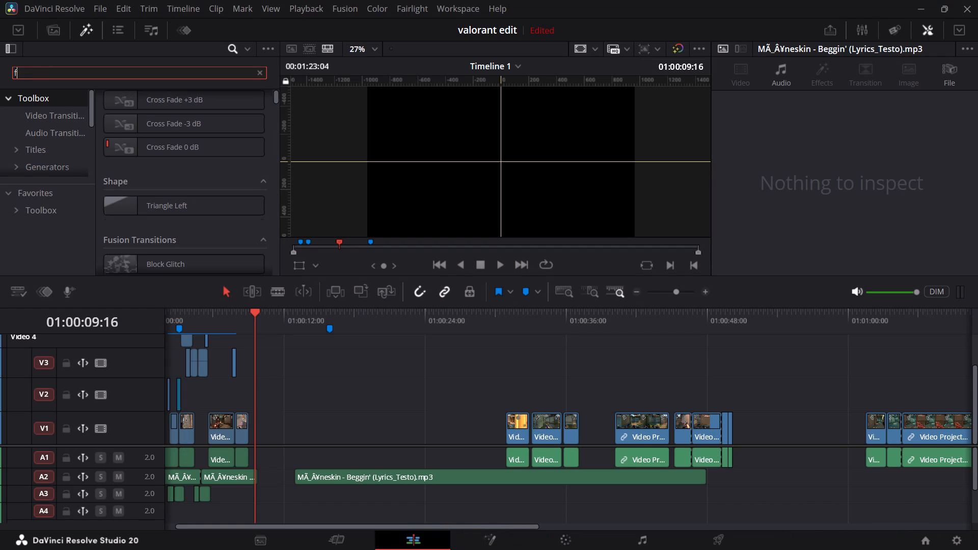
type("lic")
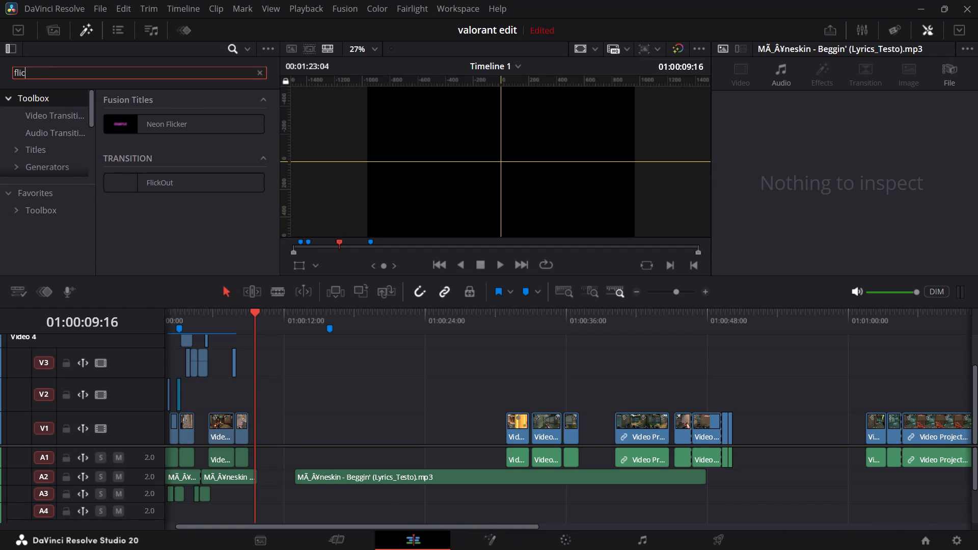
type("ker")
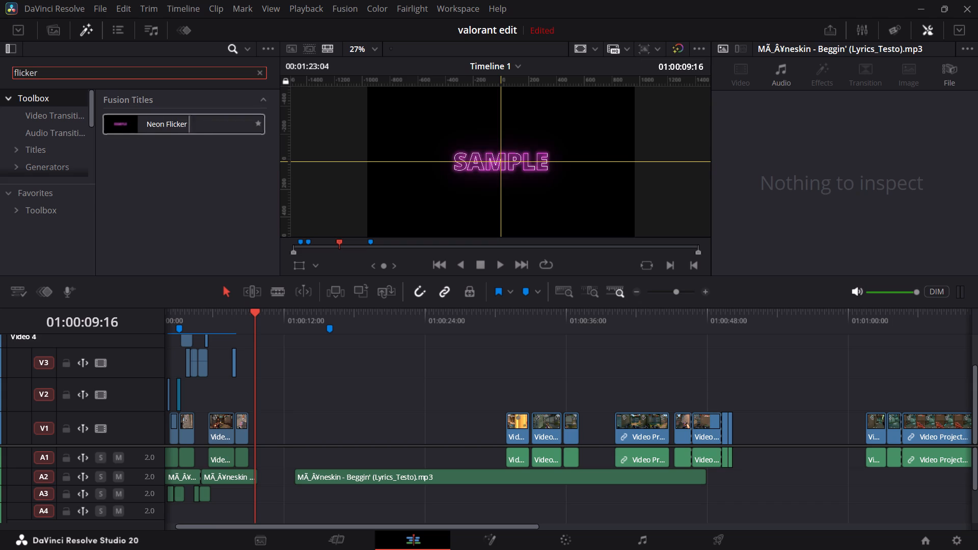
scroll(33, 105, "up", 2)
left_click(40, 145)
left_click(51, 166)
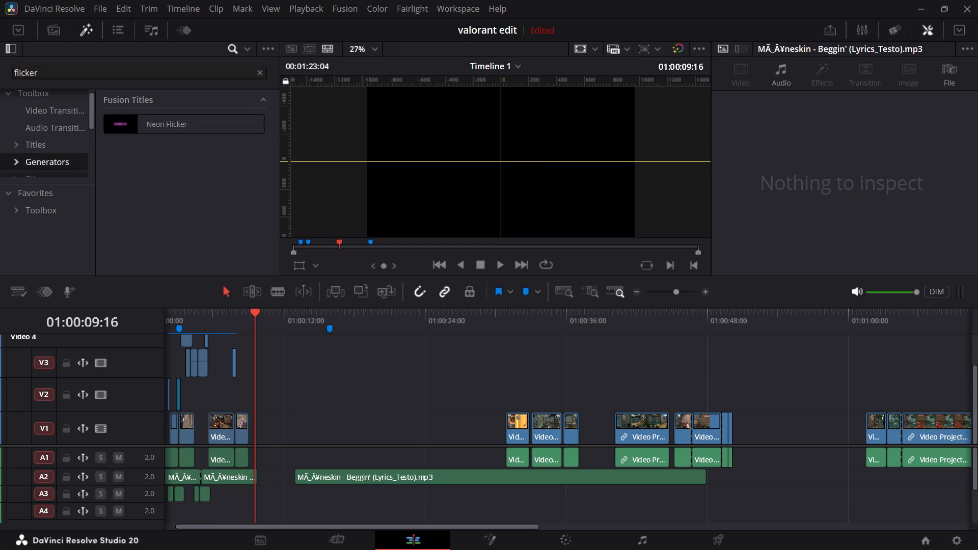
scroll(62, 159, "down", 3)
left_click(50, 140)
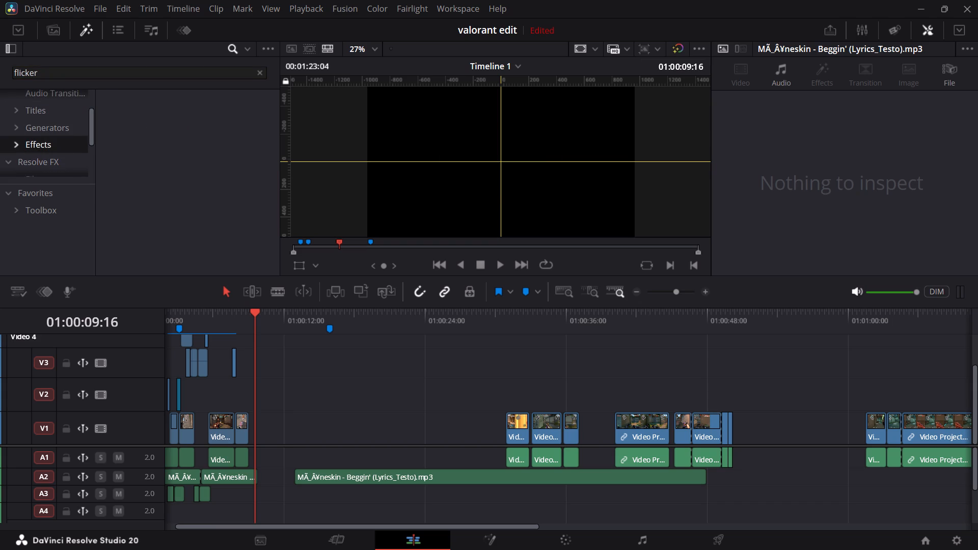
Clear the effects search and browse the Fusion Effects list from Binoculars to Graphic Shape Overlay.
left_click(104, 70)
key("BackSpace")
key("BackSpace")
key("BackSpace")
key("BackSpace")
key("BackSpace")
key("BackSpace")
key("BackSpace")
key("BackSpace")
key("BackSpace")
key("BackSpace")
key("BackSpace")
key("BackSpace")
key("BackSpace")
key("BackSpace")
key("BackSpace")
key("BackSpace")
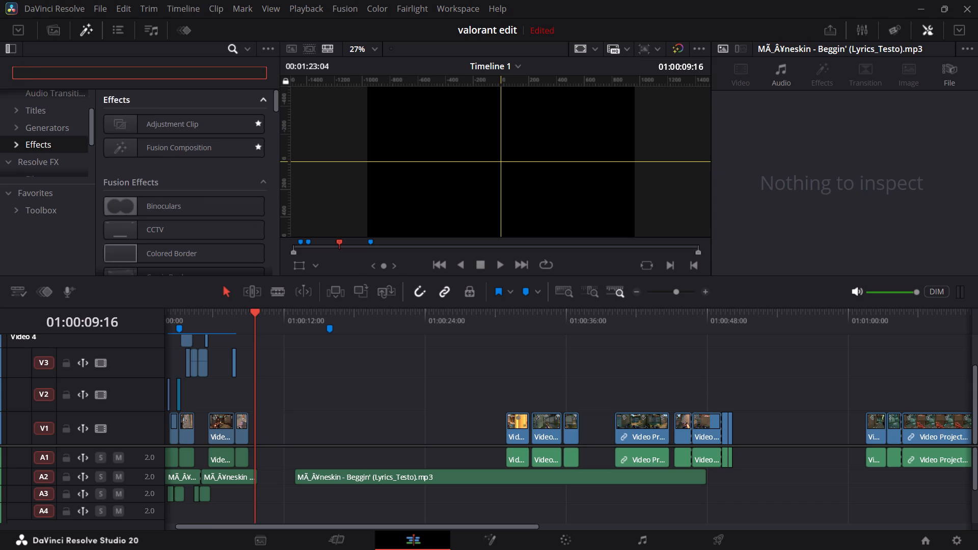
scroll(135, 185, "down", 3)
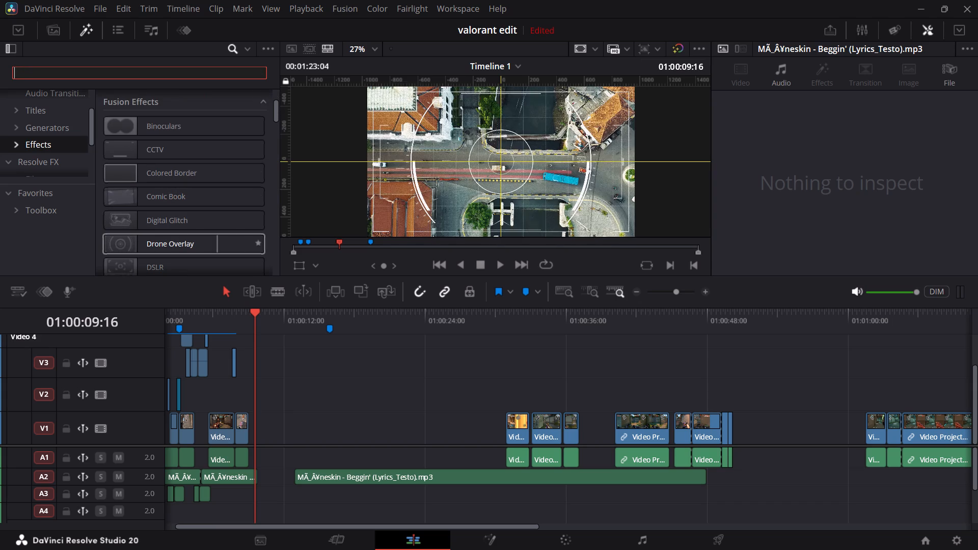
scroll(170, 243, "down", 2)
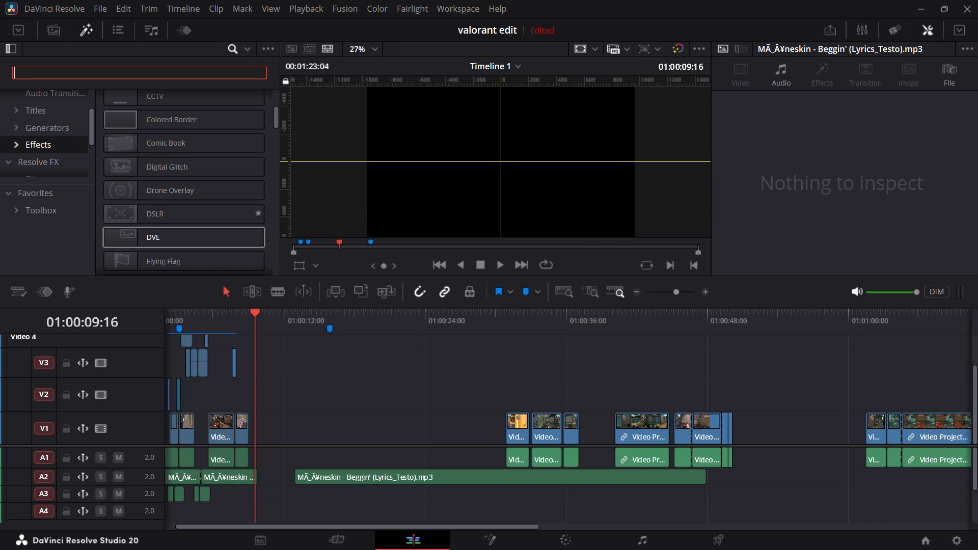
scroll(193, 257, "down", 2)
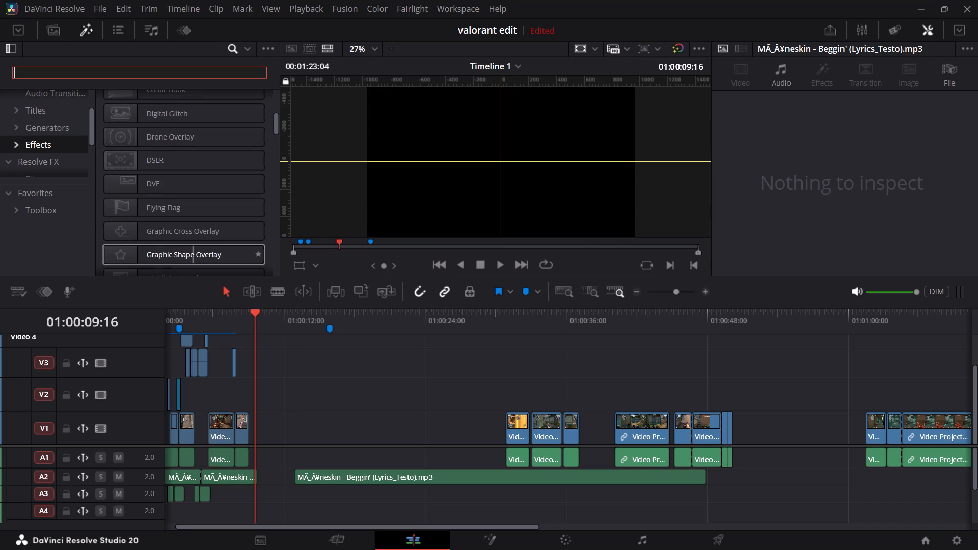
Save the valorant edit project.
left_click(94, 8)
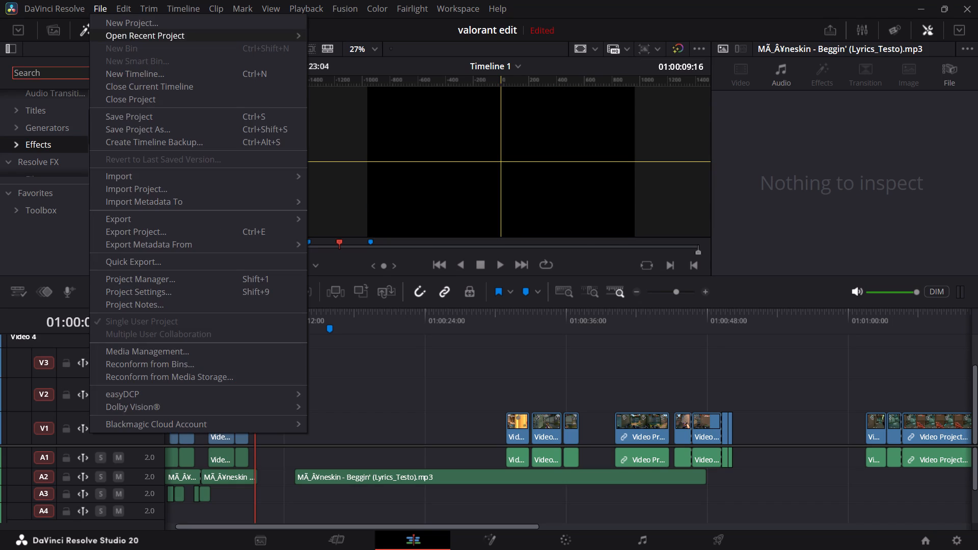
left_click(419, 356)
key("ctrl+s")
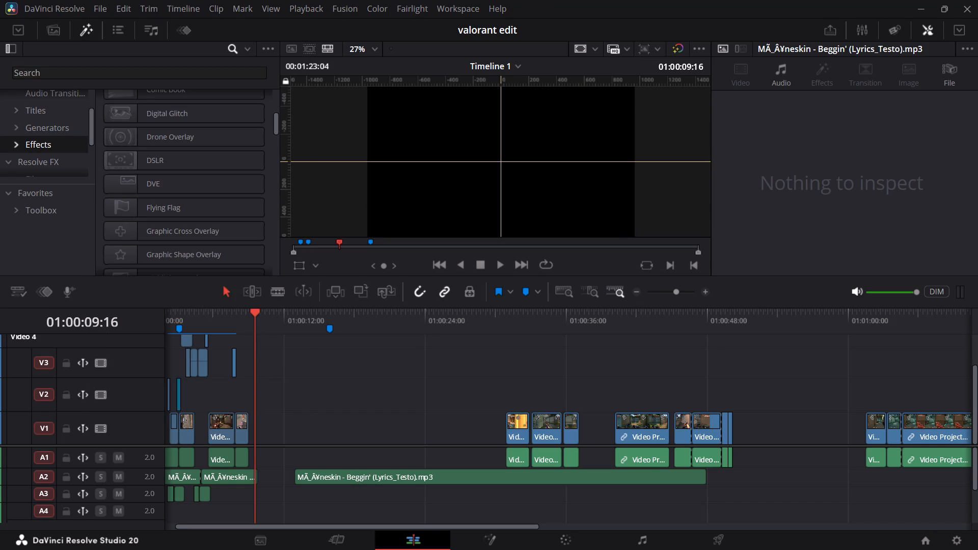
key("ctrl+s")
key("ctrl+s")
Open the recent project Procrastination and skim the clips along its timeline.
left_click(98, 10)
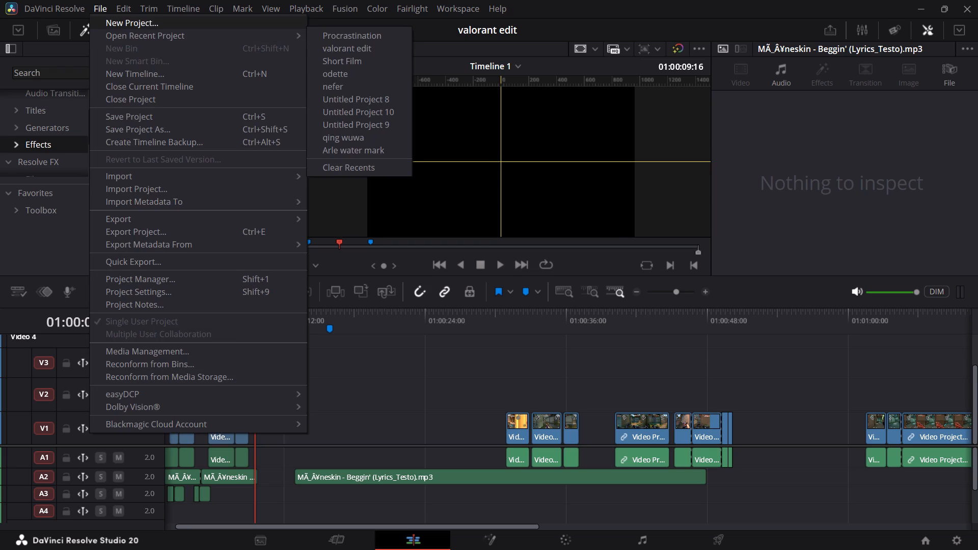
left_click(138, 32)
left_click(360, 36)
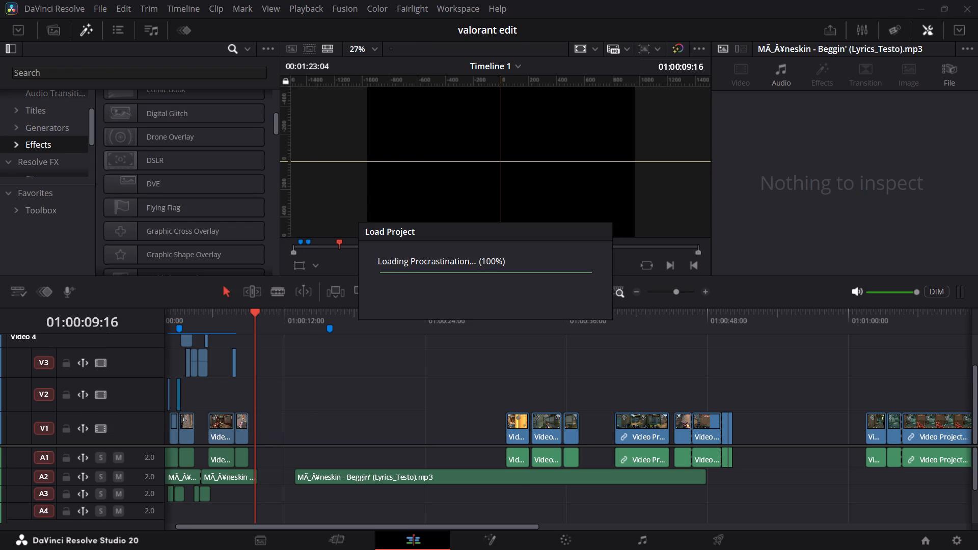
left_click_drag(608, 311, 548, 317)
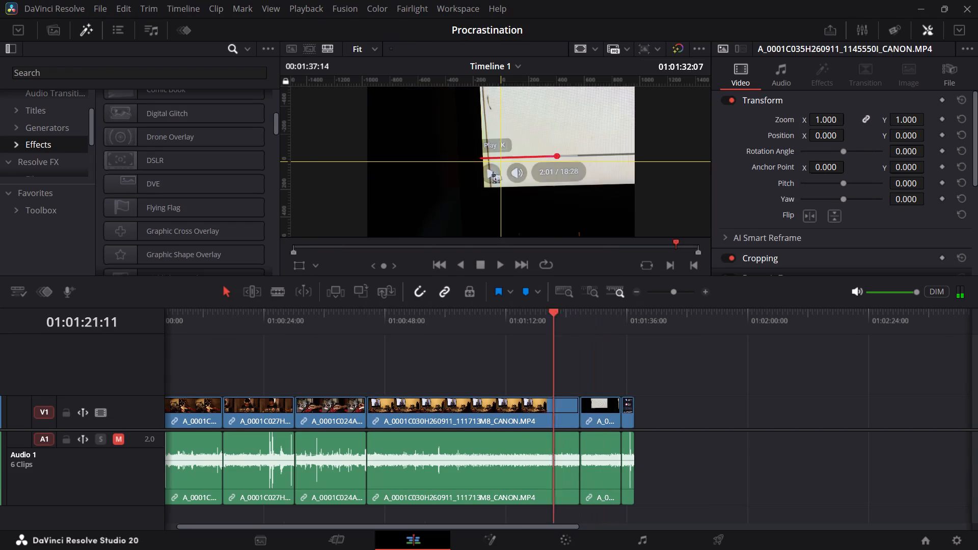
left_click_drag(548, 317, 192, 349)
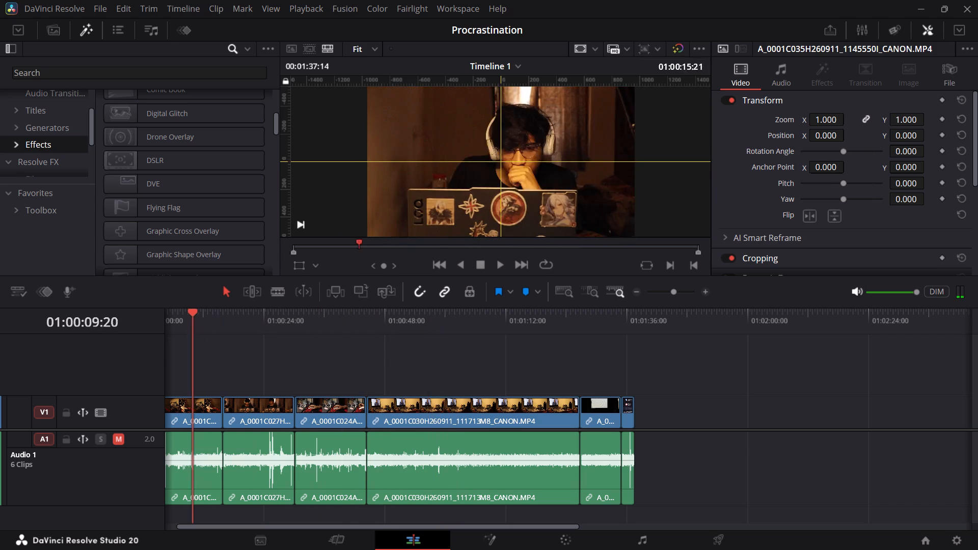
left_click_drag(192, 349, 393, 366)
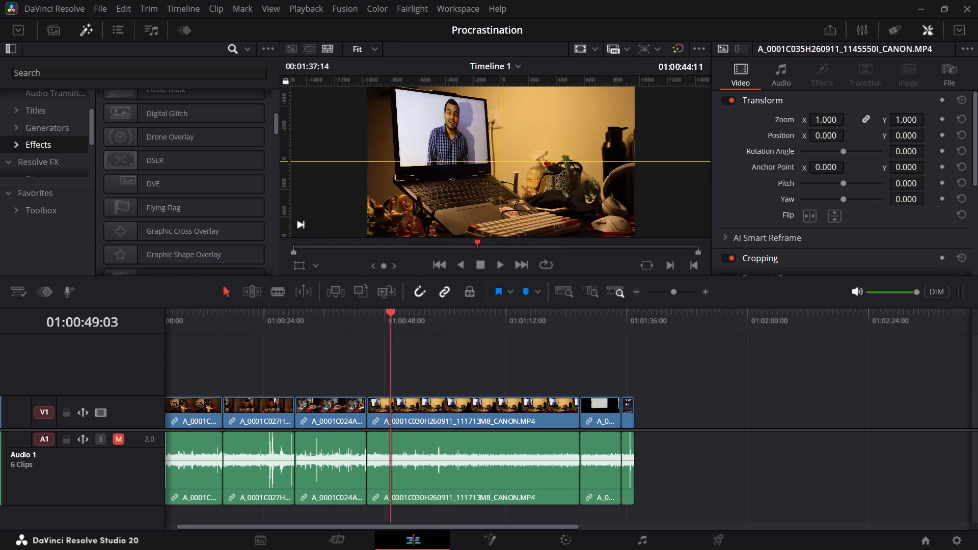
left_click_drag(393, 366, 615, 394)
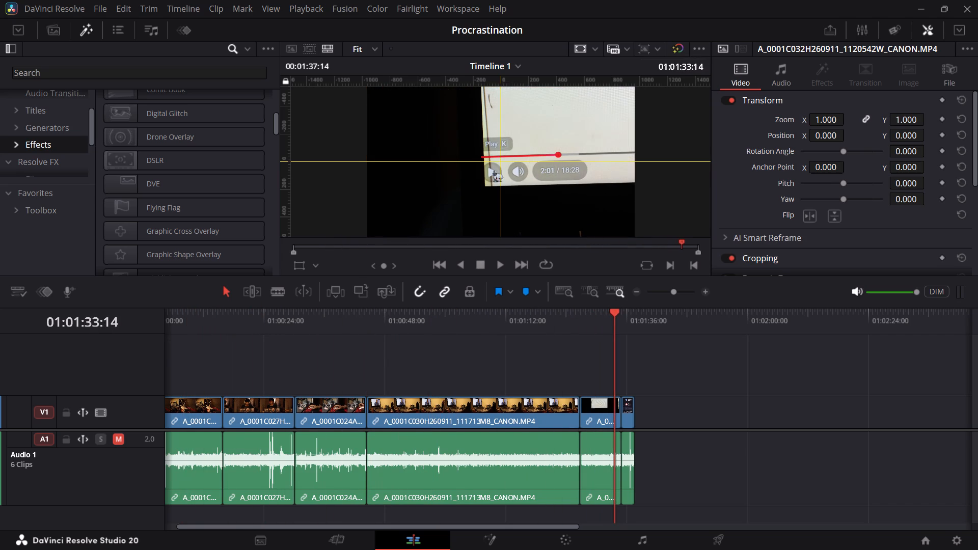
Minimize DaVinci Resolve and the Brave browser to reach the File Explorer window on the desktop.
left_click(927, 15)
left_click(907, 20)
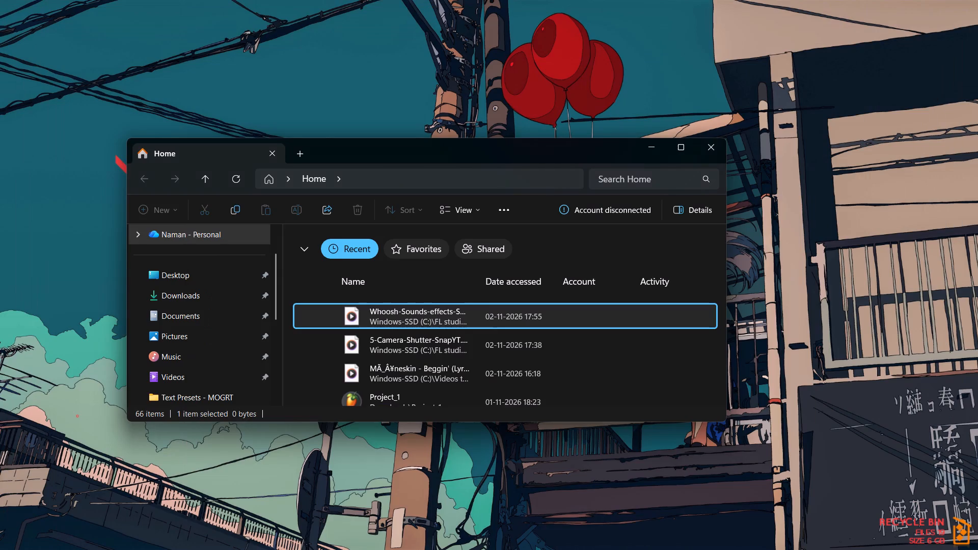
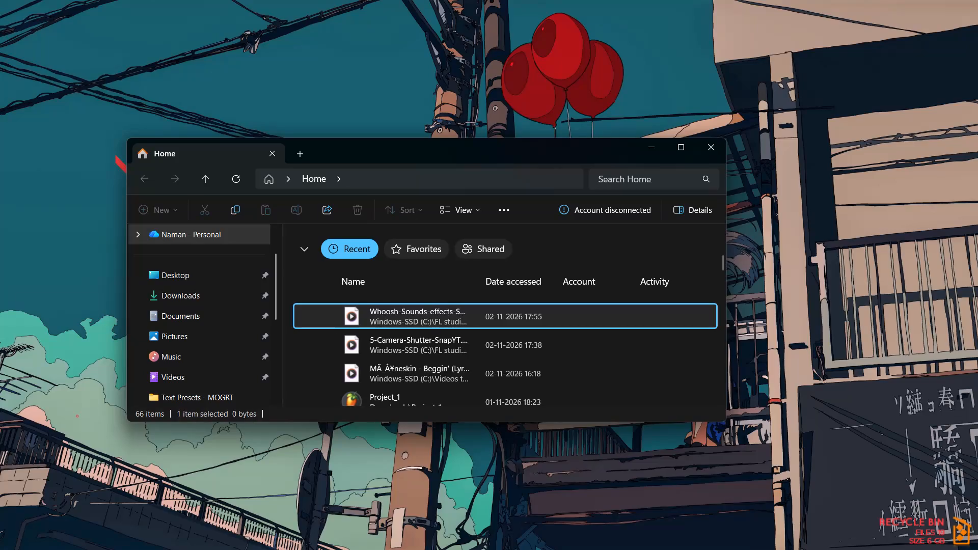
Maximize the File Explorer window showing the Home folder's recent files.
left_click(679, 143)
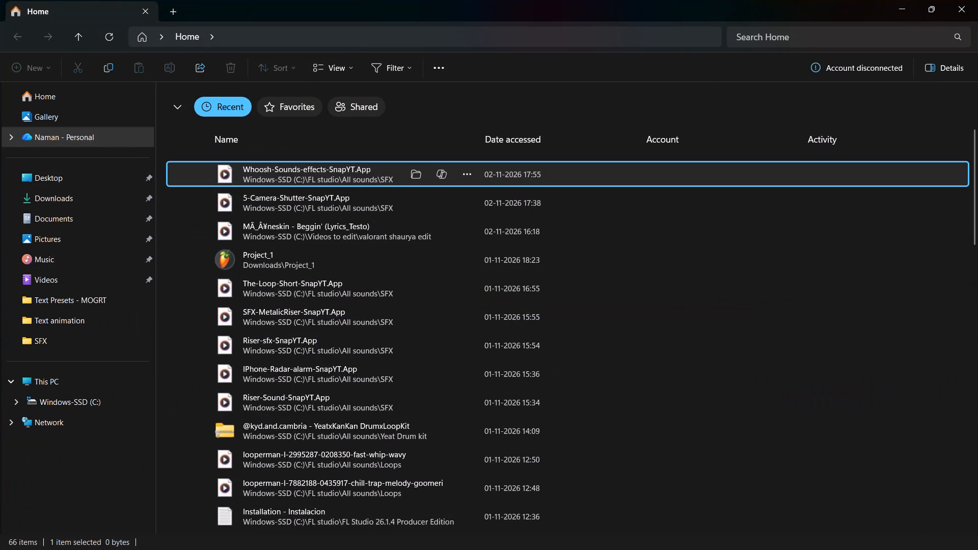